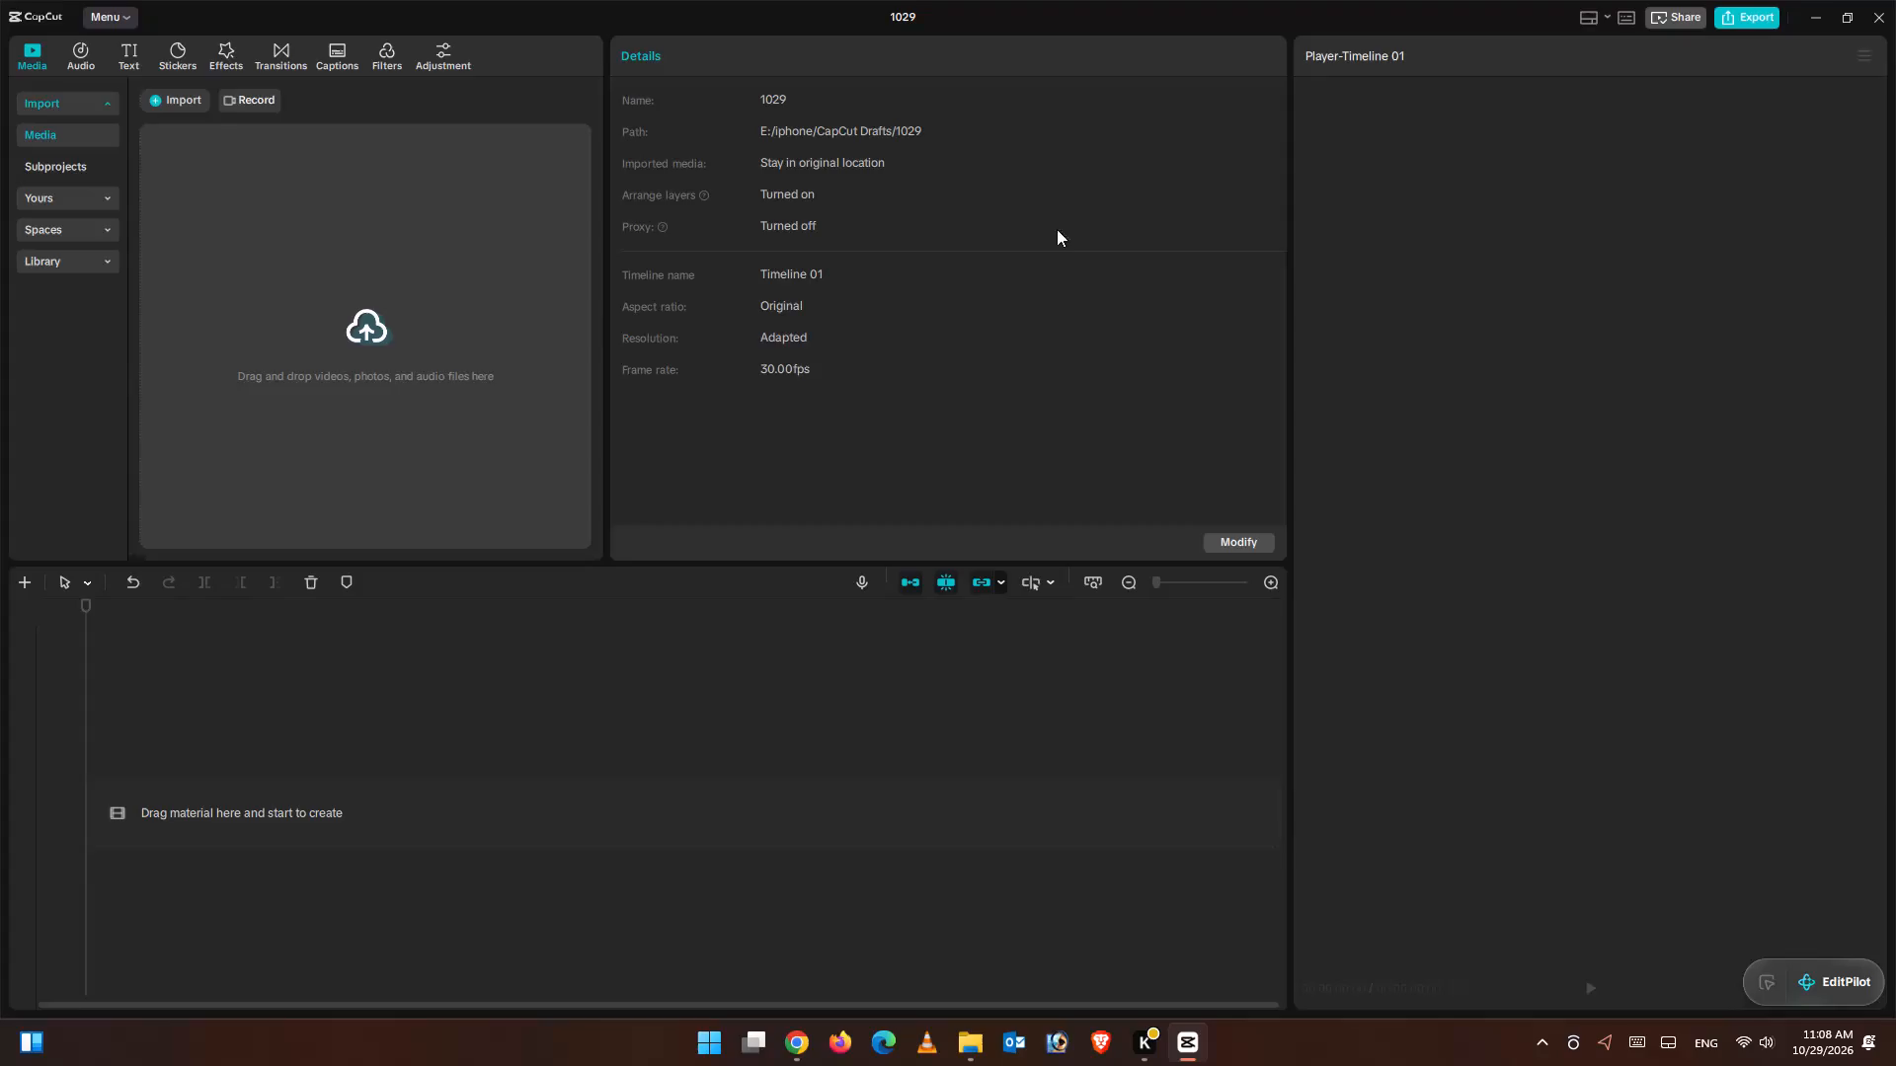
Import all videos except IMG_4984 from the desktop folder whose name ends in "Eantry" into the project media.
left_click(494, 351)
left_click(436, 351)
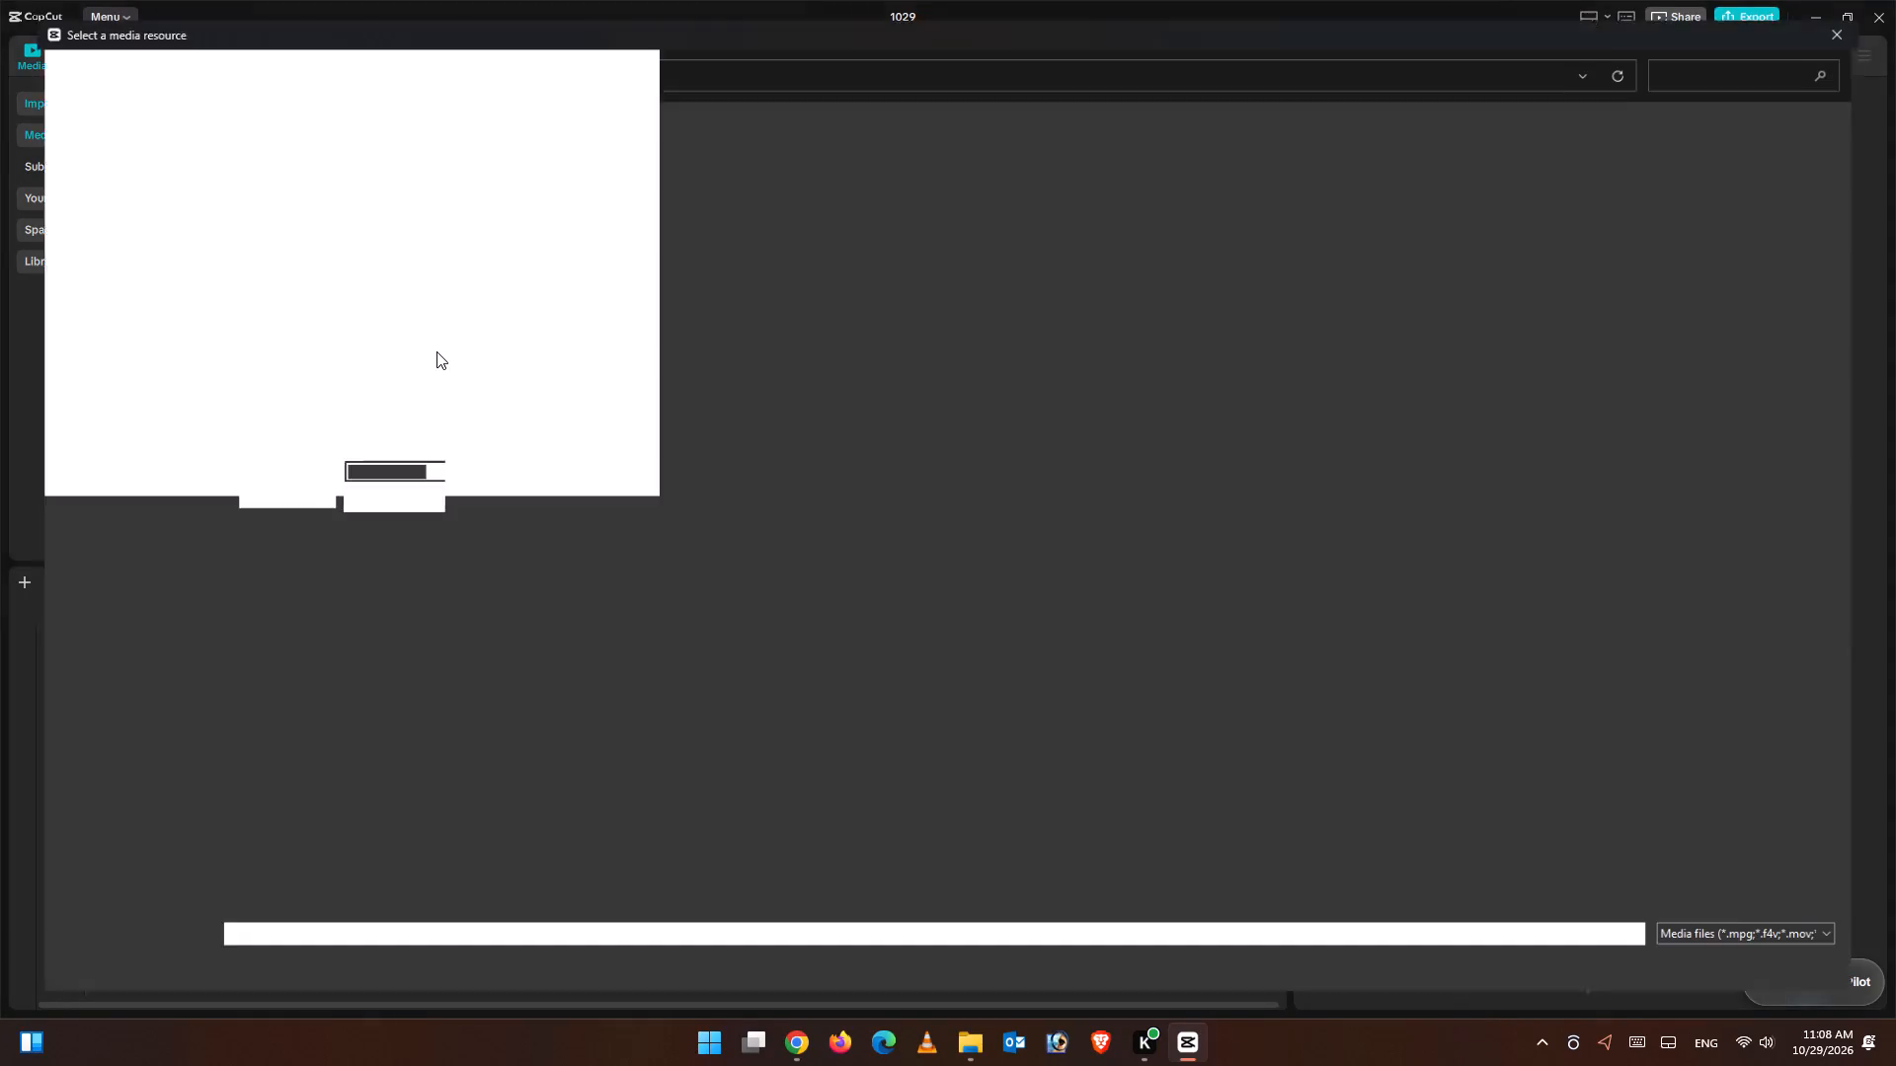
left_click(48, 244)
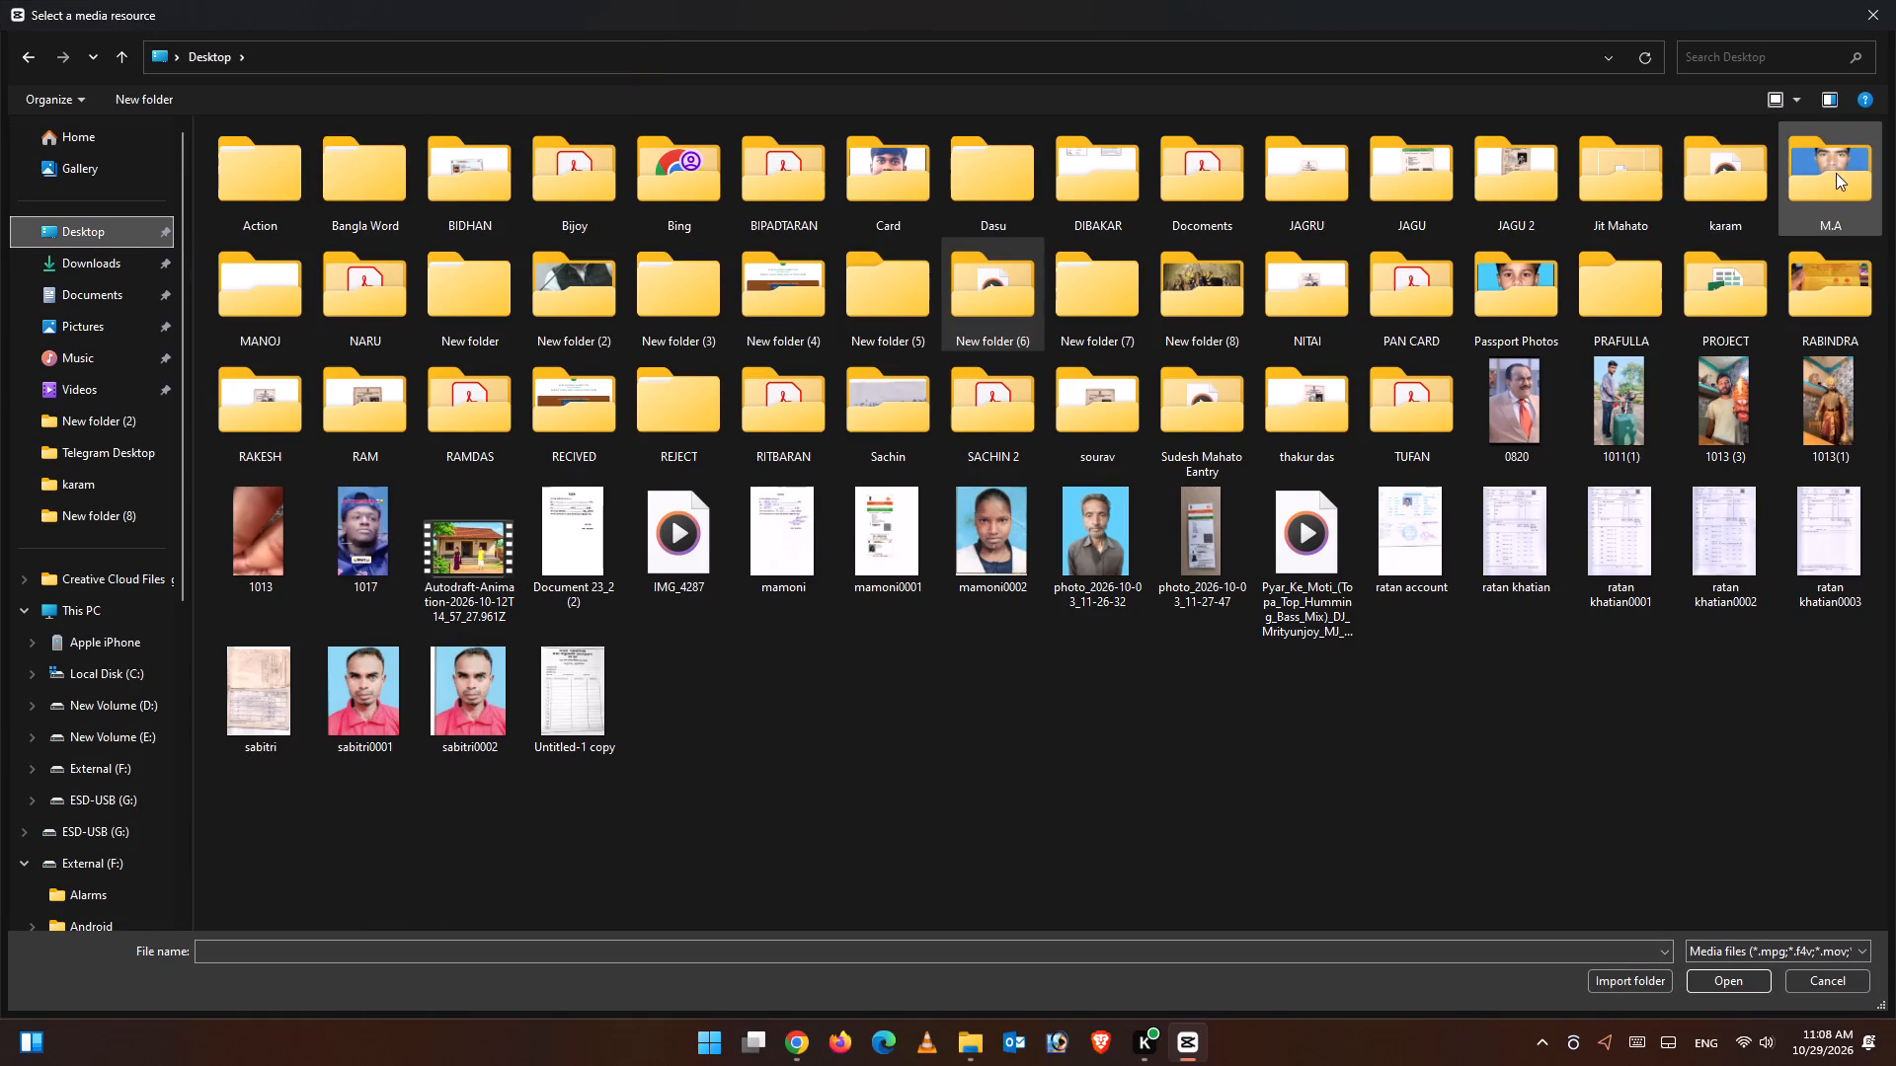
left_click(1836, 173)
left_click(366, 304)
left_click(549, 319)
left_click(768, 321)
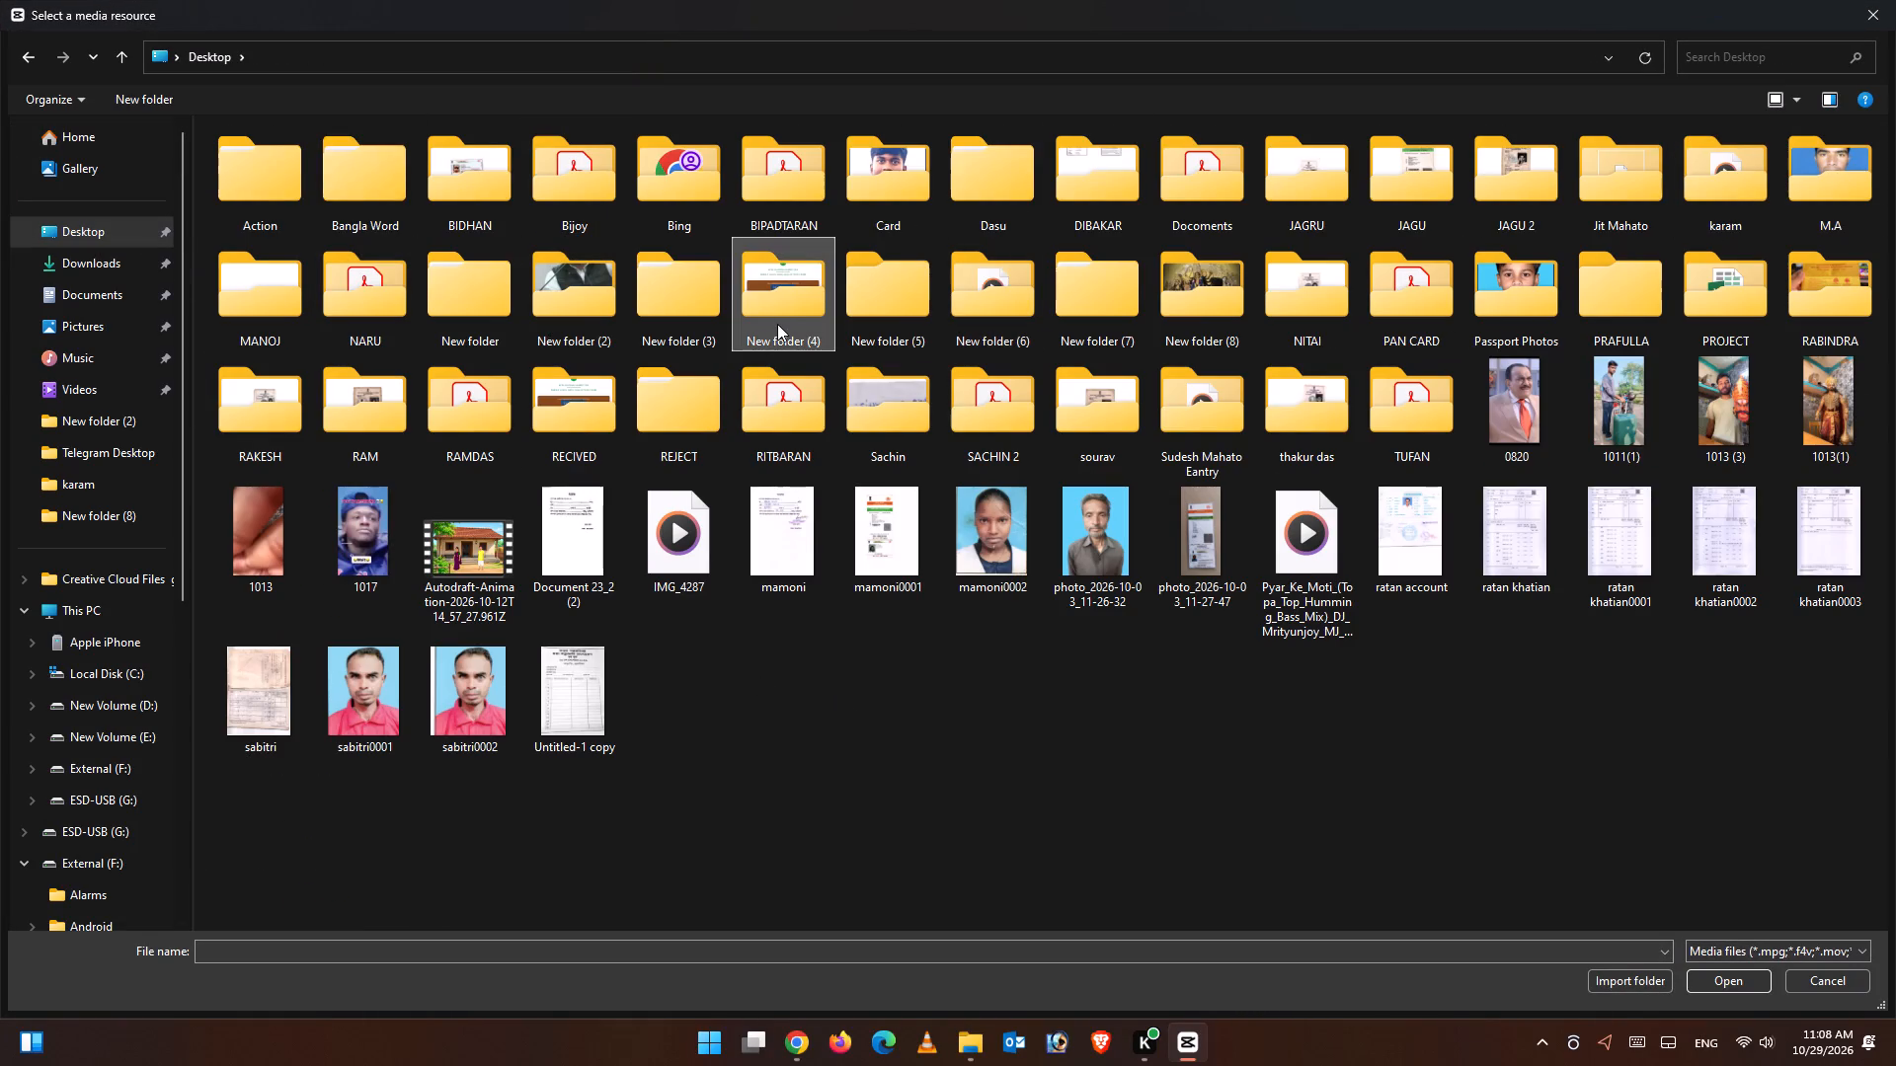
key("s")
key("s")
key("s")
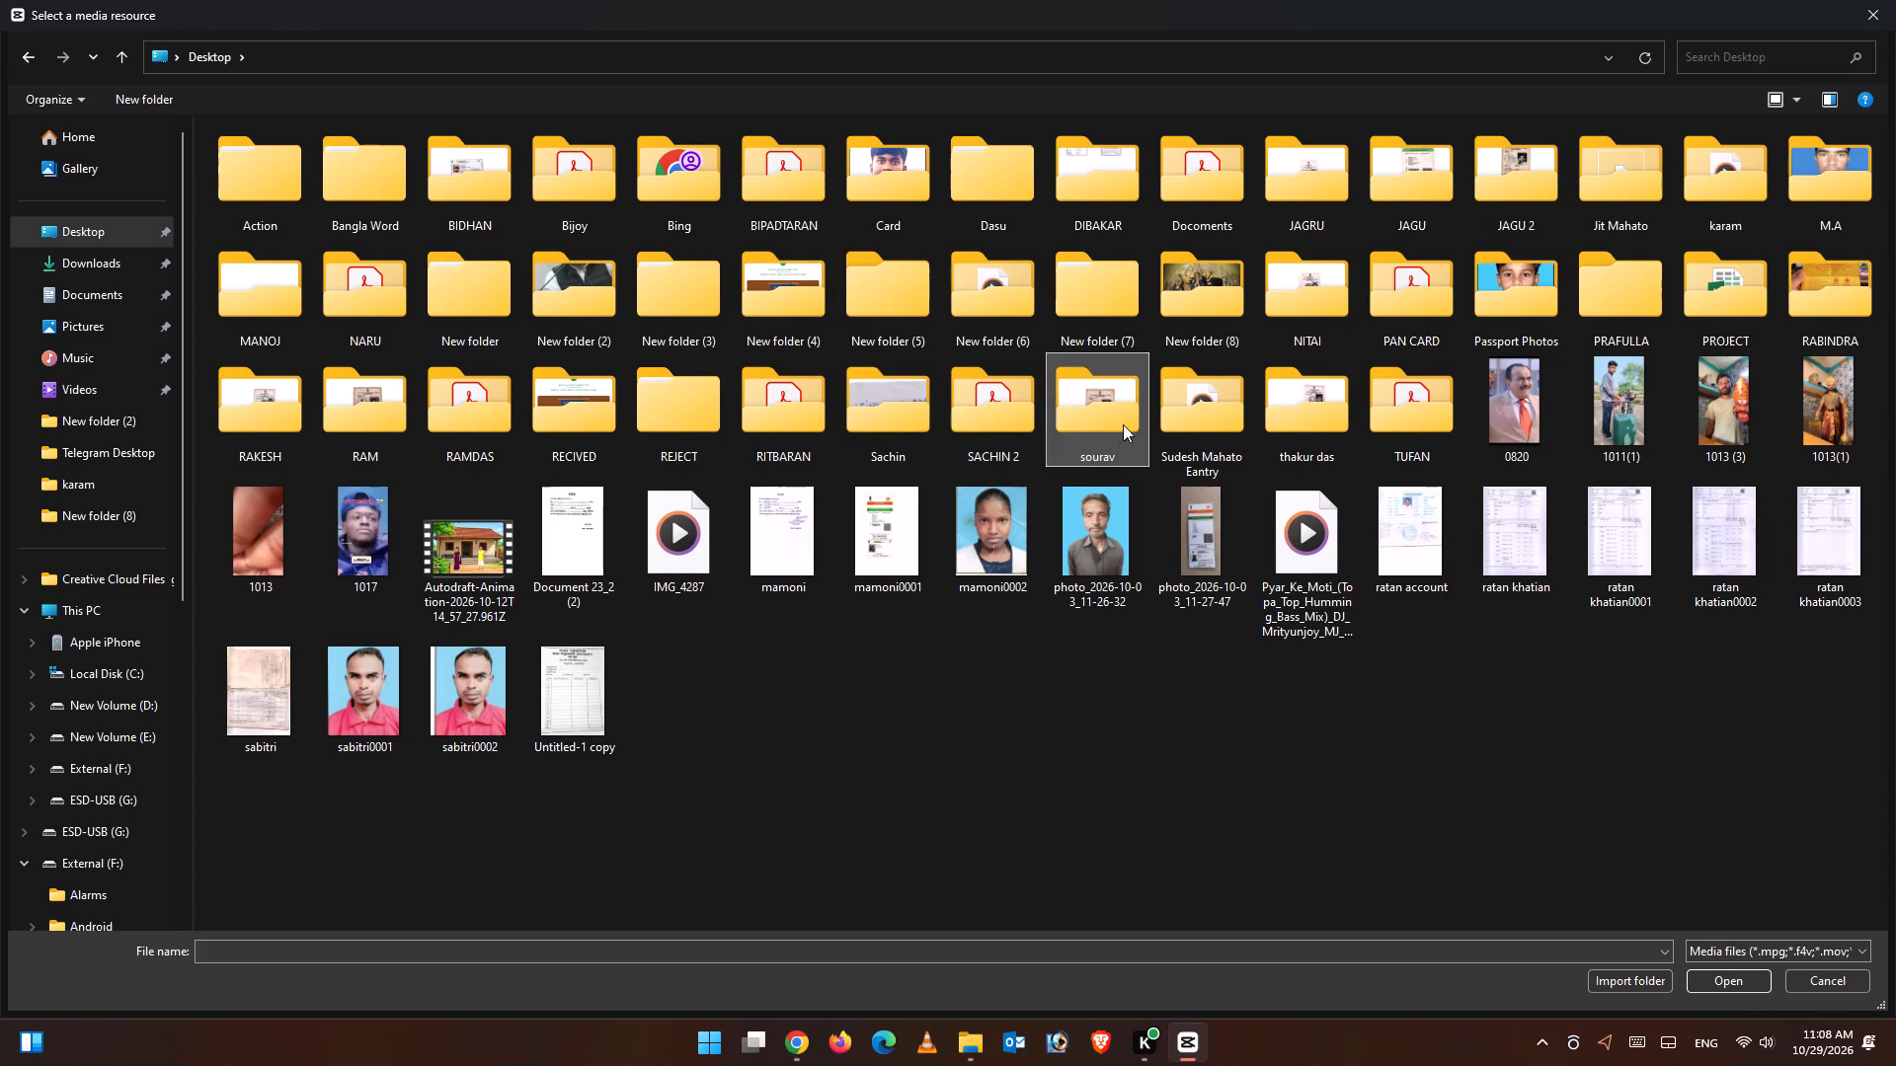
key("s")
key("s")
double_click(1216, 440)
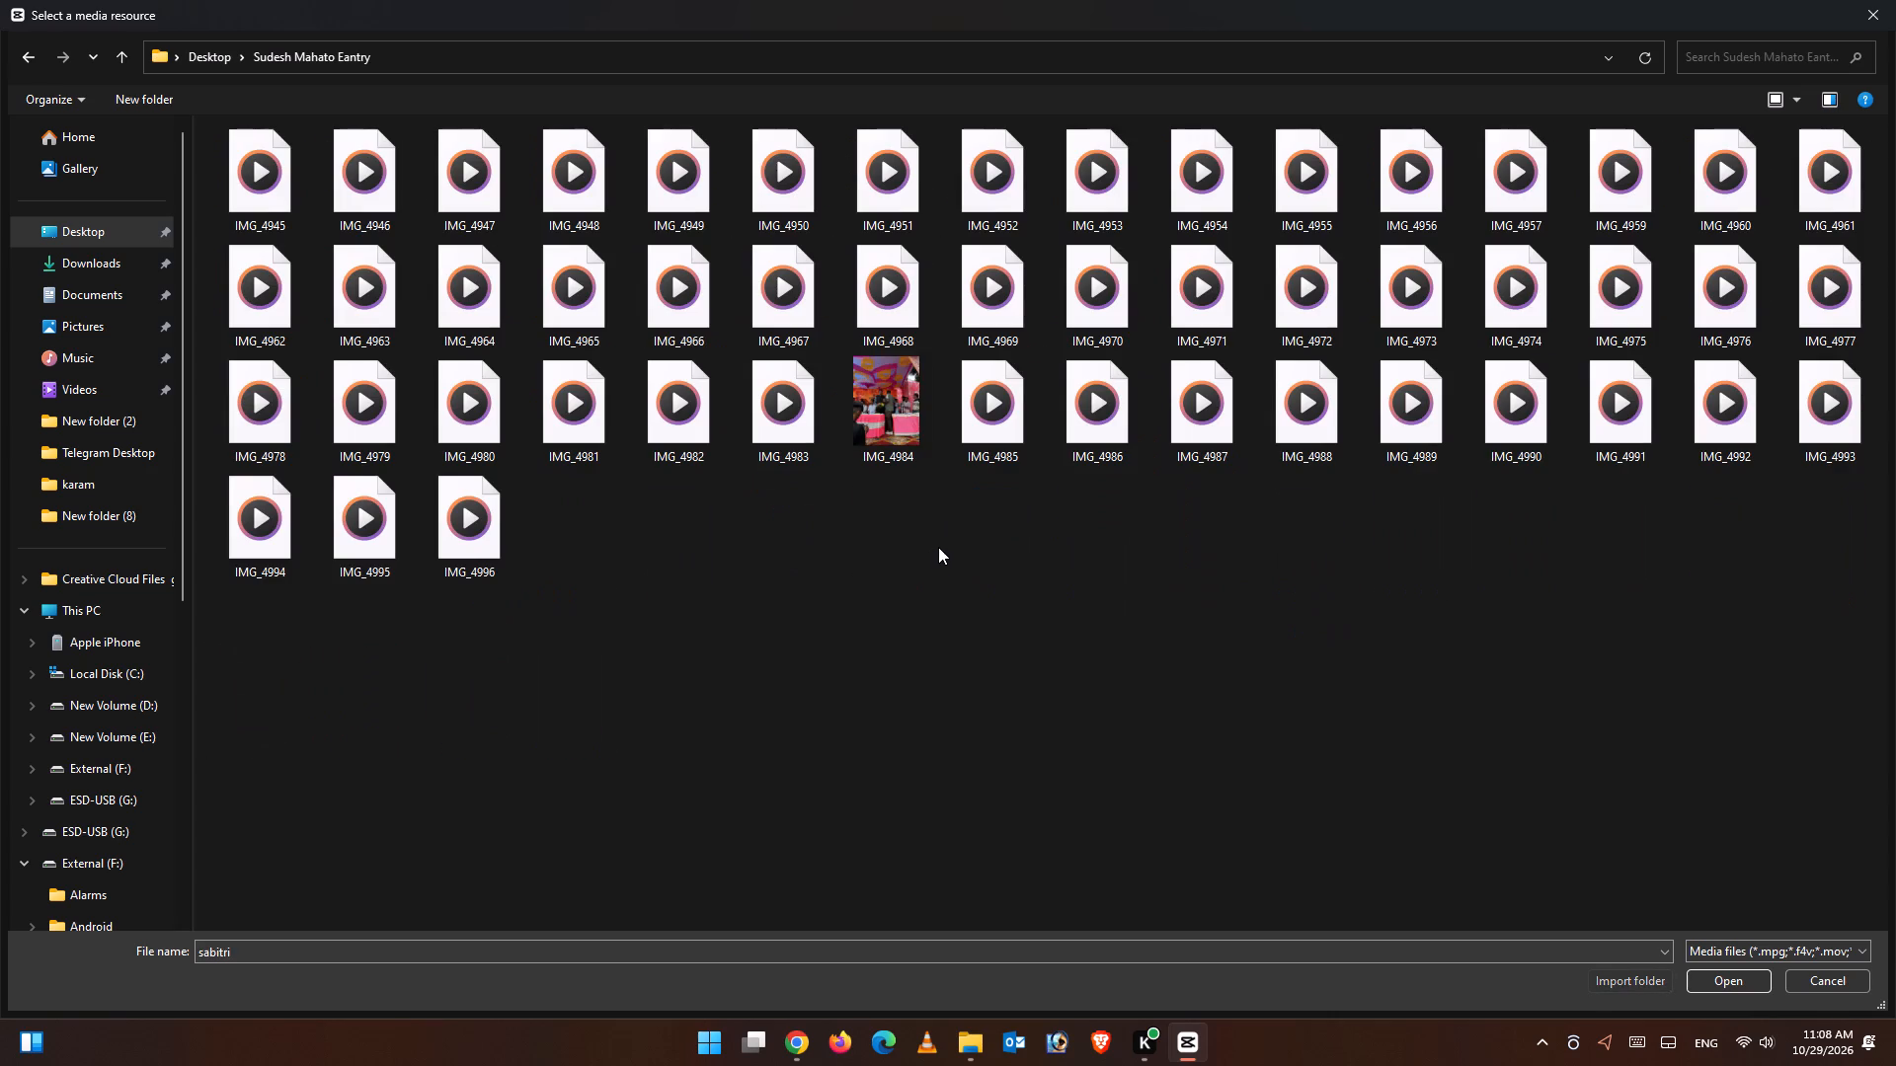
key("ctrl+a")
left_click(895, 429, "ctrl")
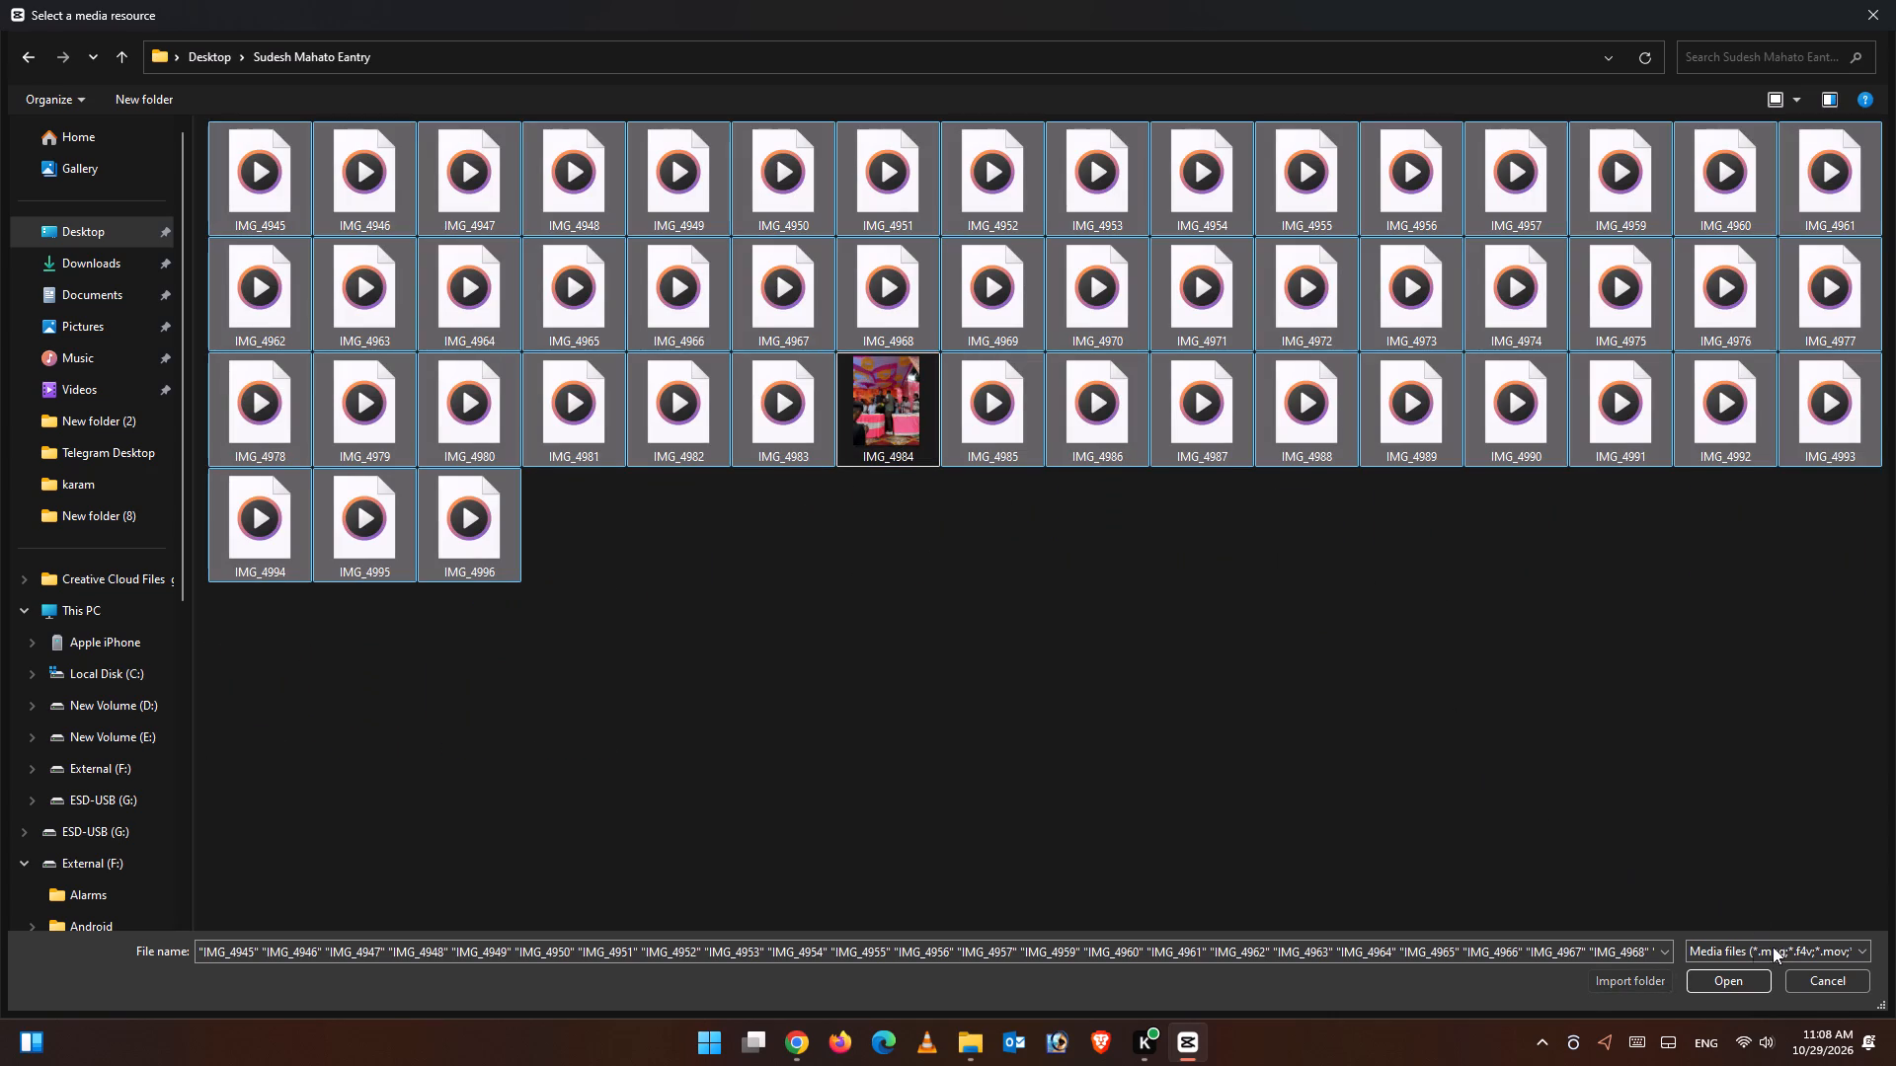
left_click(1724, 971)
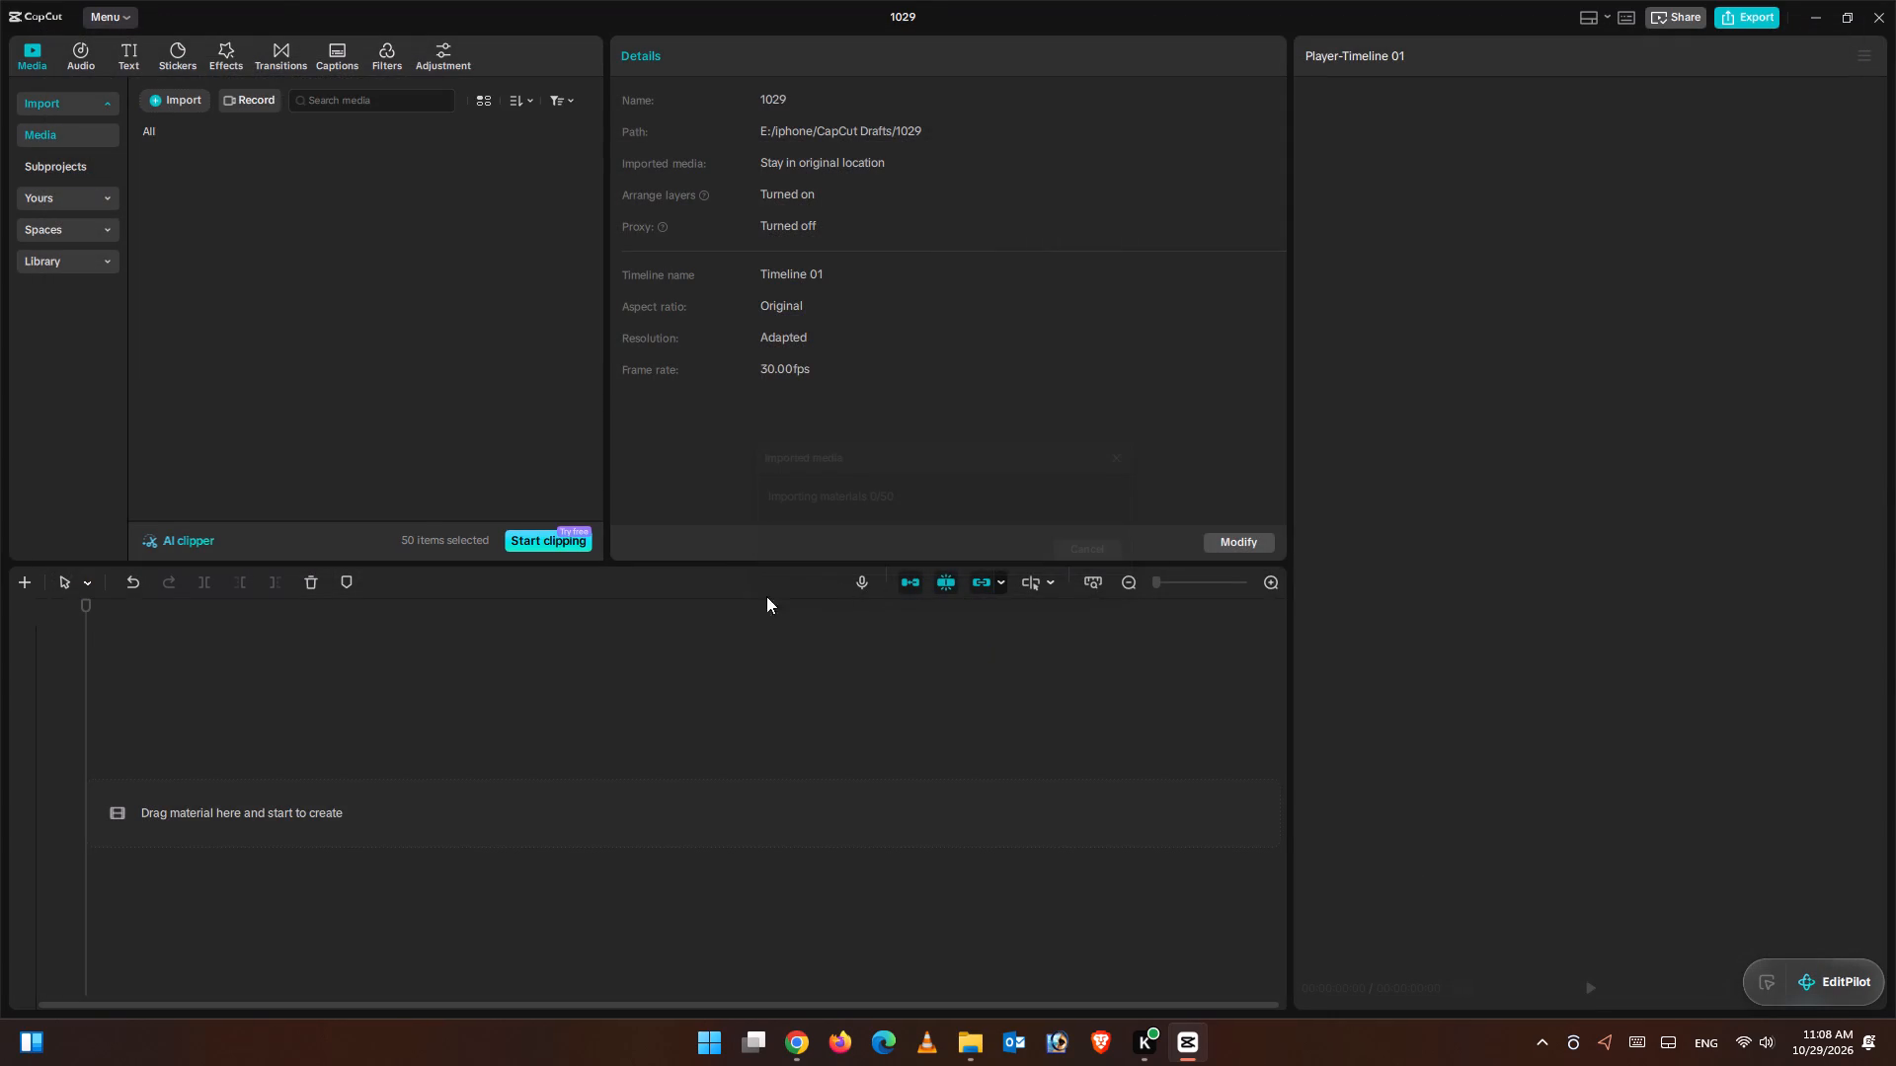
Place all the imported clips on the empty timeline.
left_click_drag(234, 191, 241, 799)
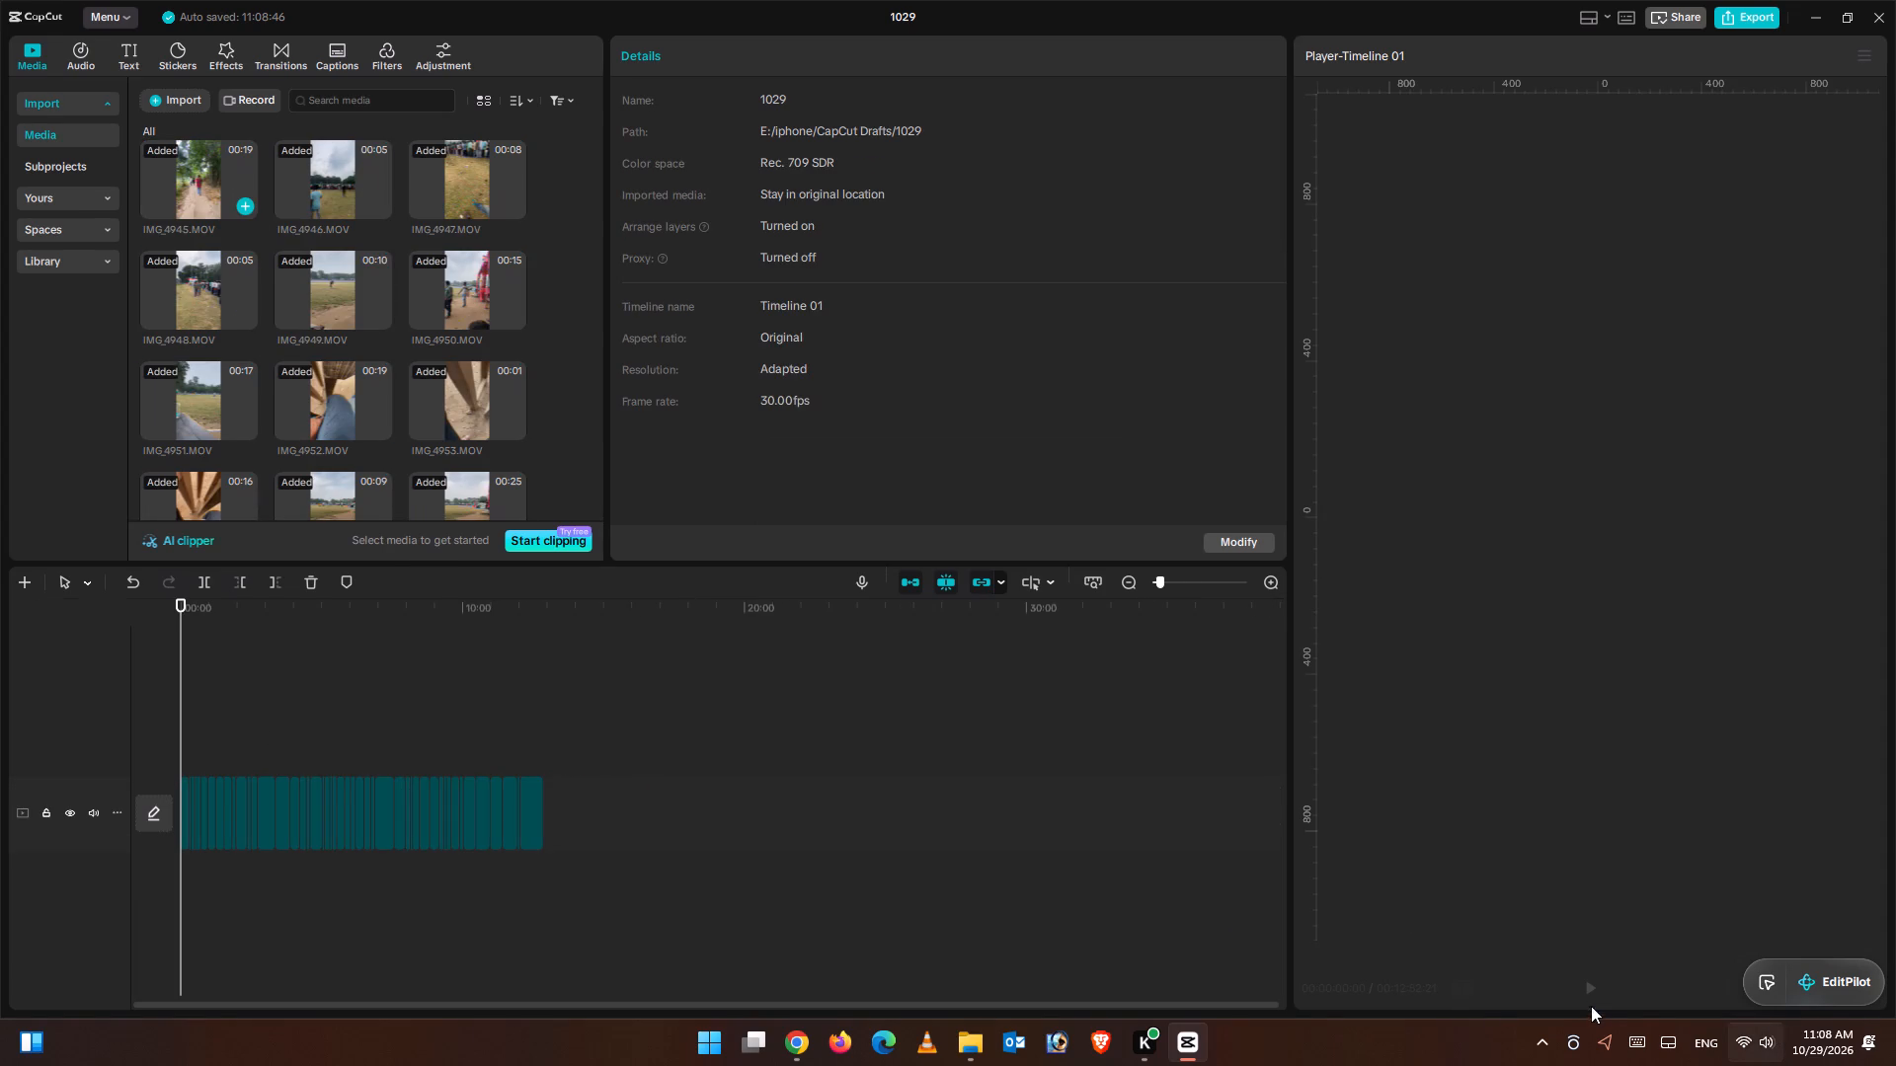
Play the start of the timeline, and check the footage near its end.
left_click(1592, 991)
left_click(1592, 985)
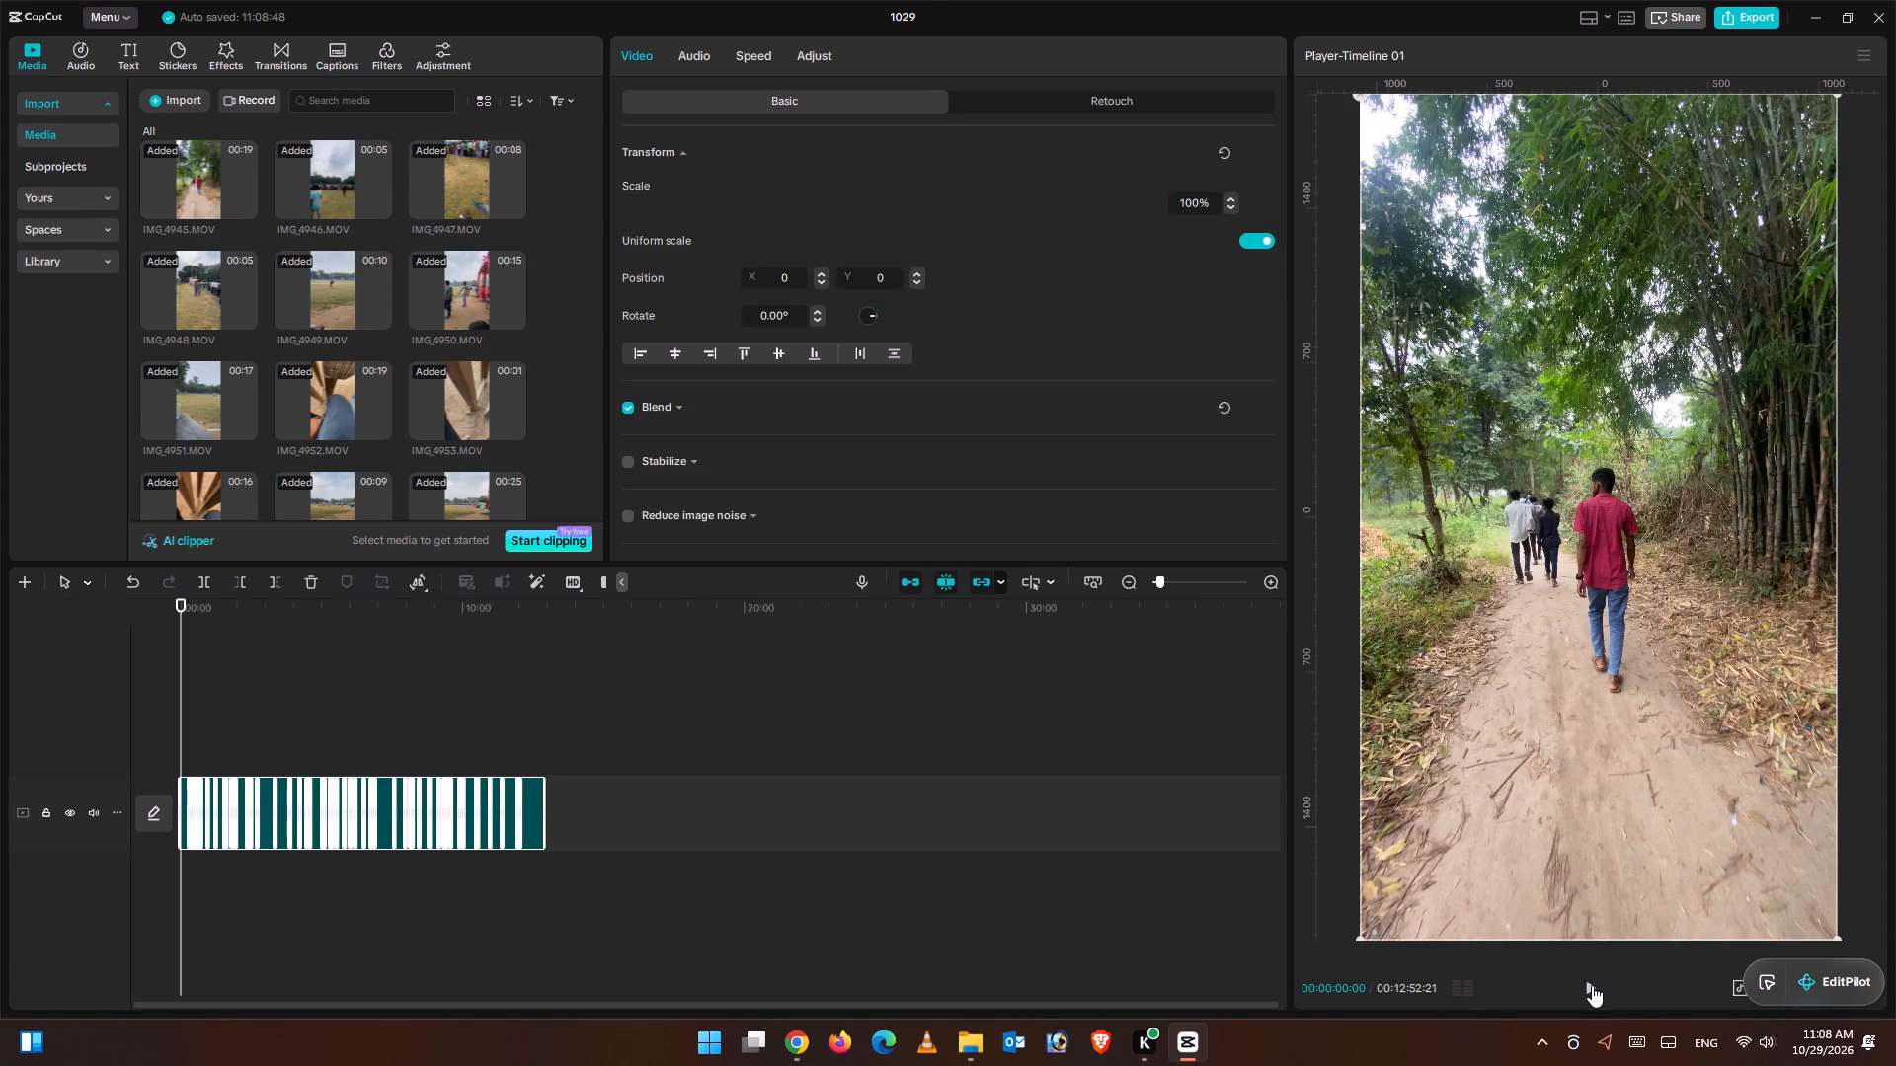
left_click(1592, 986)
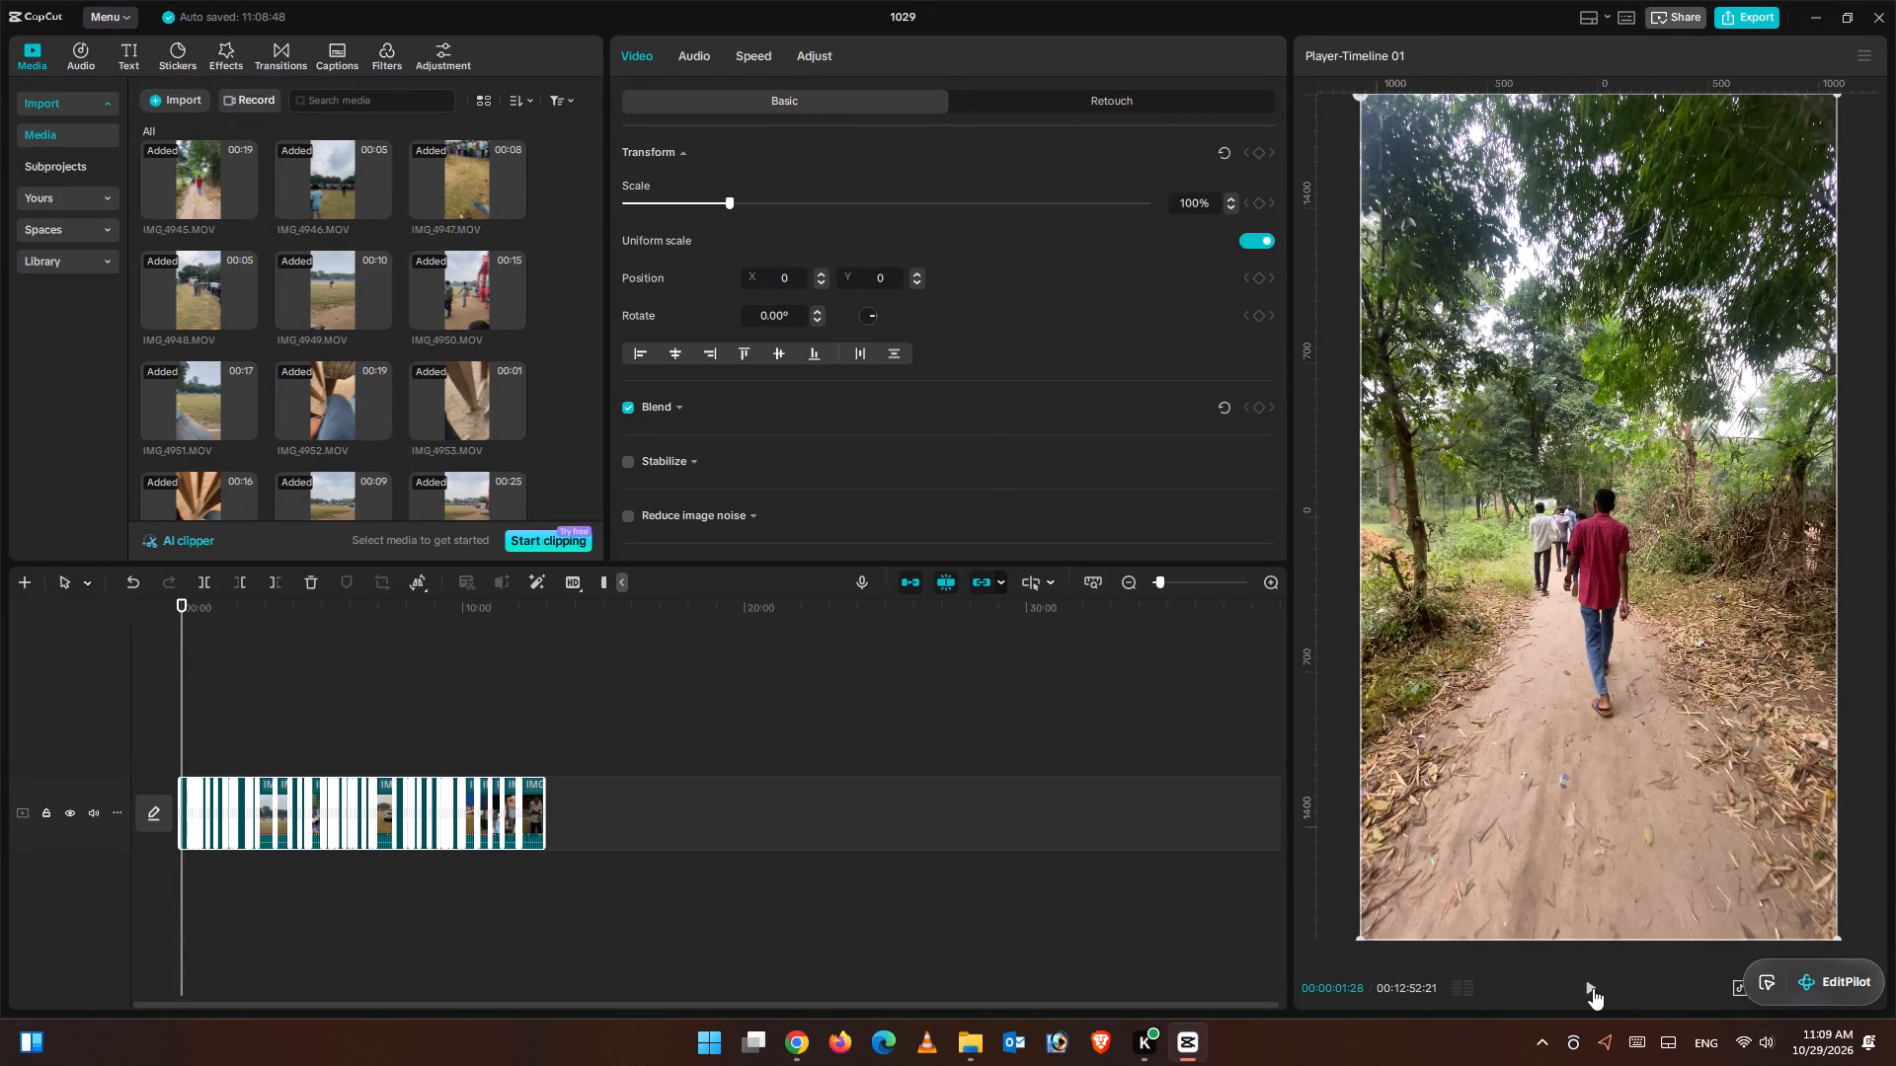
left_click(1593, 988)
left_click(1593, 986)
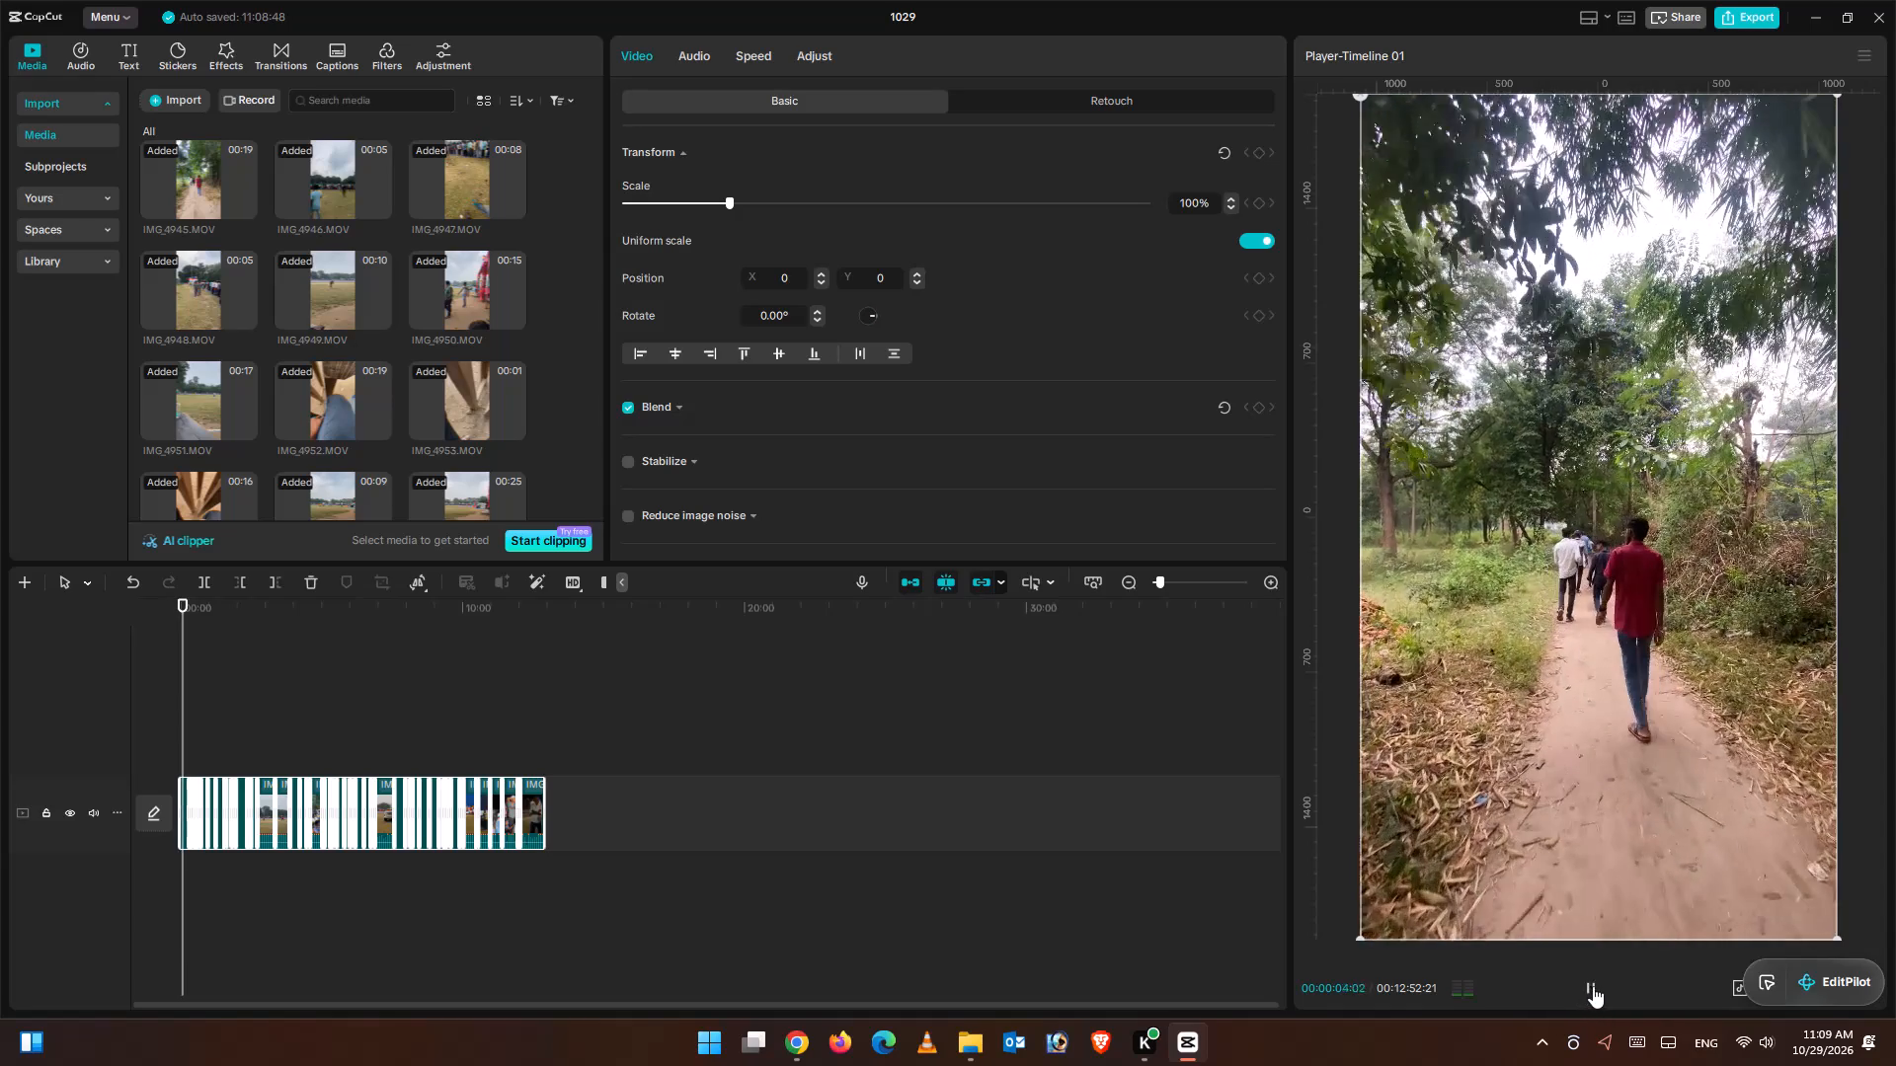
left_click(678, 832)
left_click(535, 752)
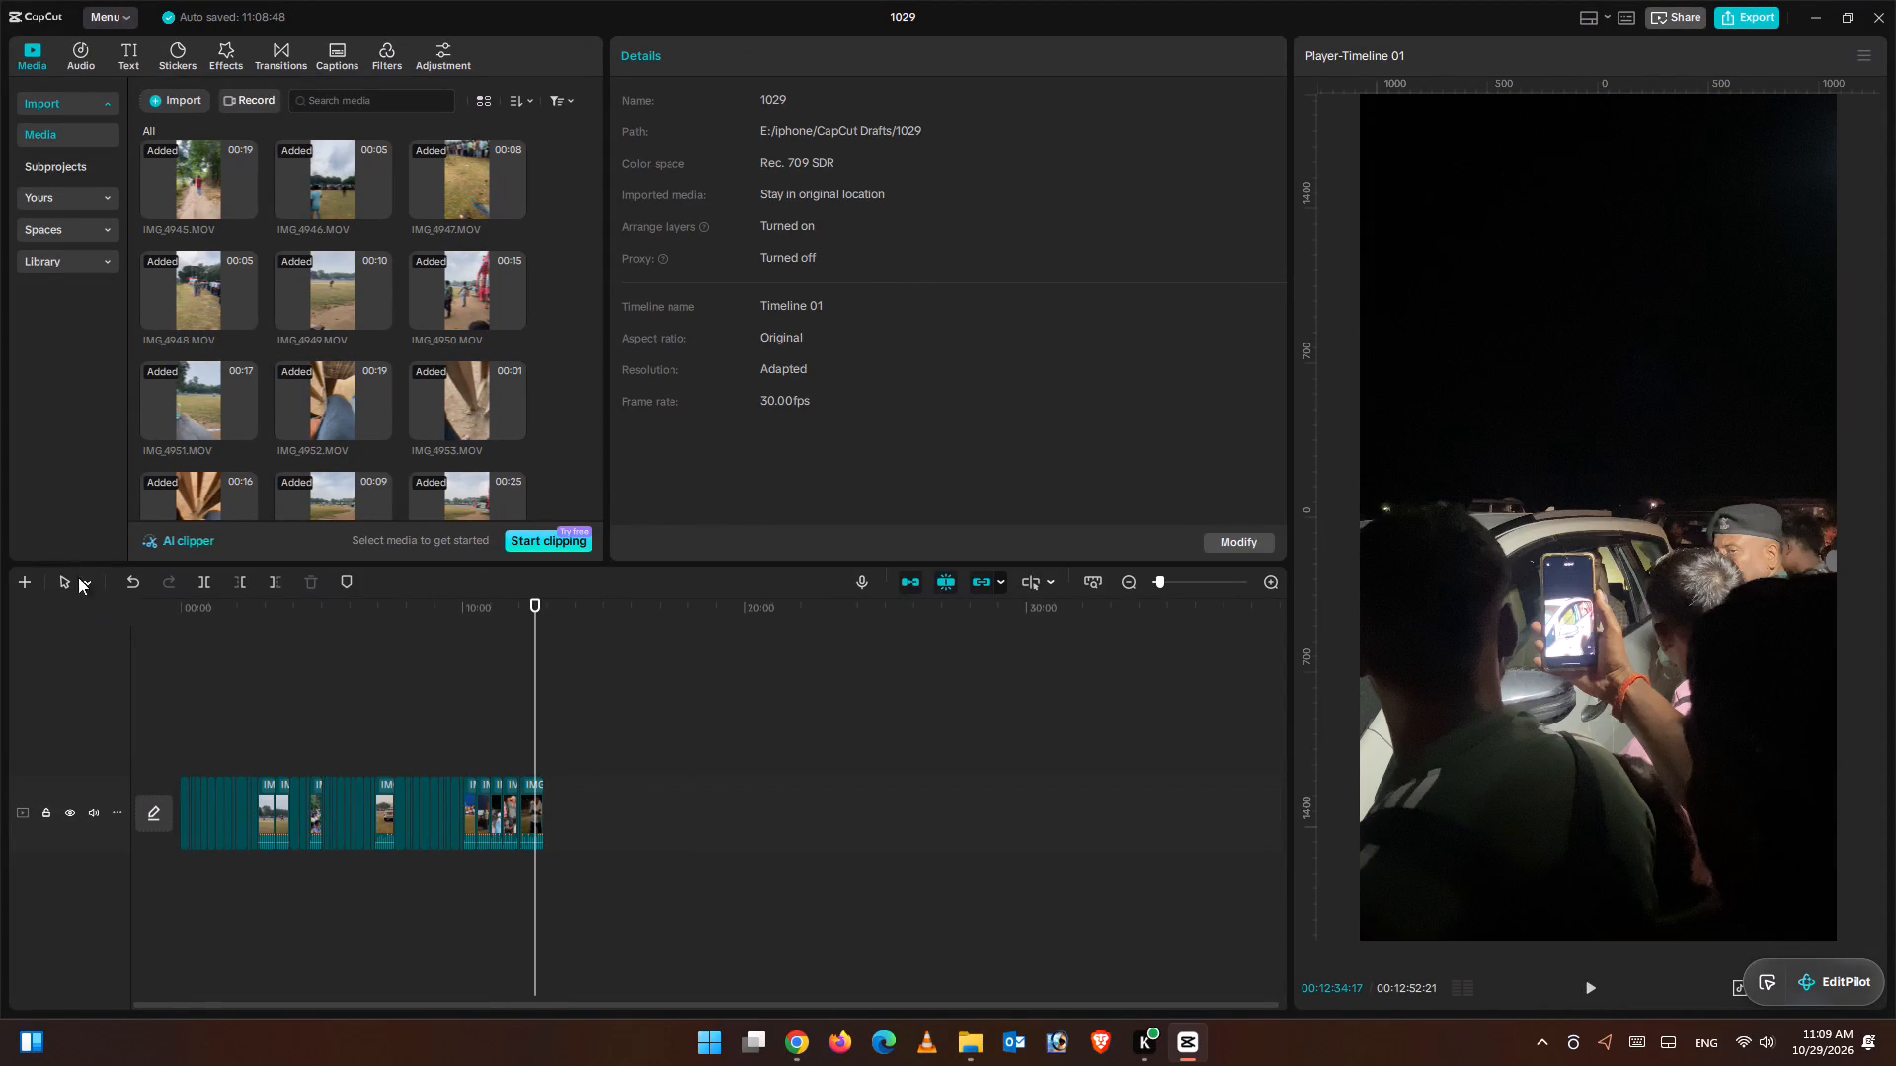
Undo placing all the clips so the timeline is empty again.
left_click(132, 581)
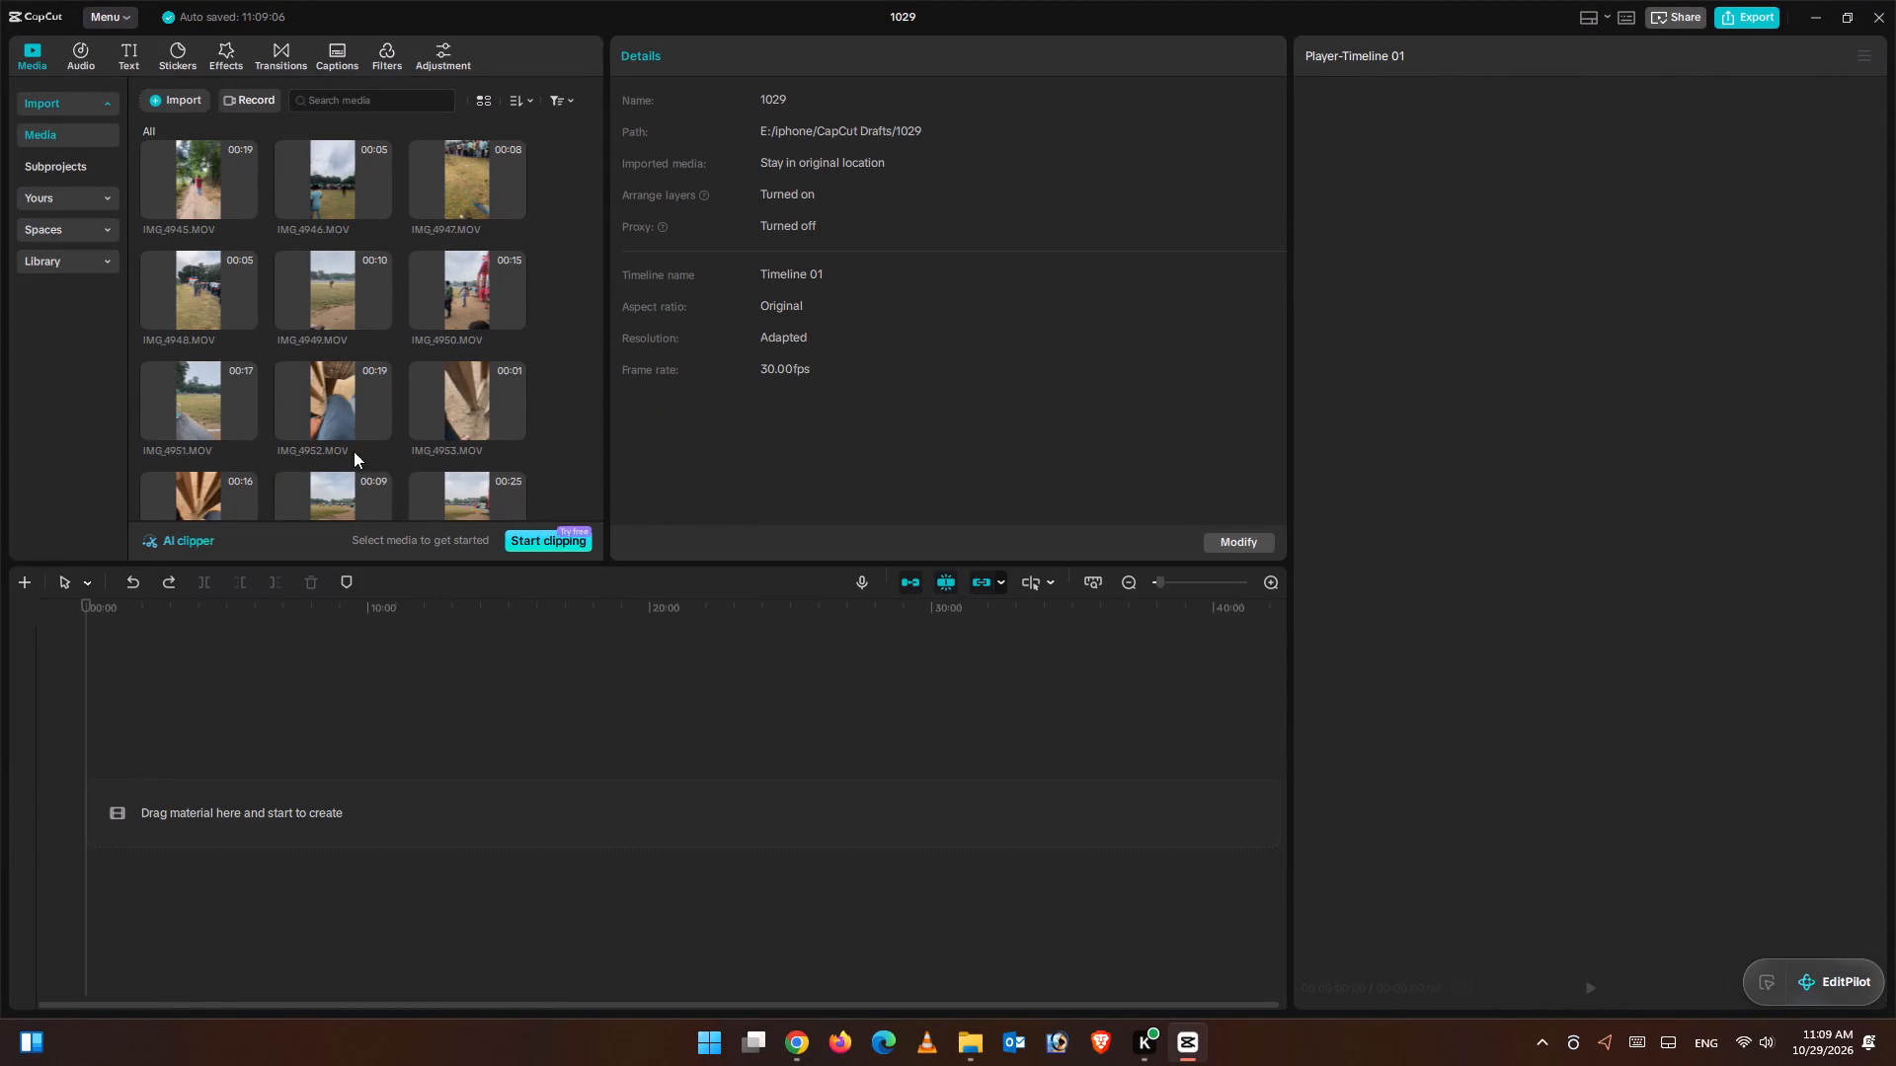
Look through the imported clips and preview IMG_4973.MOV and IMG_4974.MOV.
scroll(355, 435, "down", 10)
scroll(359, 436, "up", 1)
scroll(359, 436, "down", 7)
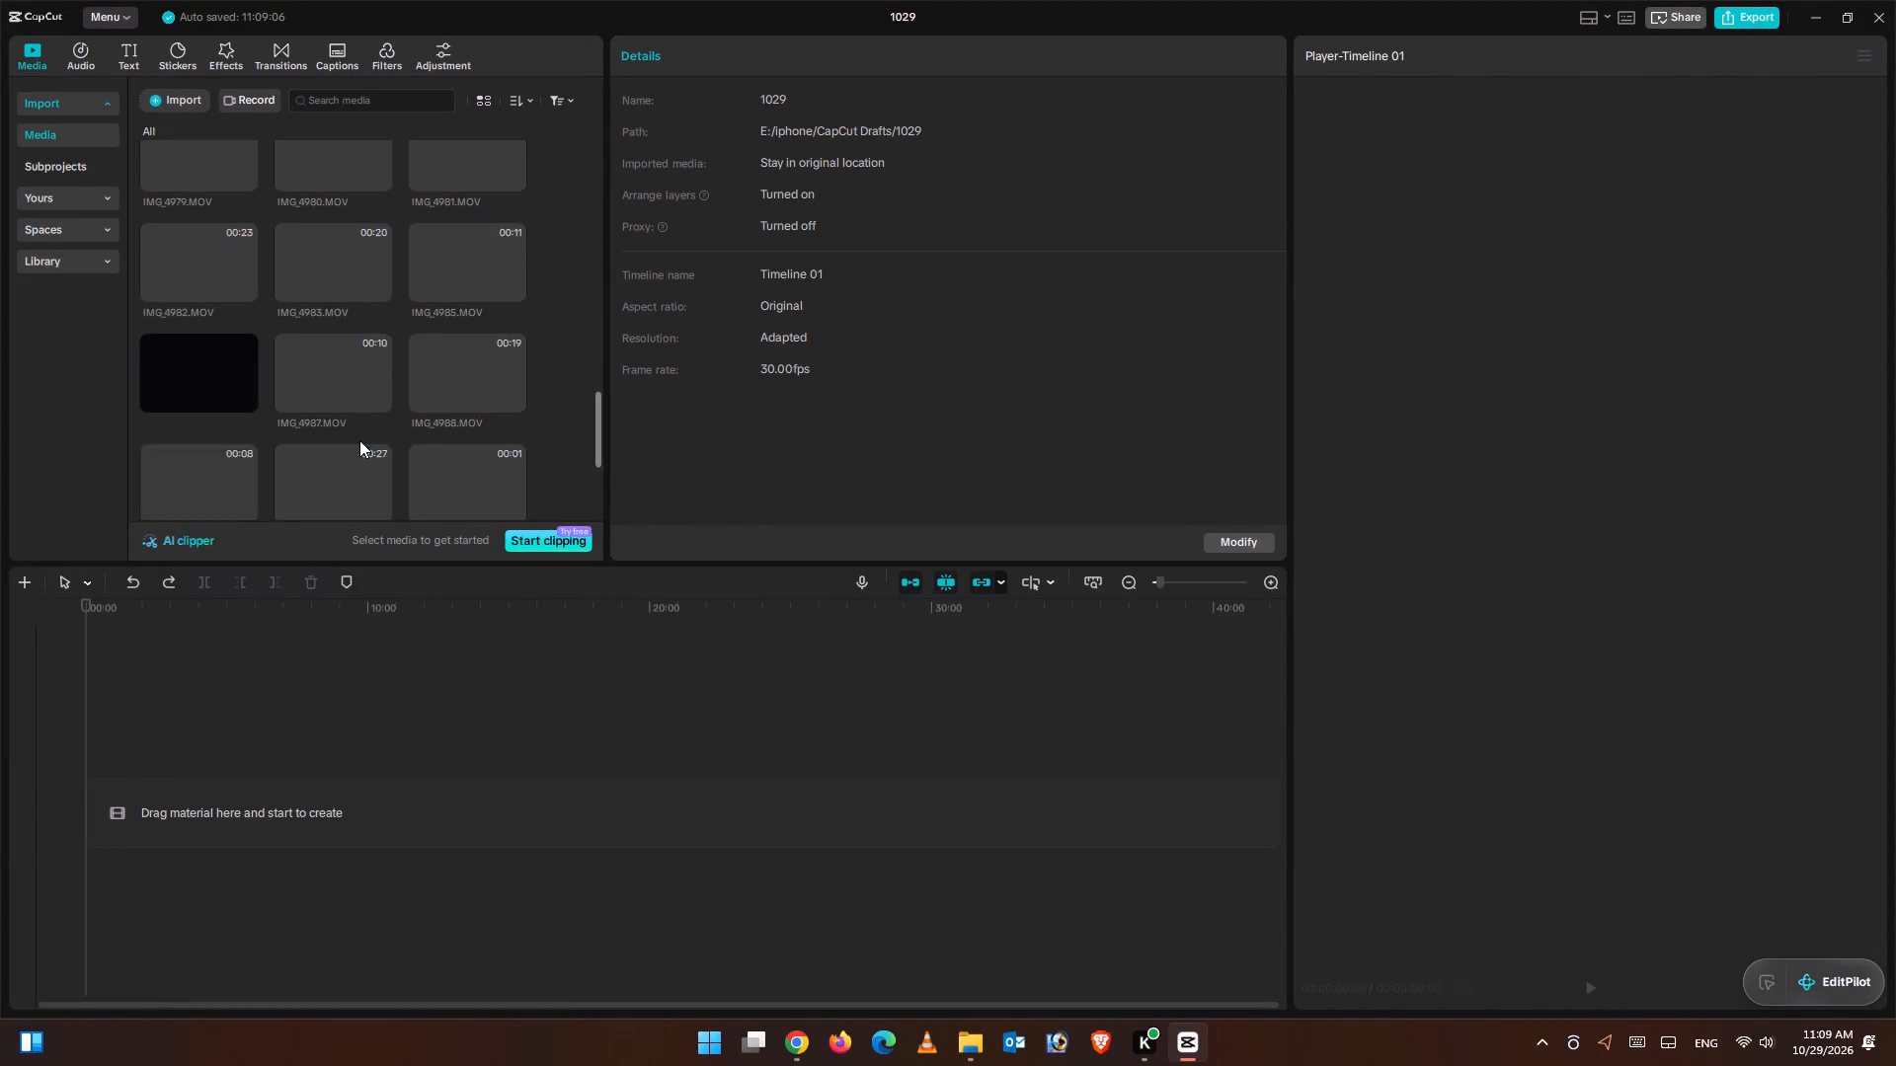
scroll(359, 440, "down", 4)
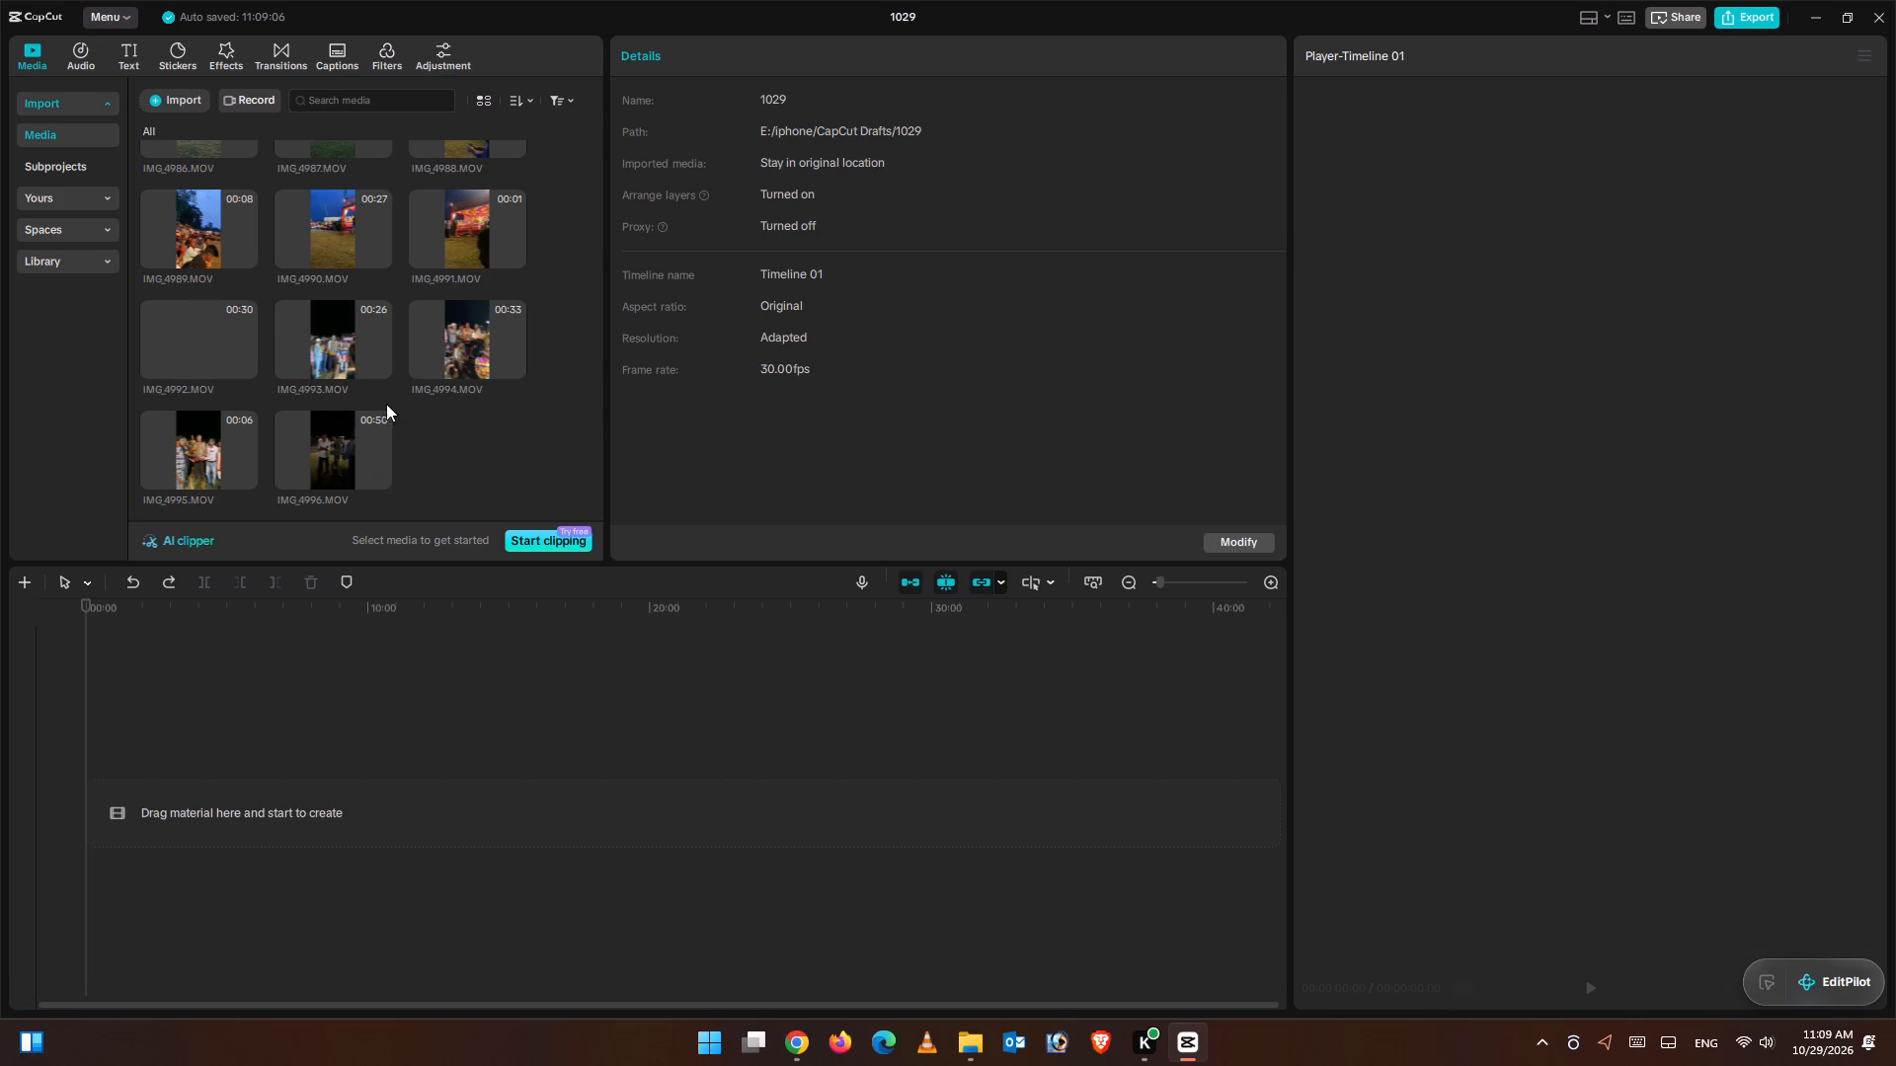
scroll(395, 410, "up", 7)
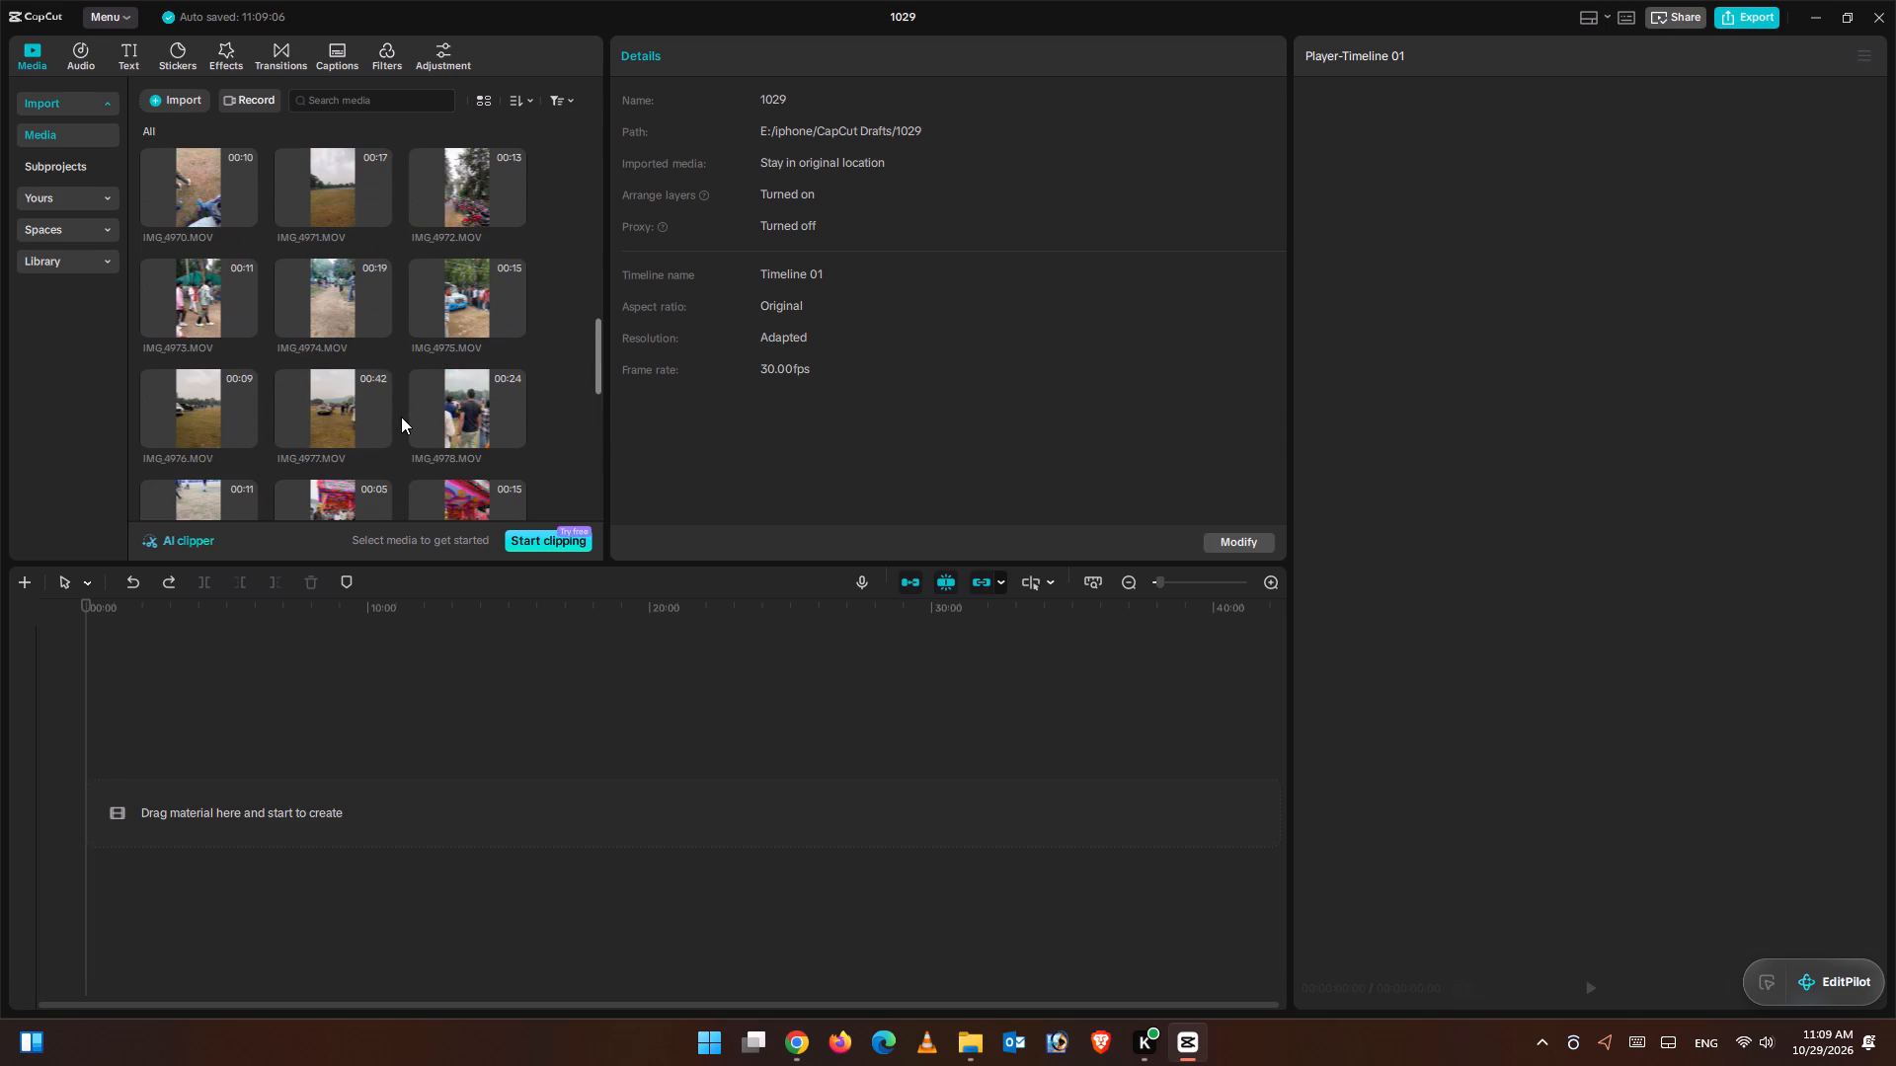
left_click(212, 295)
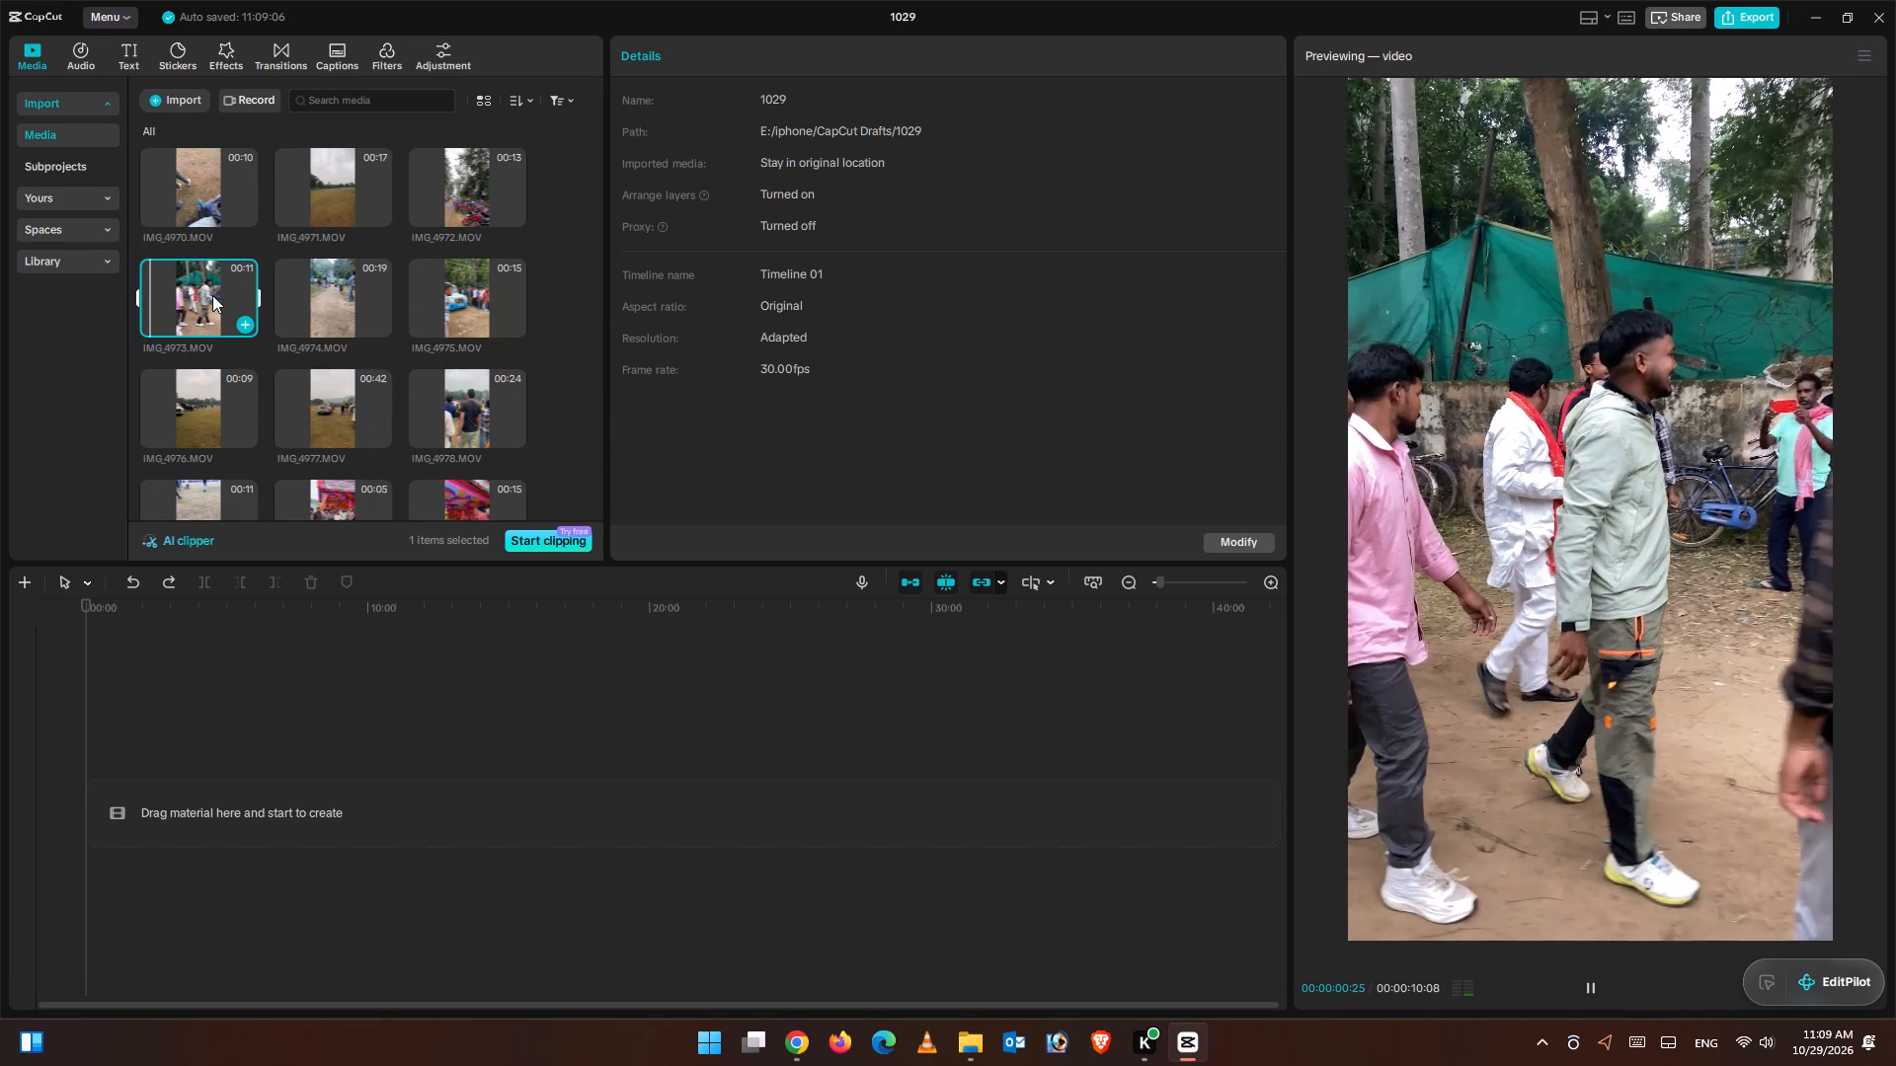
left_click(343, 273)
left_click(196, 274)
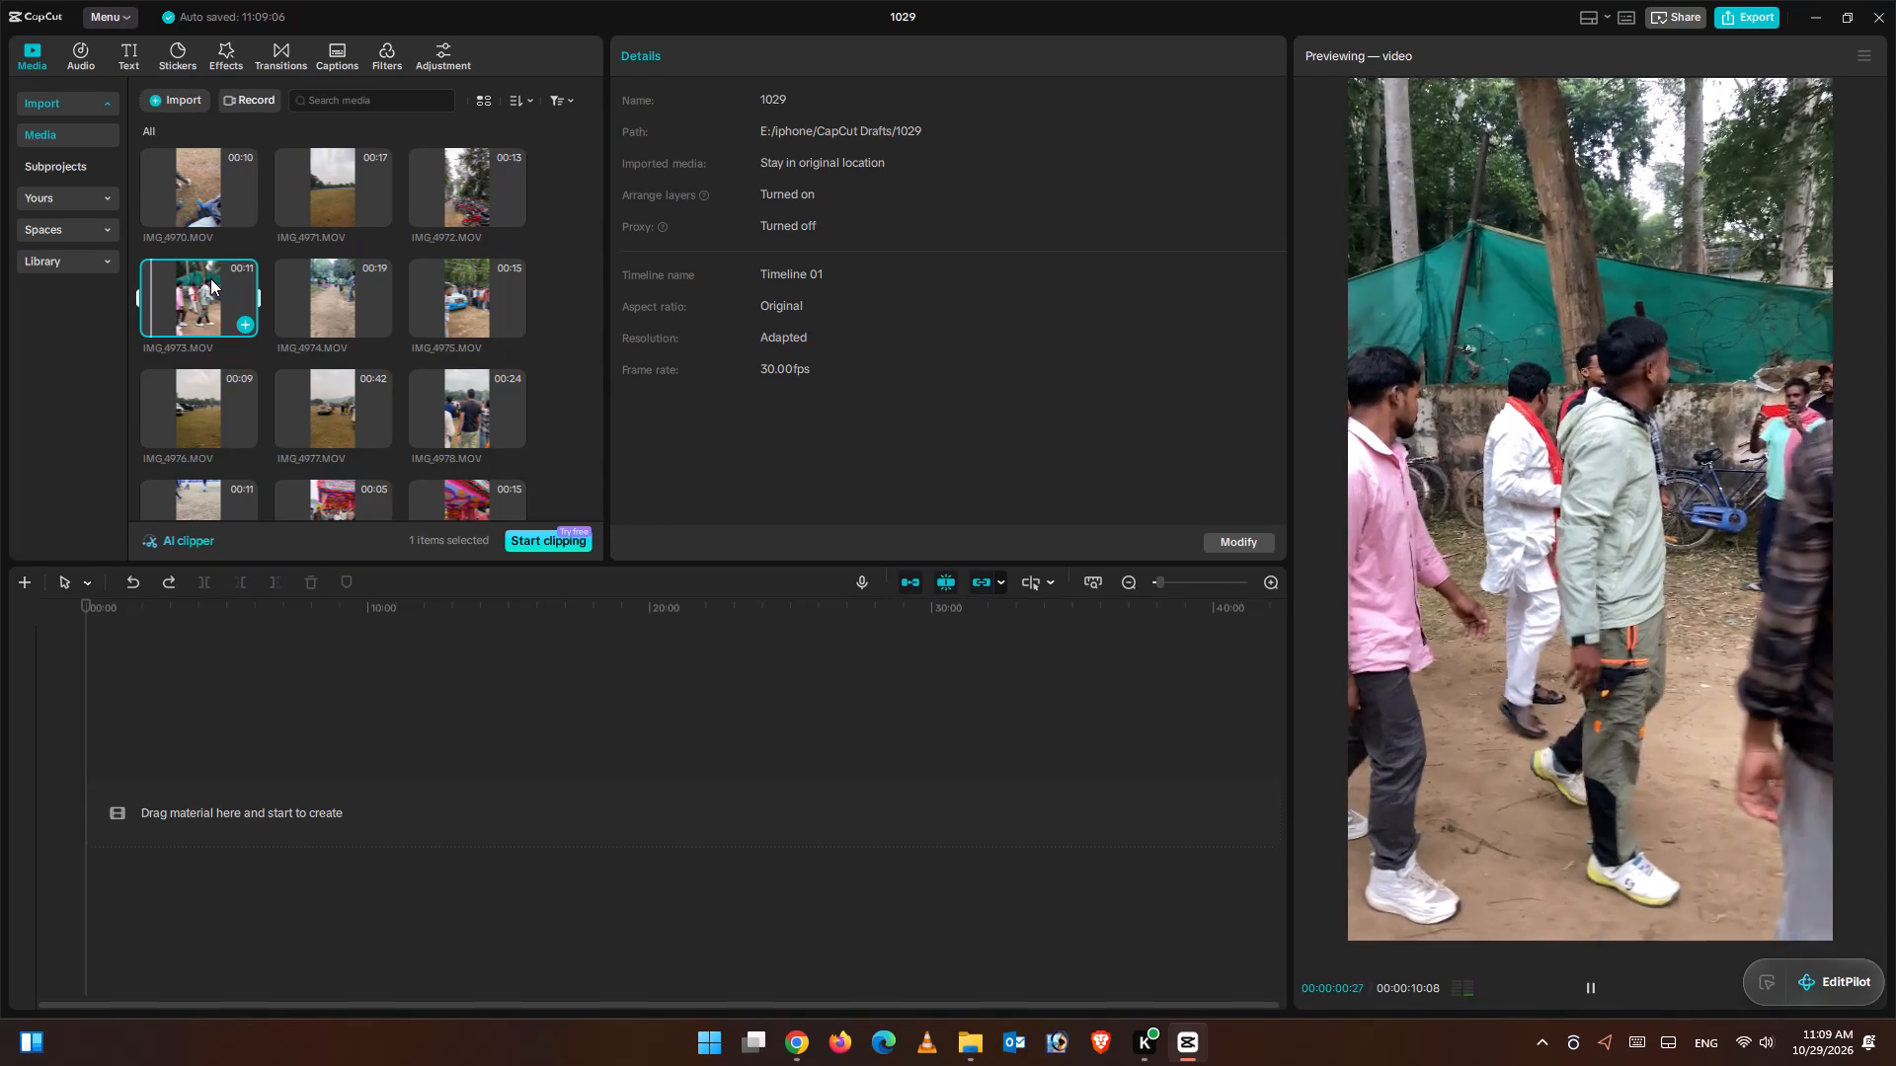
left_click(356, 289)
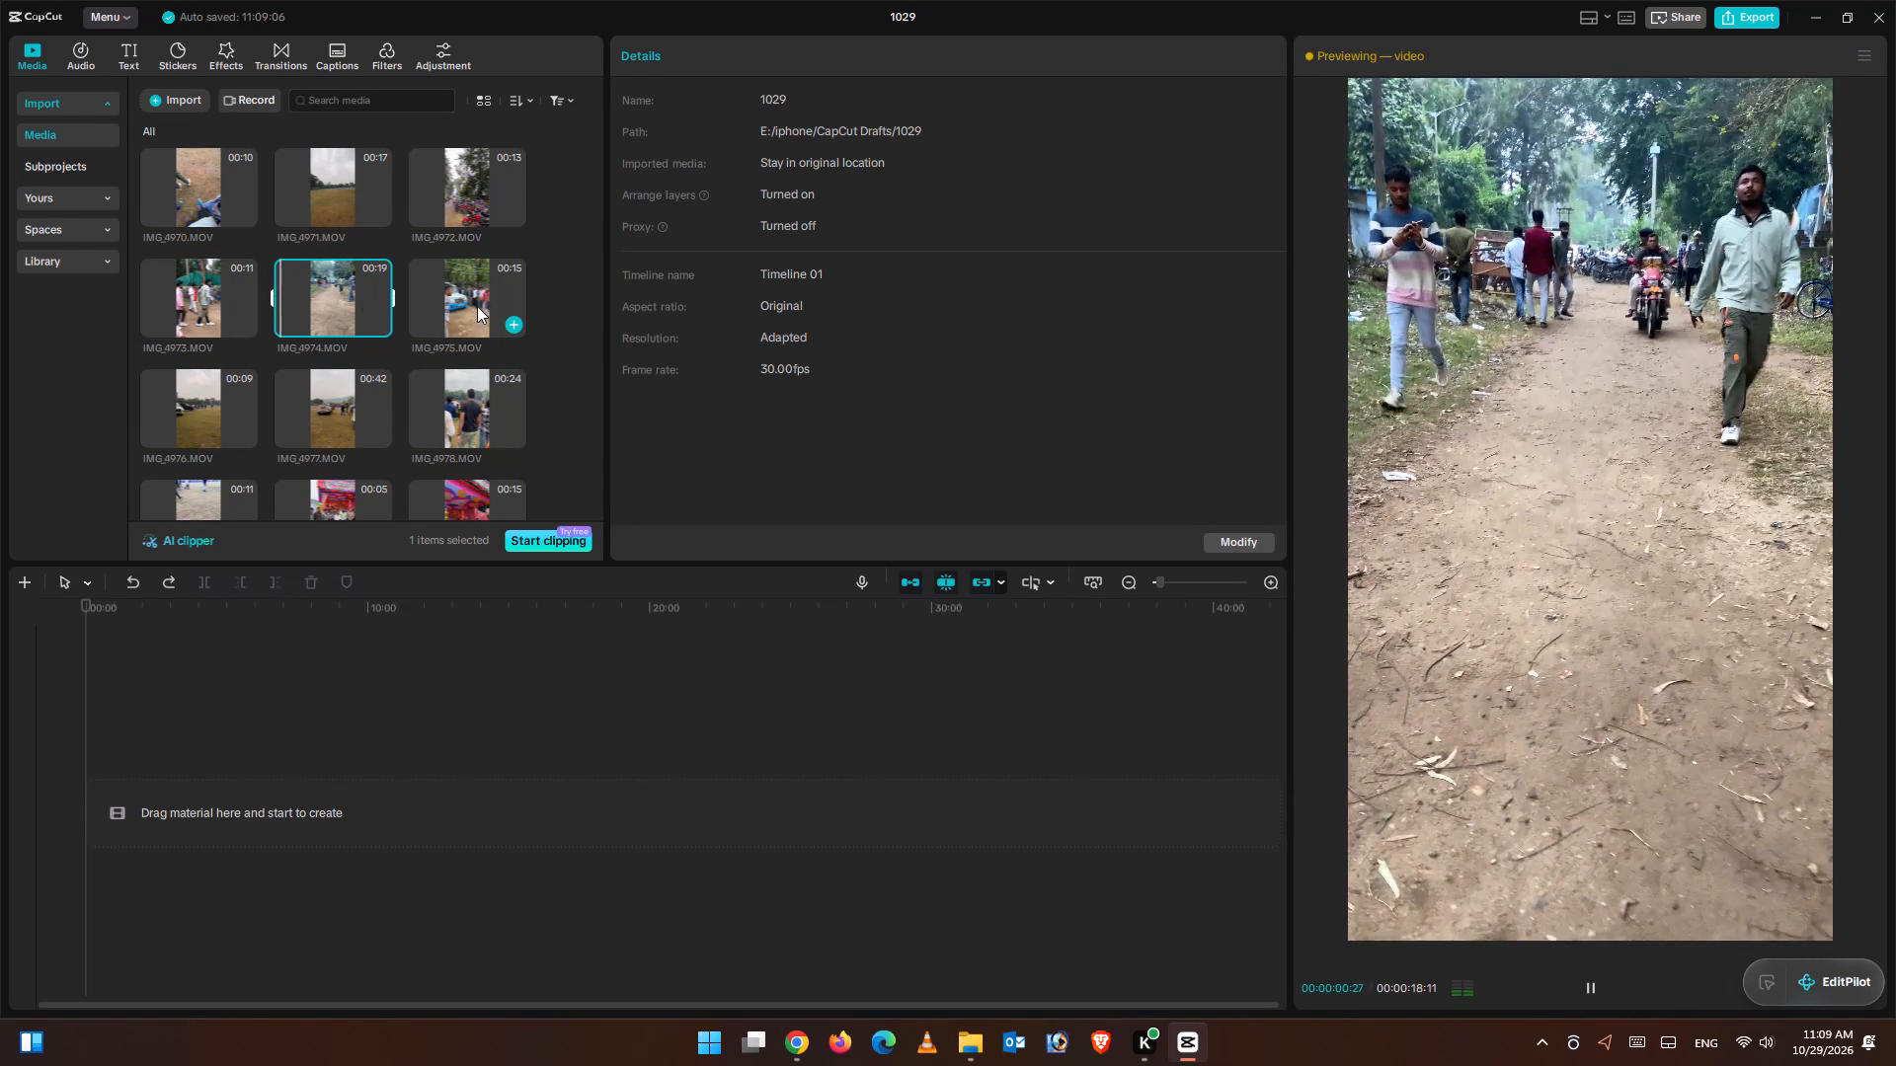
Place the ten clips from IMG_4974.MOV through IMG_4983.MOV together on the empty timeline.
left_click(477, 301, "ctrl")
left_click(204, 415, "ctrl")
left_click(328, 401, "ctrl")
left_click(438, 401, "ctrl")
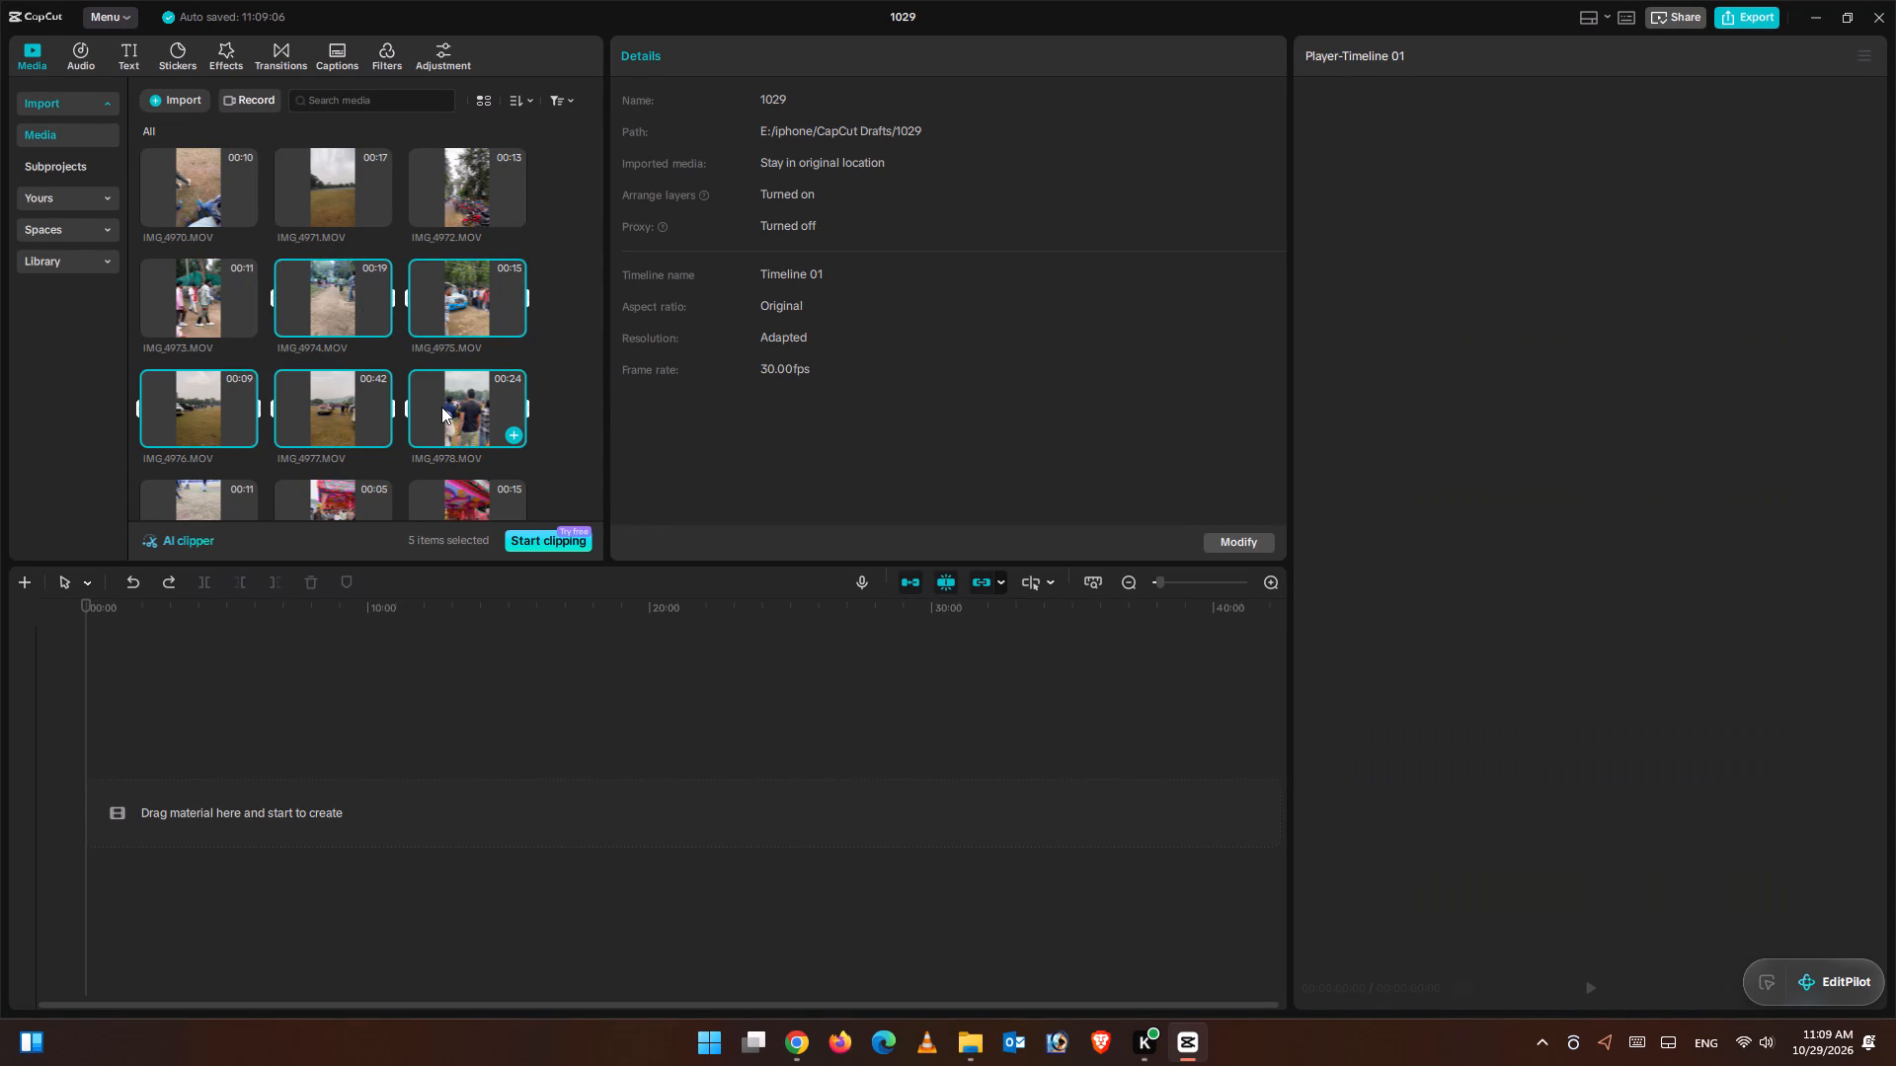
scroll(443, 459, "down", 1, "ctrl")
left_click(242, 406, "ctrl")
left_click(378, 410, "ctrl")
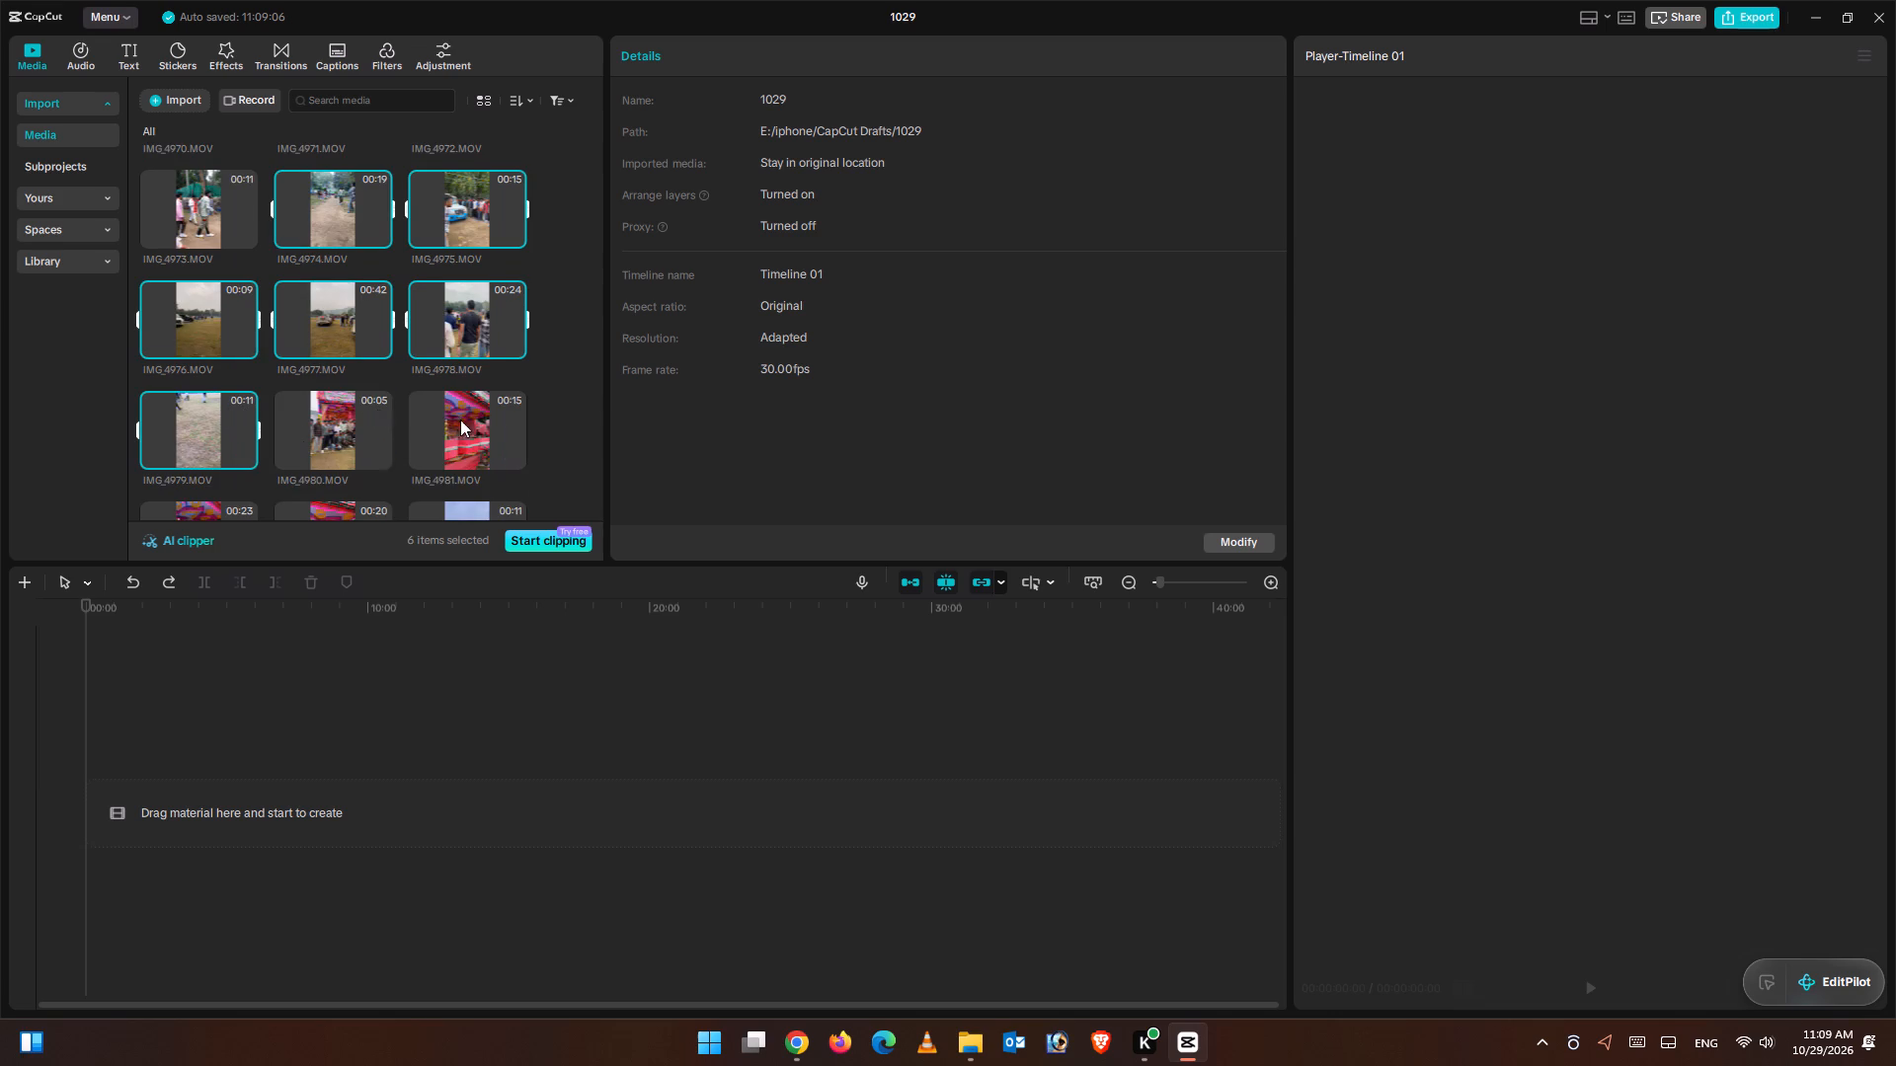
left_click(472, 411, "ctrl")
scroll(486, 428, "down", 1, "ctrl")
left_click(215, 455, "ctrl")
left_click(355, 430, "ctrl")
scroll(390, 452, "down", 1, "ctrl")
scroll(392, 456, "up", 1, "ctrl")
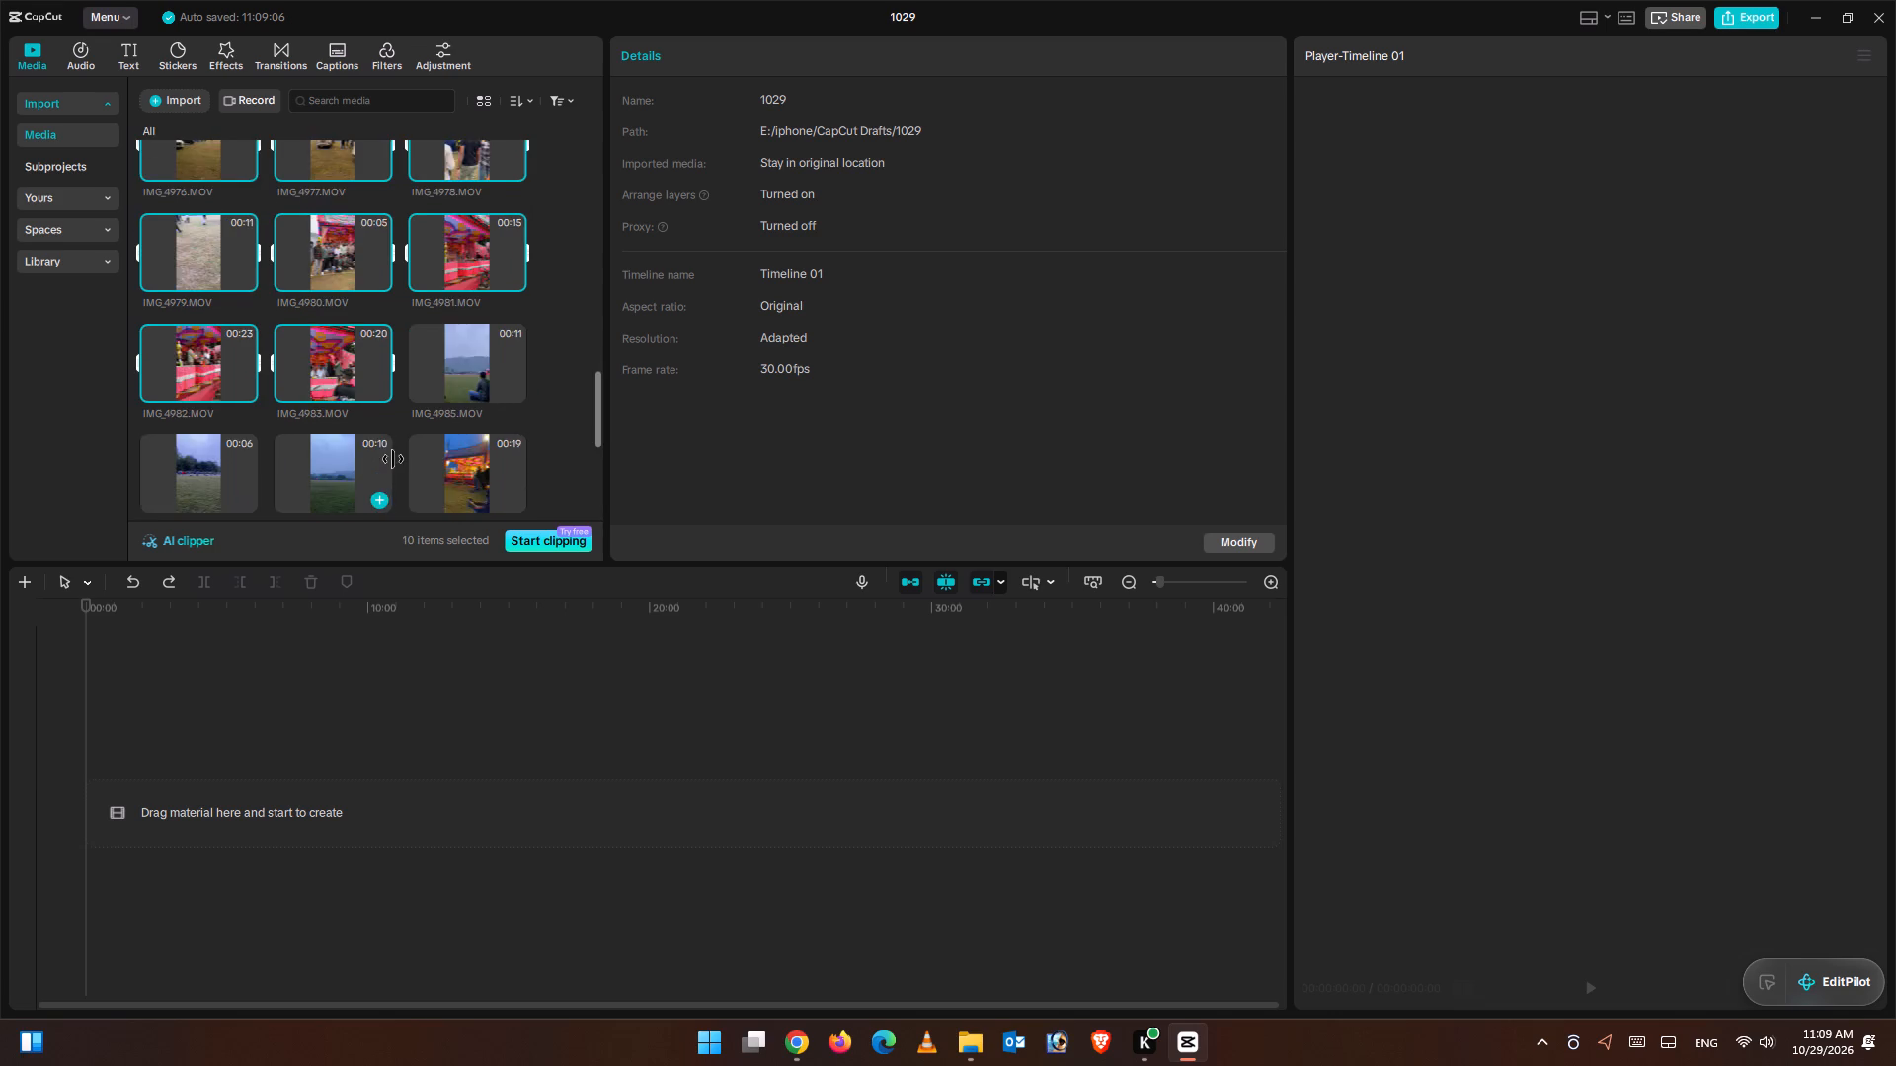
scroll(497, 445, "down", 2, "ctrl")
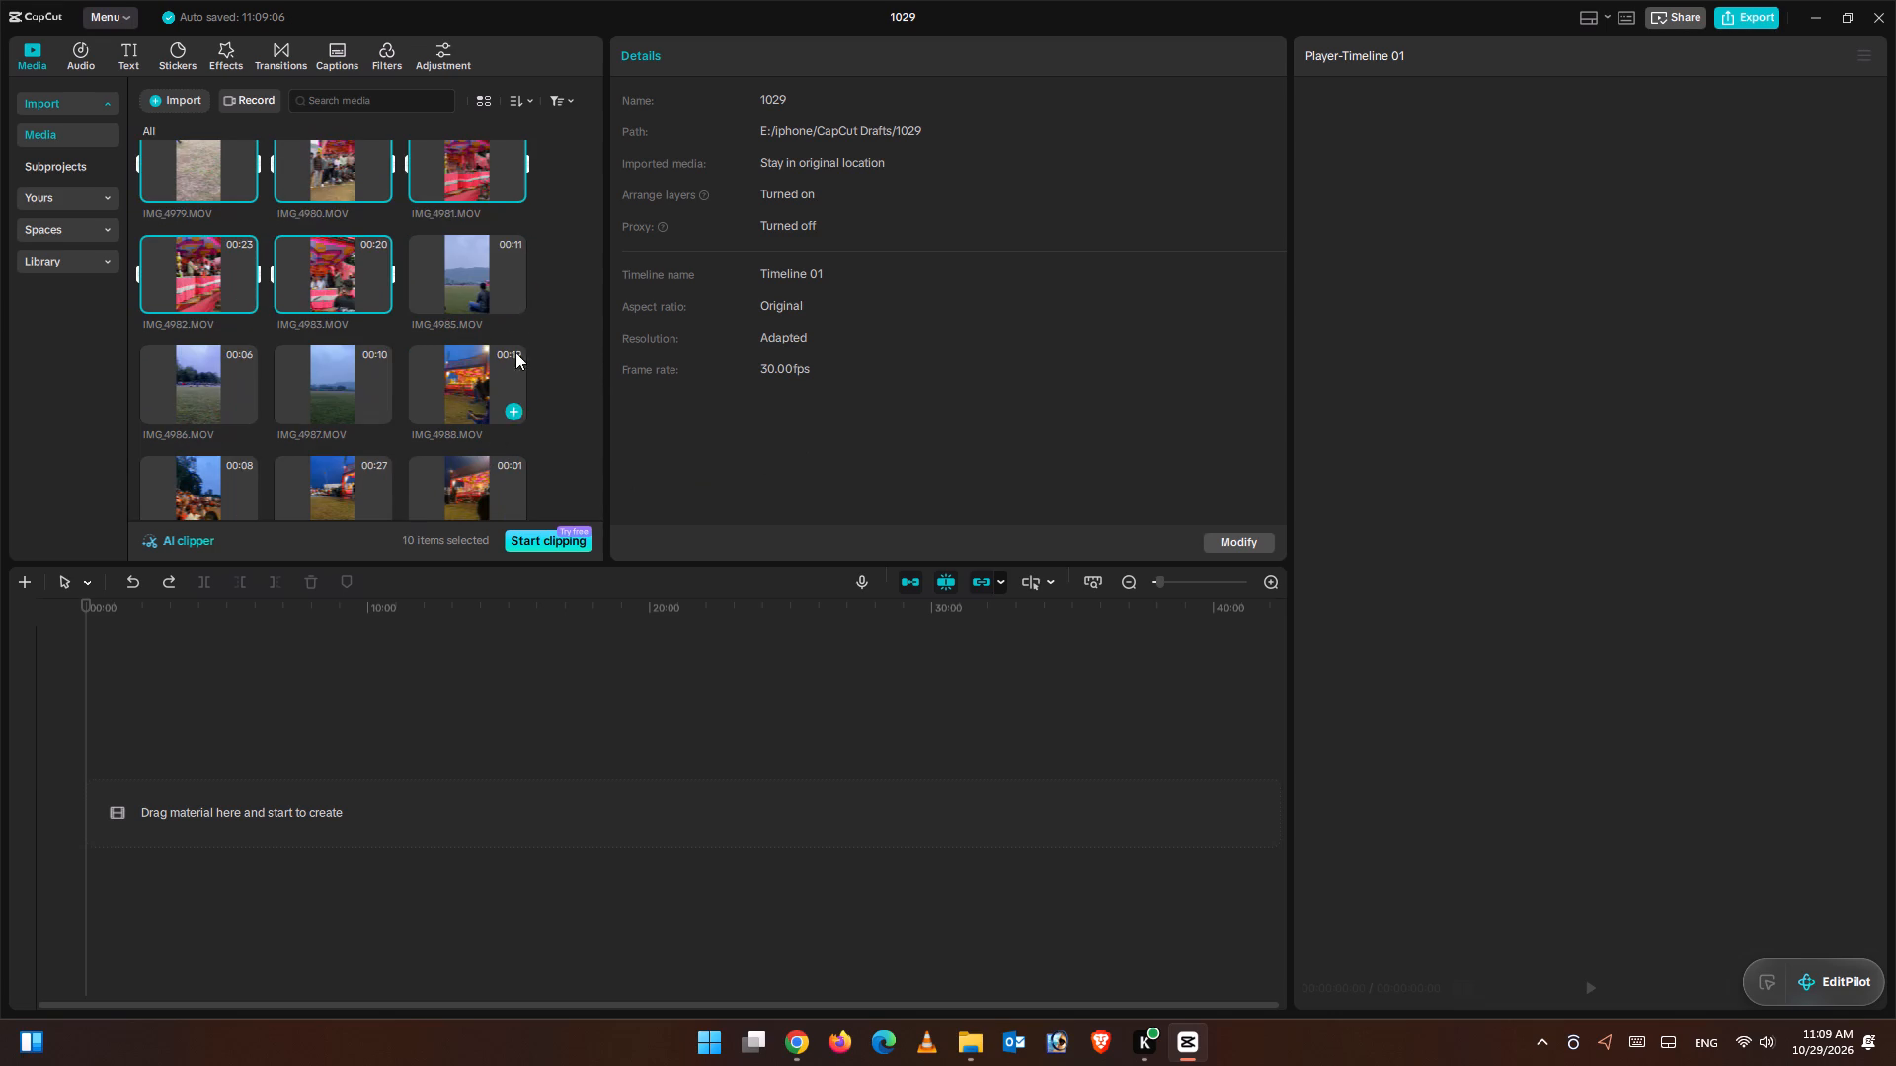
left_click_drag(351, 266, 213, 807)
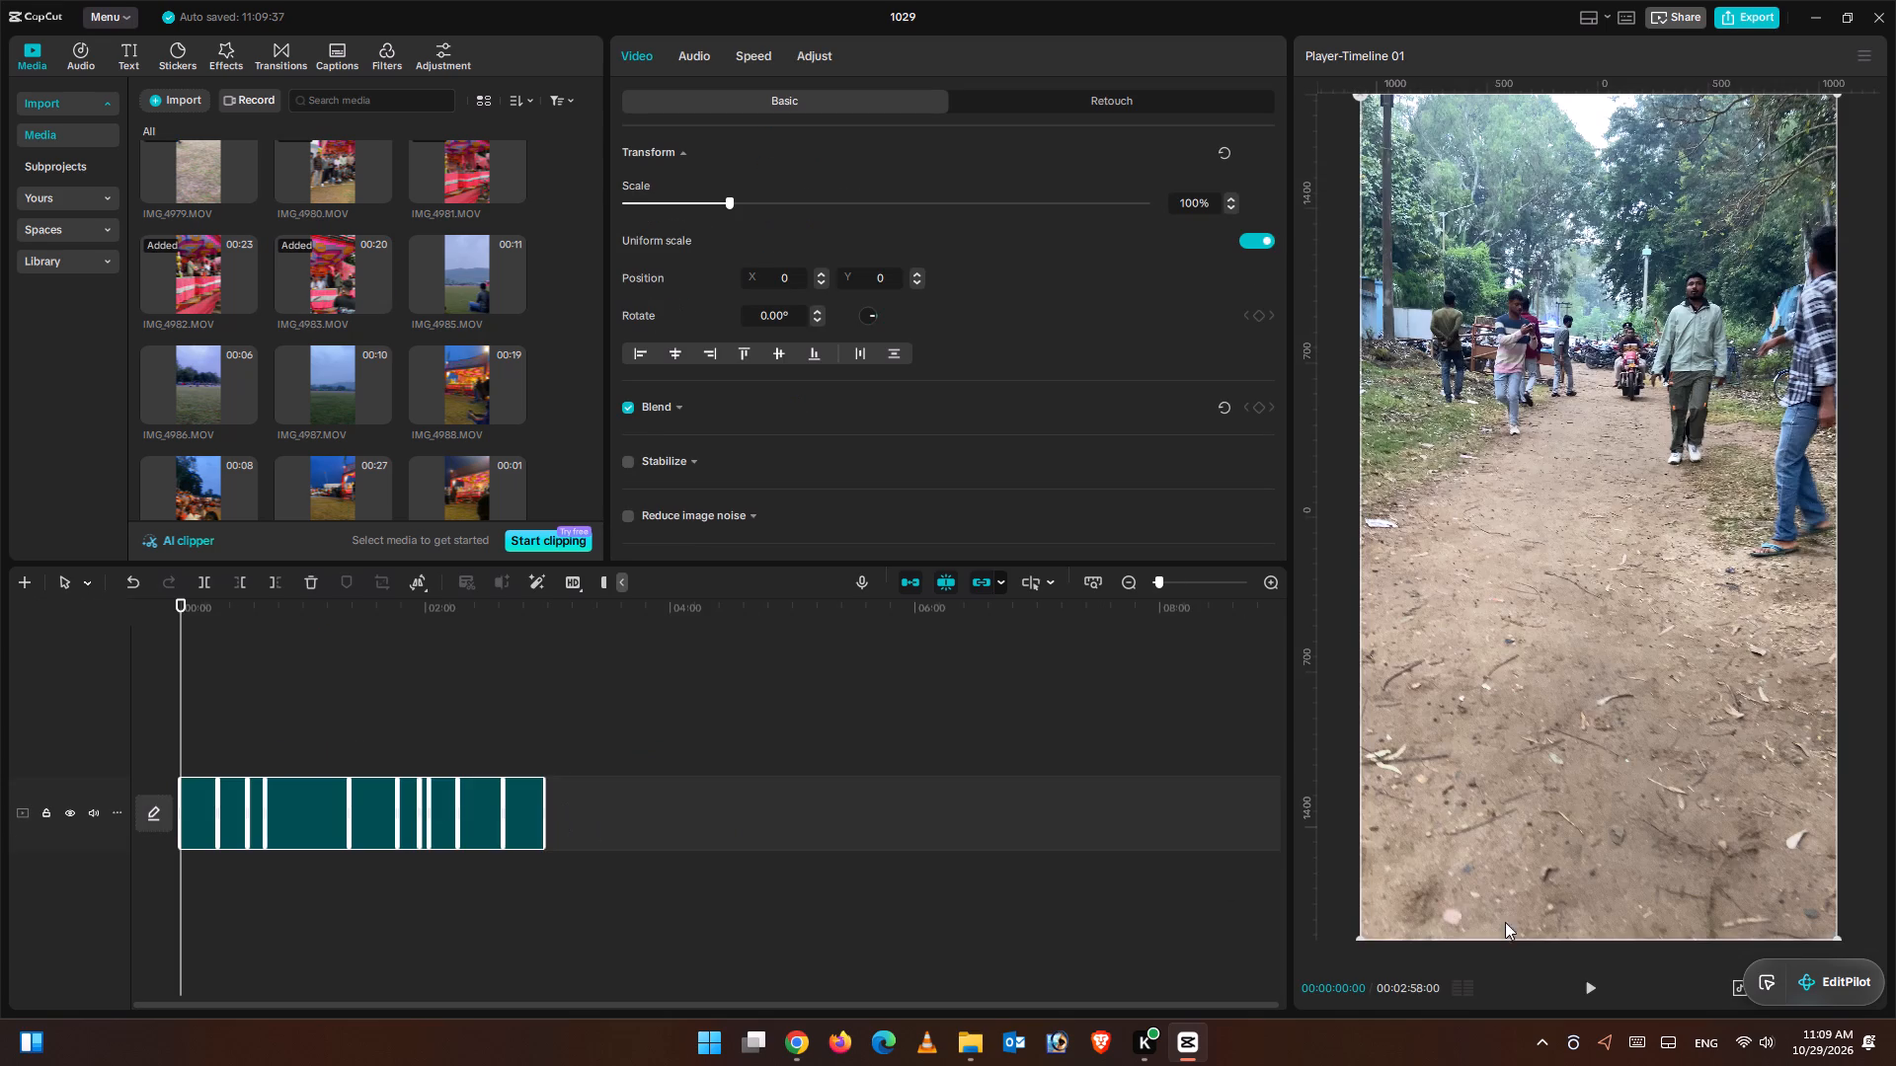
Play the assembled clips from the start of the timeline and turn up the system volume to review them.
left_click(1576, 984)
left_click(1591, 984)
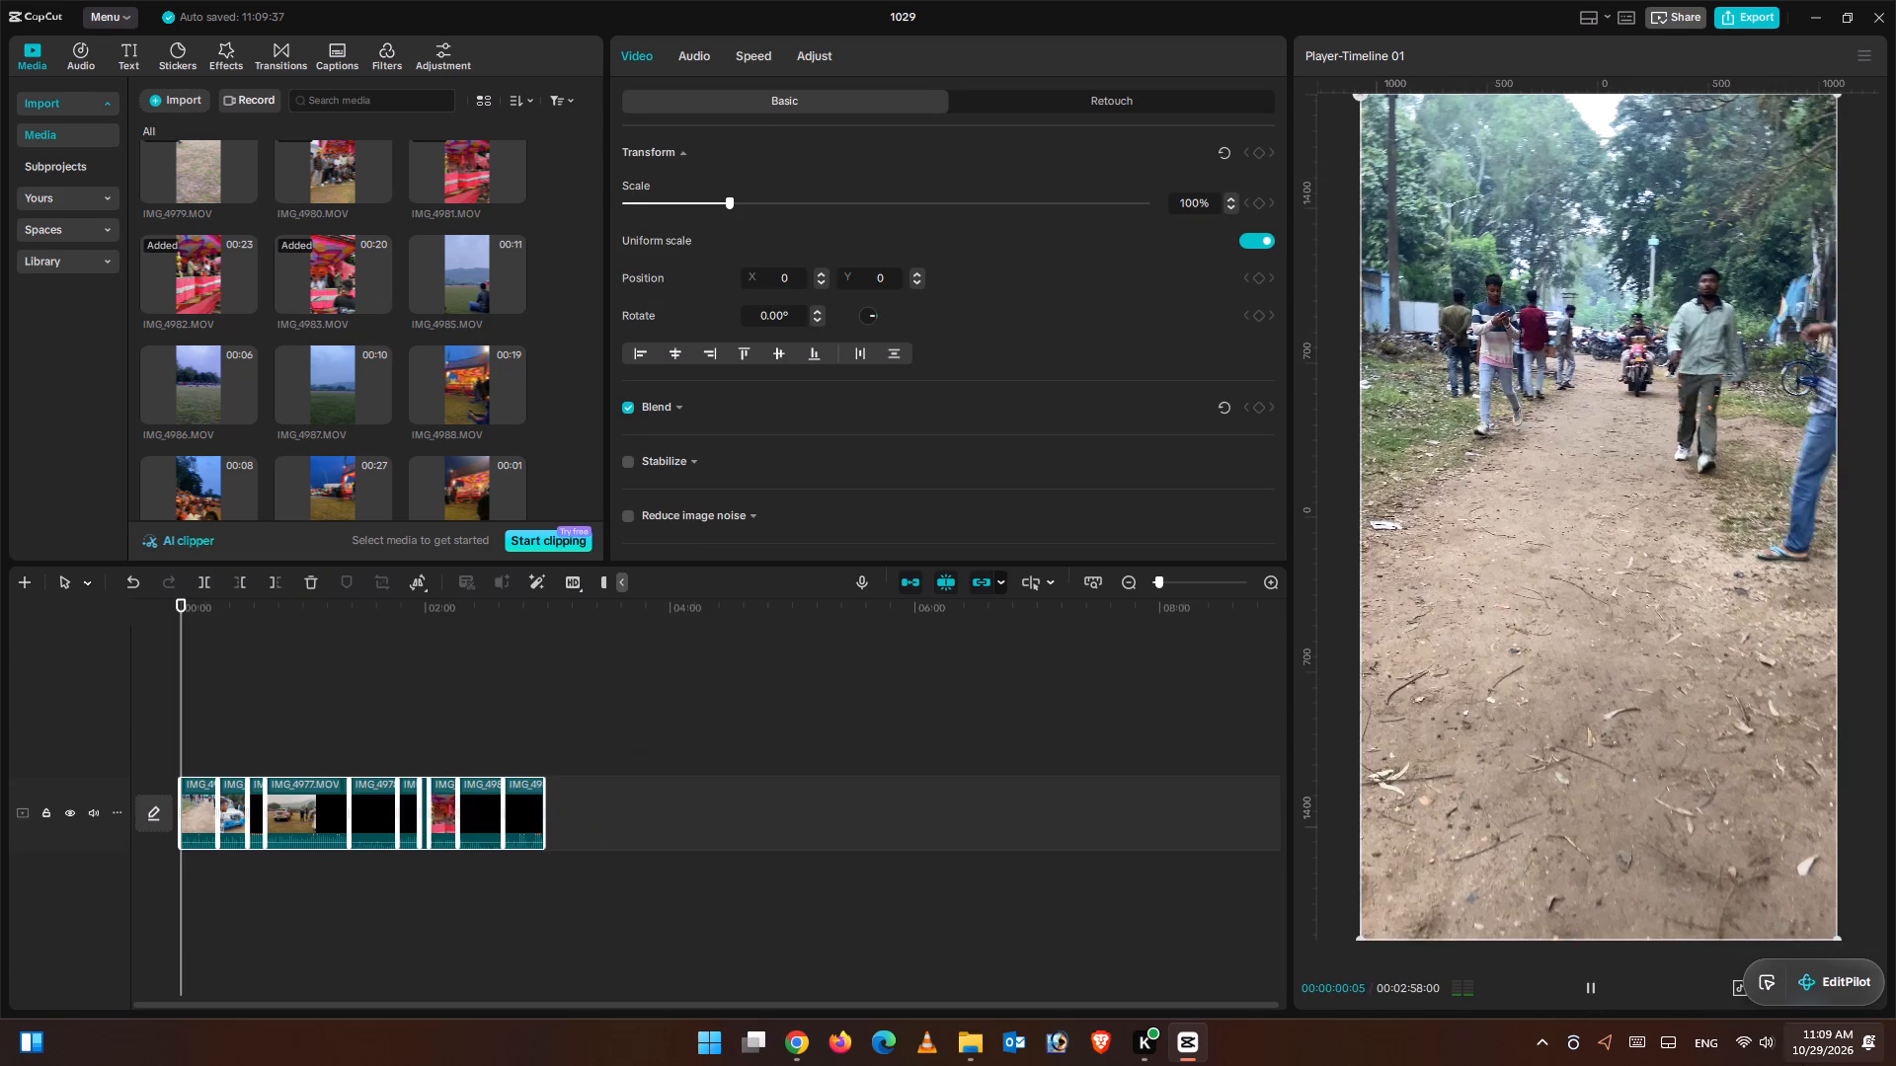
left_click(1766, 1051)
scroll(1683, 933, "up", 6)
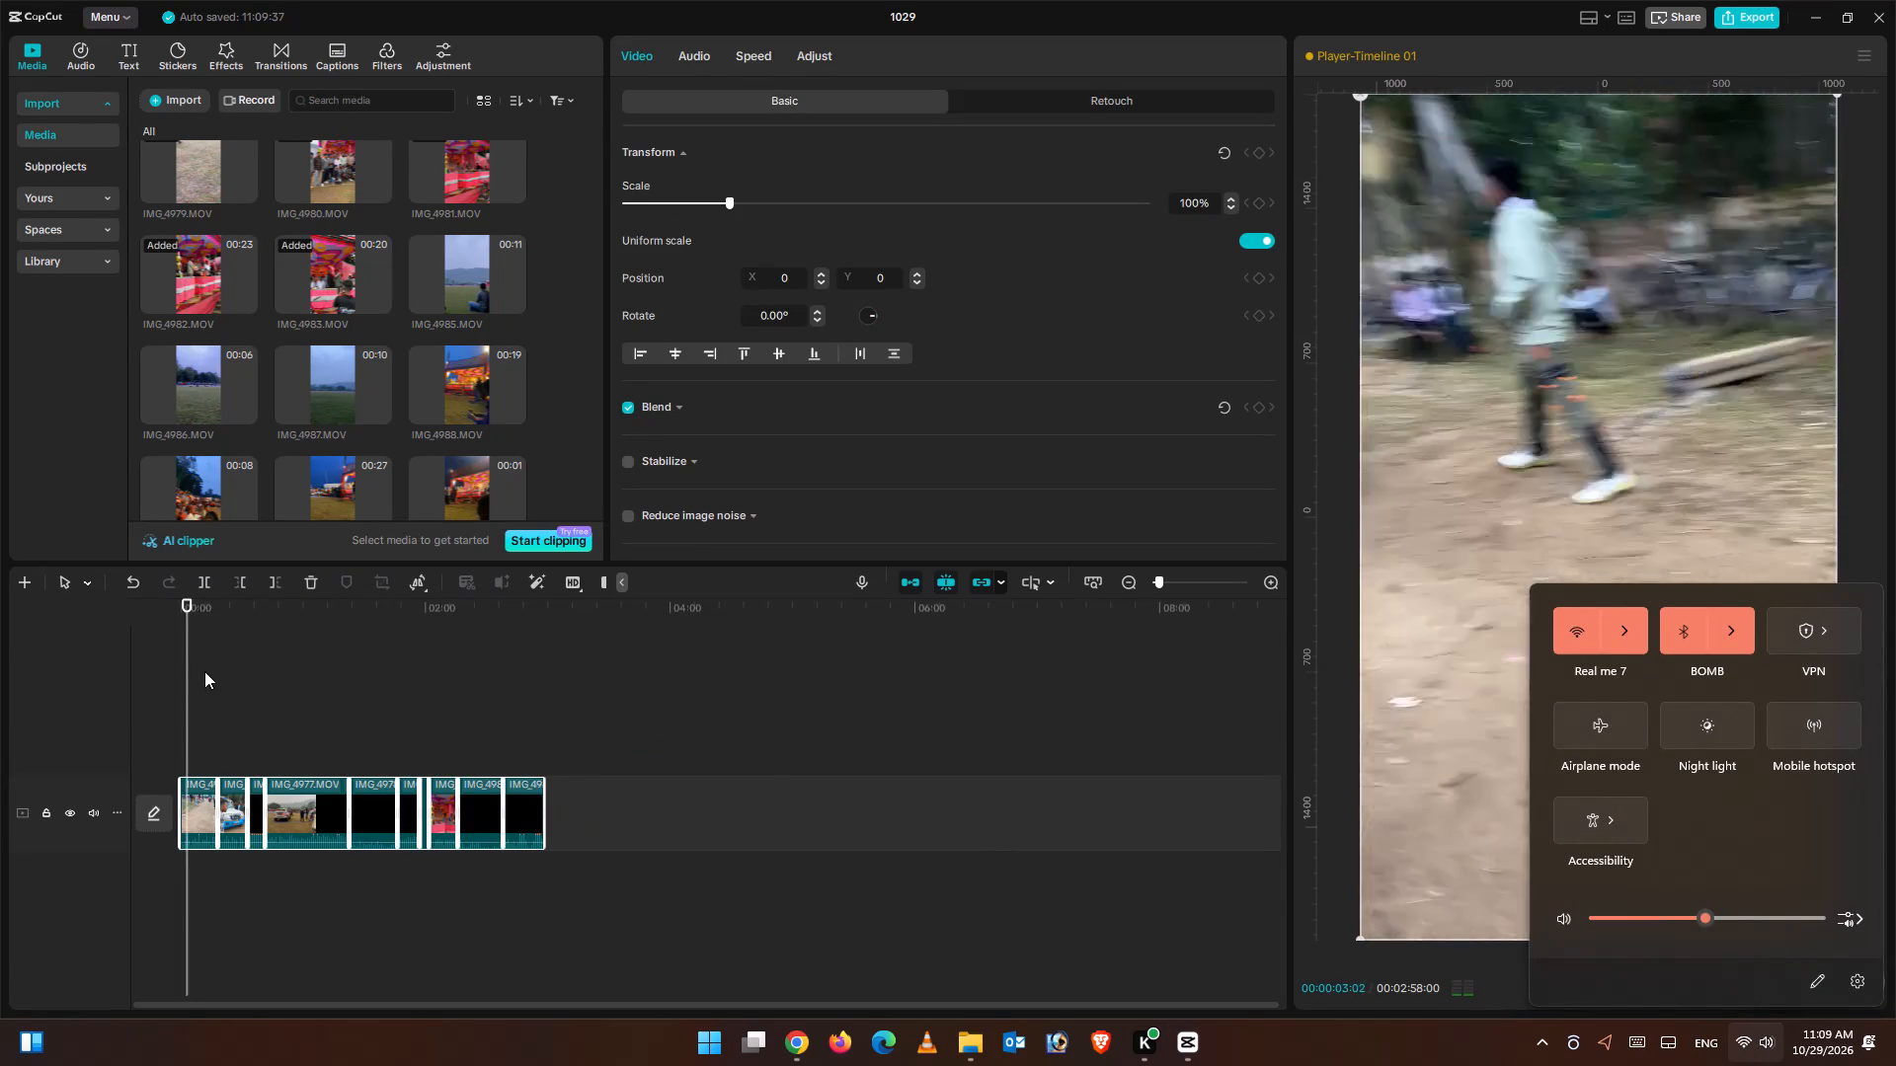
left_click(106, 644)
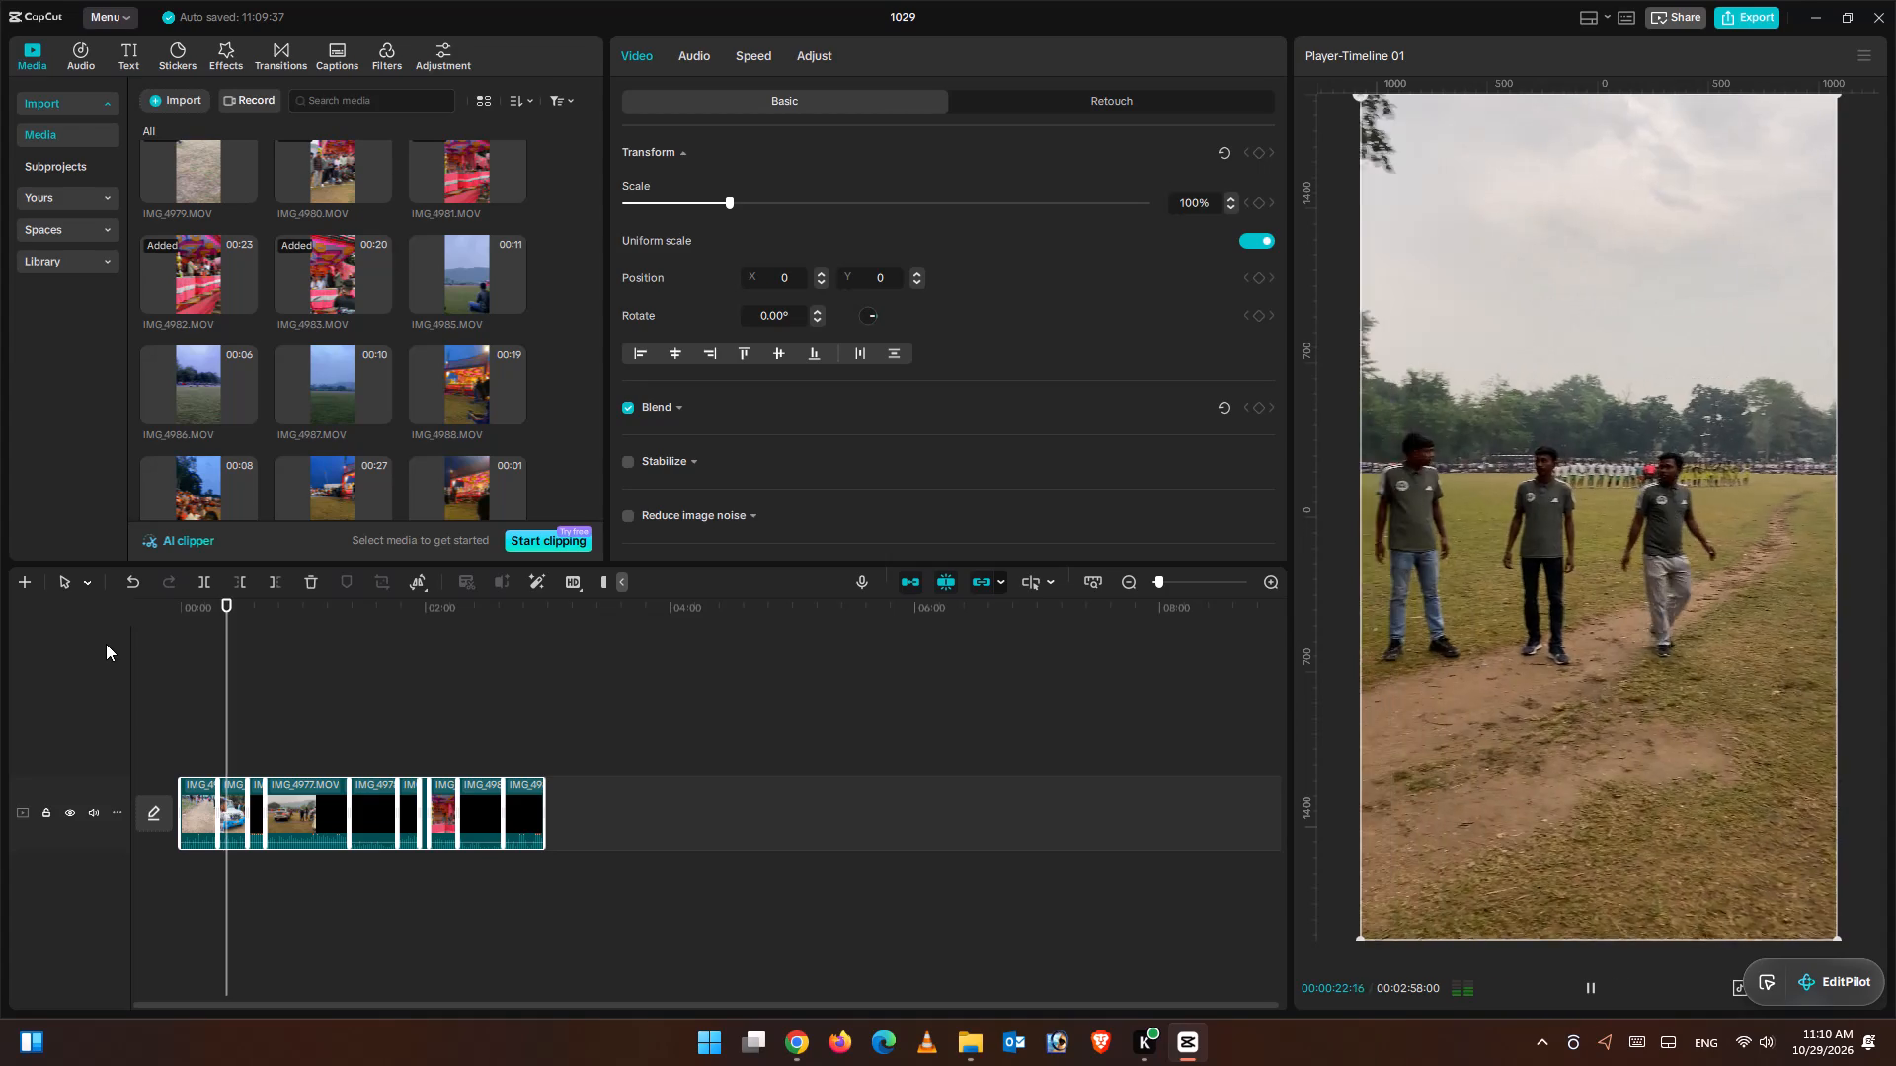
Select the first clip on the timeline, IMG_4974.MOV.
left_click(192, 814)
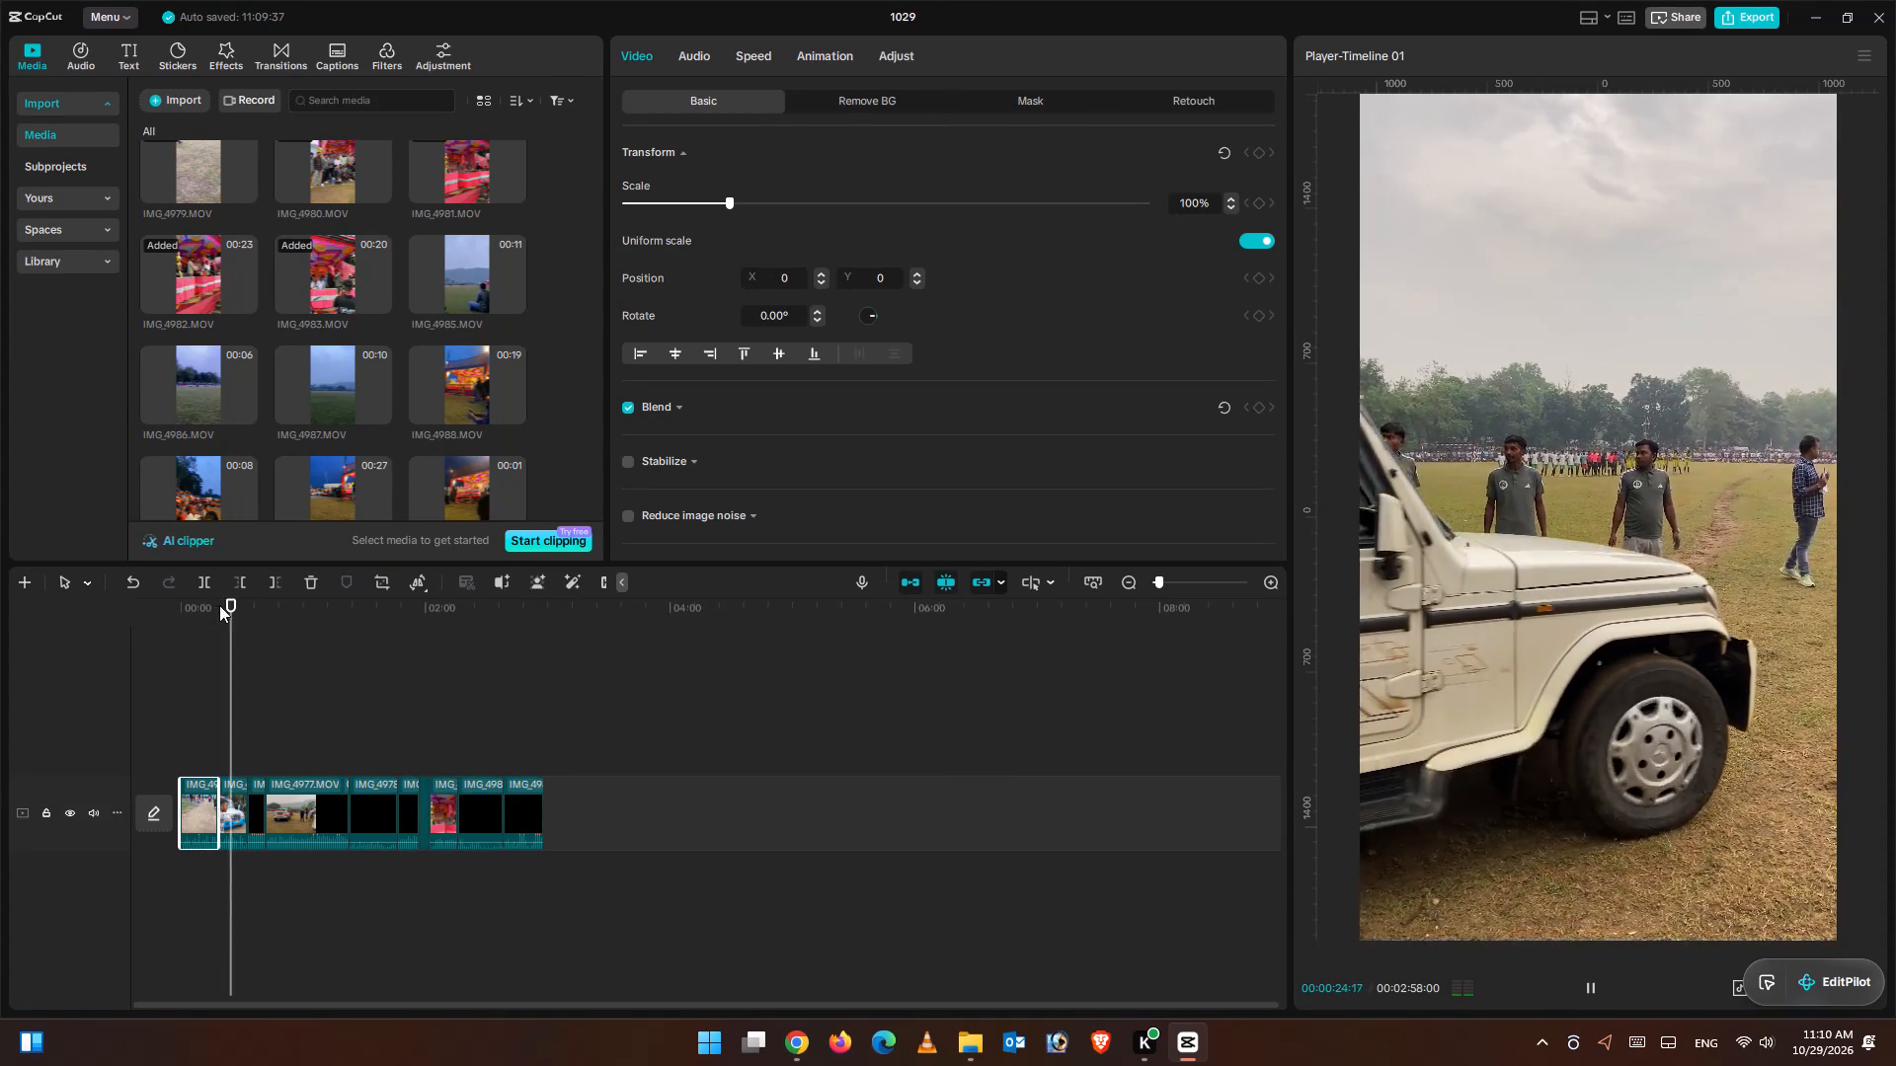
Delete the first clip from the timeline and return the playhead to the start.
left_click(314, 581)
left_click_drag(231, 683, 132, 662)
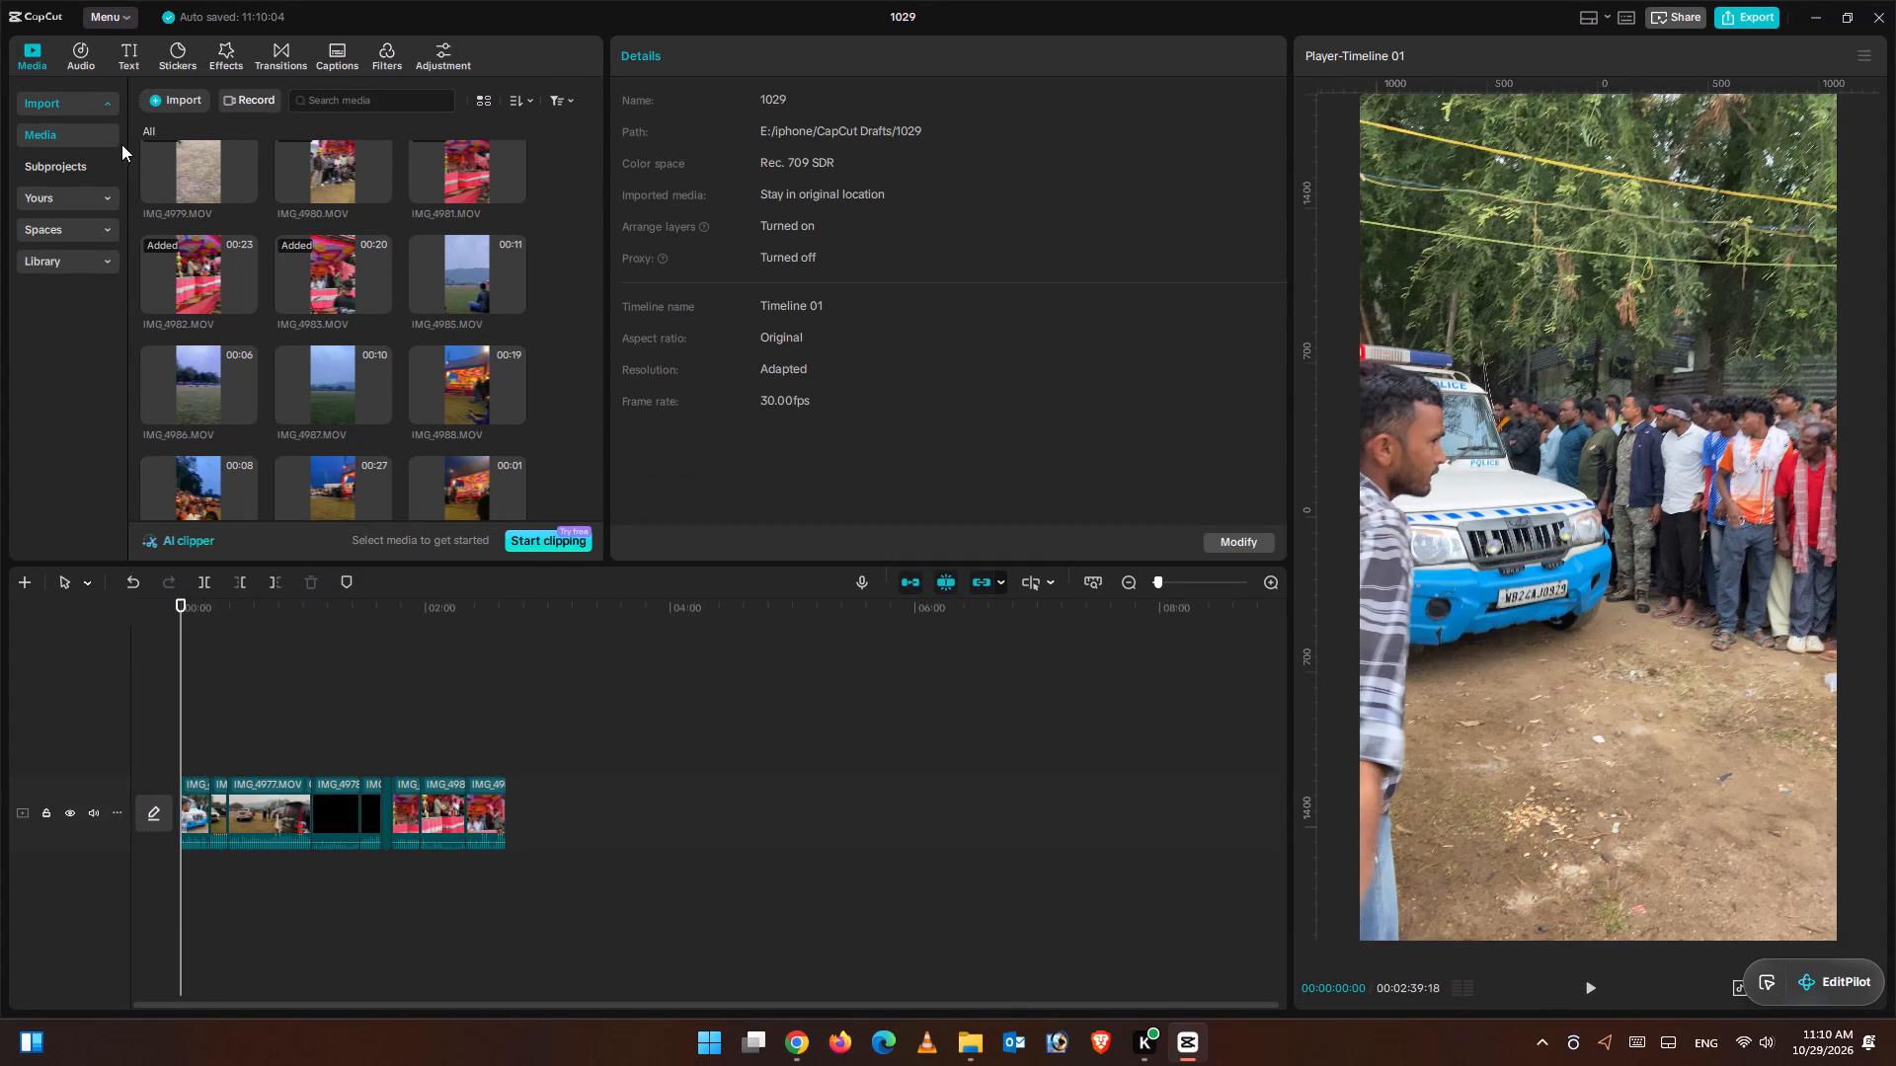
Start an audio extraction from a video file and open New folder (2) on the desktop as the source.
left_click(91, 53)
left_click(73, 104)
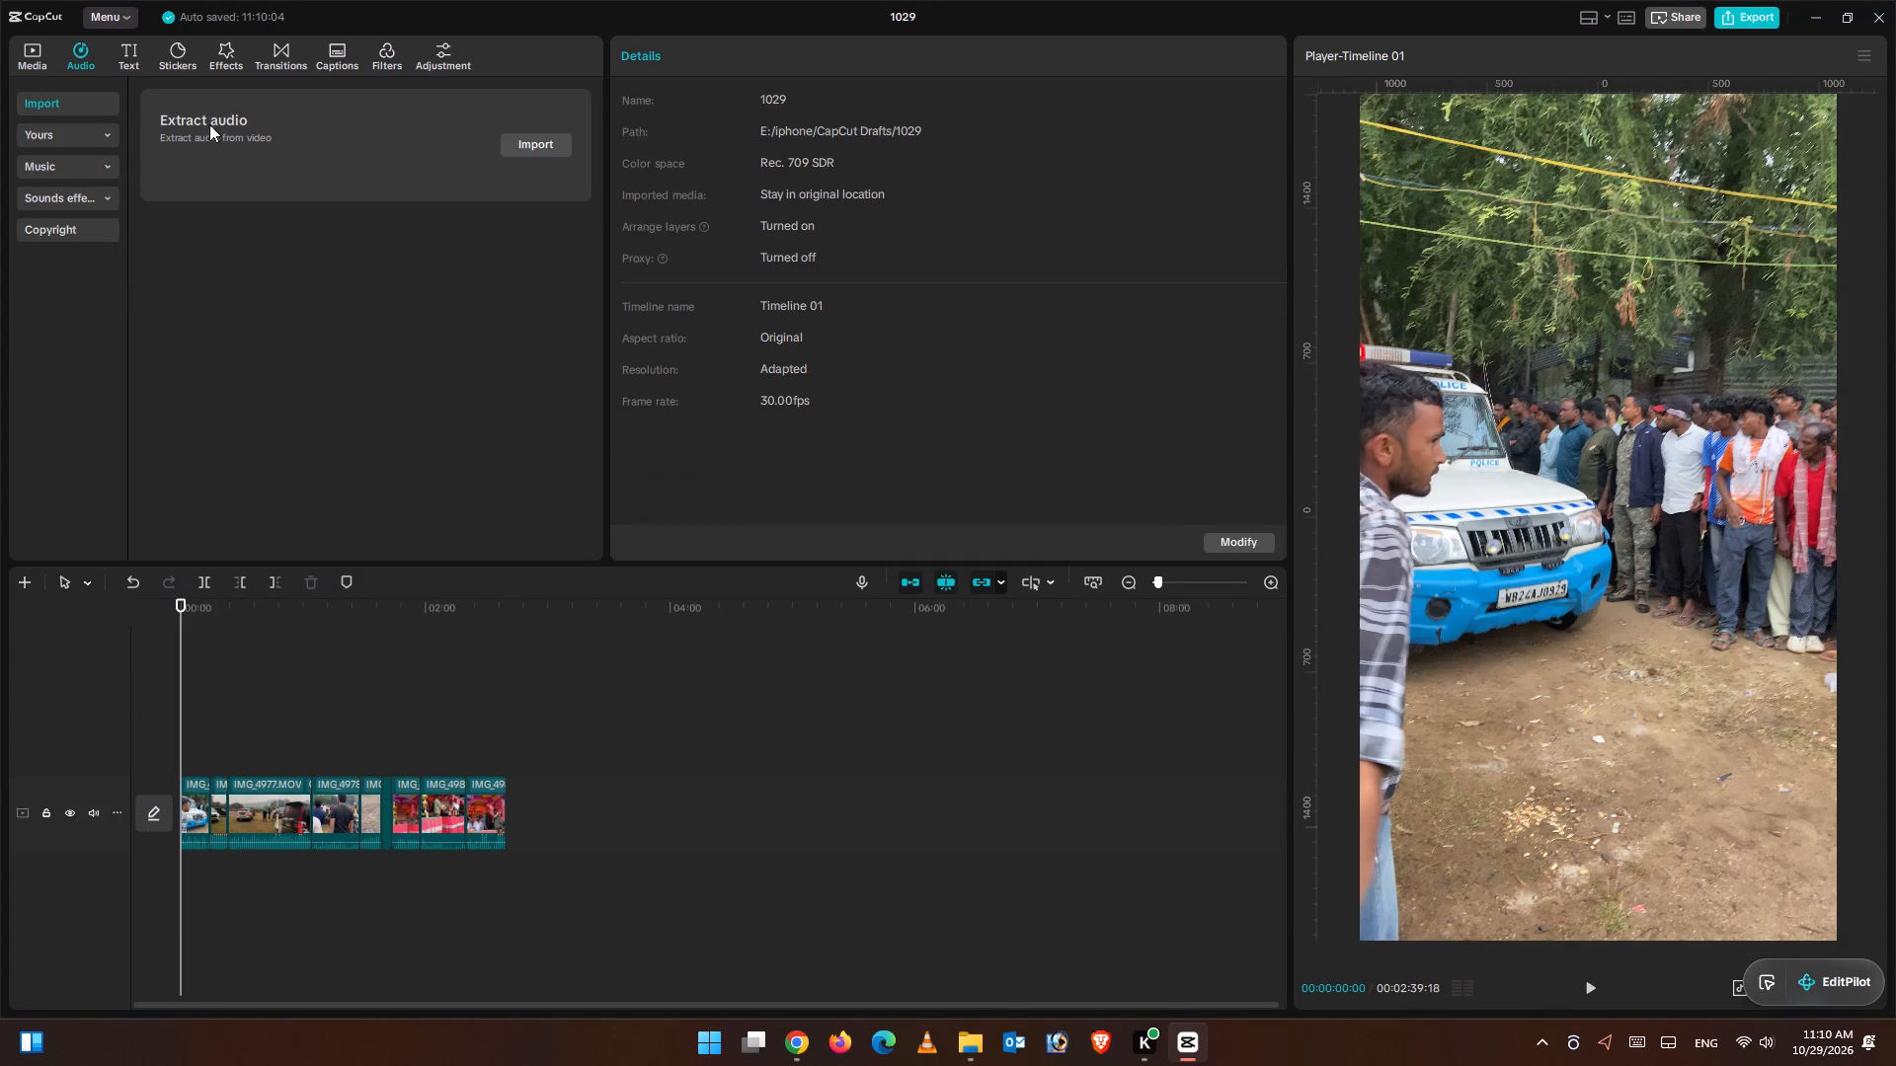
left_click(529, 142)
left_click(83, 231)
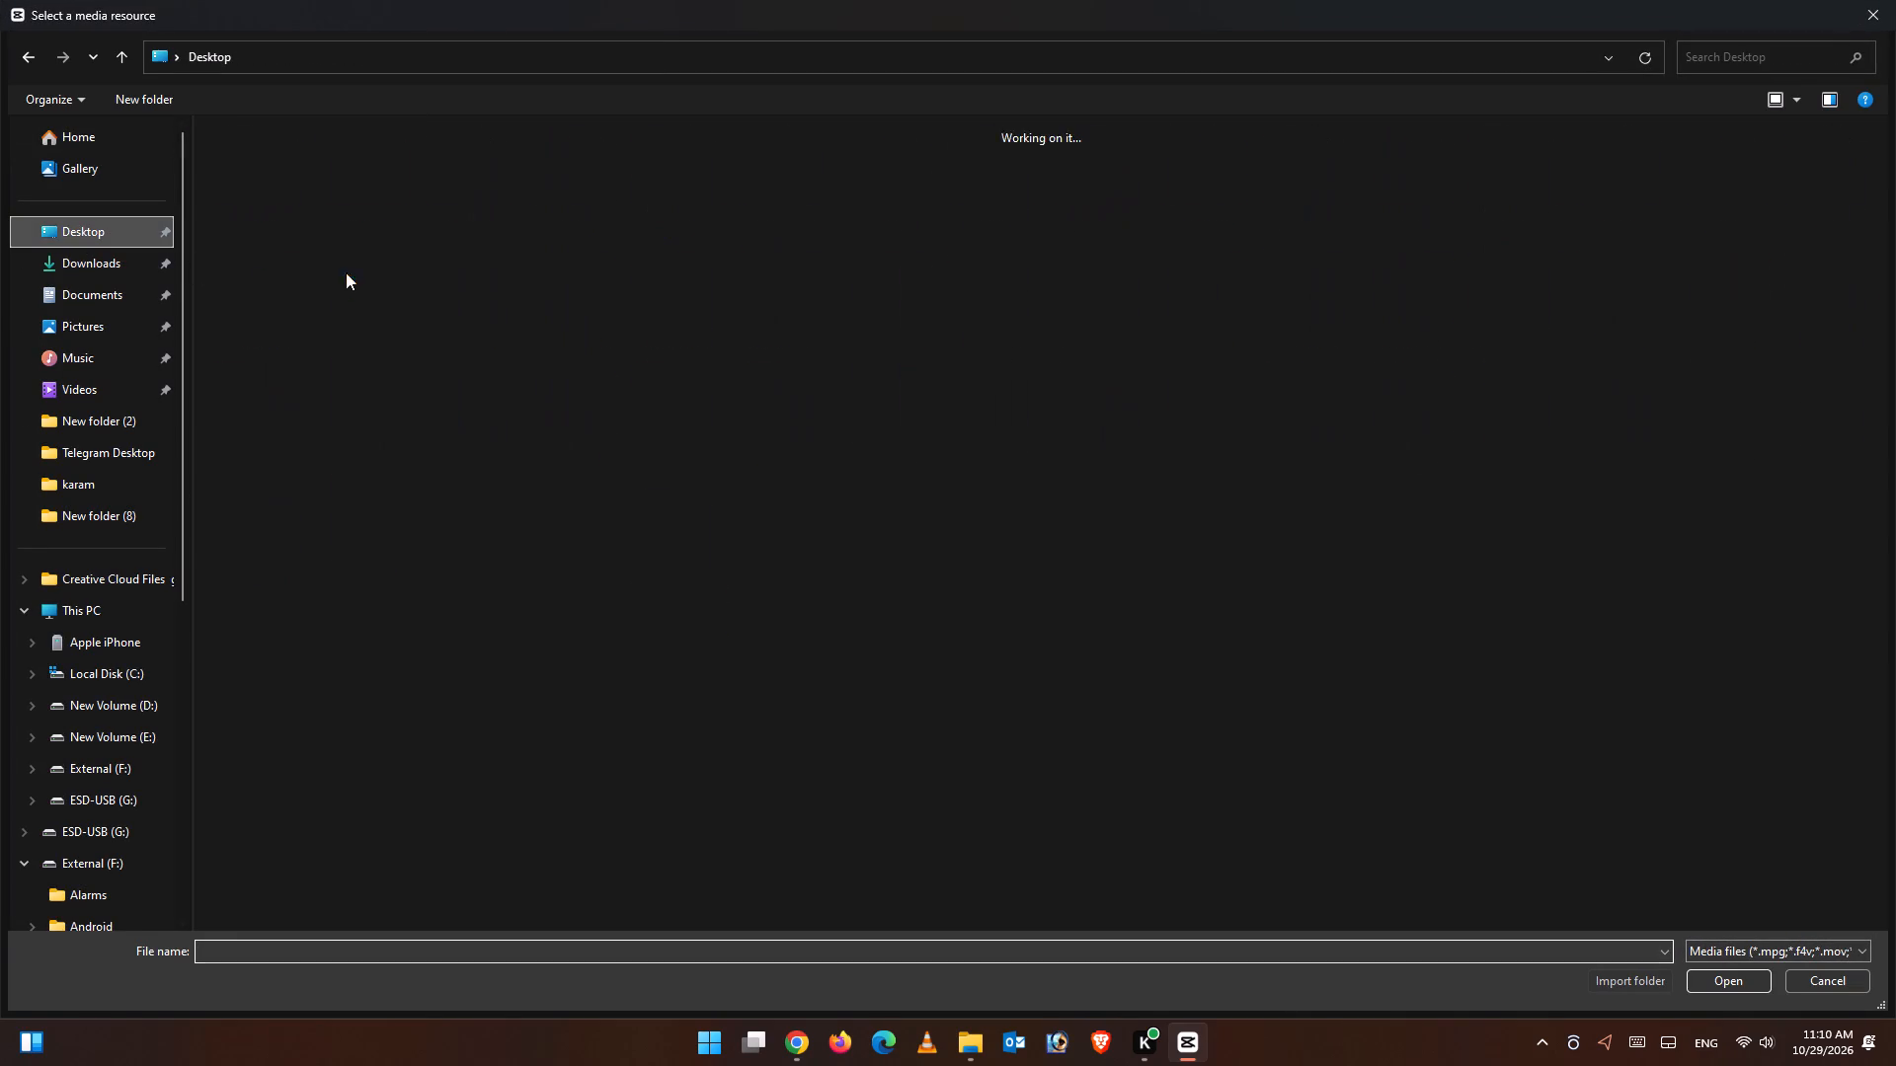
double_click(594, 303)
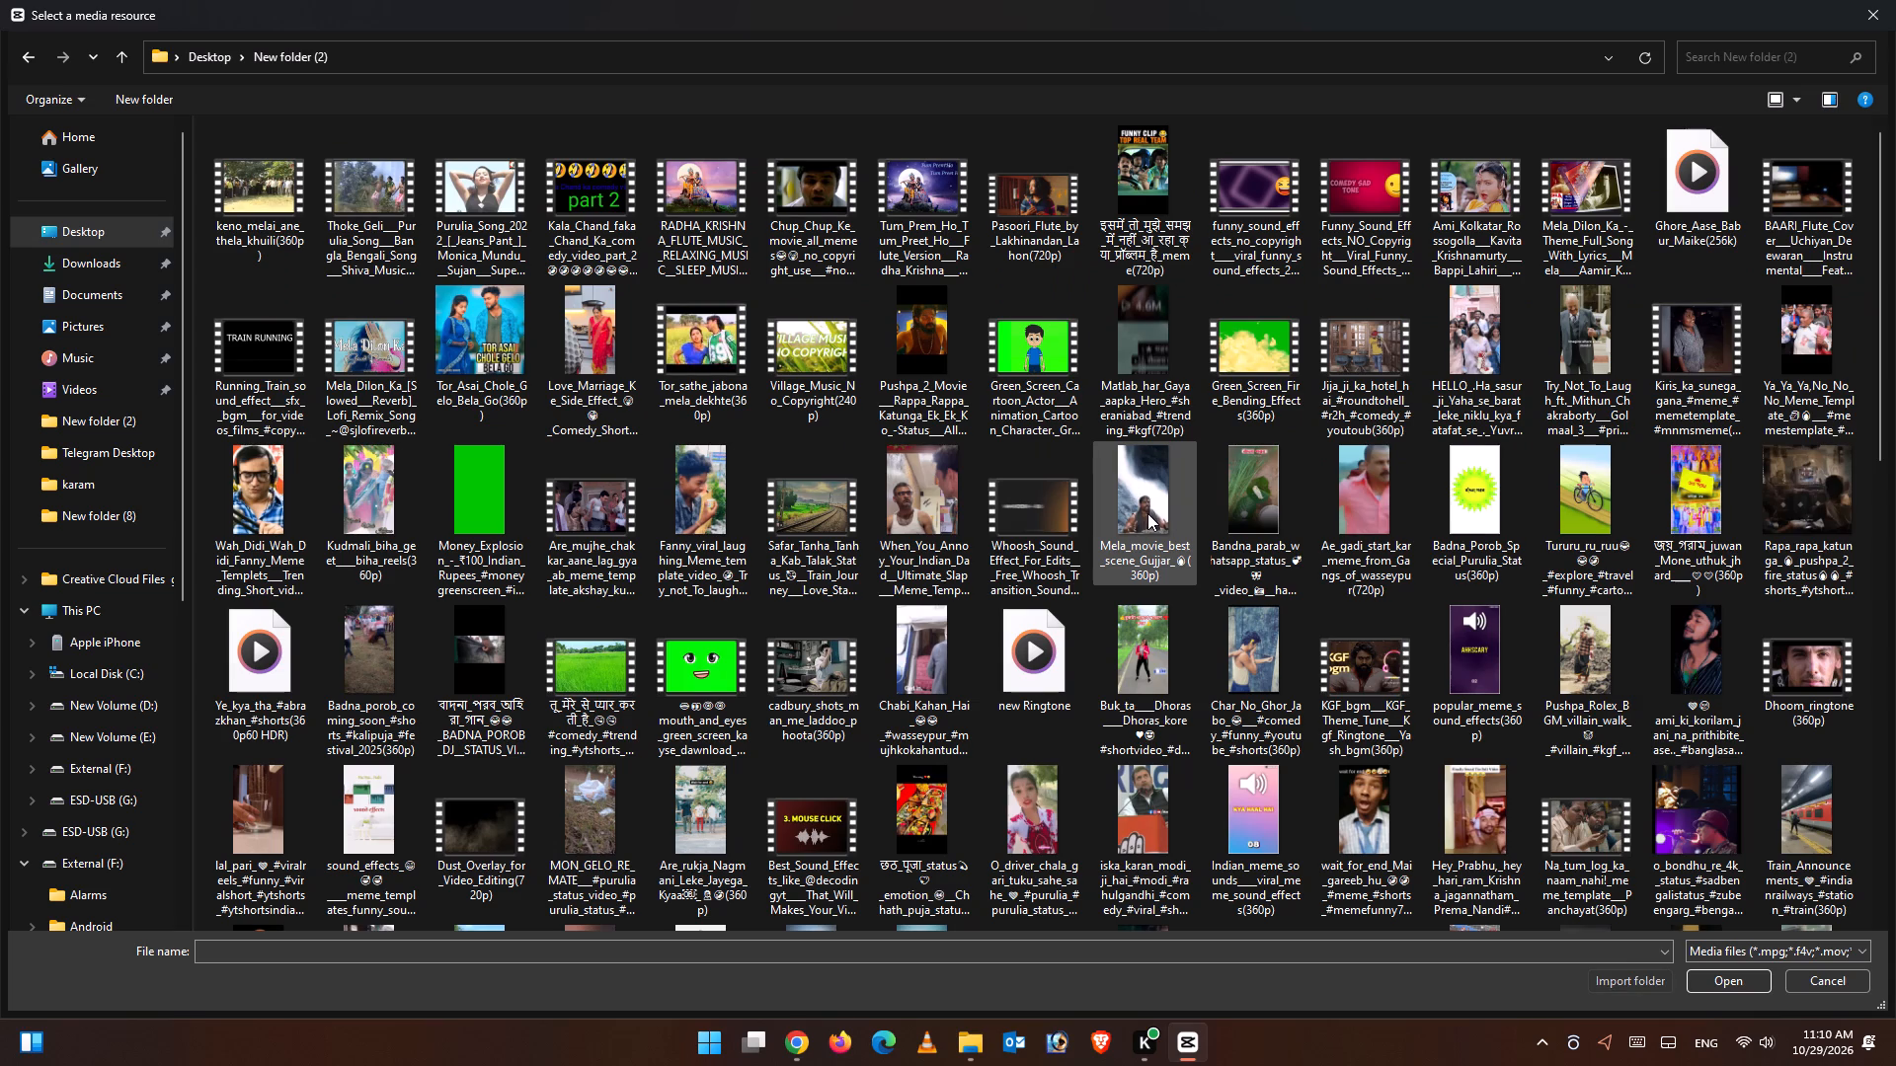
Look through the folder's Pushpa files for a background music video.
left_click(645, 471)
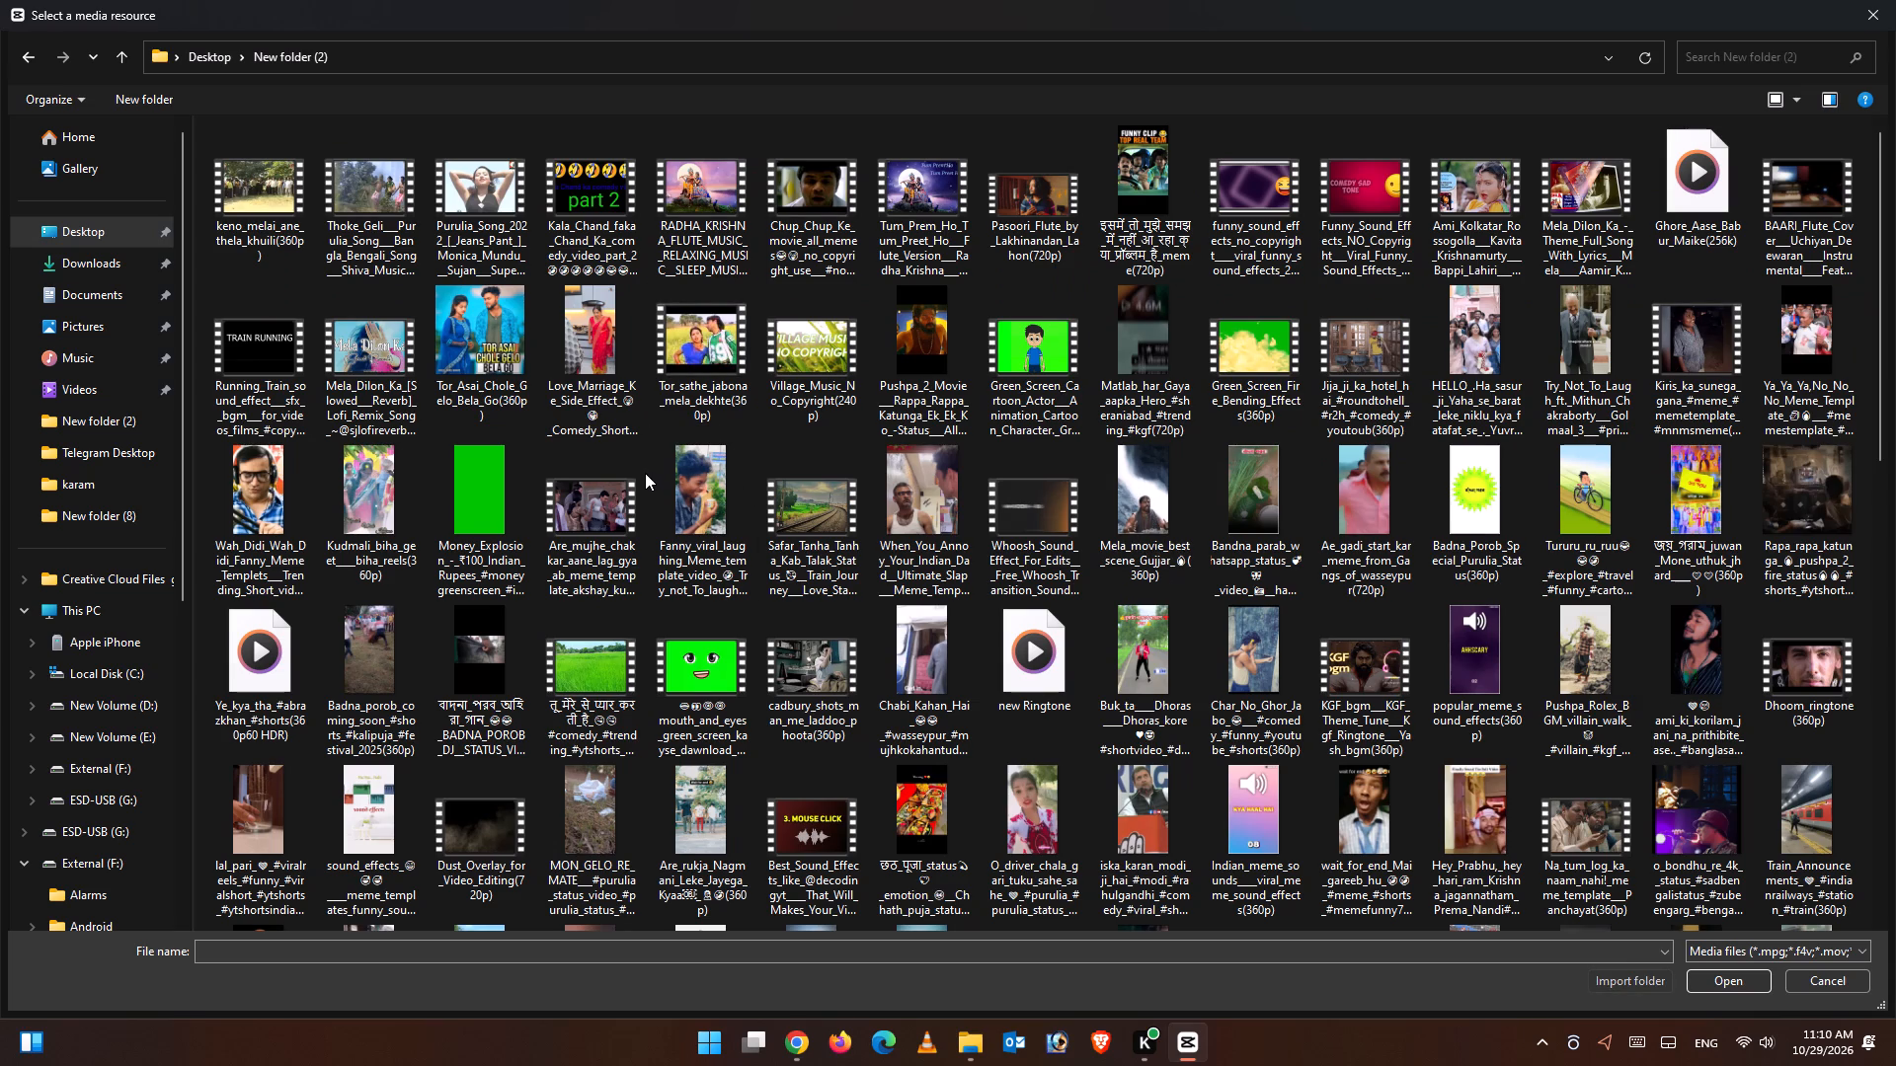
key("p")
key("p")
key("p")
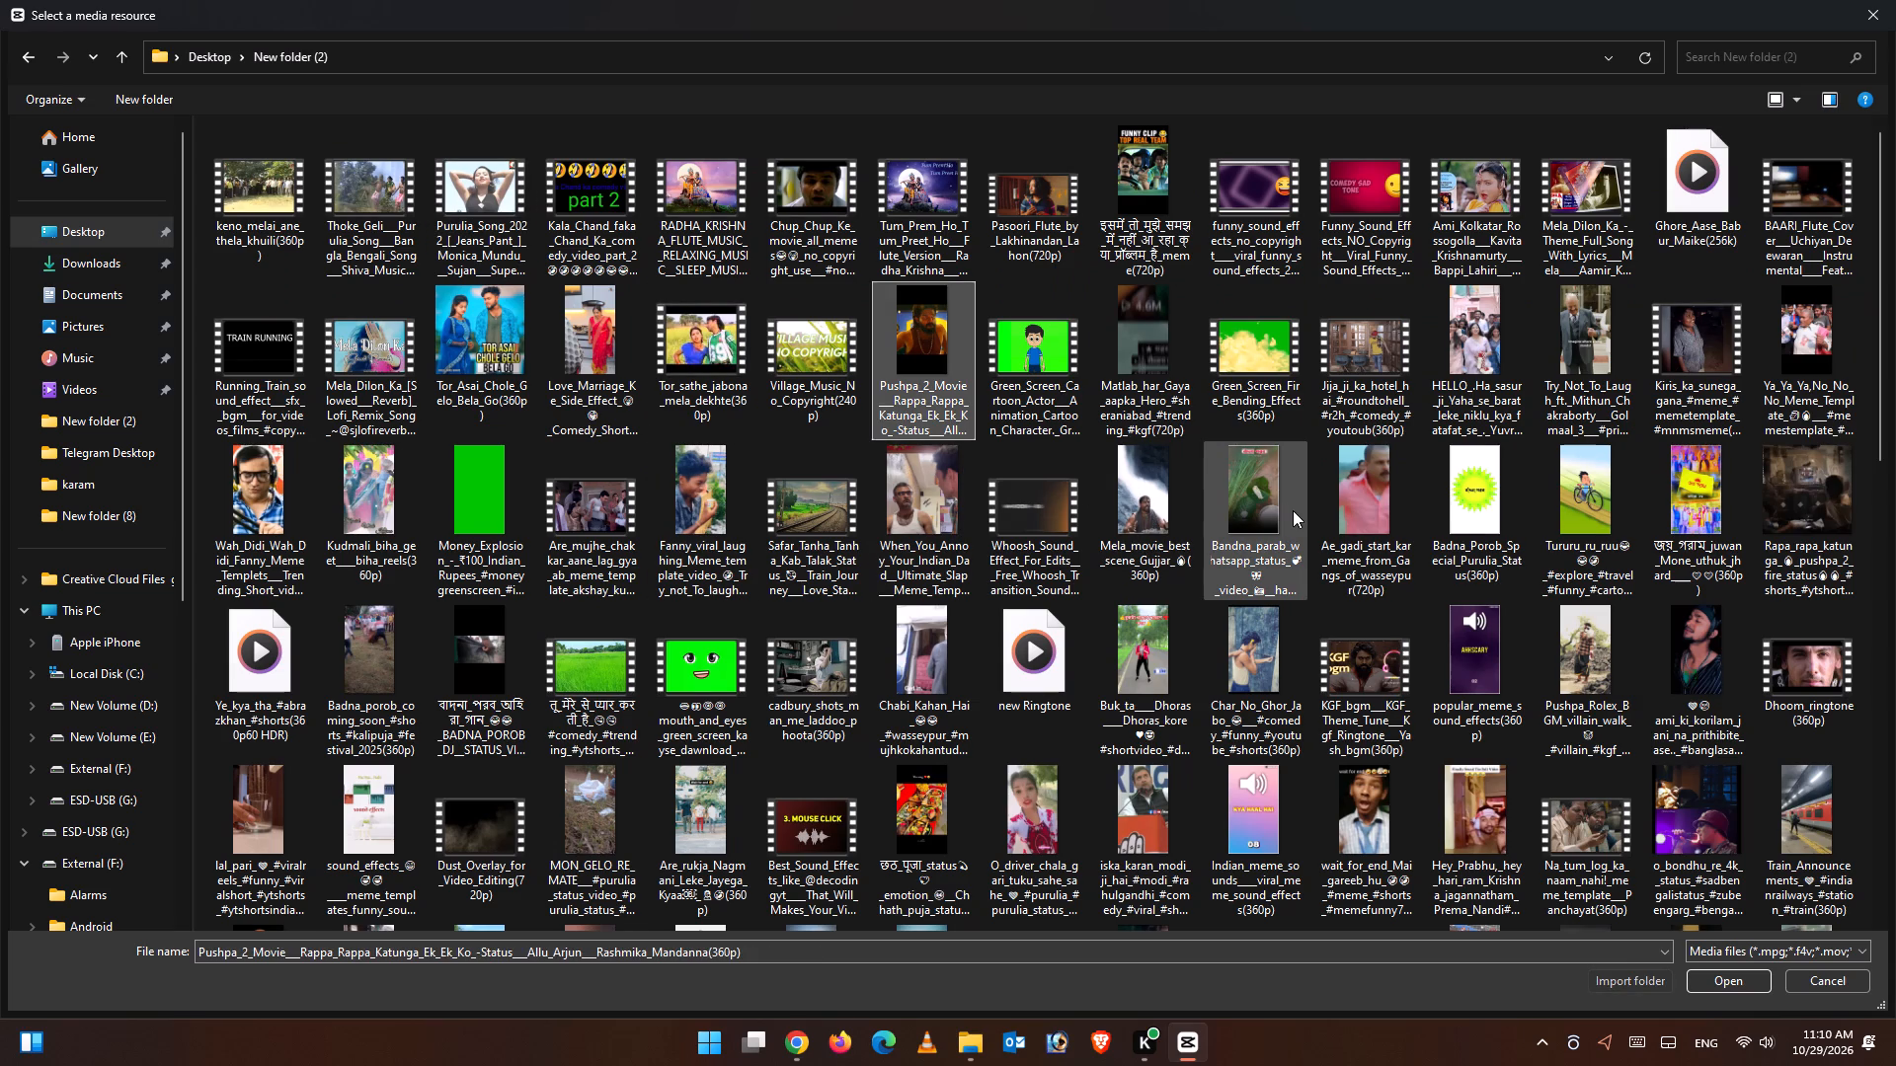
key("p")
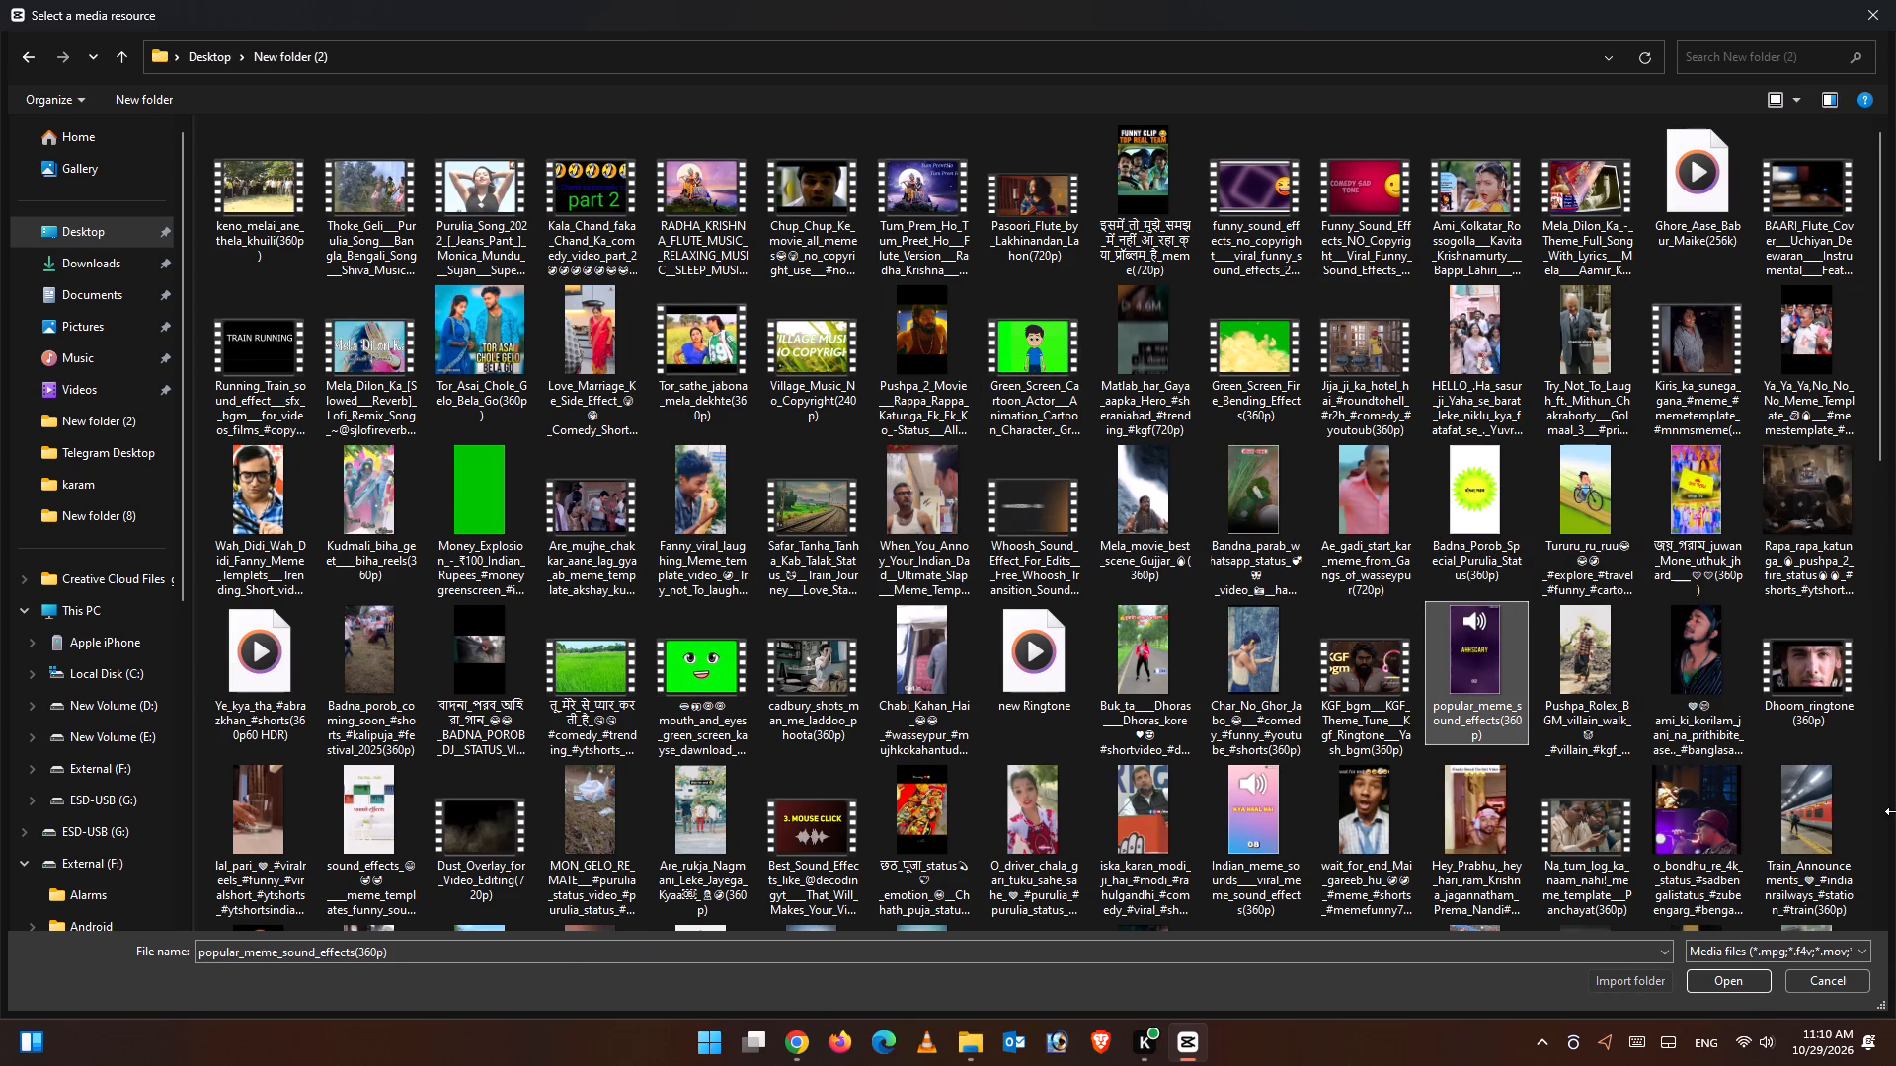
key("p")
key("p")
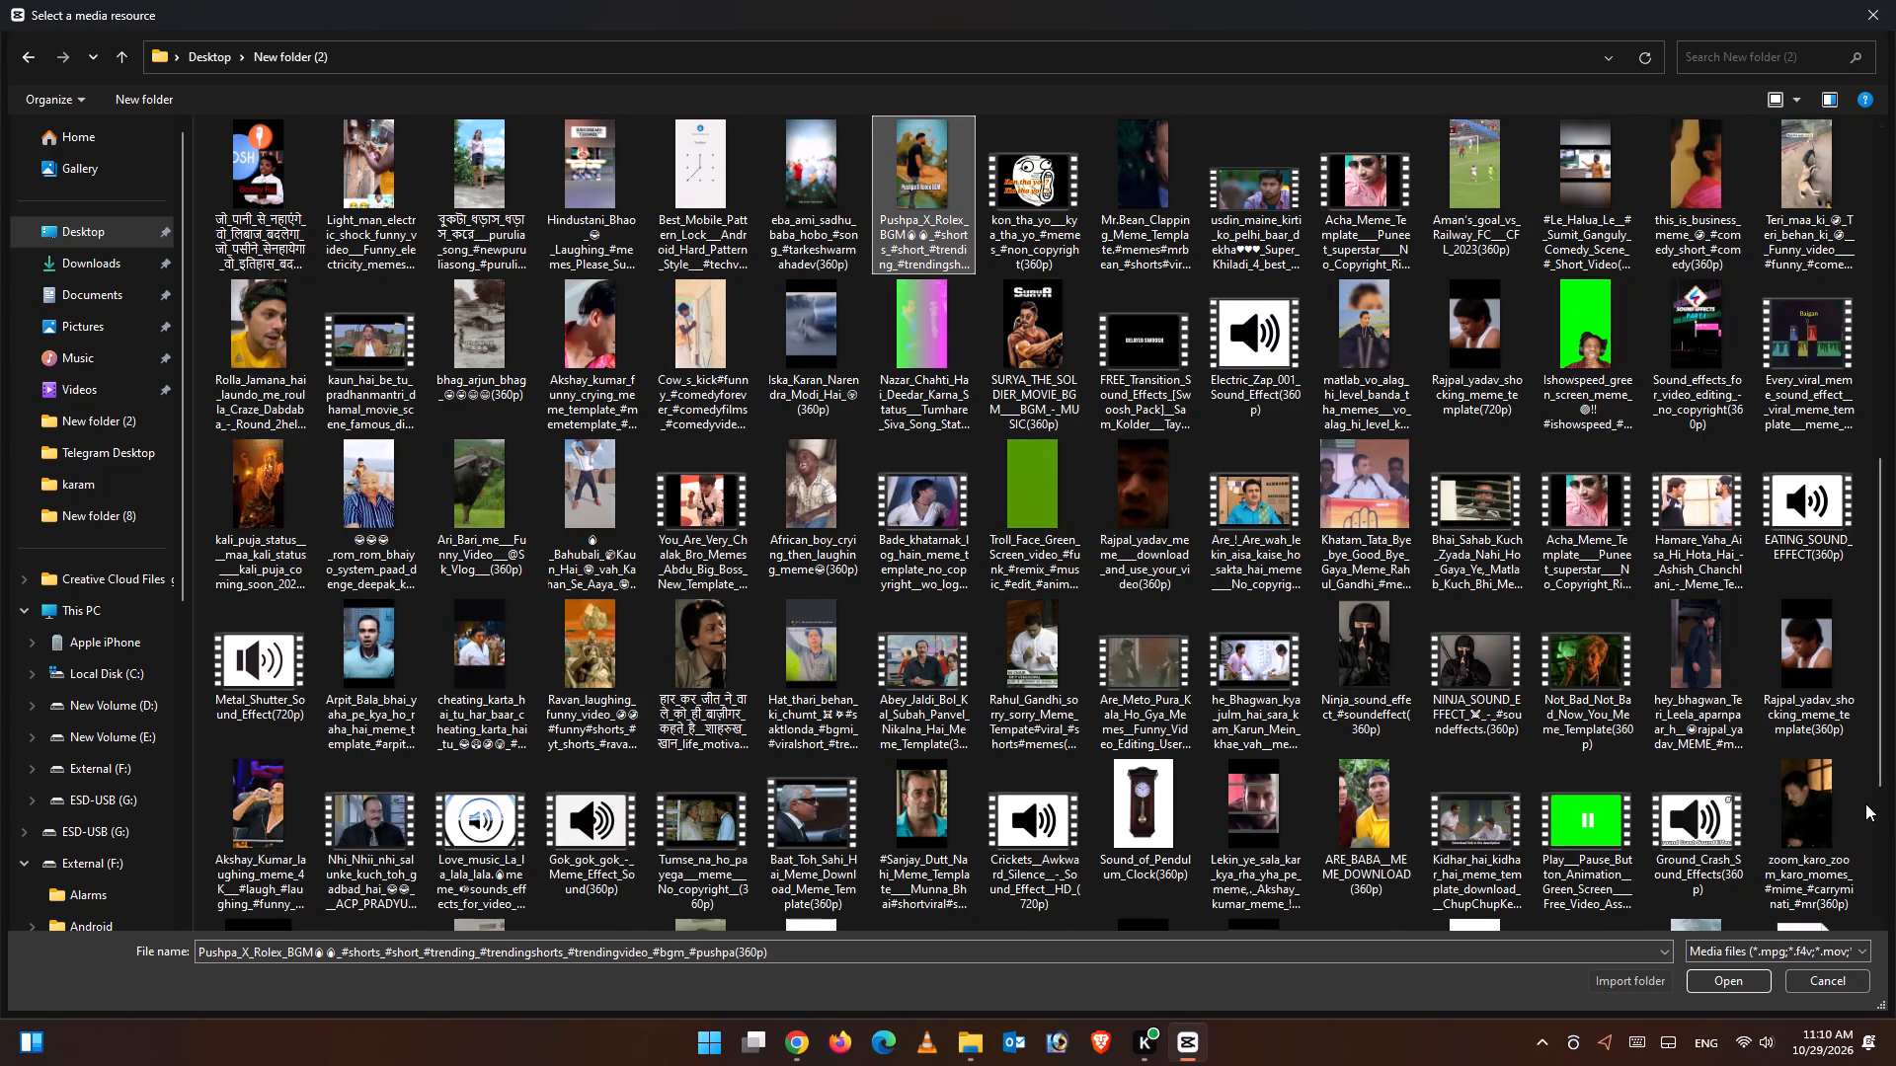
scroll(1864, 799, "up", 1)
scroll(1864, 799, "down", 1)
scroll(1864, 799, "up", 2)
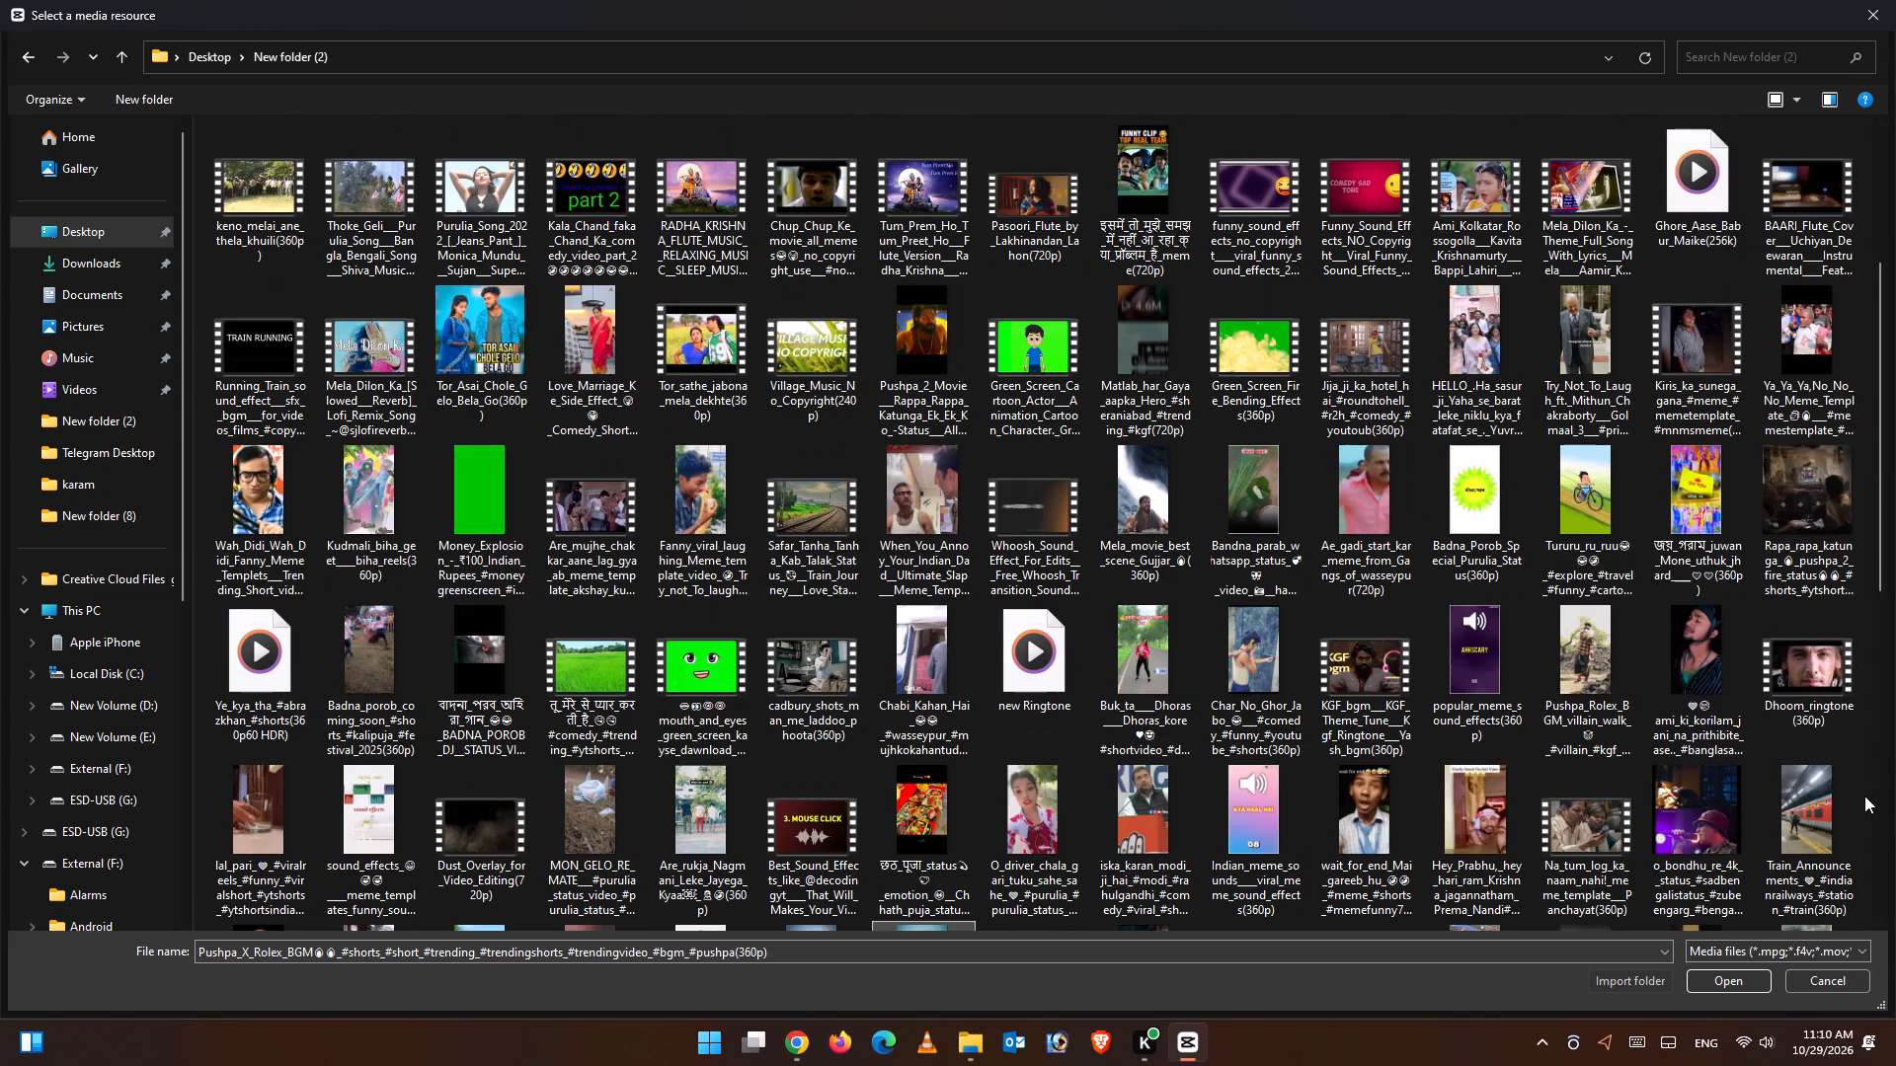
left_click(1730, 692)
key("p")
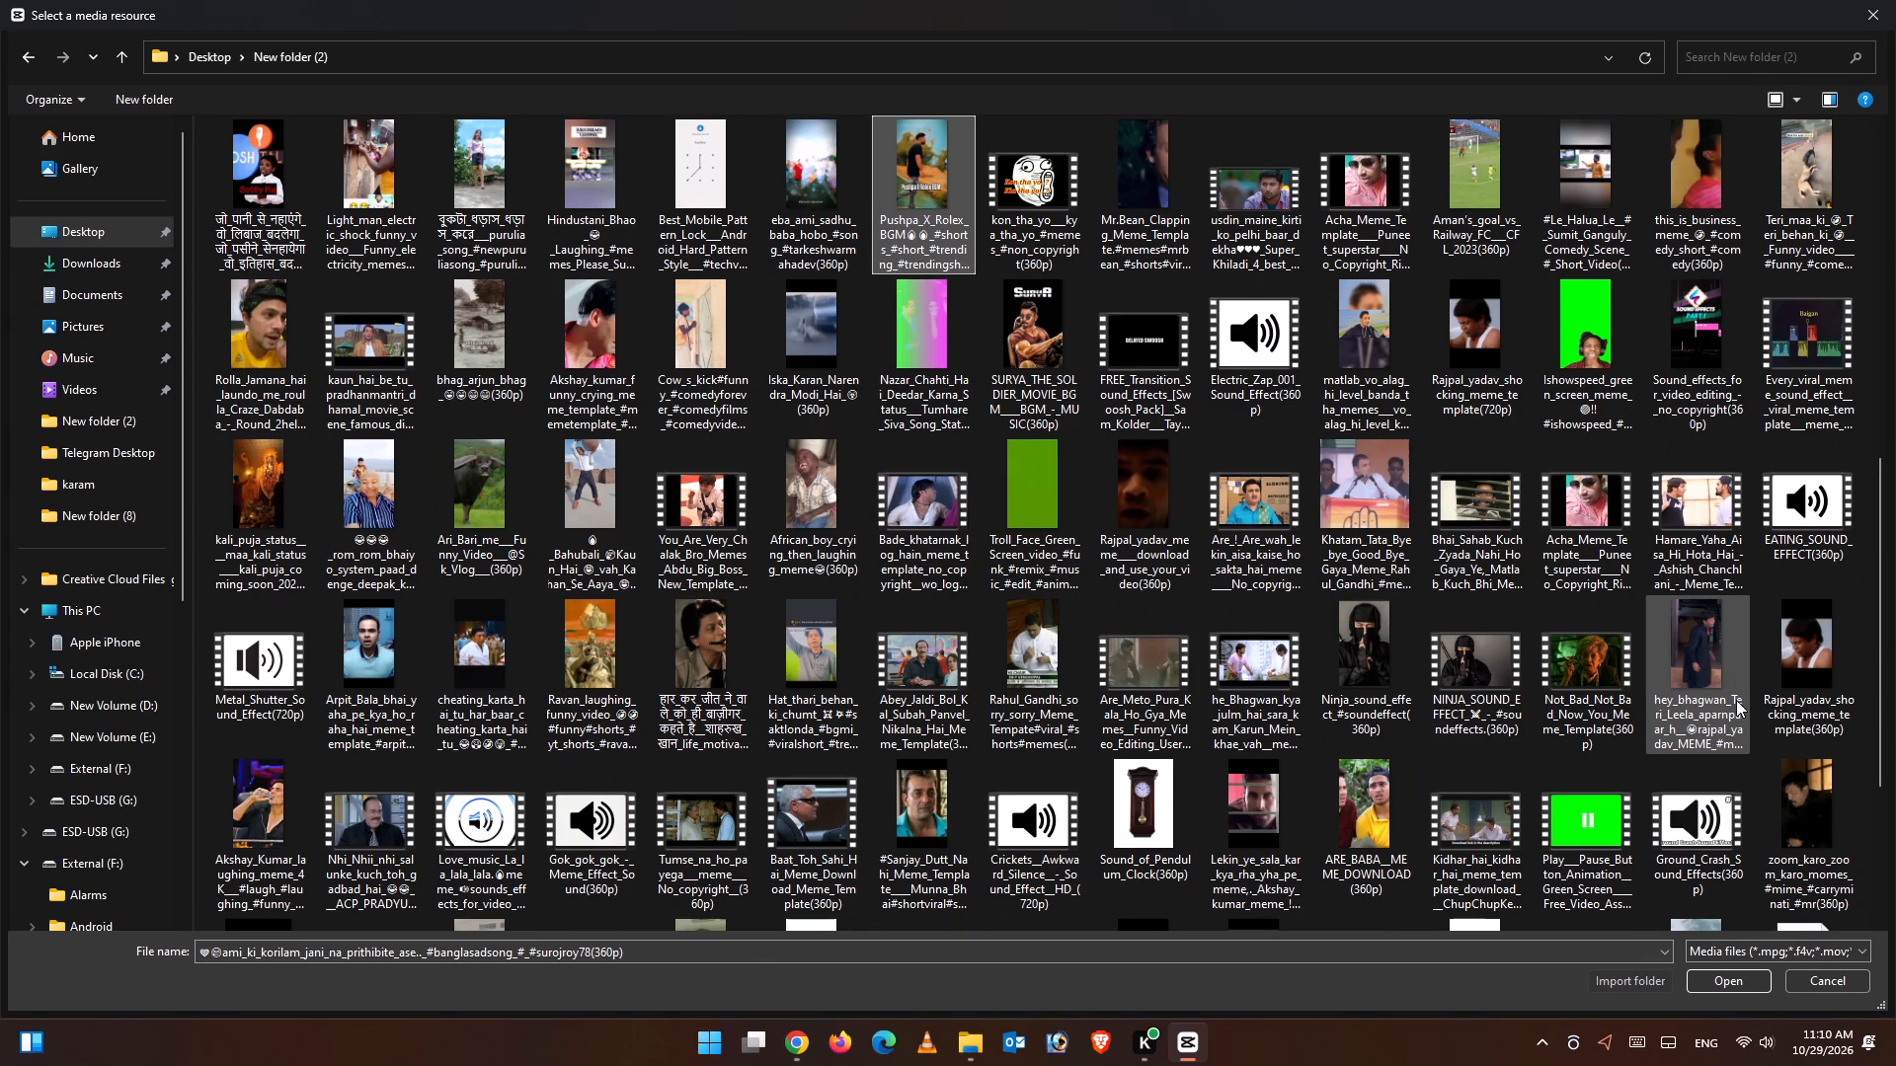
scroll(1895, 745, "up", 6)
Play the Pushpa_Rolex_BGM_villain_walk video in Media Player to preview its music, and close the player.
right_click(1595, 673)
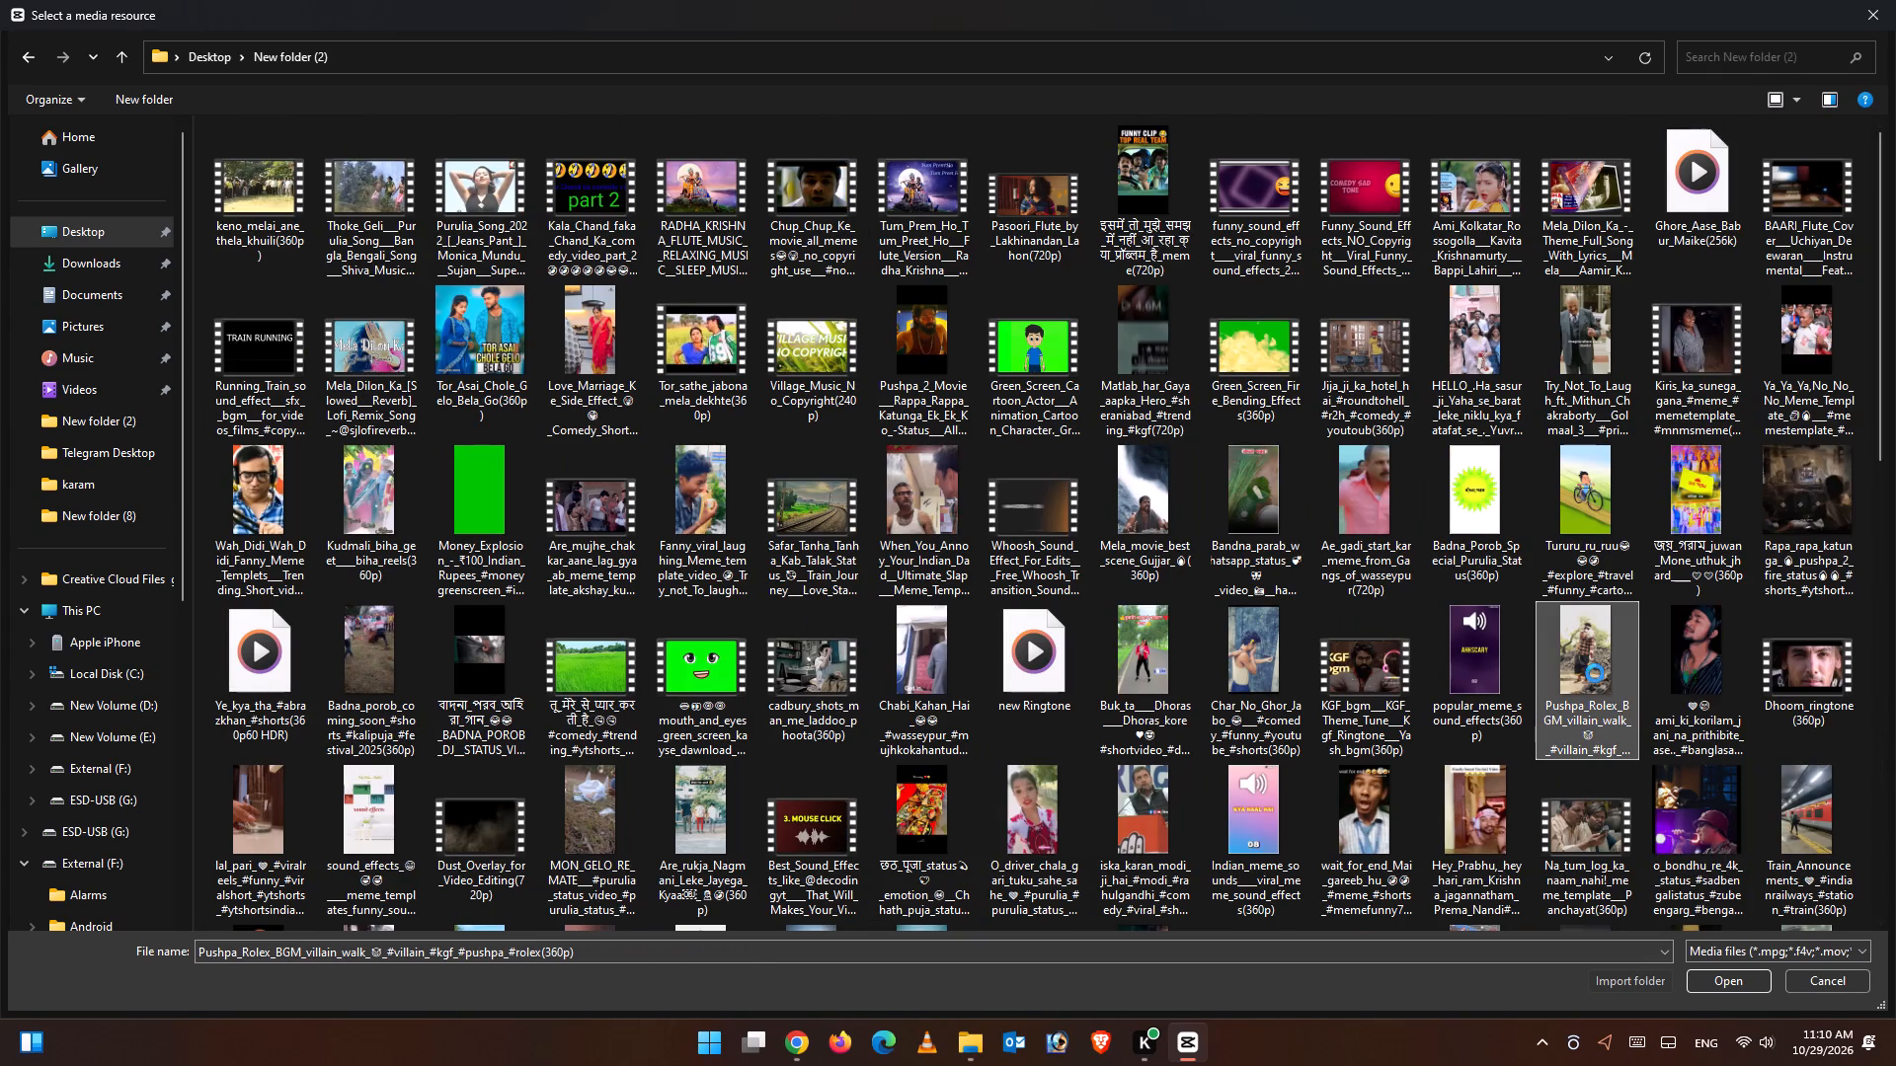
left_click(1658, 257)
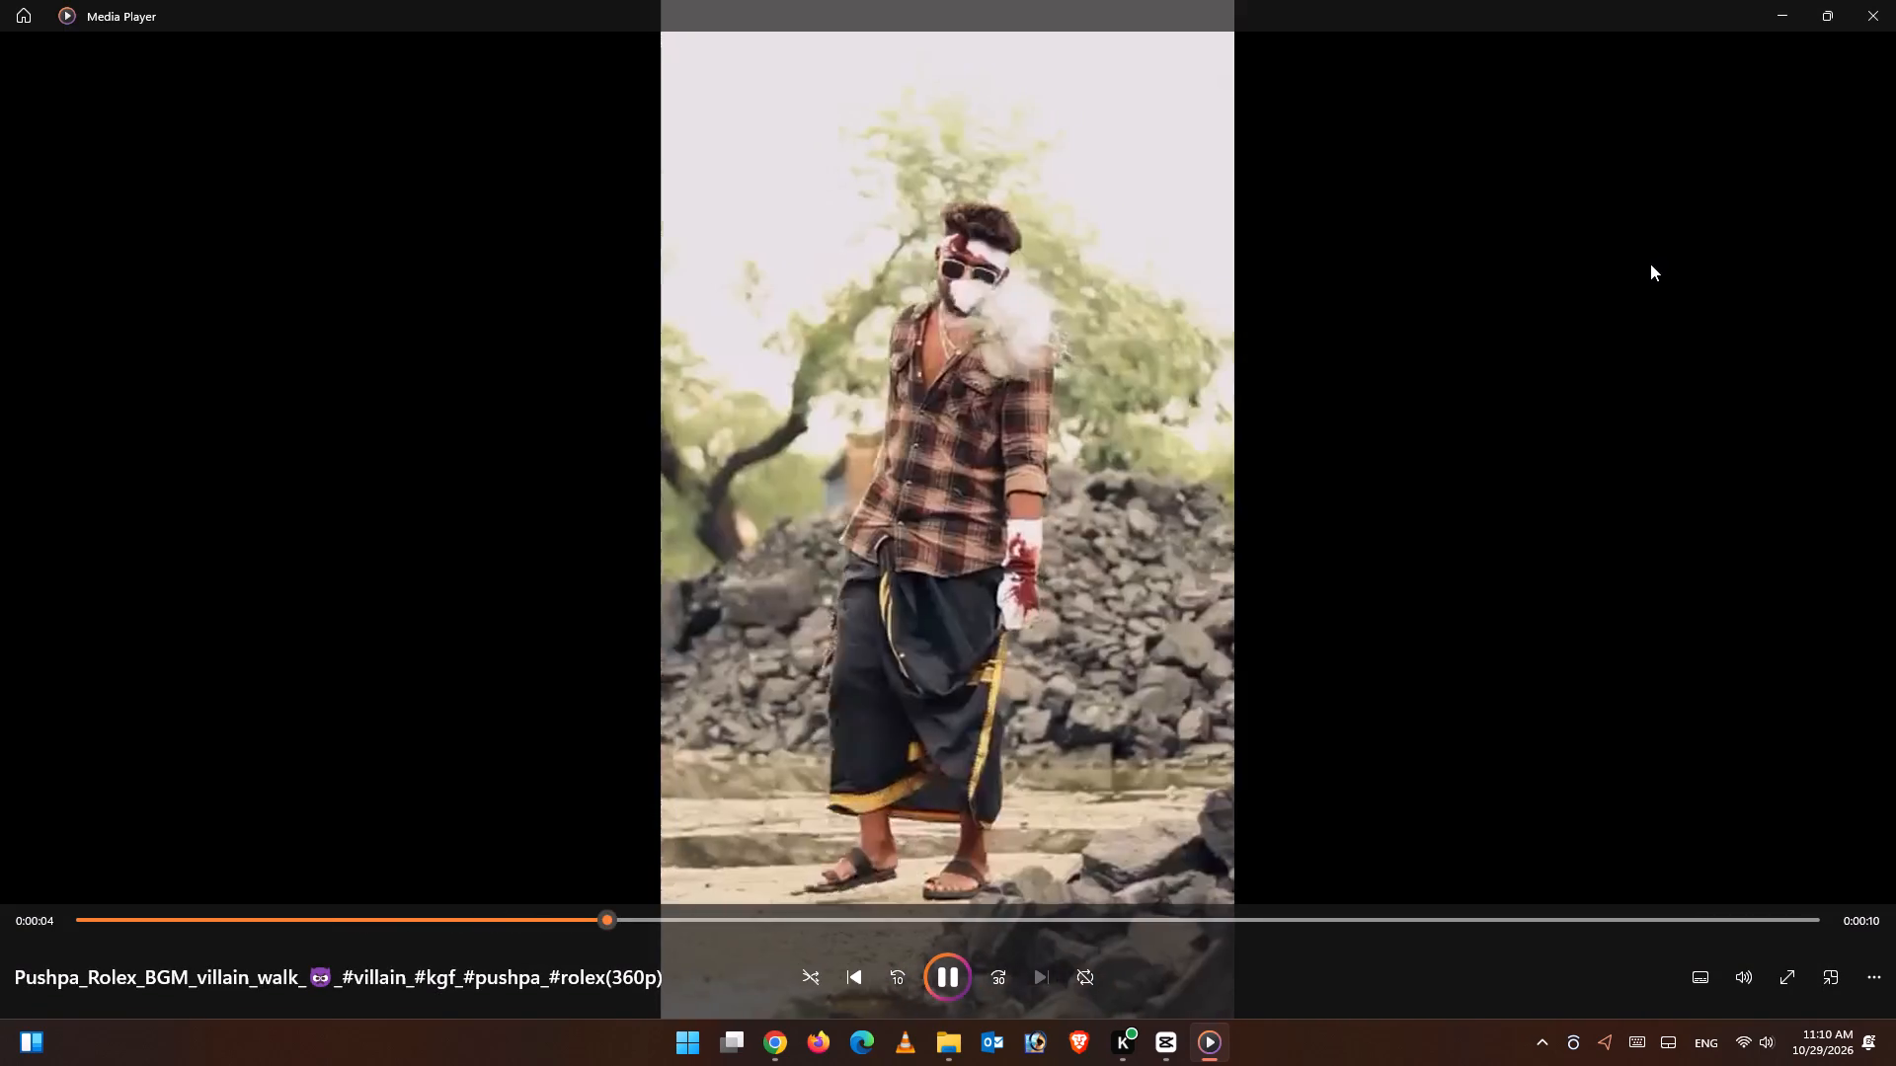
left_click(1873, 28)
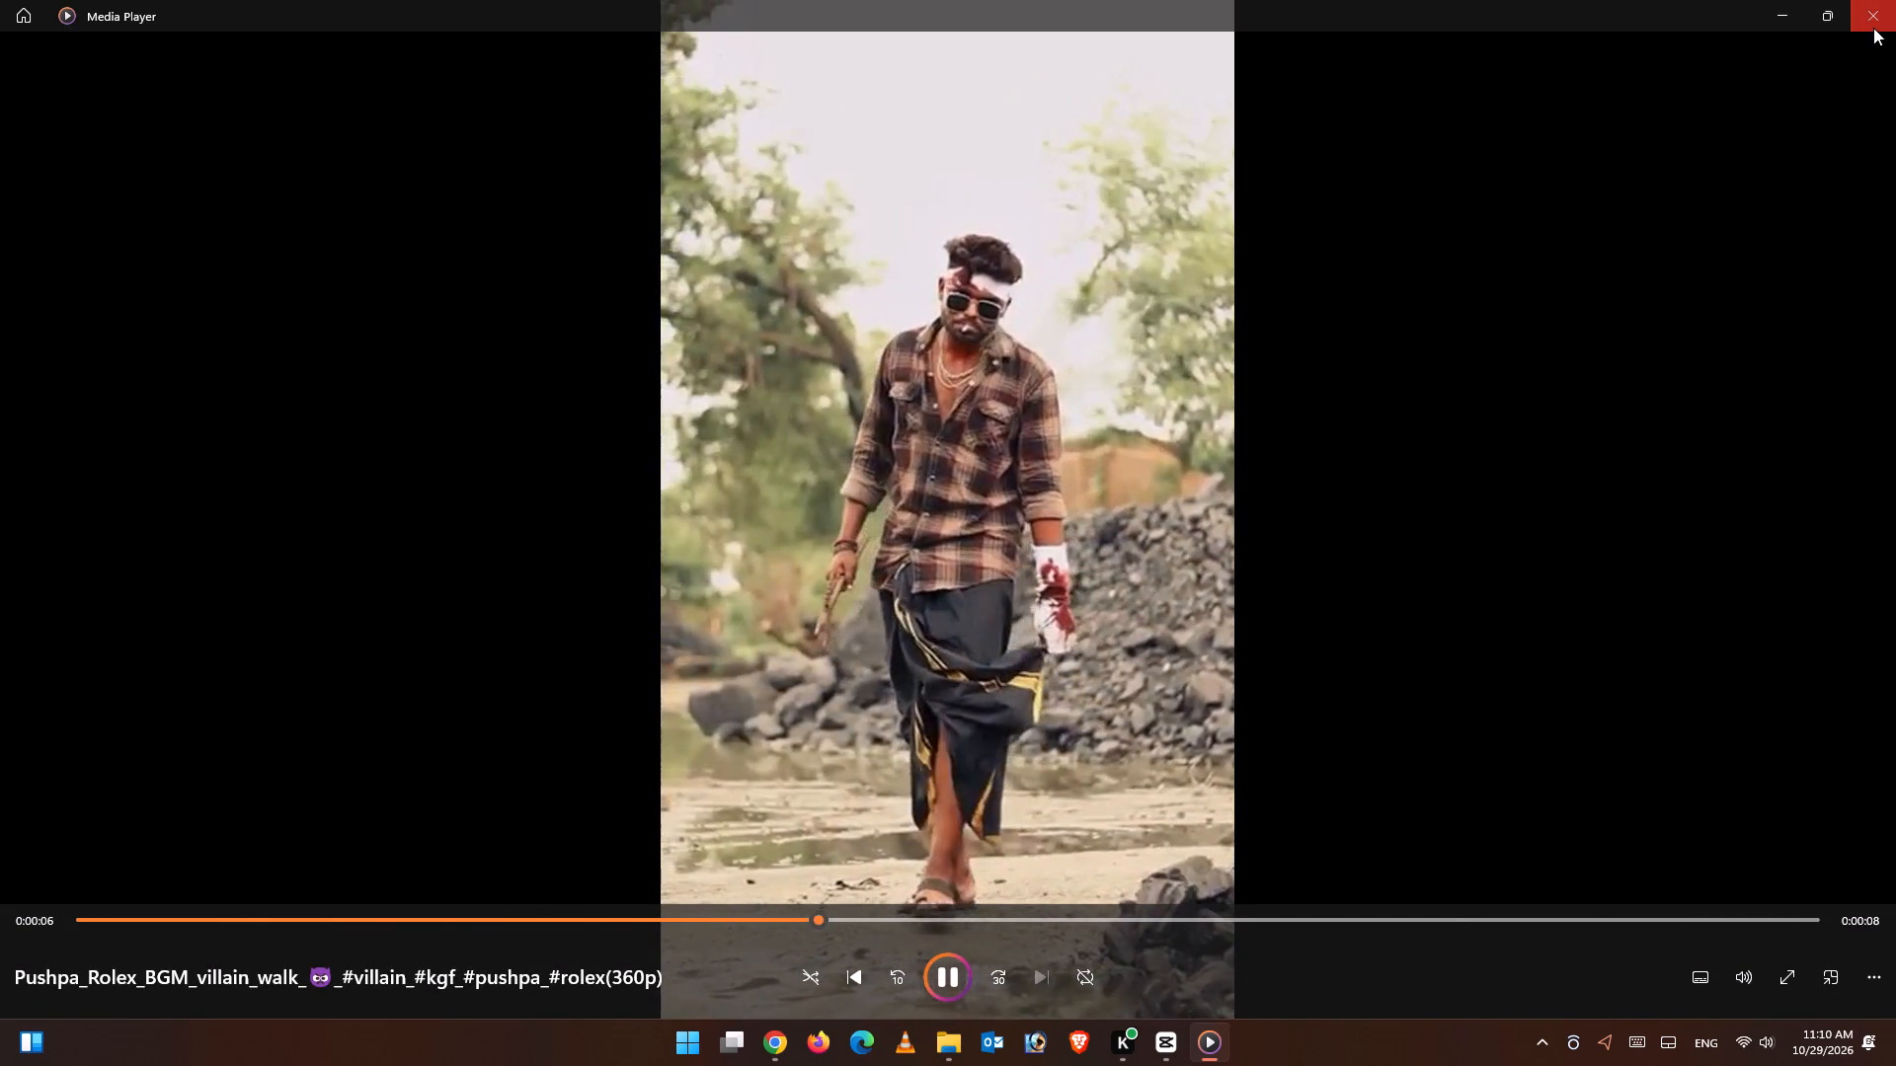
Extract the audio from the Pushpa_Rolex_BGM_villain_walk video.
double_click(1609, 684)
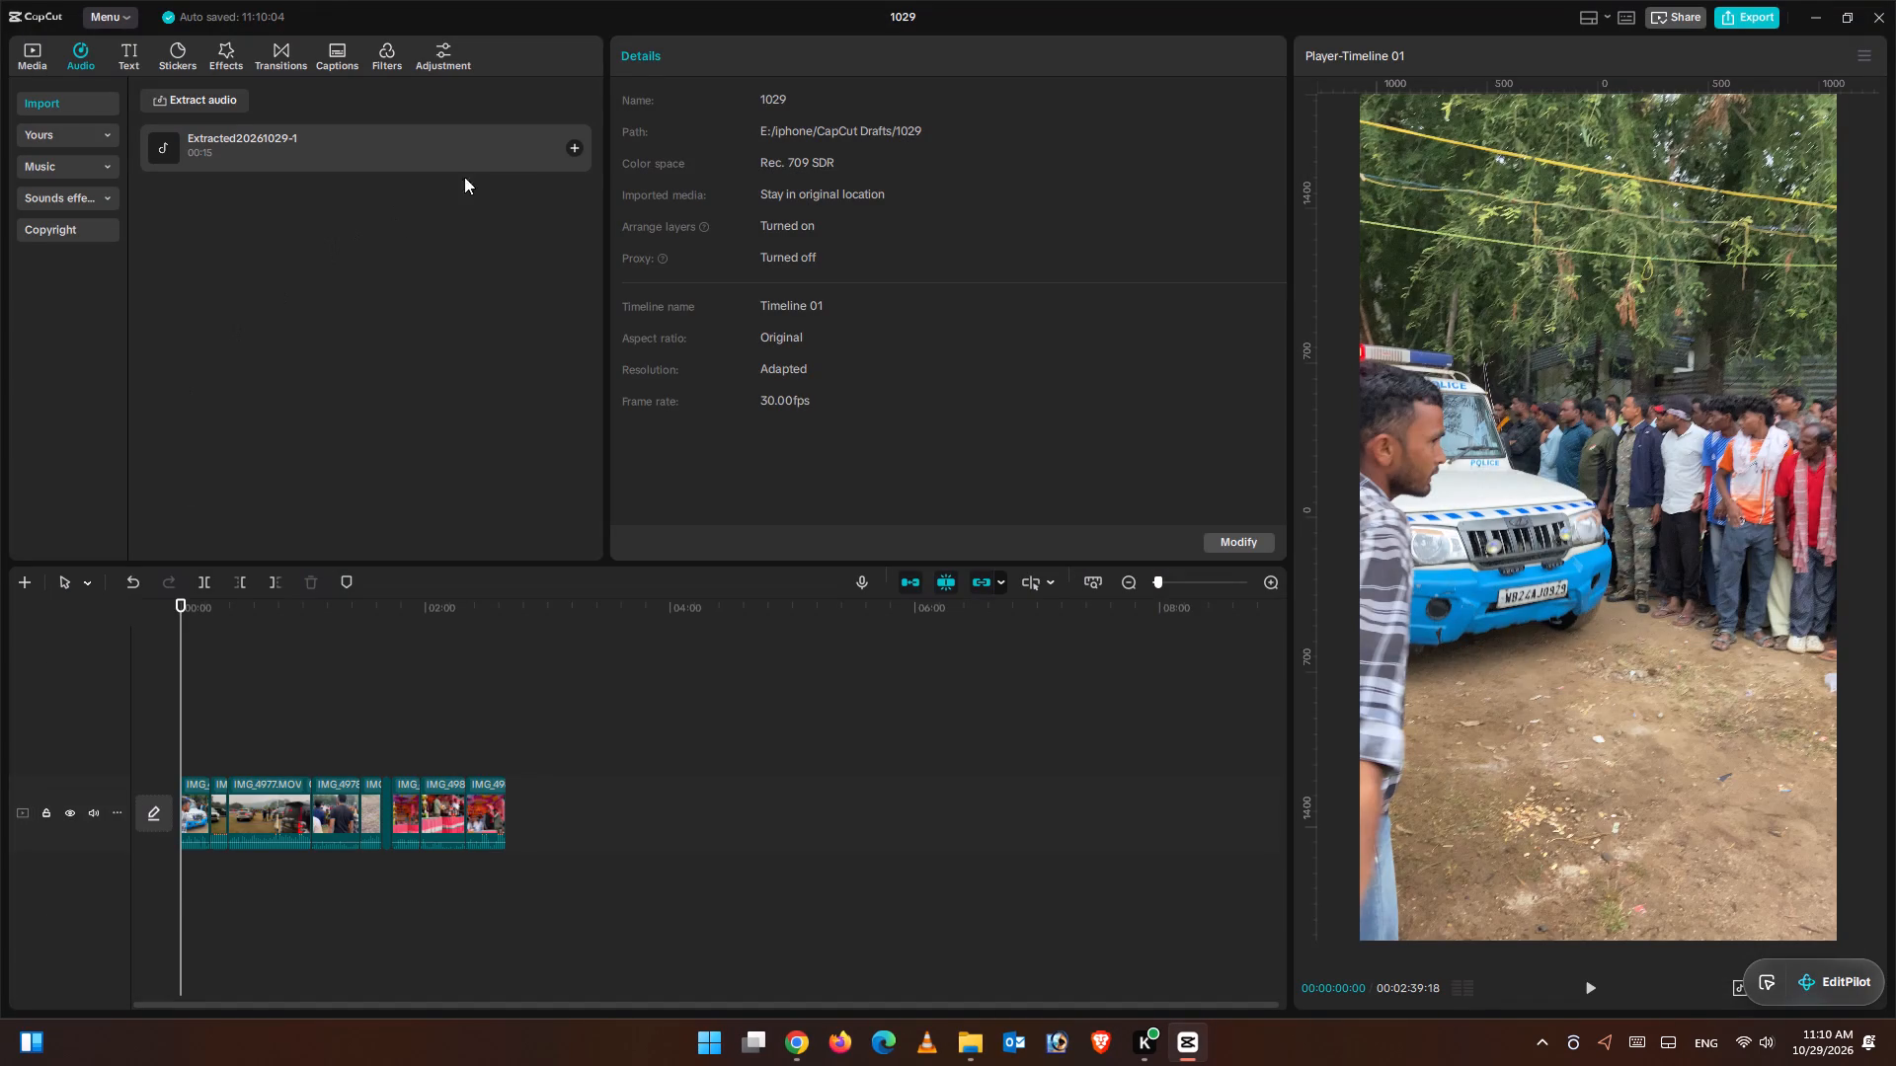
Add the extracted audio to the timeline at 00:00, beneath the video clips.
left_click(573, 155)
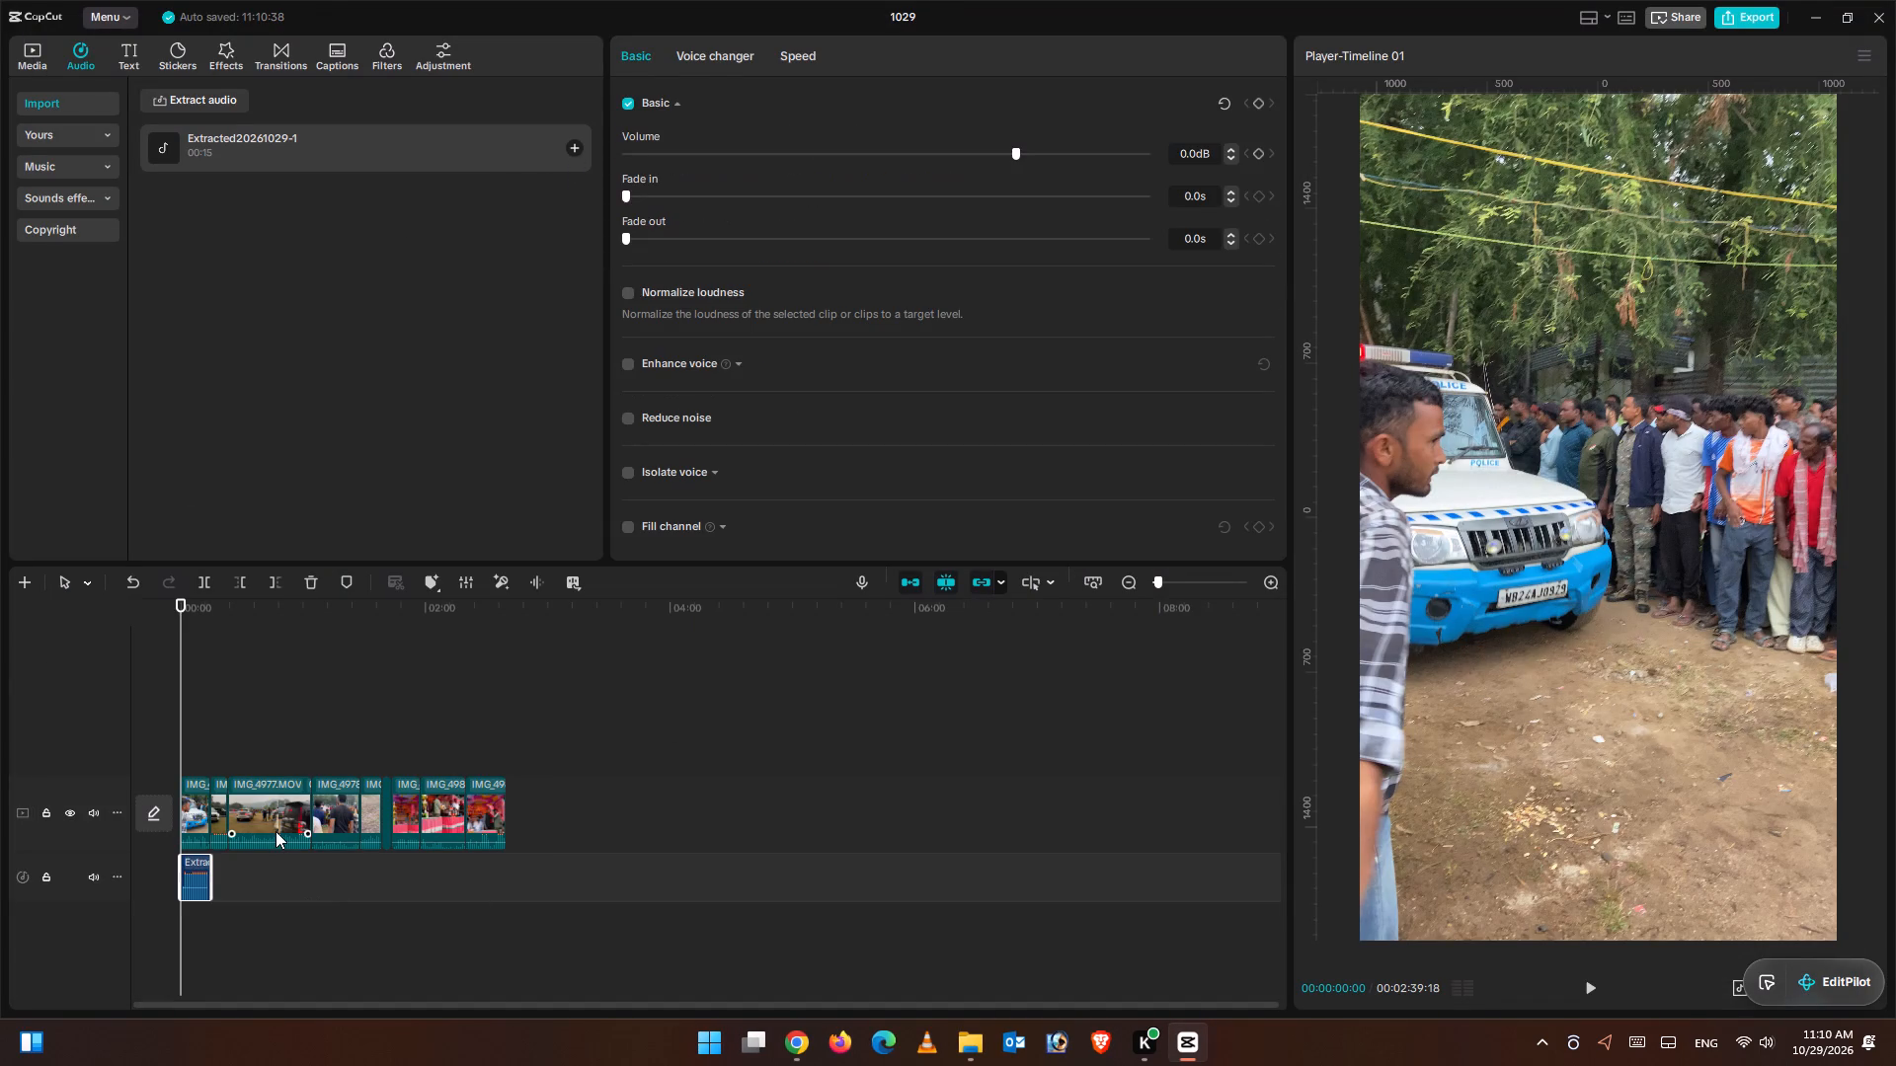
key("ctrl+equal")
key("ctrl+equal")
key("ctrl+equal")
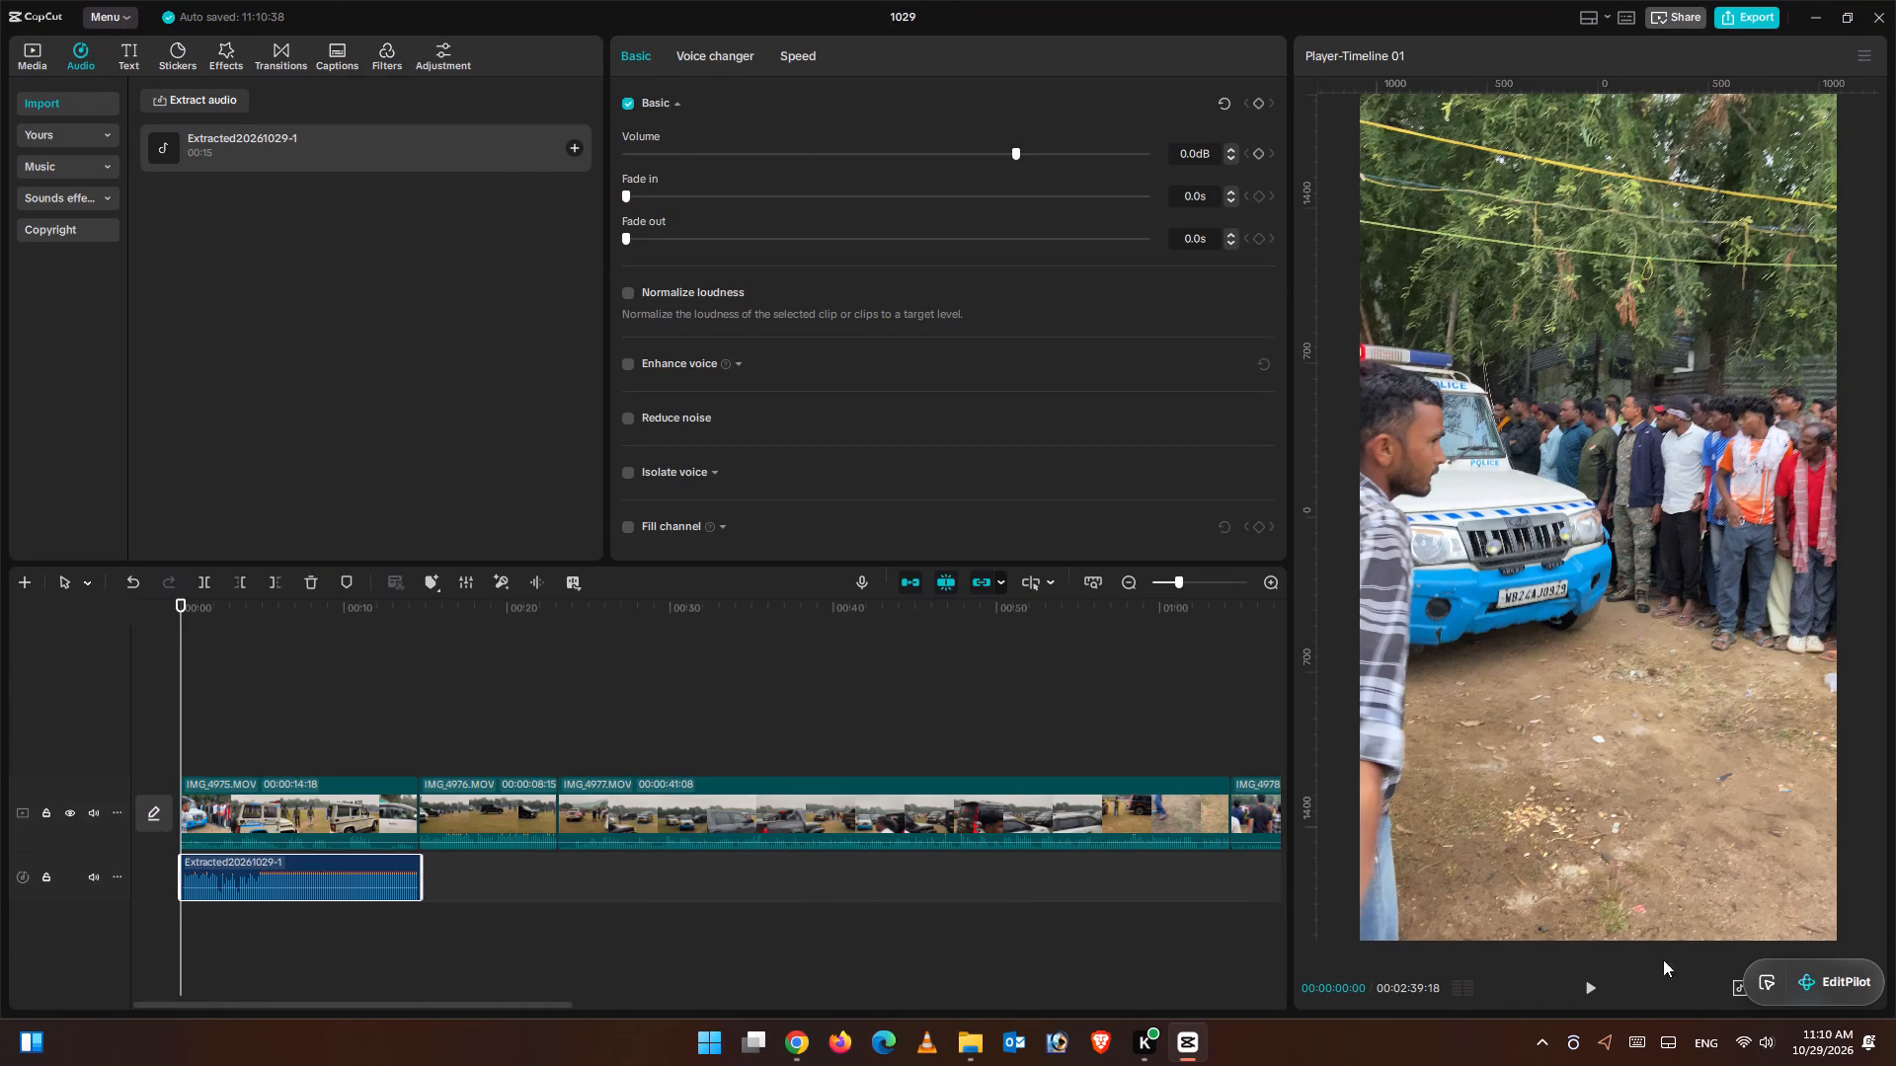
Preview the opening with the music and trim the first 1 second 8 frames off the IMG_4975 clip.
left_click(1600, 979)
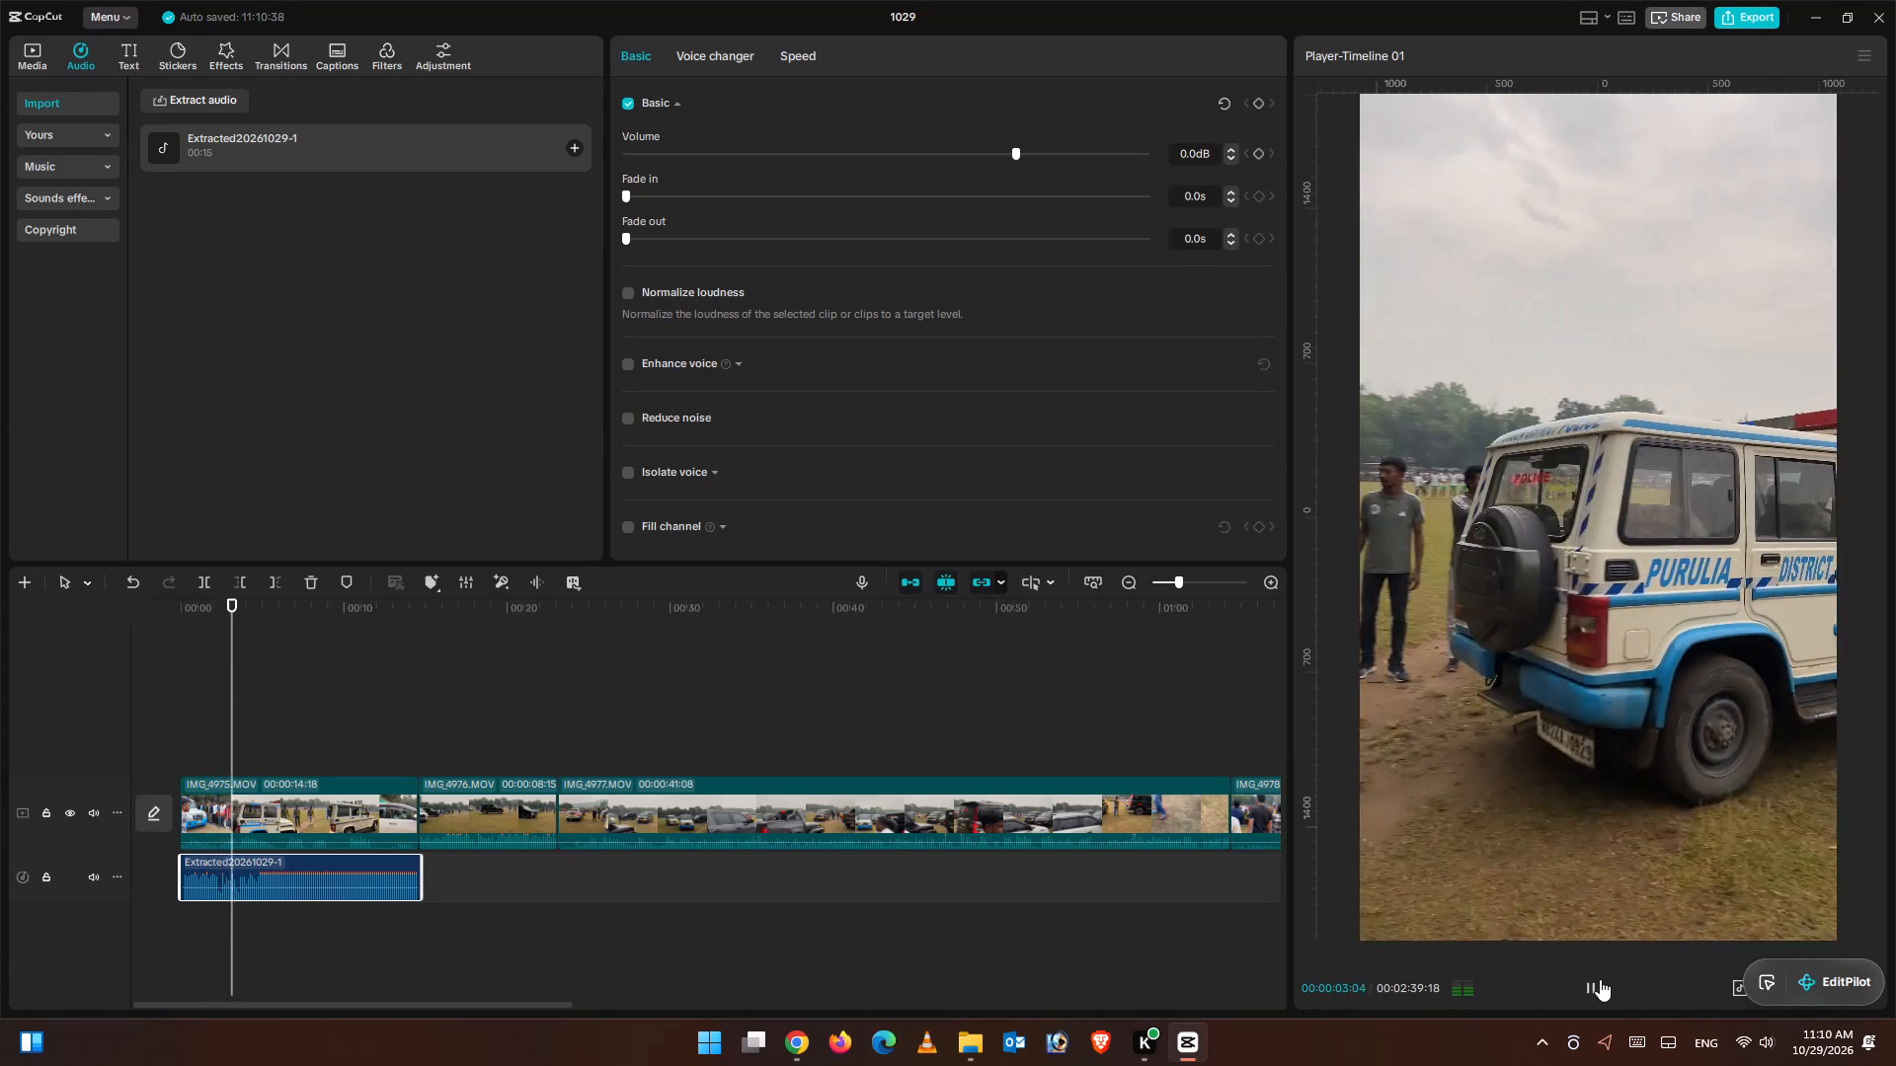
left_click(1597, 980)
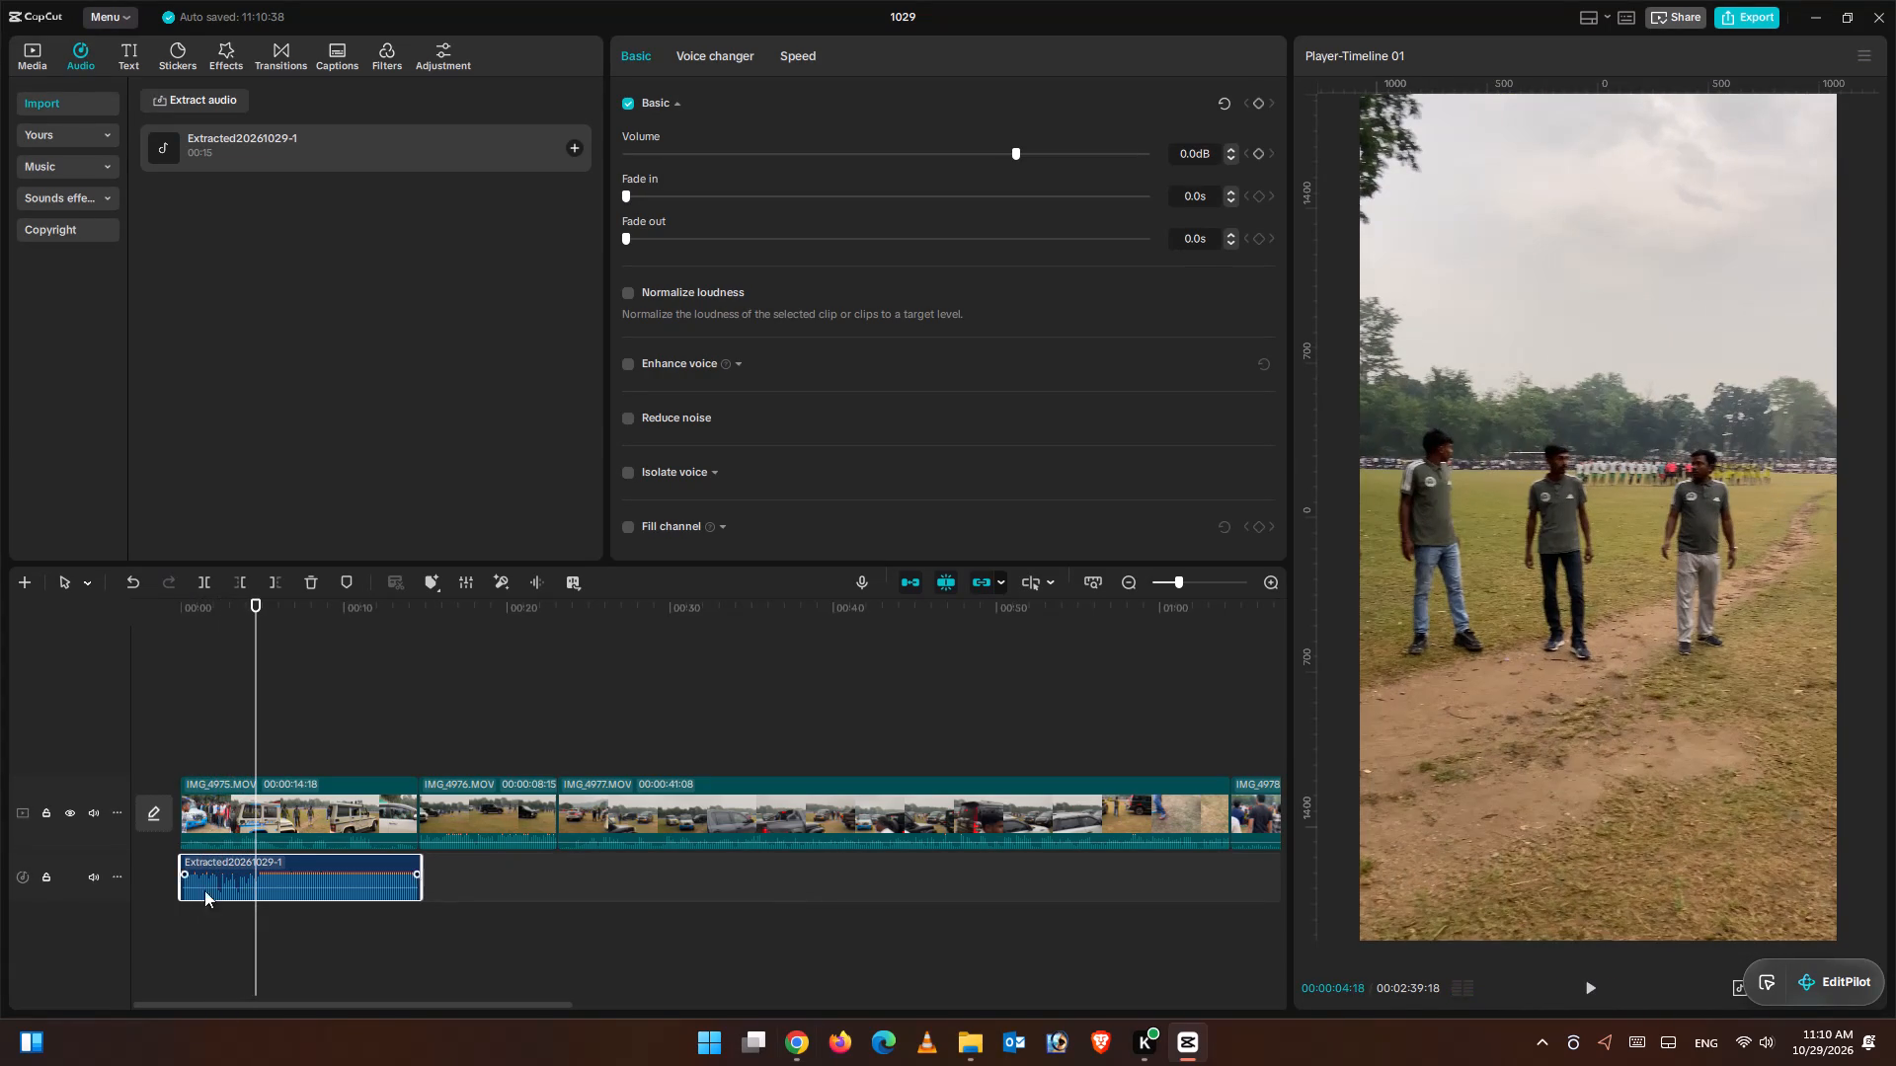
left_click(276, 819)
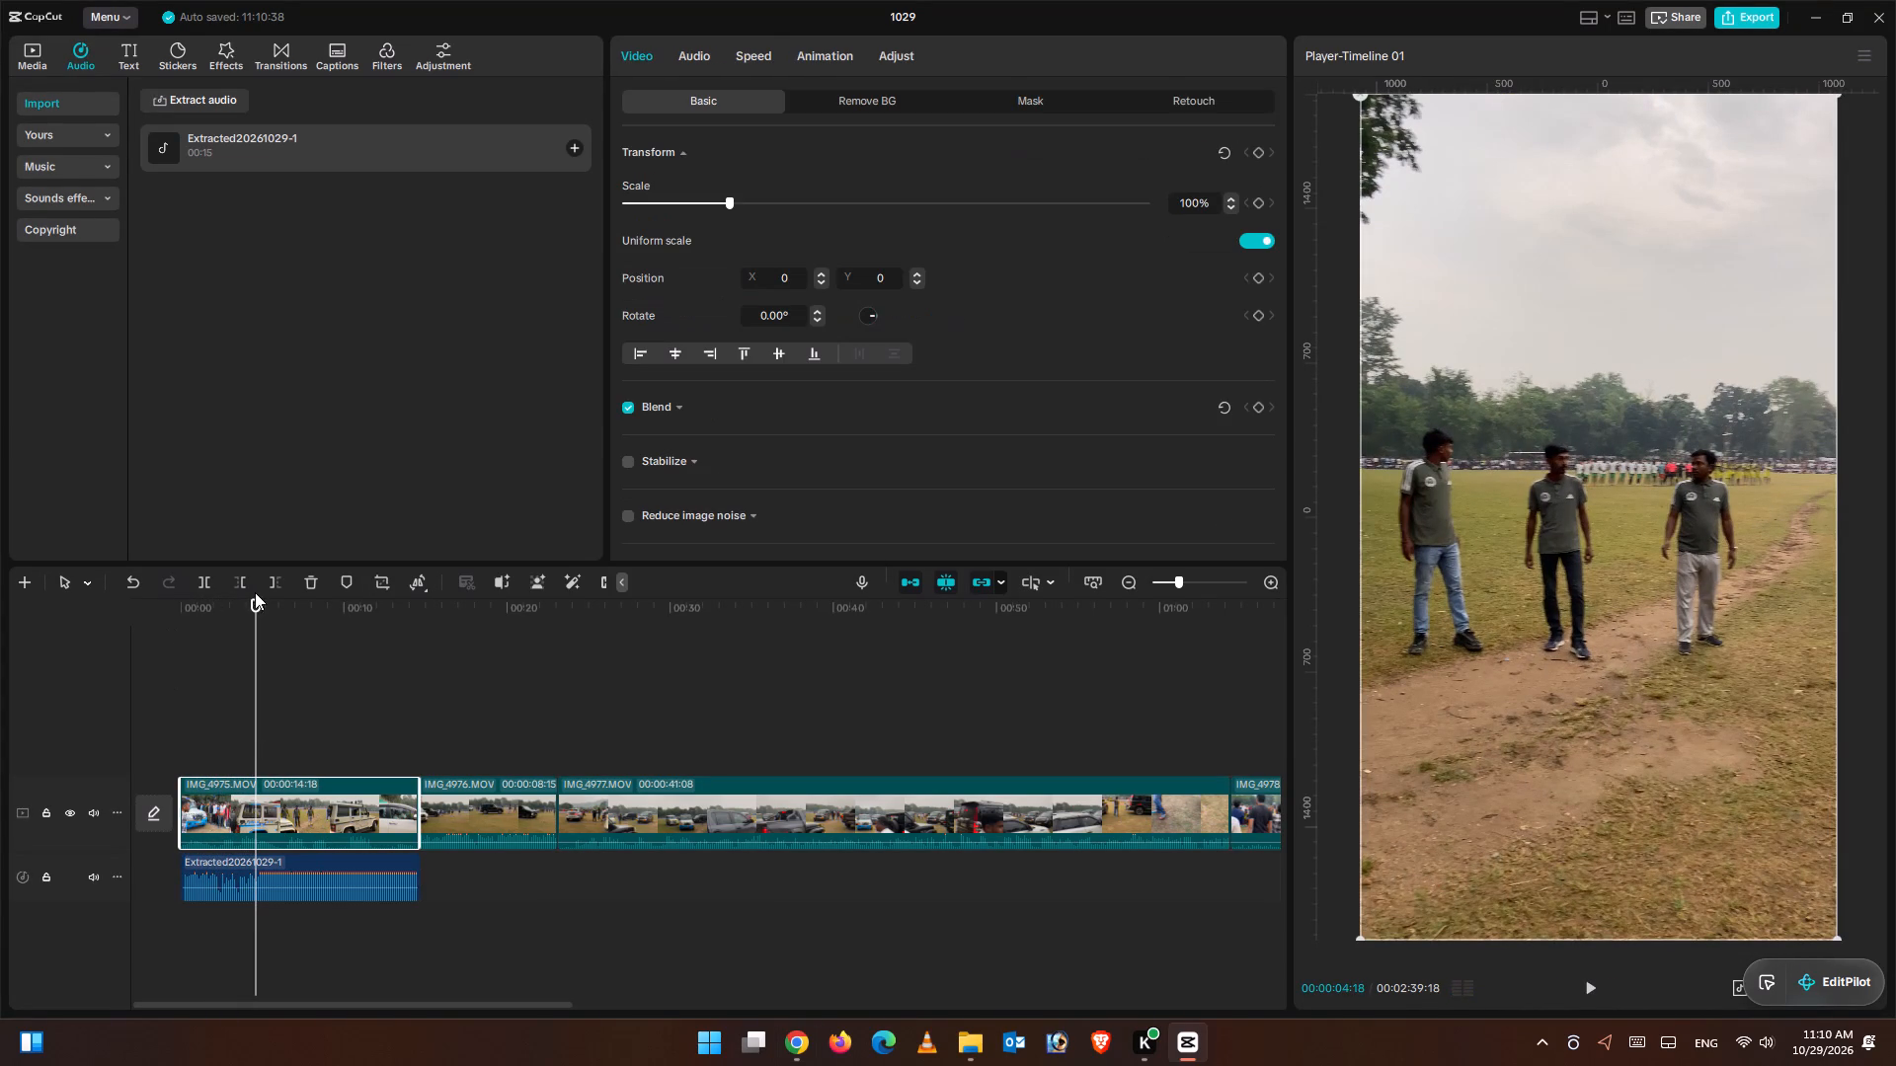
left_click_drag(256, 709, 221, 704)
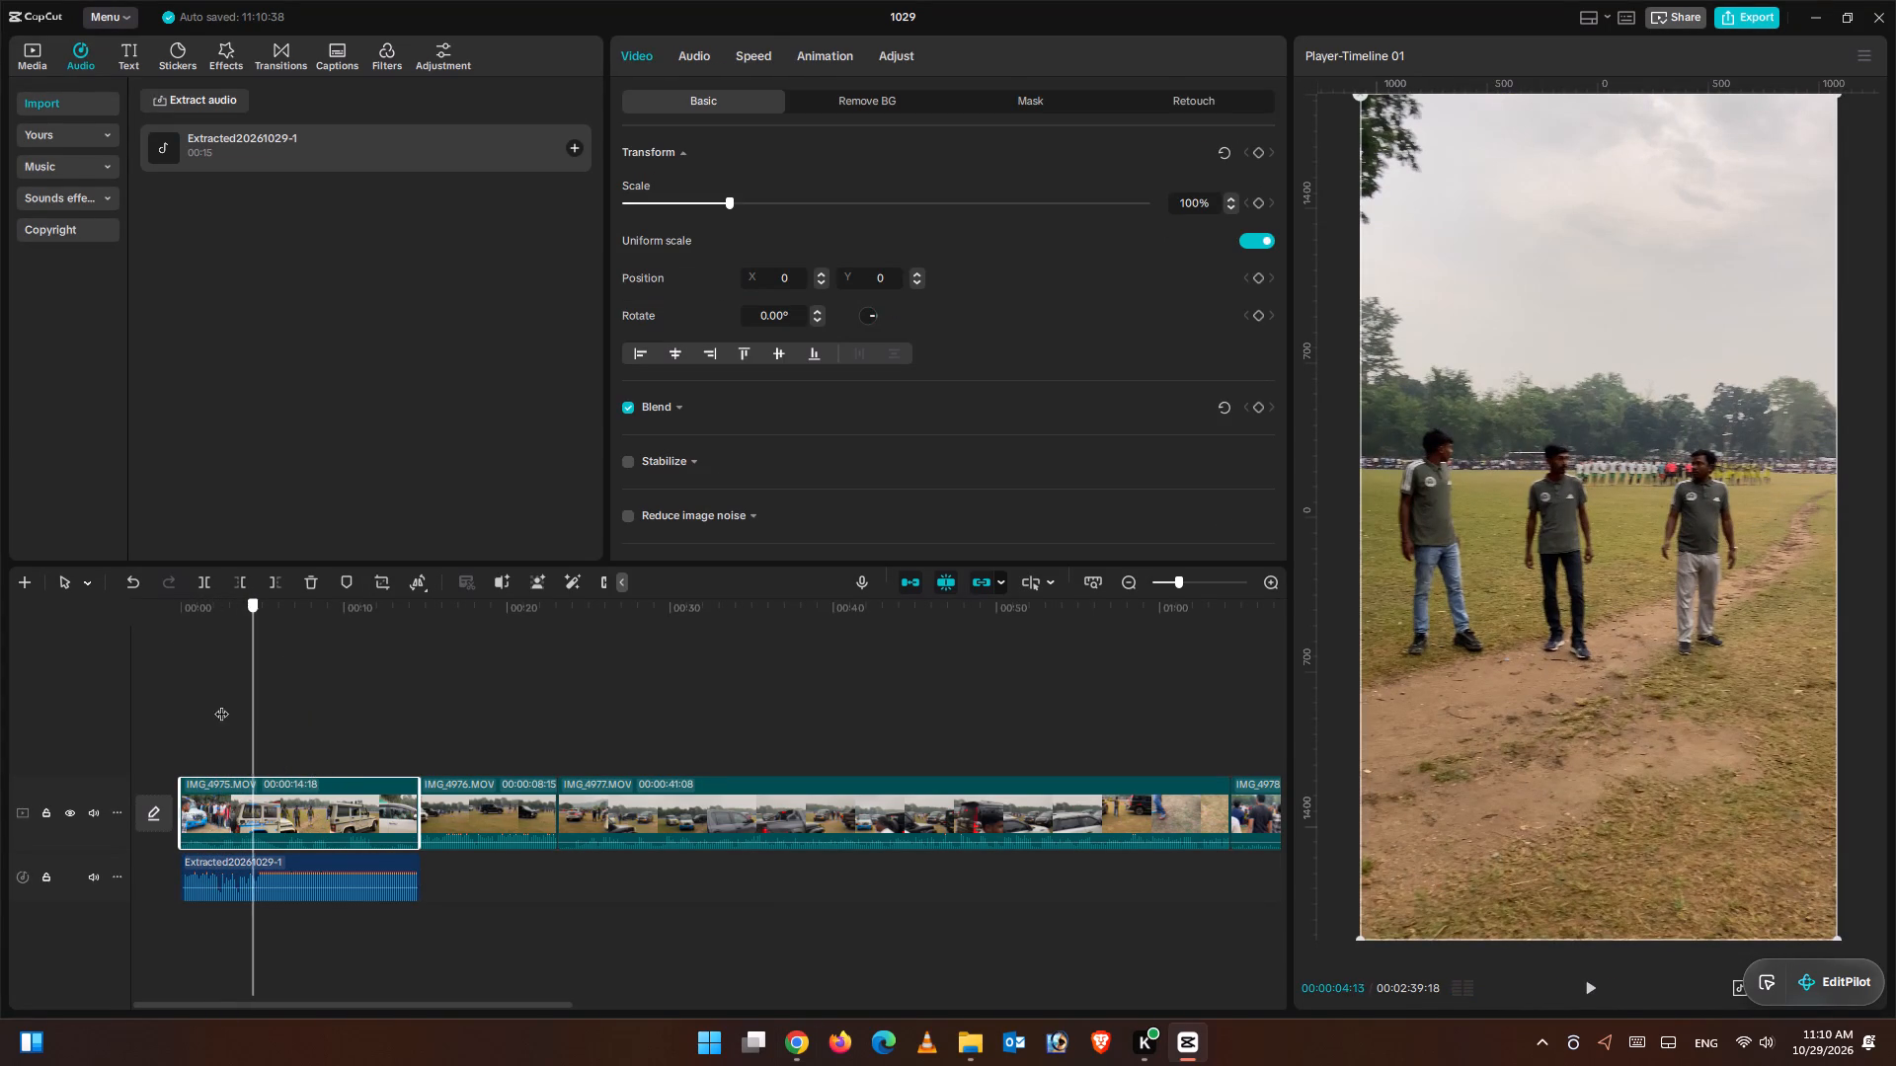
left_click_drag(221, 704, 200, 702)
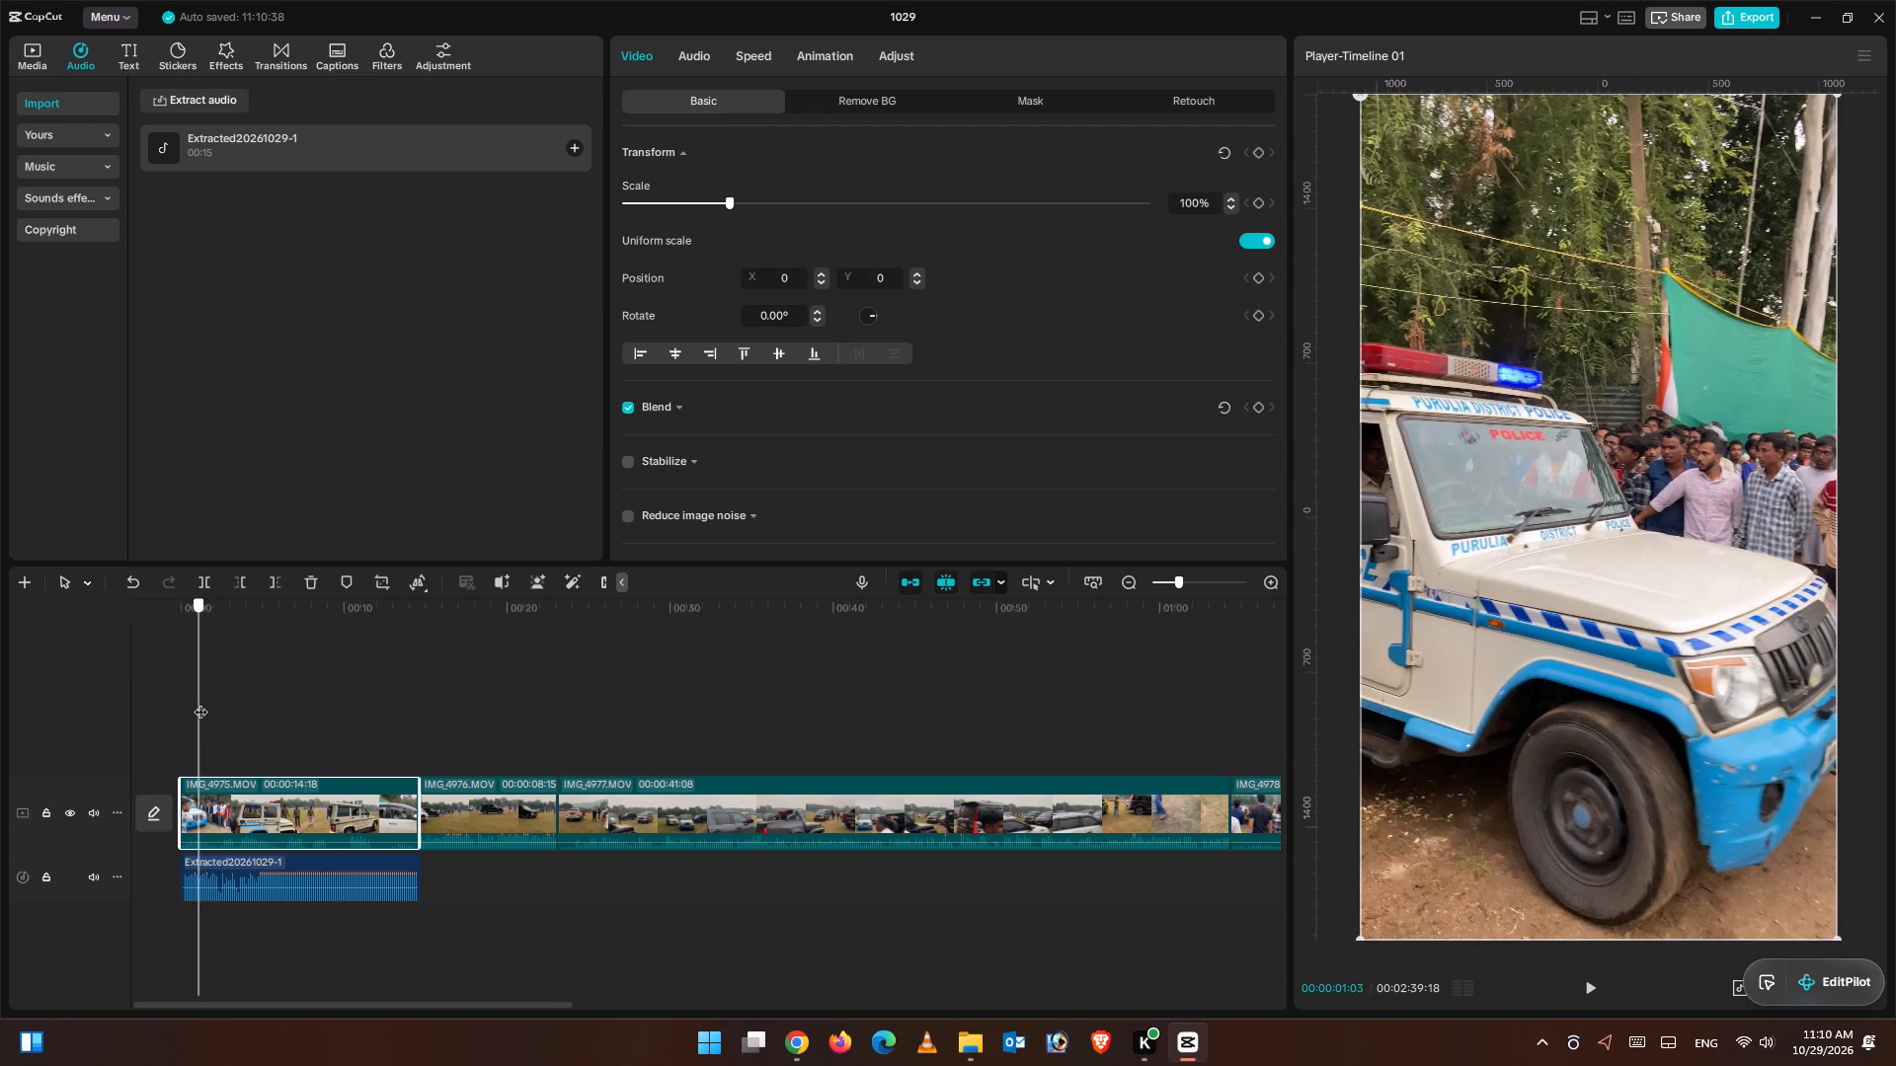
left_click_drag(200, 702, 201, 702)
left_click(256, 833)
left_click(238, 588)
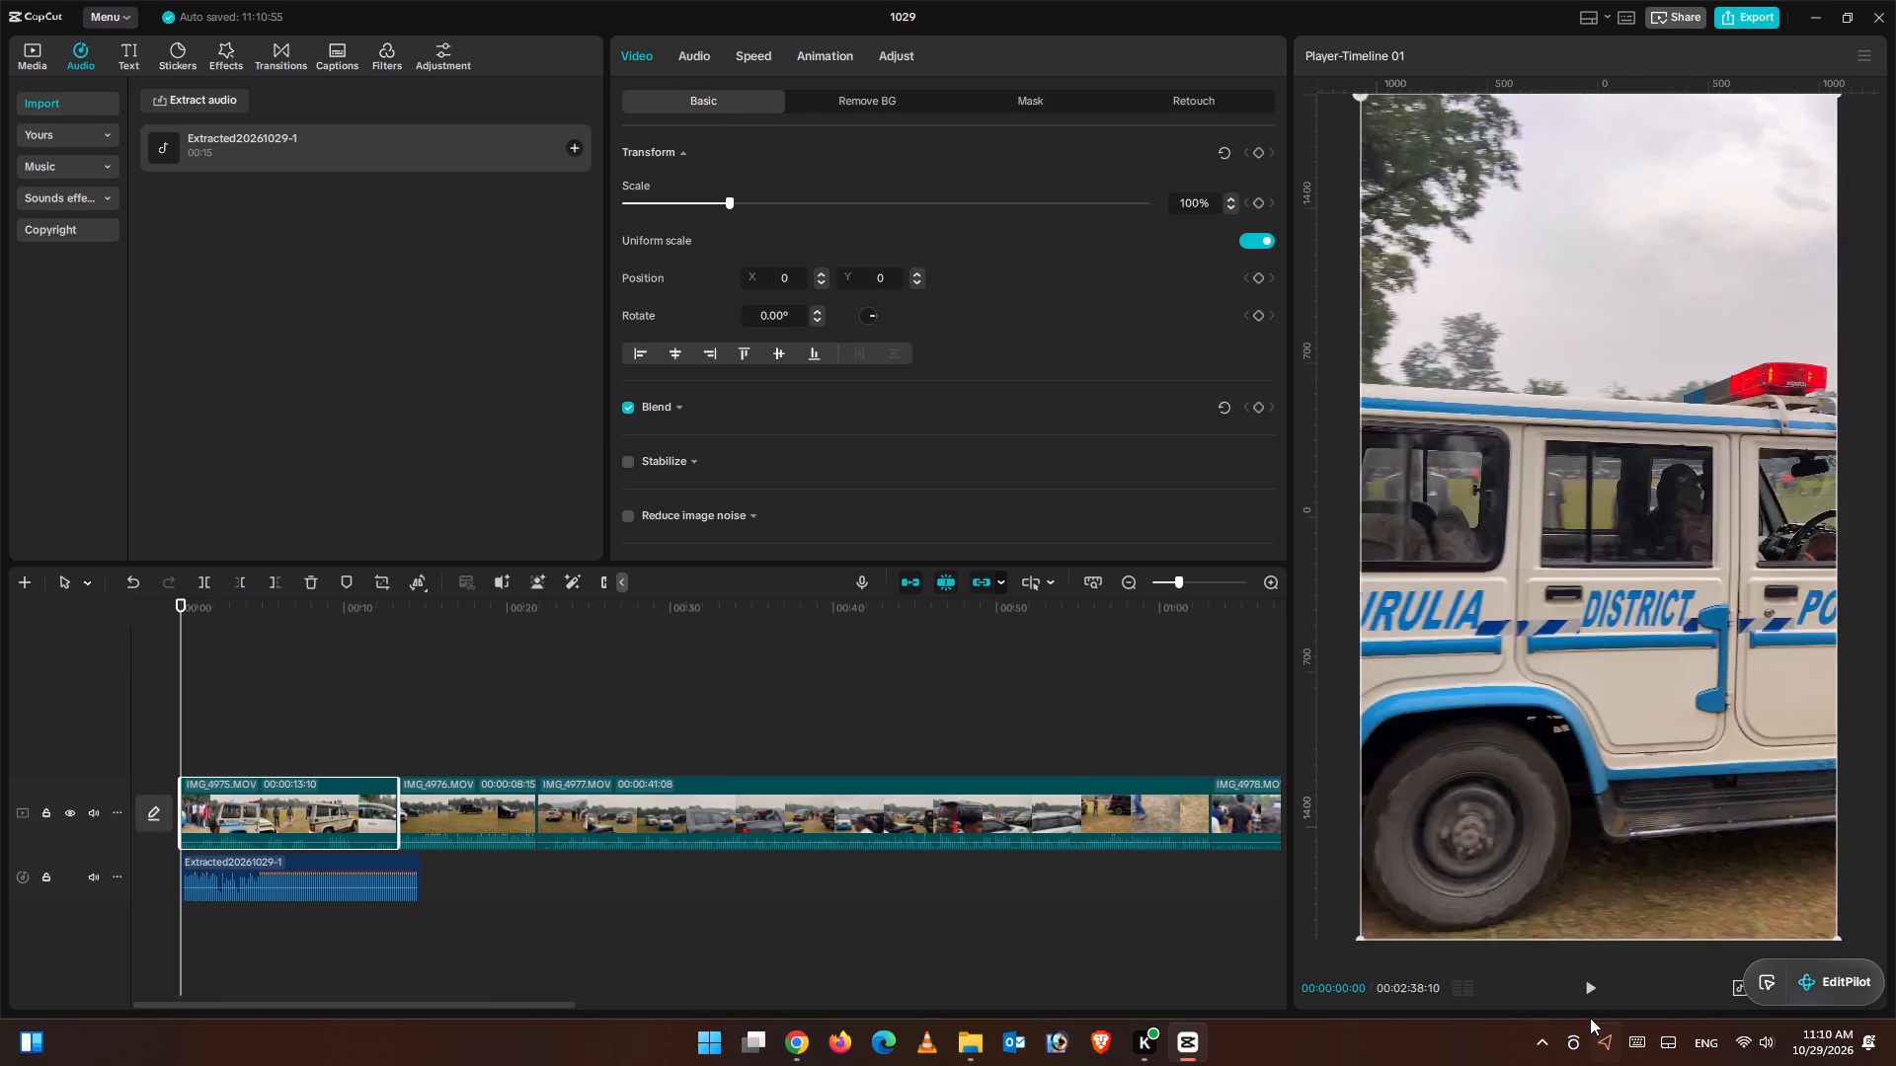
Play the edit from the start and split the IMG_4975 clip at 00:00:02:17.
left_click(1583, 984)
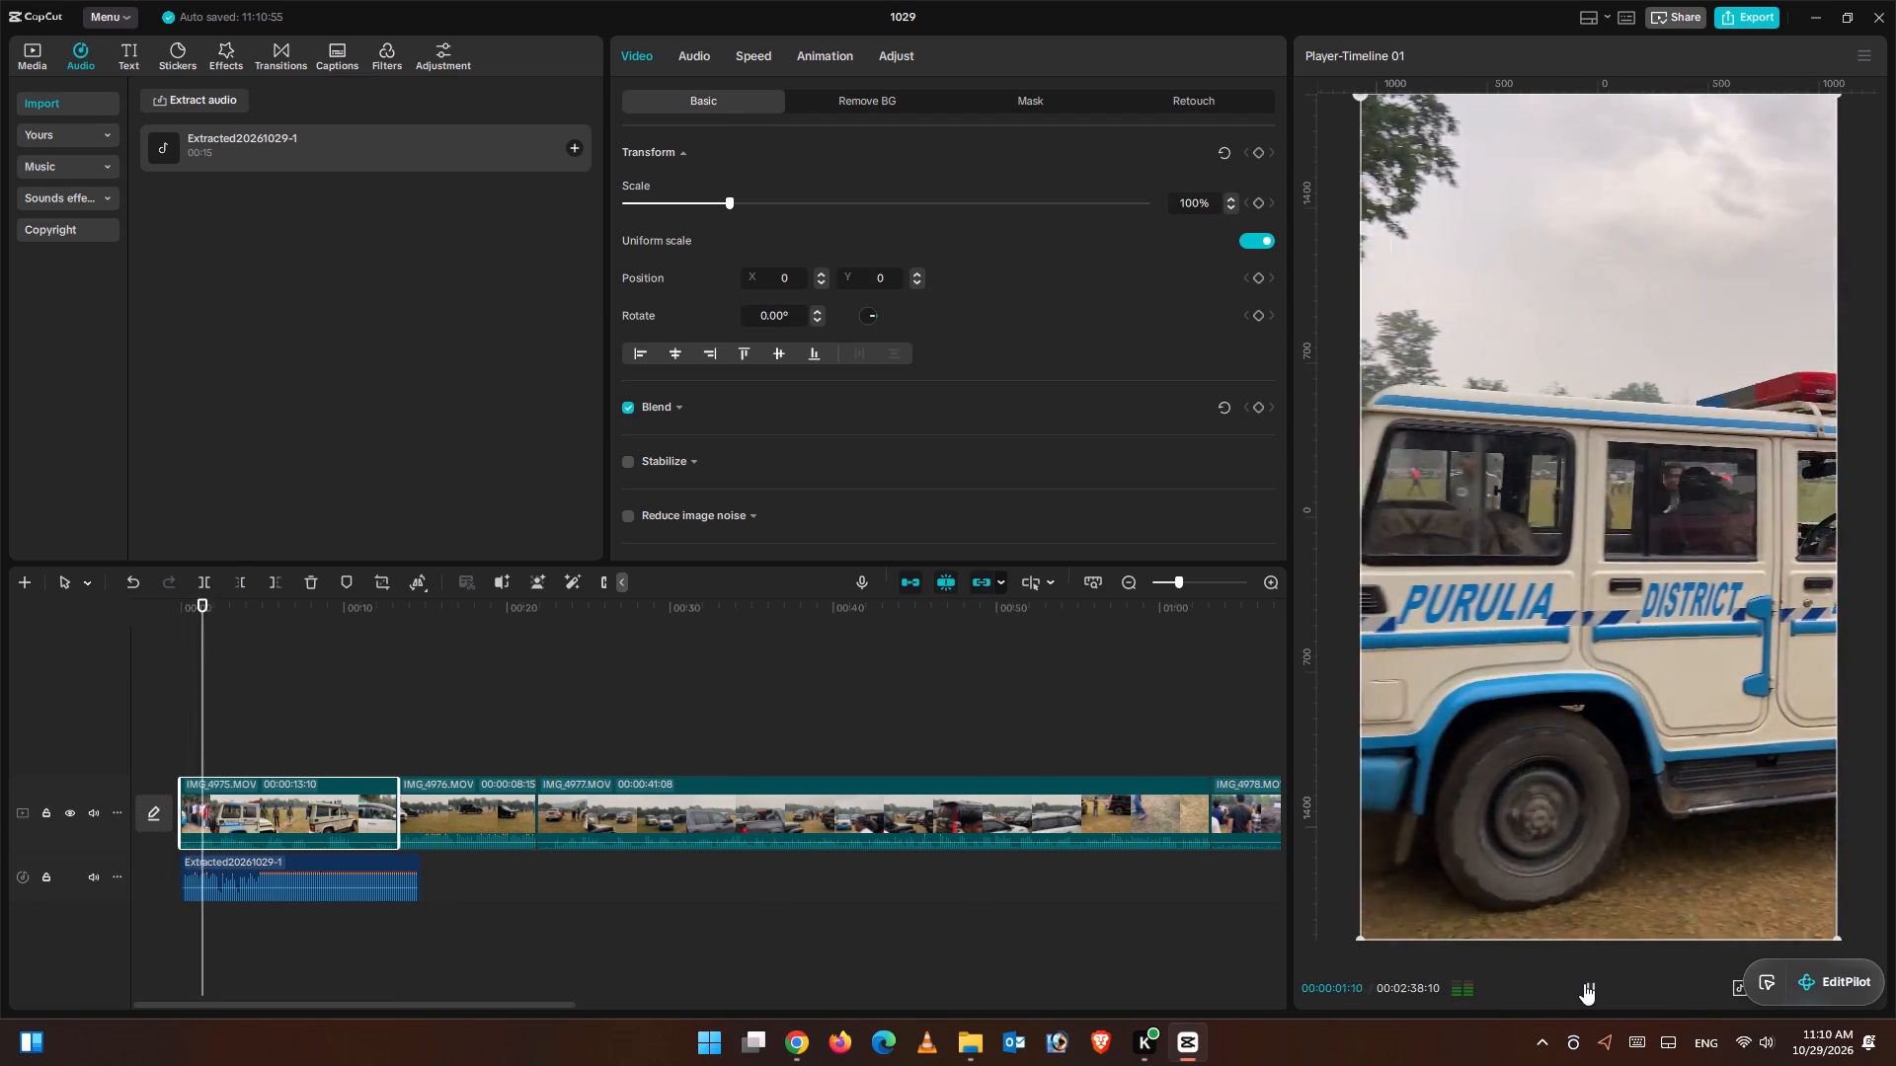
left_click(1584, 983)
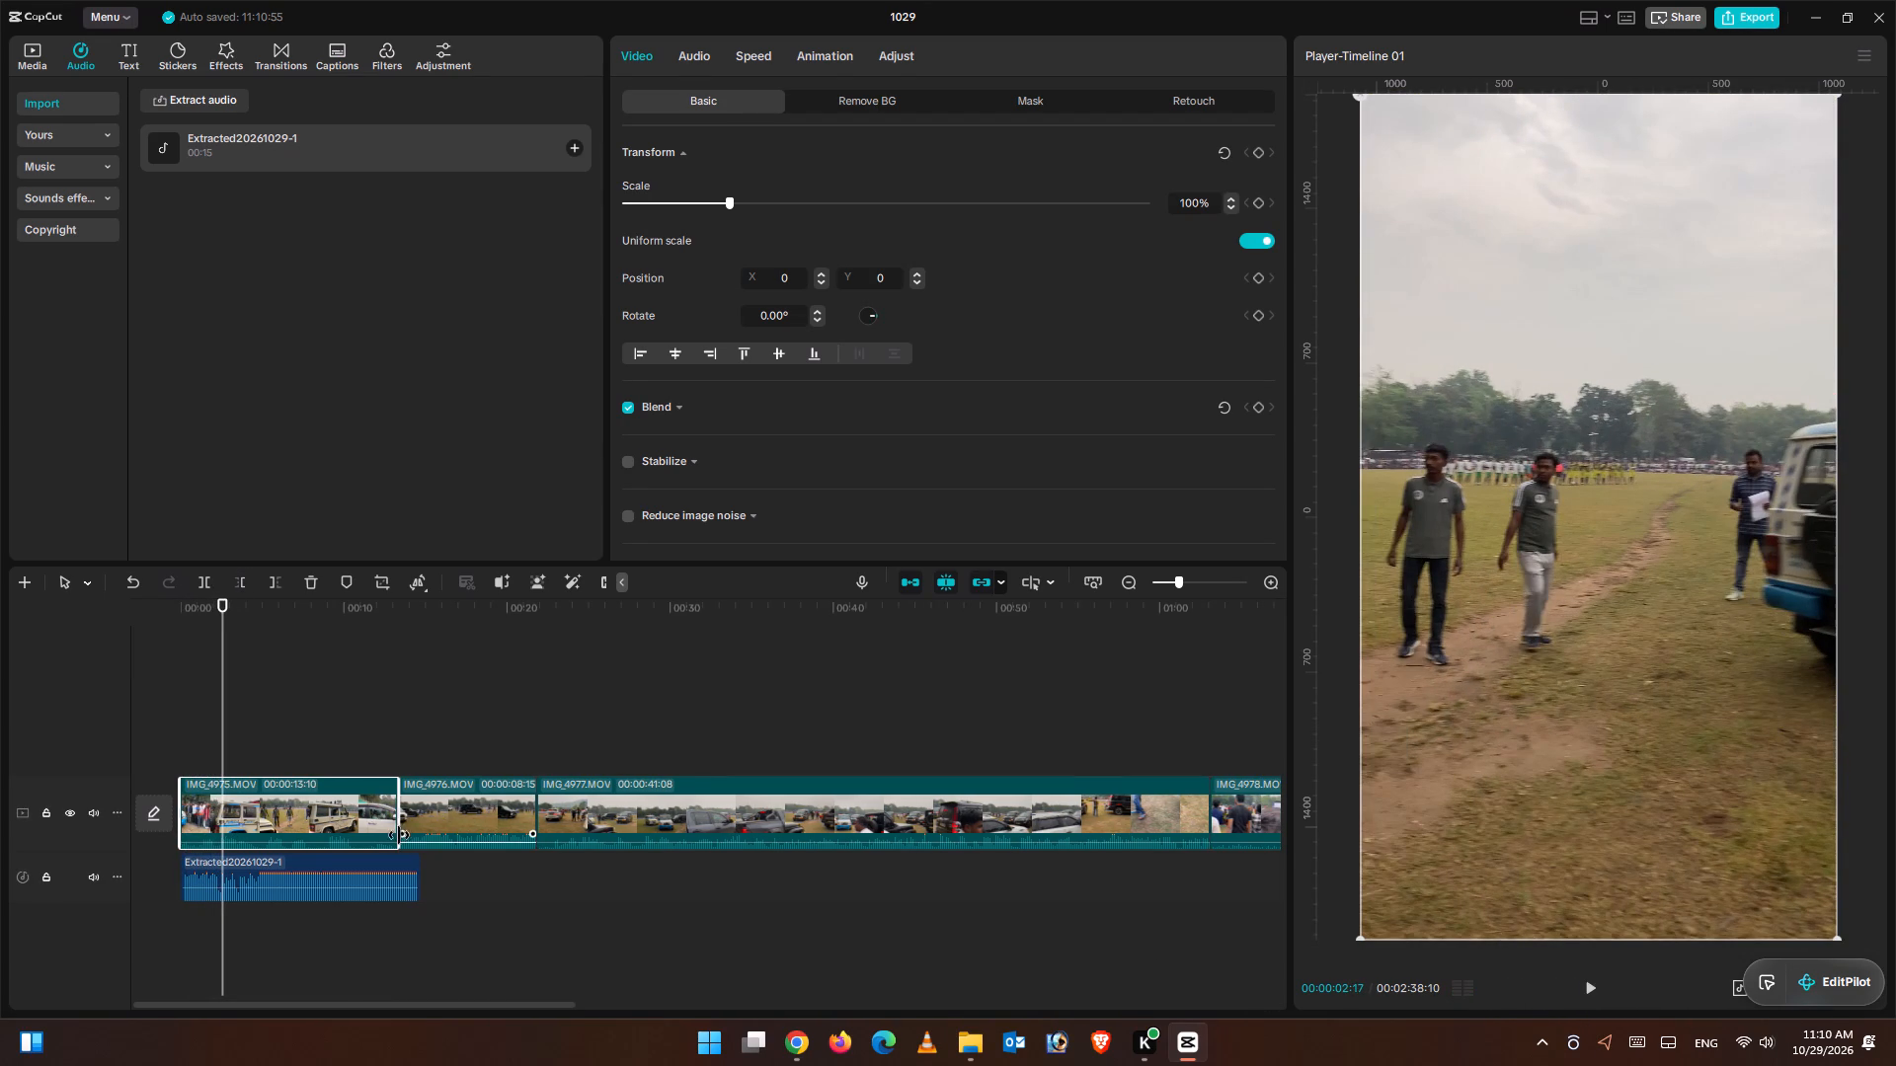
left_click(207, 579)
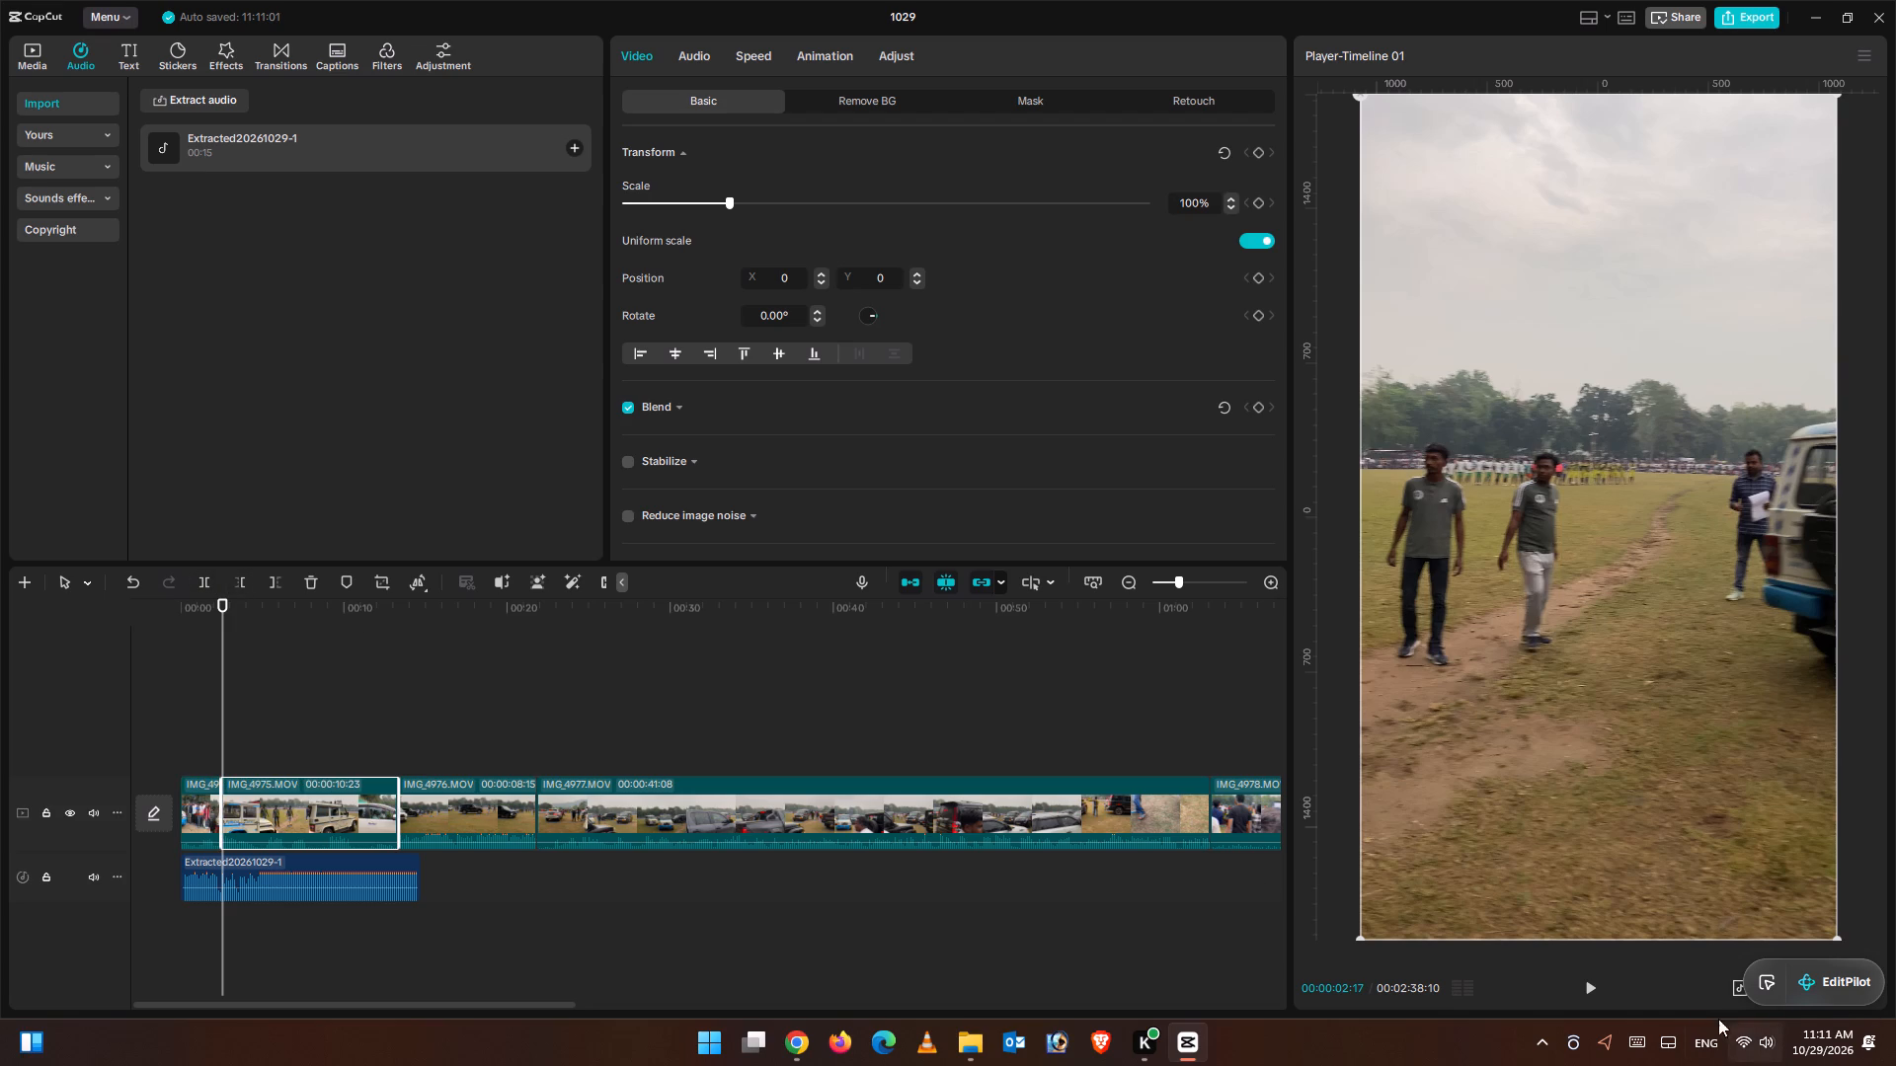
Play on into the IMG_4976 clip and delete that clip from the timeline.
left_click(1589, 988)
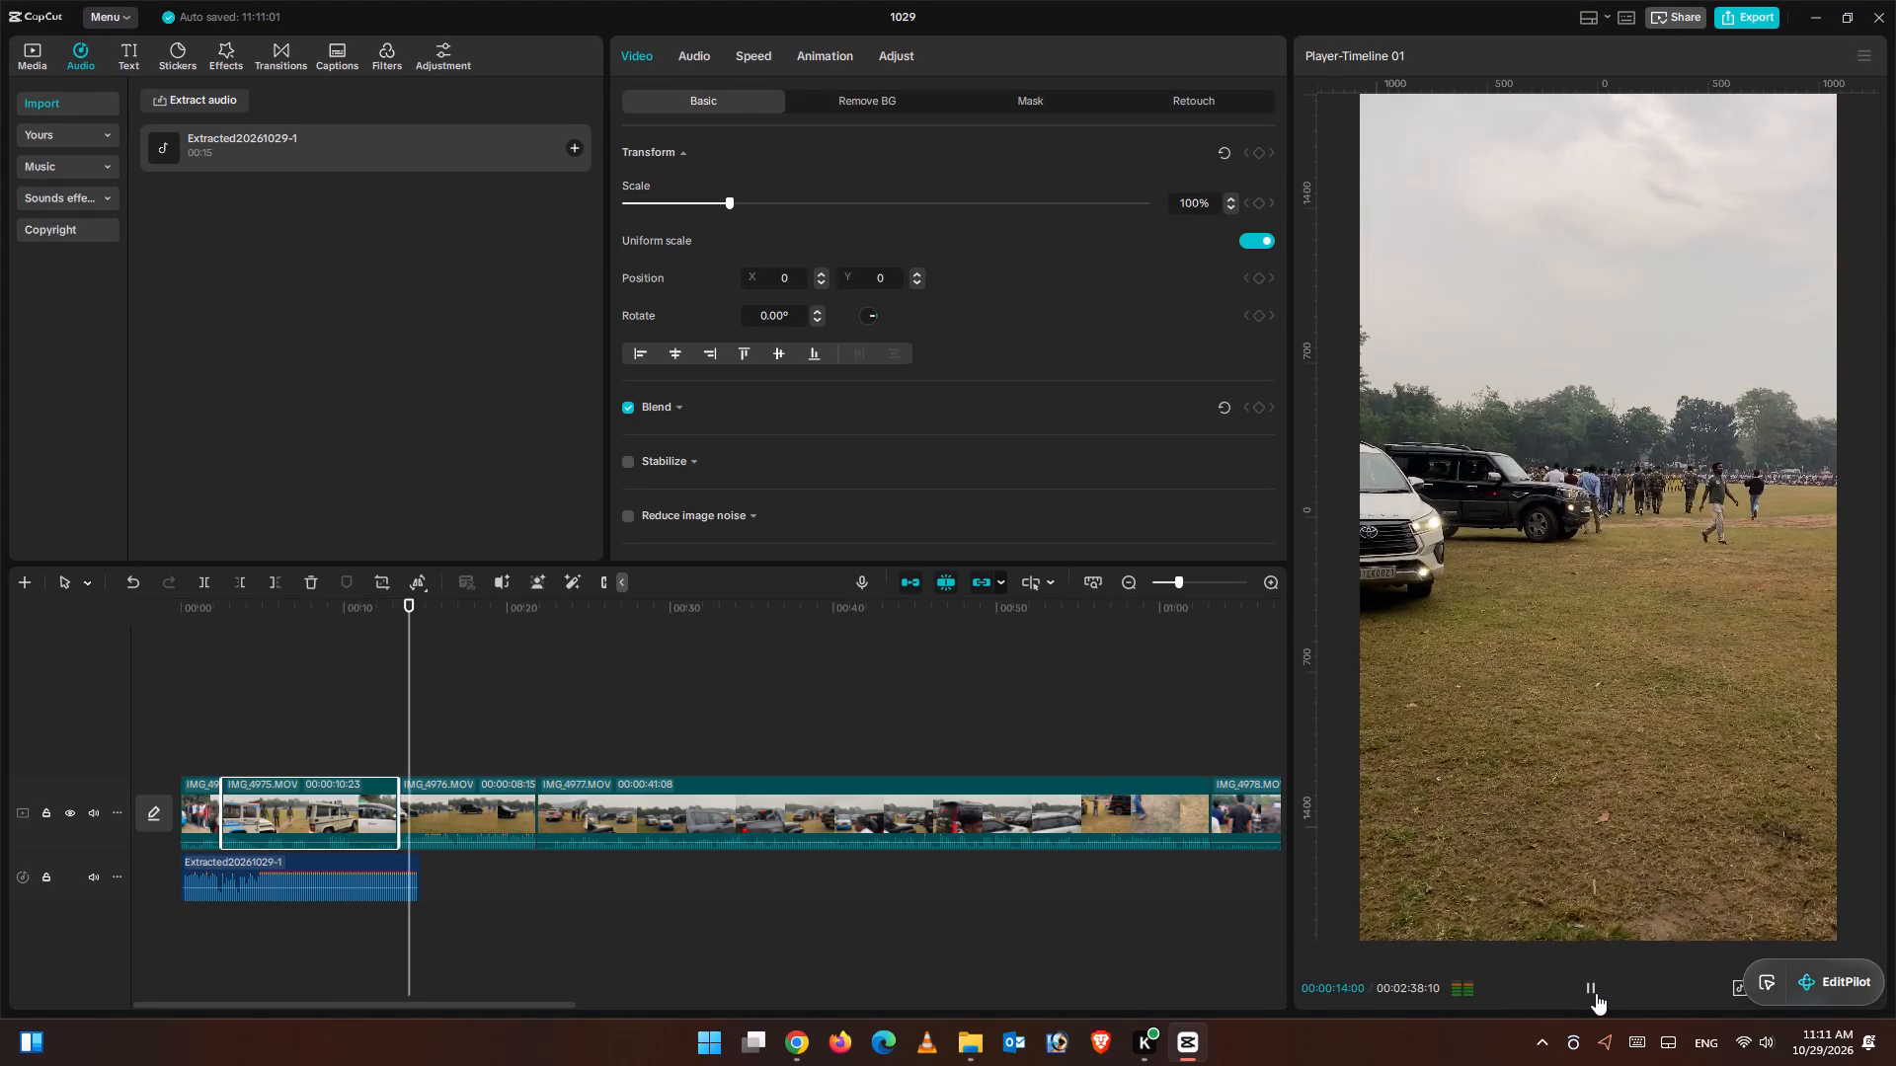
left_click(1596, 993)
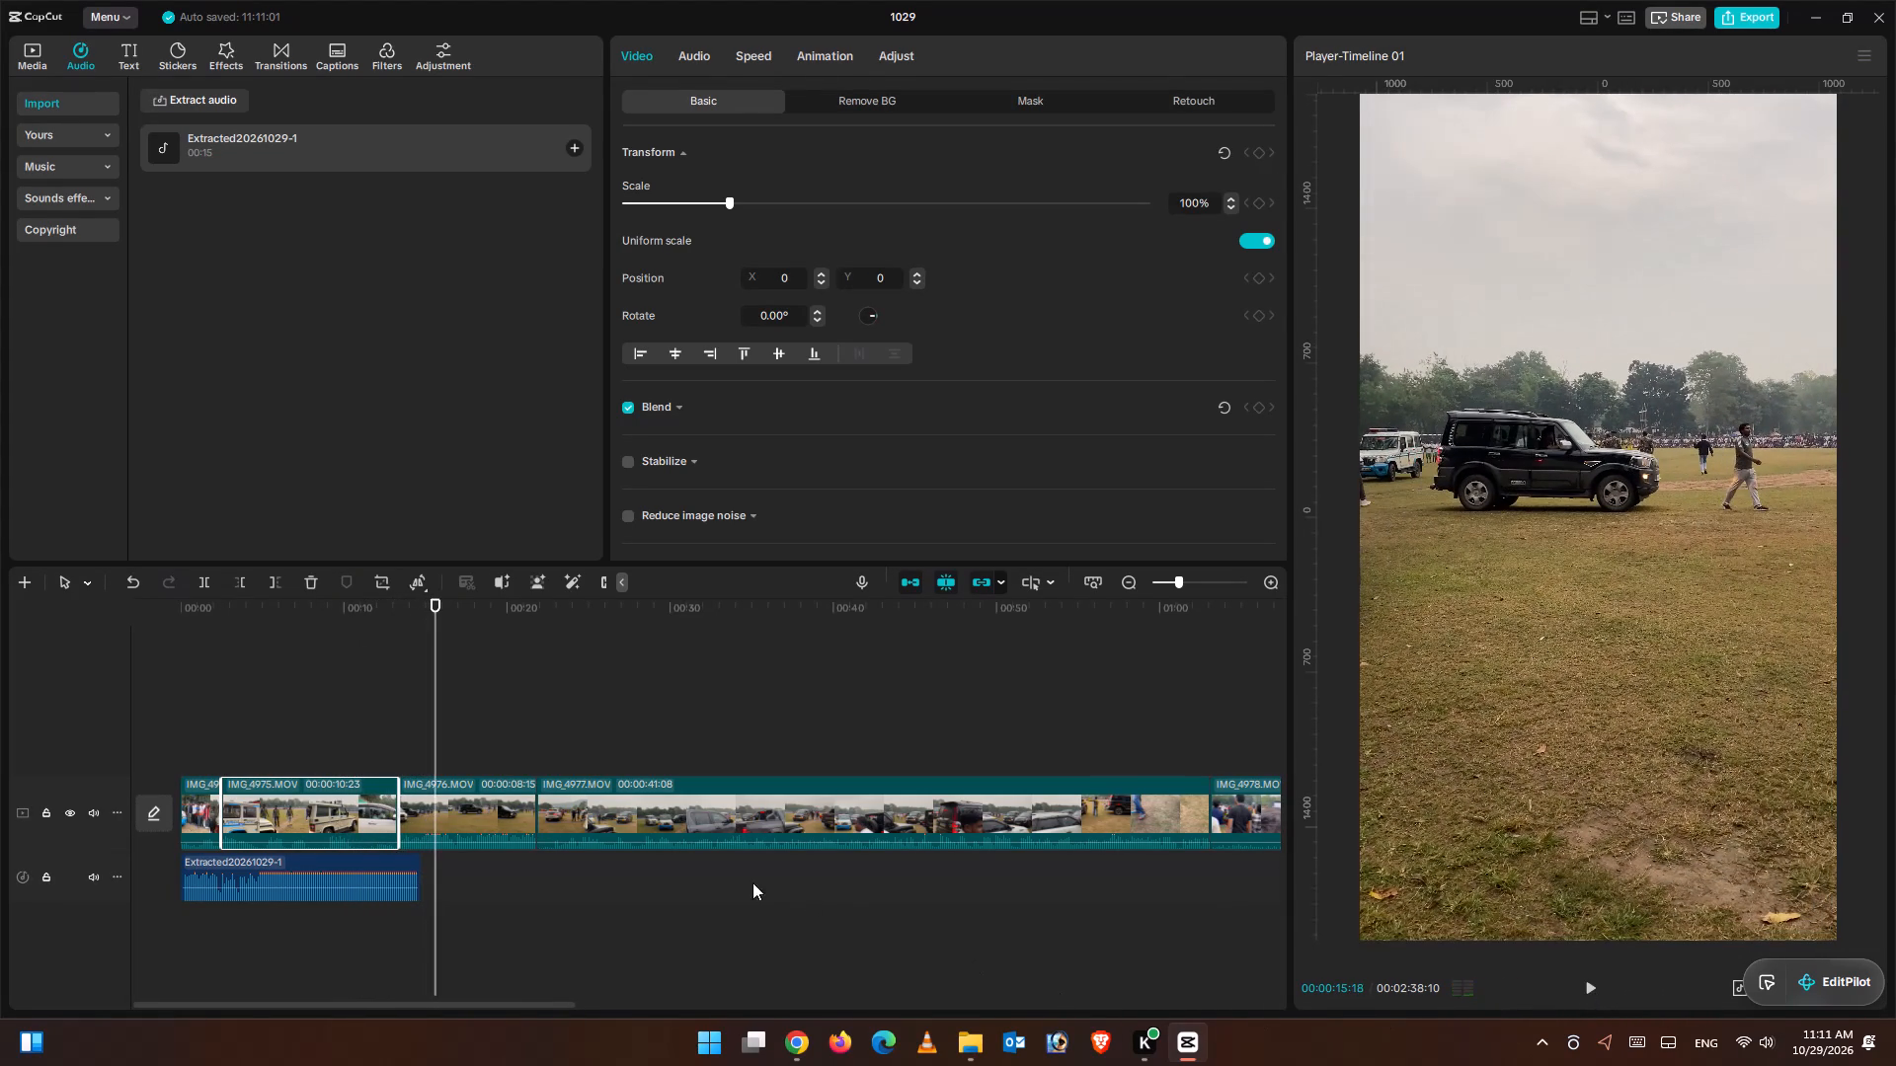
left_click(460, 794)
left_click(315, 580)
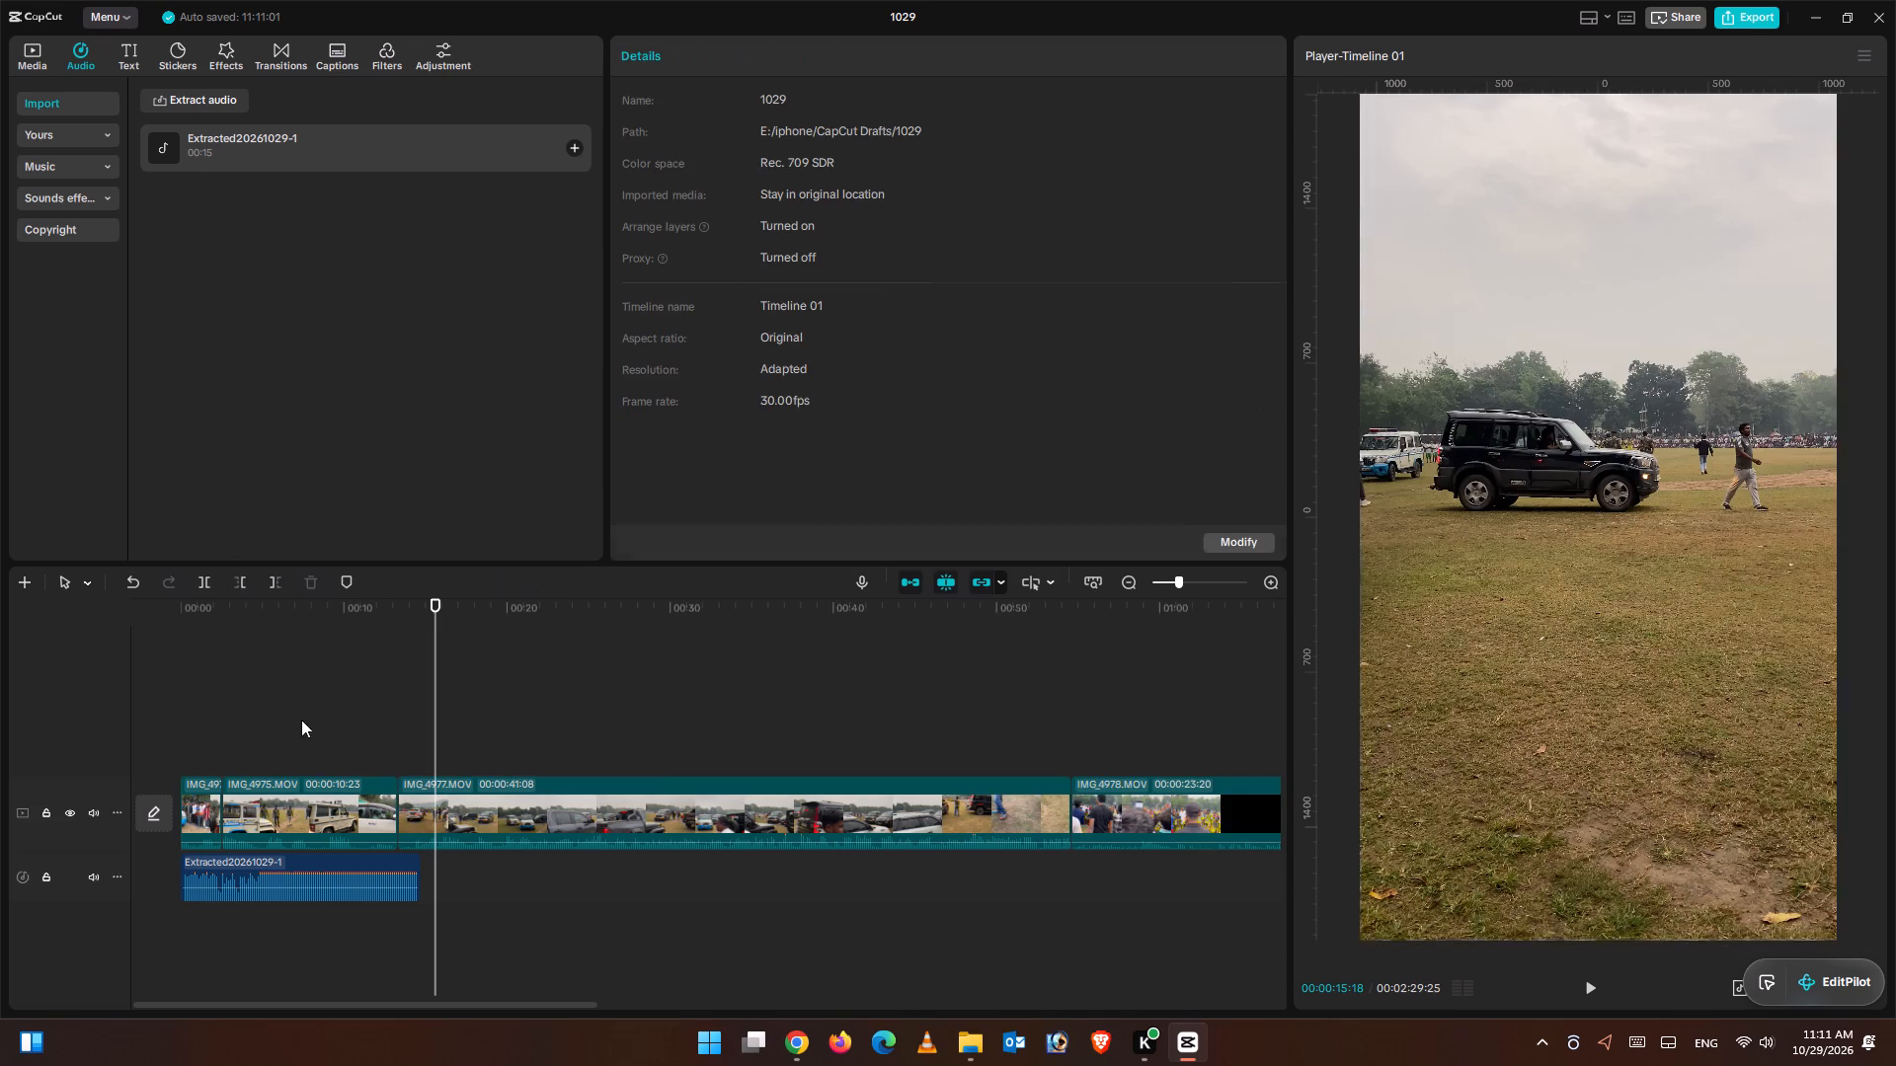
Delete the longer second part of the split IMG_4975 clip.
left_click(258, 749)
left_click(335, 785)
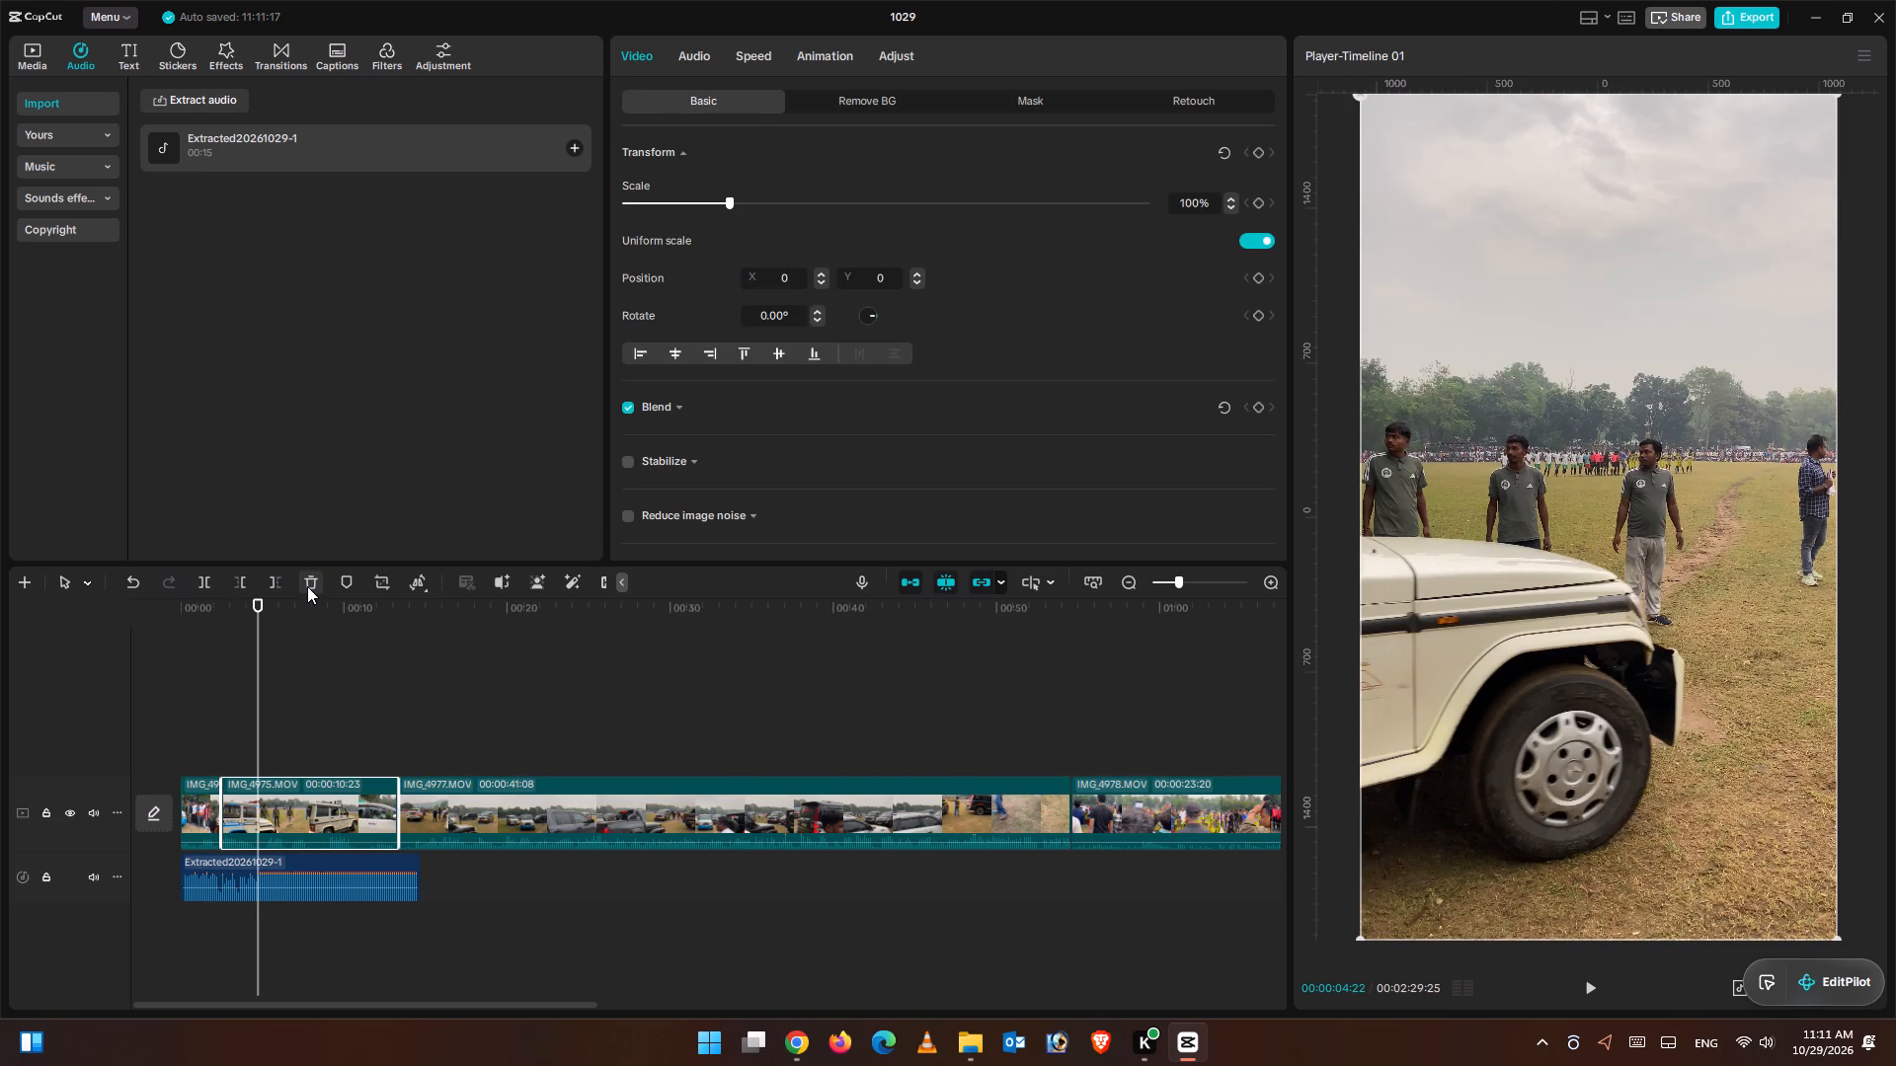
left_click(308, 586)
Preview the IMG_4977 clip and trim about 2 seconds off its start.
left_click(1582, 984)
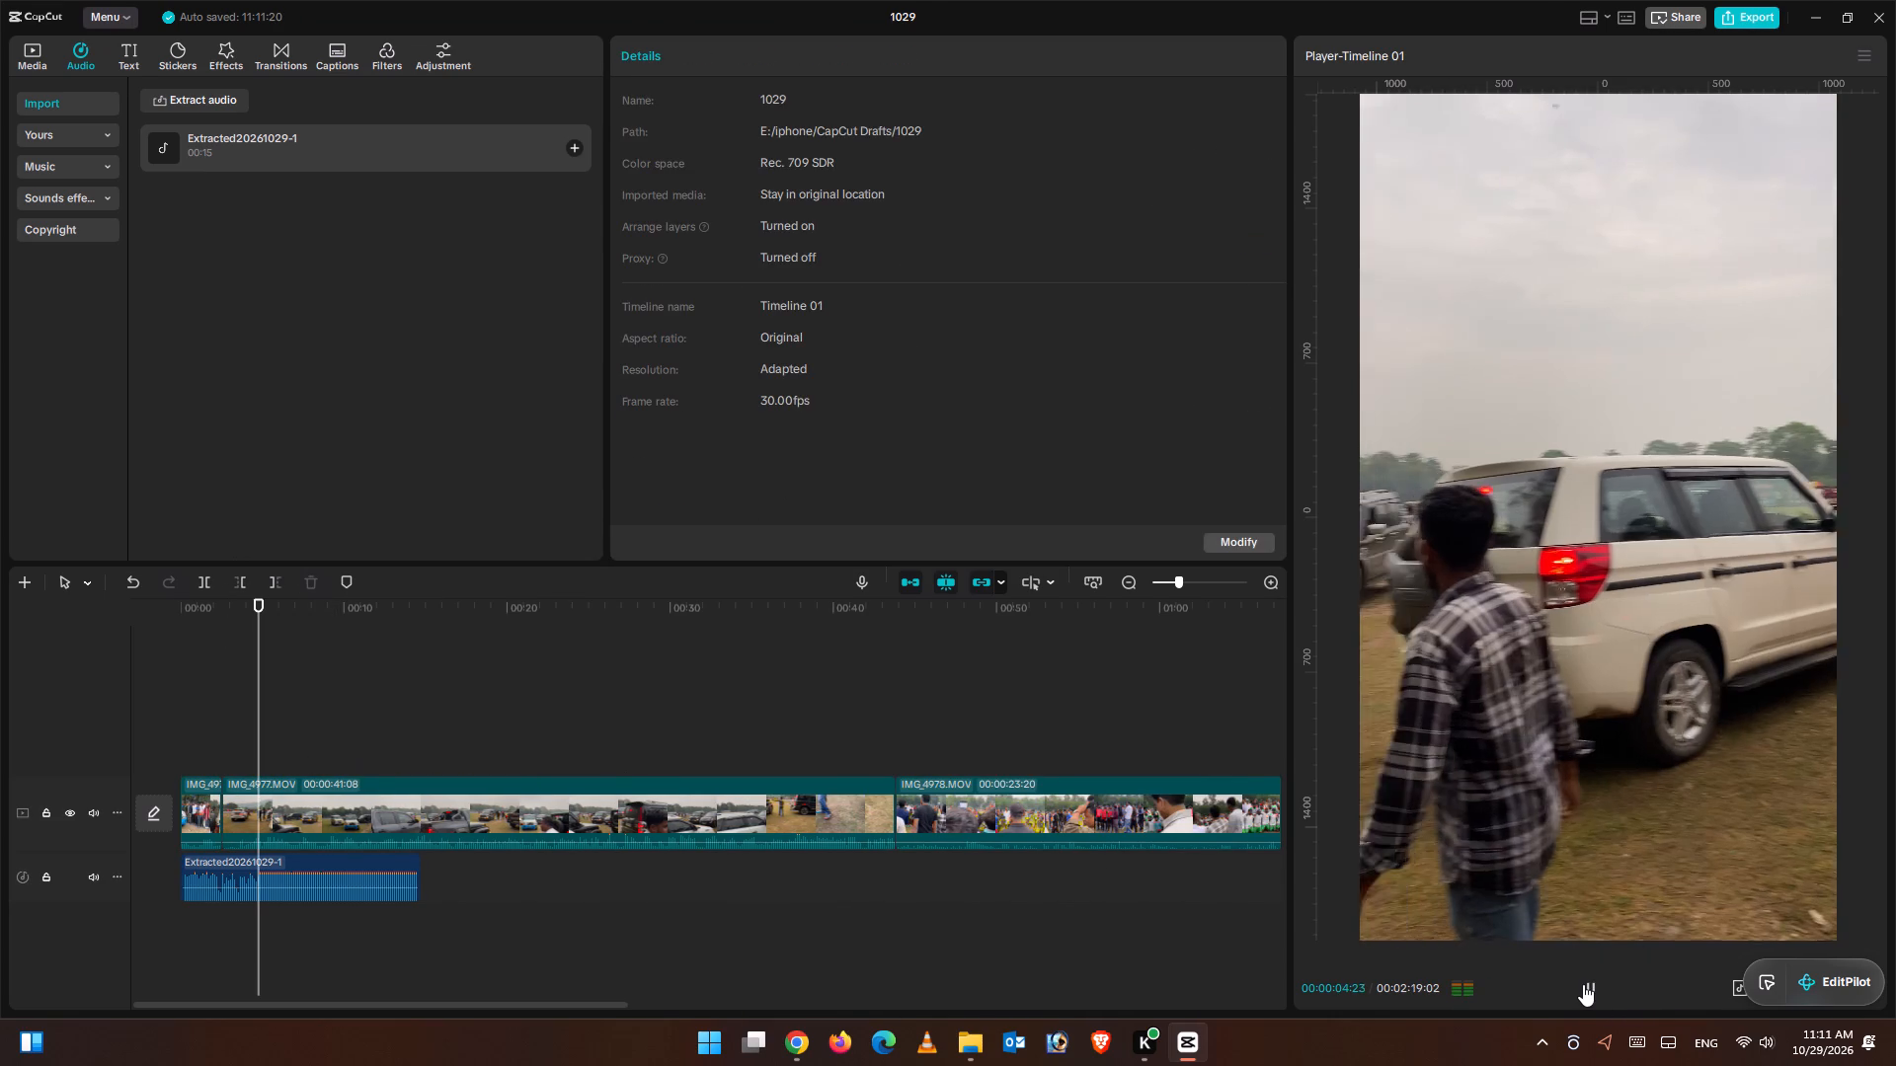
left_click_drag(279, 695, 258, 695)
left_click(301, 832)
left_click(236, 585)
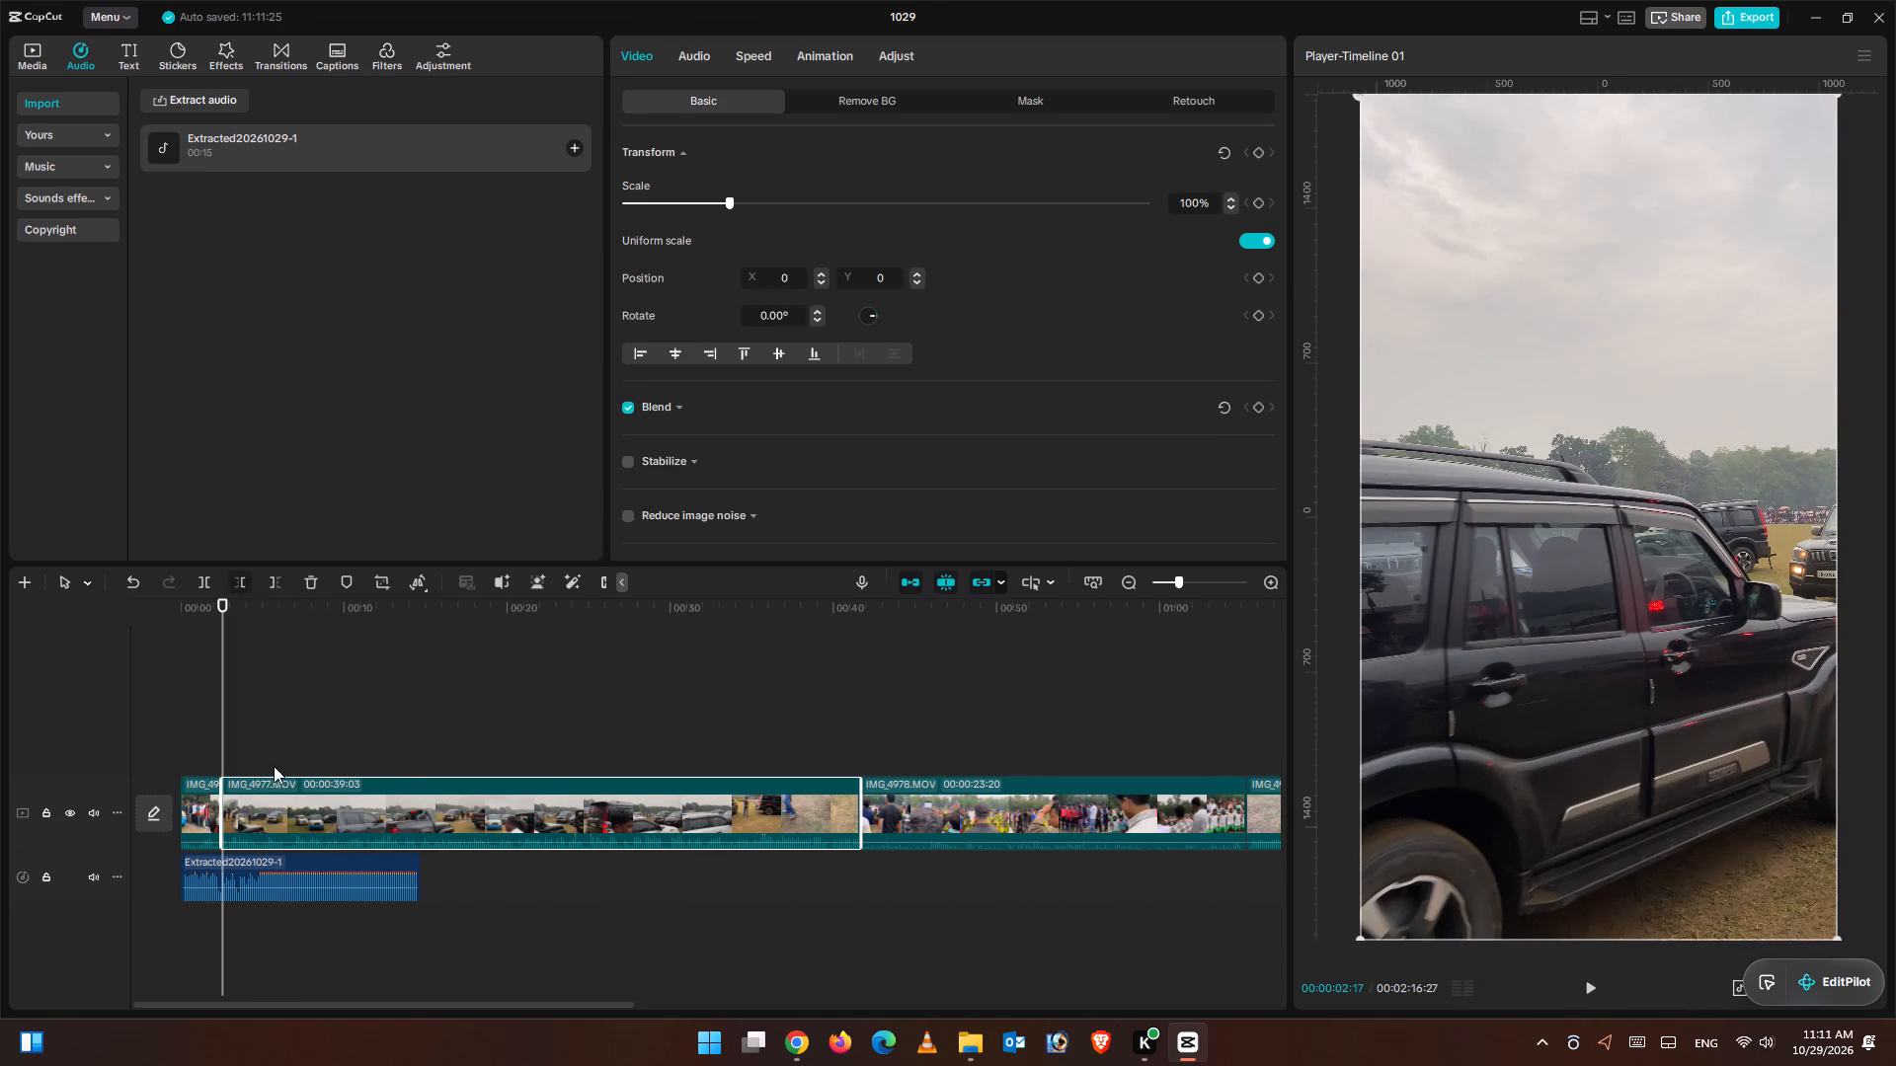
Play the edit from the start and trim another 2 seconds off the beginning of IMG_4977, at 00:00:04:17.
left_click(173, 745)
left_click_drag(223, 680, 39, 673)
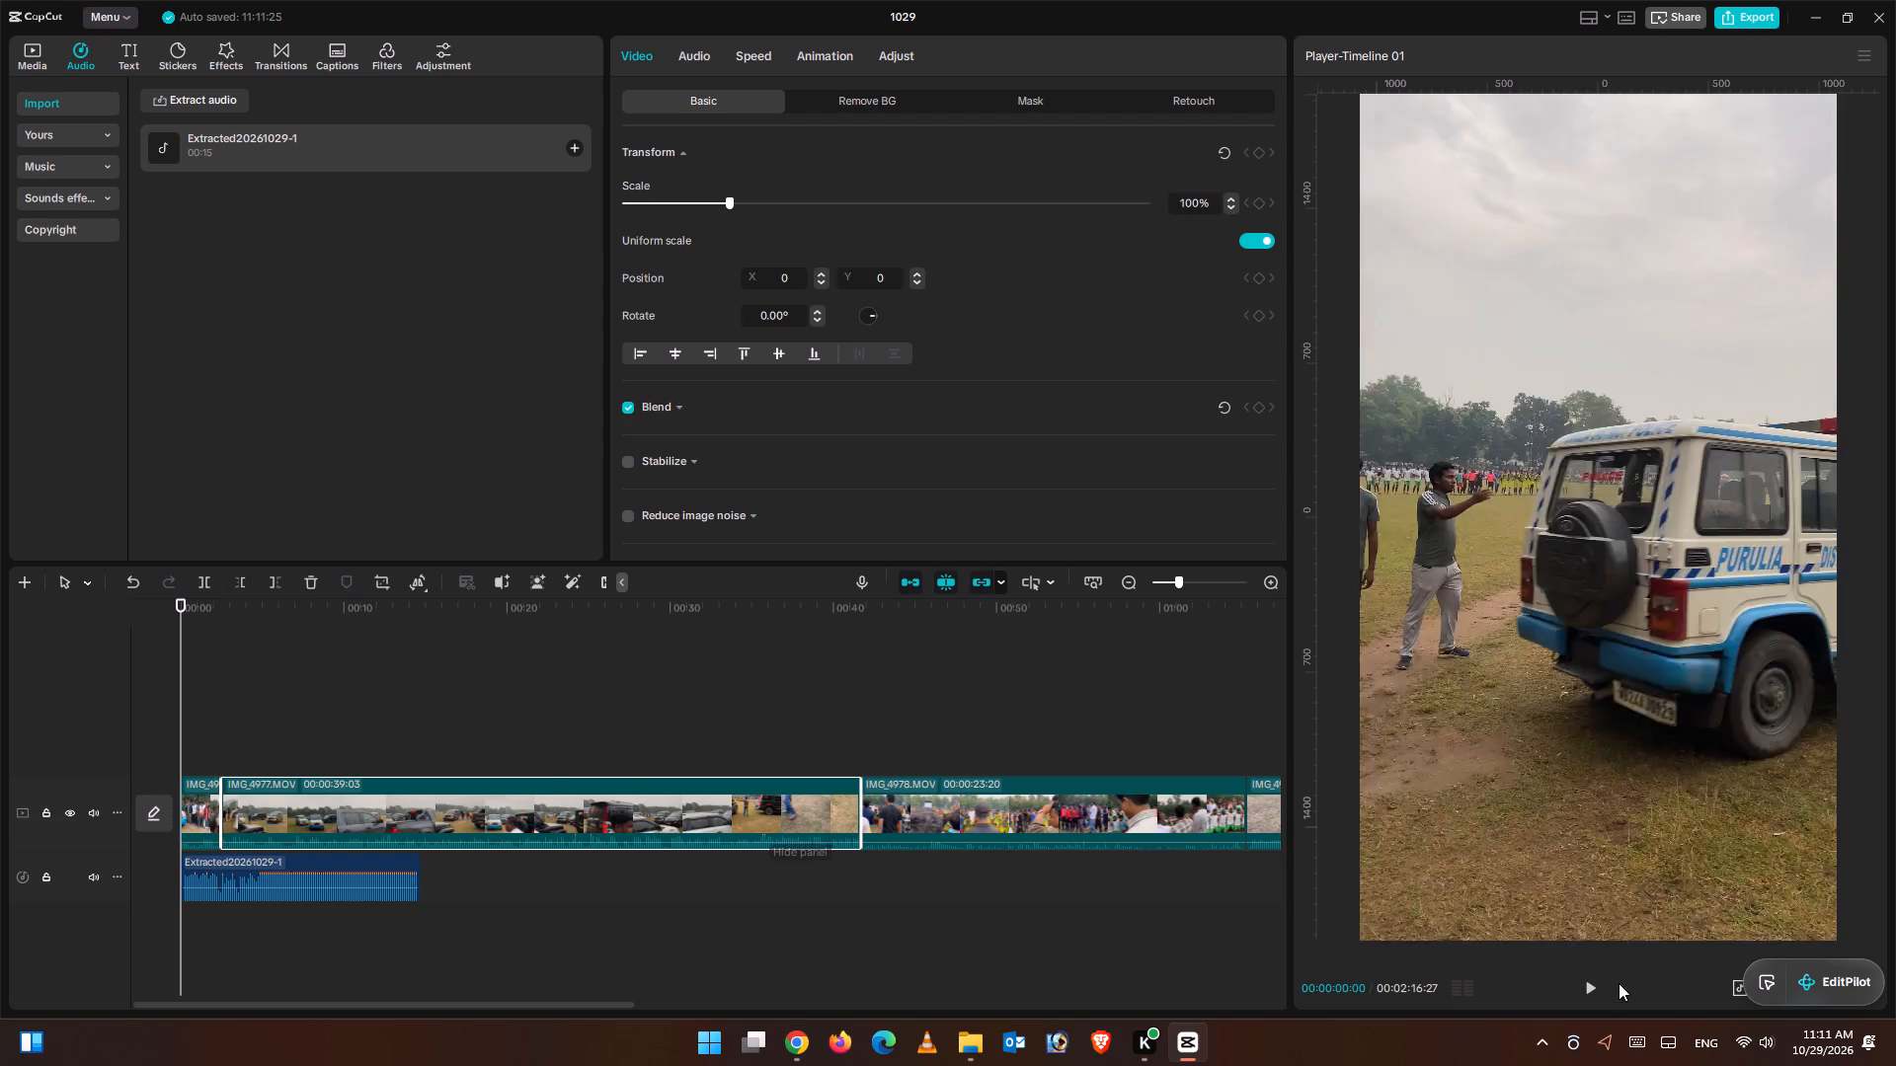
left_click(1592, 994)
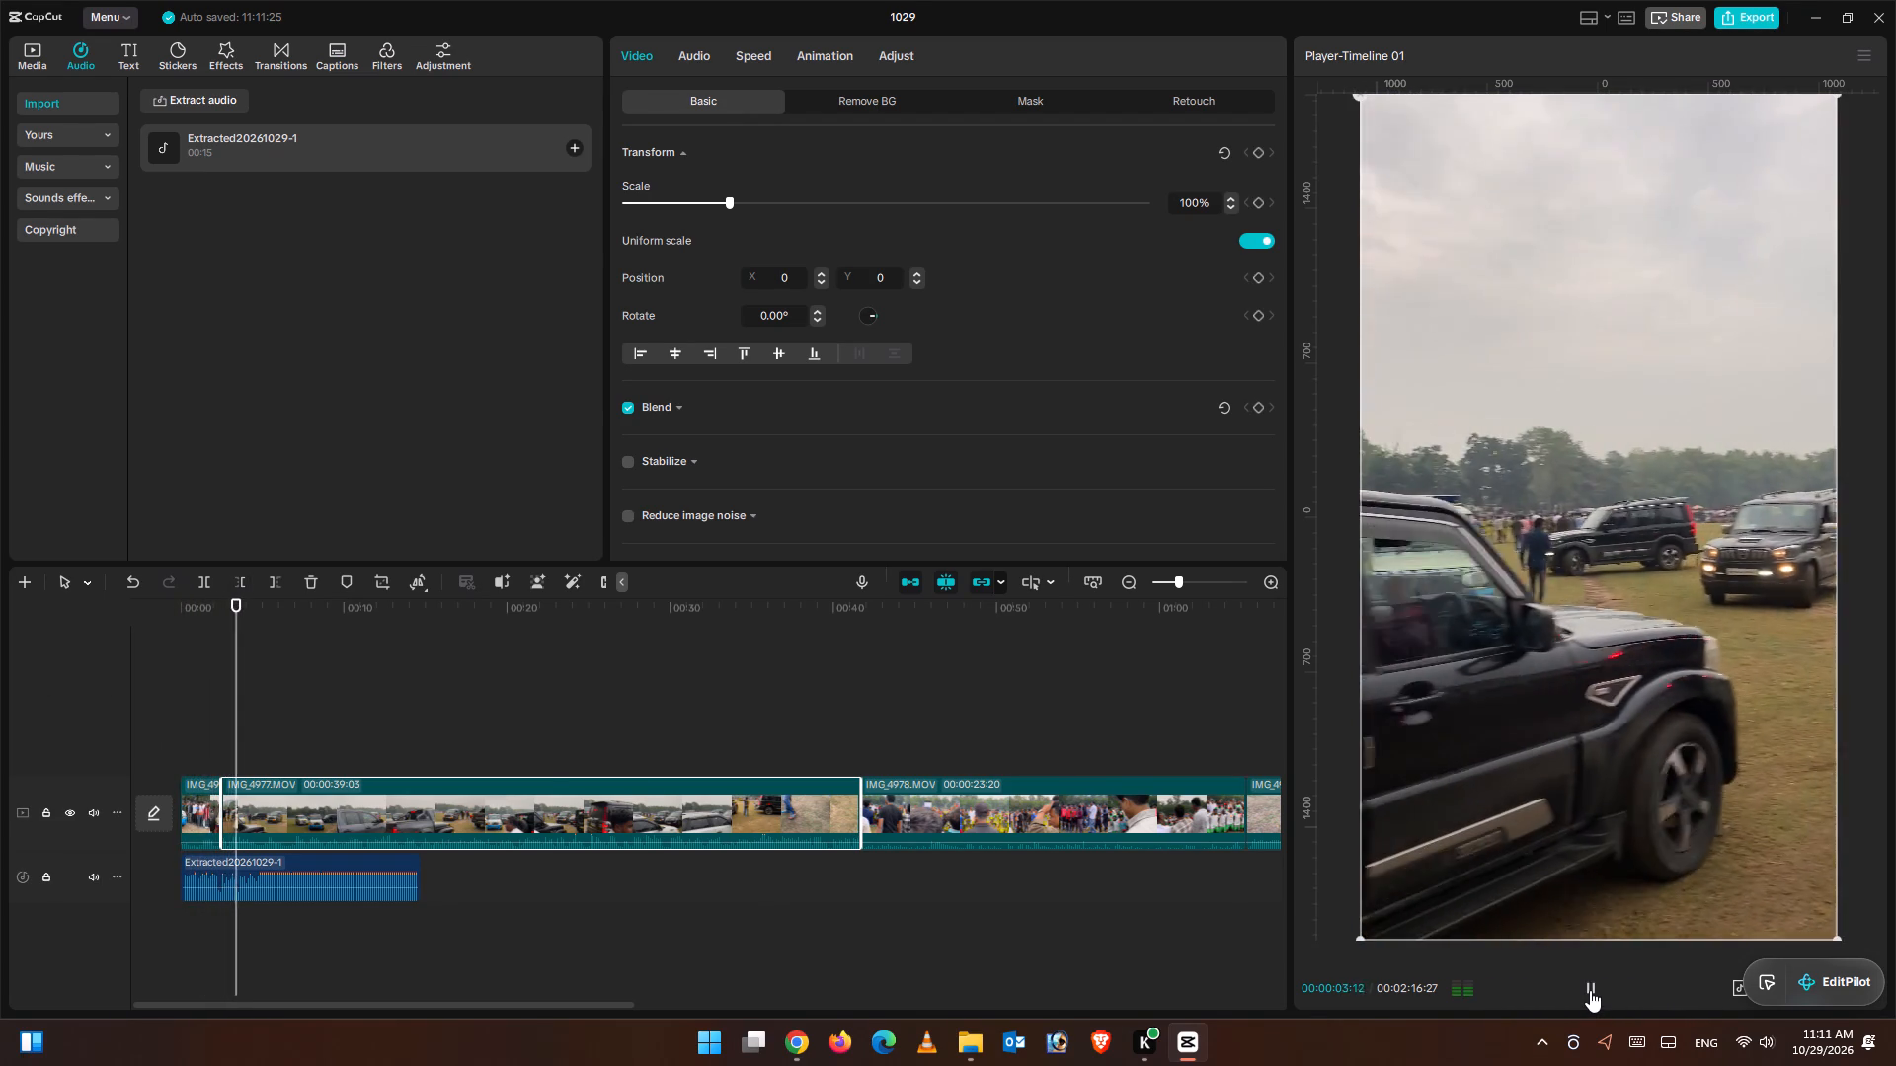
left_click(1590, 989)
left_click(353, 794)
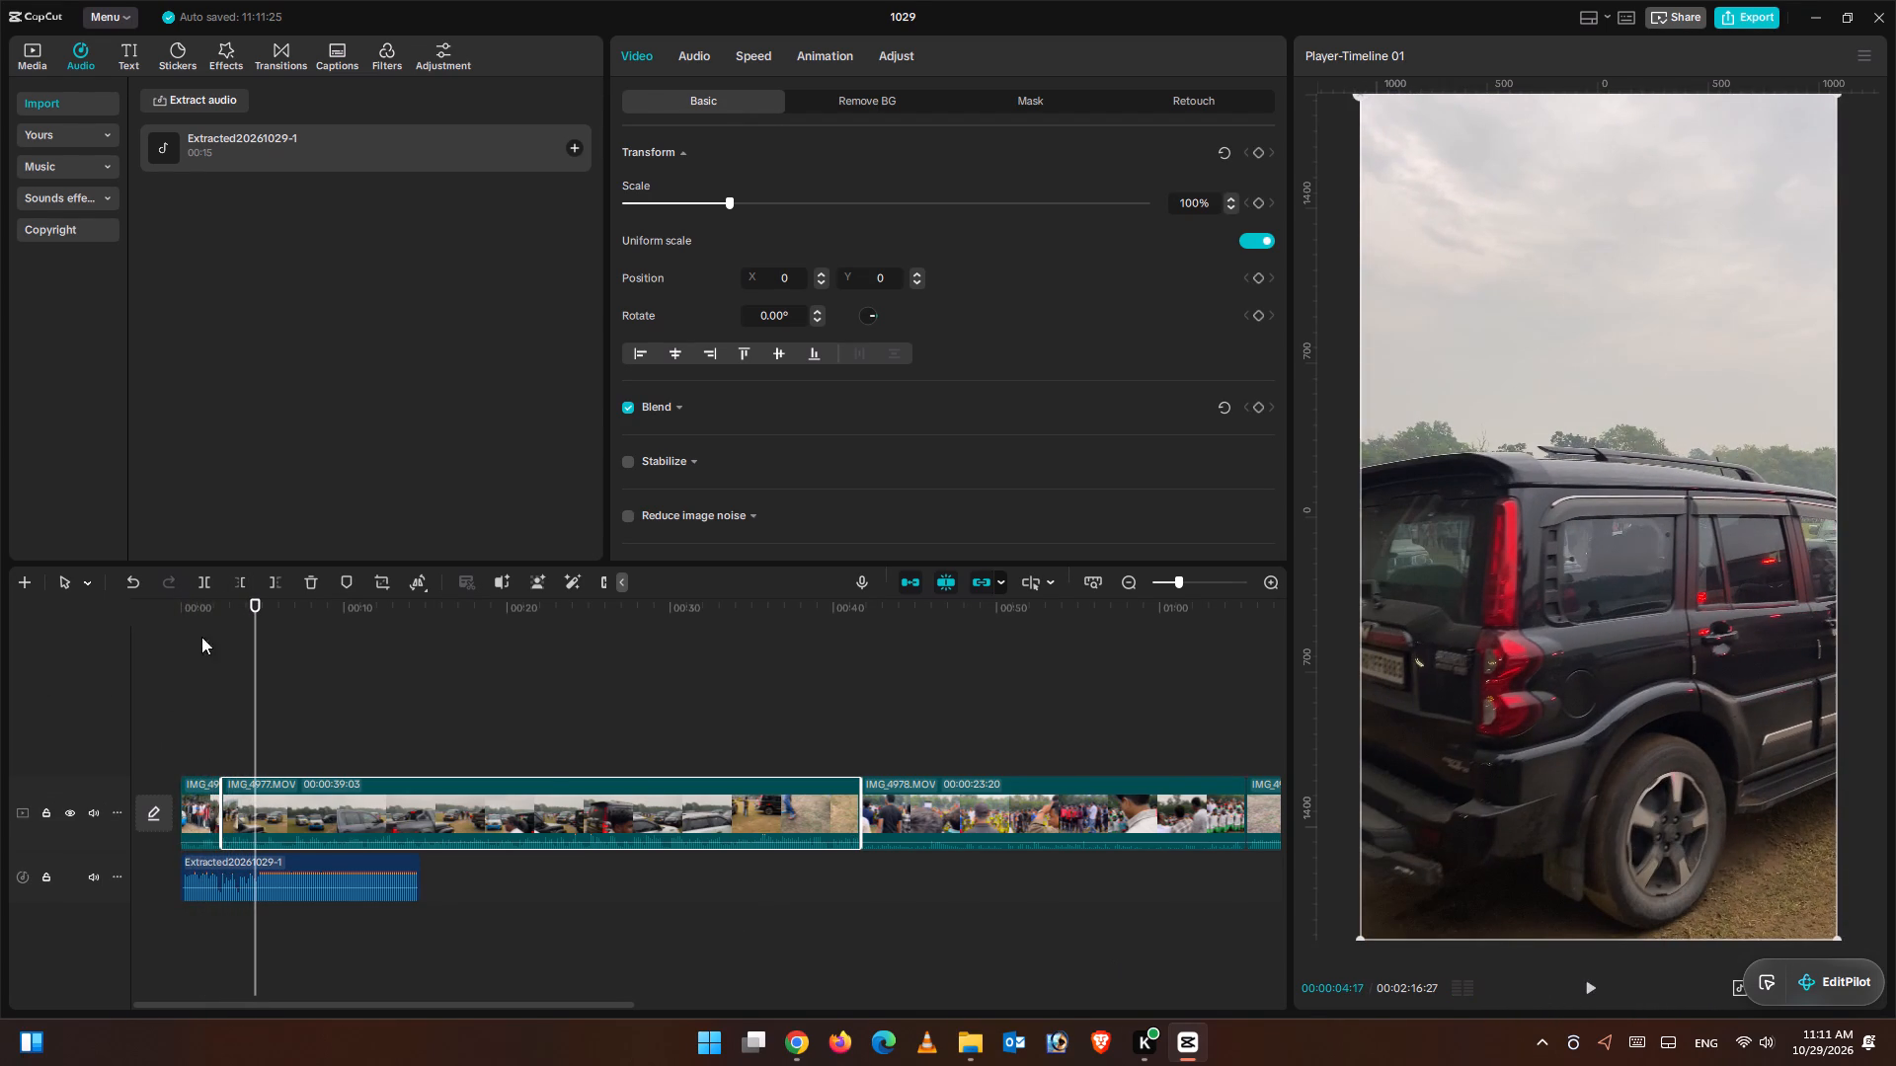
left_click(241, 572)
Look through the IMG_4977 clip to examine which vehicle footage should follow the opening shot.
left_click(1605, 996)
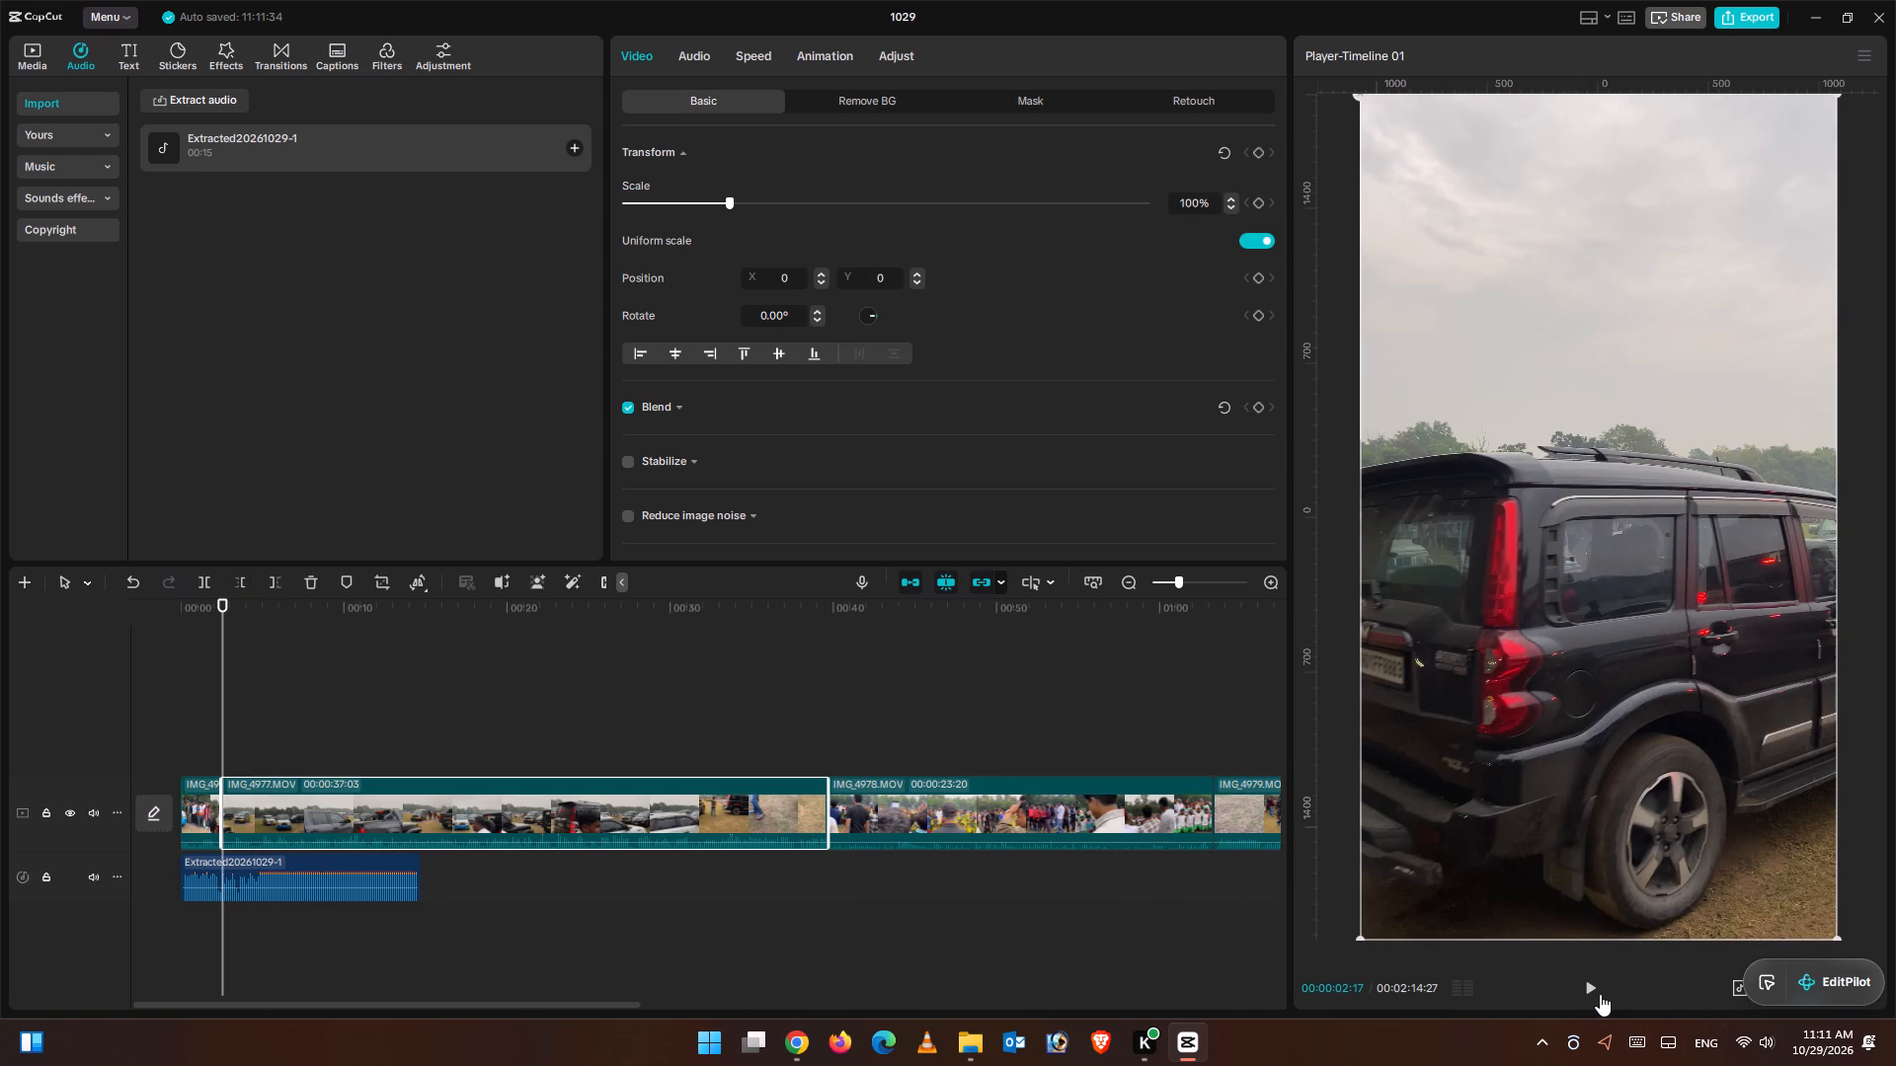
left_click(1586, 994)
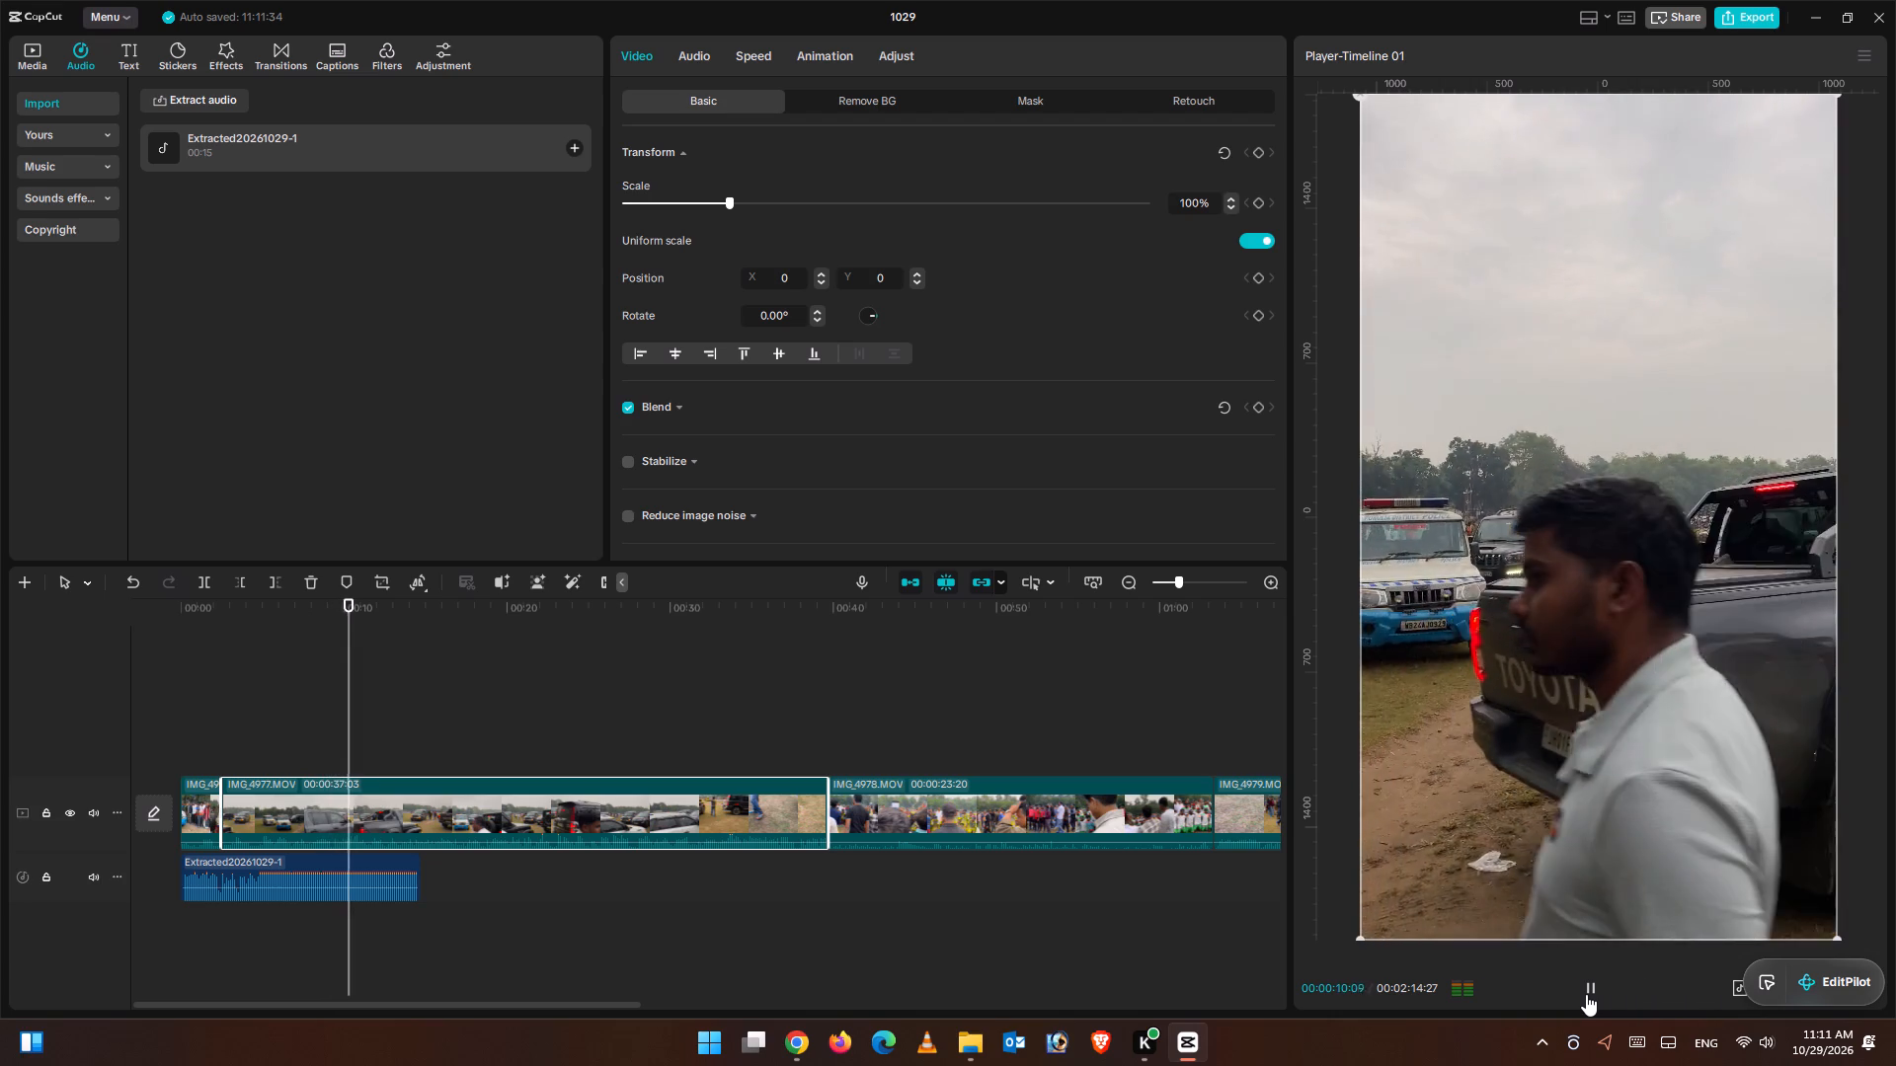
left_click(1609, 990)
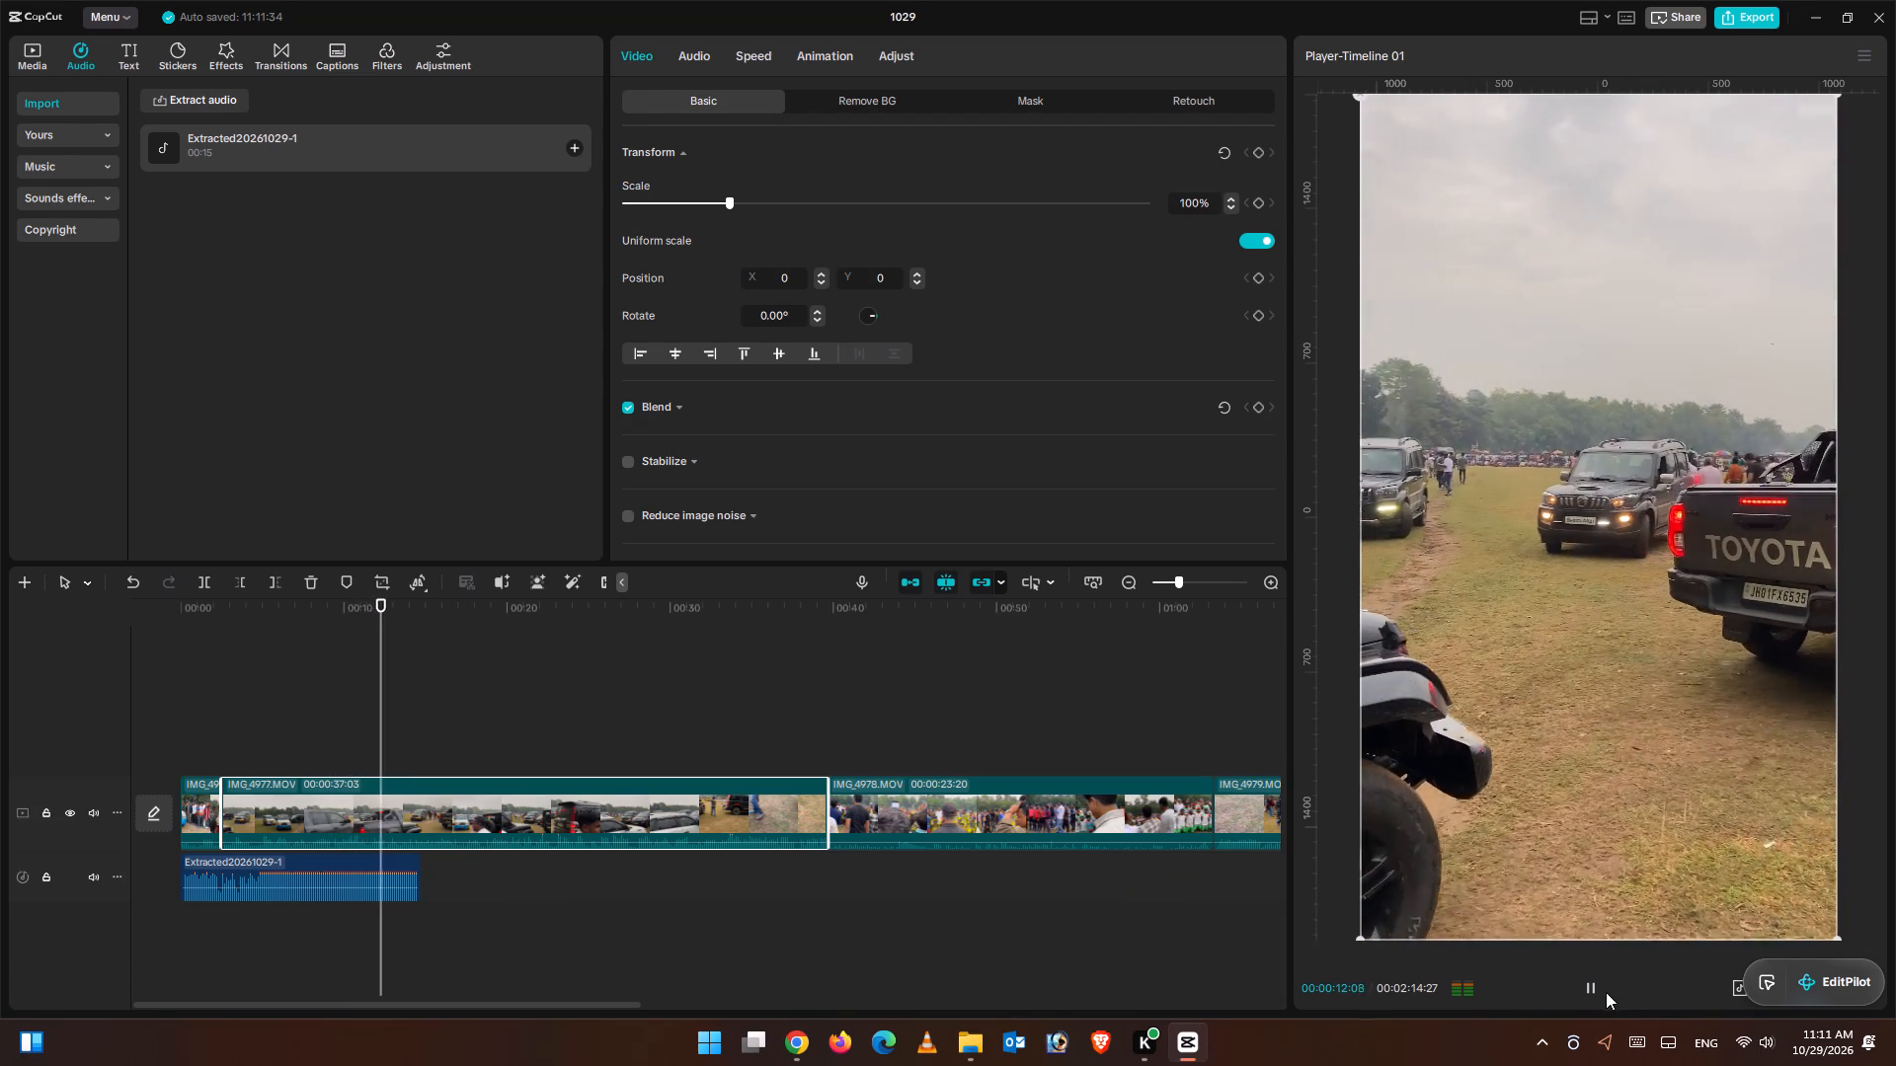
left_click(1582, 987)
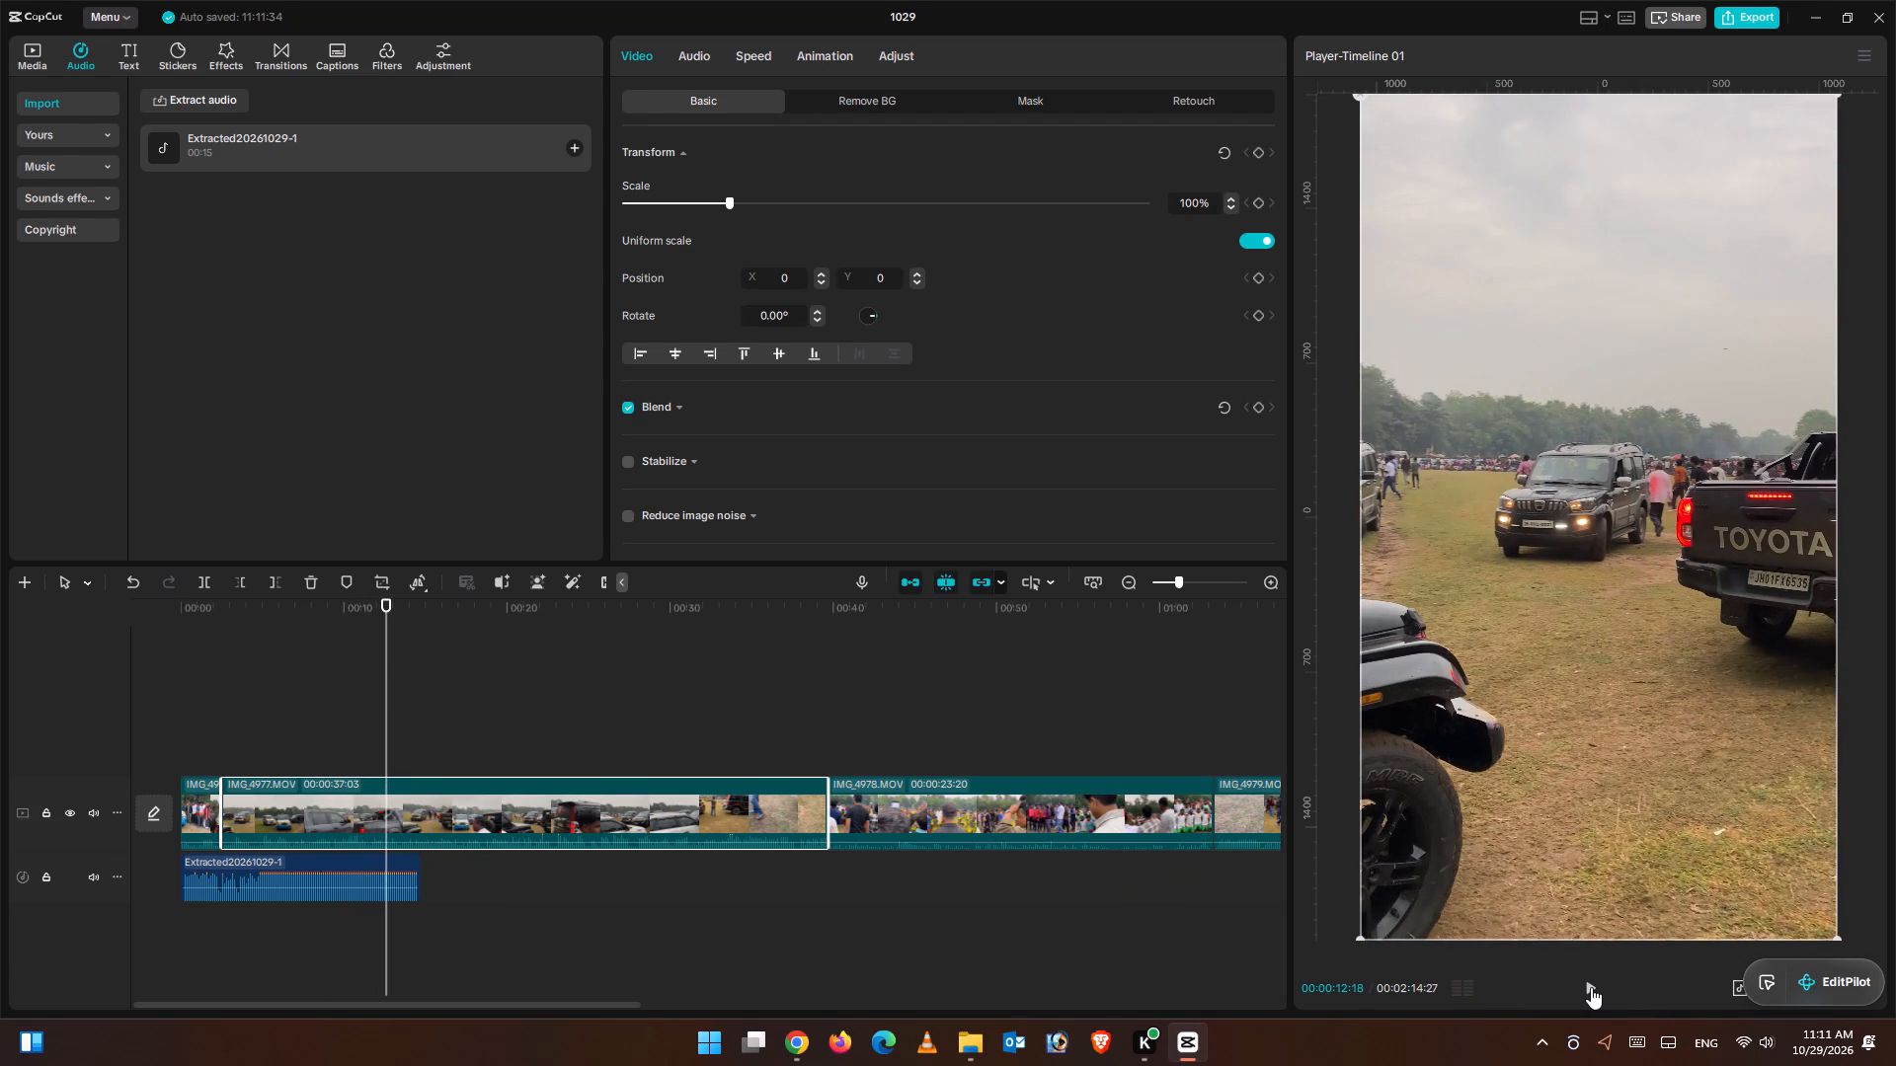
left_click(493, 746)
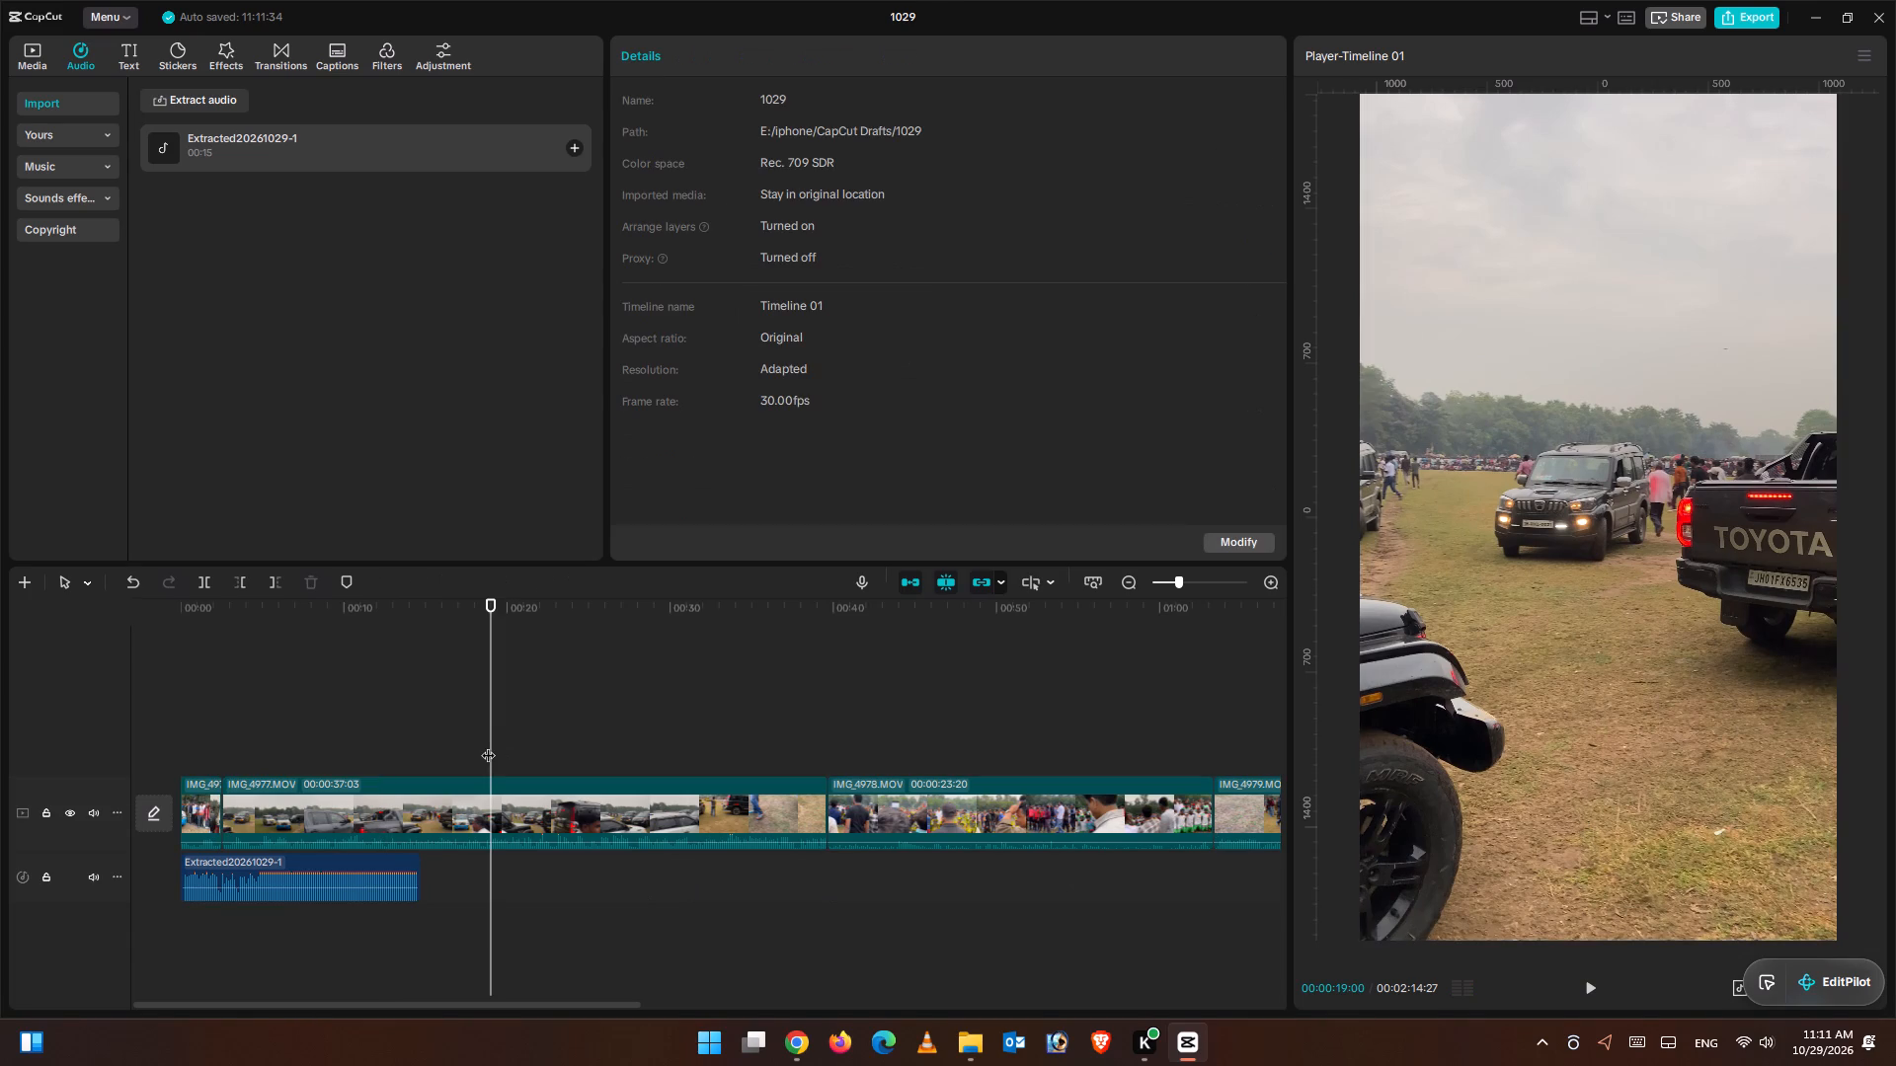
left_click_drag(481, 743, 431, 742)
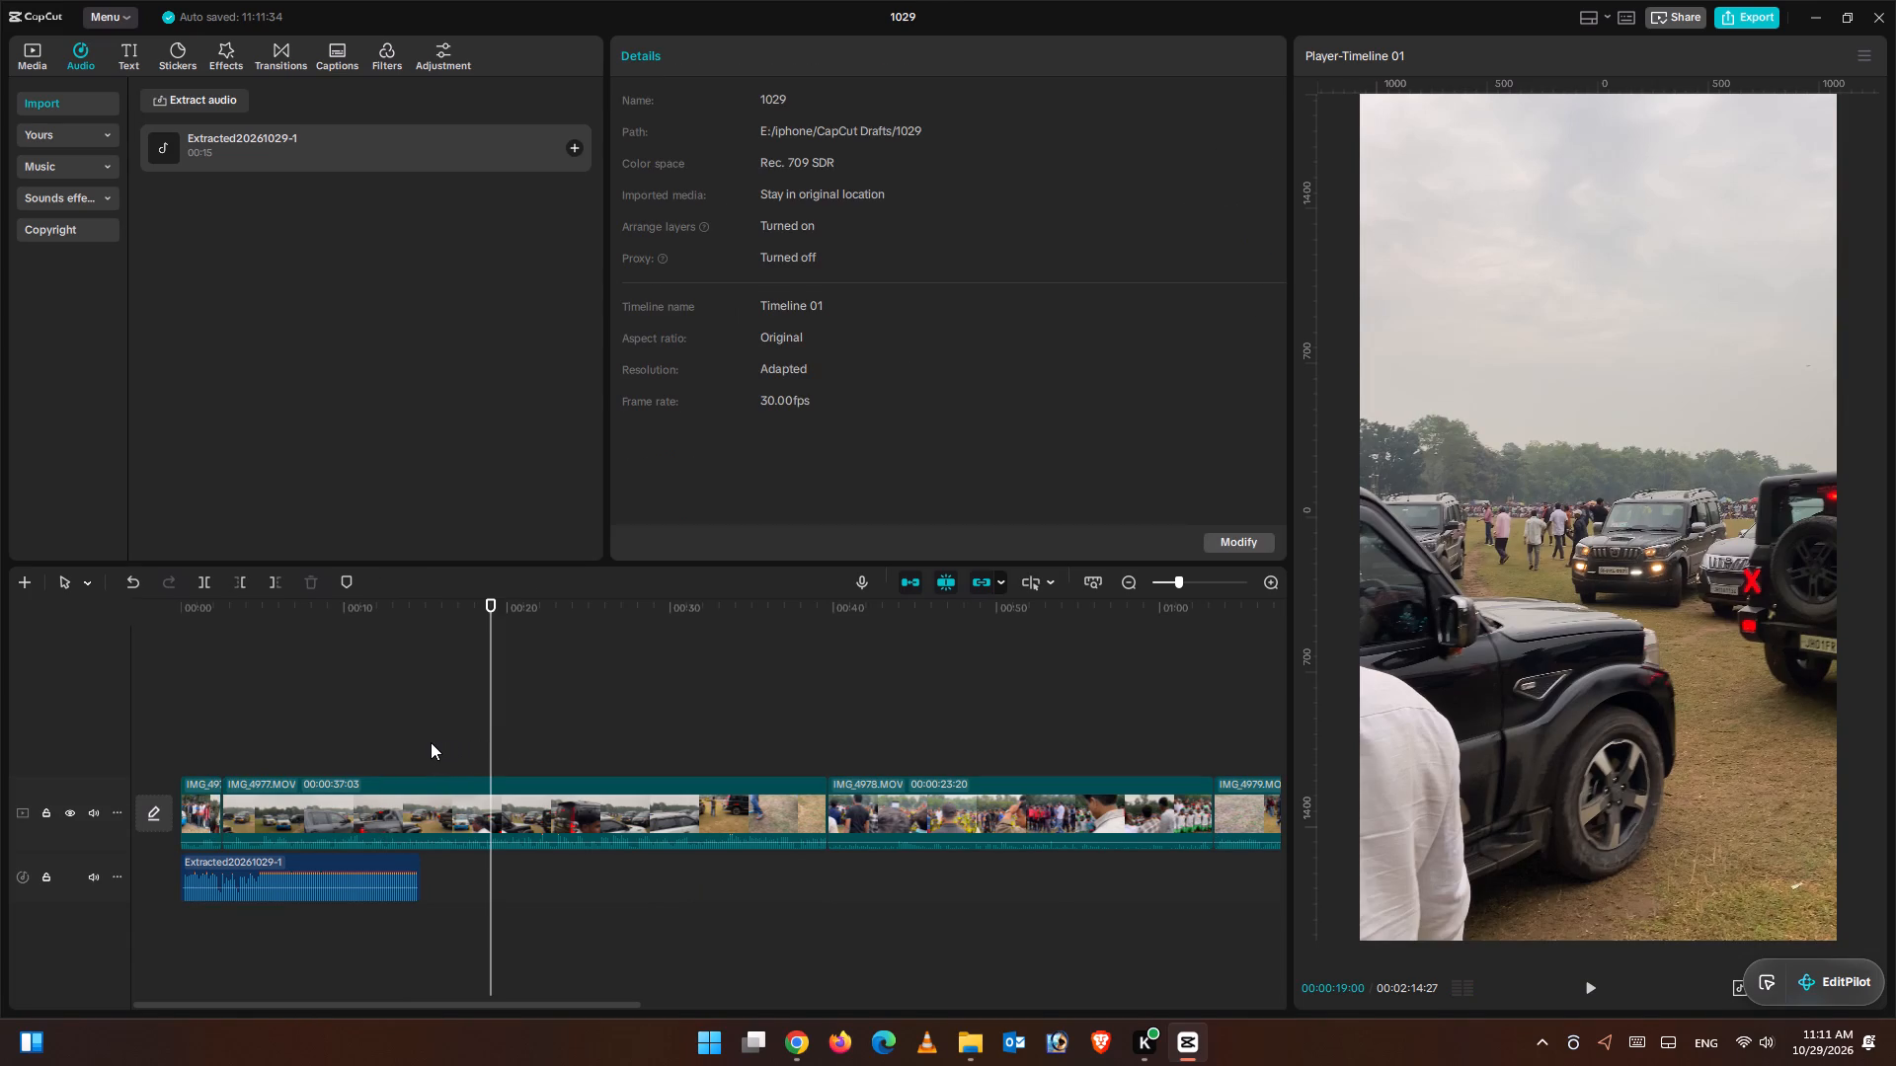
left_click_drag(431, 742, 502, 758)
left_click_drag(512, 742, 532, 743)
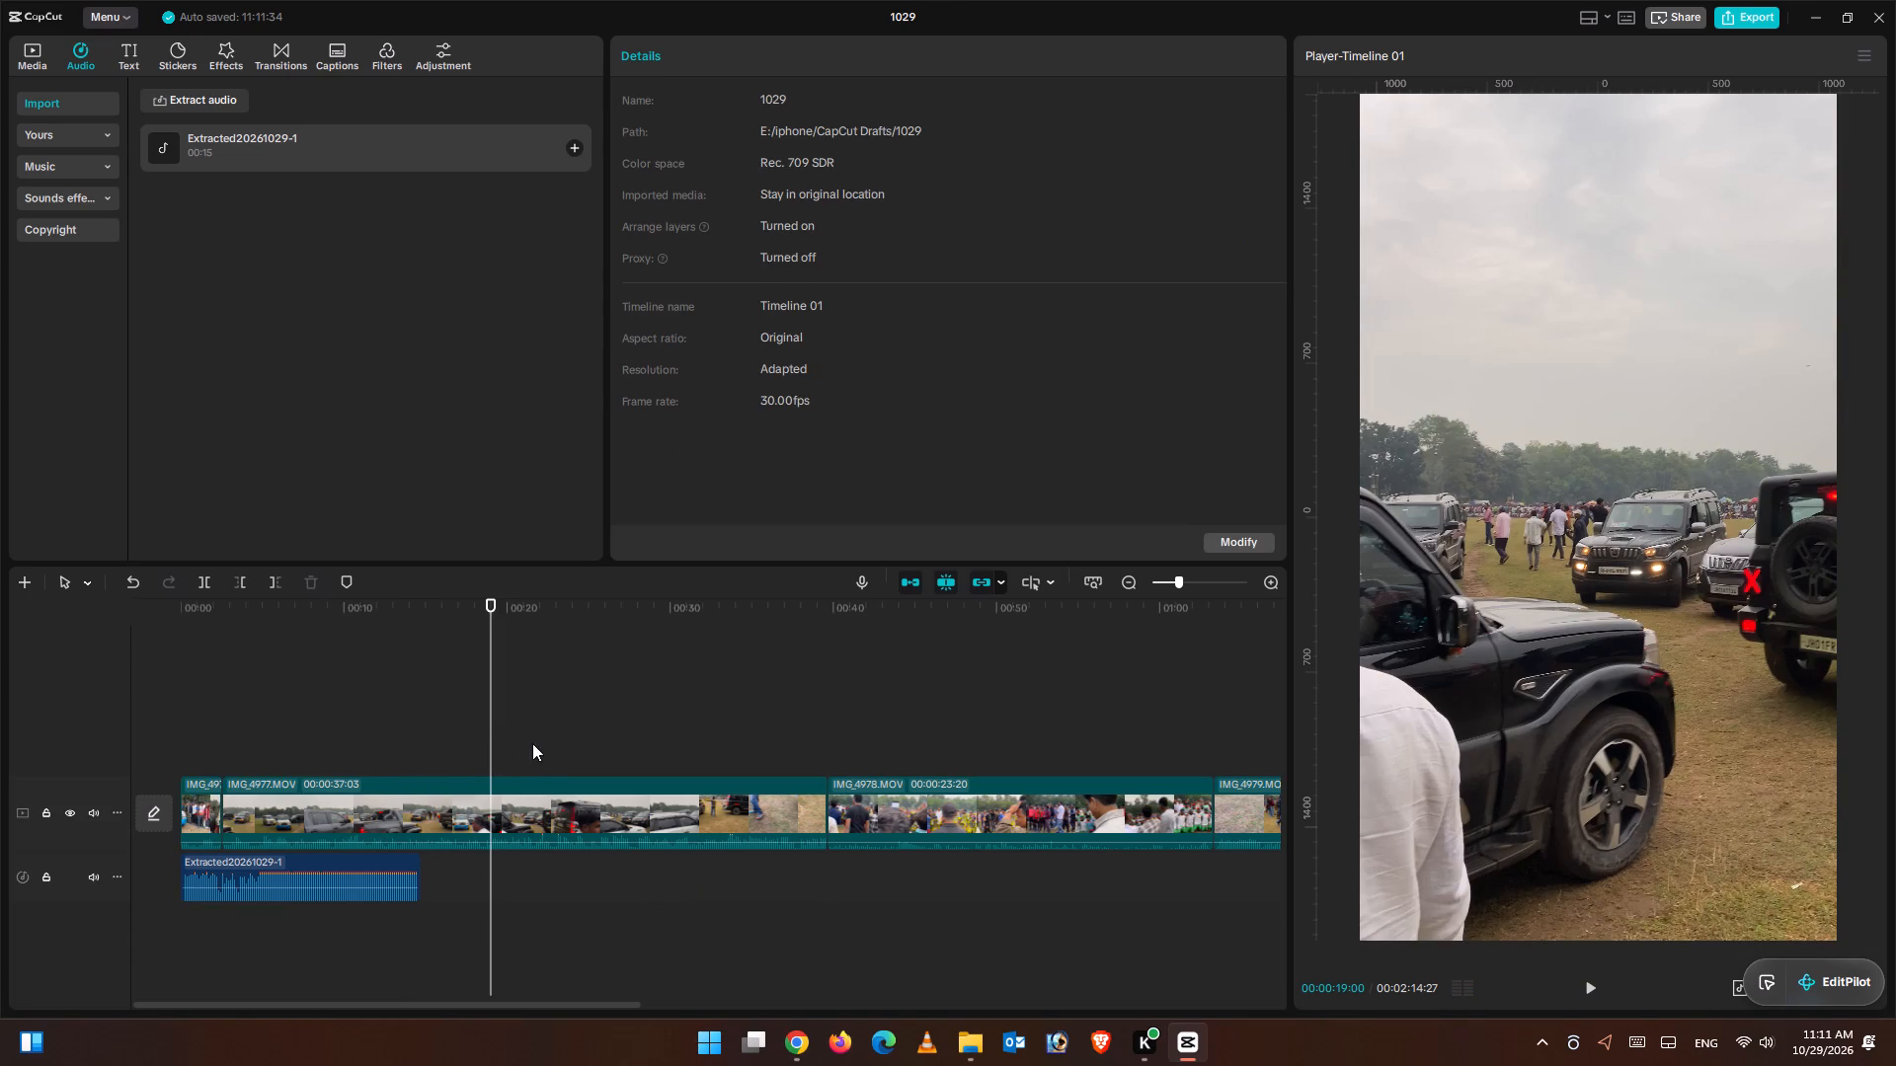
left_click_drag(532, 743, 533, 744)
left_click(533, 746)
left_click(559, 752)
left_click(611, 748)
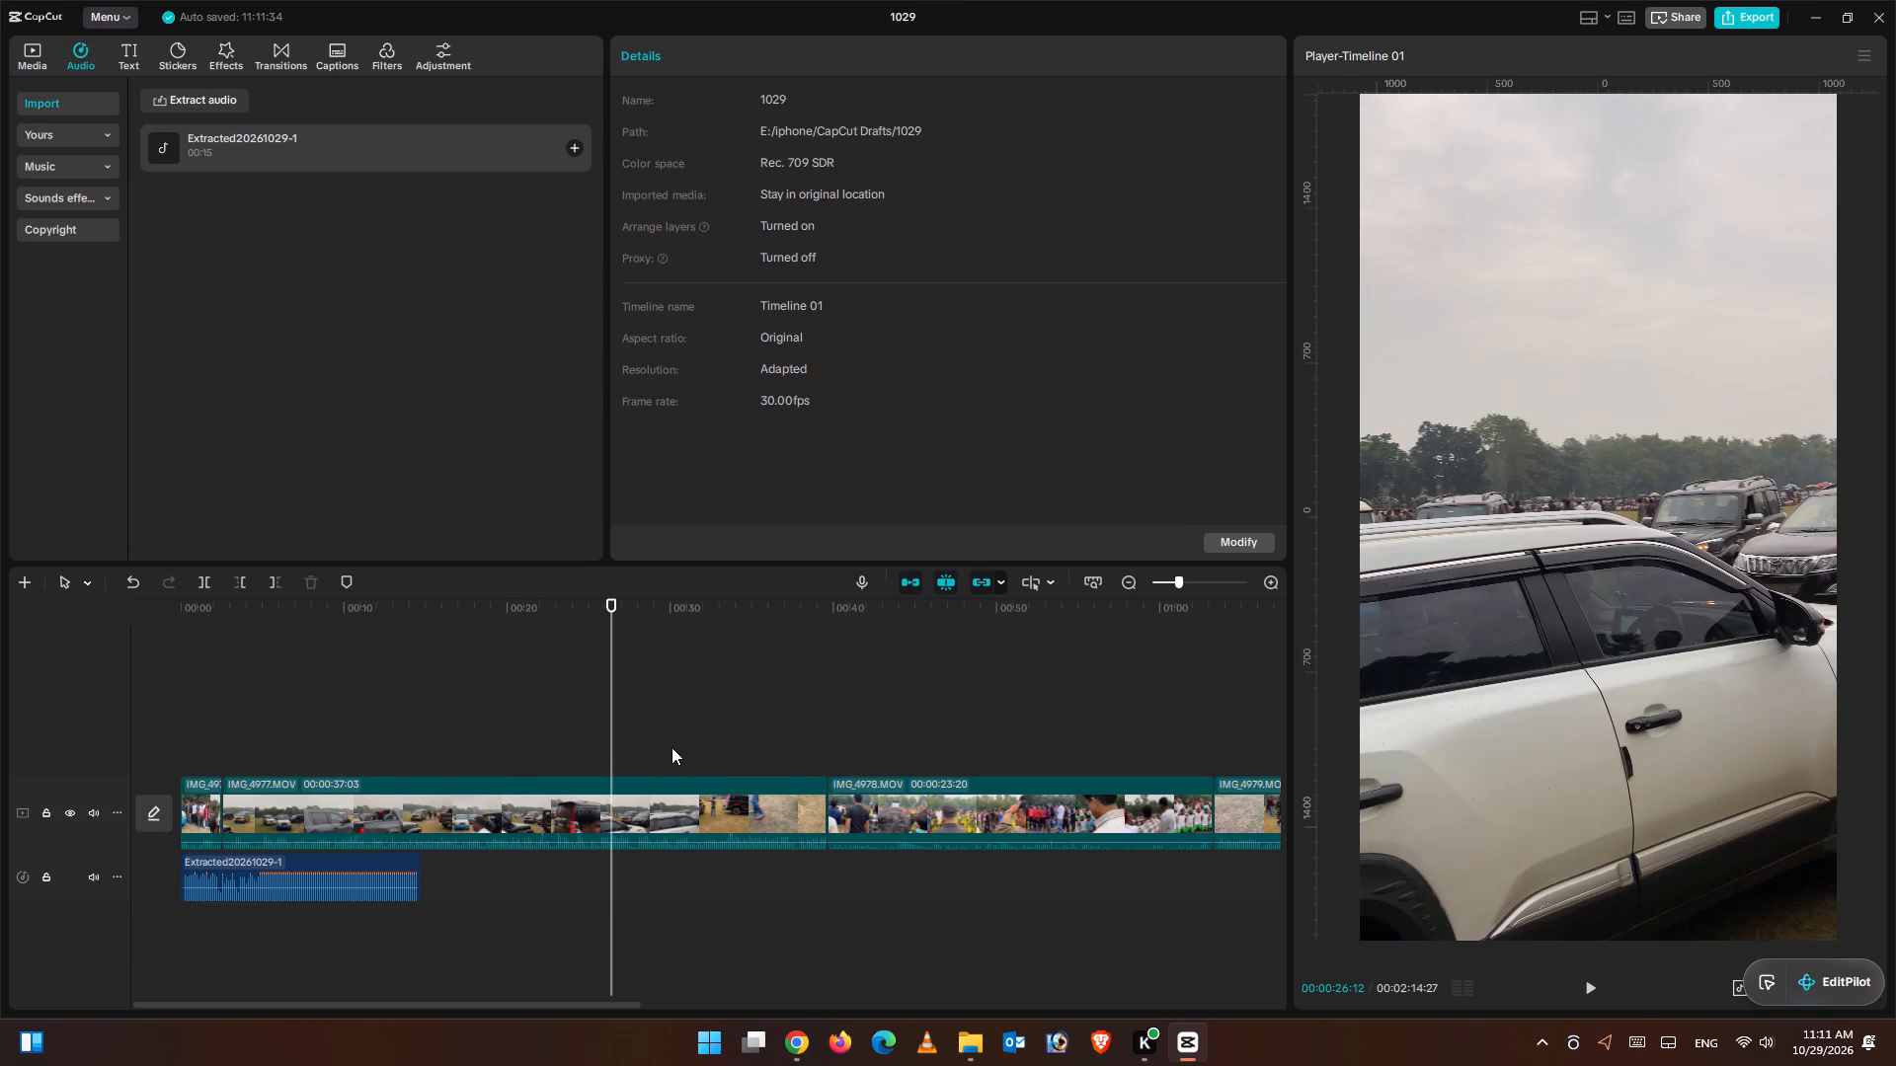
left_click(673, 747)
left_click(708, 733)
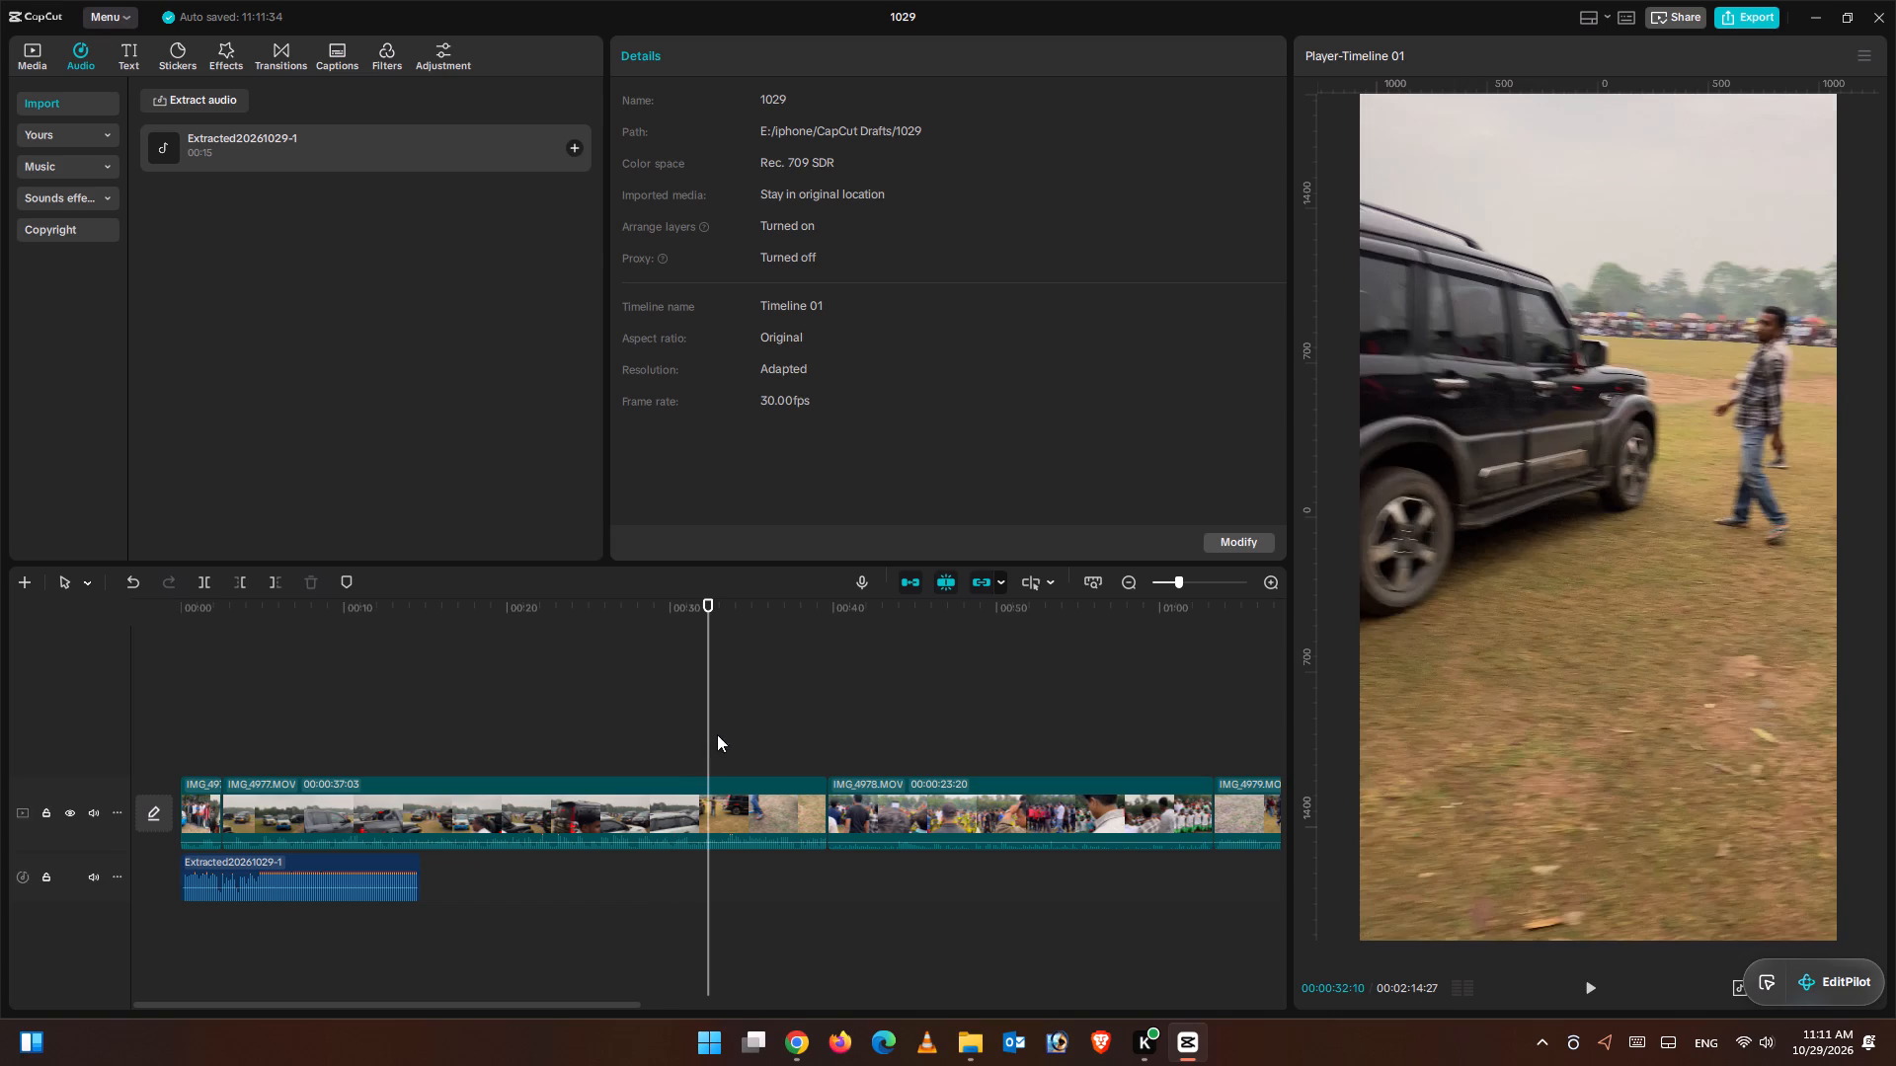
left_click(763, 717)
left_click(539, 761)
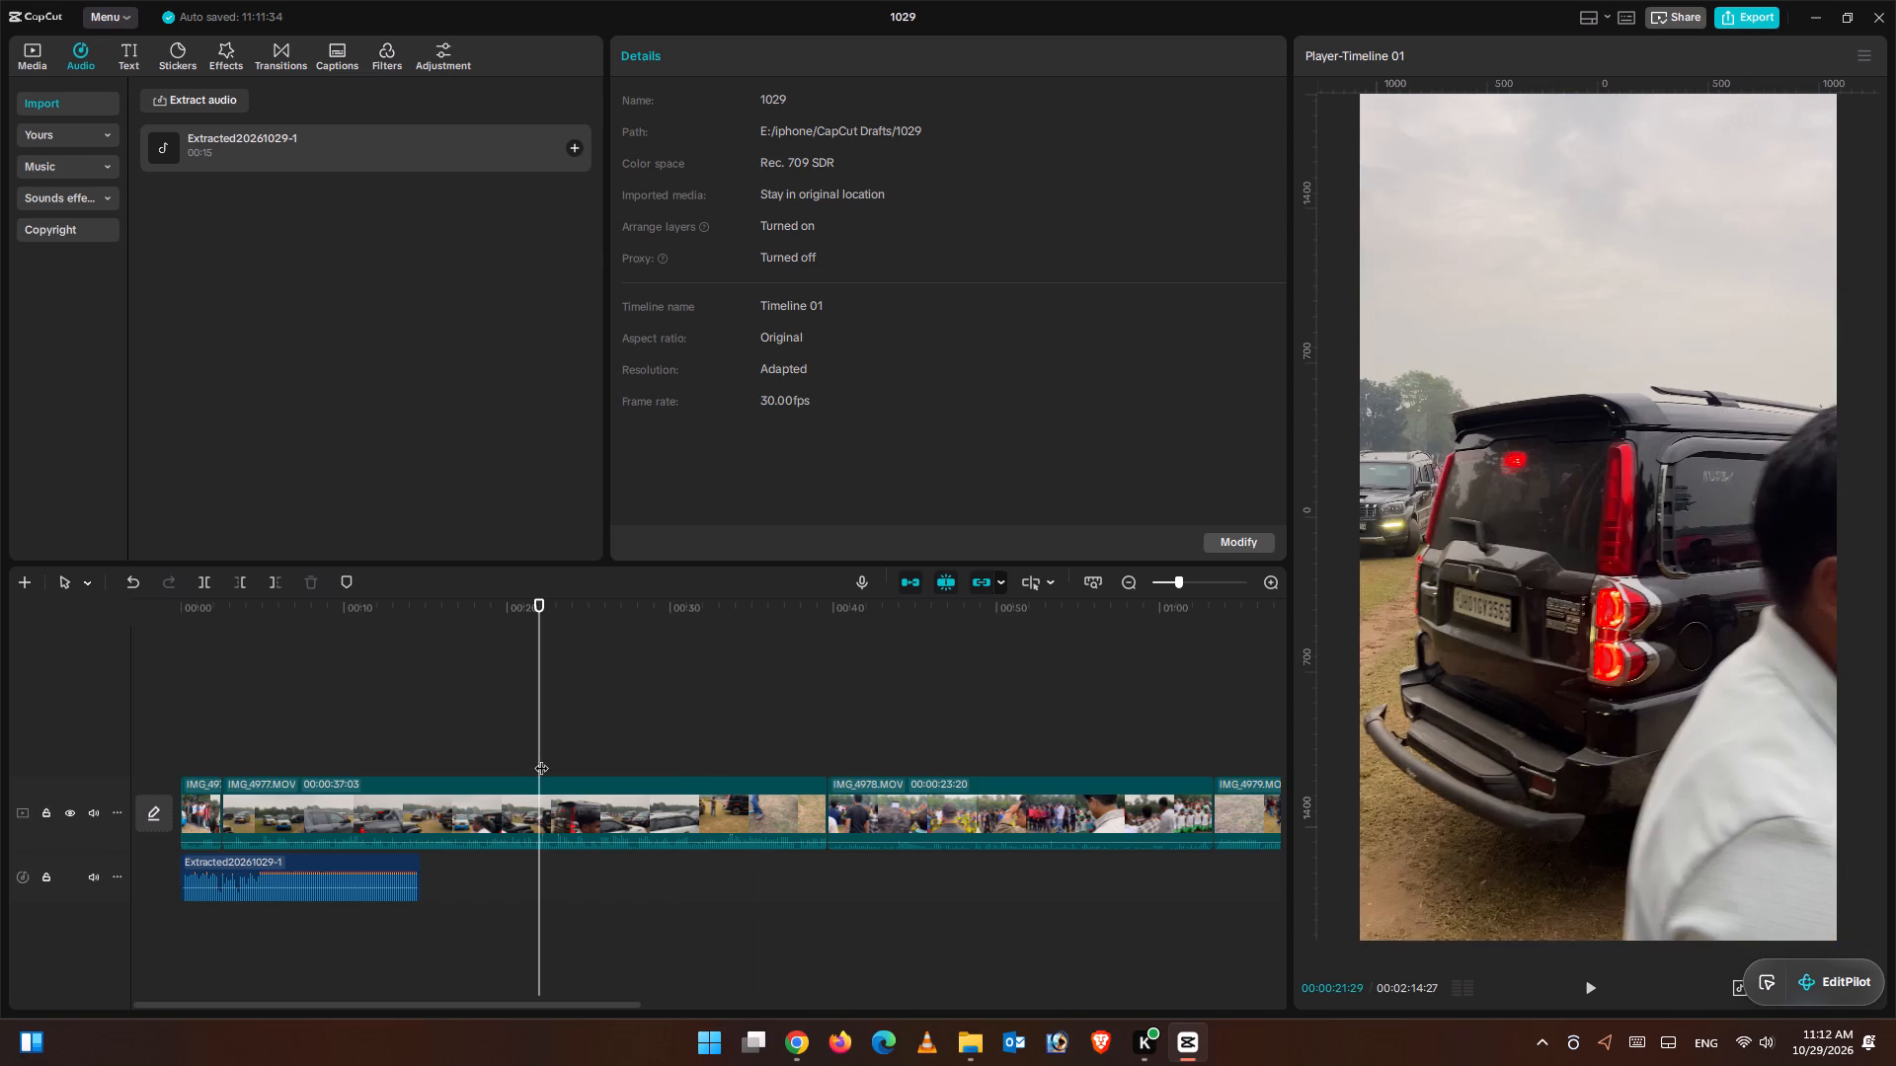
Trim the start of IMG_4977 up to 00:00:14:22, removing about 12 seconds more.
left_click_drag(541, 758, 448, 724)
left_click_drag(448, 724, 405, 724)
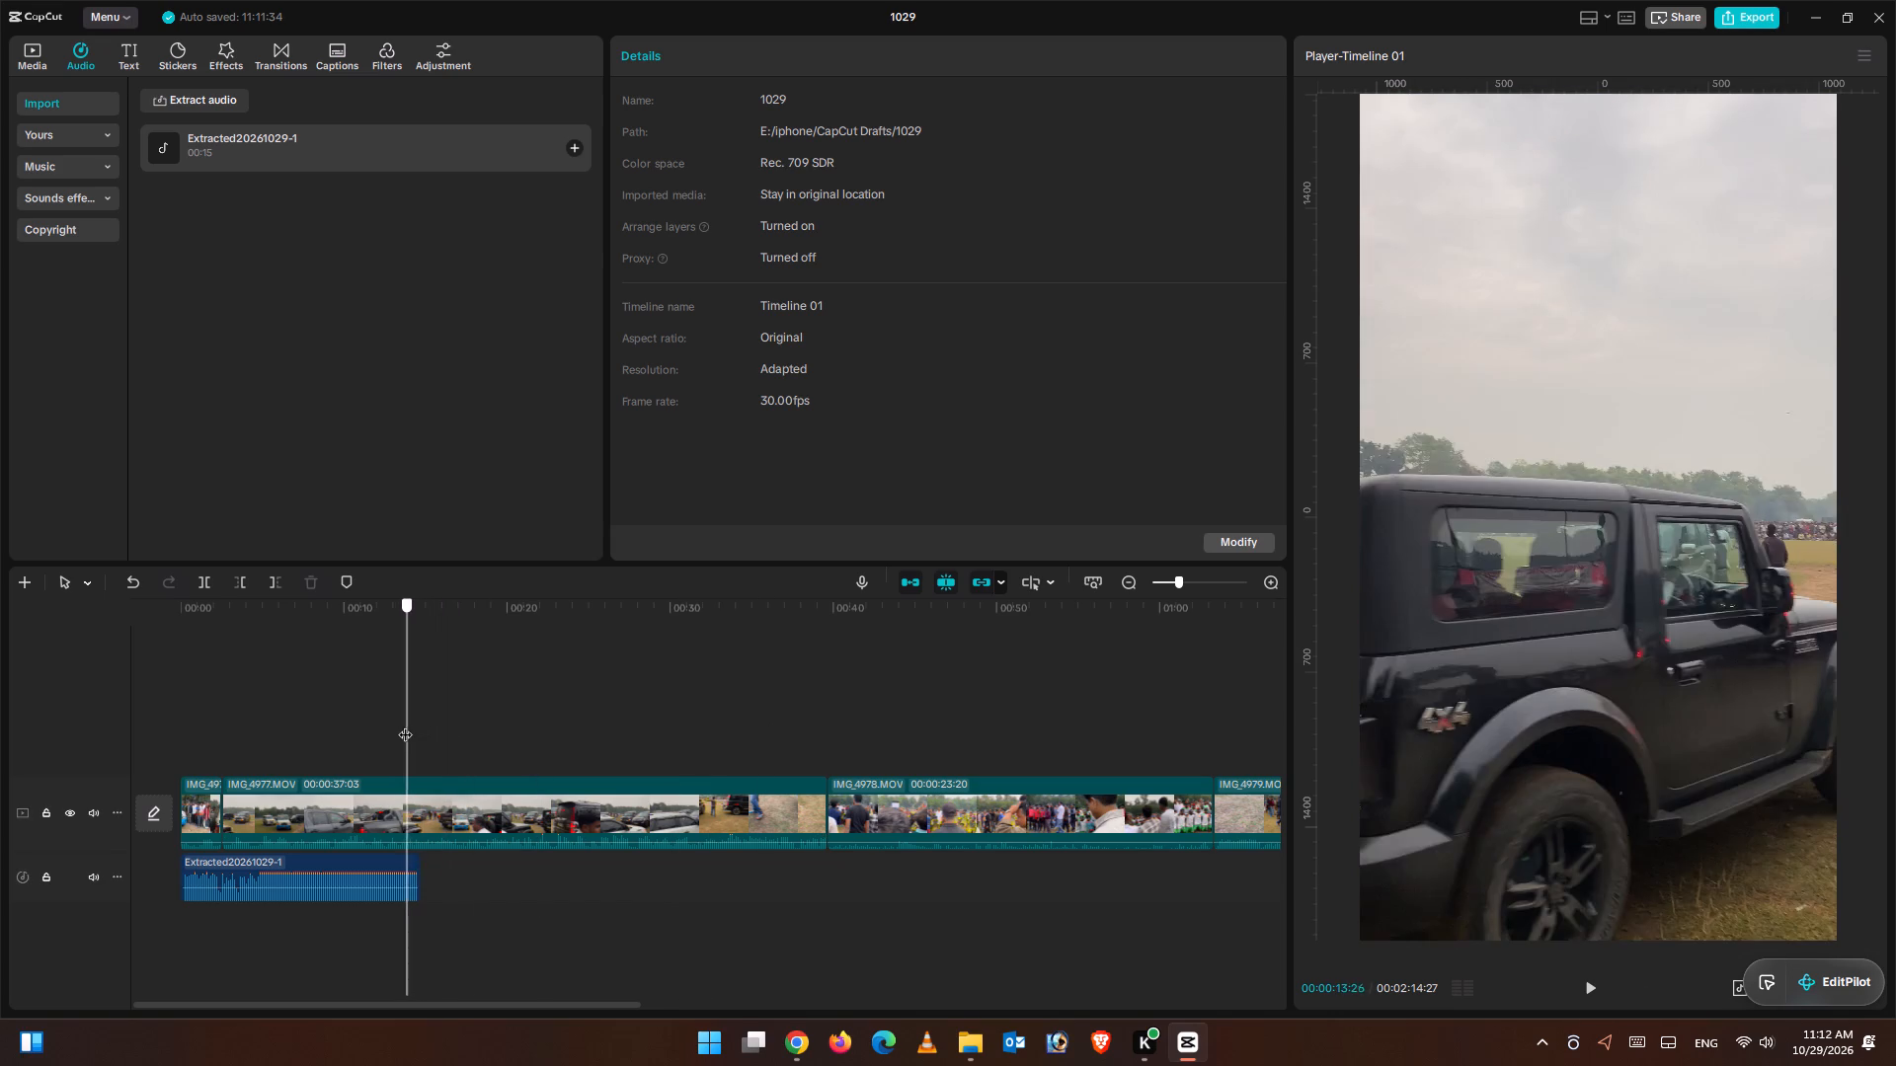
left_click_drag(405, 724, 414, 728)
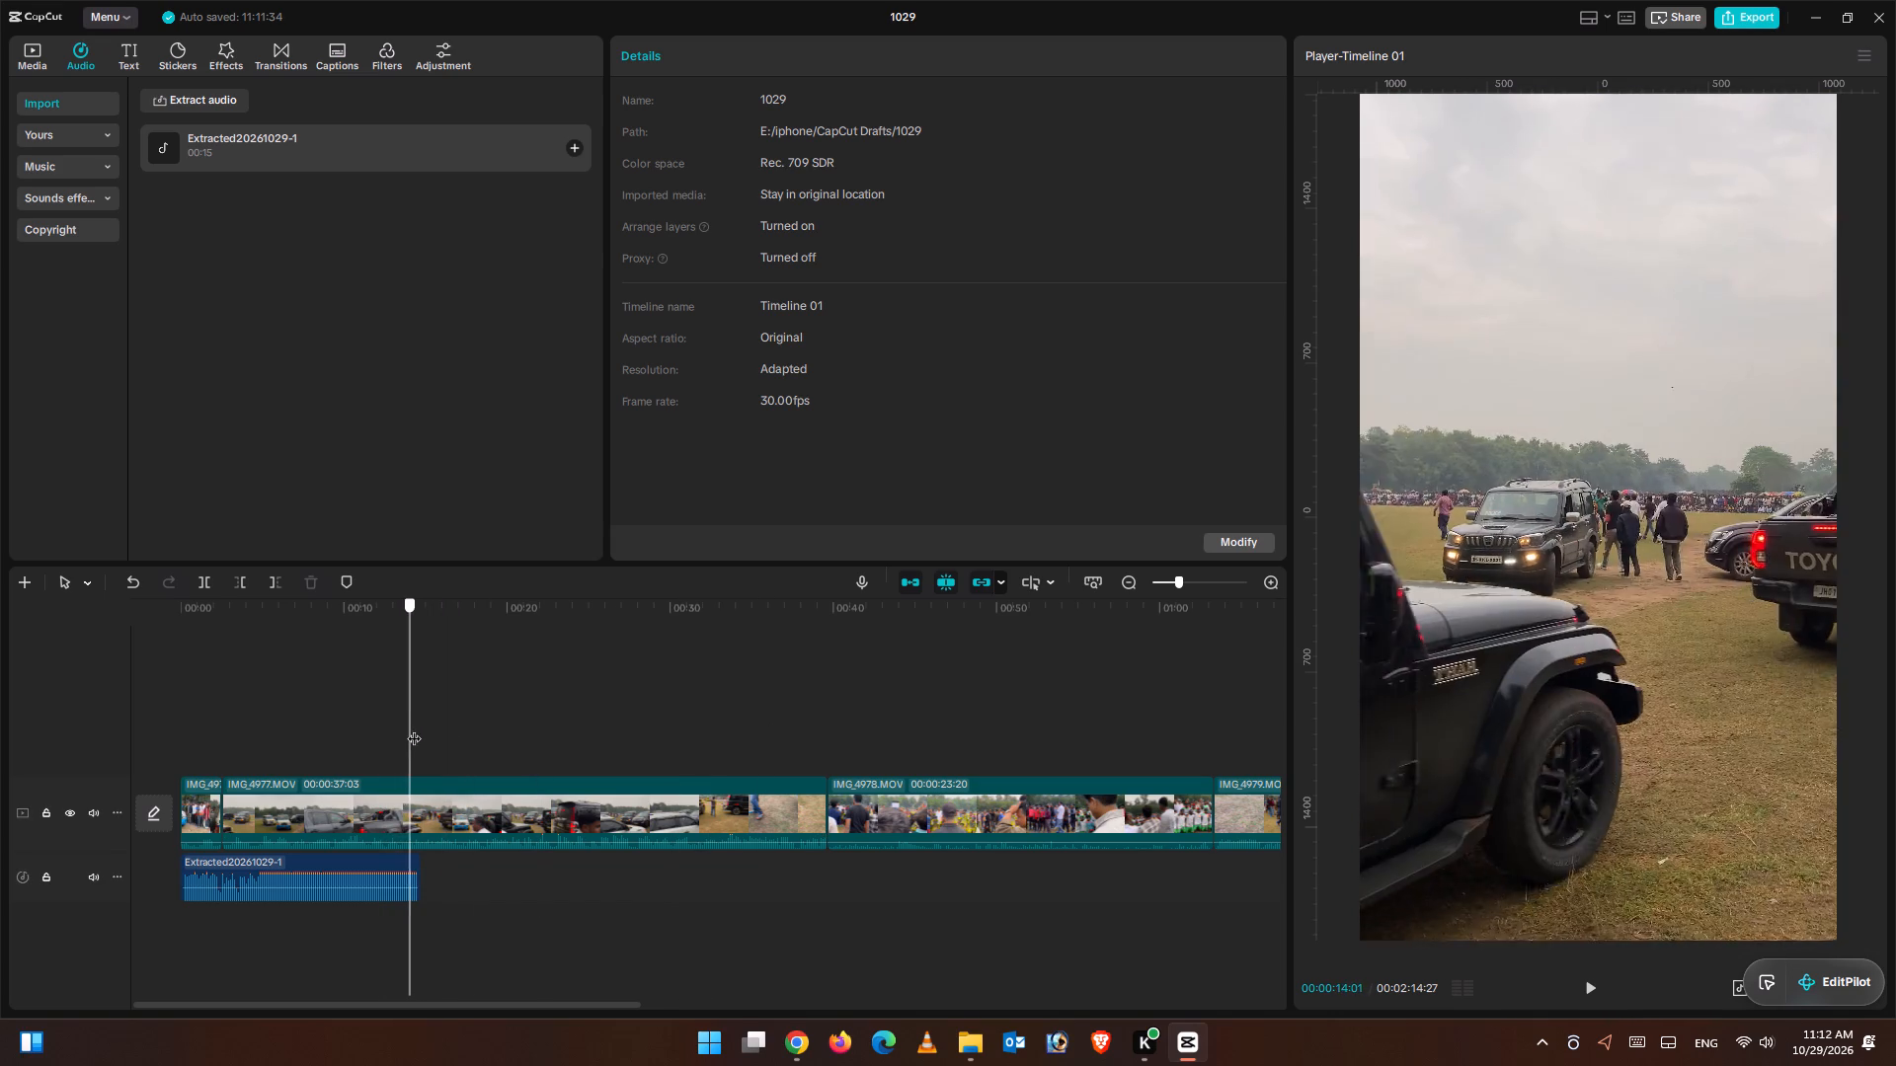
left_click_drag(414, 728, 417, 729)
left_click(441, 829)
left_click(239, 576)
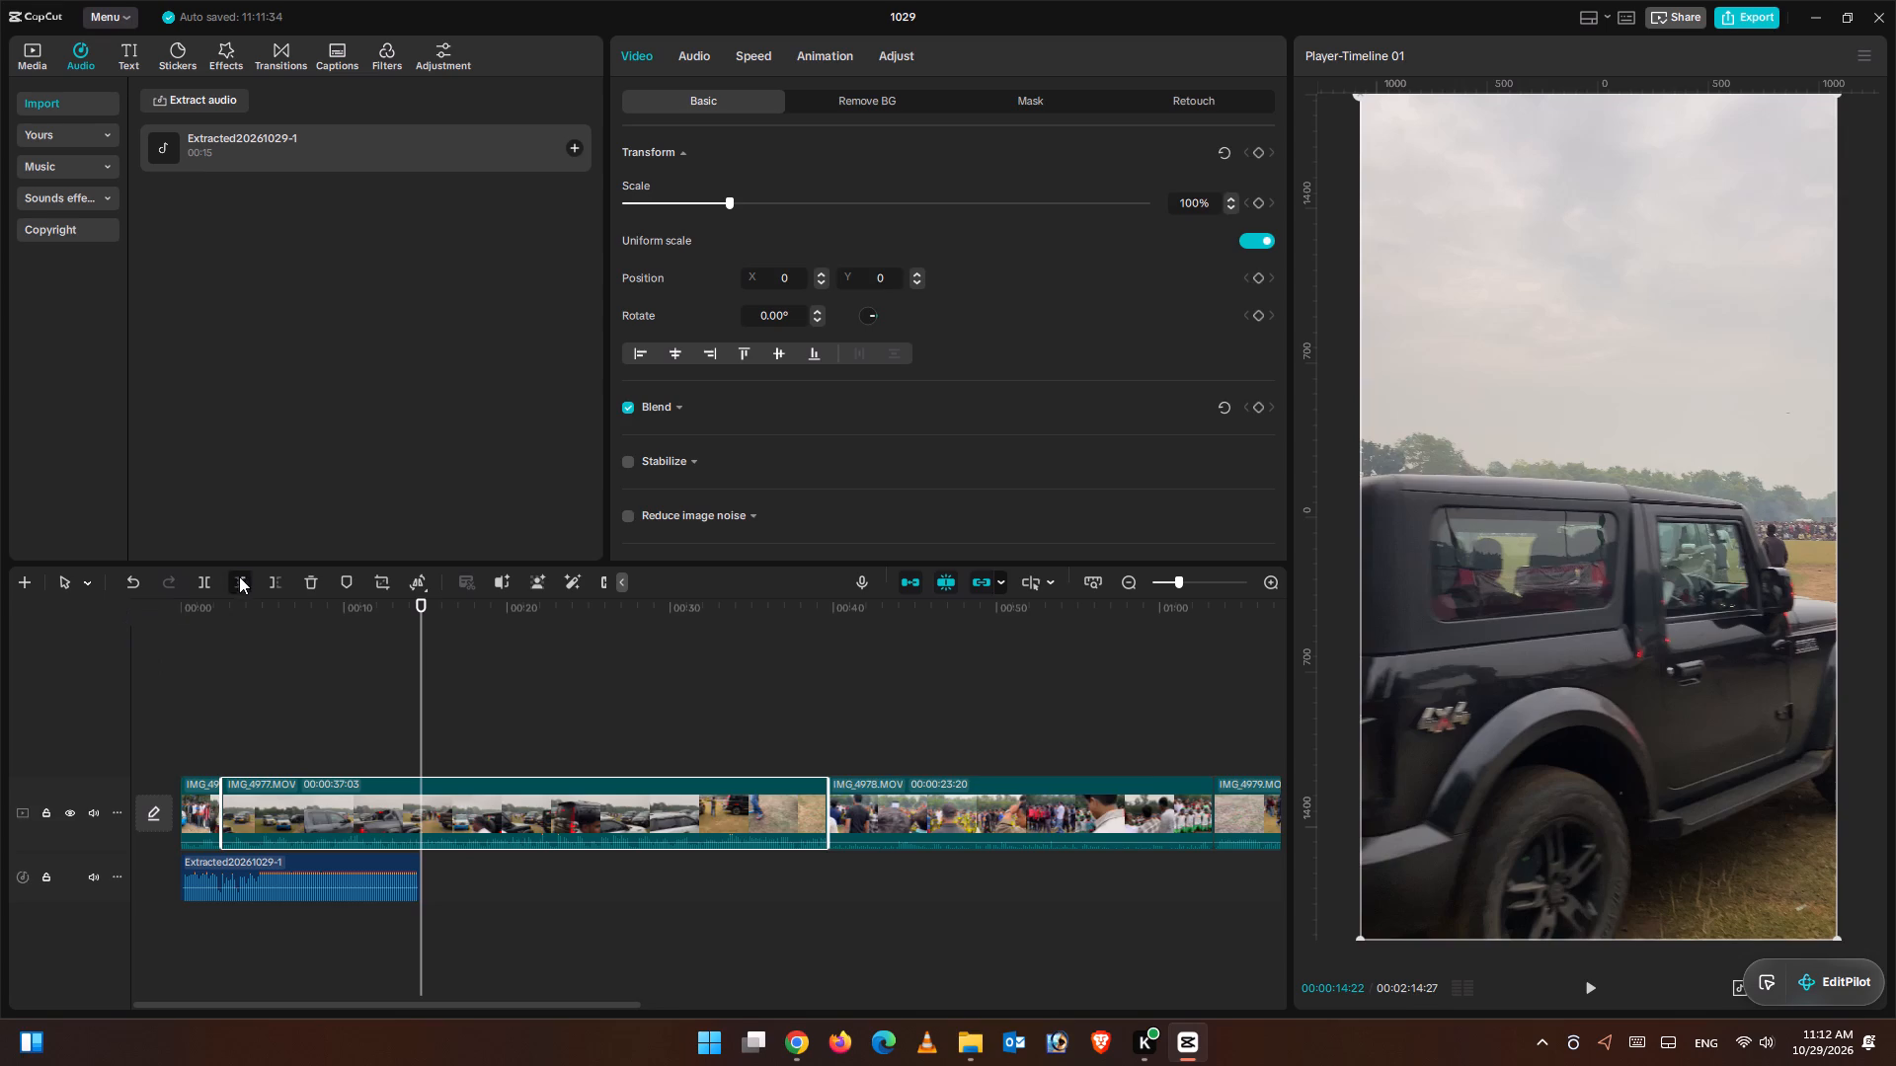
Play the edit from the start and look through the rest of IMG_4977 to judge which vehicle footage to keep.
left_click(160, 711)
left_click(1586, 992)
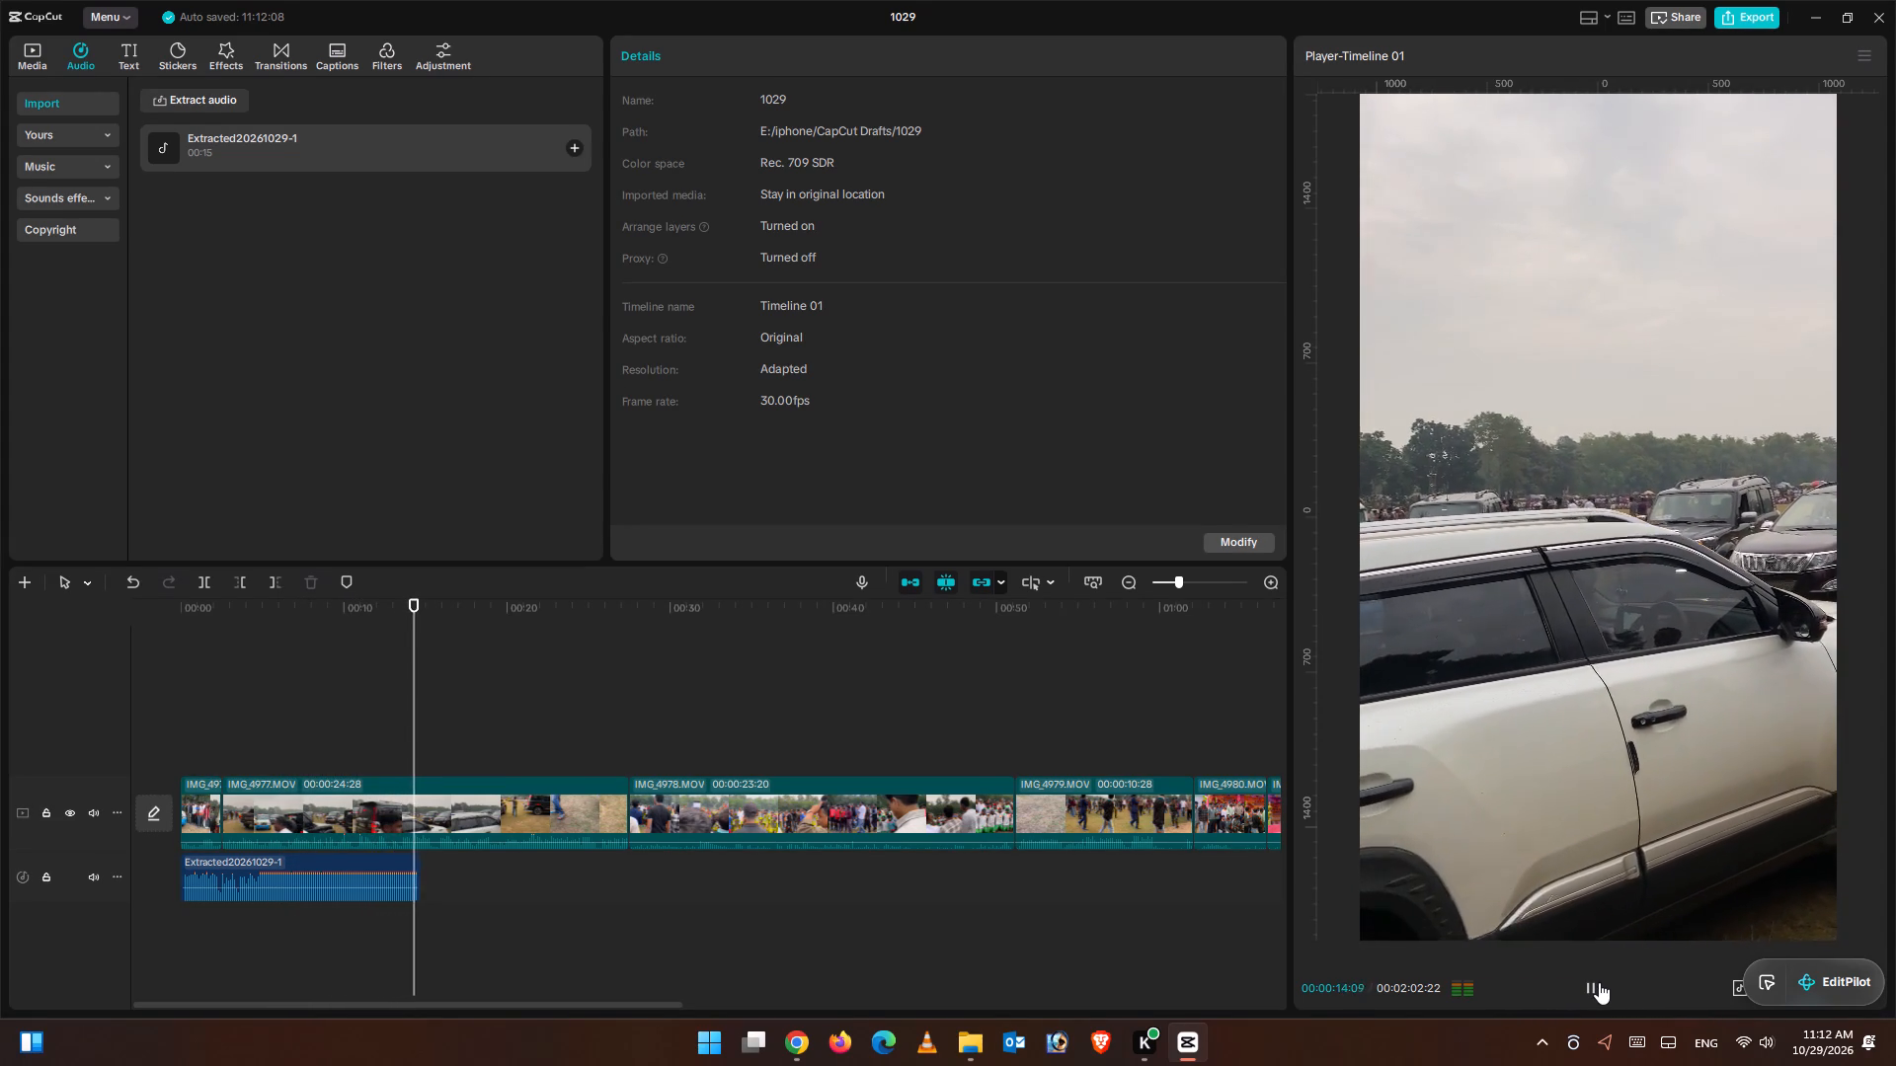
left_click(463, 714)
left_click_drag(457, 711, 533, 723)
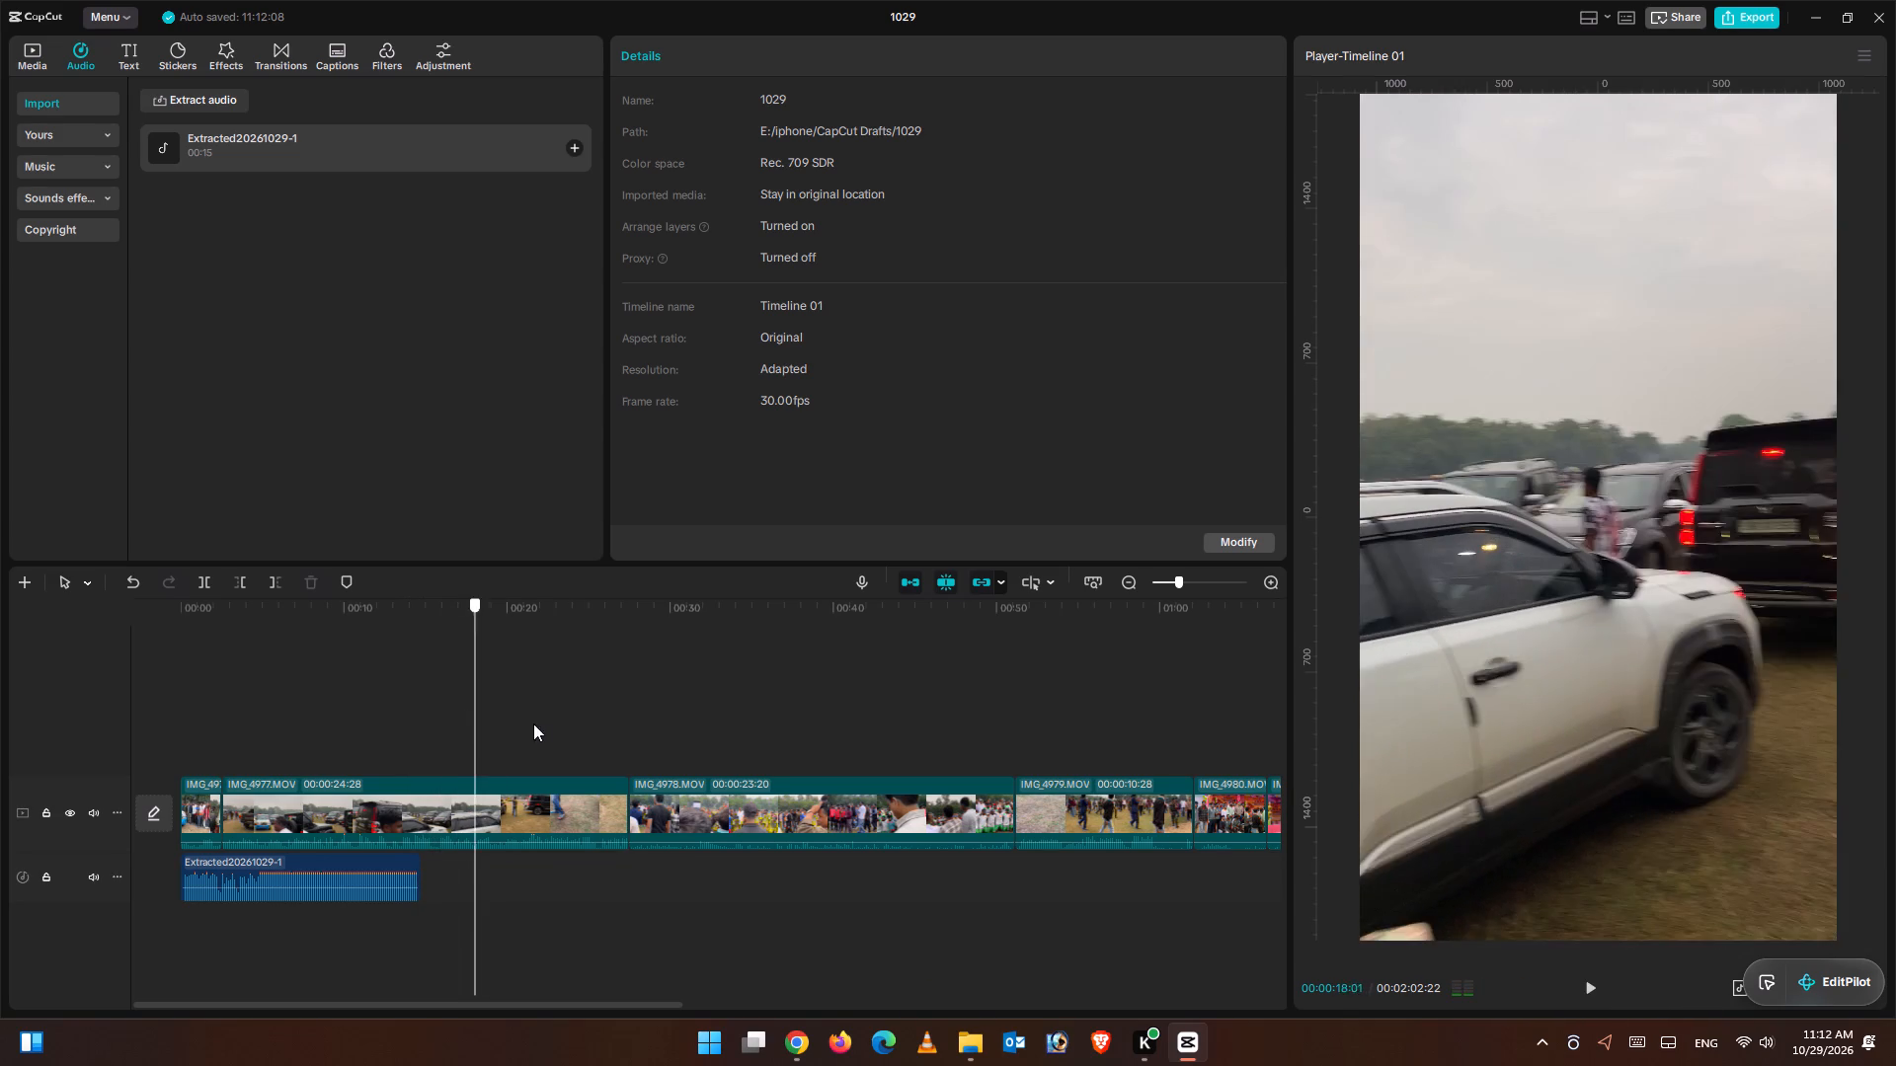
left_click_drag(533, 723, 556, 726)
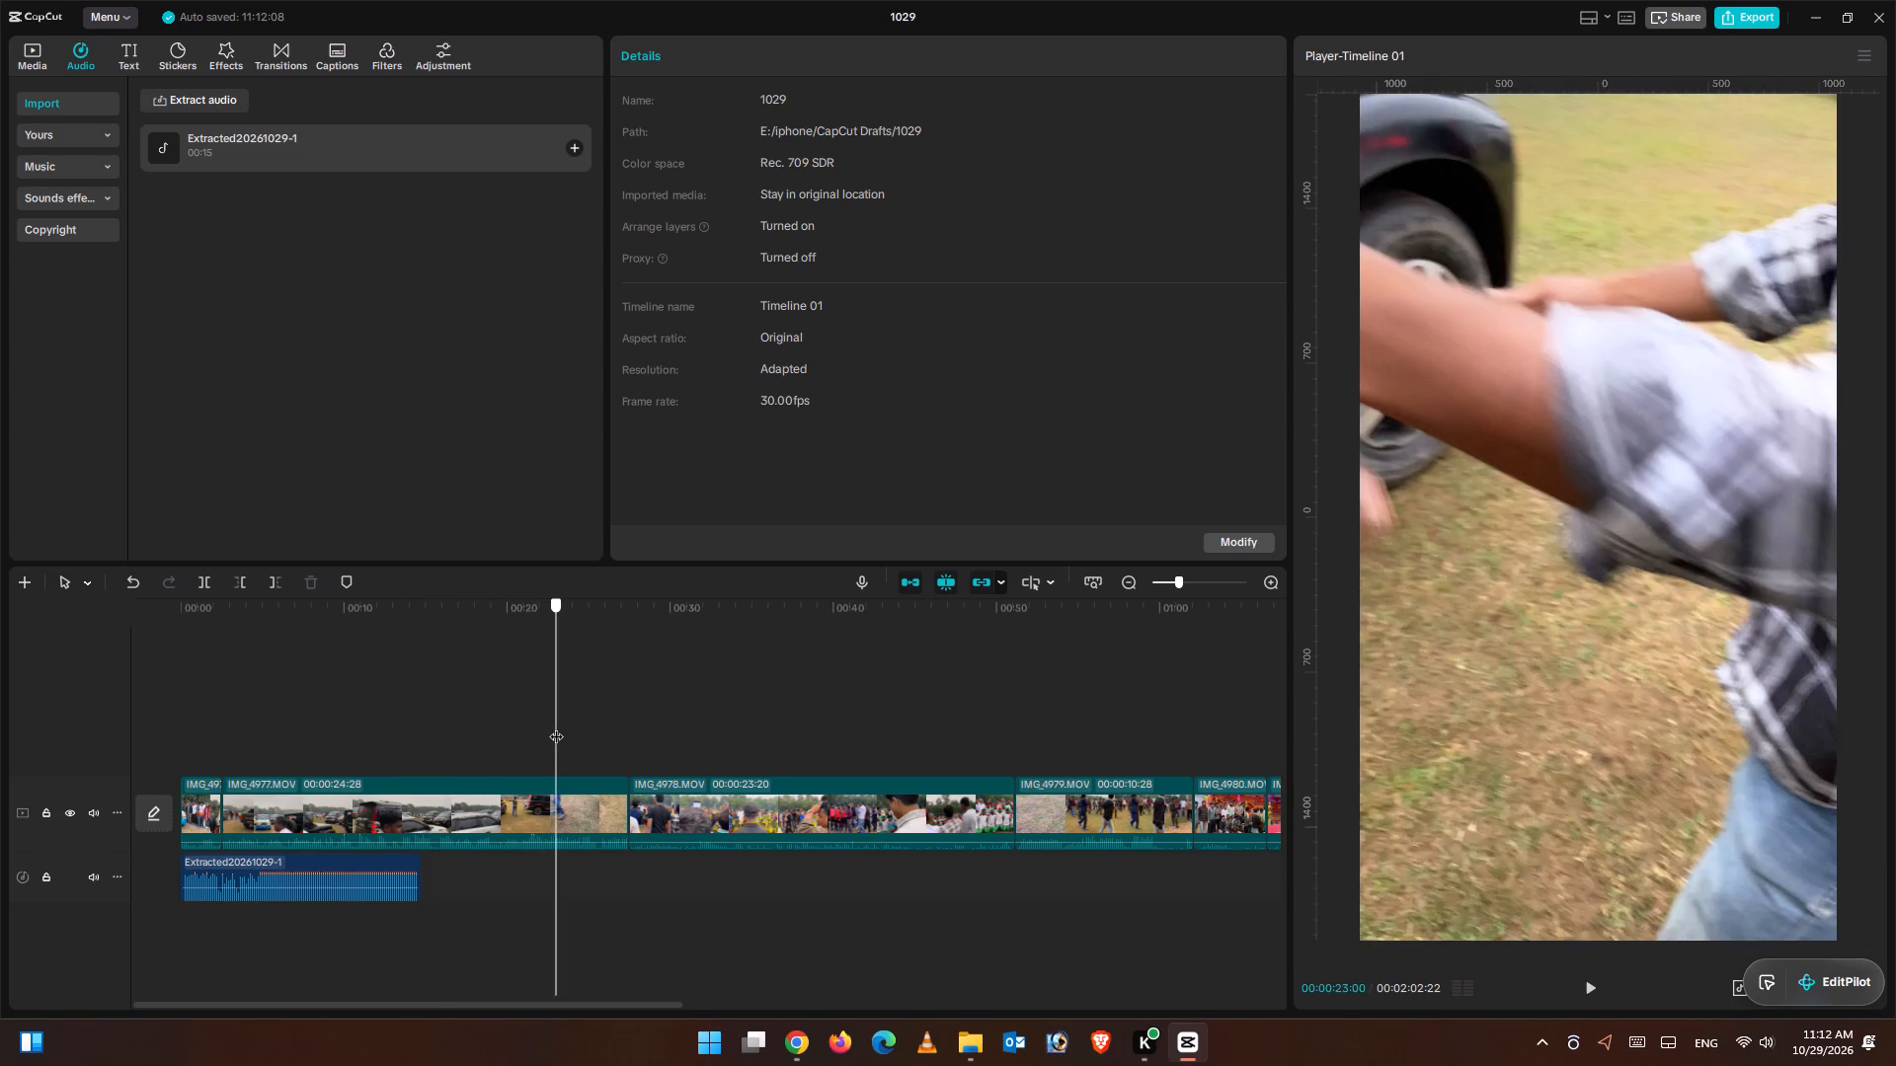
left_click_drag(556, 726, 591, 729)
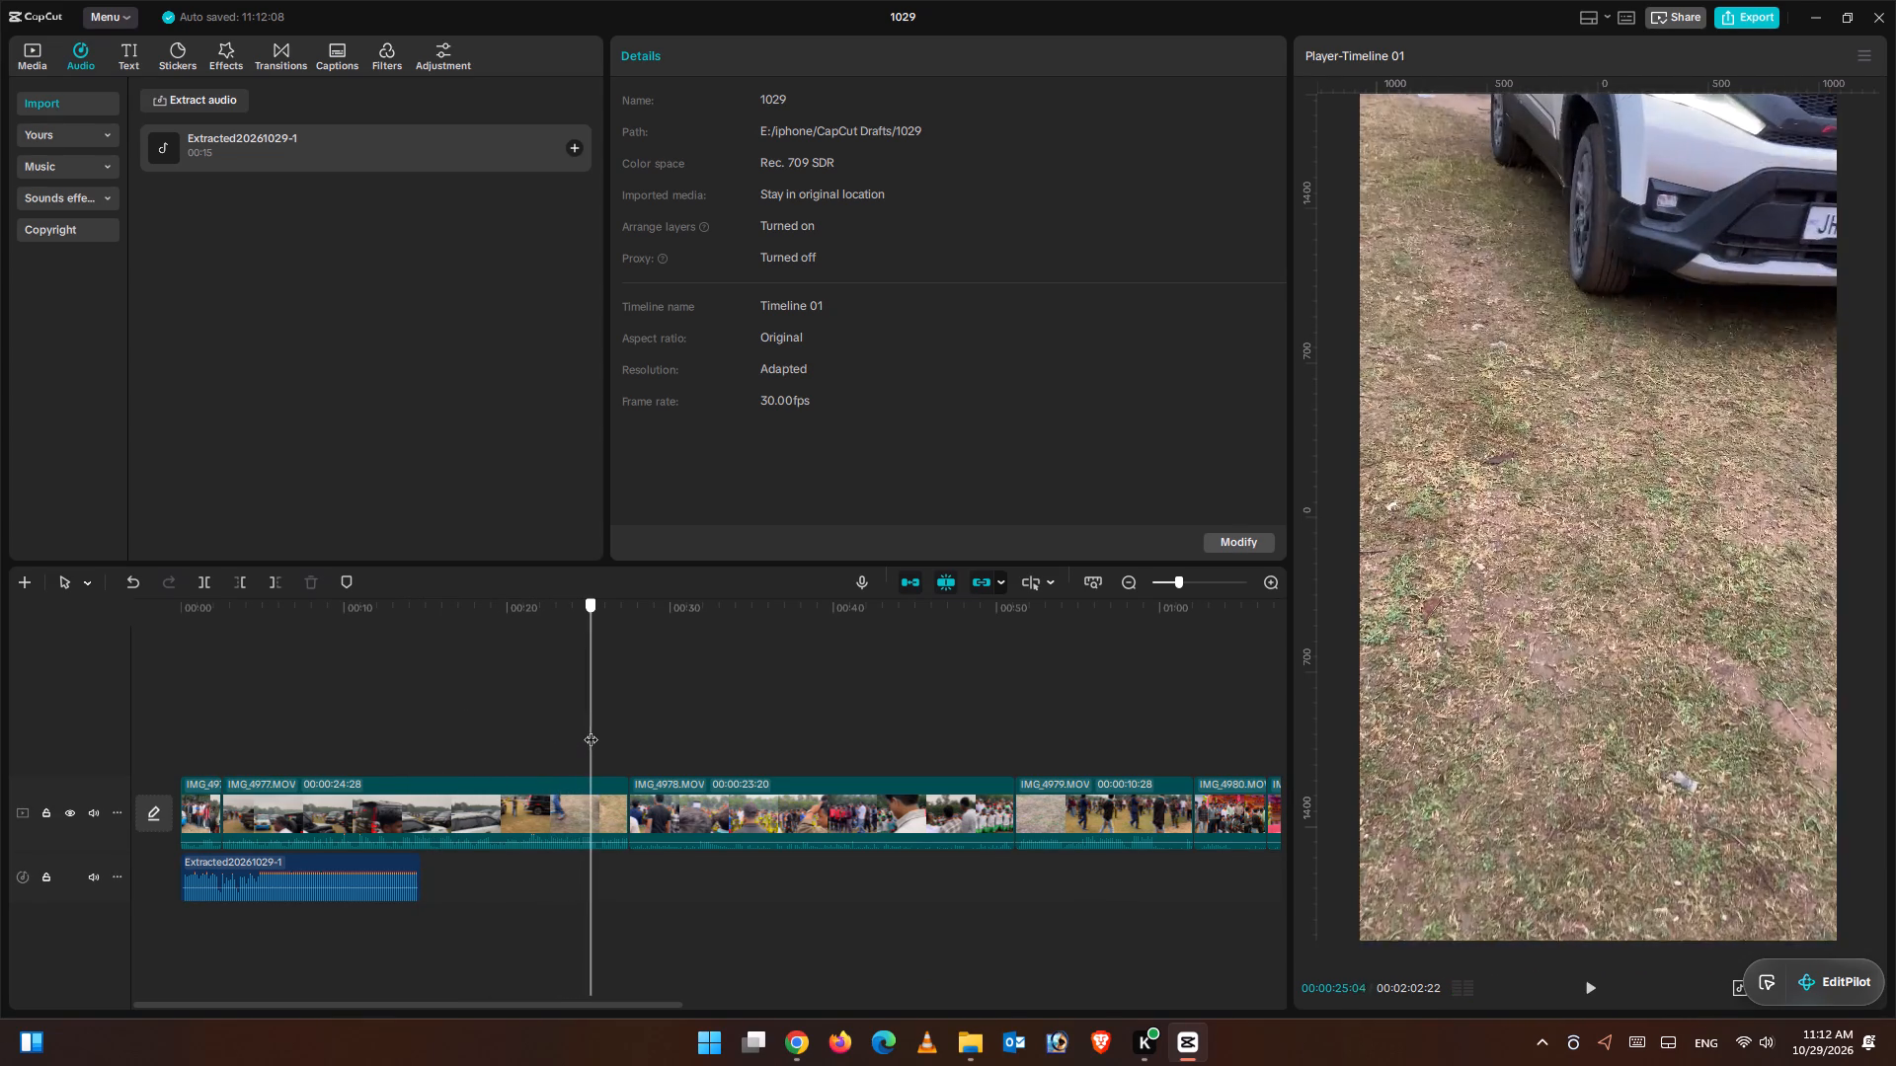
left_click_drag(591, 729, 150, 736)
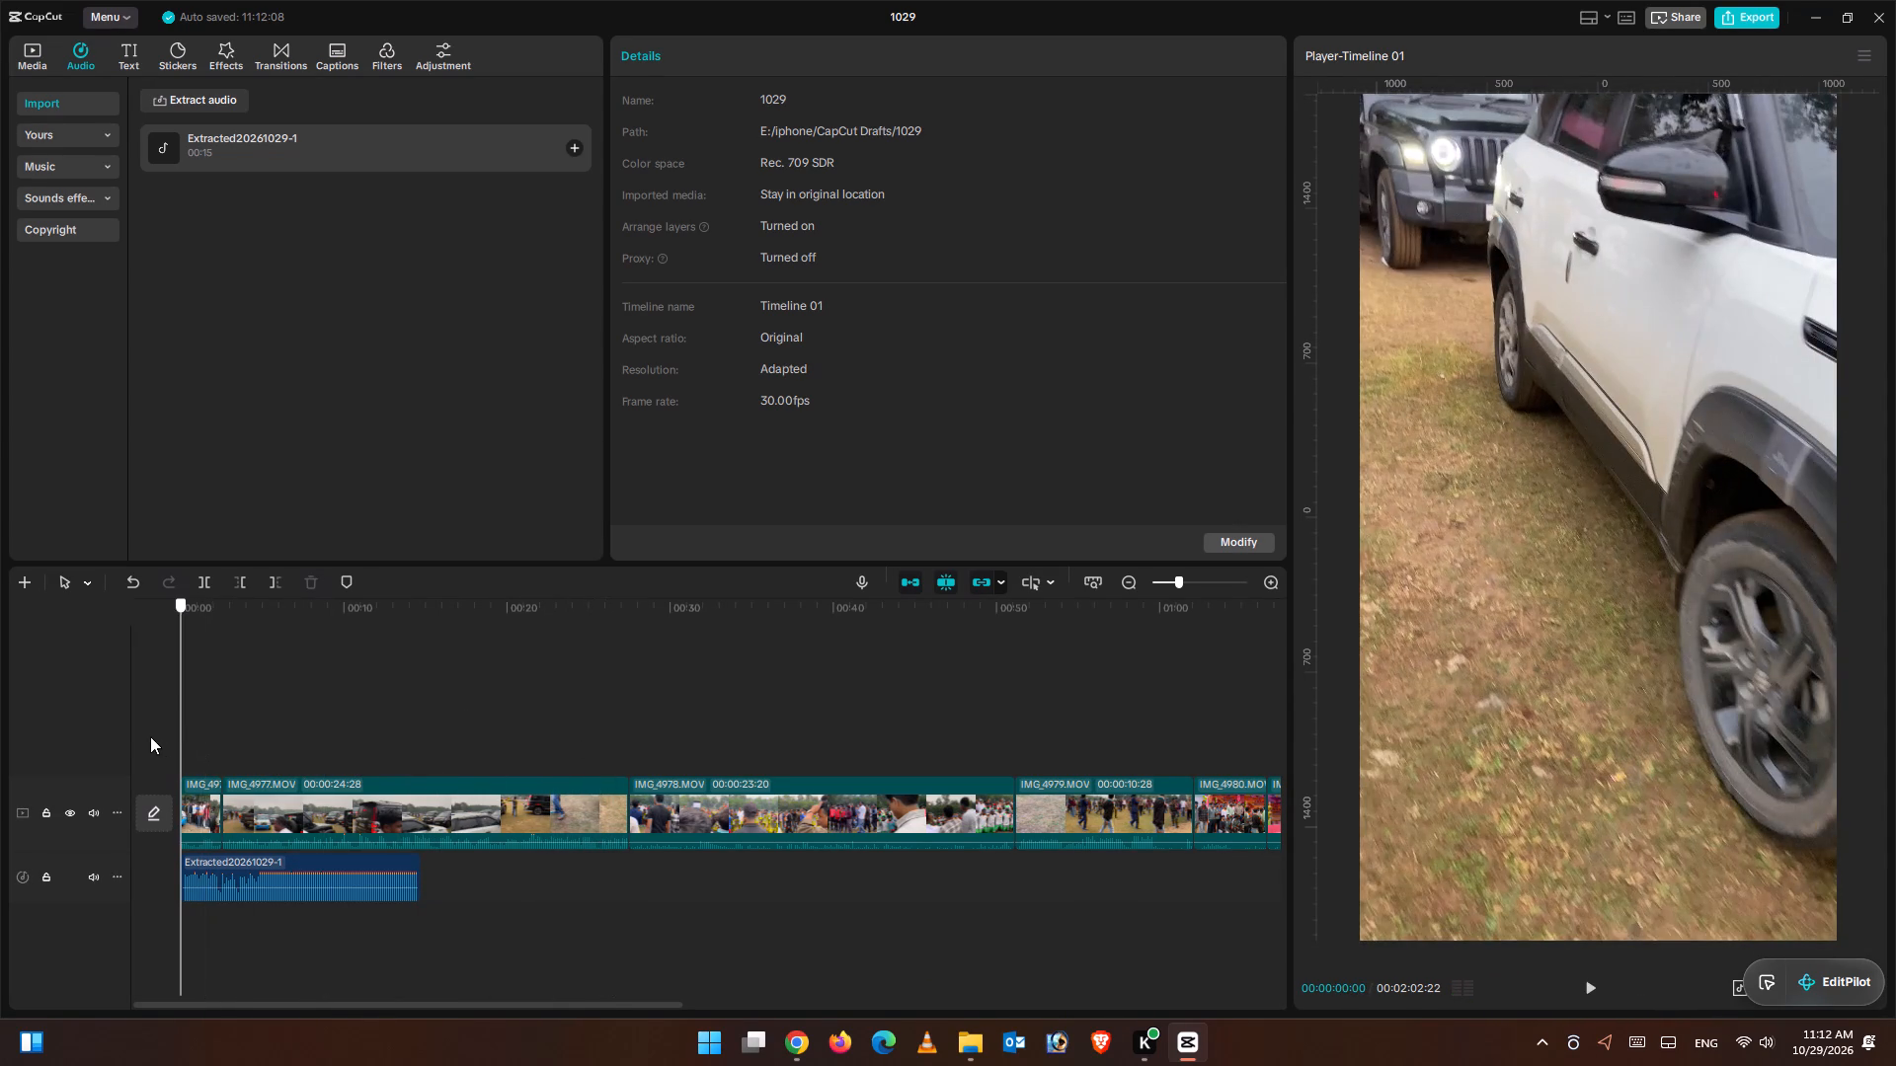
left_click_drag(150, 736, 145, 734)
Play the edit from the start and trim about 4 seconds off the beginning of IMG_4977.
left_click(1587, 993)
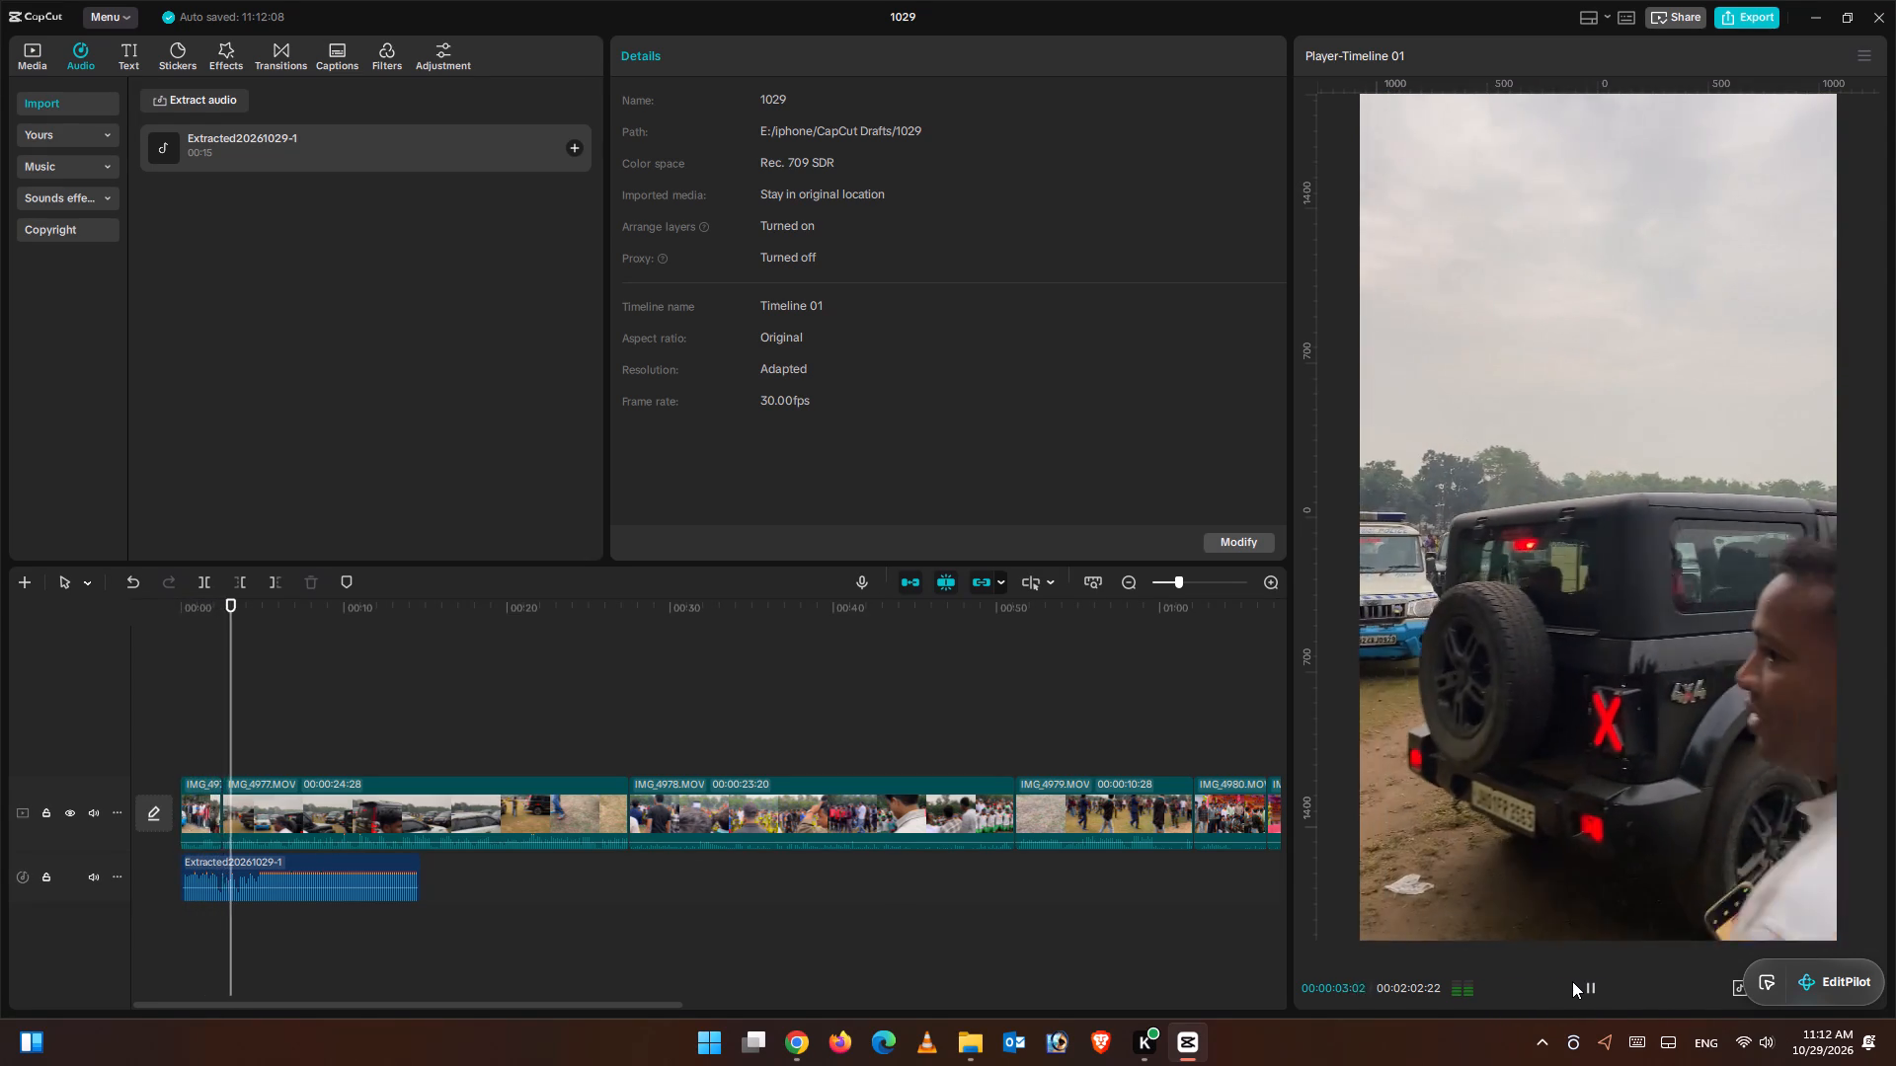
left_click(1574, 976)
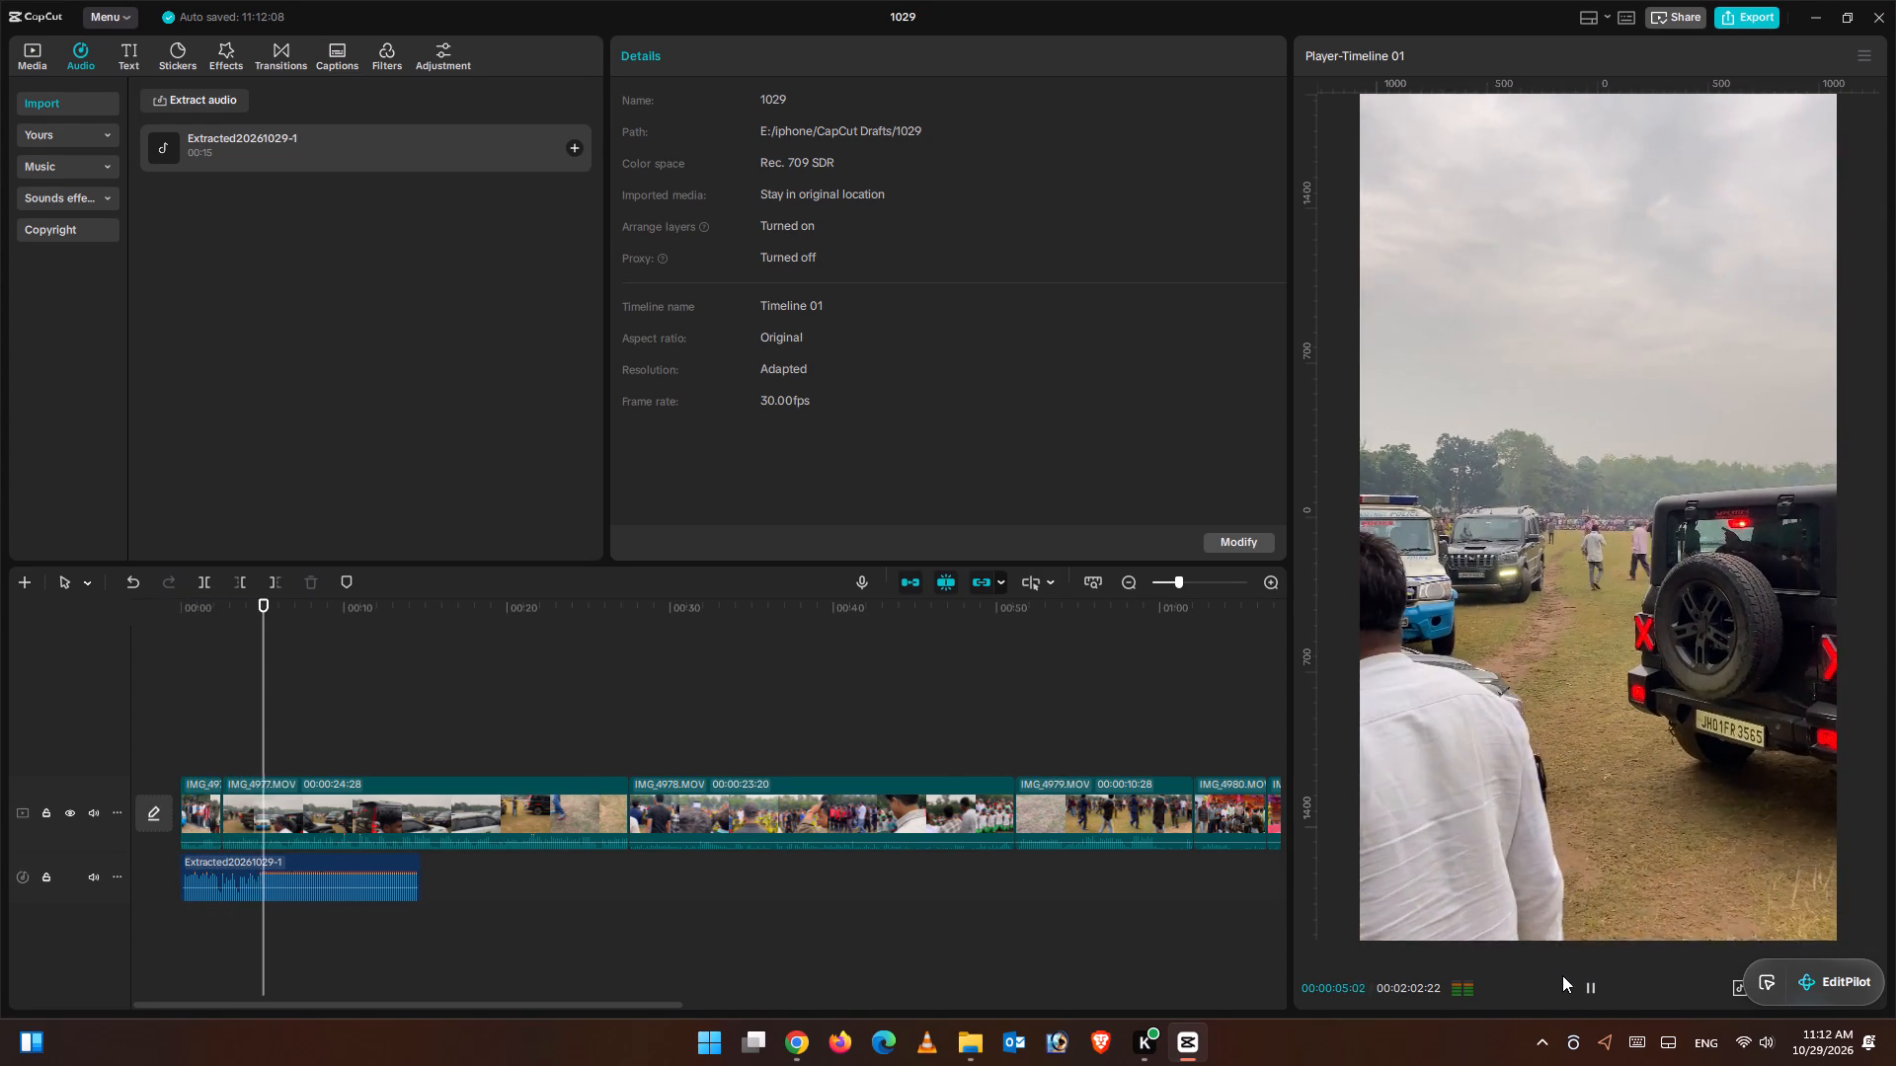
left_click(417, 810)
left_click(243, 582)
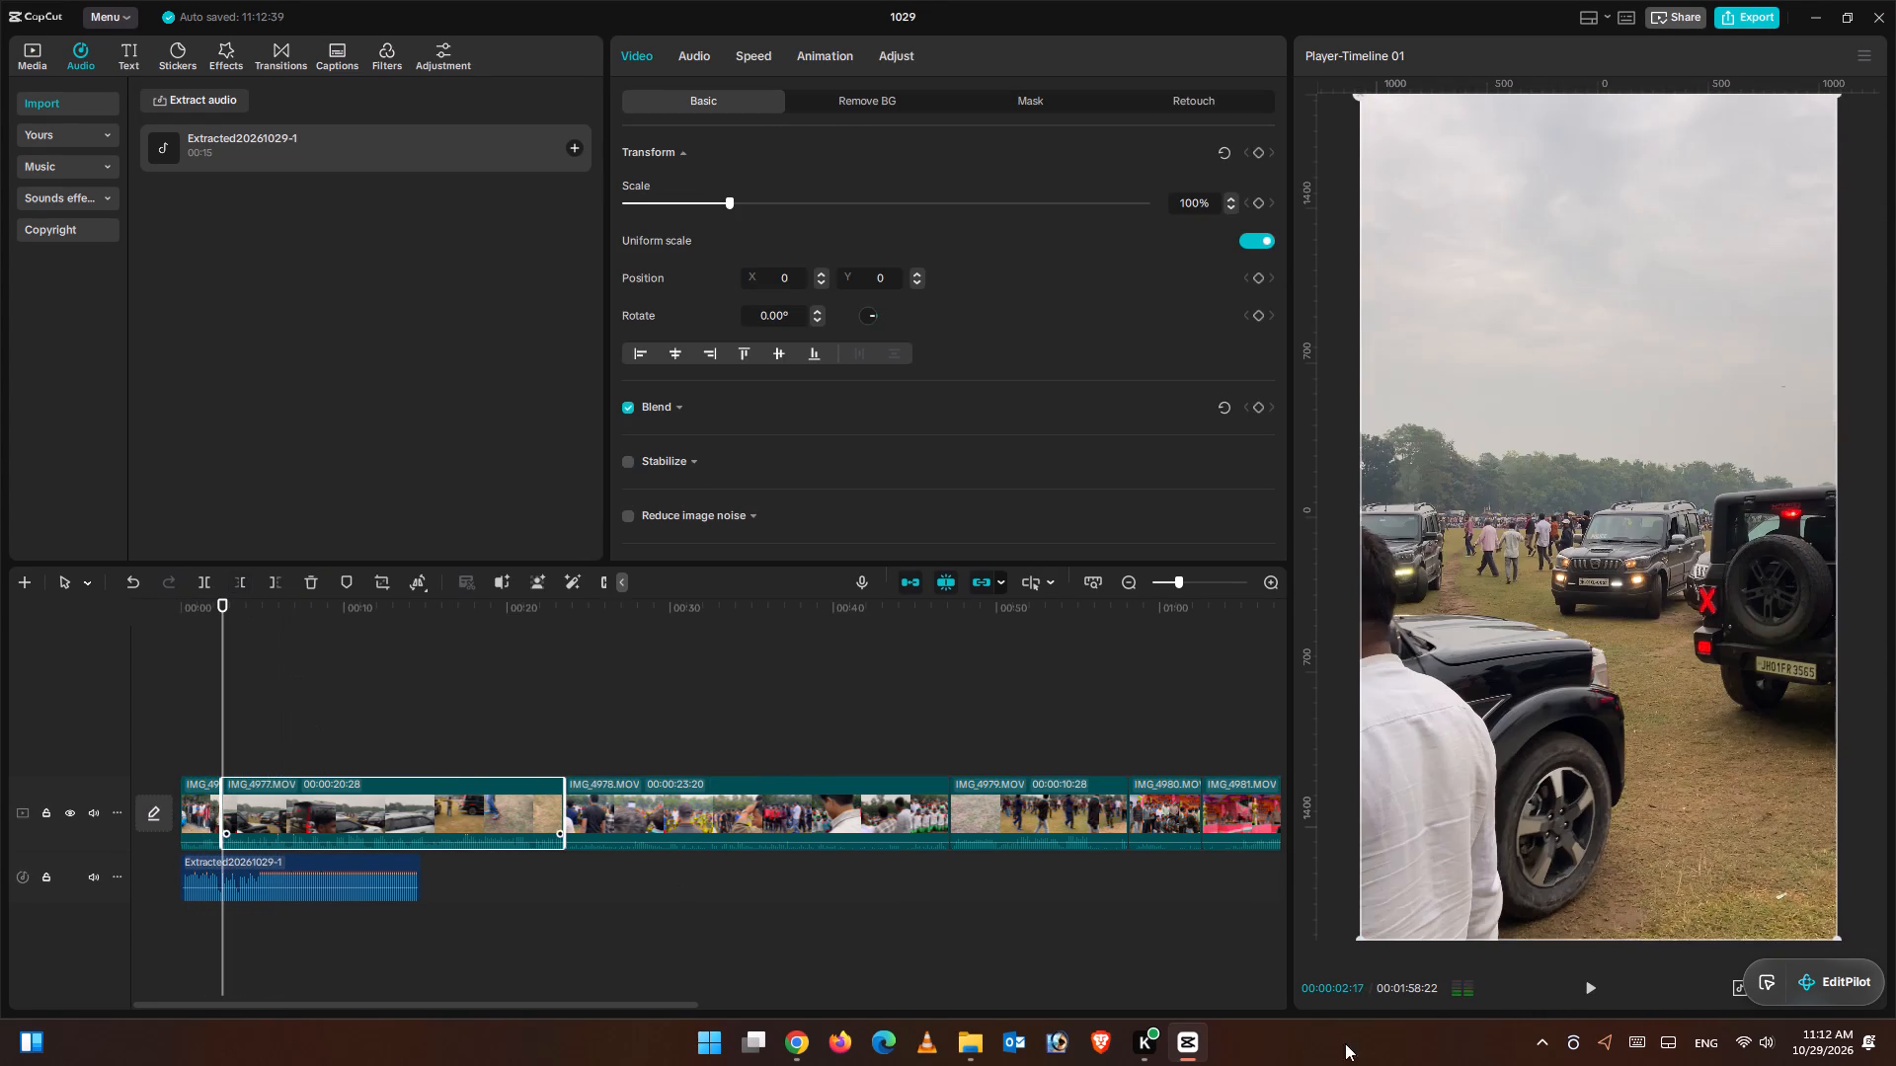
Preview the cut into IMG_4977 and extend the end of IMG_4975 to 00:00:04:22.
double_click(1607, 991)
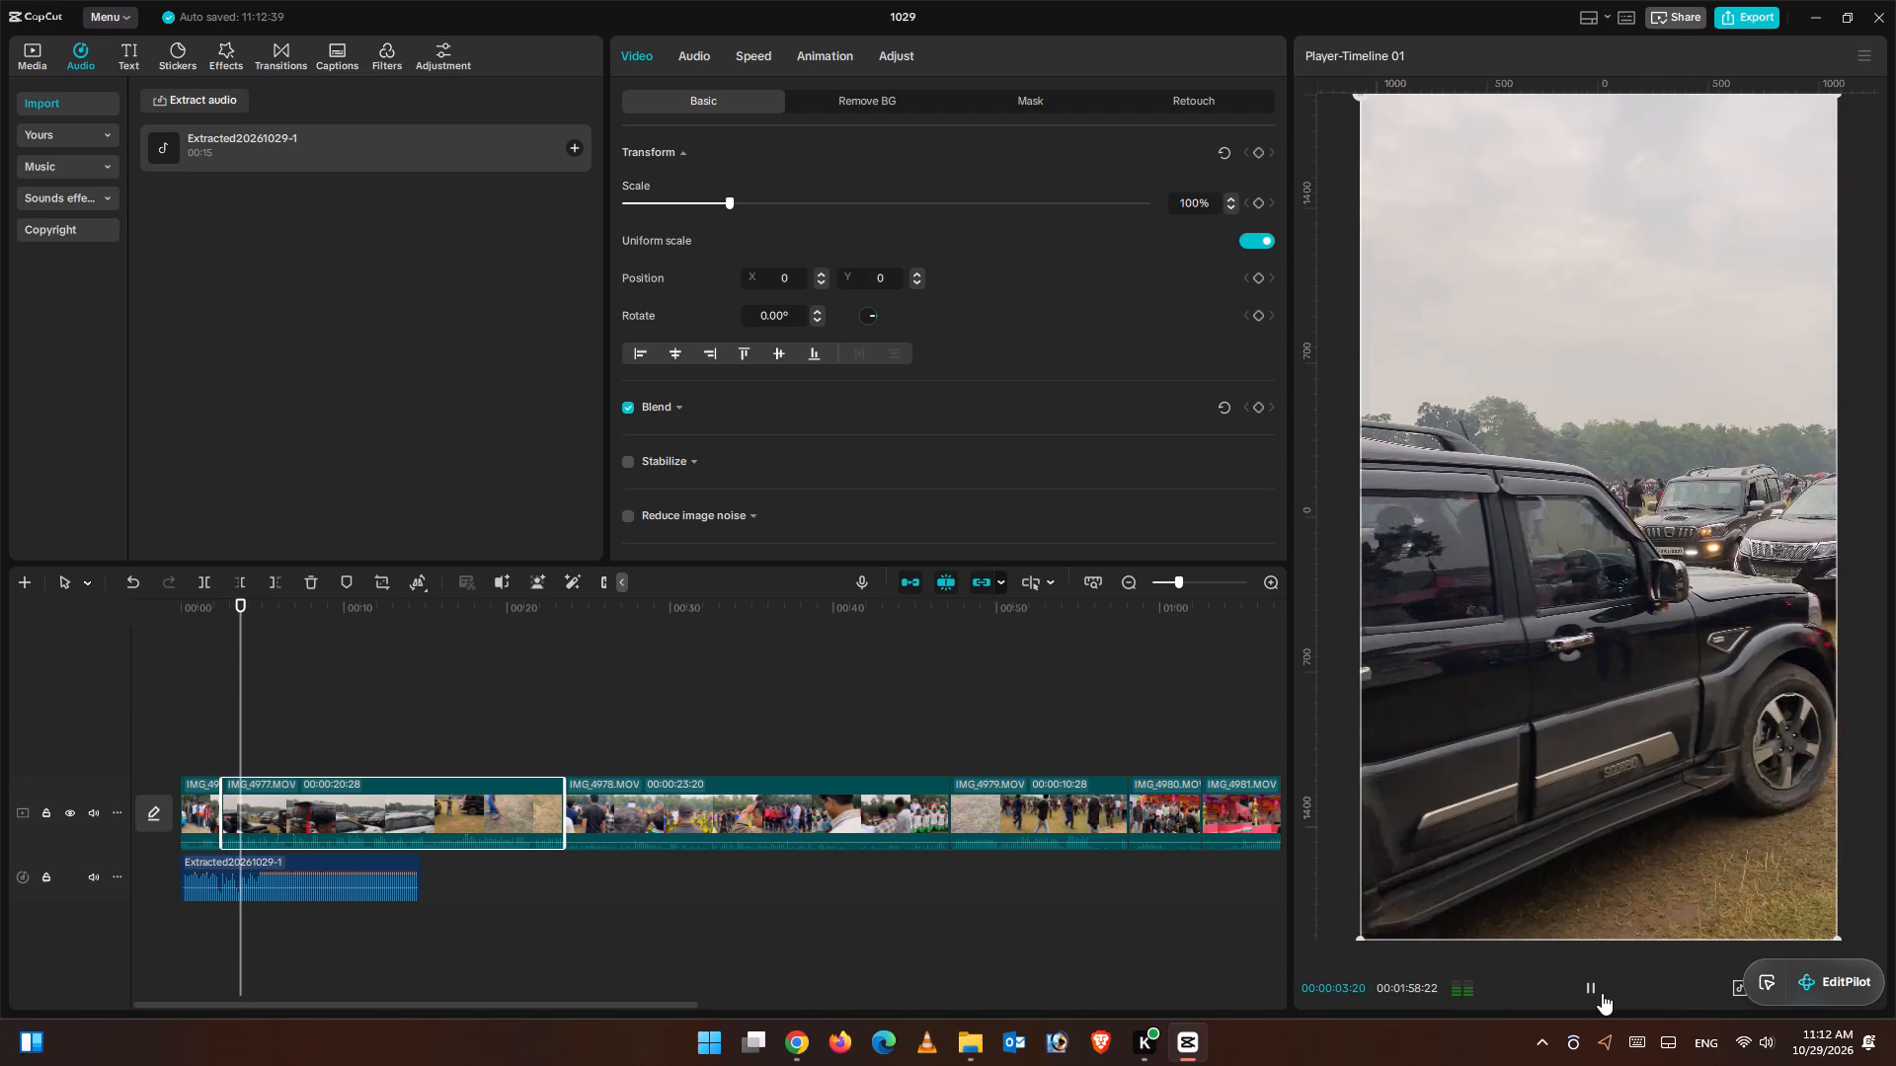
left_click(1602, 993)
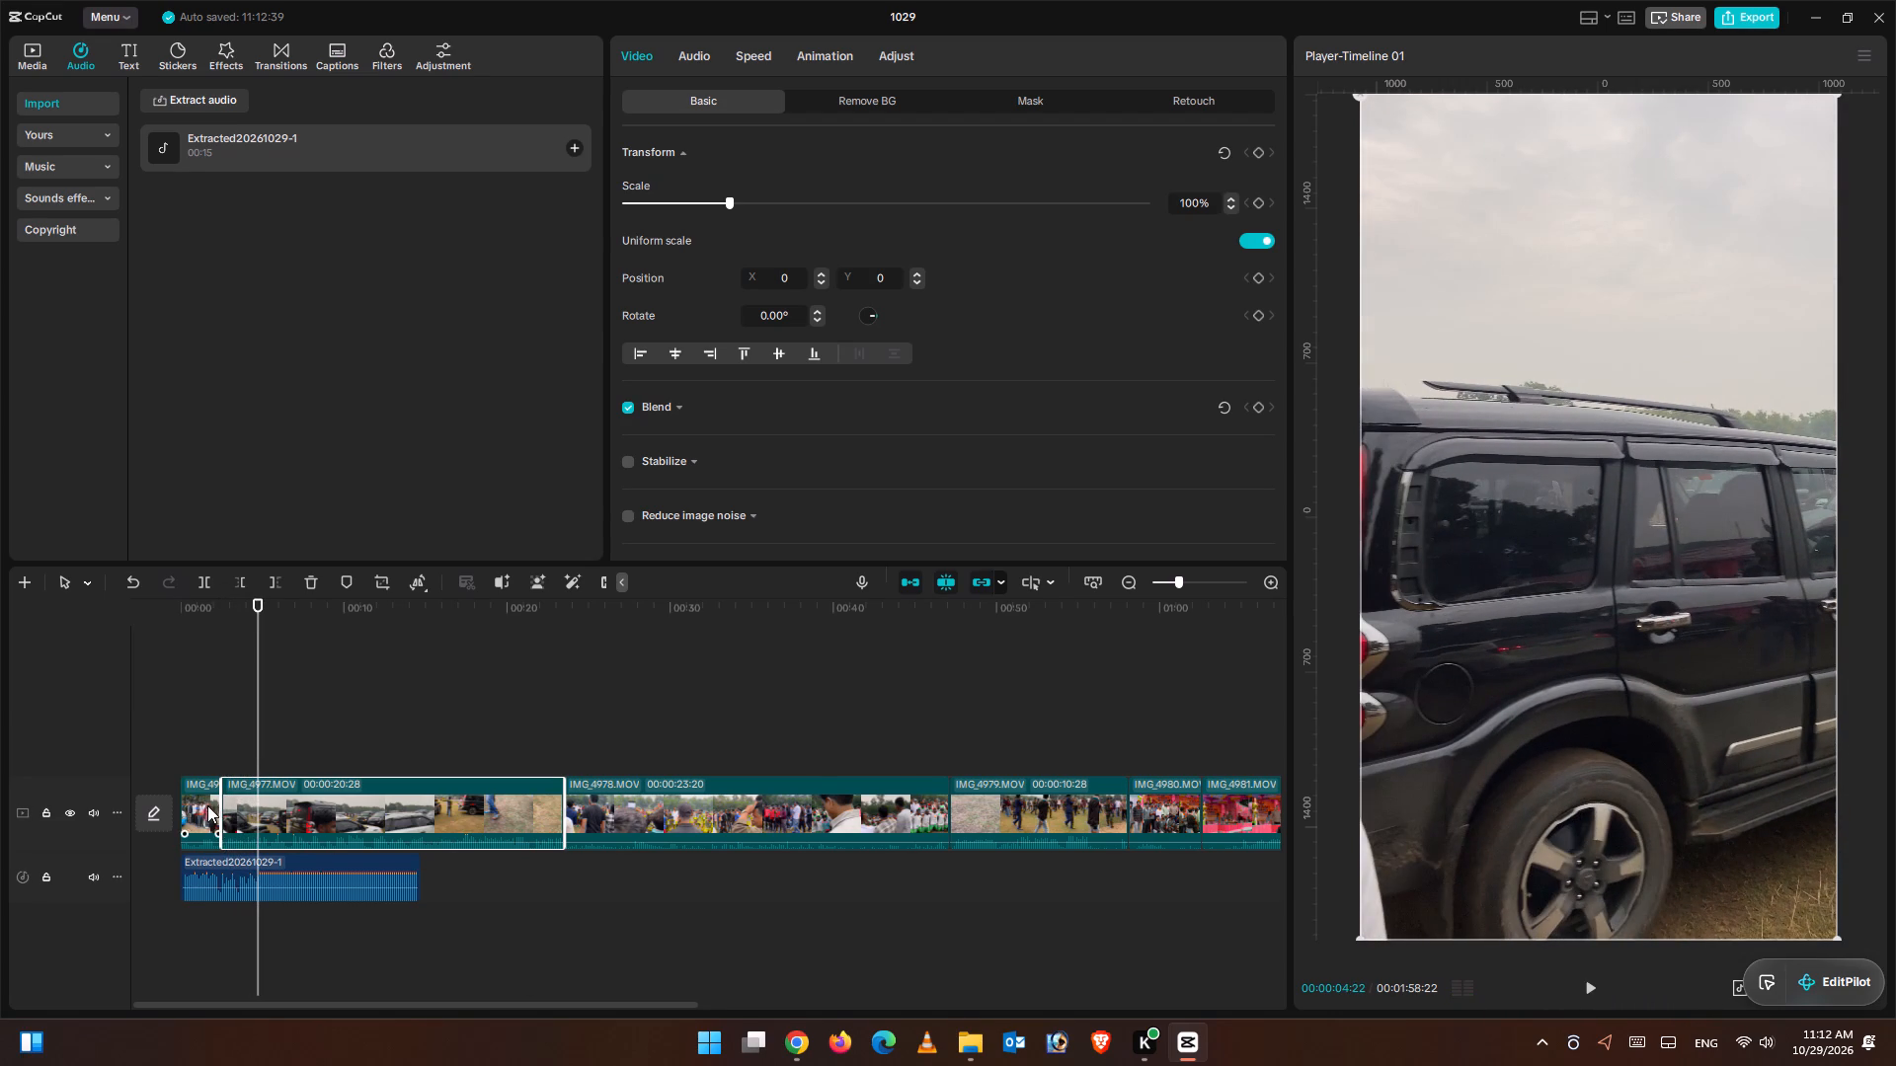
left_click(207, 805)
left_click_drag(225, 800, 251, 807)
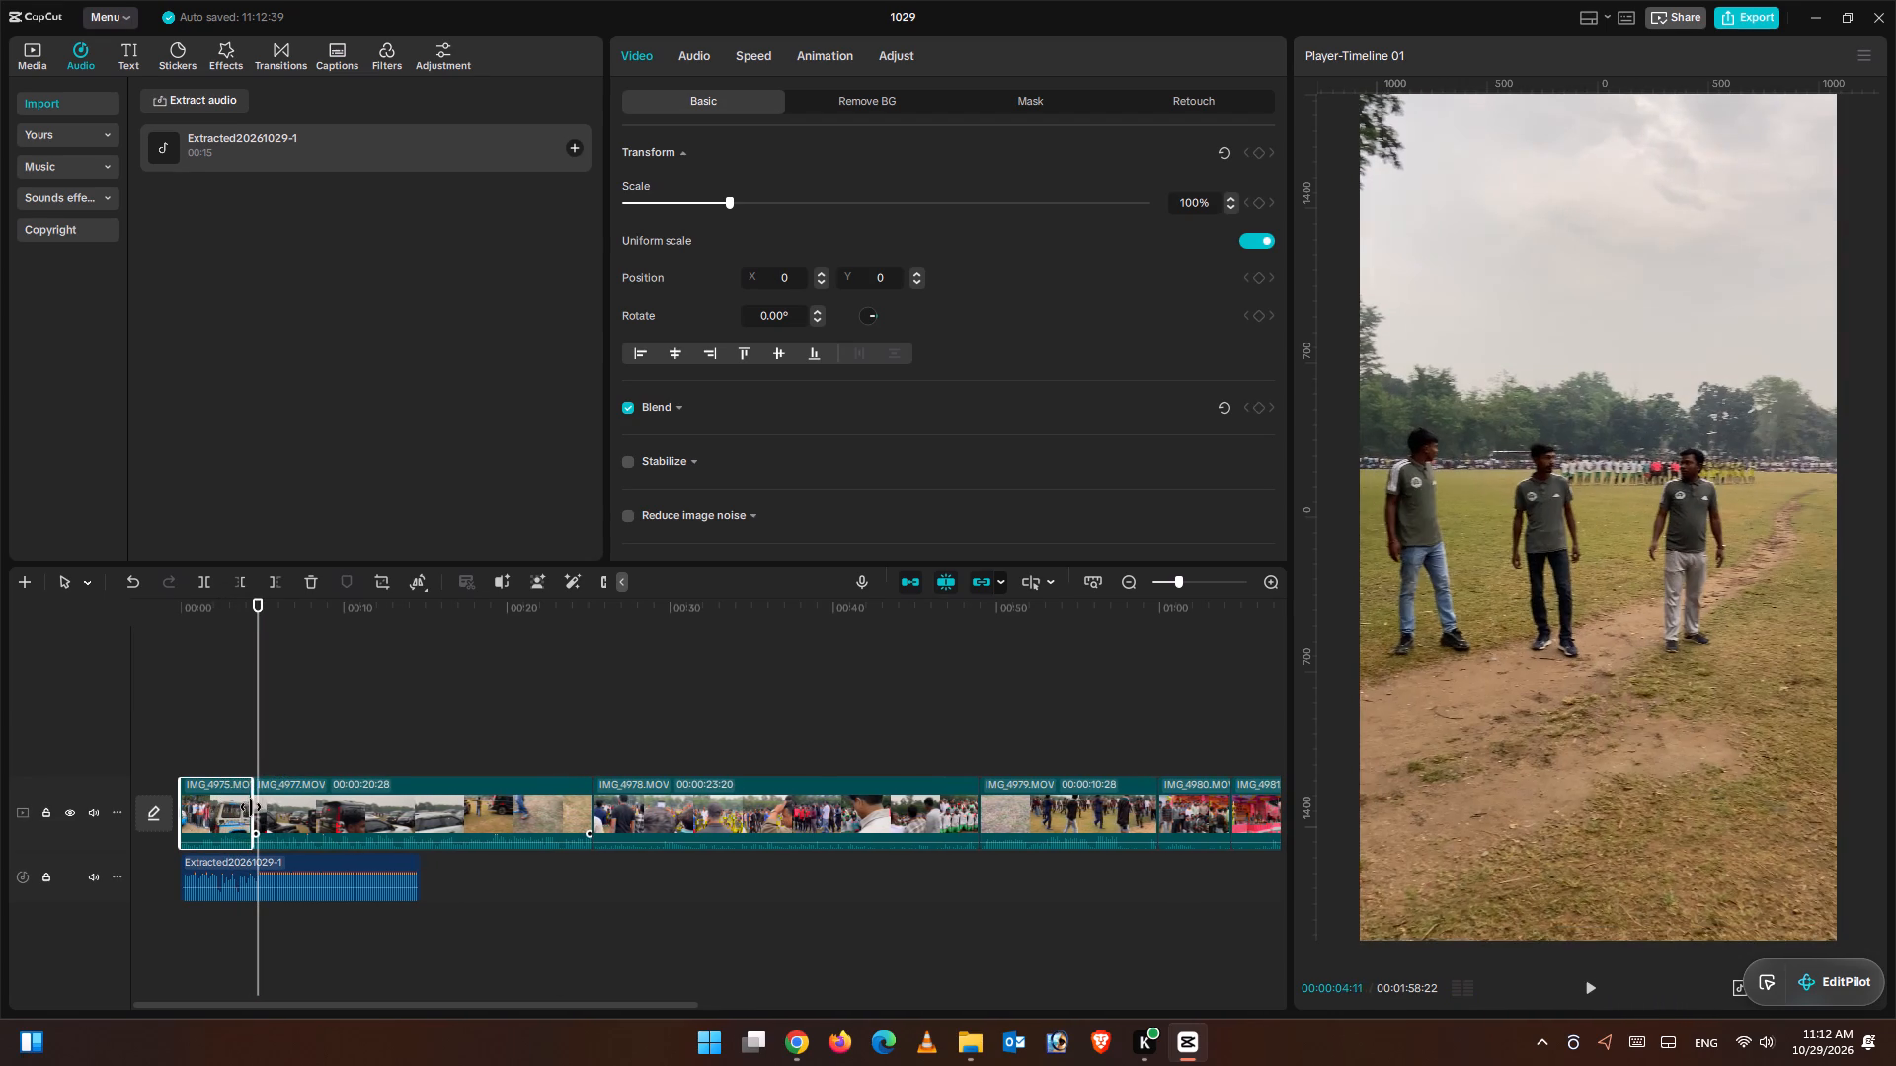
left_click_drag(251, 807, 257, 809)
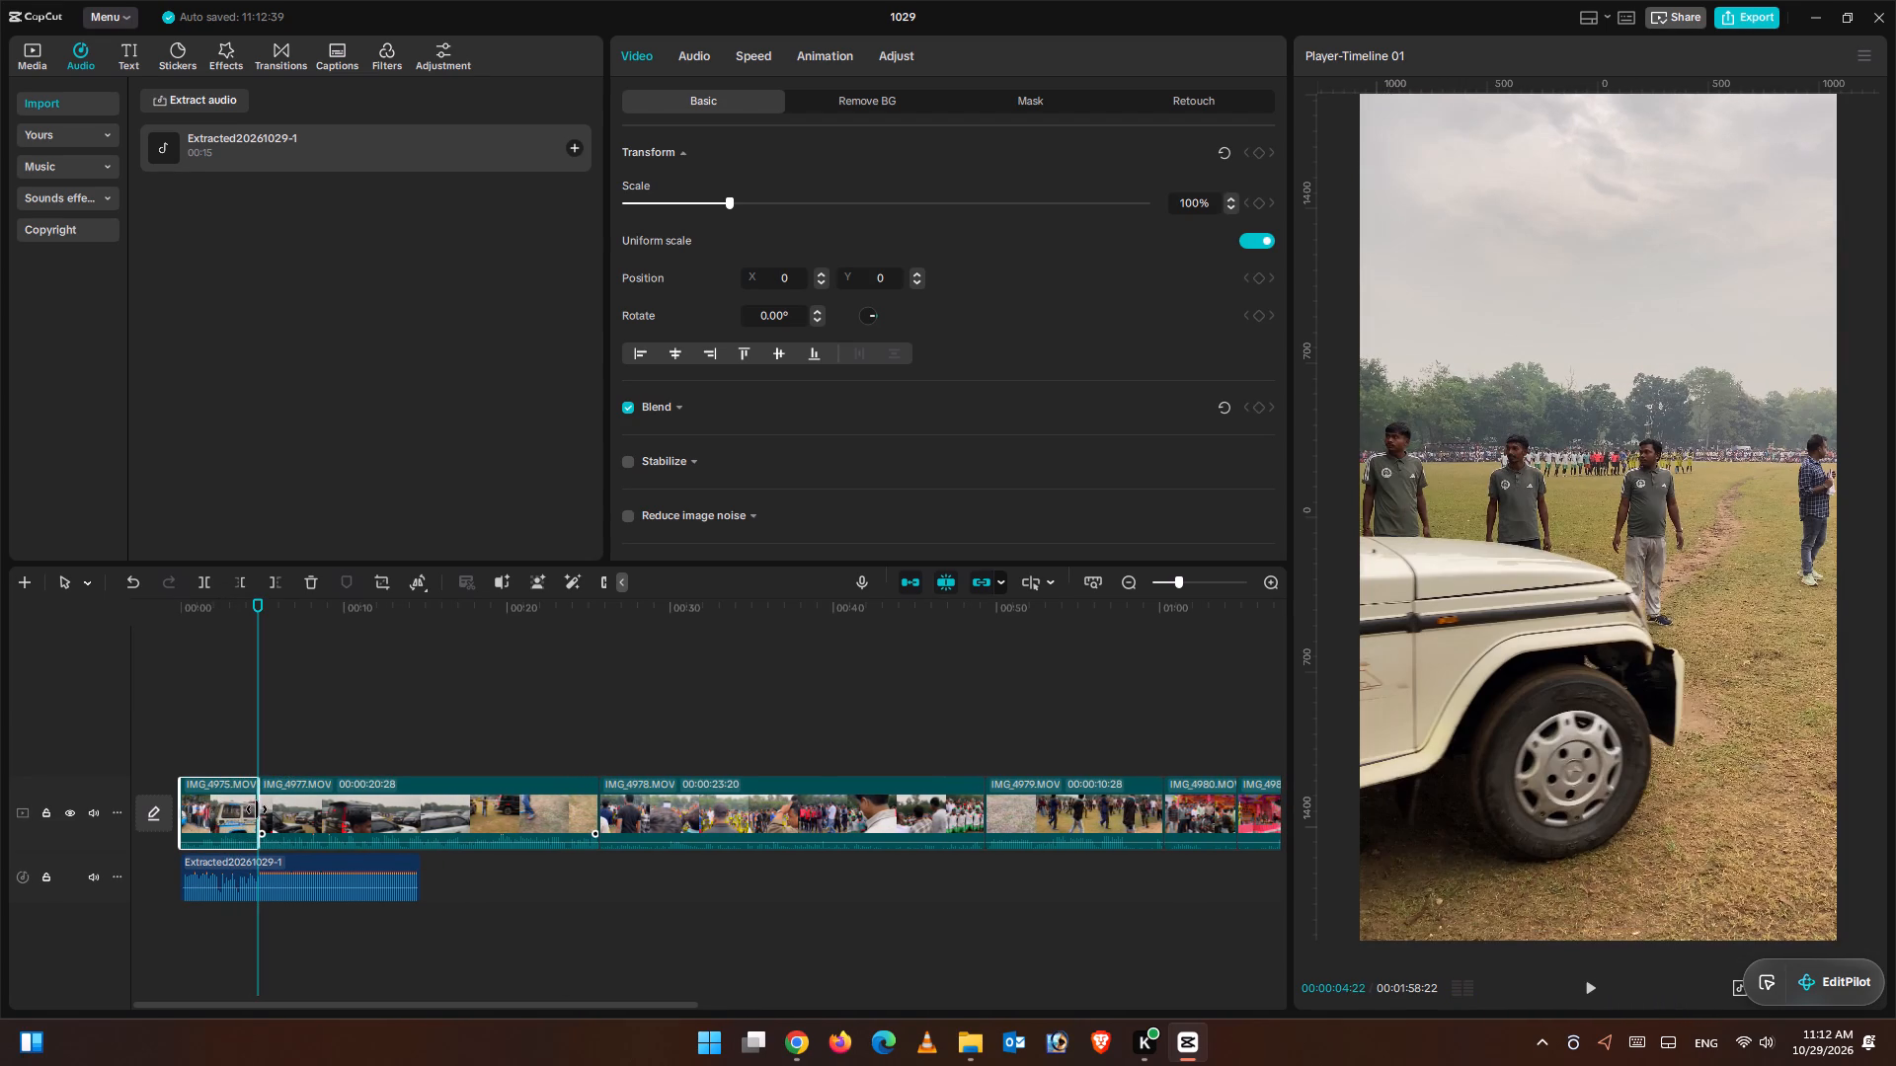
left_click_drag(257, 809, 394, 830)
left_click(279, 588)
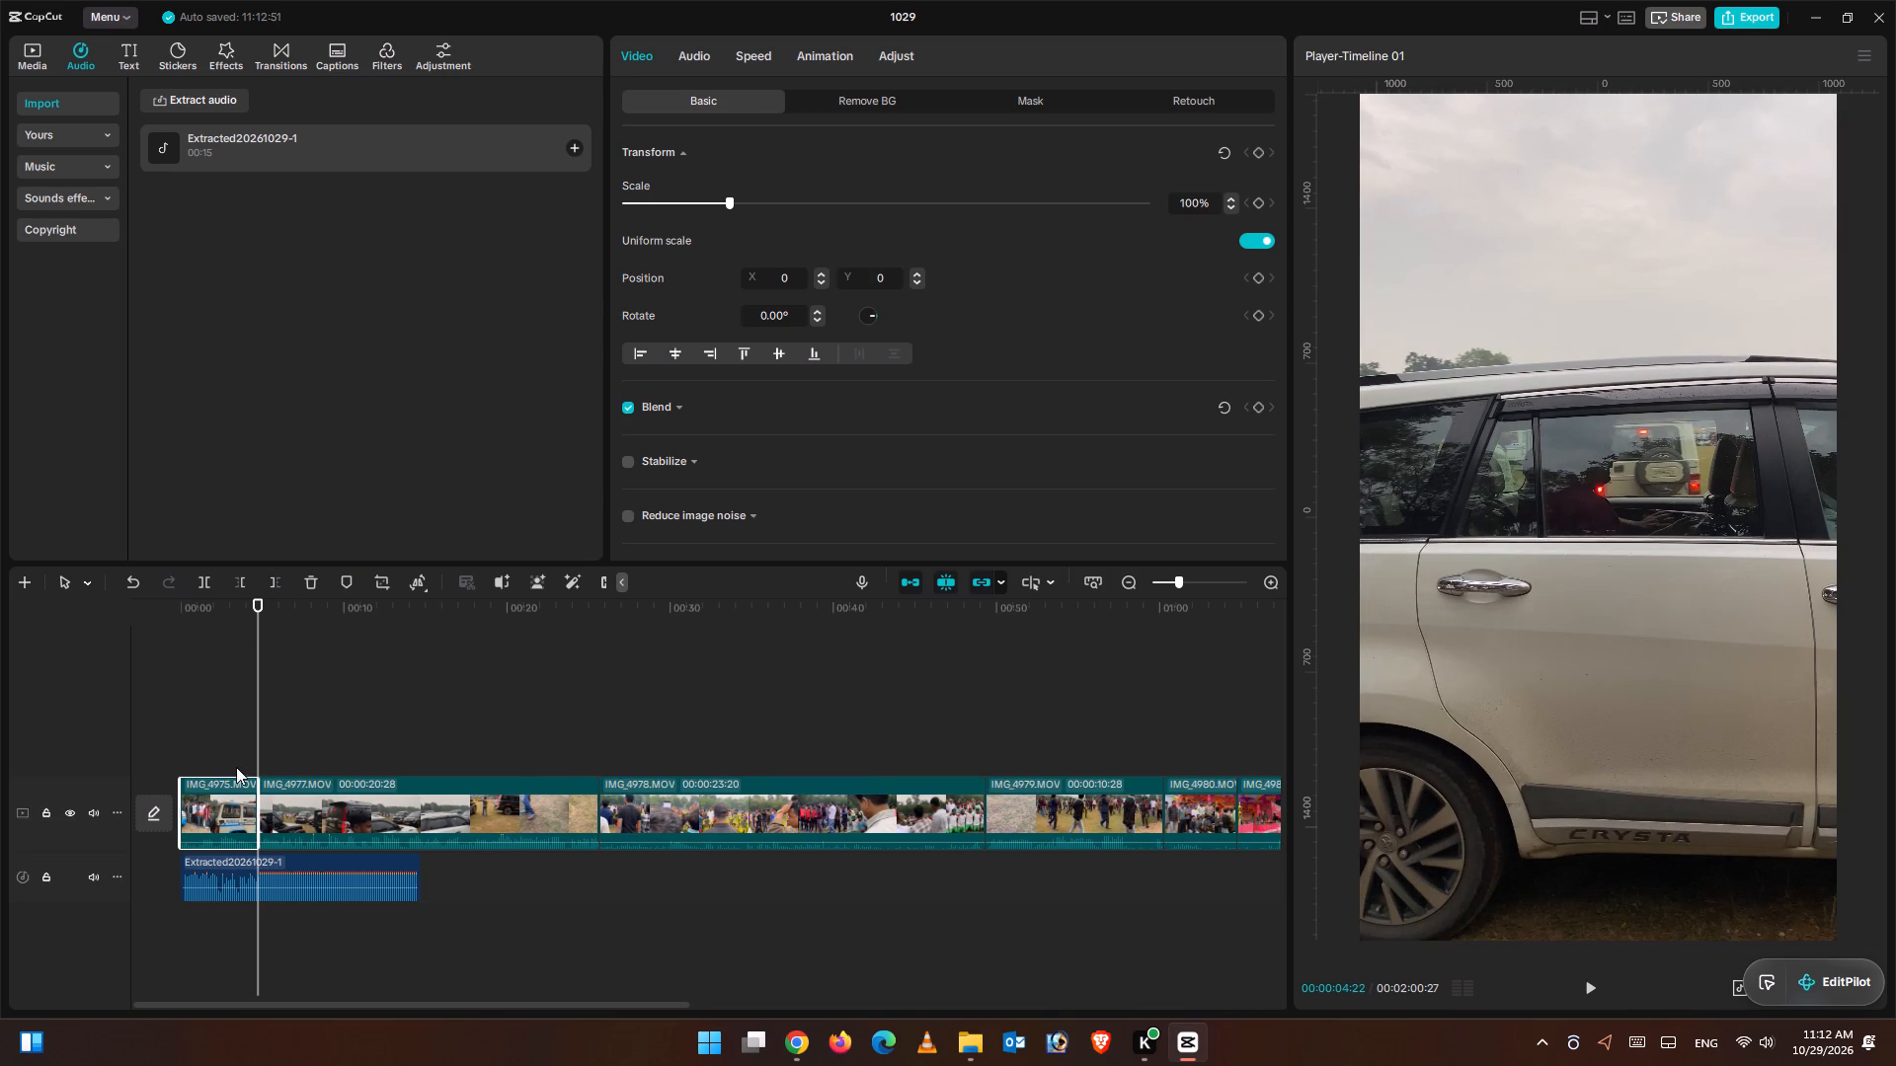
Play the opening from the start to check the cut between IMG_4975 and IMG_4977.
left_click_drag(243, 725, 221, 730)
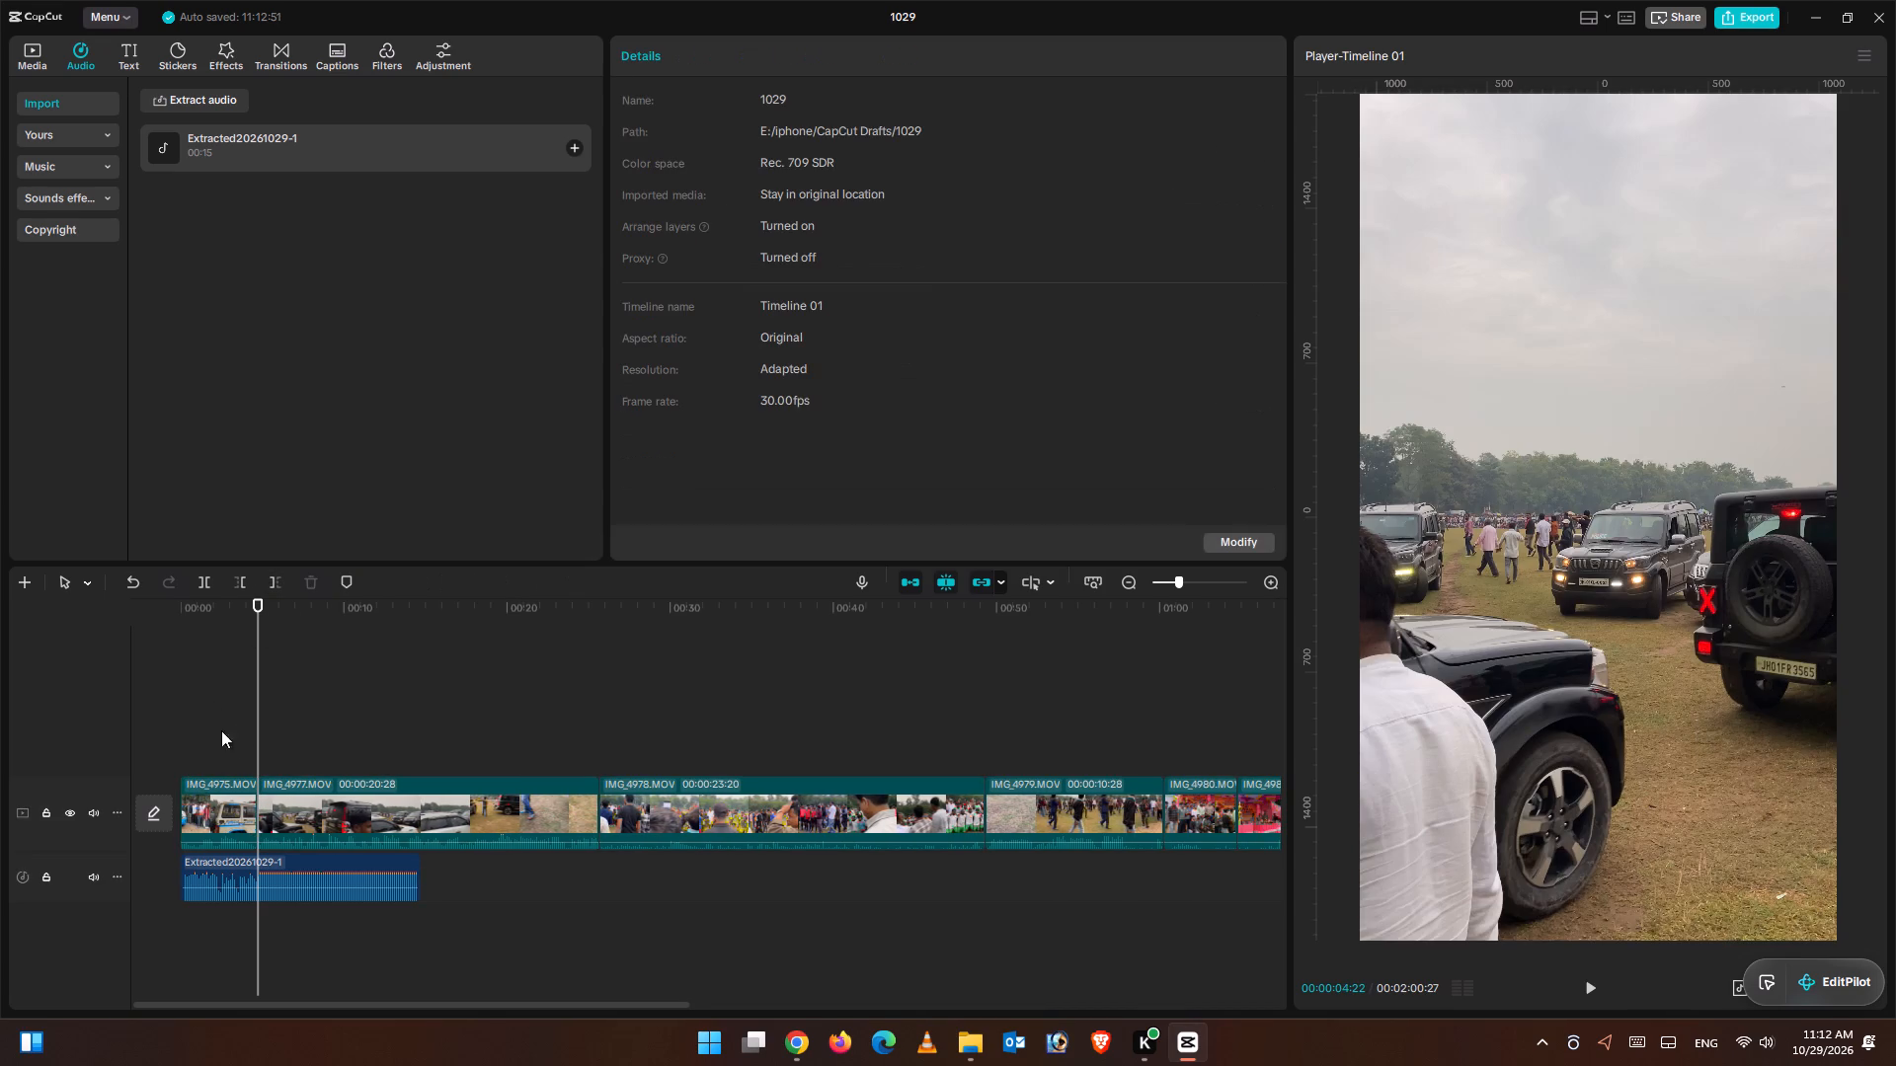
left_click_drag(221, 730, 138, 738)
left_click_drag(257, 753, 223, 754)
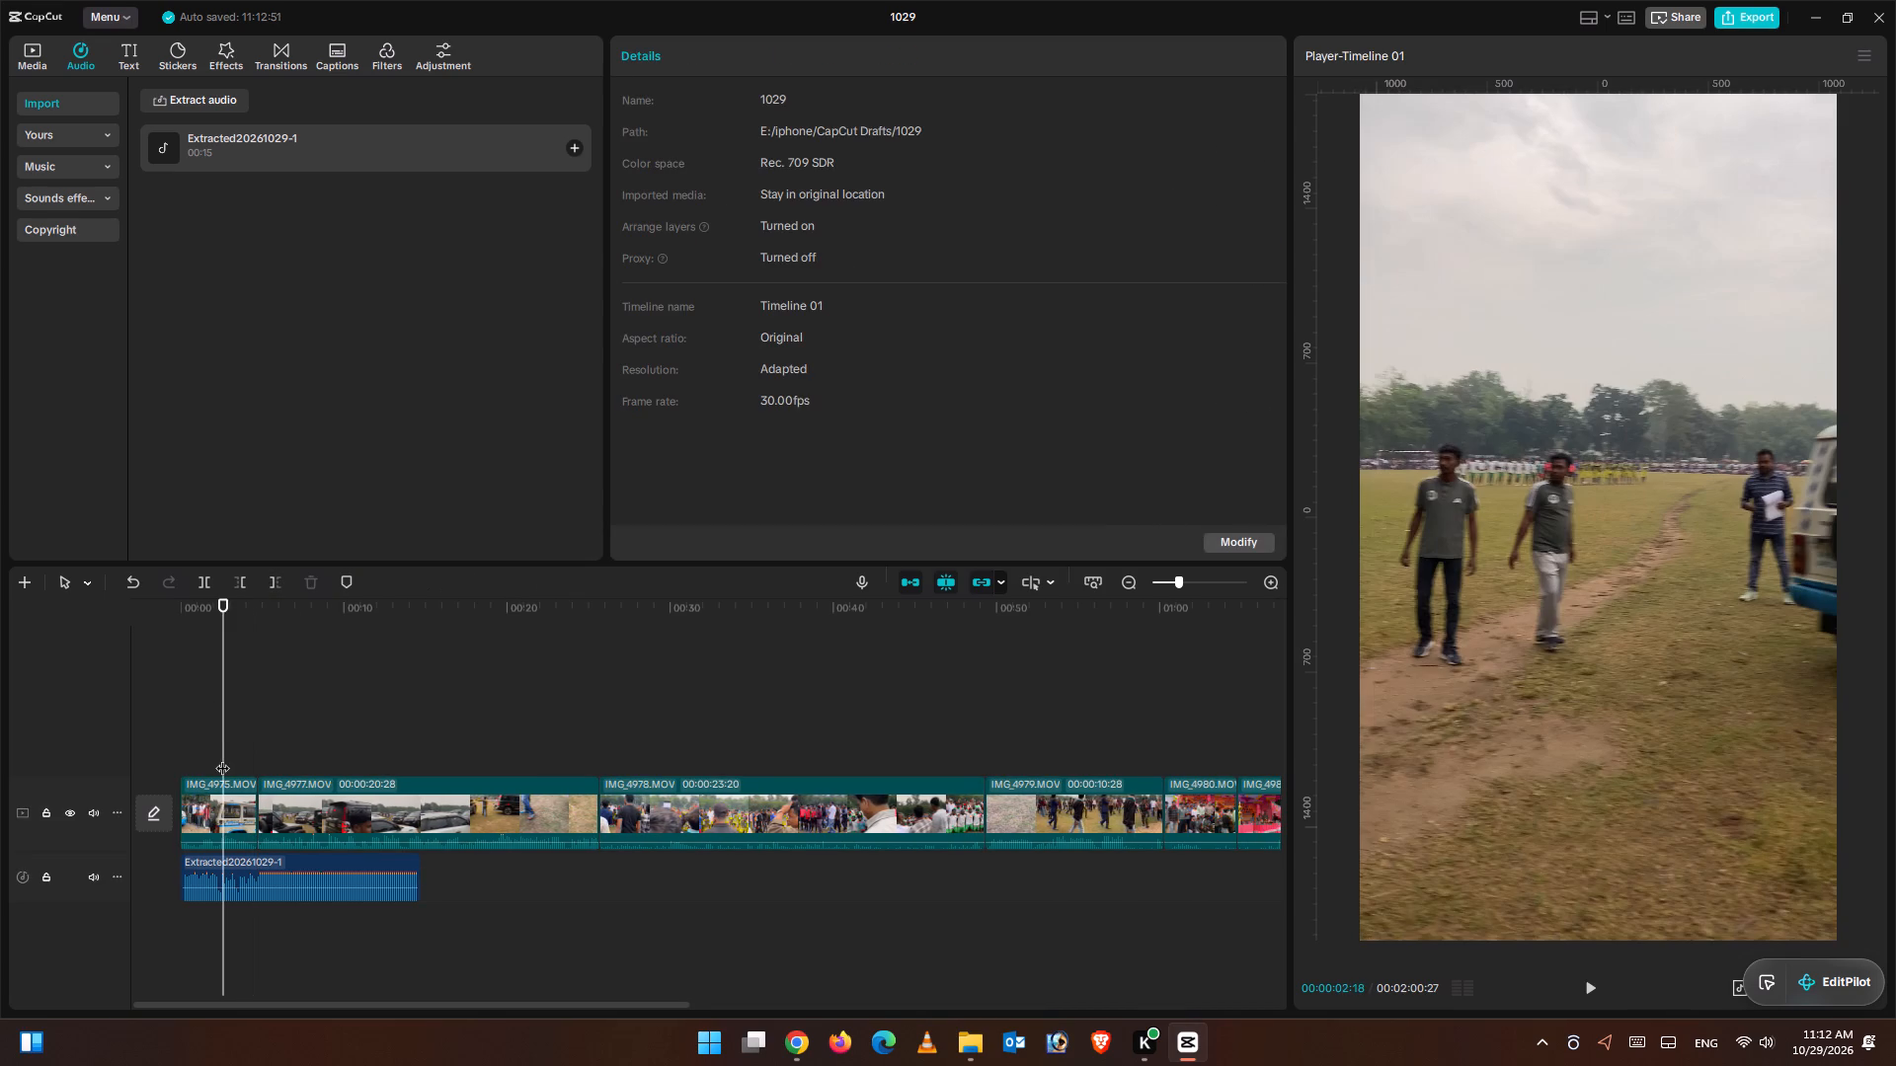
left_click(222, 759)
left_click(181, 758)
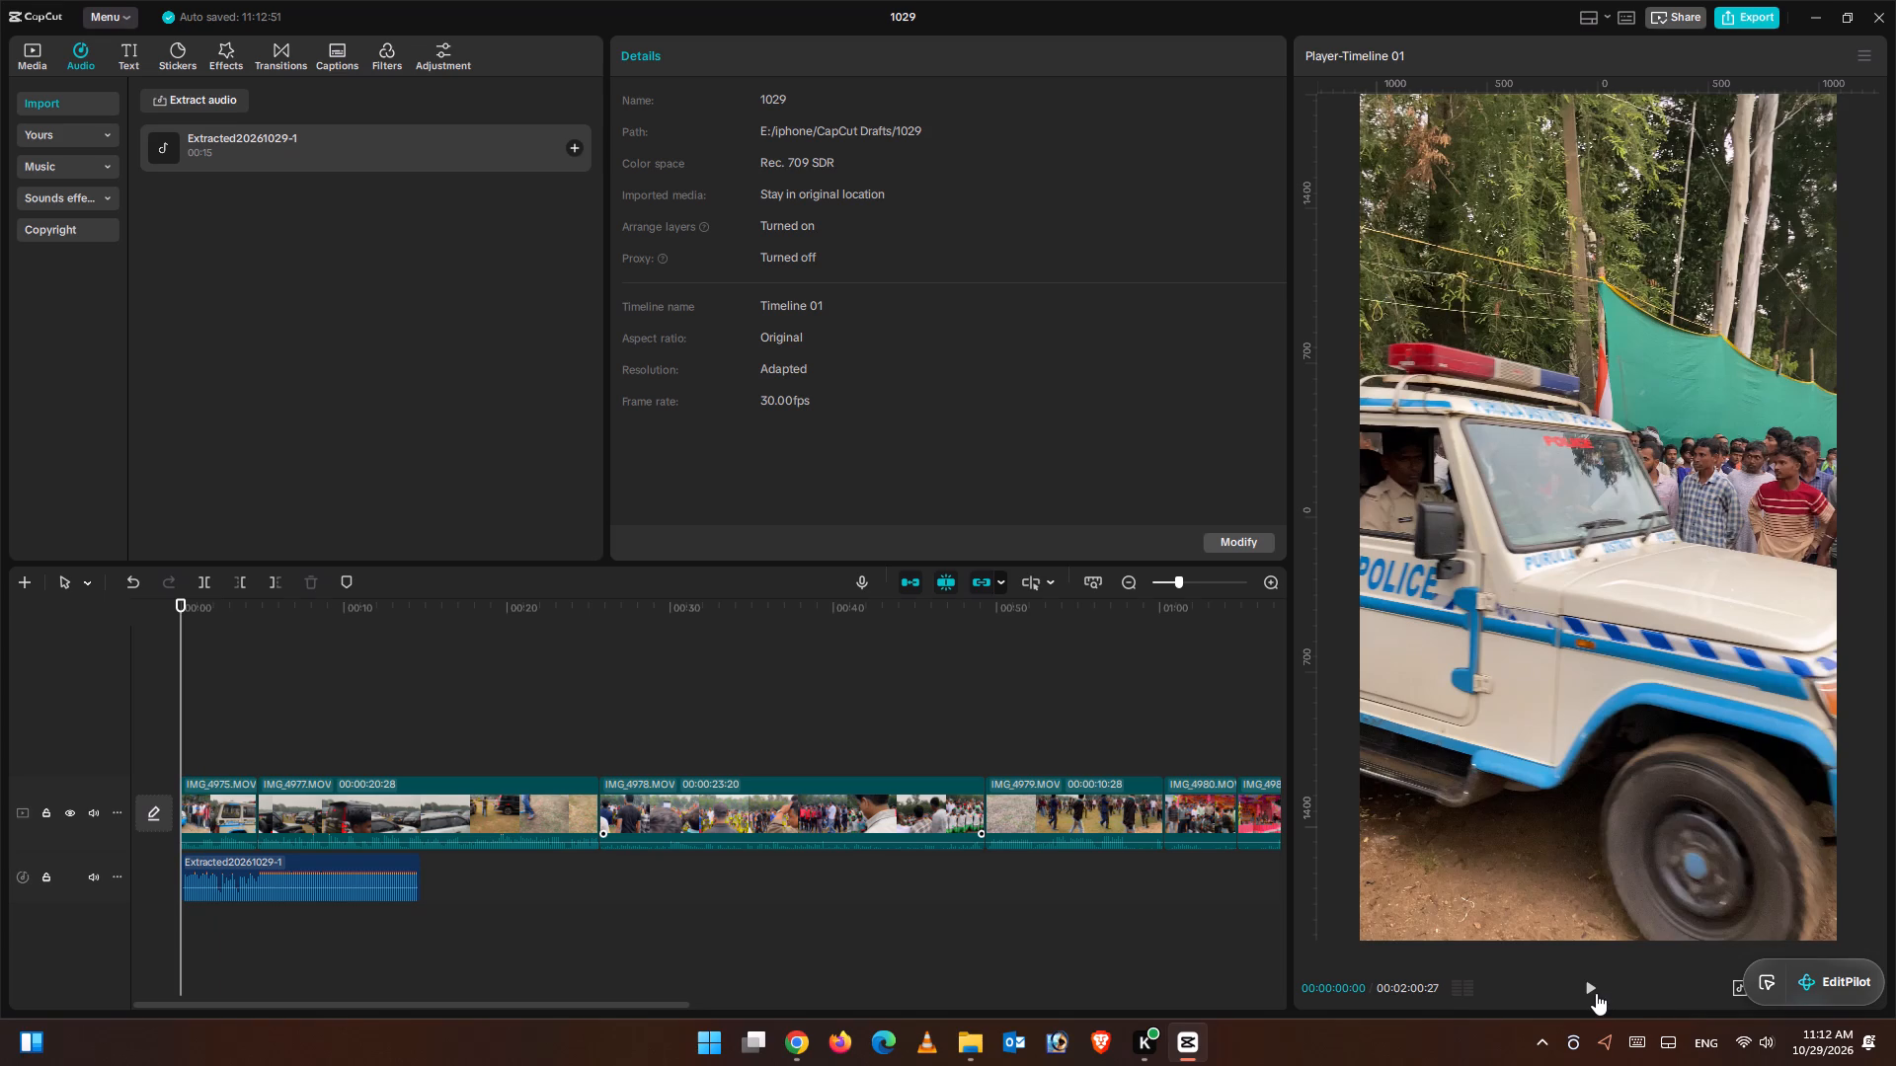
left_click(1596, 993)
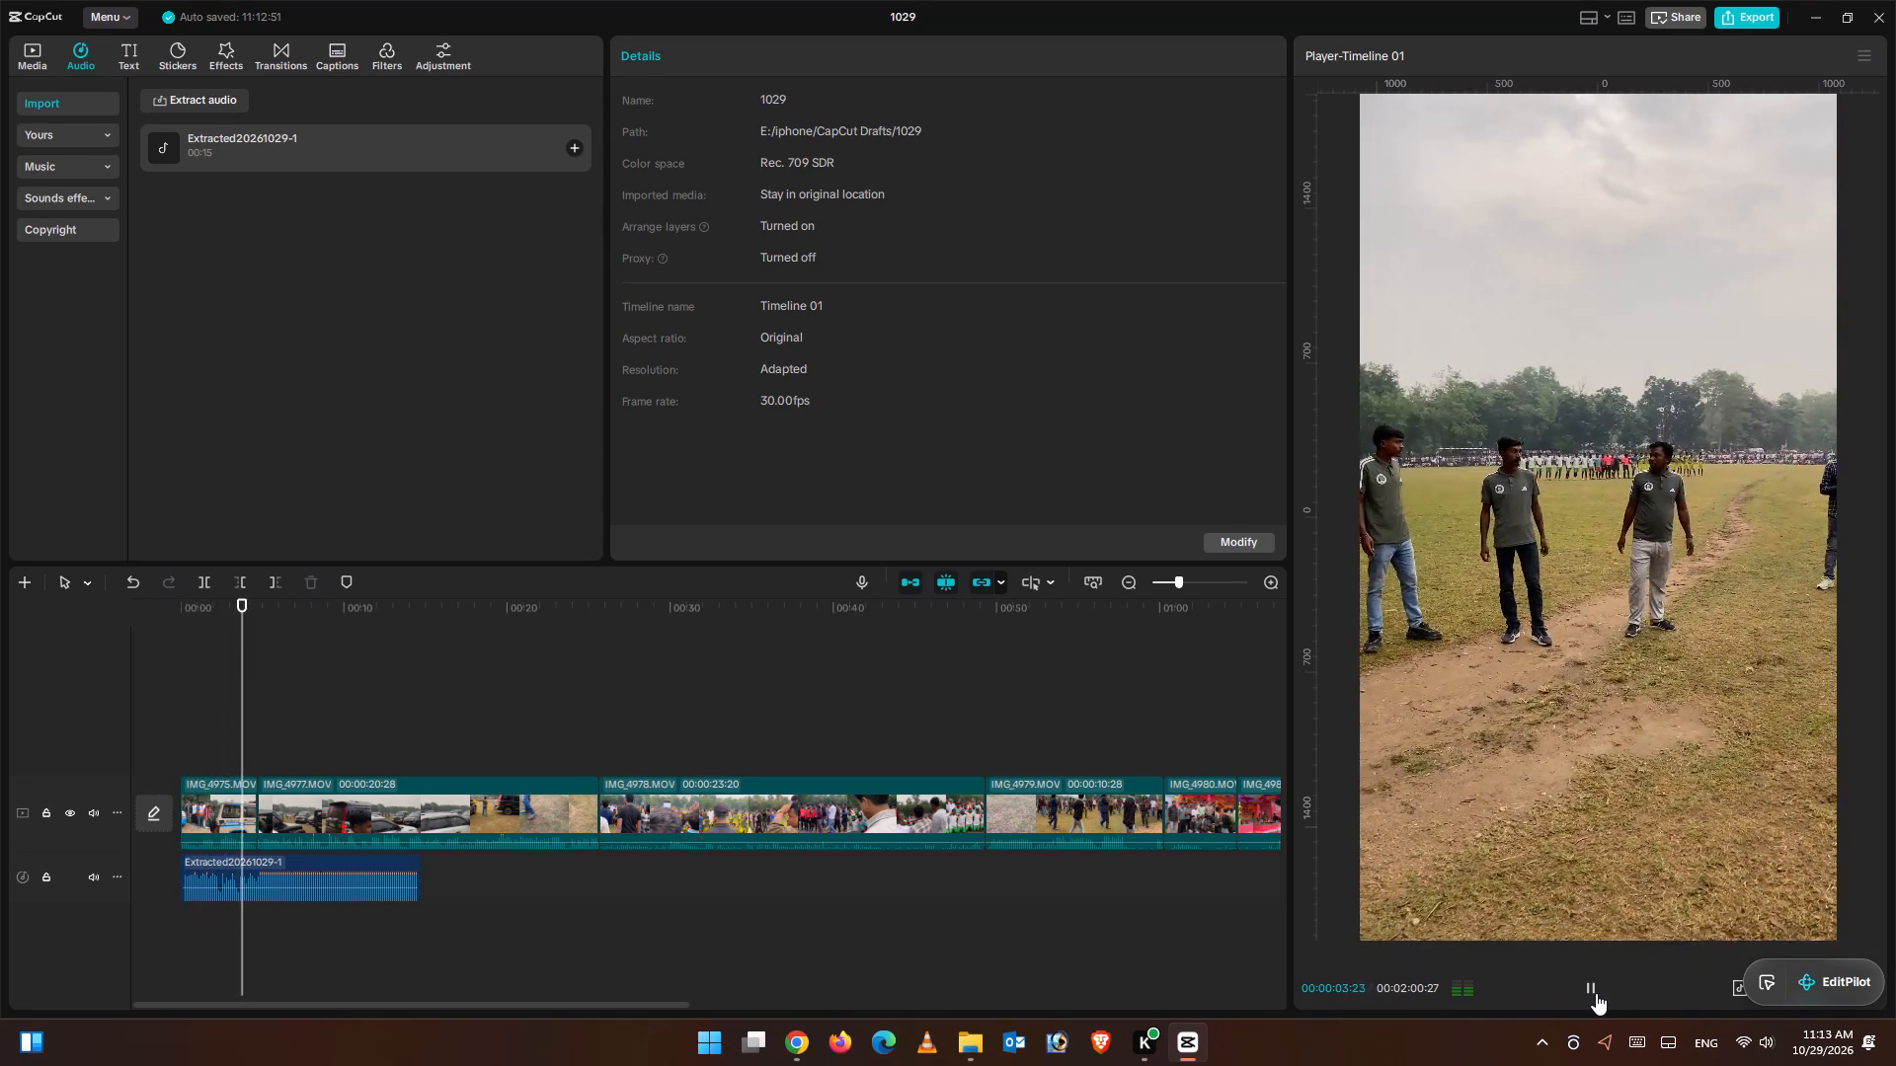
left_click(1596, 993)
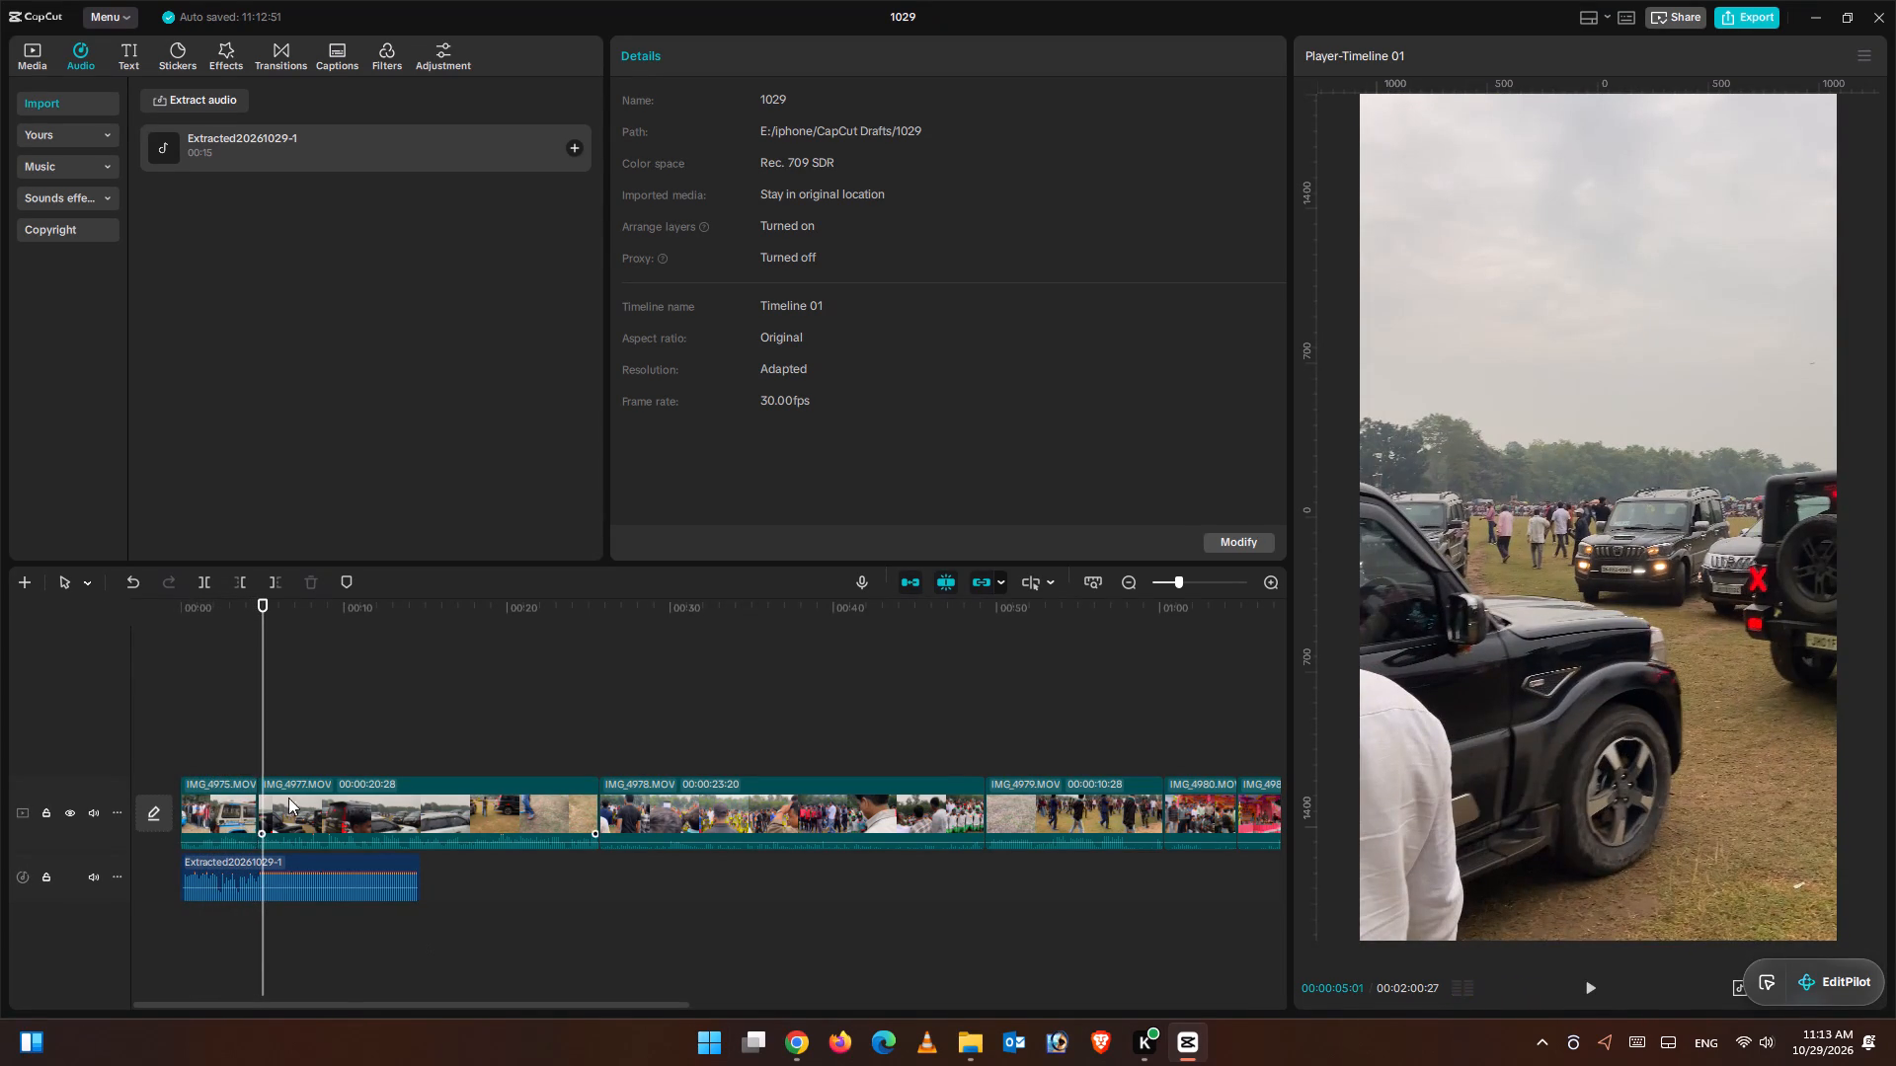
left_click(267, 763)
left_click(247, 818)
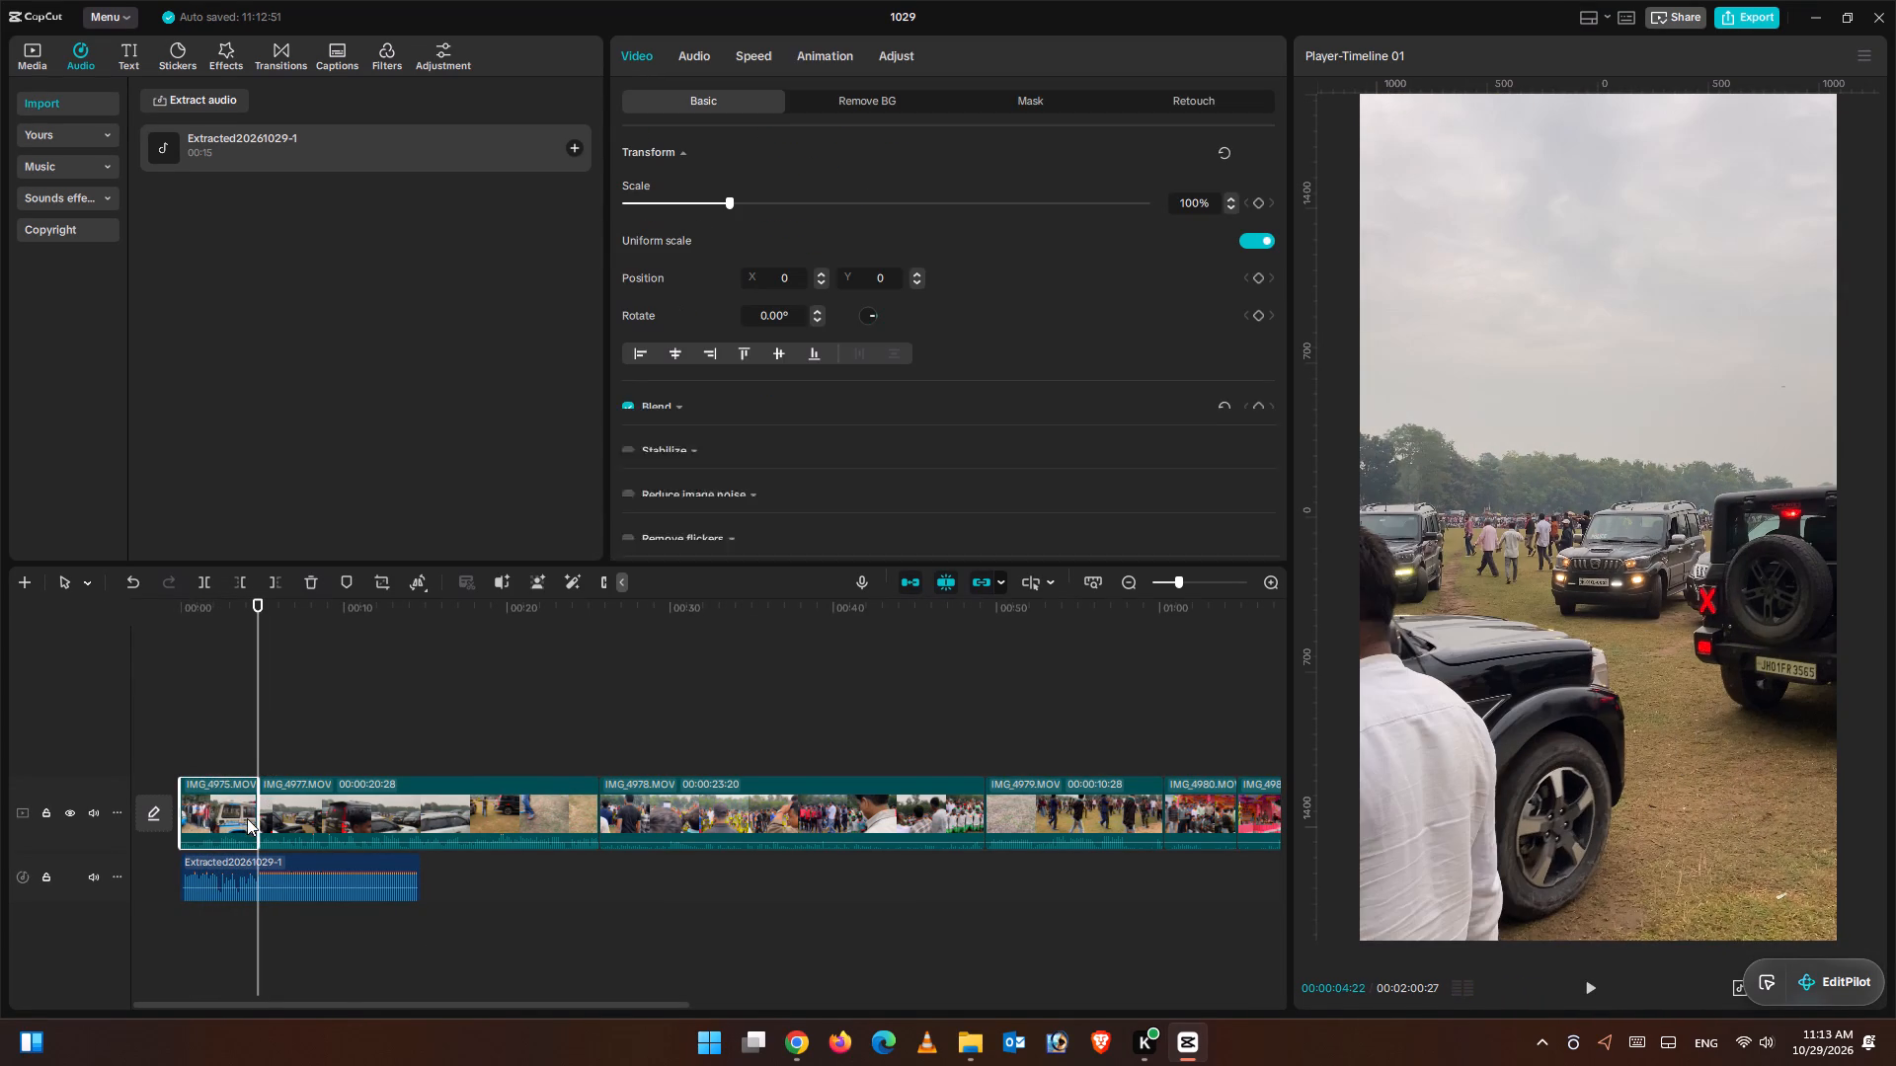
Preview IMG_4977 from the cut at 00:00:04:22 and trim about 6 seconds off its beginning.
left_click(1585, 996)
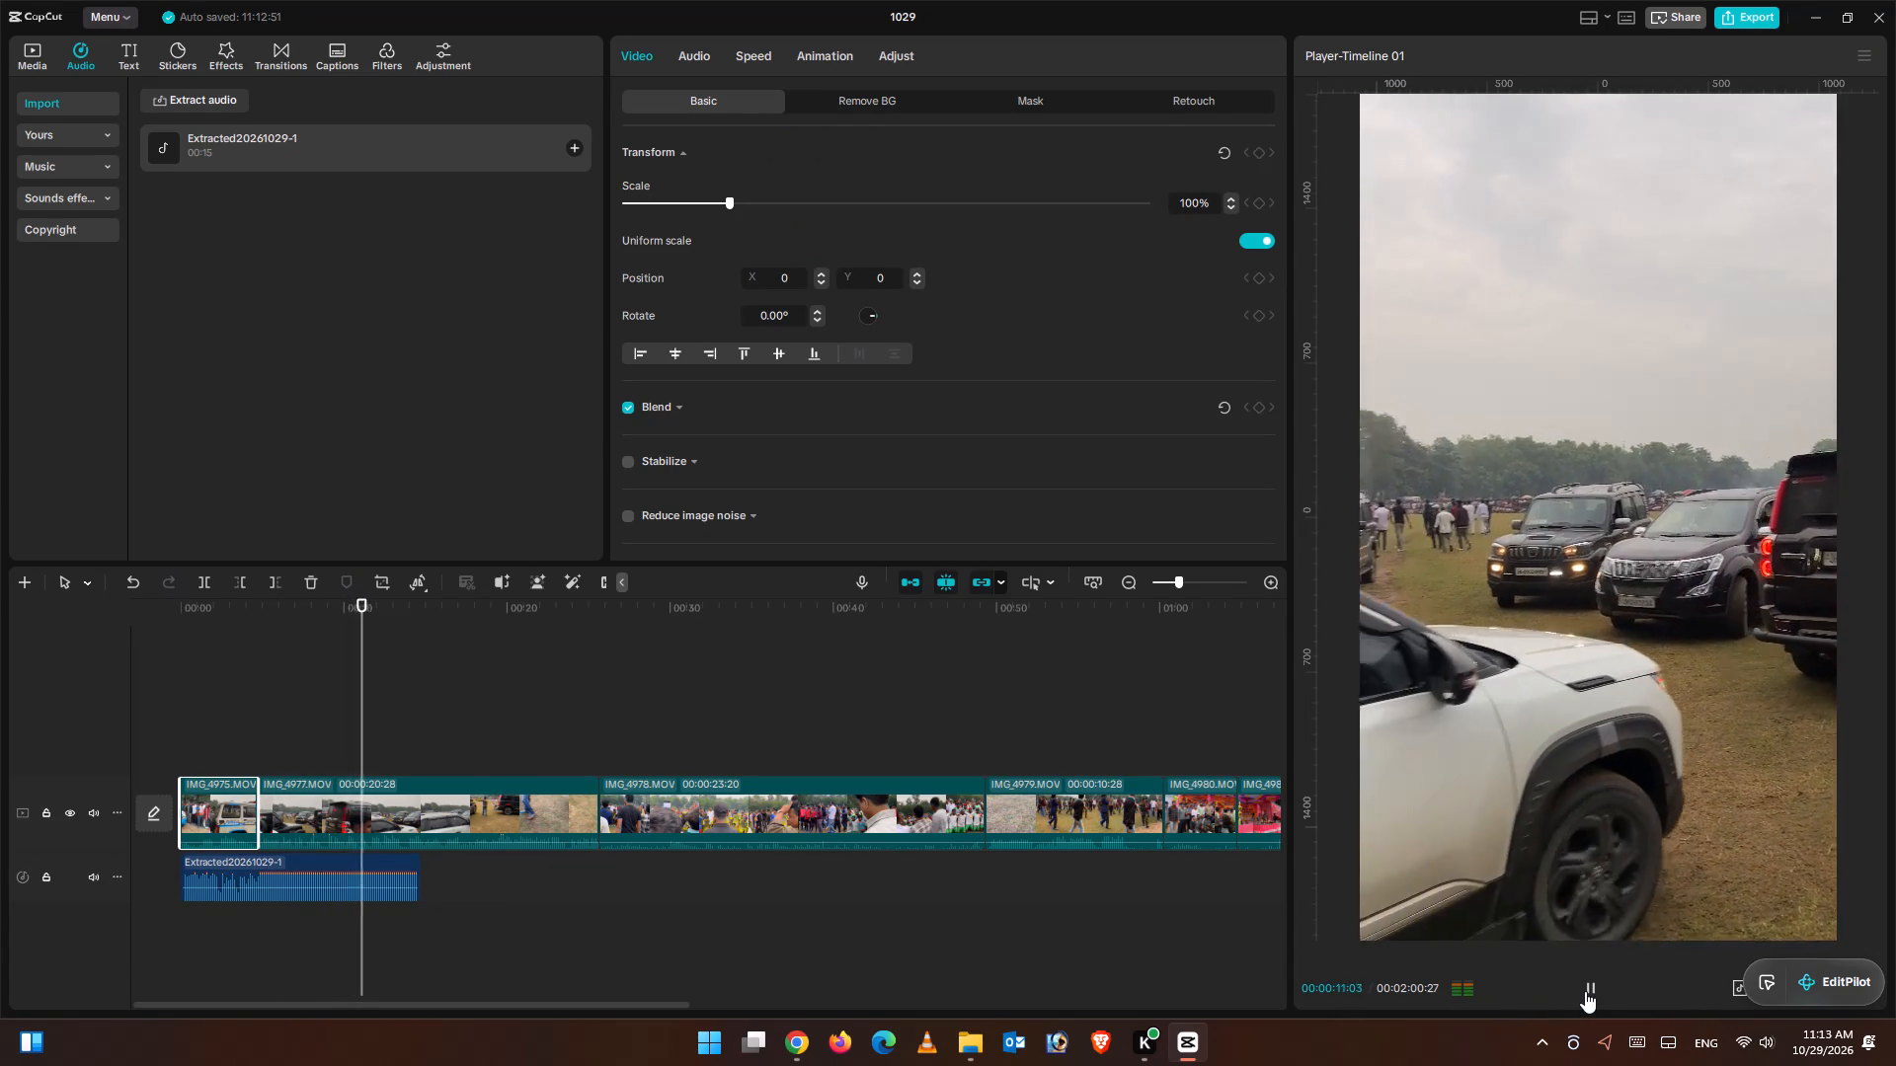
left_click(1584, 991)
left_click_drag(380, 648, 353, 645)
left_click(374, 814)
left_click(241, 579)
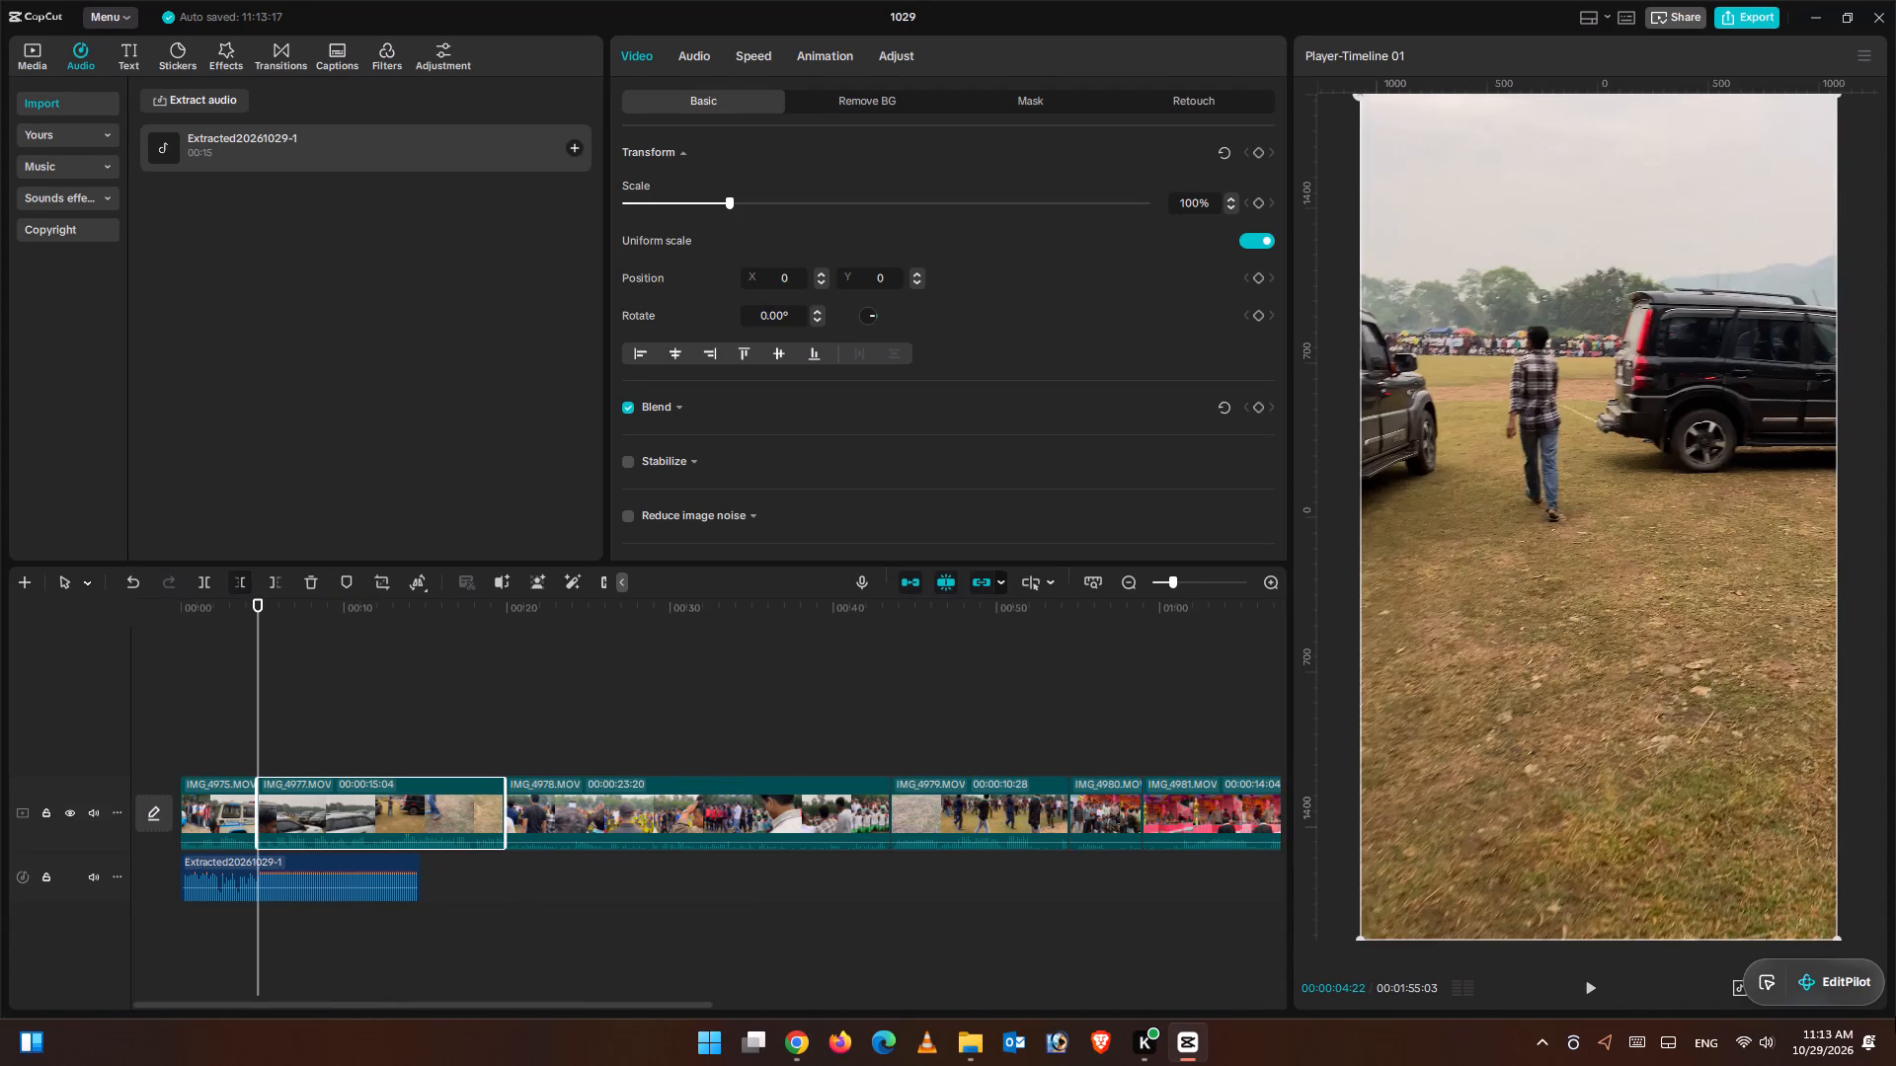
Play the shortened IMG_4977 and extend its beginning back out to a clip length of 00:00:31:03.
left_click(1575, 985)
left_click(1598, 987)
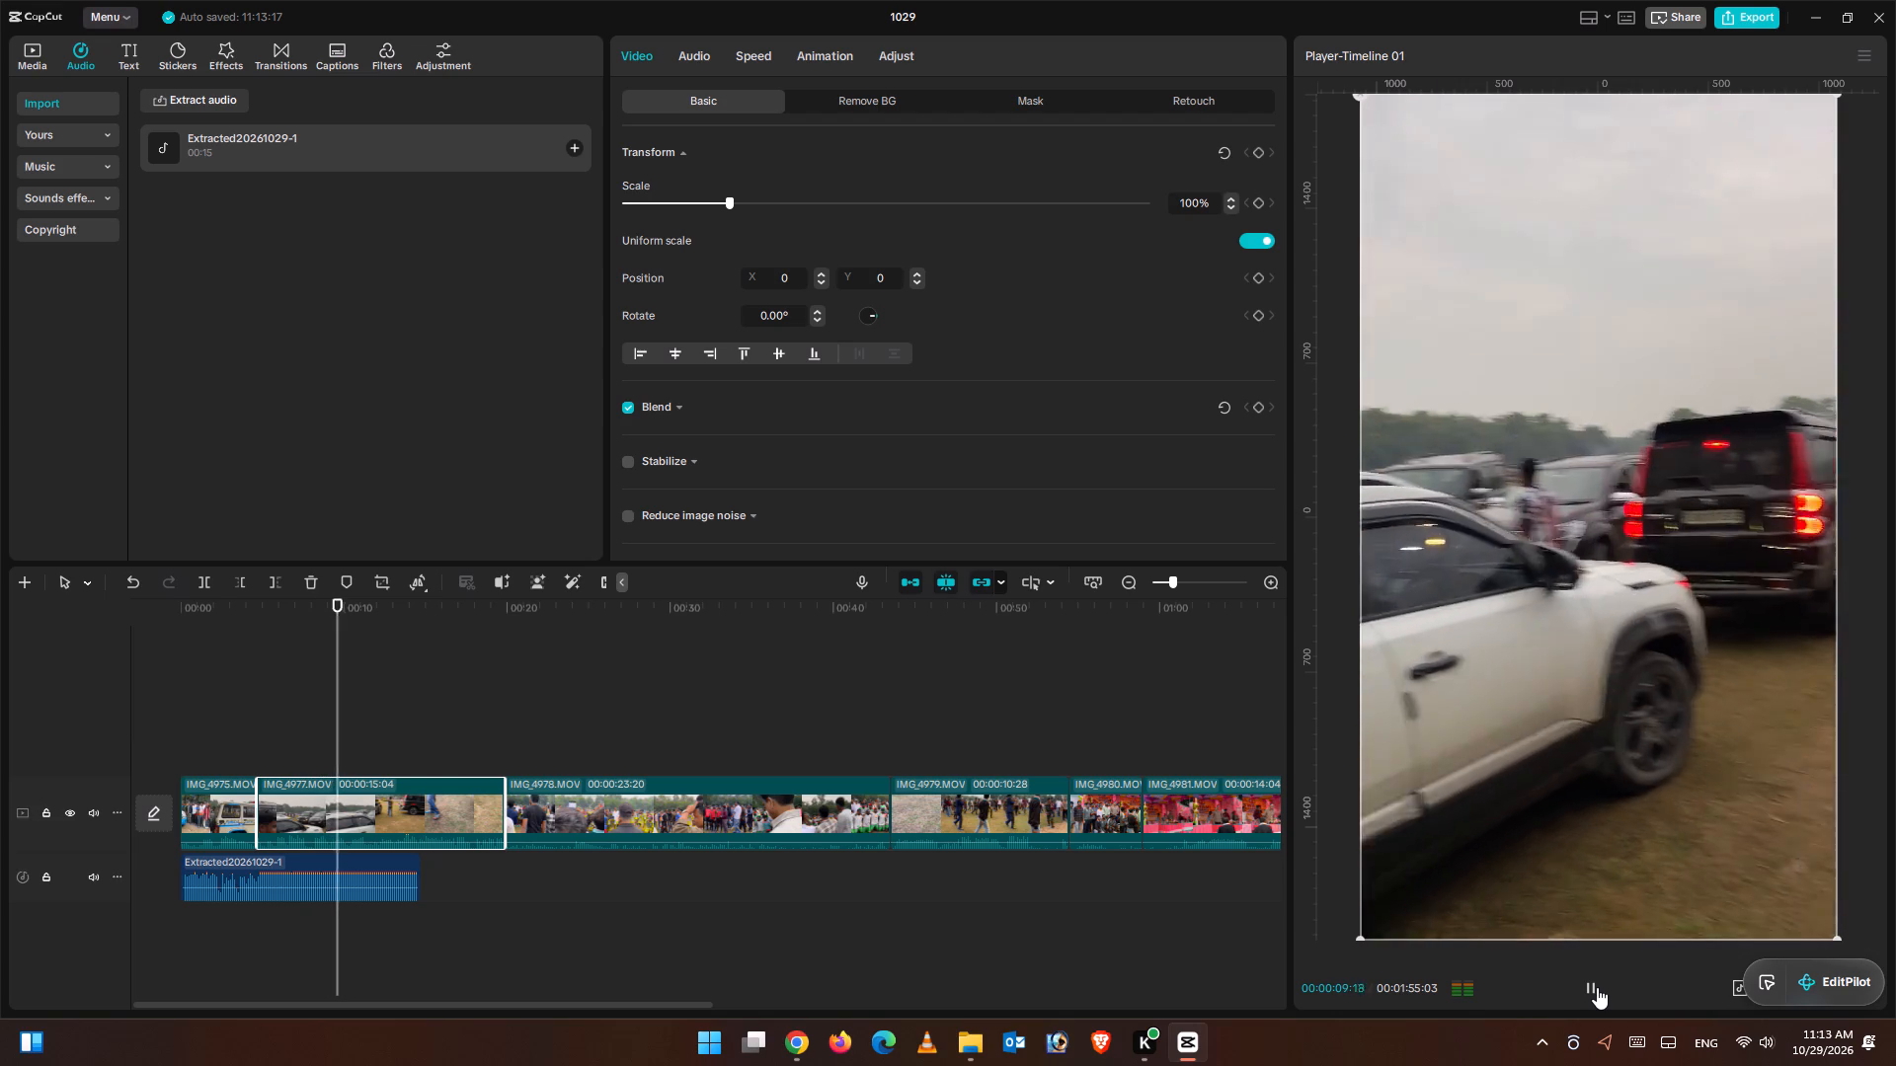
left_click(1597, 987)
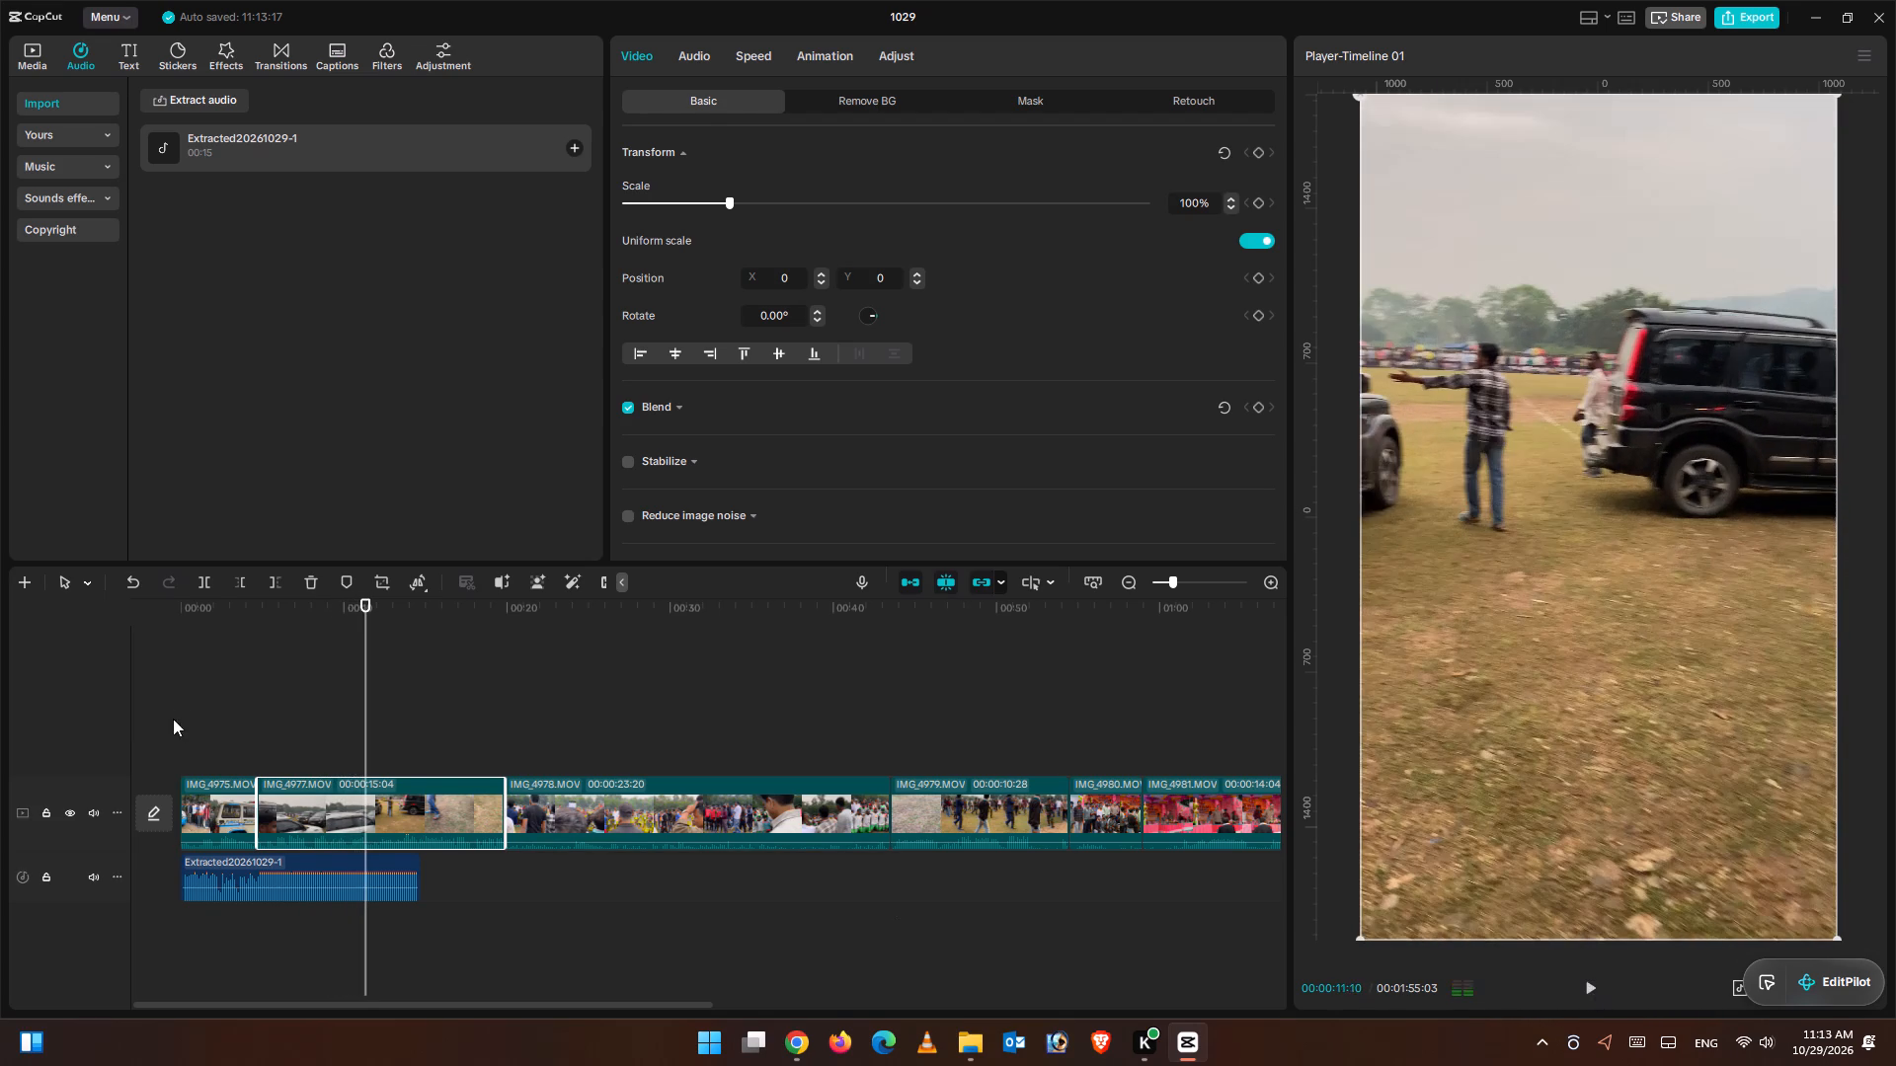
left_click_drag(258, 789, 0, 741)
Find the black SUV driving into view in IMG_4977 and trim the clip's start up to 00:00:15:09.
left_click(383, 726)
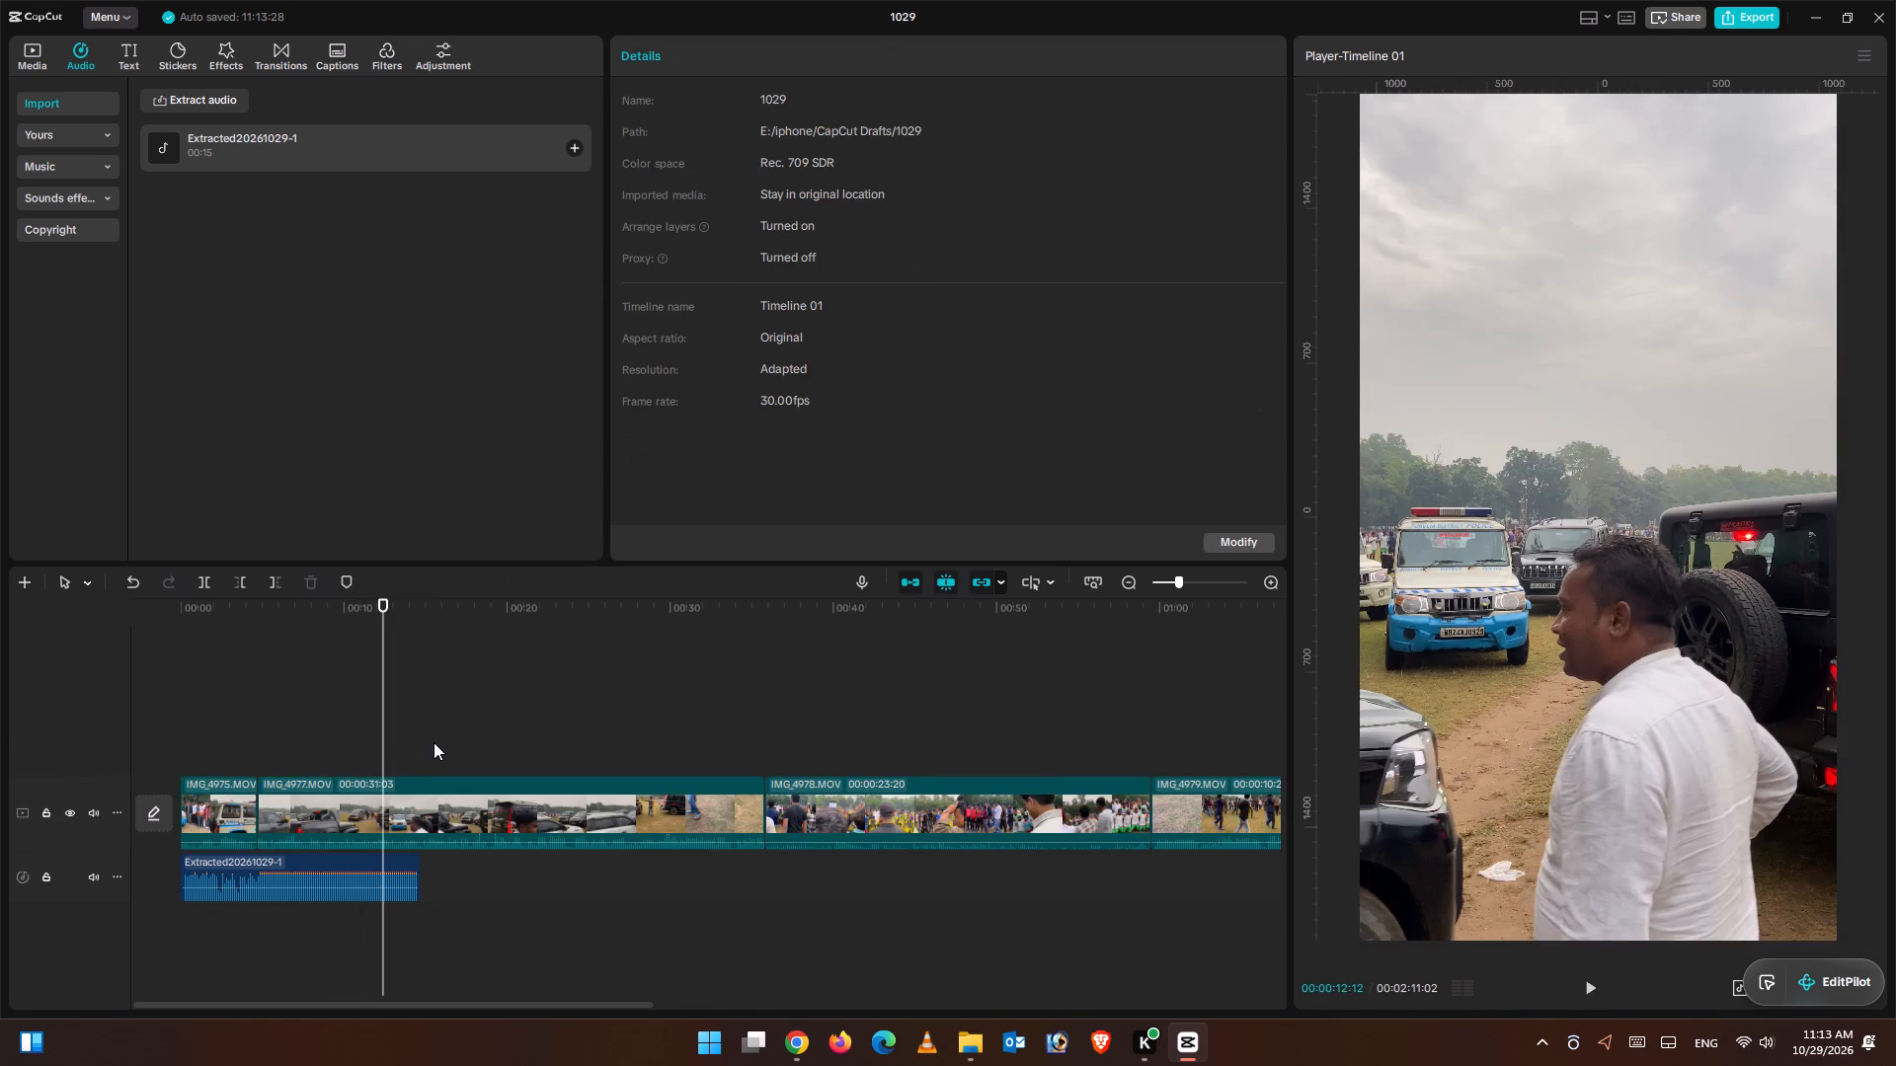
left_click(436, 743)
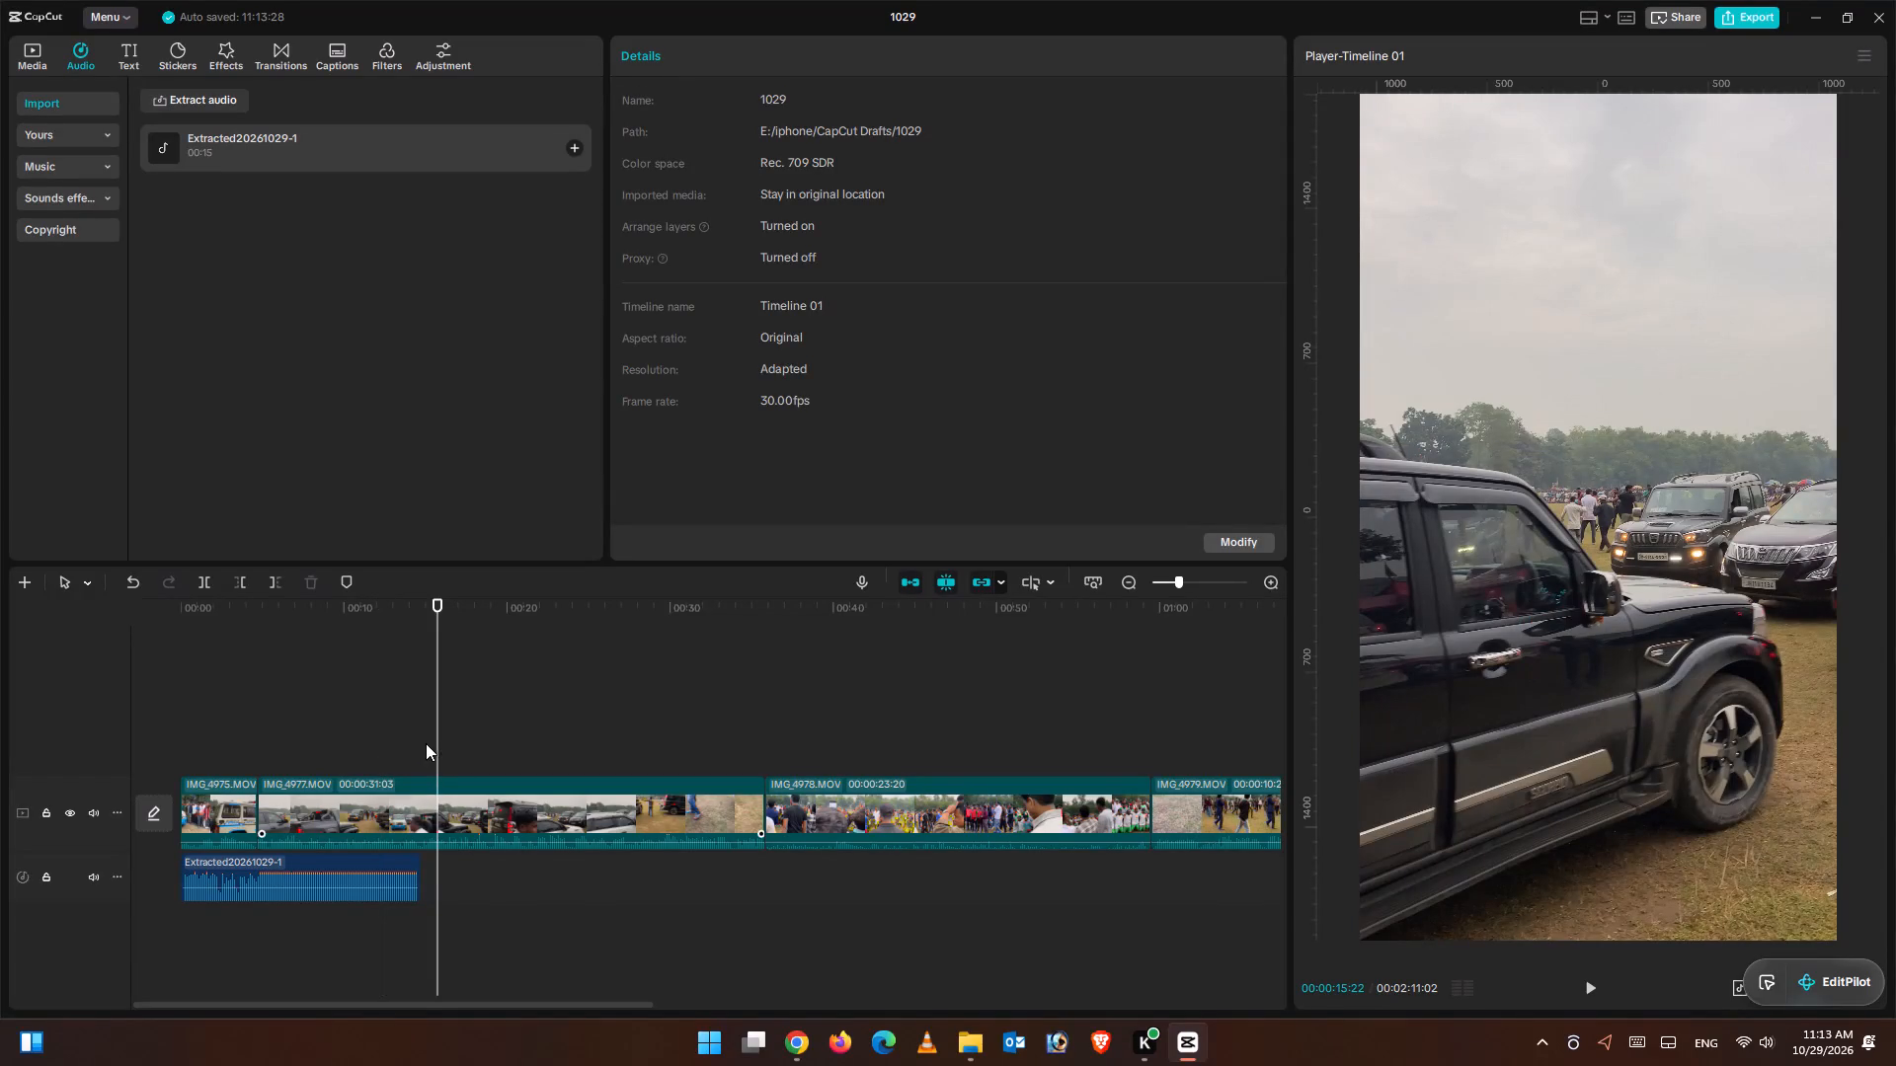
left_click_drag(436, 743, 399, 753)
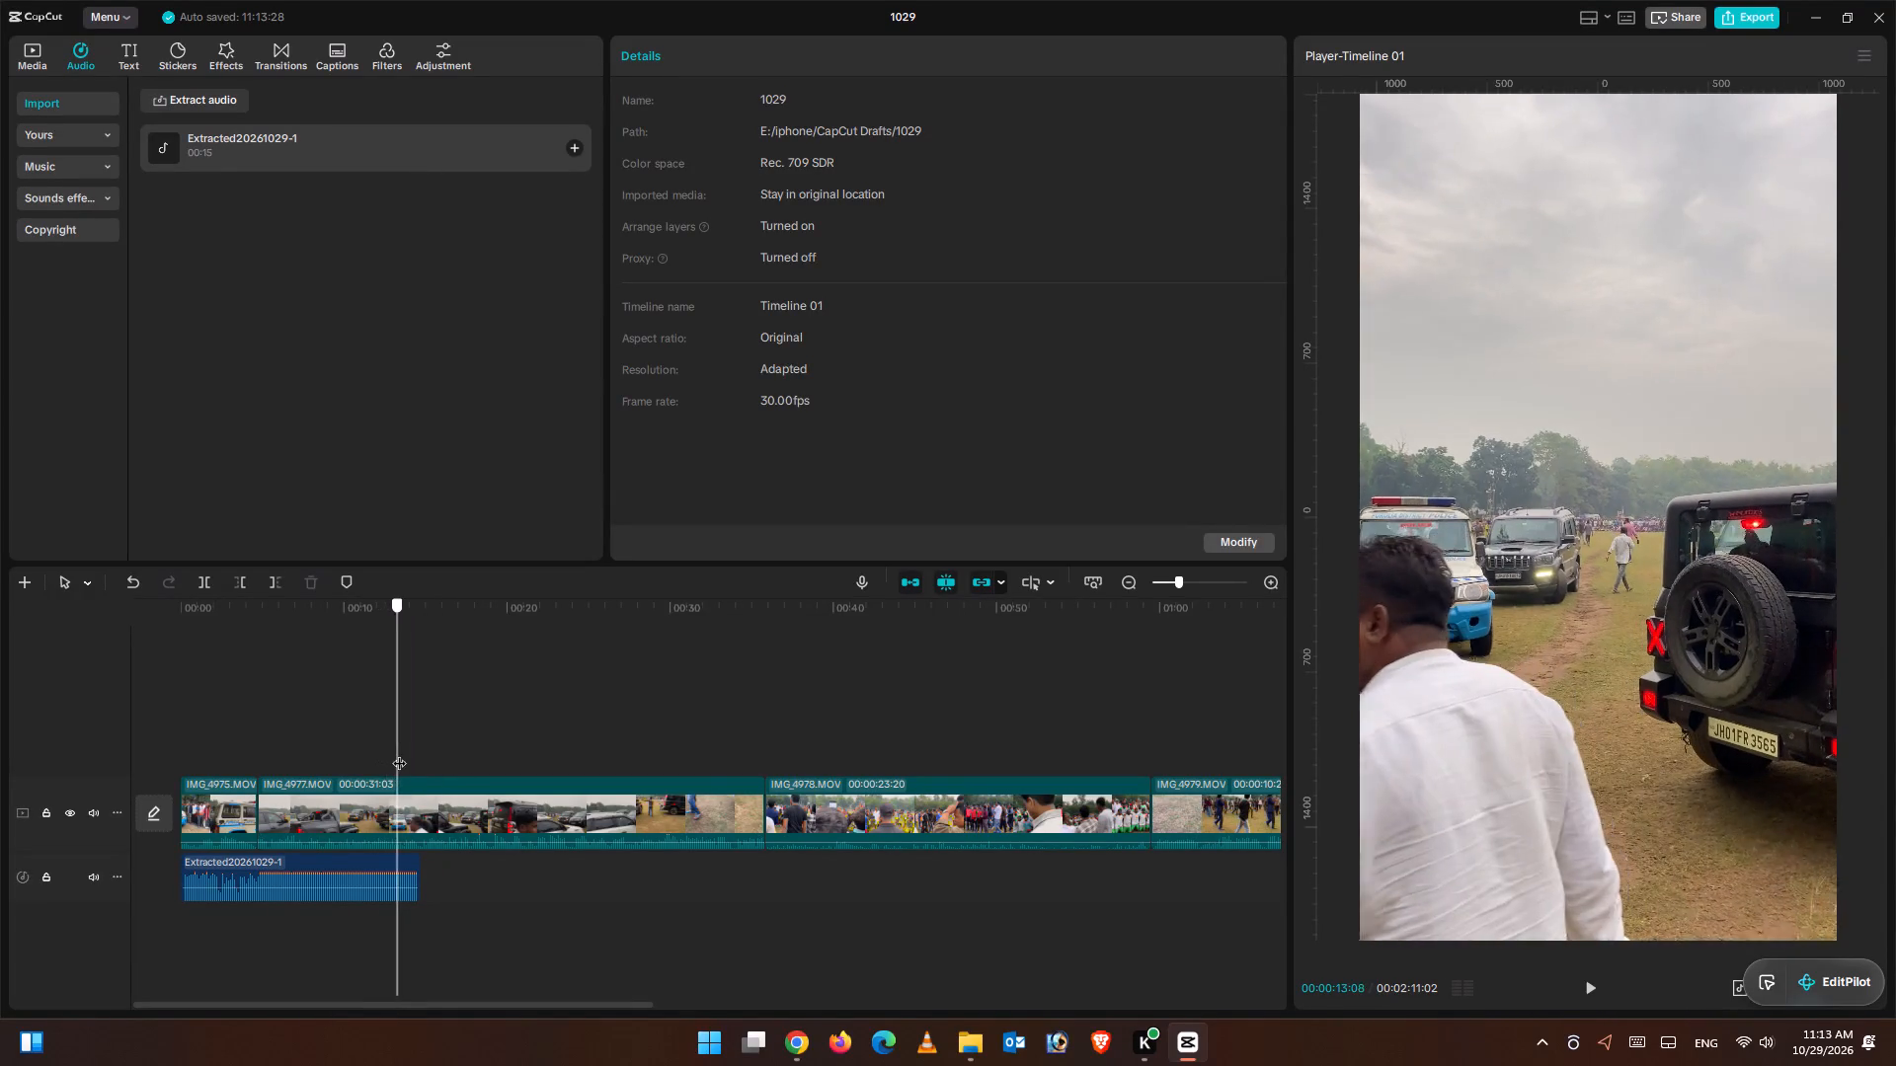
left_click_drag(399, 753, 428, 758)
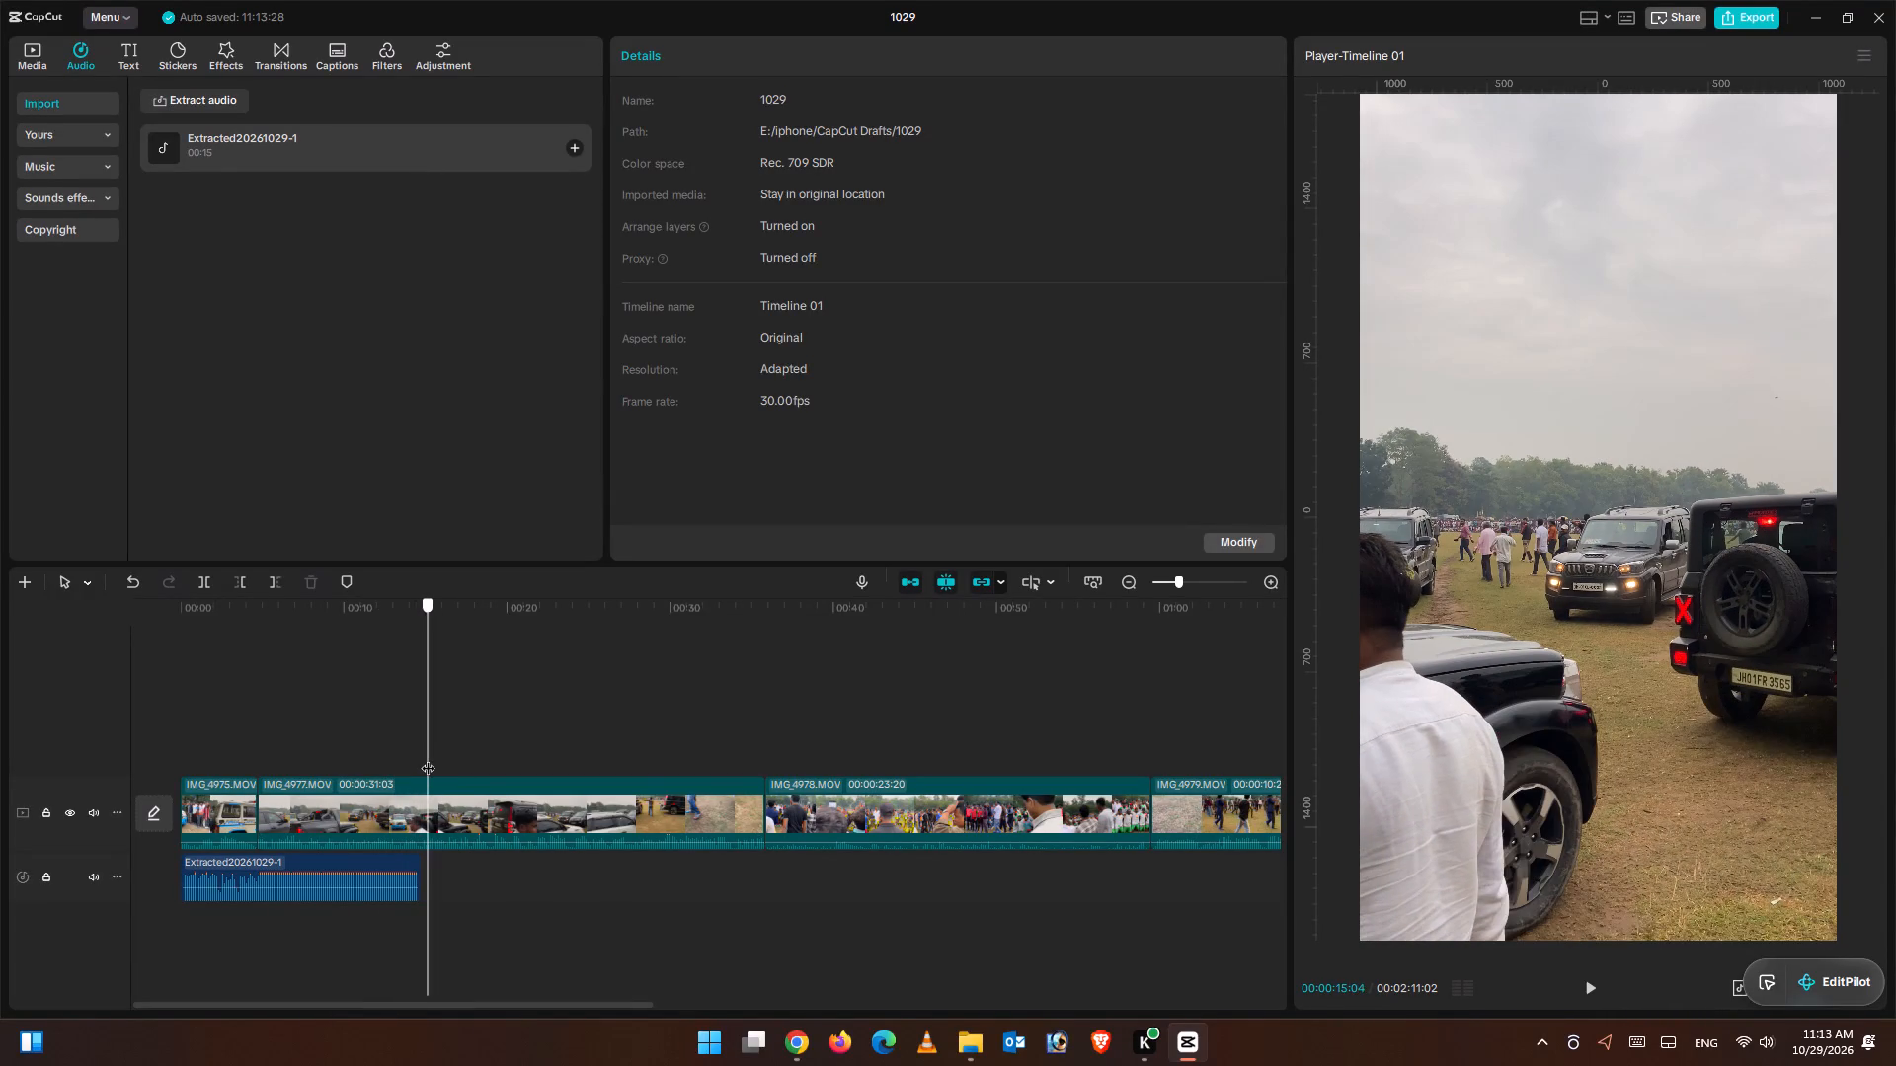
left_click_drag(428, 758, 431, 759)
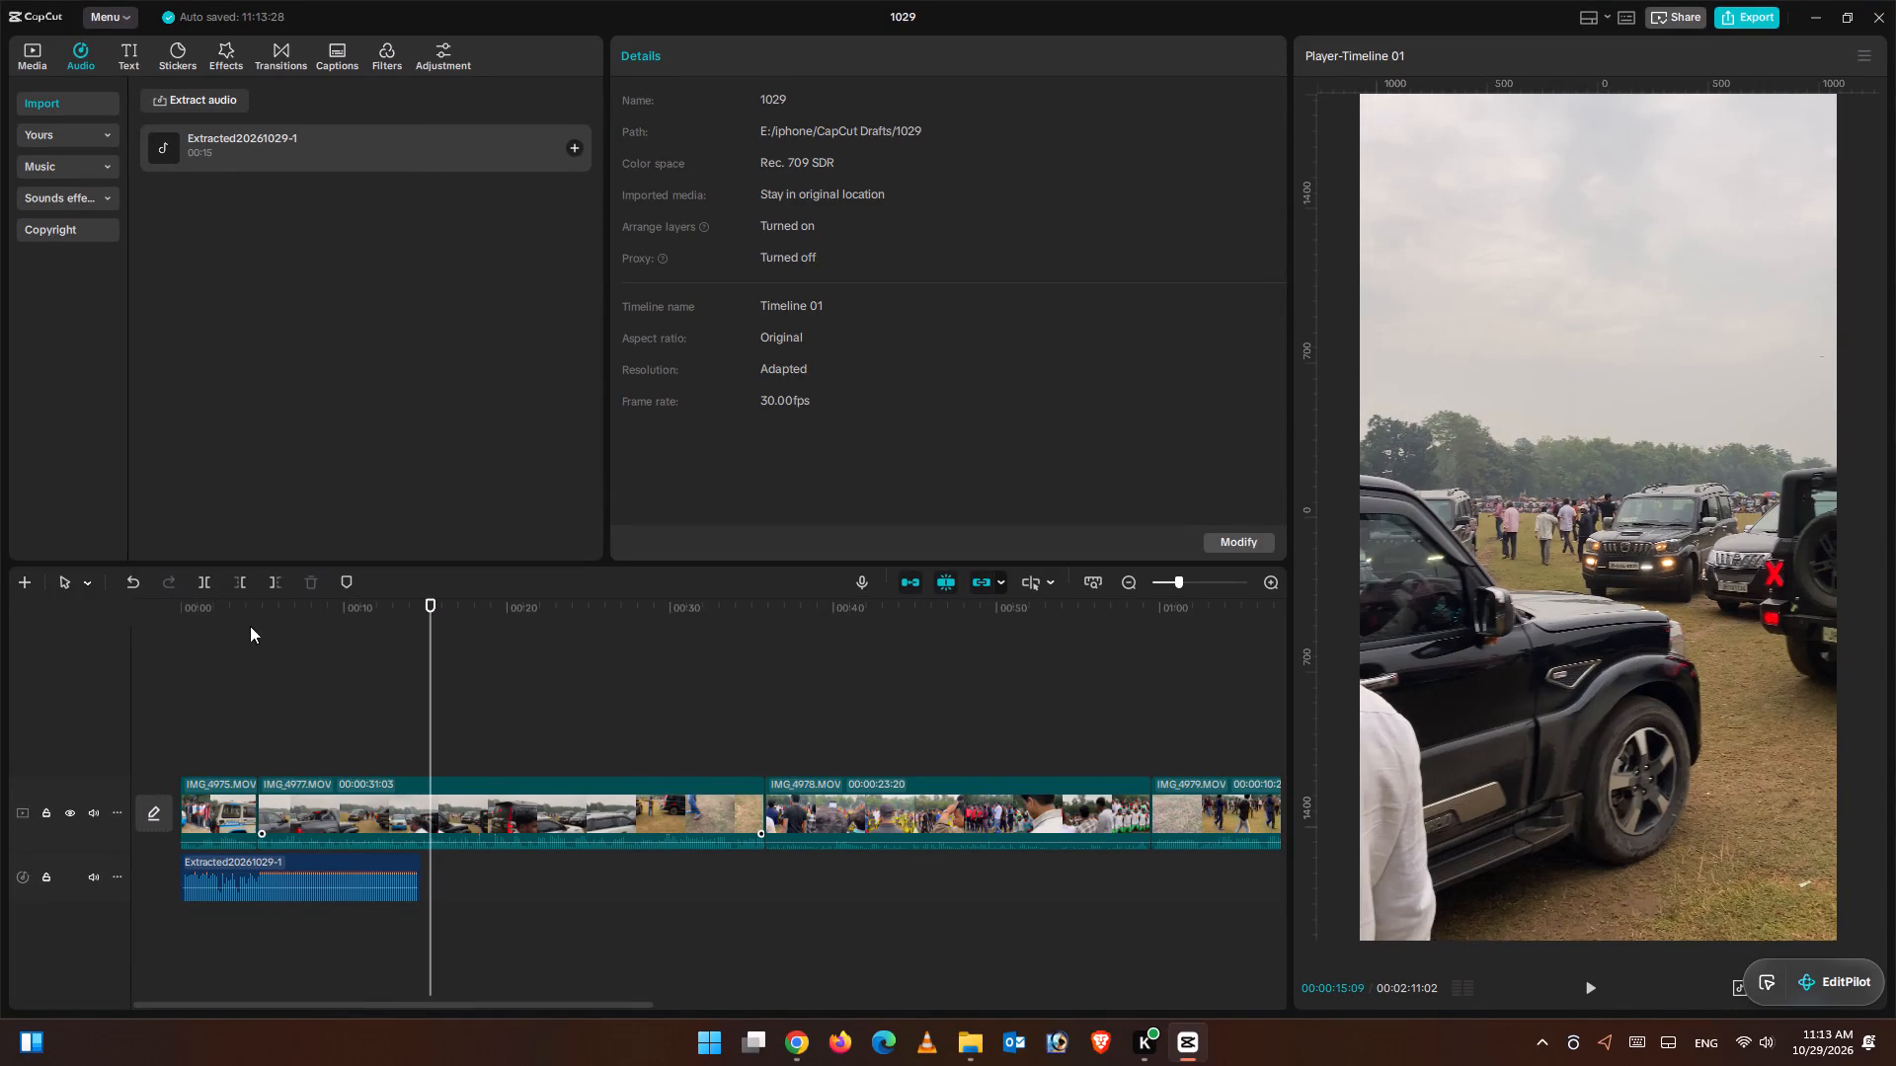
left_click(247, 587)
Preview the cut into IMG_4977 and trim off the clip's end after 00:00:08:16.
left_click(244, 719)
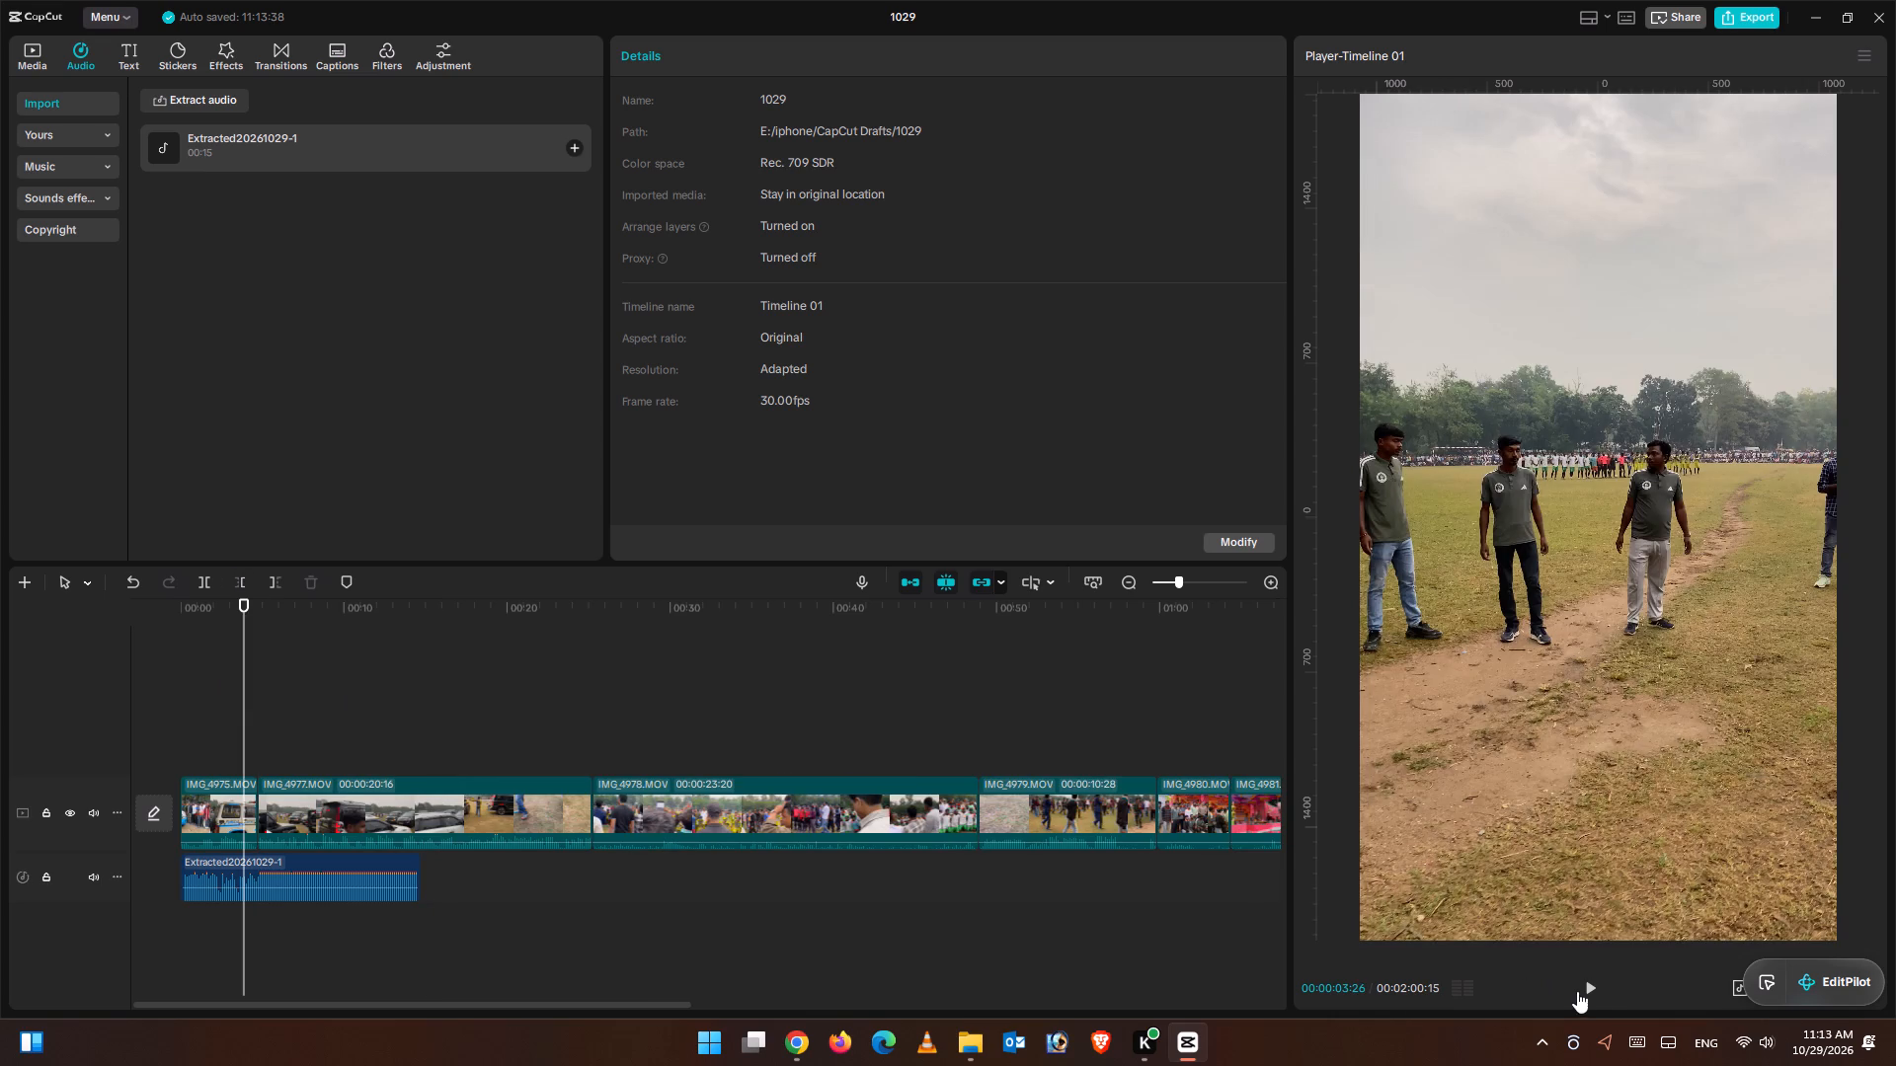
left_click(1596, 992)
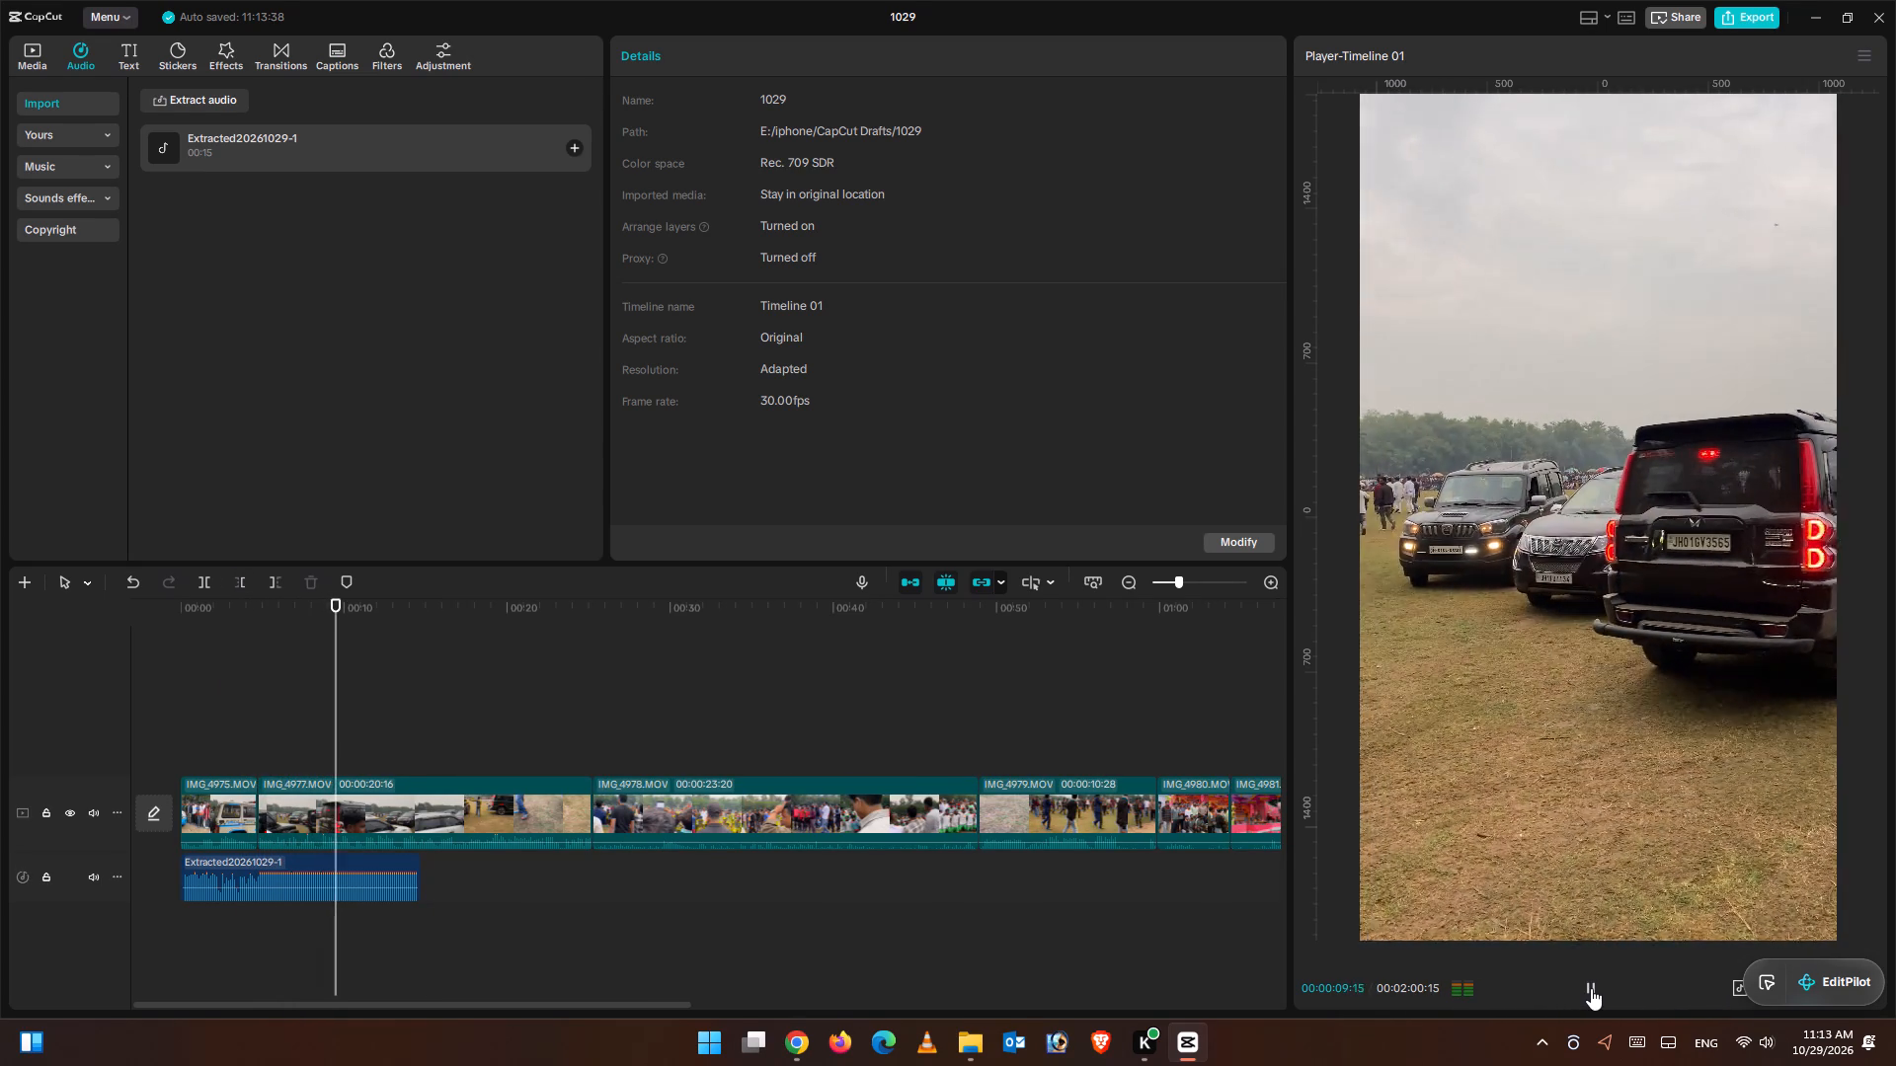
left_click(1591, 988)
left_click(300, 749)
left_click_drag(300, 745, 320, 755)
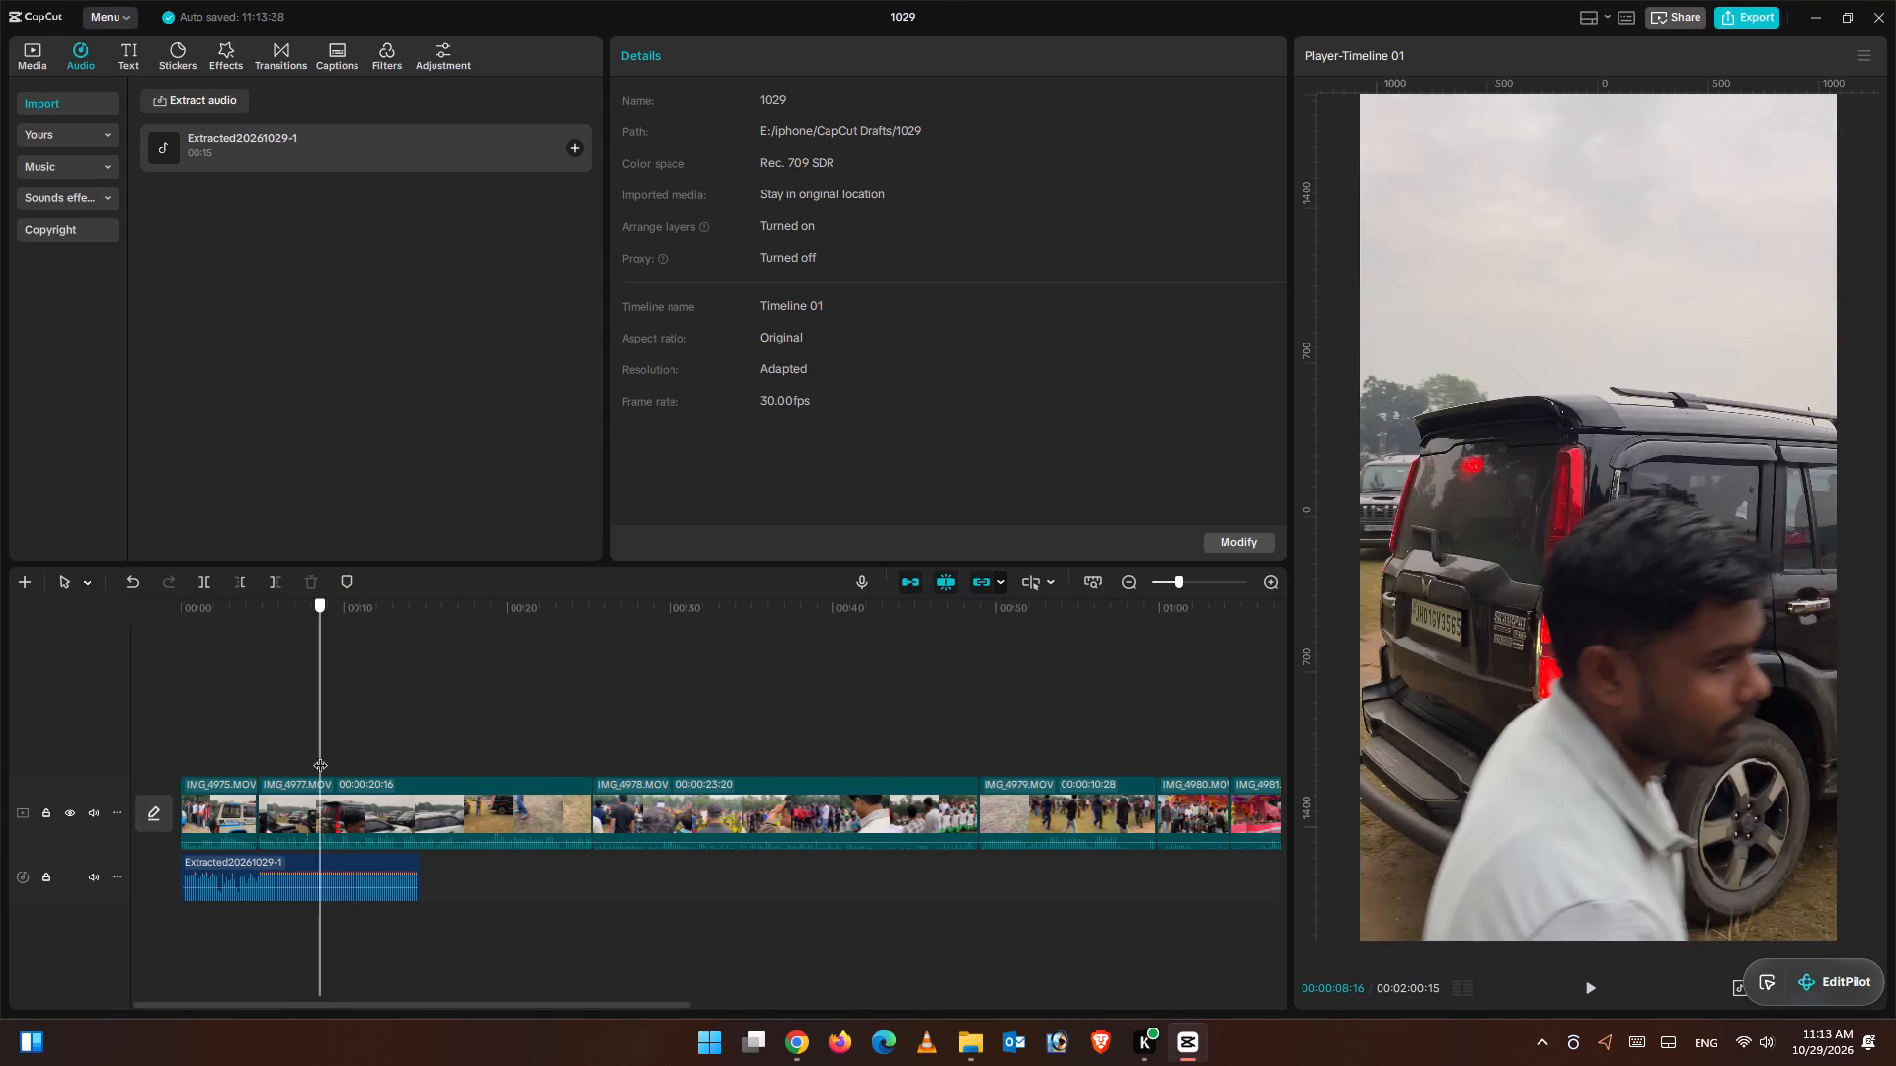
left_click_drag(320, 755, 320, 756)
left_click(353, 802)
left_click(279, 590)
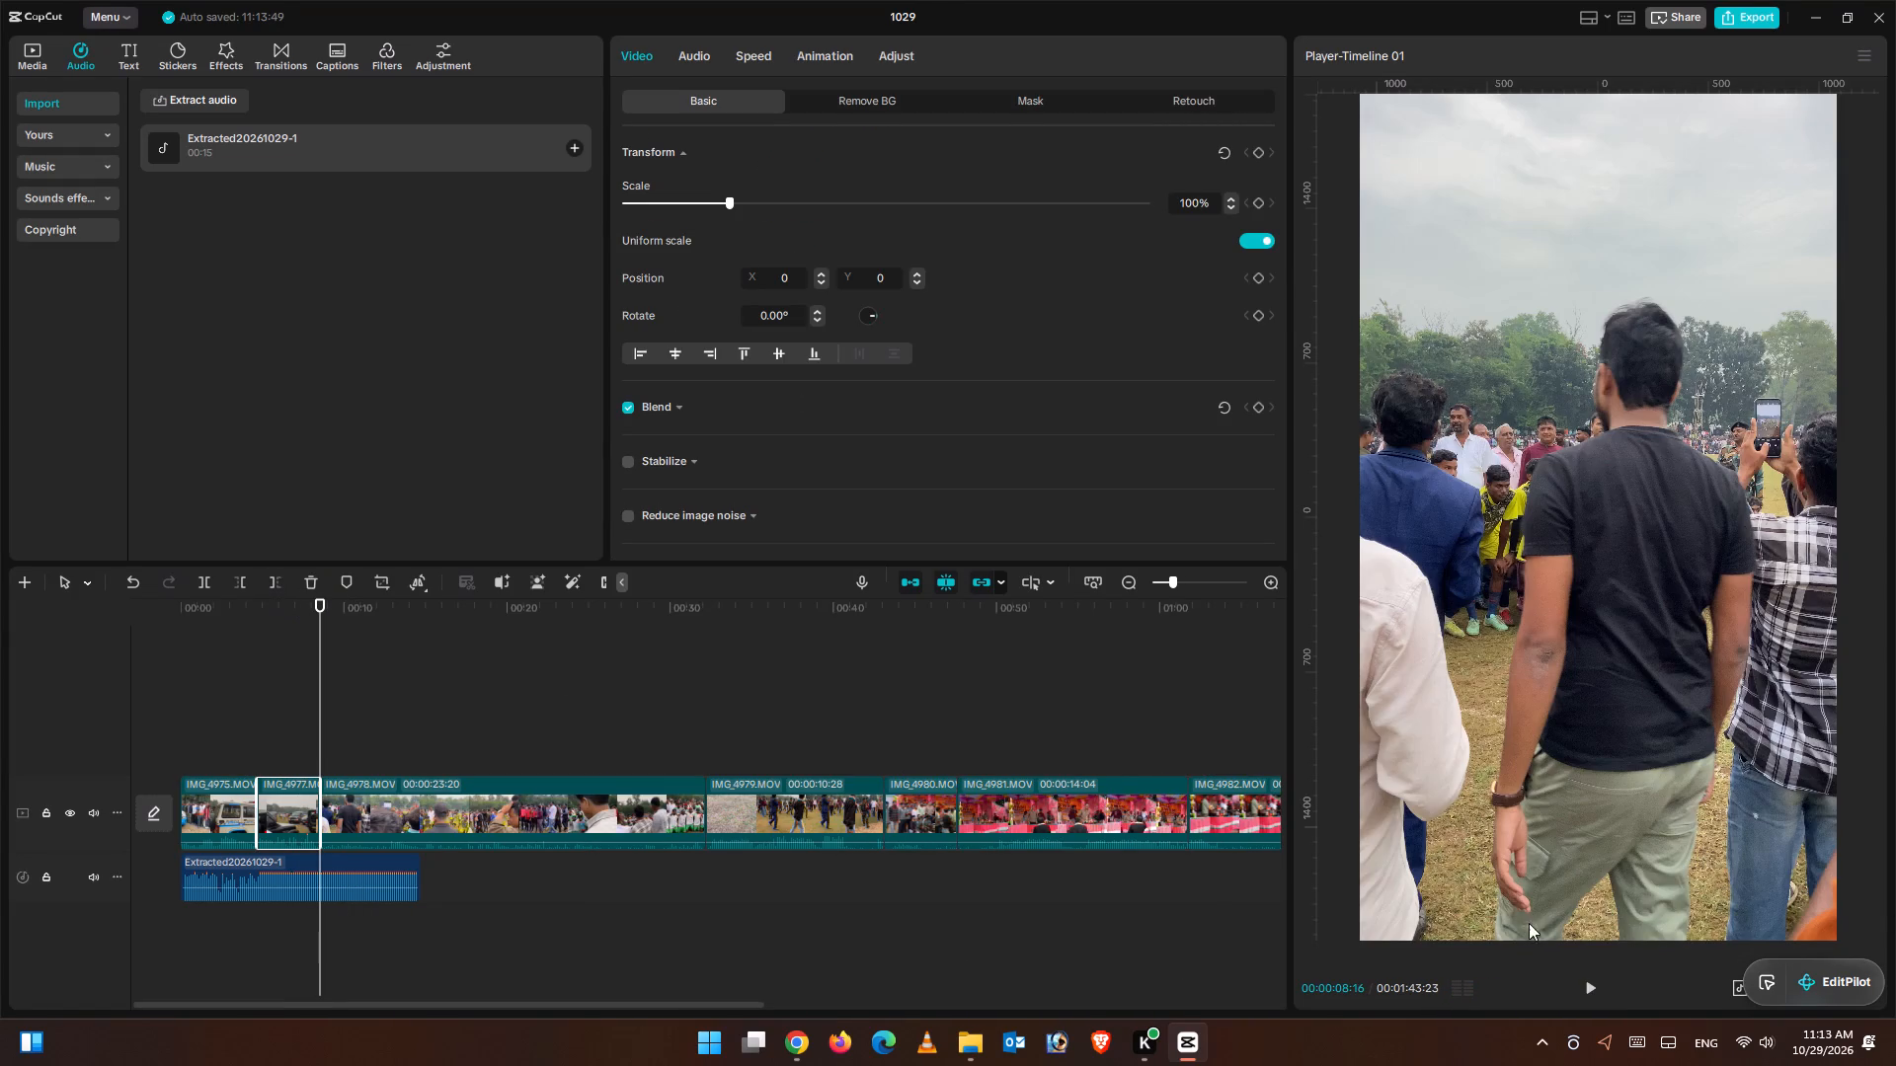
Preview the clips after IMG_4977 and move IMG_4979 ahead of IMG_4978, directly behind IMG_4977.
left_click(1585, 969)
left_click(1593, 991)
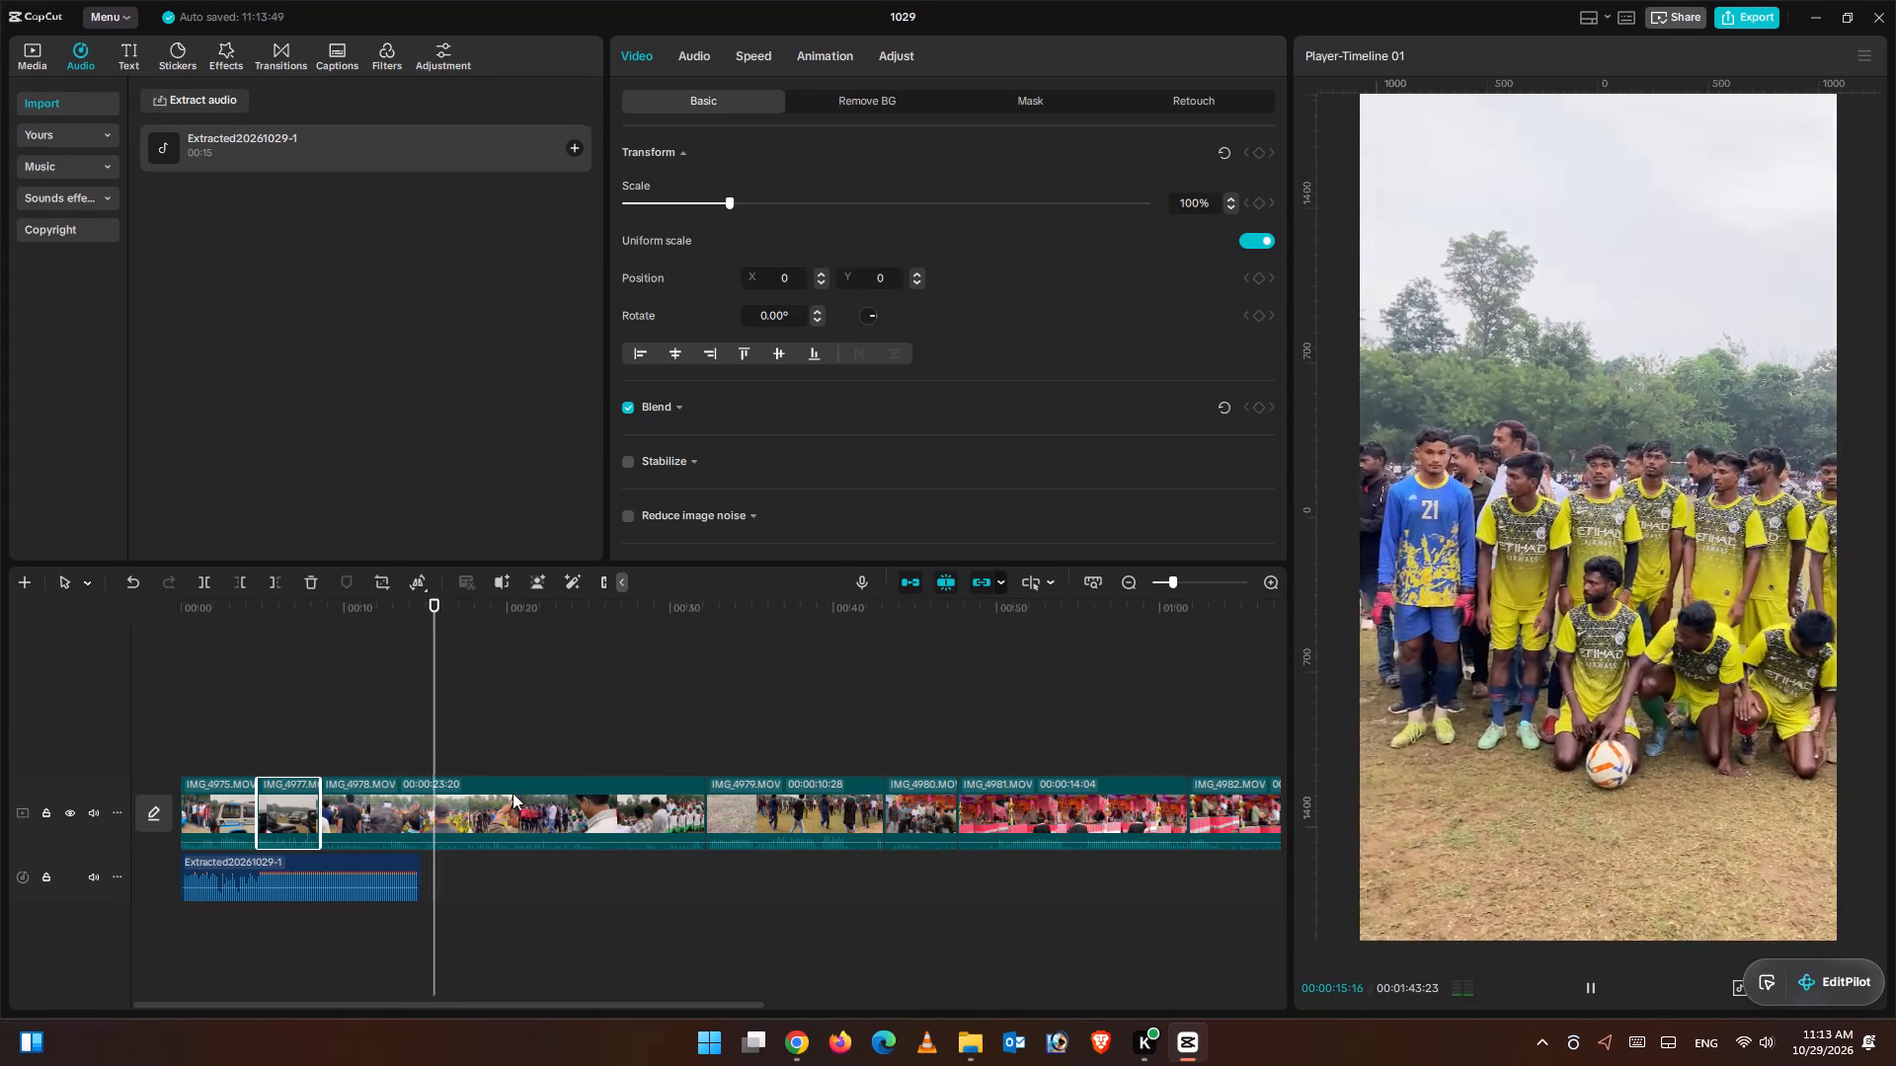
left_click(444, 739)
left_click(529, 733)
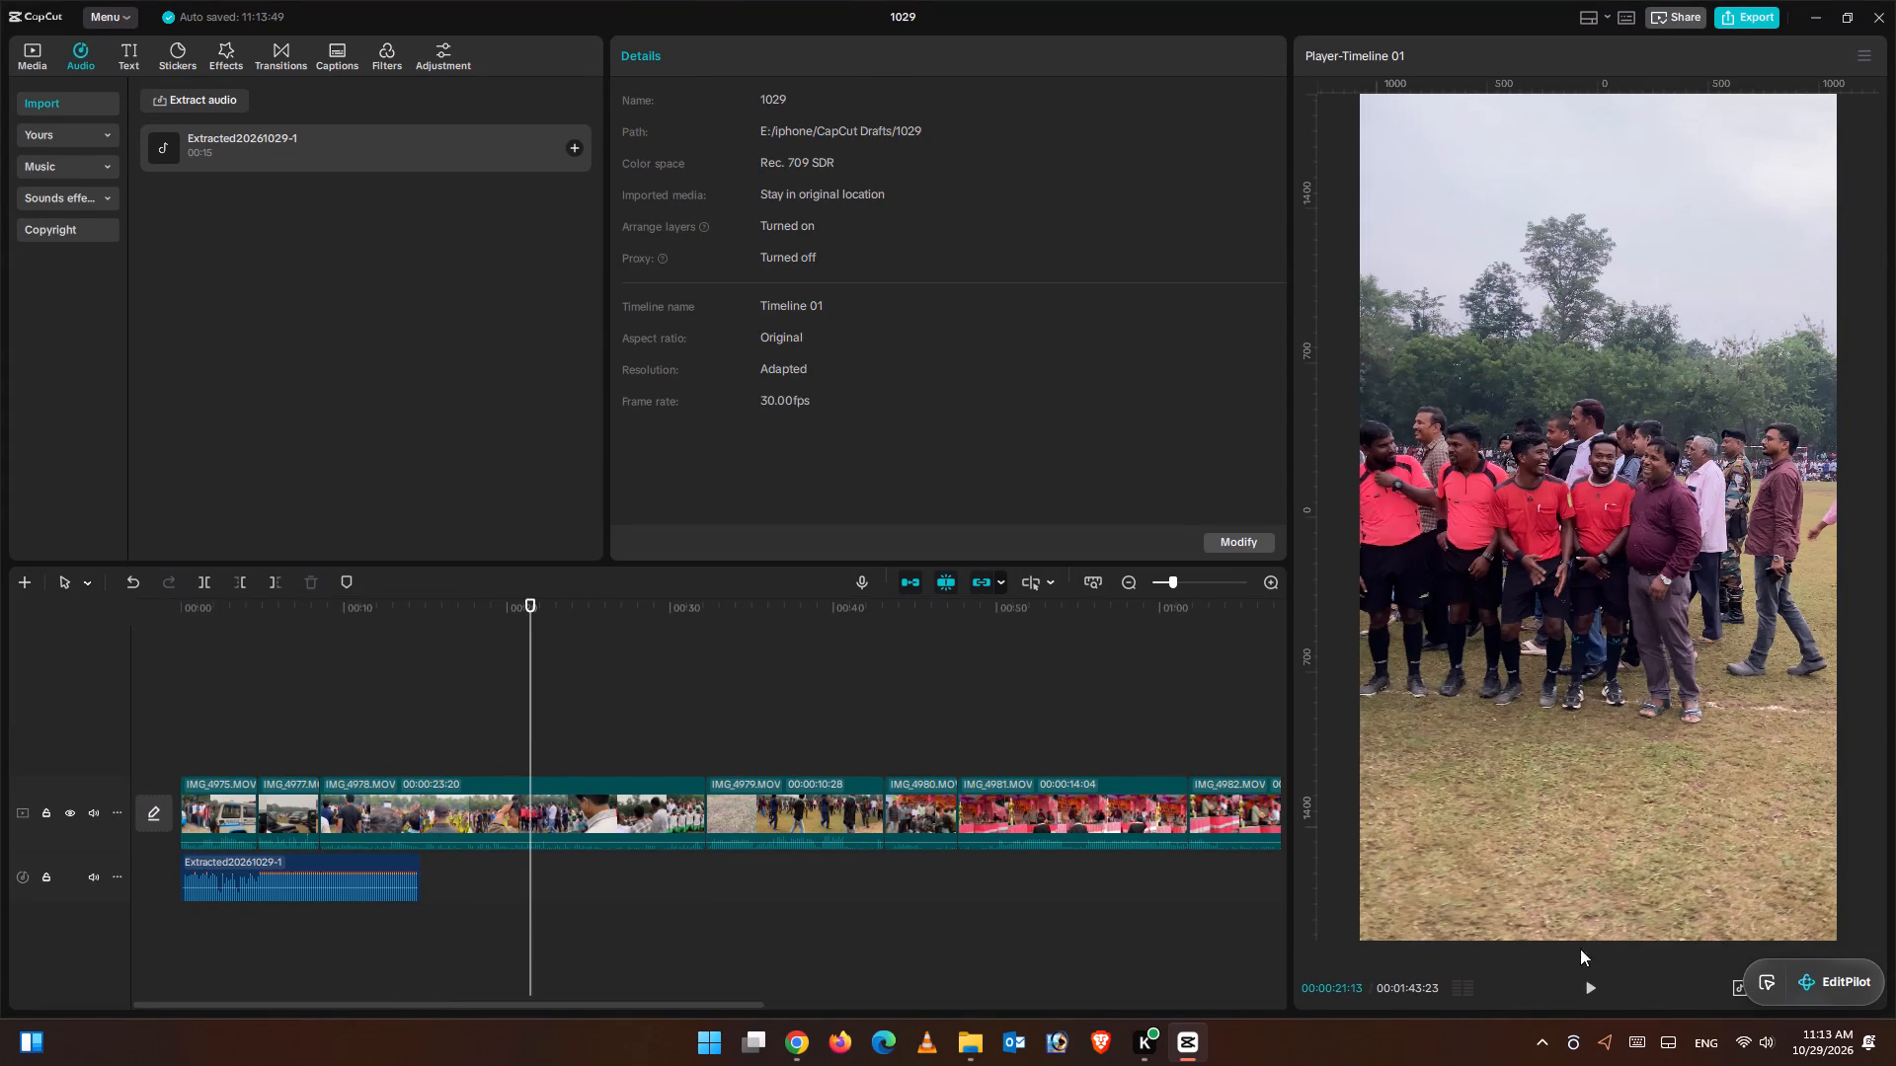
left_click(1599, 987)
left_click(647, 748)
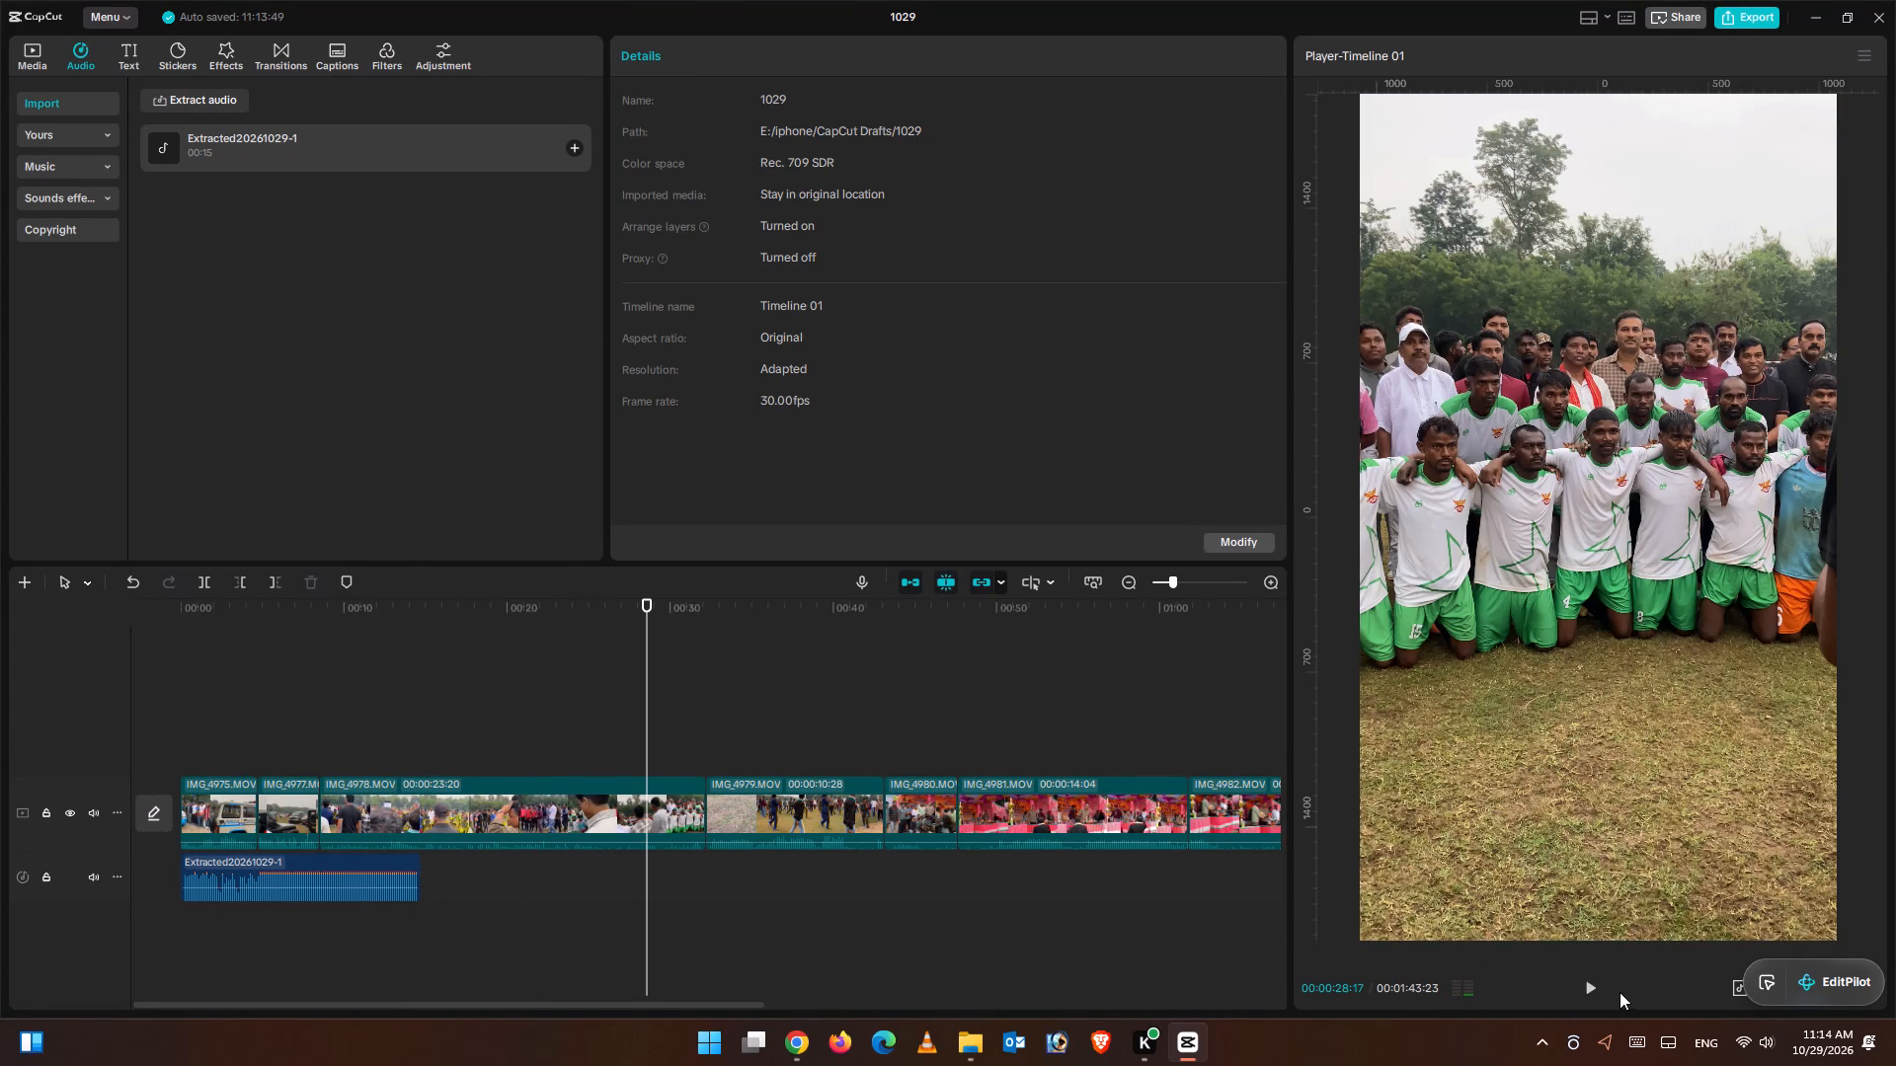
left_click(1592, 987)
left_click(804, 766)
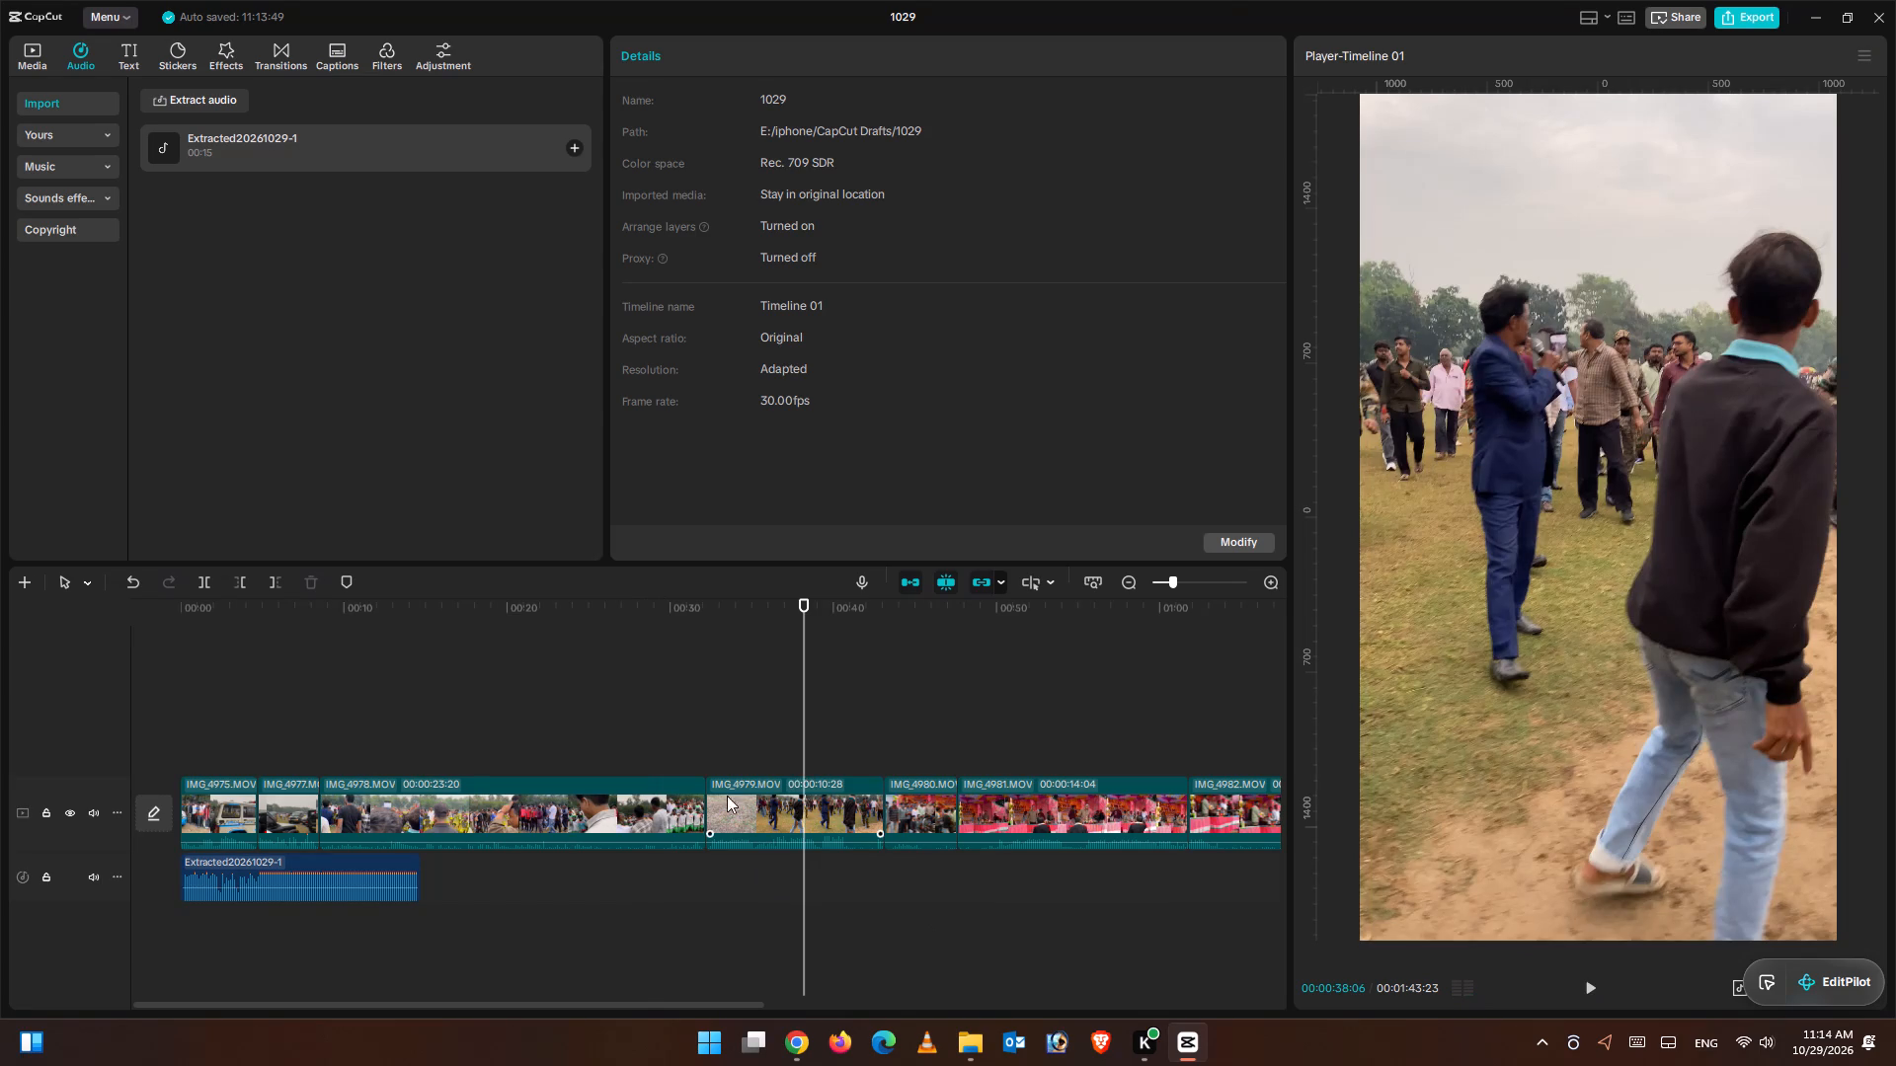
left_click_drag(866, 781, 418, 785)
Find the group walking toward the camera in IMG_4979 and trim the clip's start up to 00:00:15:21.
left_click(375, 735)
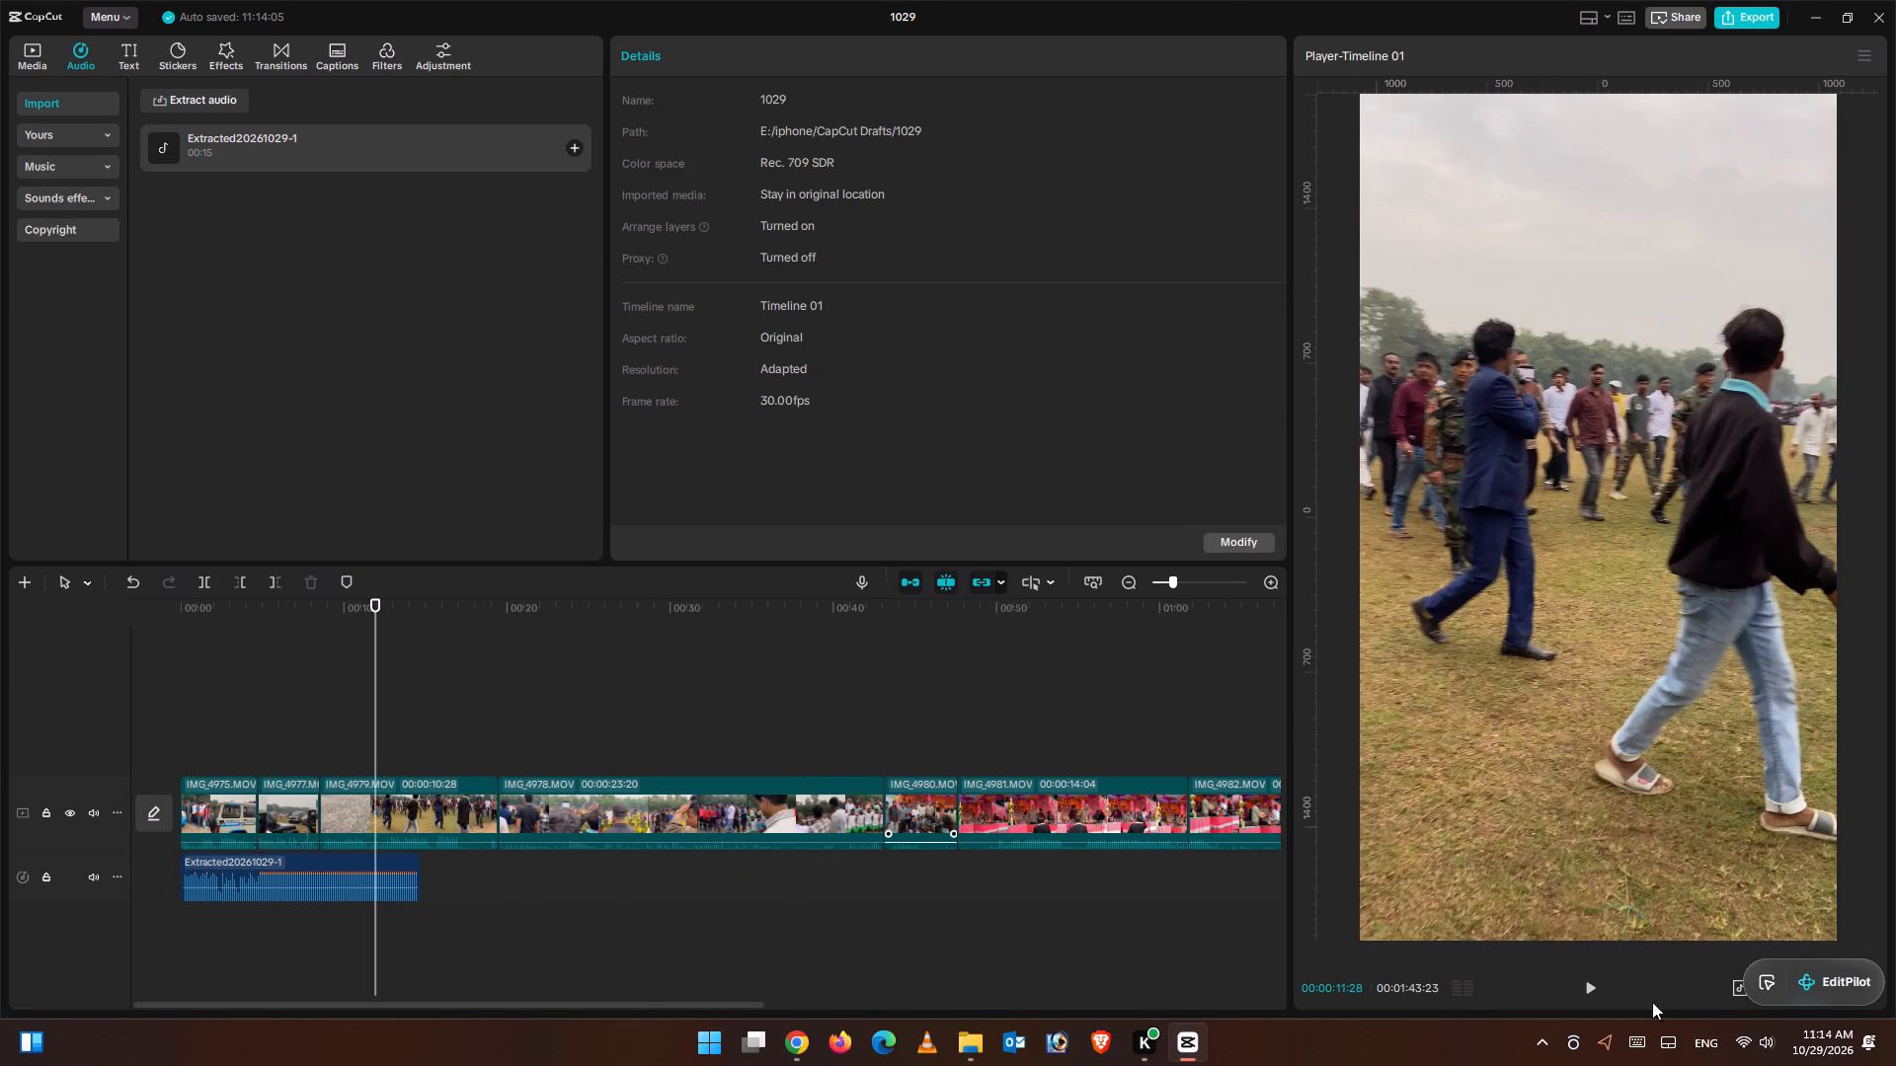
left_click(1589, 984)
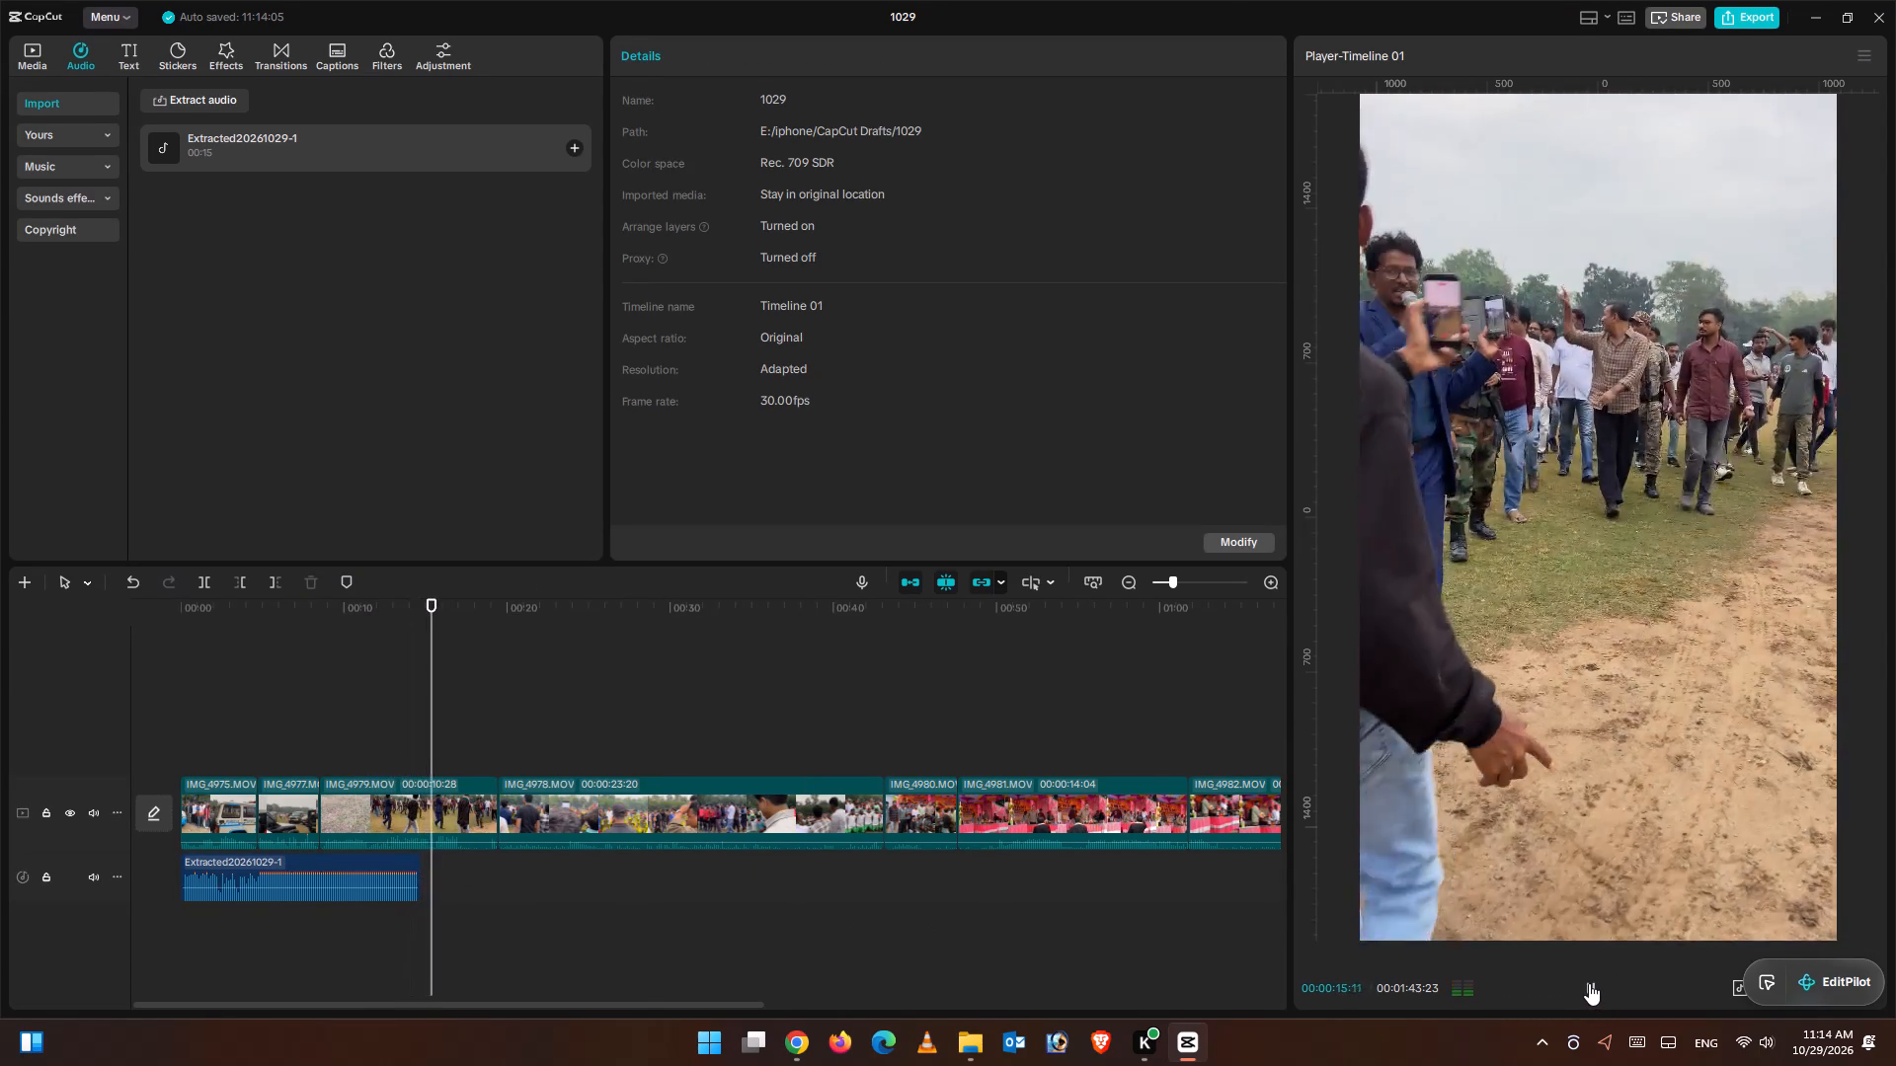
left_click(1589, 983)
left_click(478, 823)
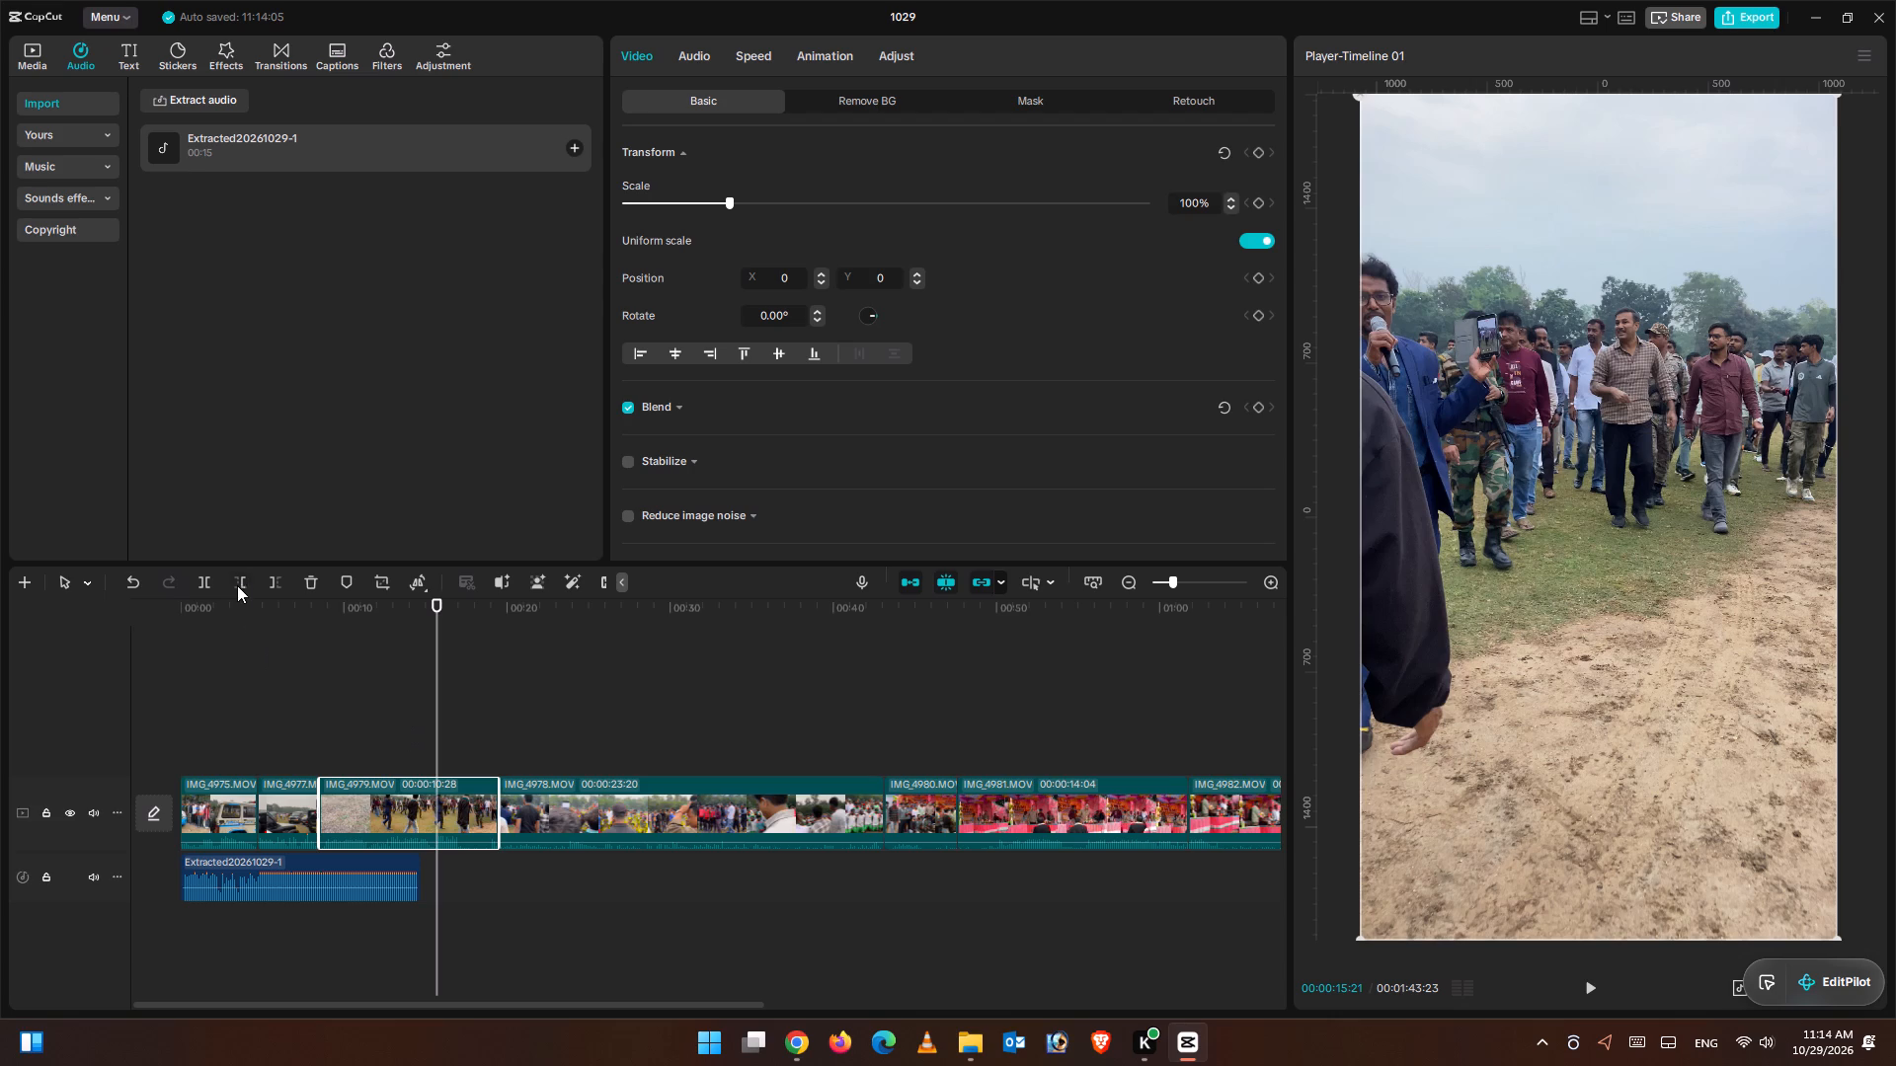
left_click(238, 582)
Preview the trimmed IMG_4979 and slow it to 0.64x with smooth slow-mo set to optical flow.
left_click(1596, 994)
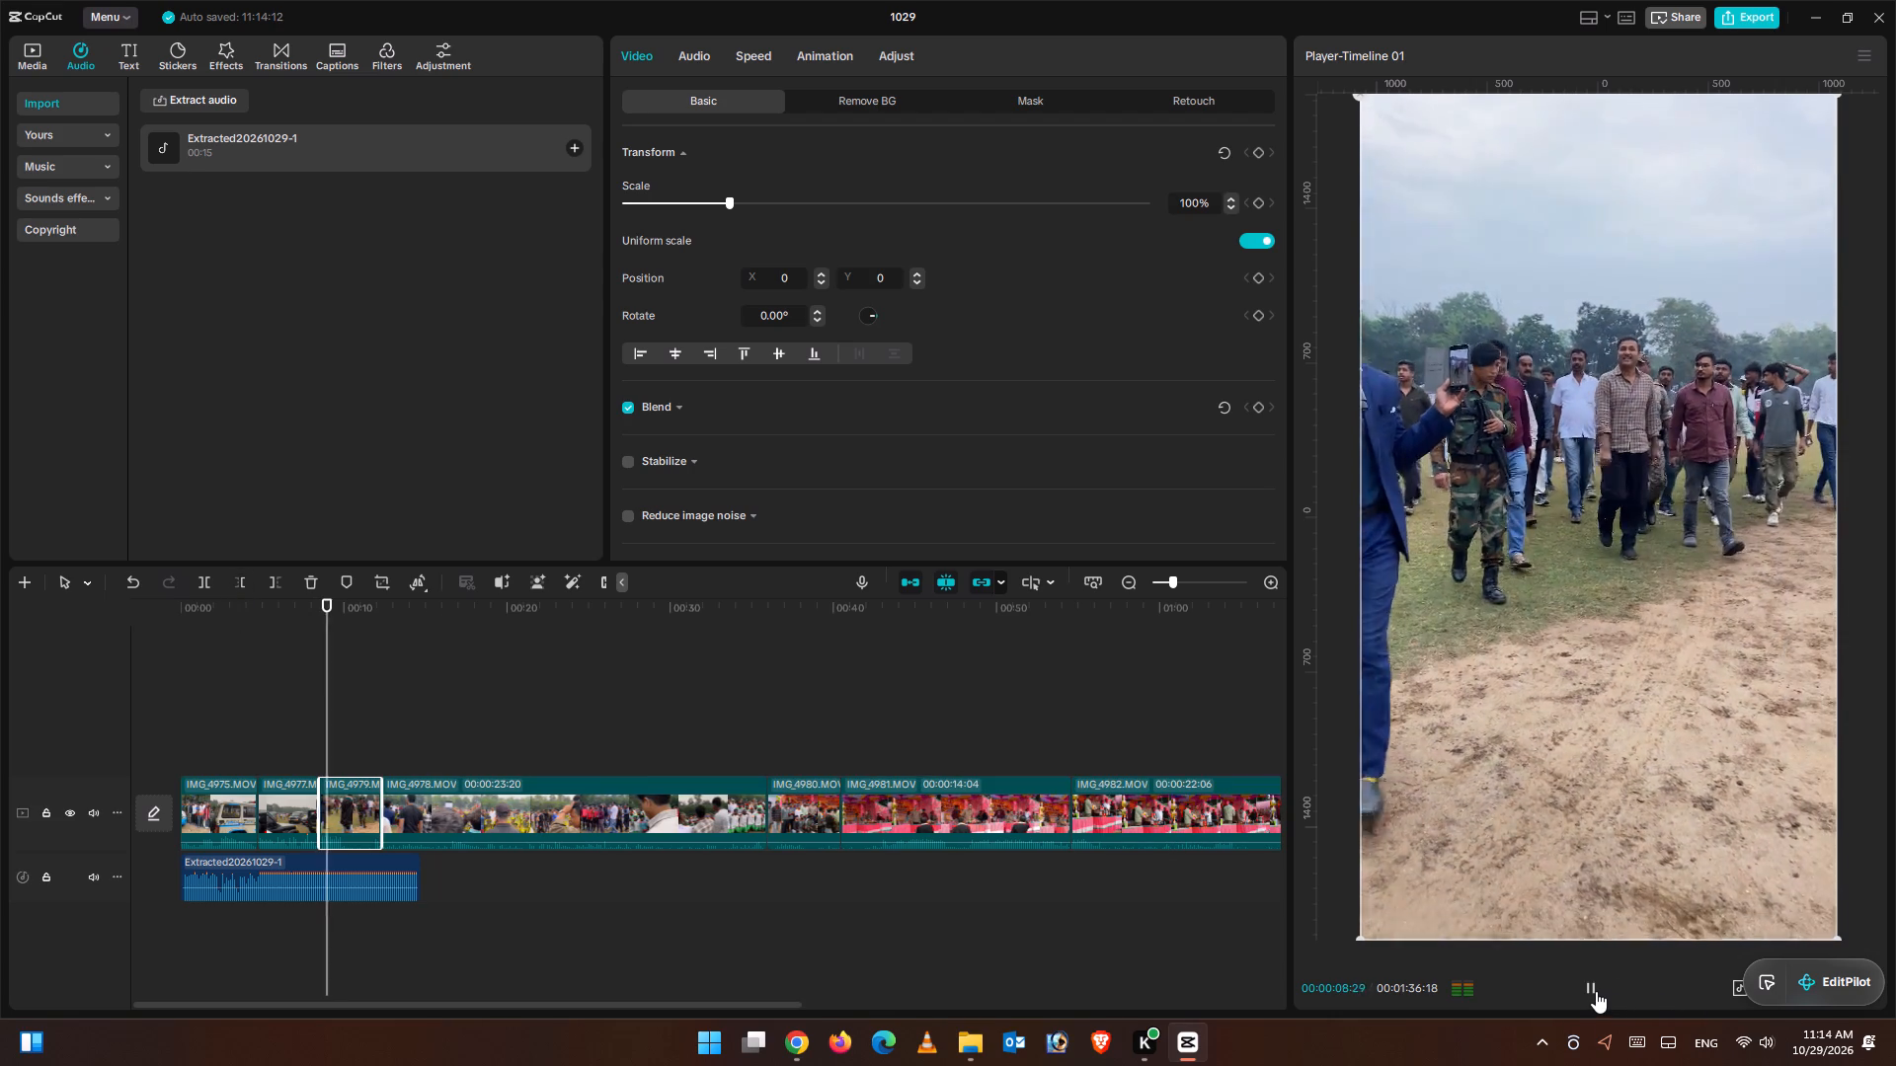
left_click(1593, 990)
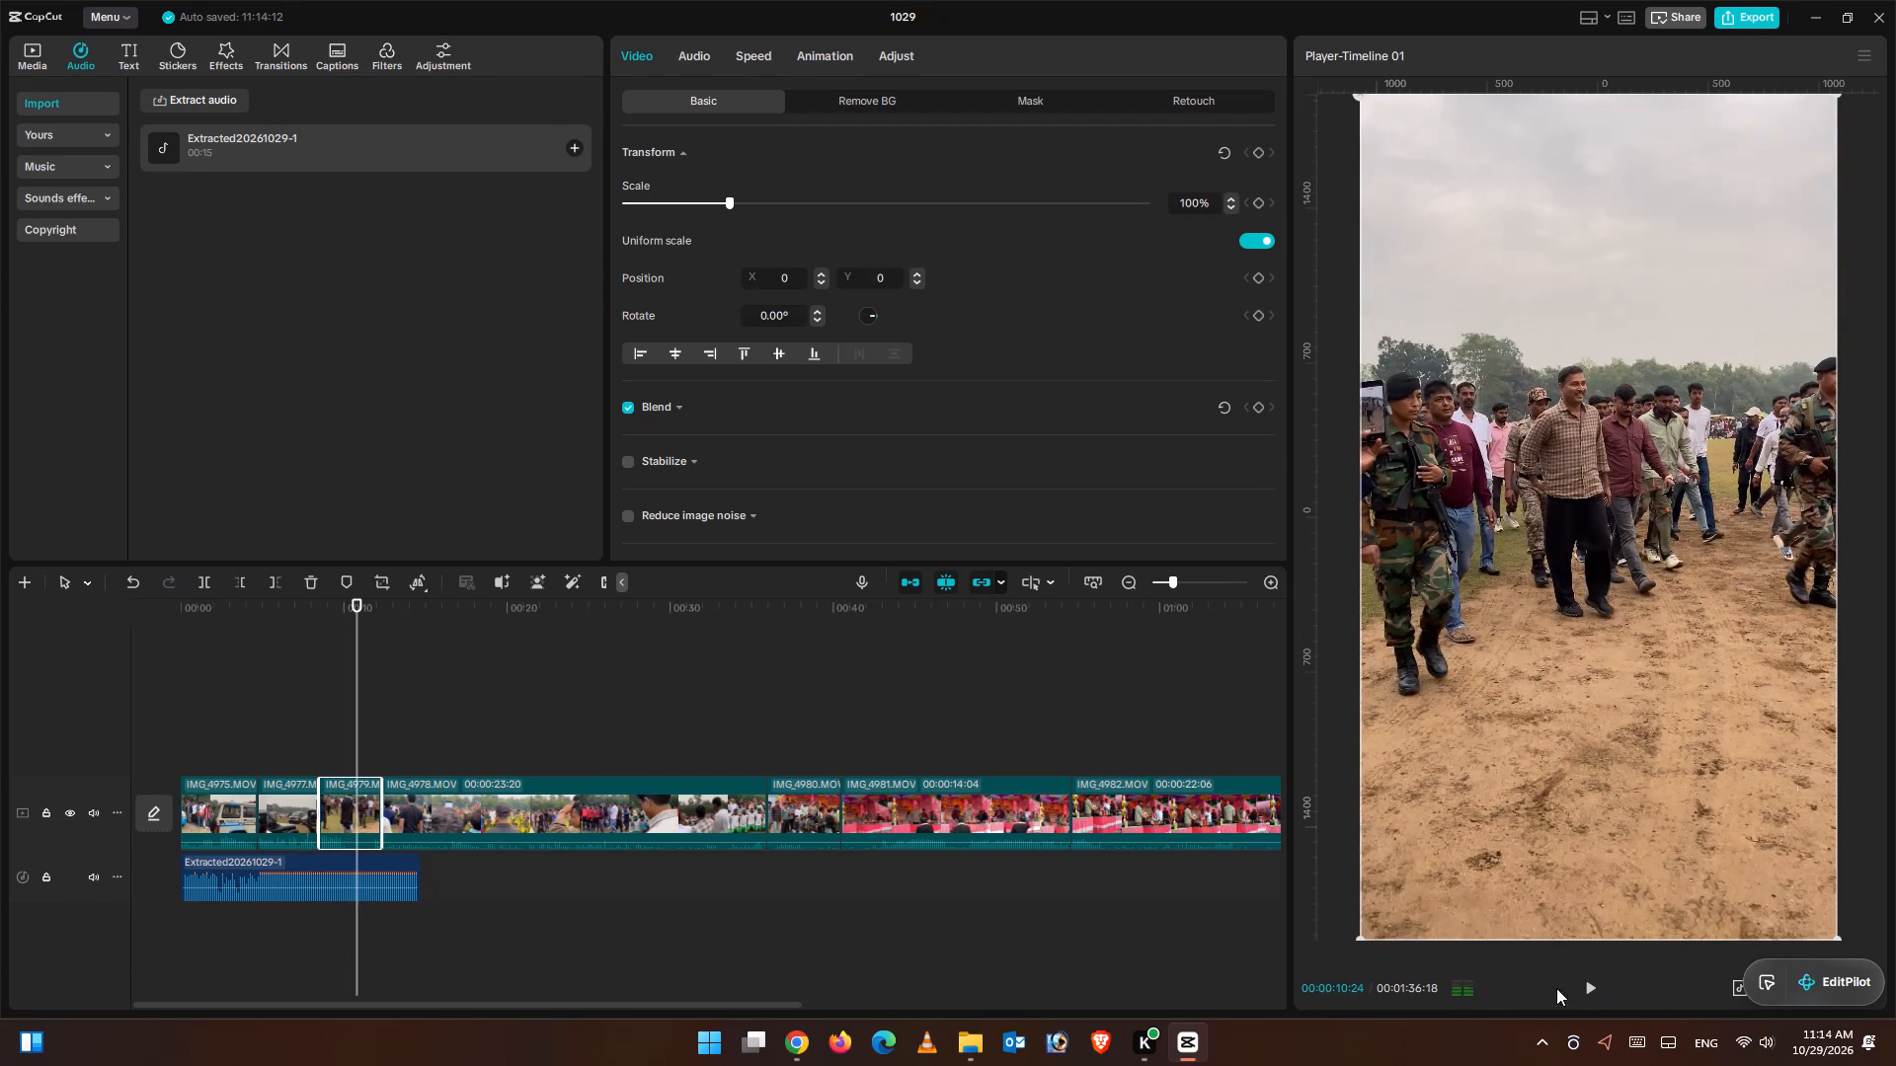
left_click(749, 51)
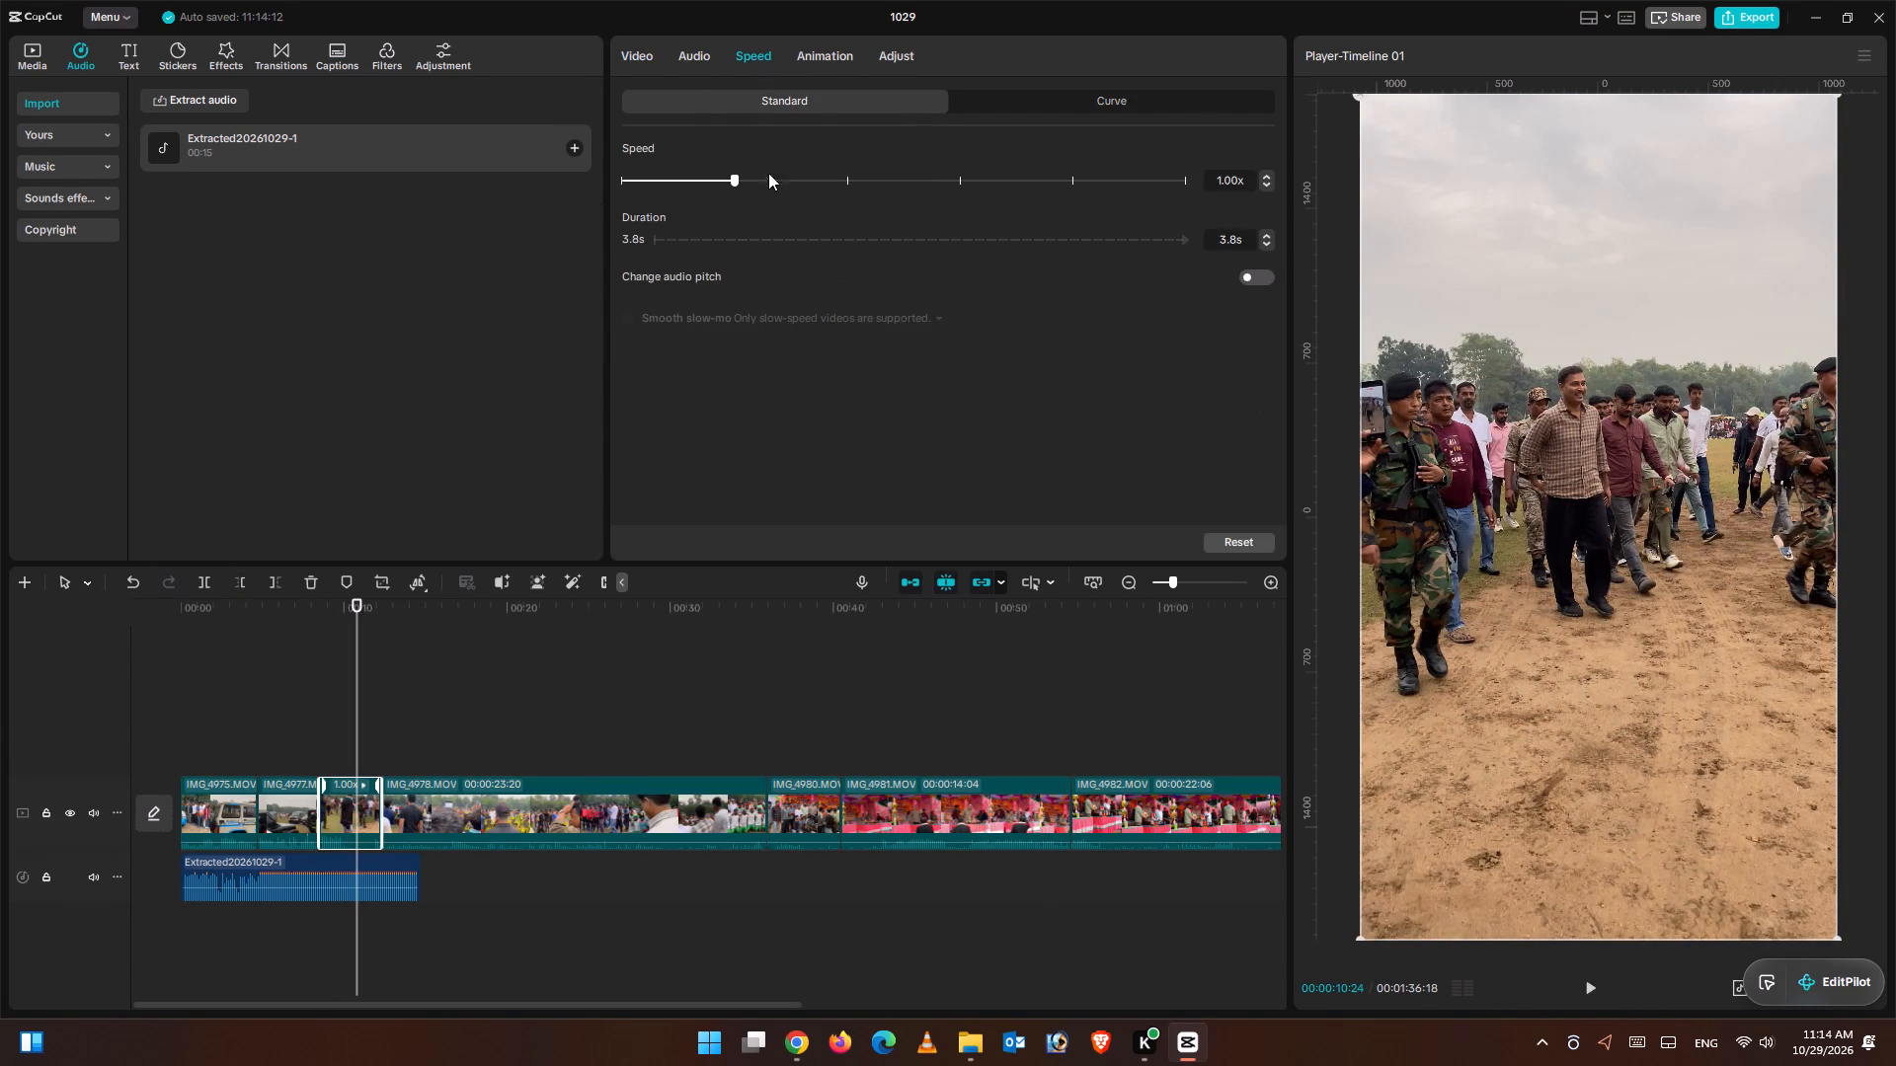
left_click_drag(739, 175, 689, 179)
left_click(630, 316)
left_click(661, 353)
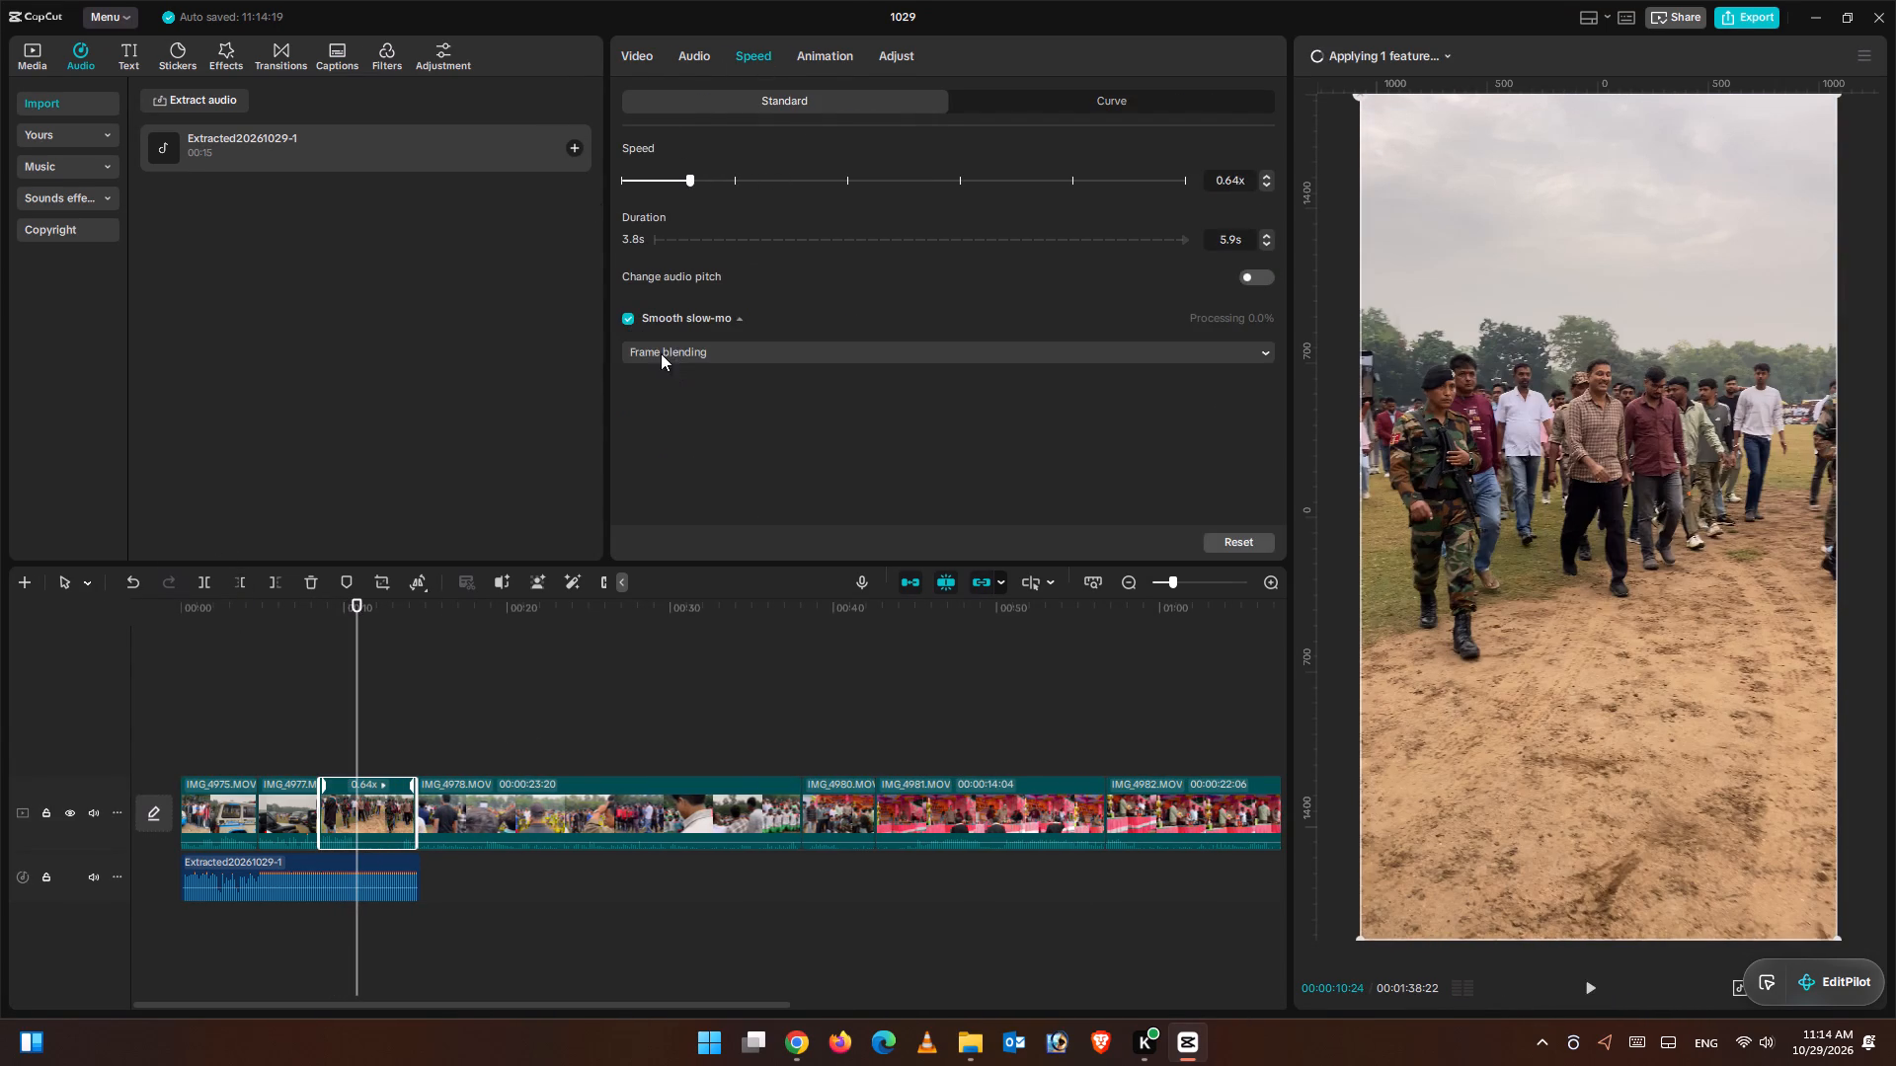
left_click(688, 426)
left_click(298, 740)
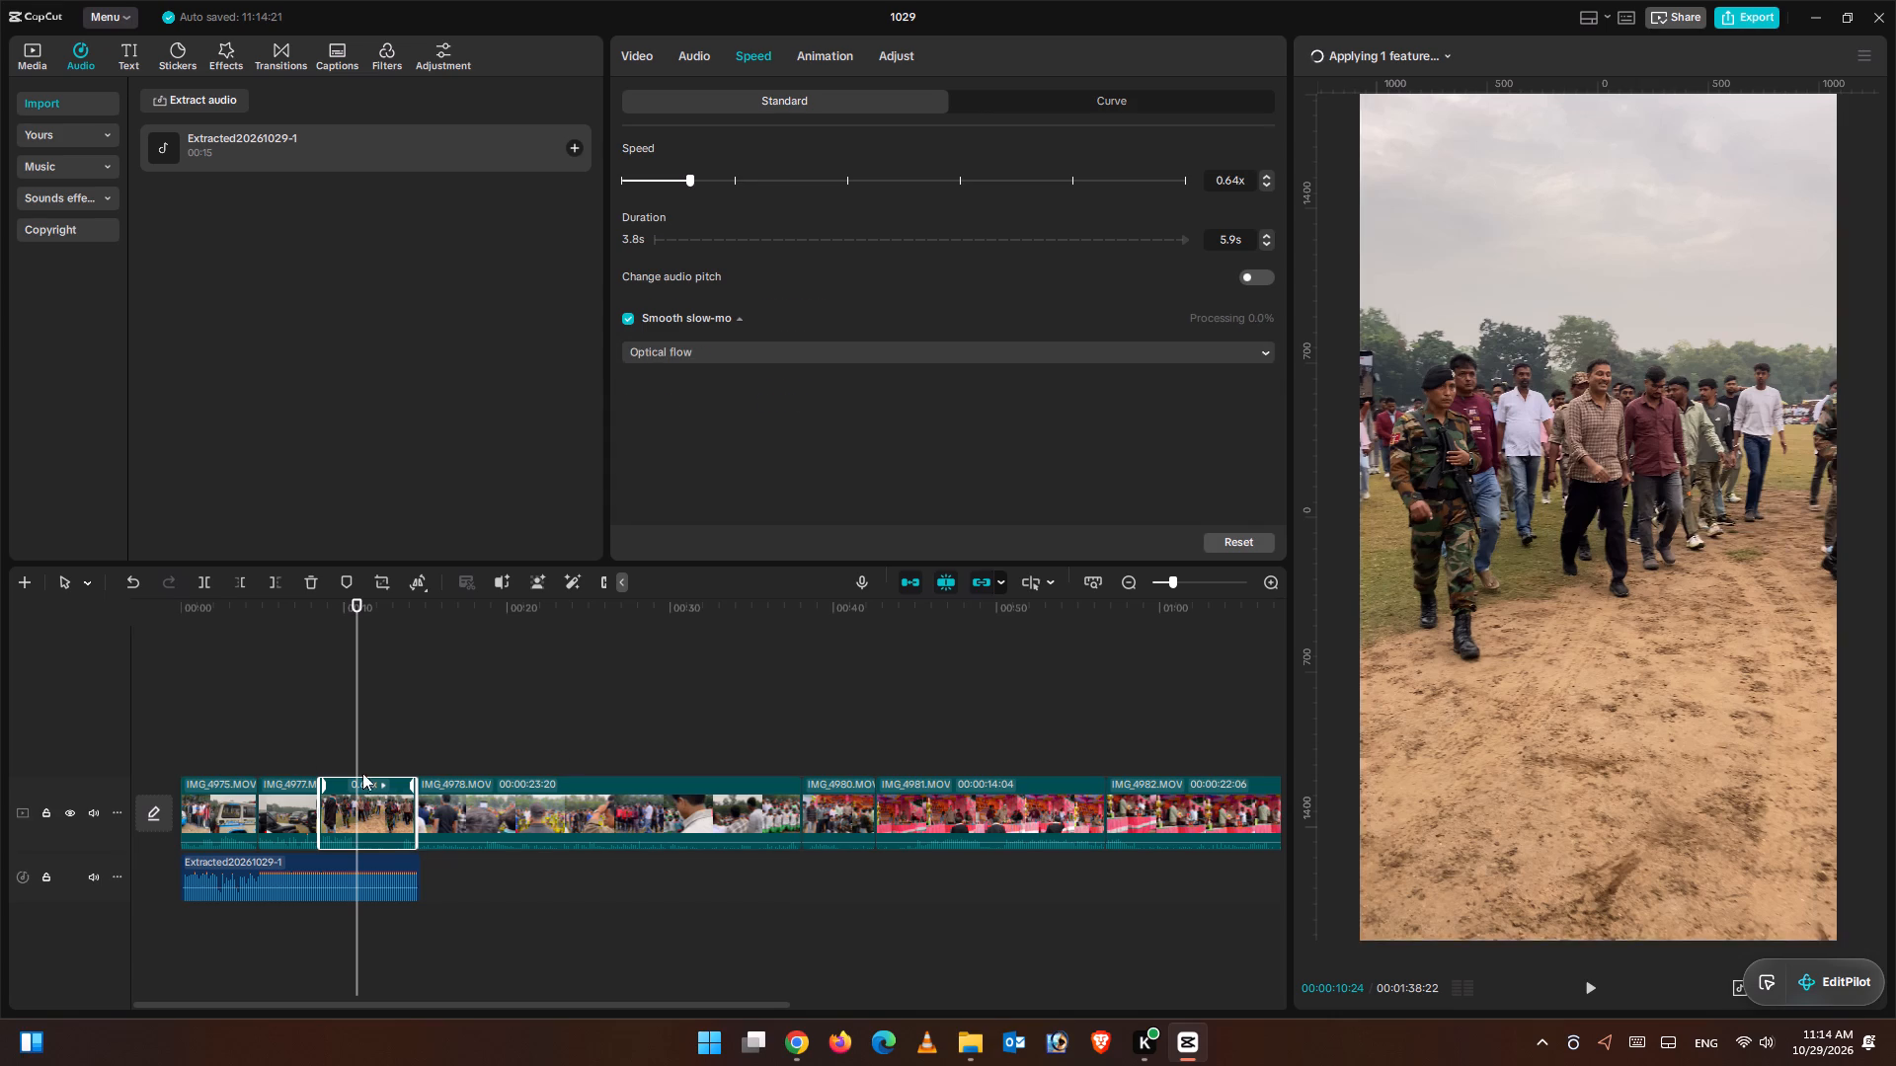
Play the slowed IMG_4979 and trim off the clip's end after 00:00:12:10.
left_click(1593, 981)
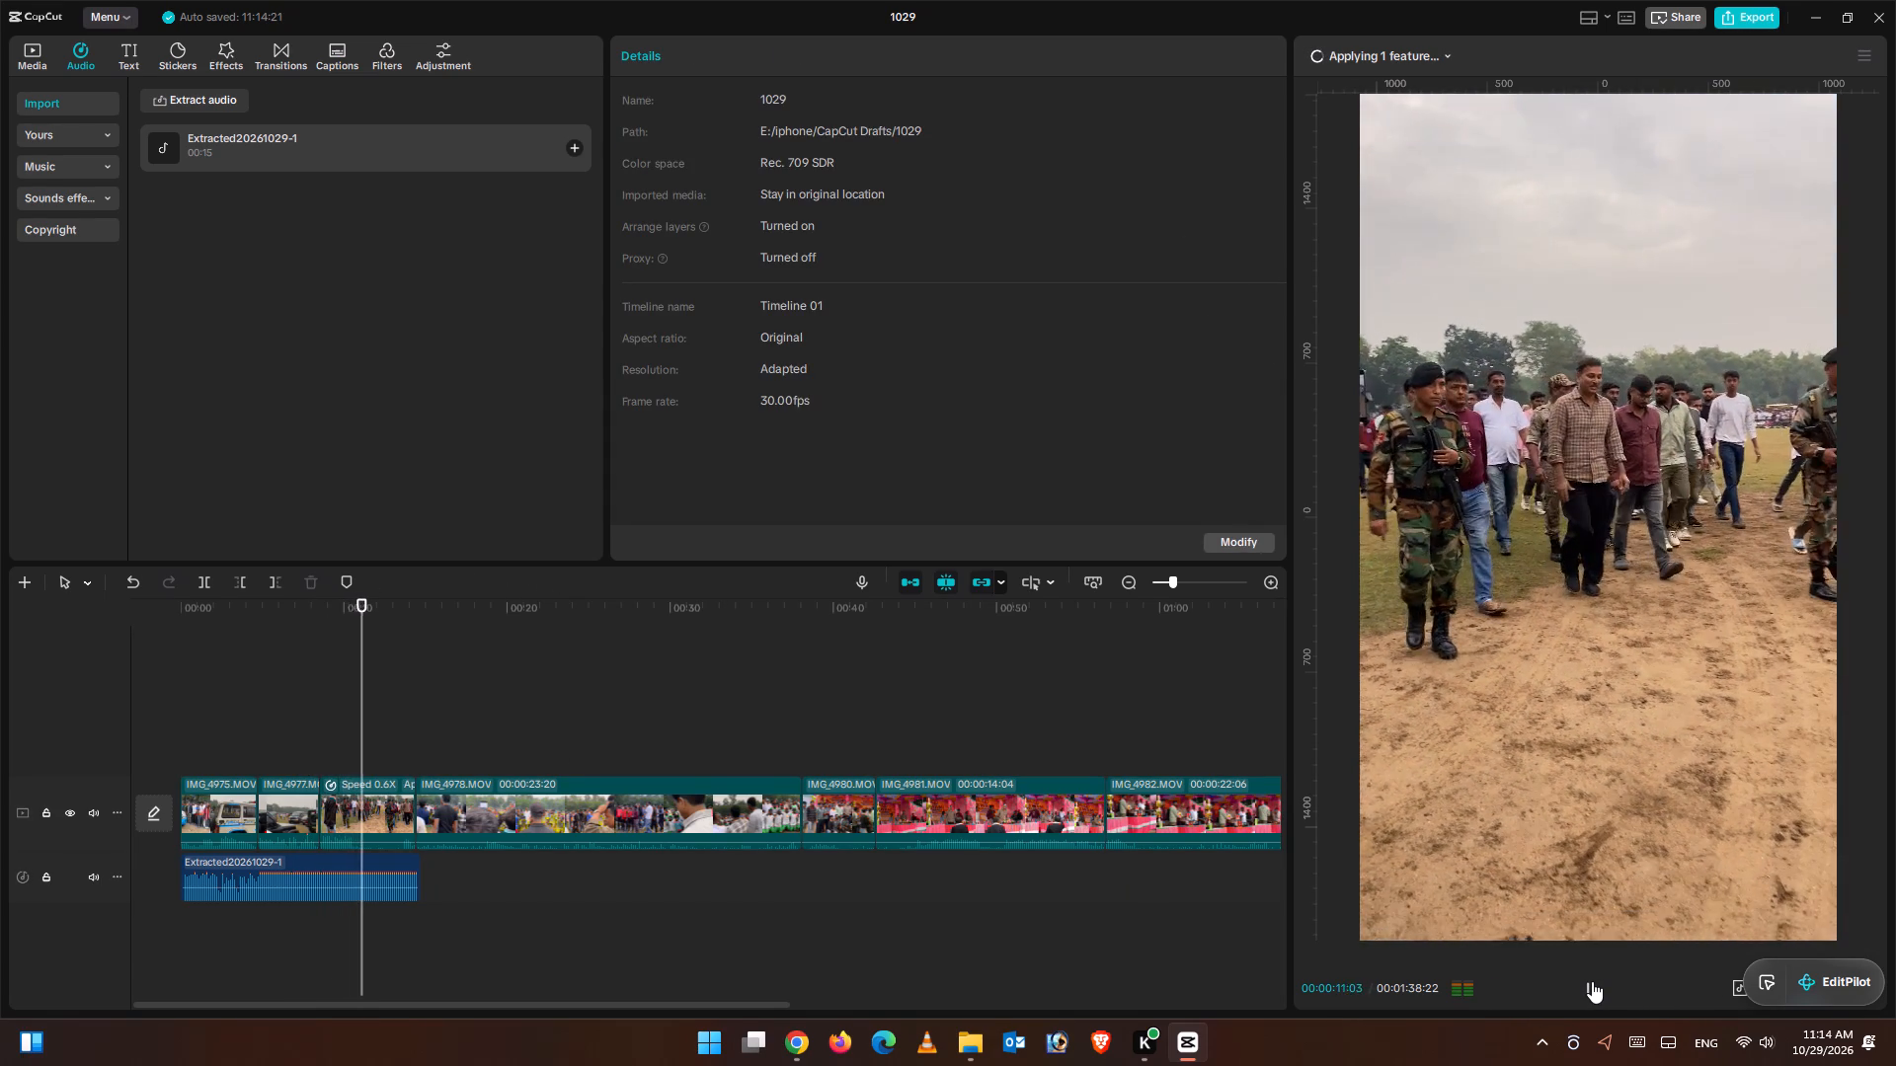
left_click(1591, 981)
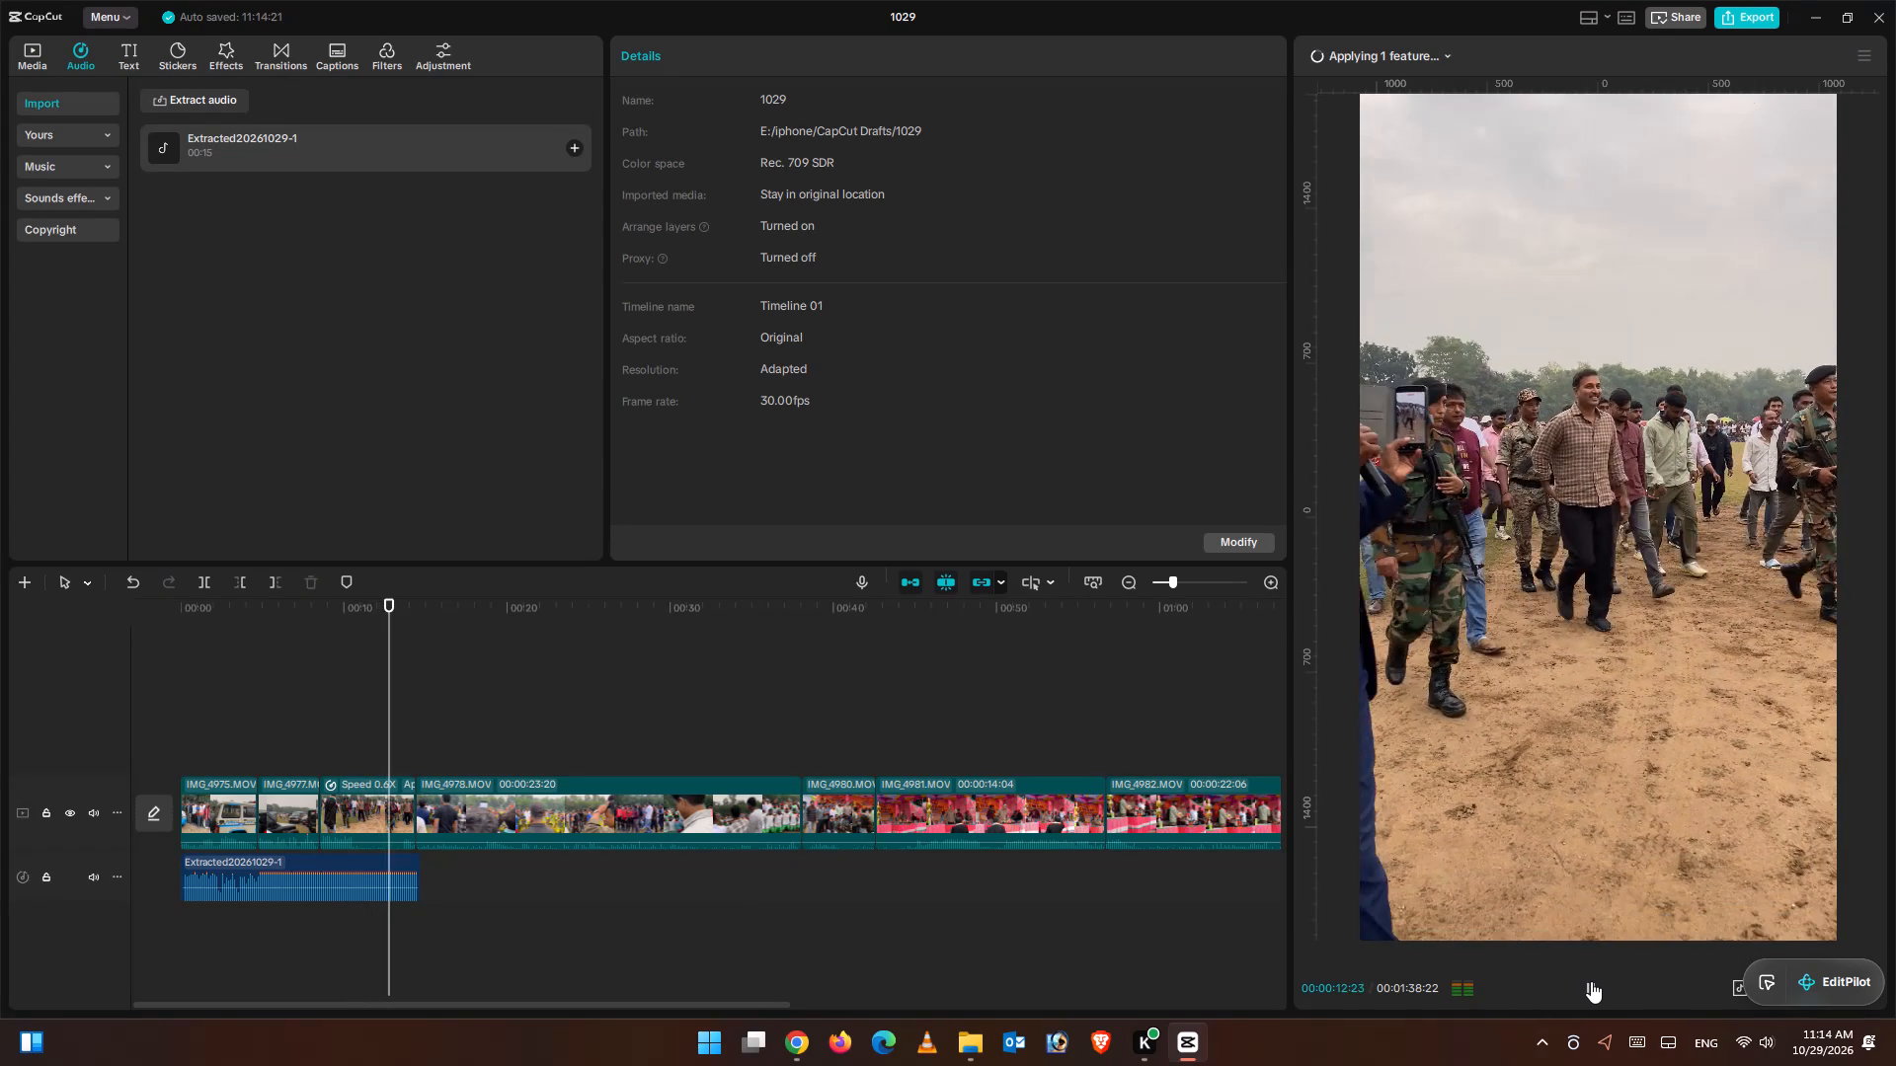
left_click_drag(394, 756, 382, 753)
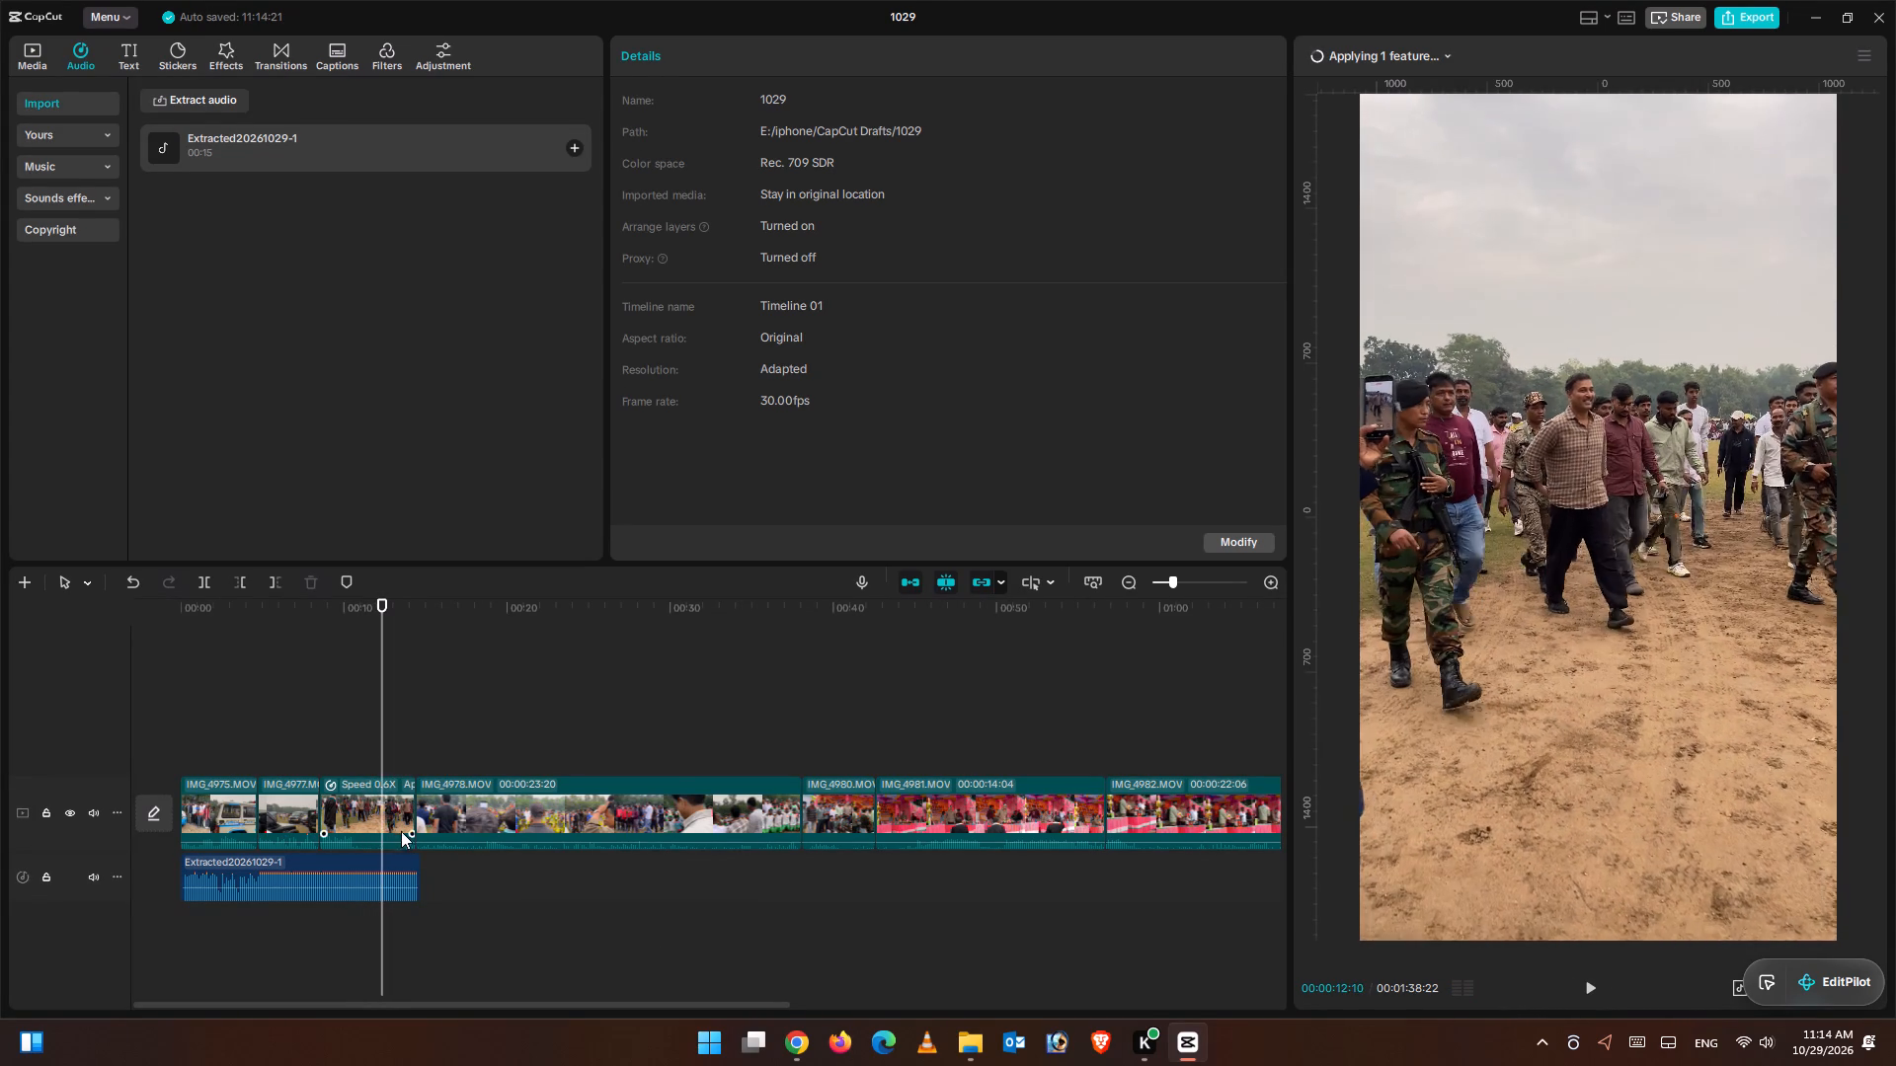
left_click(399, 830)
left_click(272, 582)
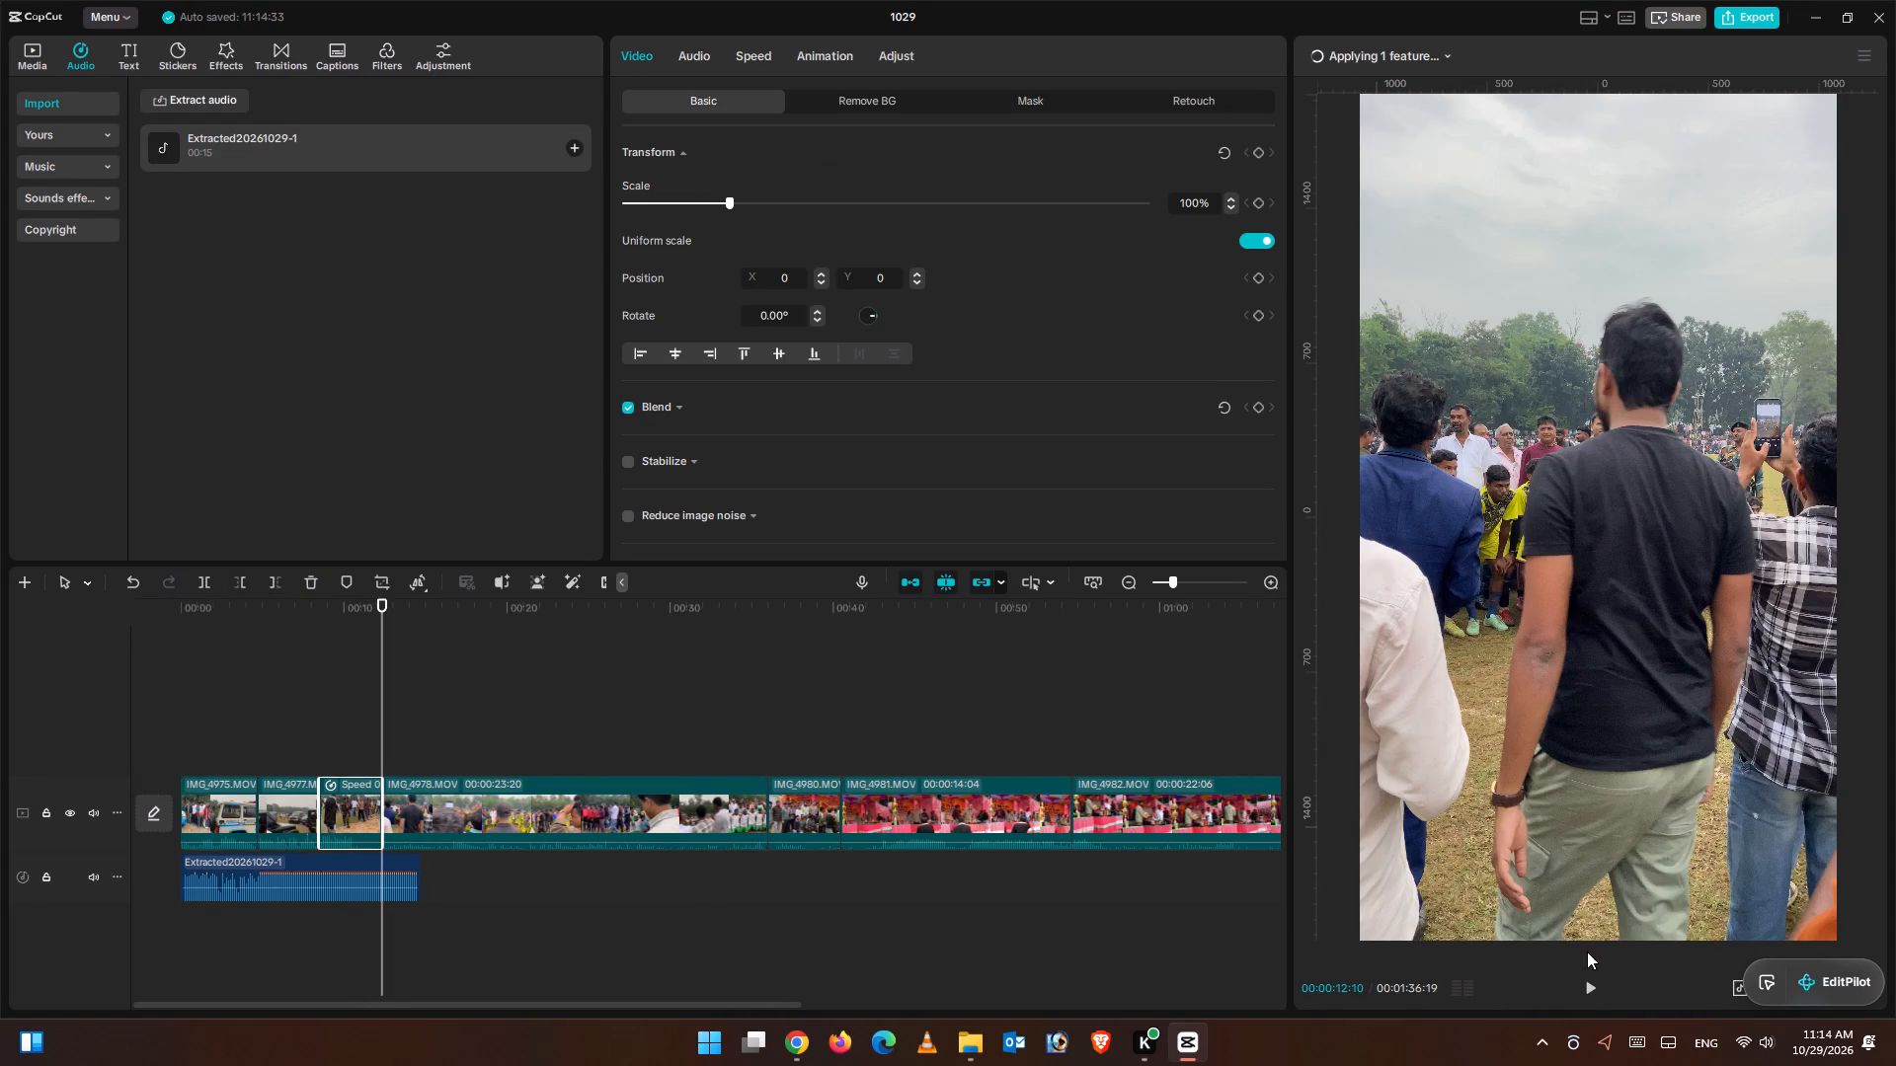
Delete the IMG_4978 clip from the timeline.
left_click(619, 809)
left_click(309, 585)
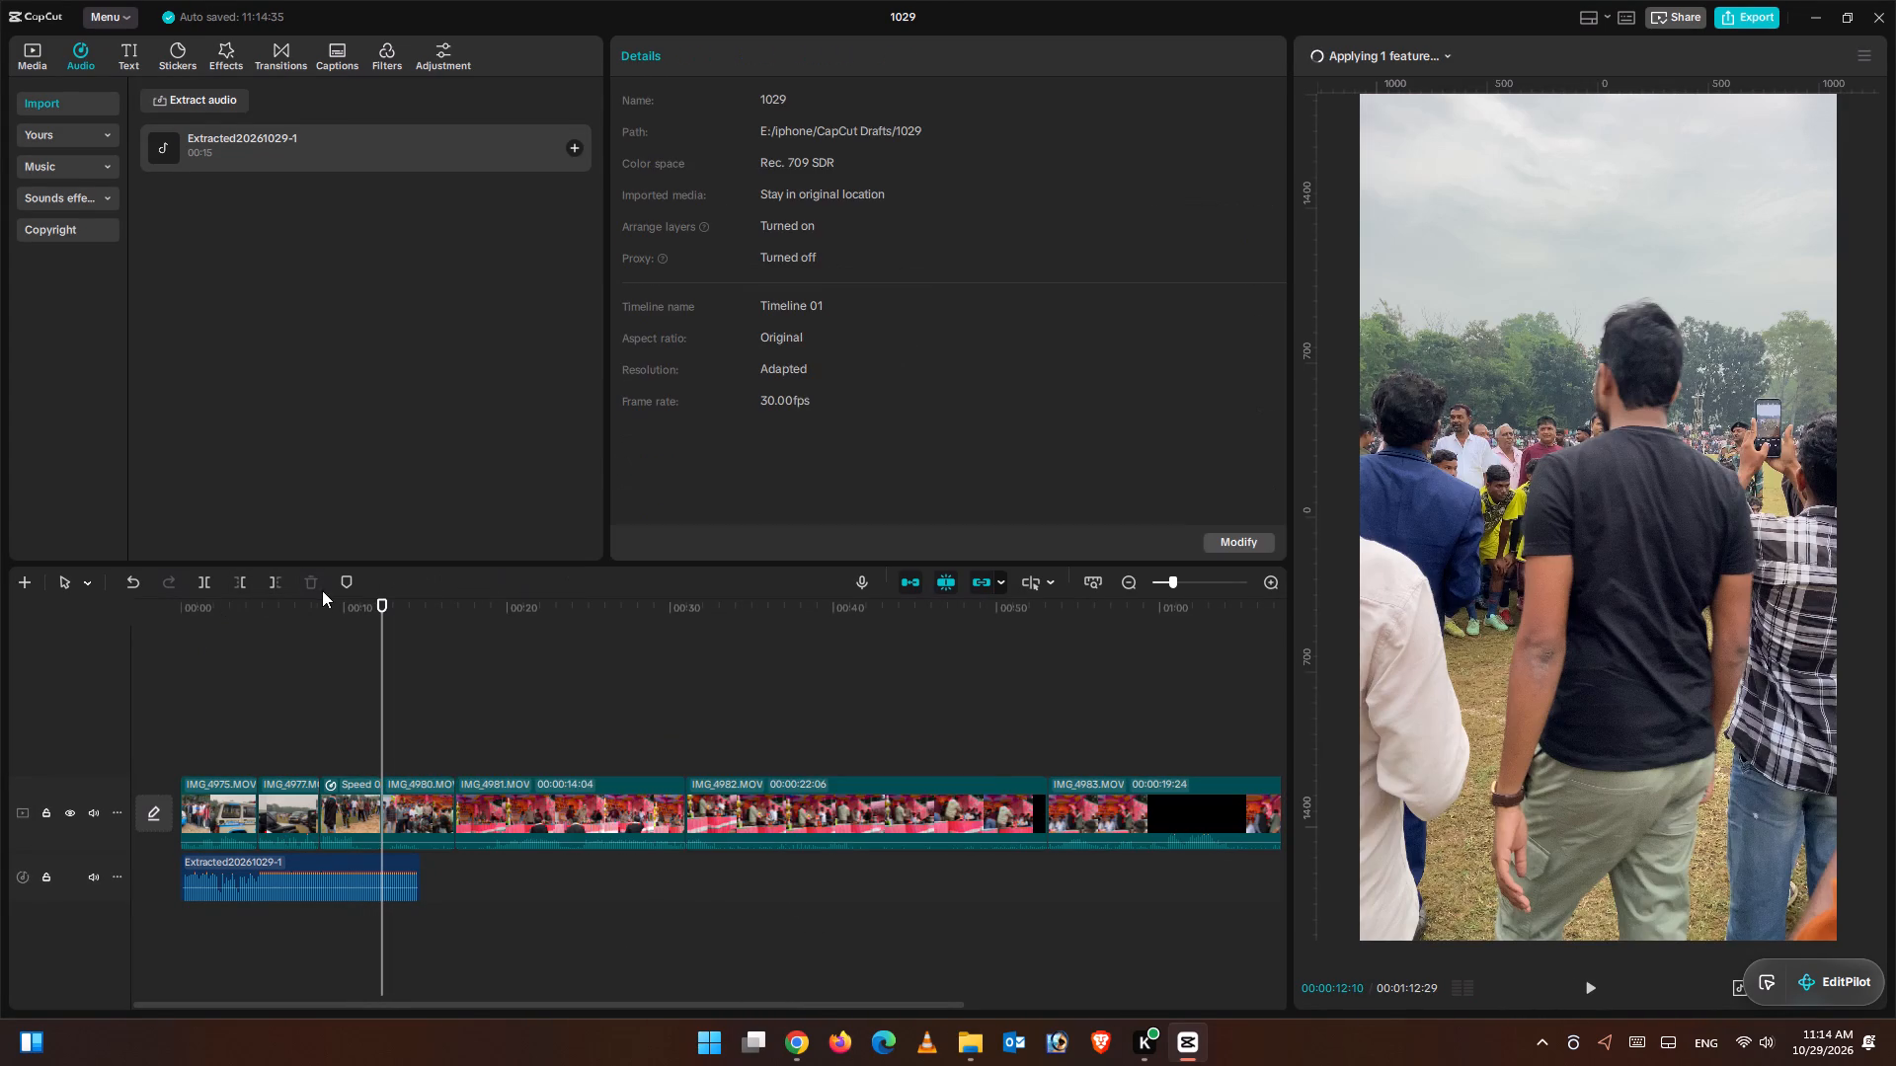
Preview IMG_4980 after the slowed clip and delete it from the timeline.
left_click(1584, 996)
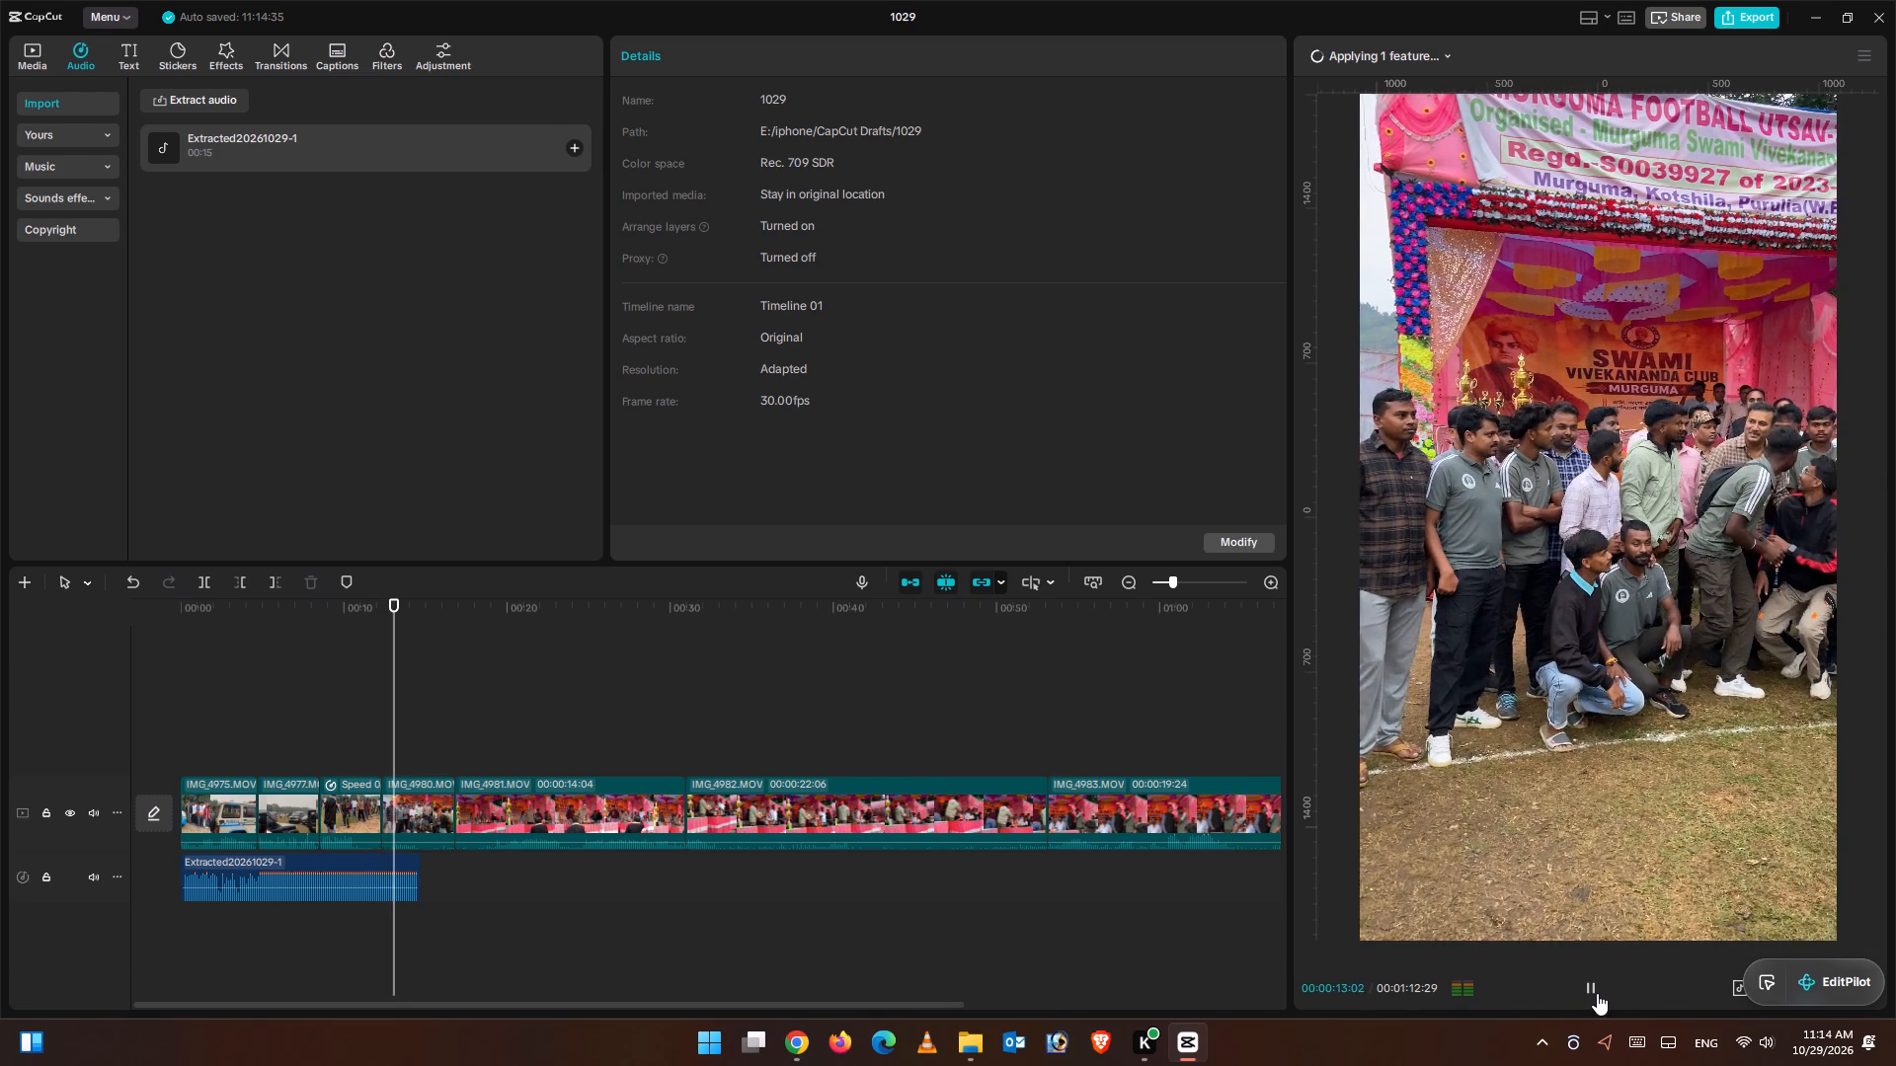
left_click(428, 795)
left_click(303, 575)
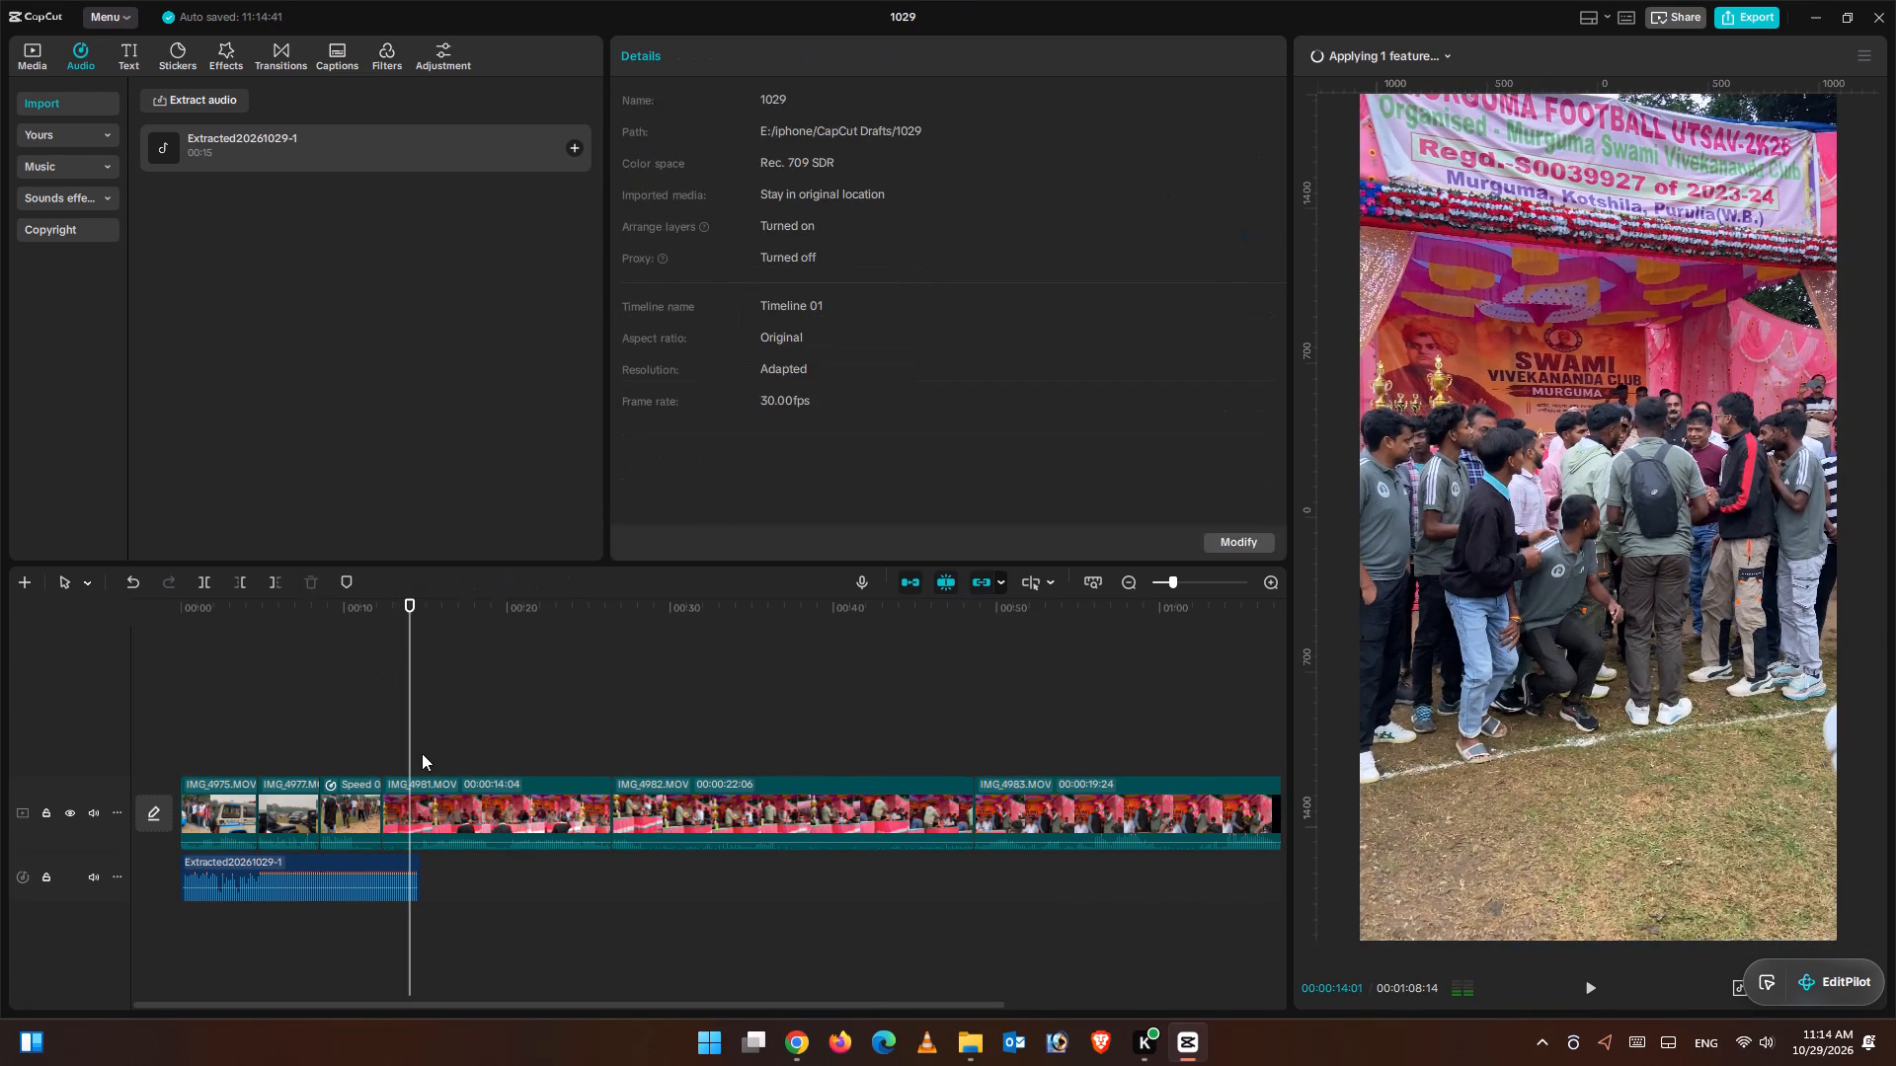
Find the bouquet presentation in IMG_4982 and trim the clip's start to leave a length of 00:00:20:08.
left_click(432, 749)
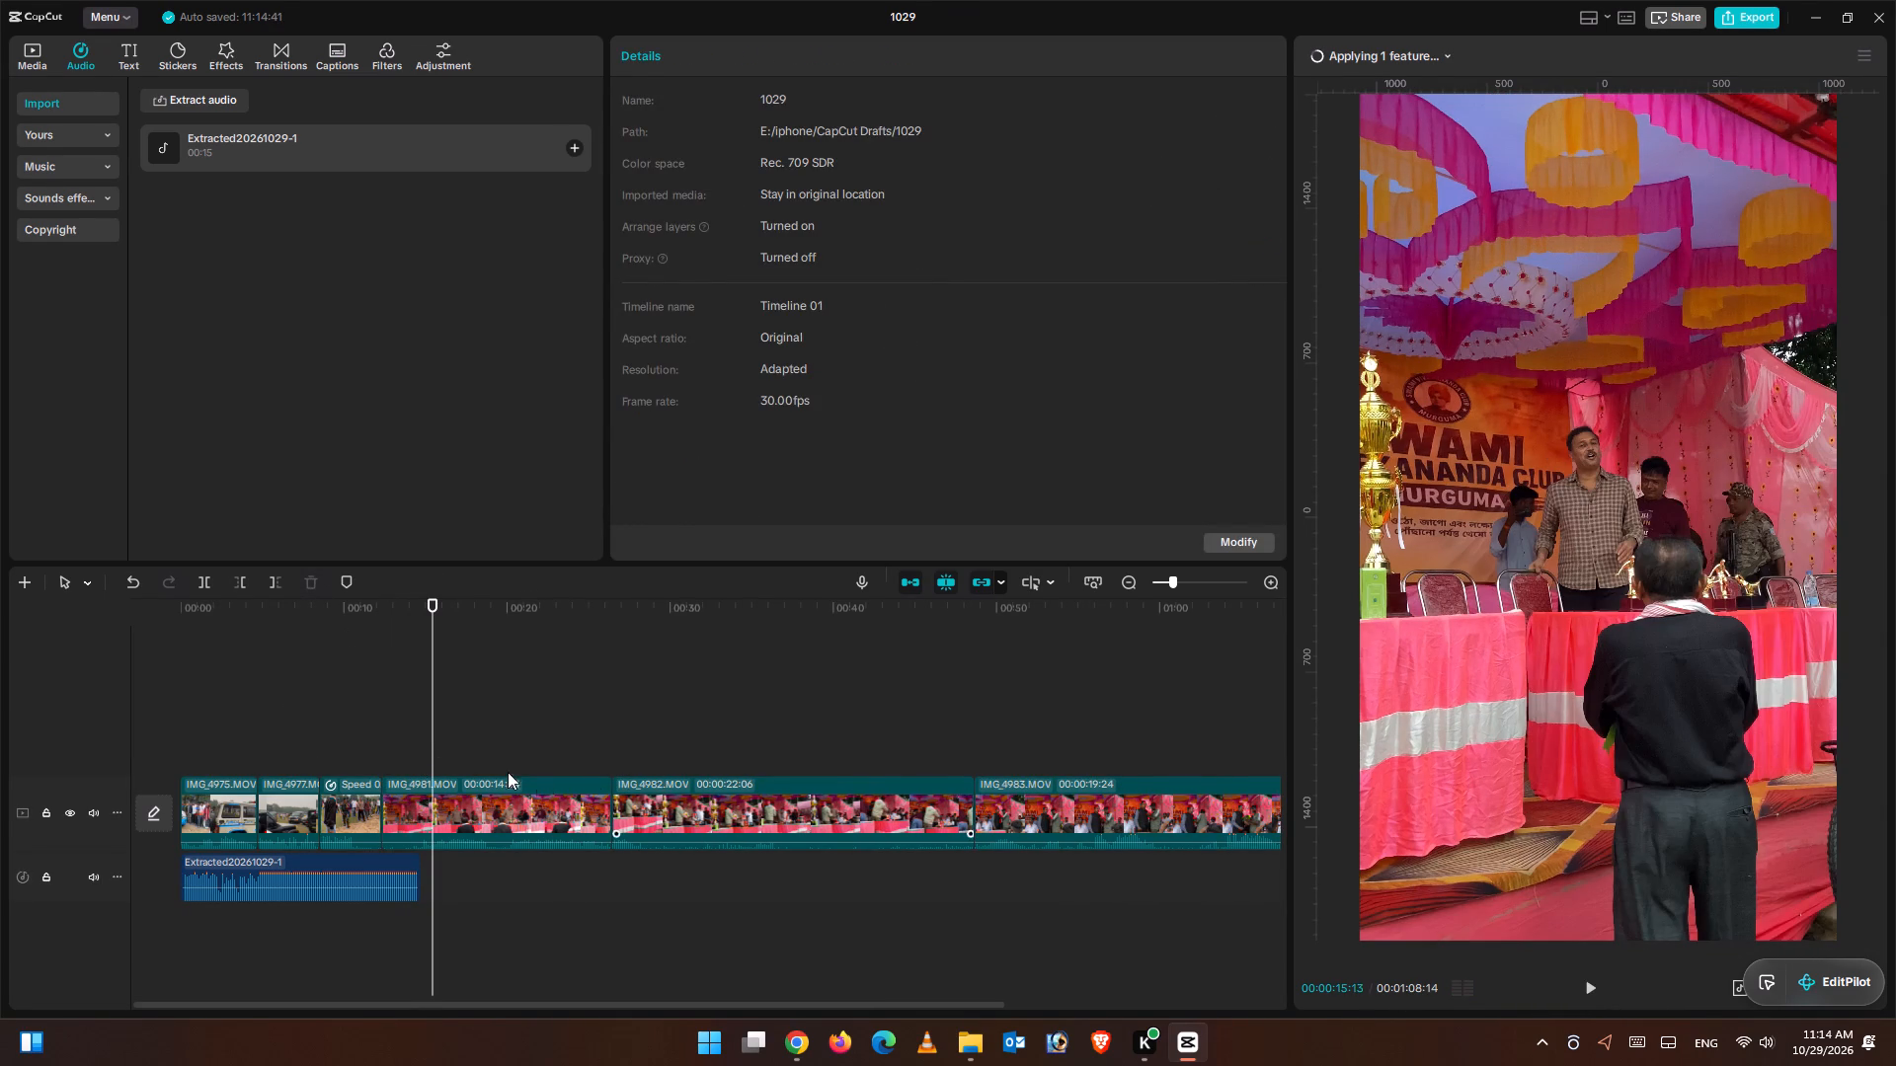
left_click(515, 761)
left_click(695, 772)
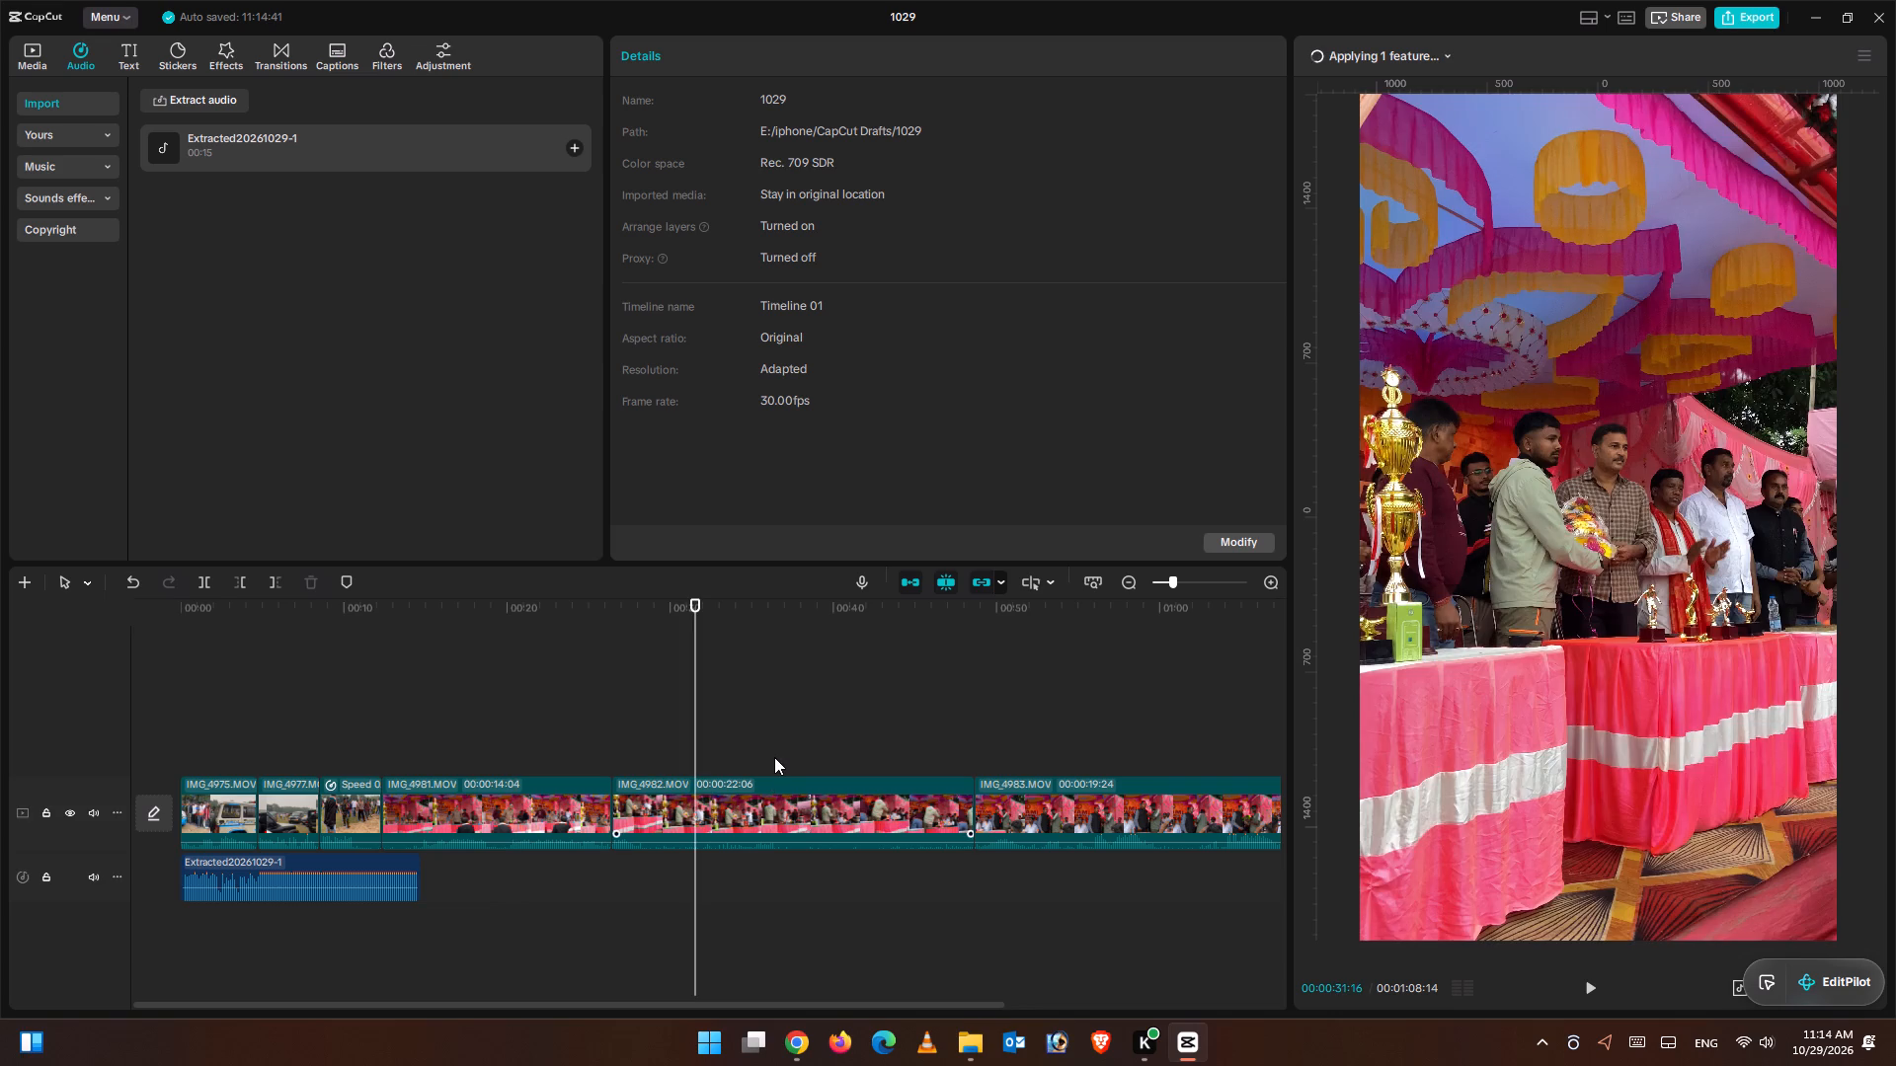
left_click(774, 754)
left_click(707, 763)
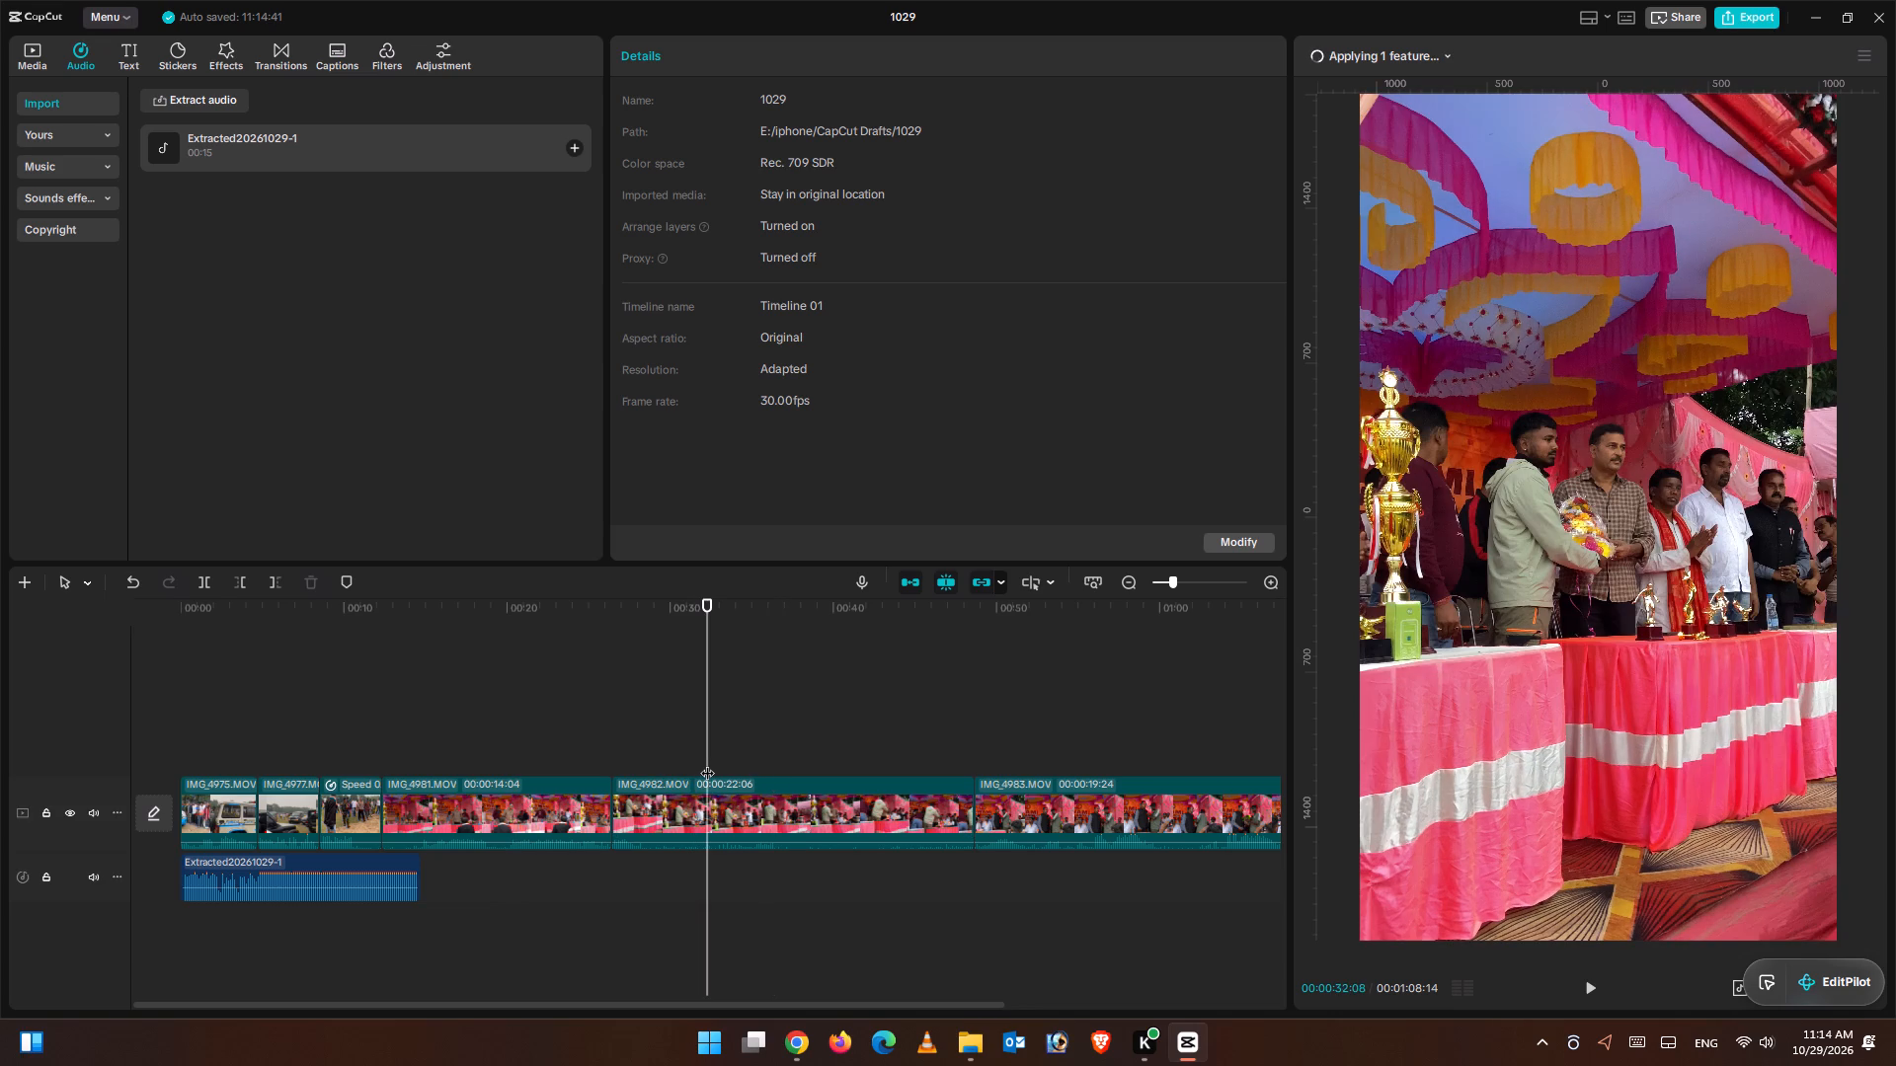
left_click_drag(707, 763, 691, 759)
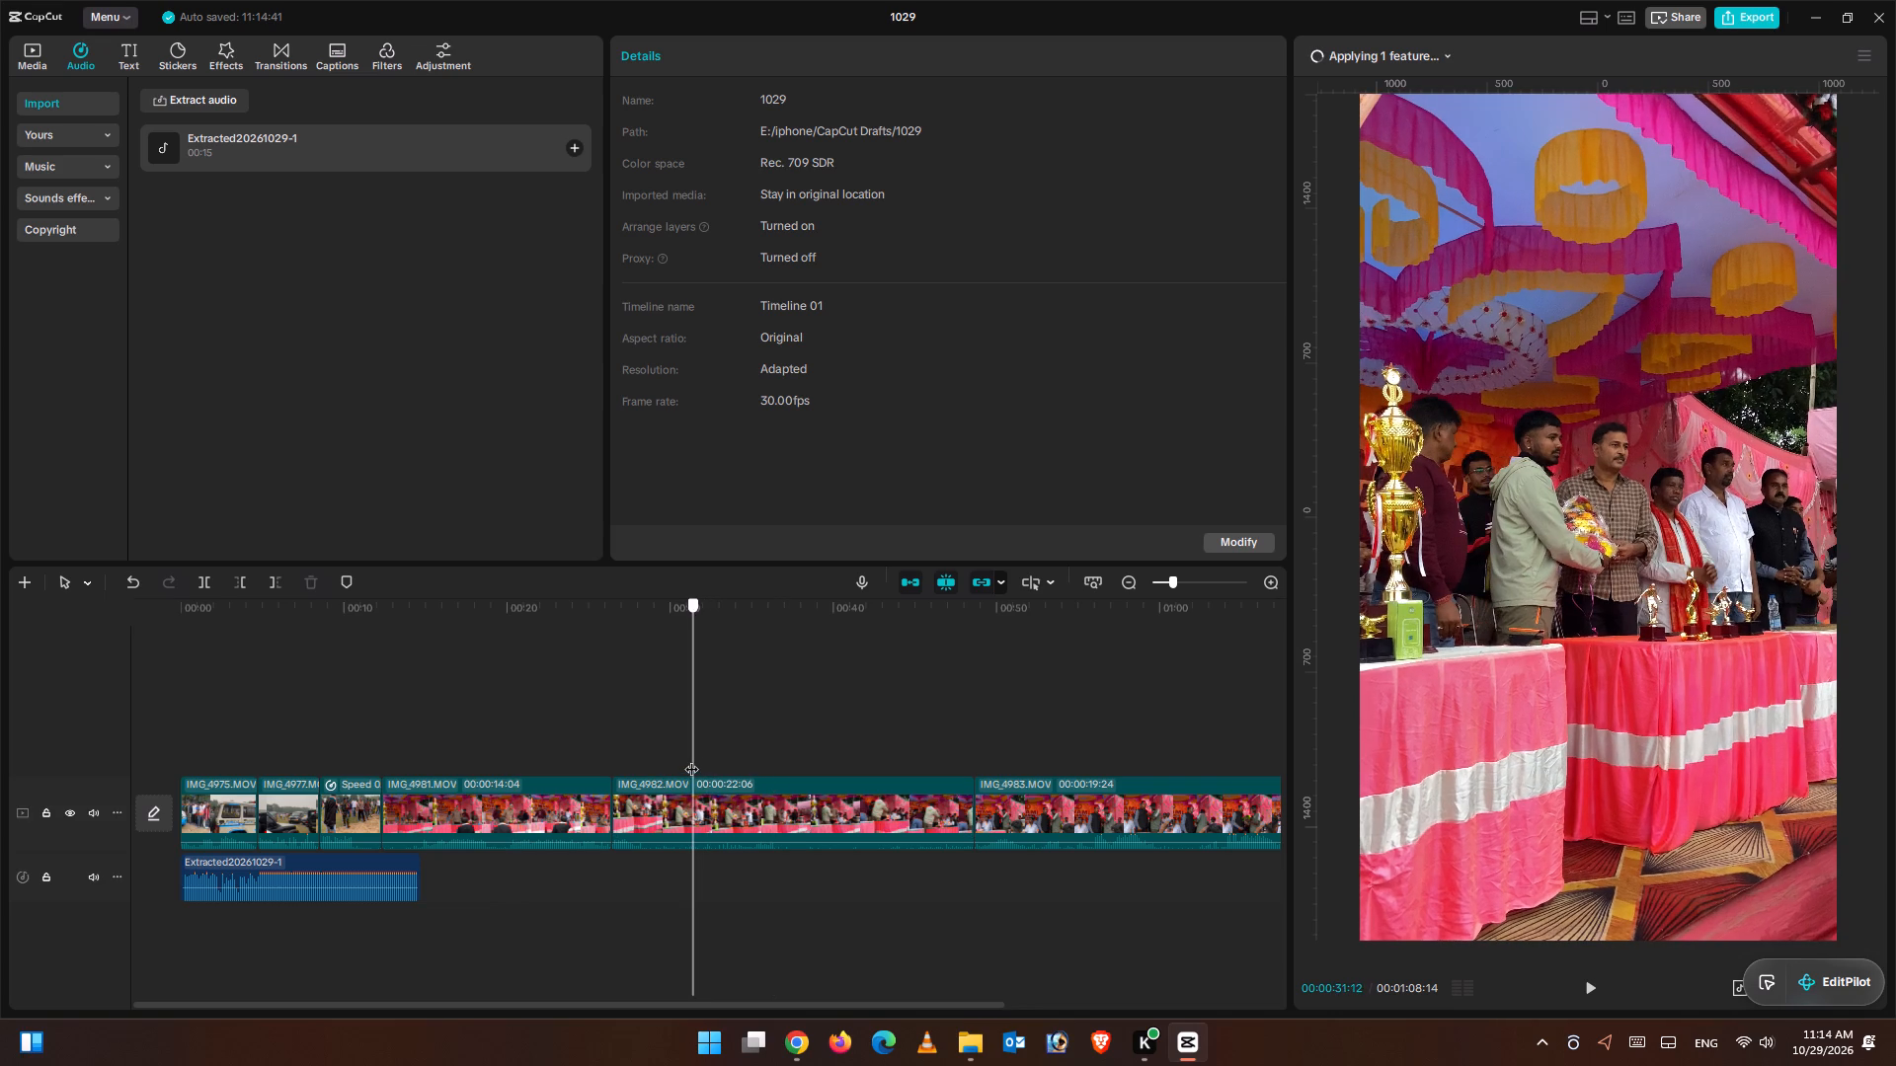
left_click_drag(691, 759, 670, 755)
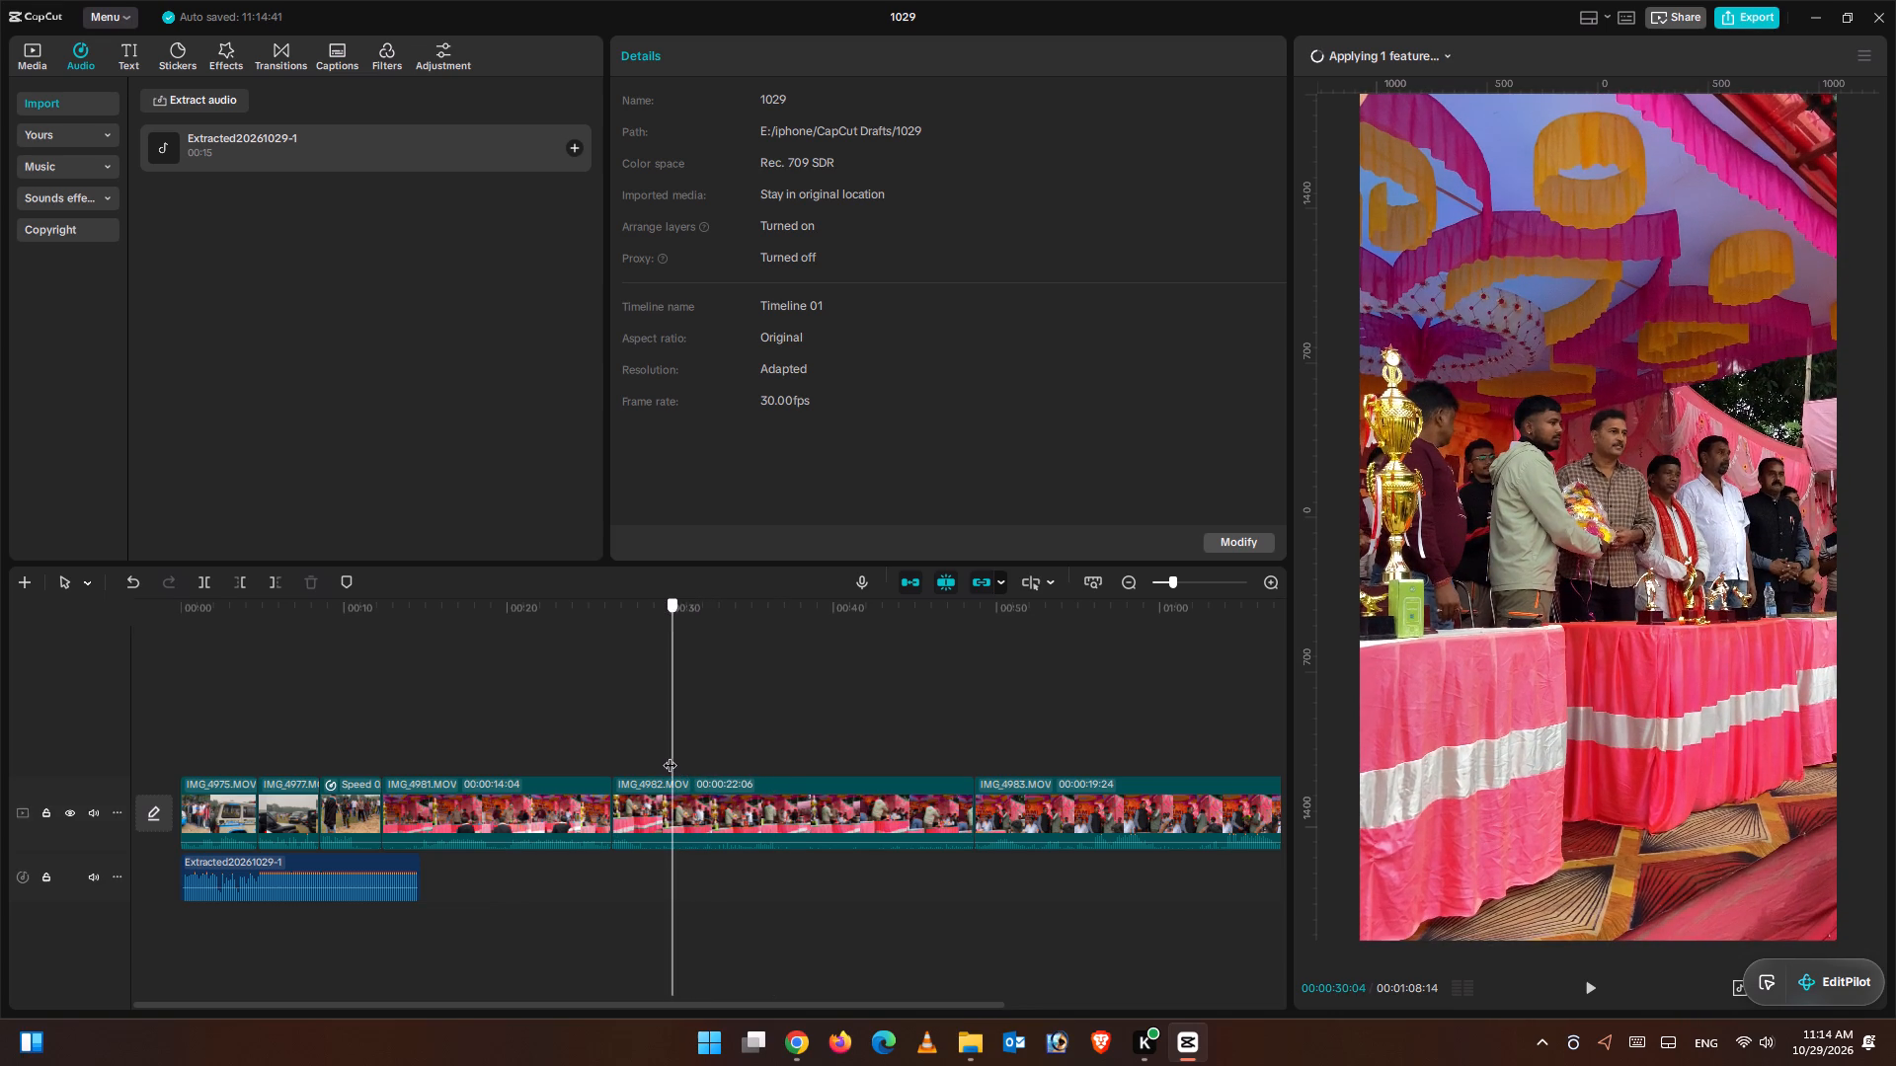
left_click_drag(670, 755, 649, 754)
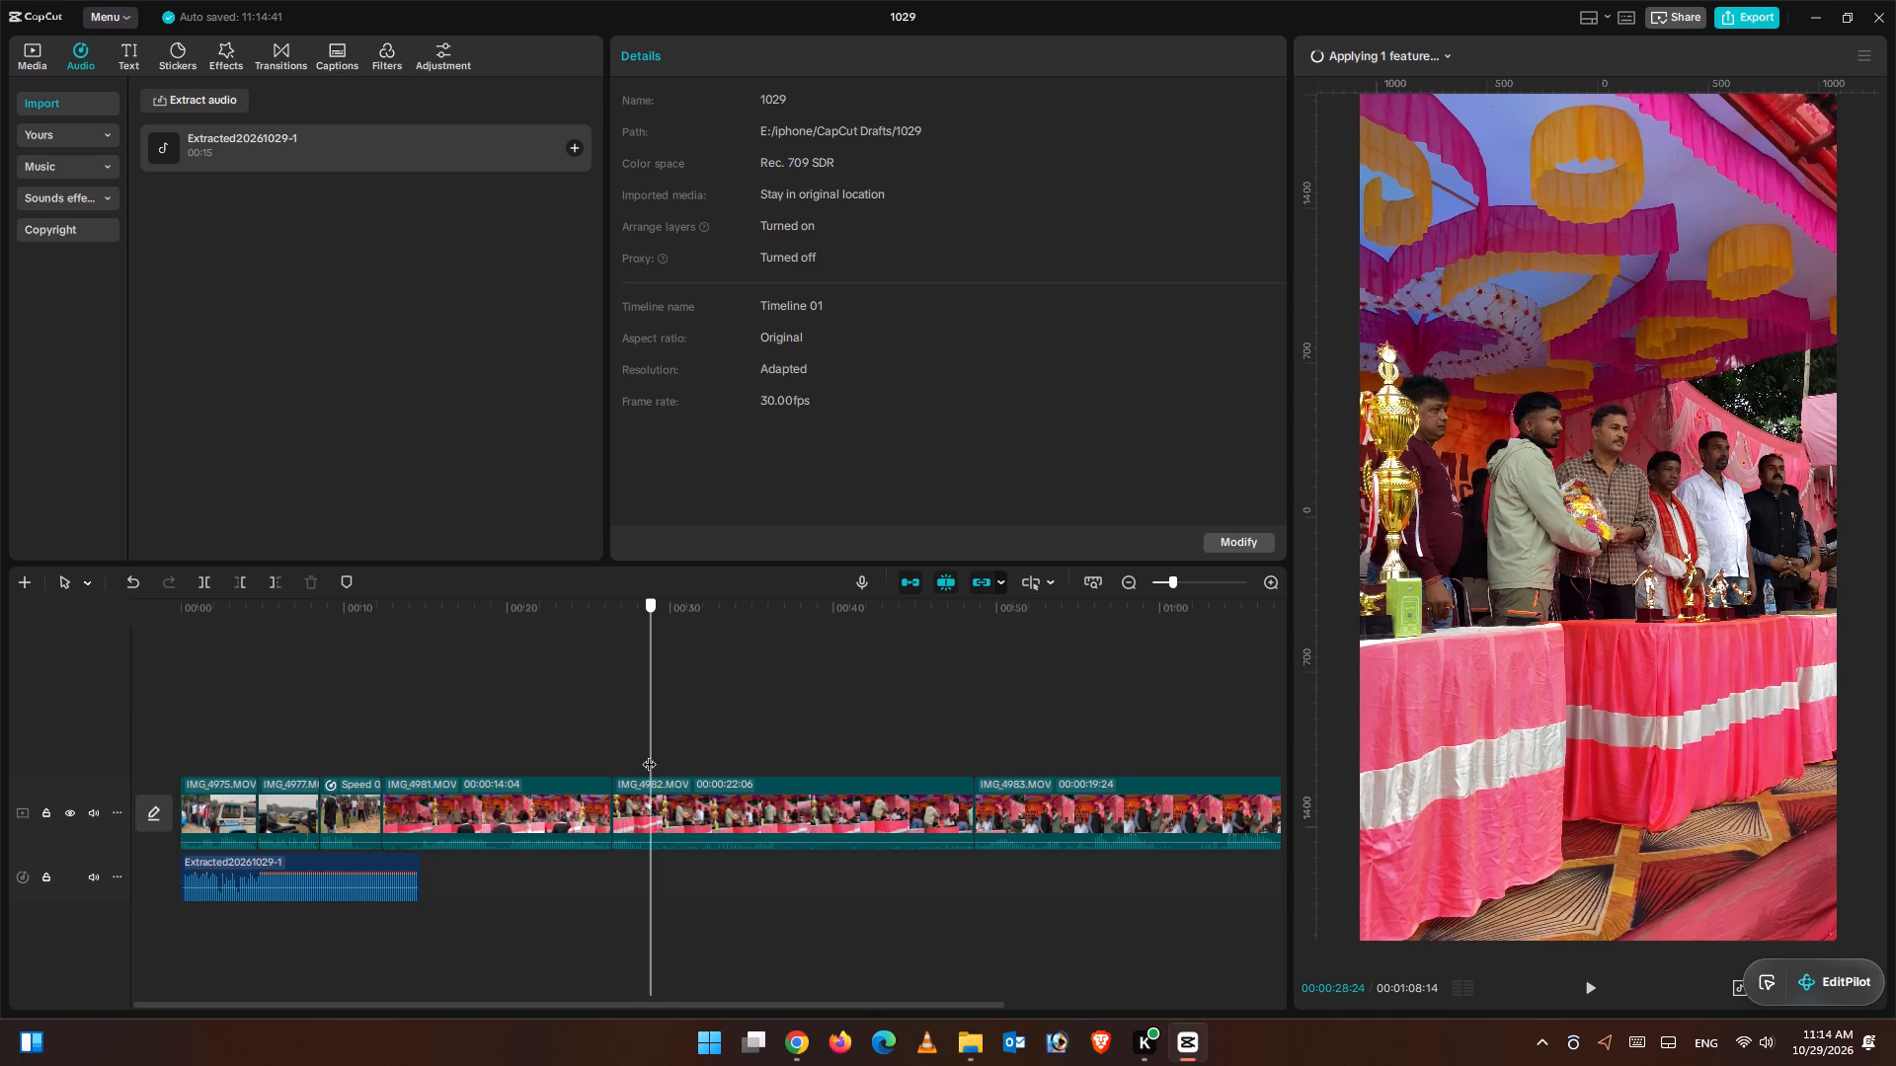
left_click_drag(649, 754, 632, 751)
left_click(636, 775)
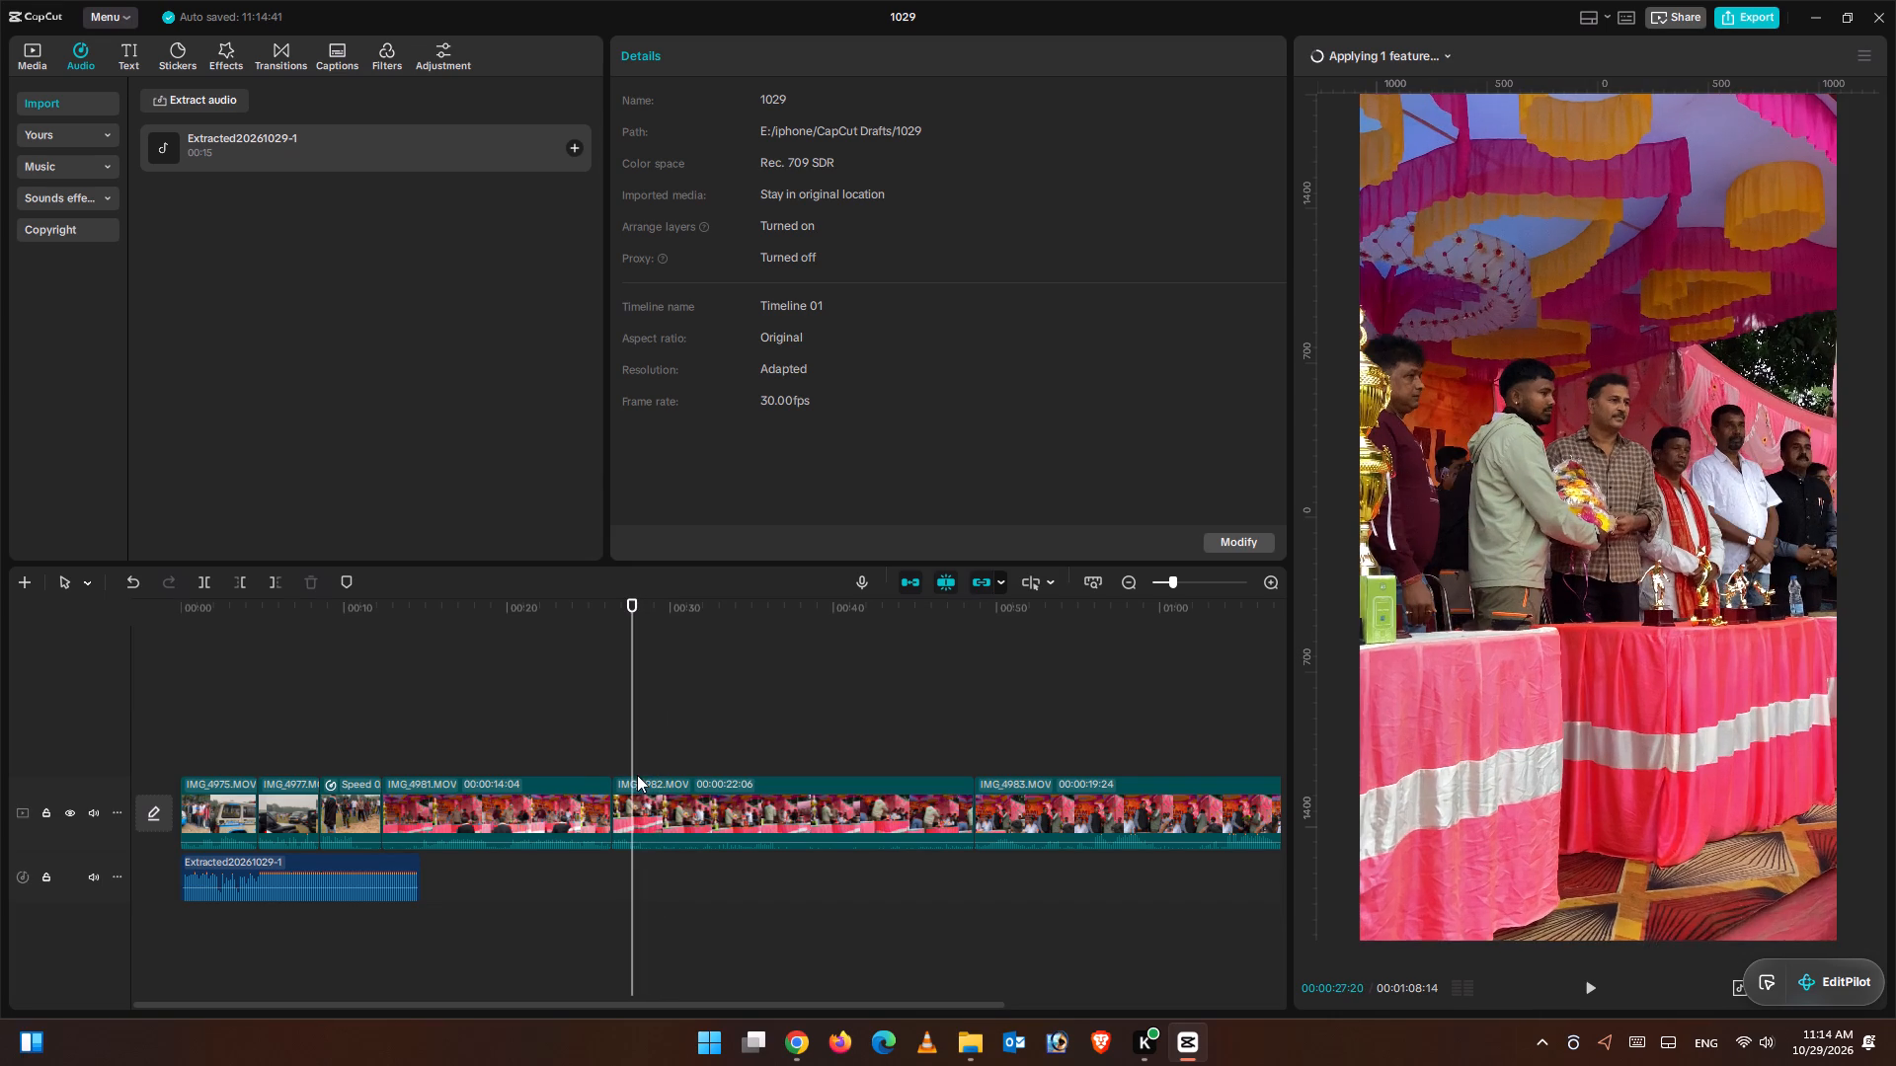
left_click_drag(632, 714, 651, 719)
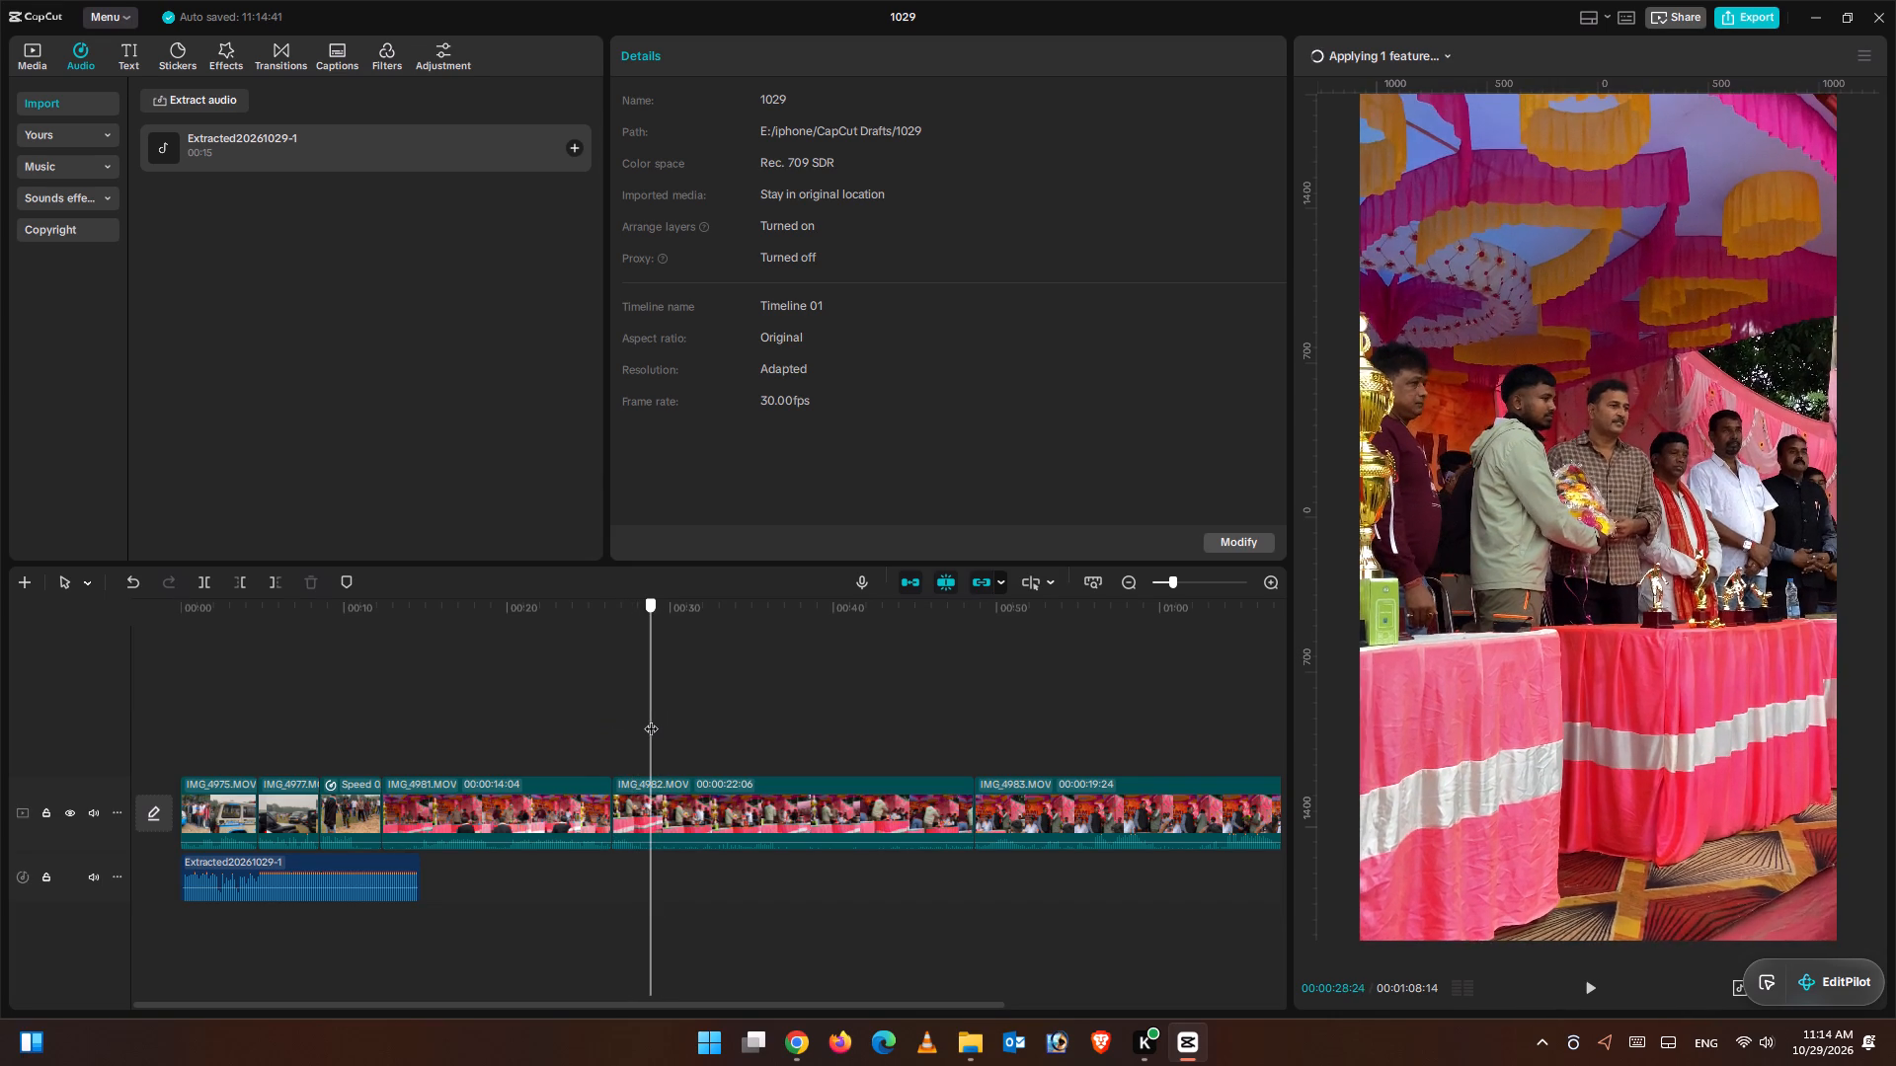
left_click_drag(651, 719, 644, 721)
left_click(670, 787)
left_click(259, 579)
left_click(247, 593)
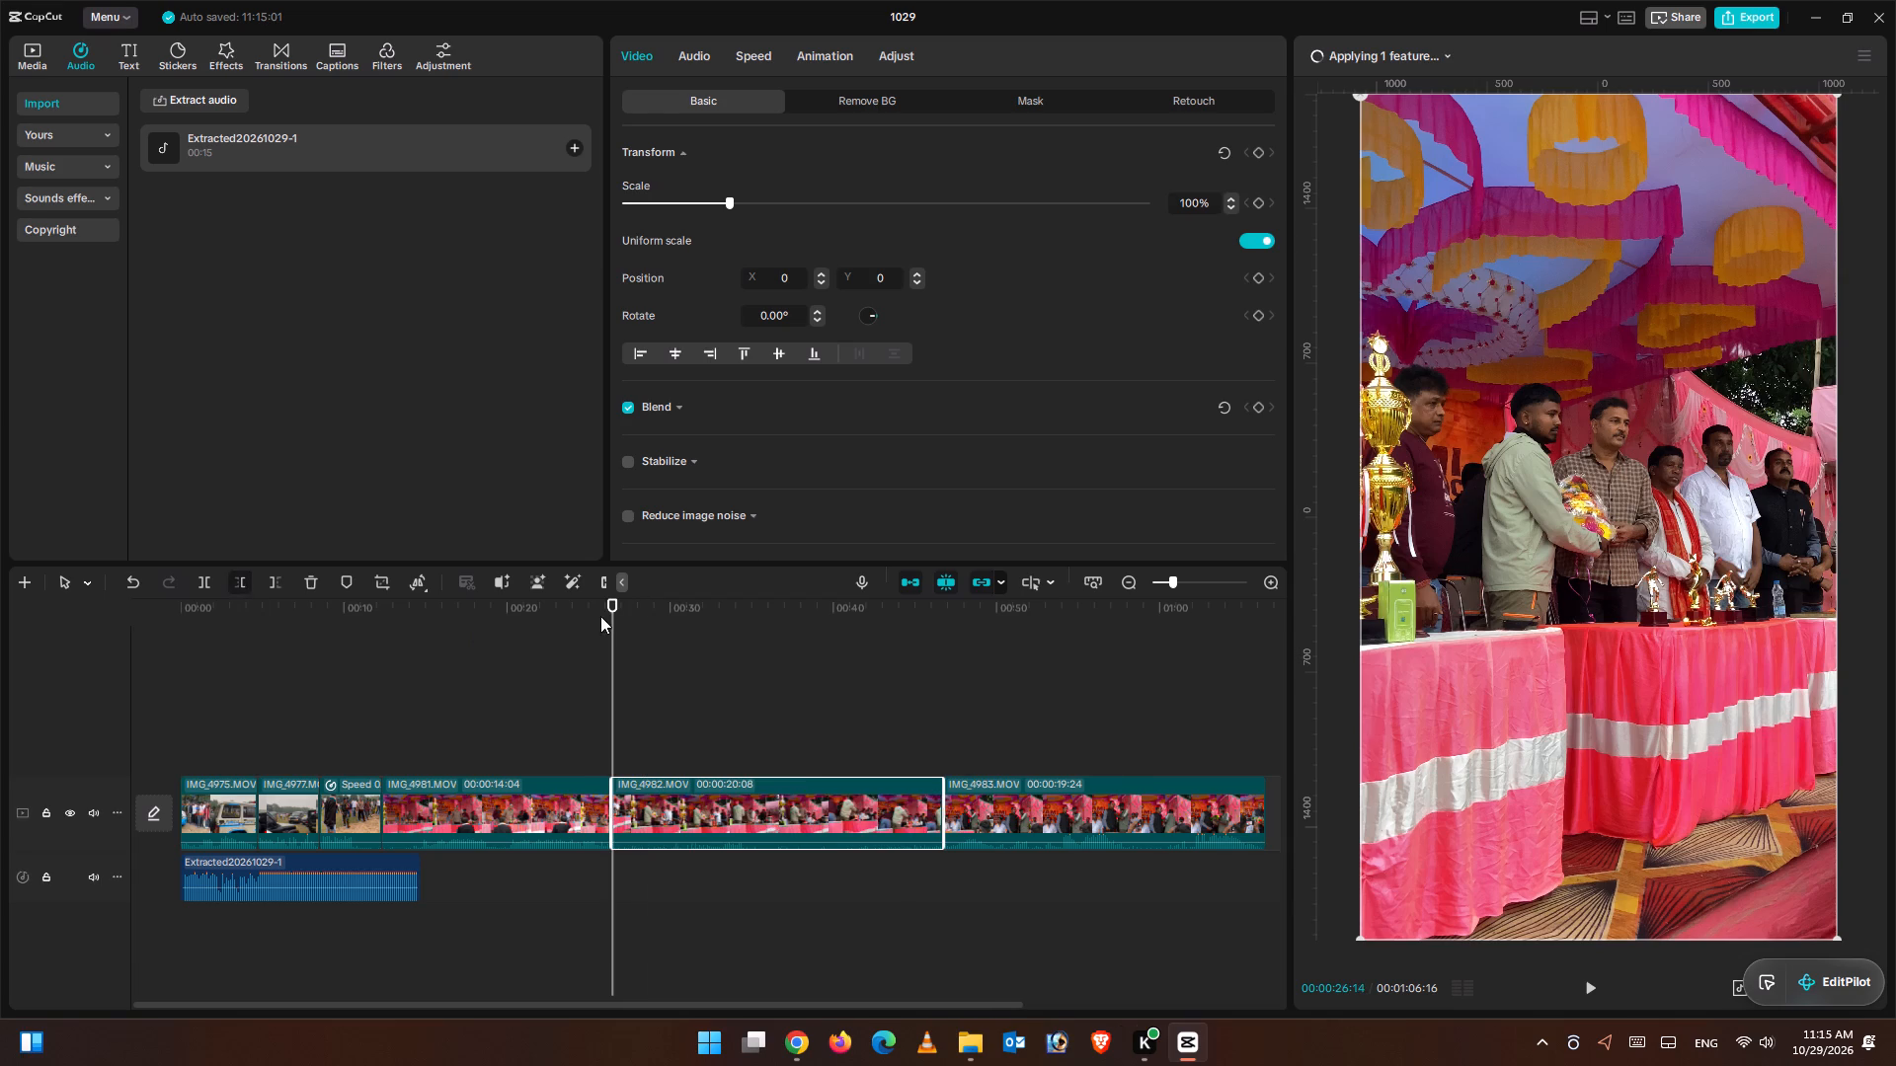
Slow IMG_4982 to 0.66x with smooth slow-mo set to optical flow.
left_click(761, 61)
left_click_drag(721, 179, 720, 180)
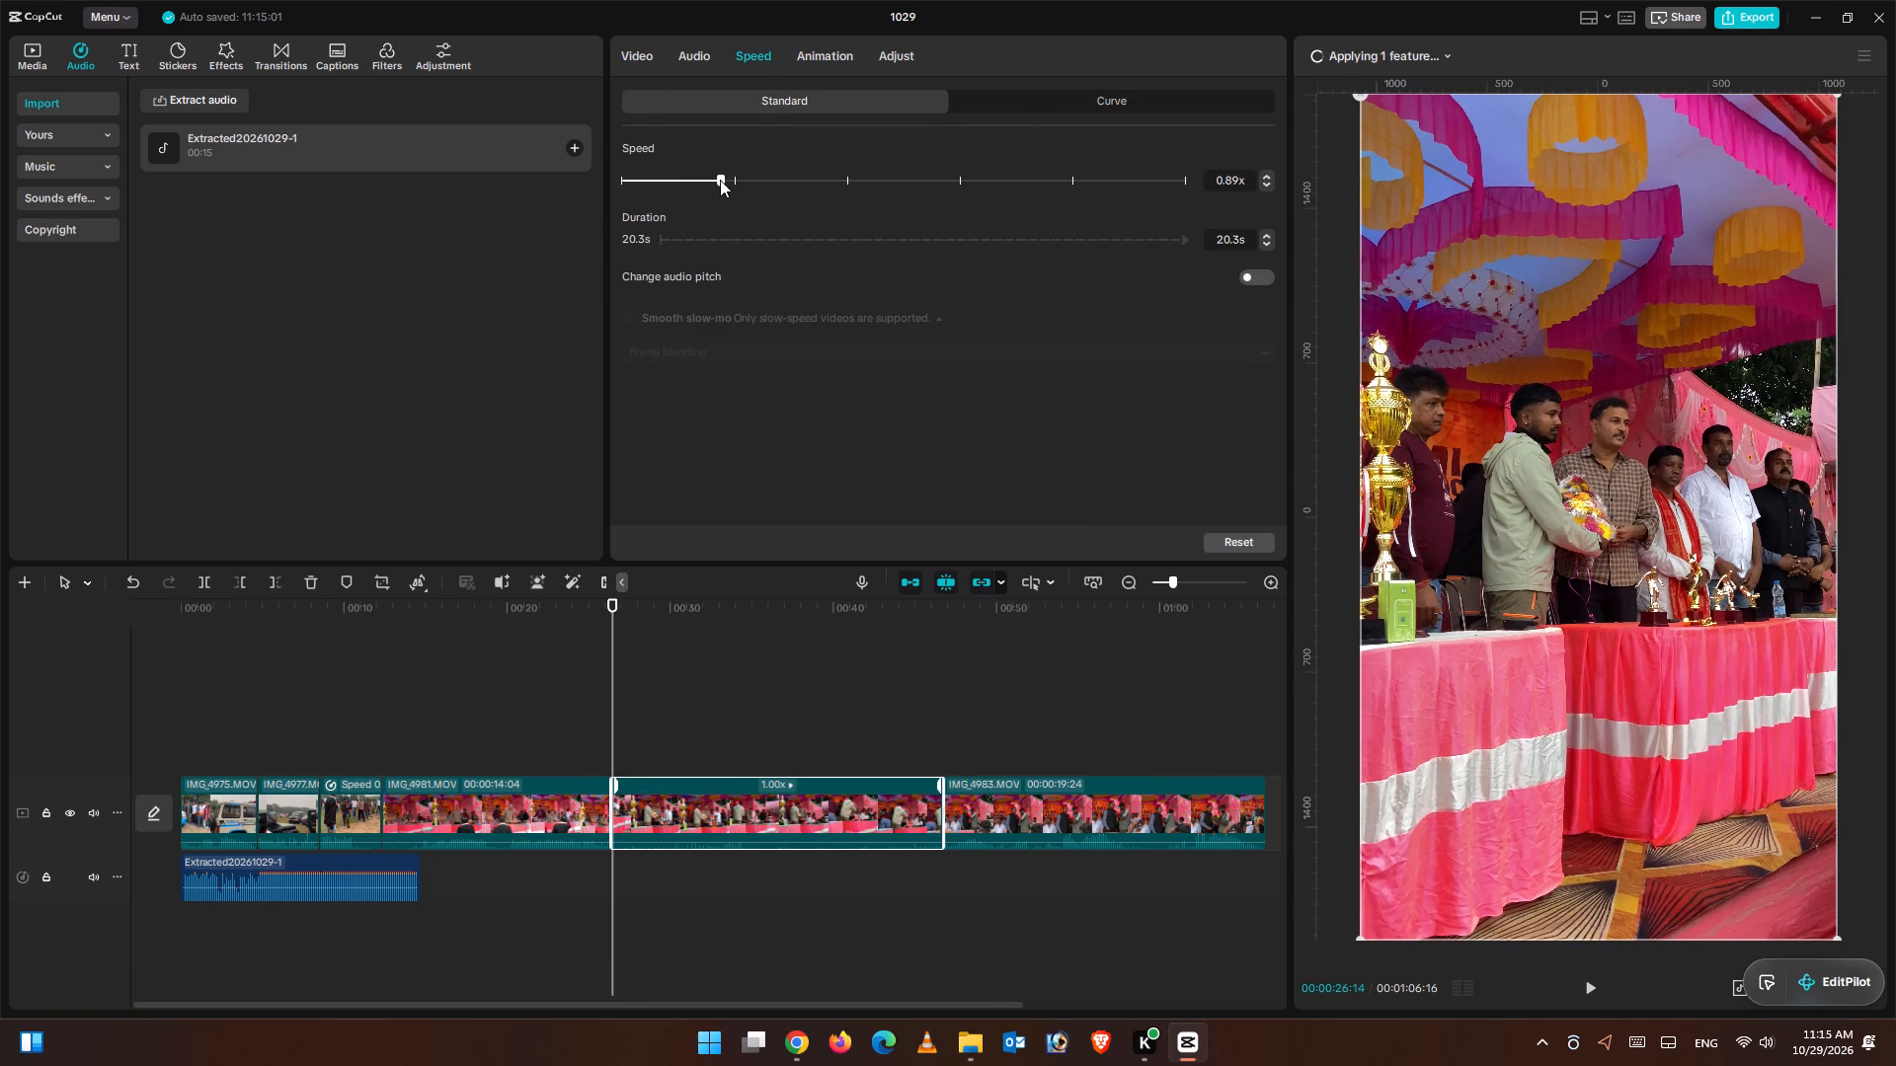
left_click_drag(720, 180, 692, 180)
left_click(629, 320)
left_click(664, 358)
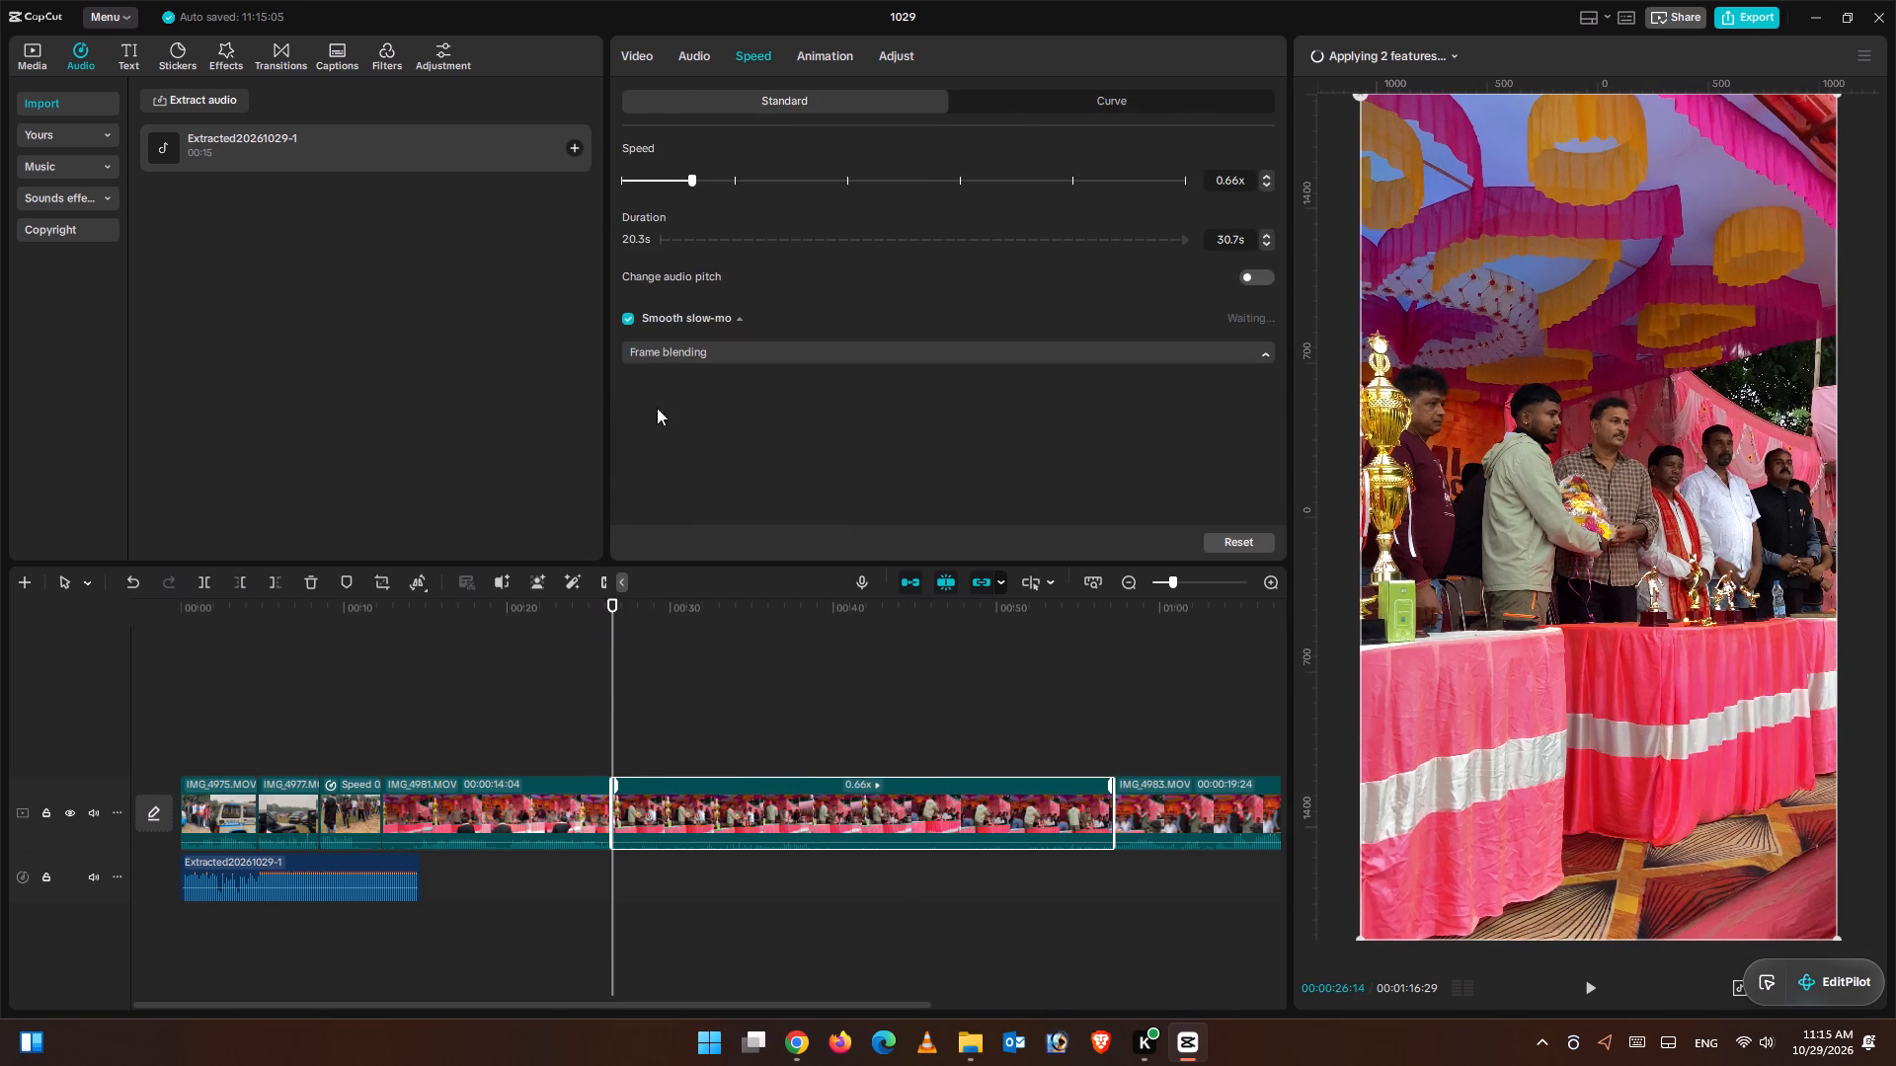
left_click(661, 431)
Trim off the end of the slowed IMG_4982 after 00:00:36:22.
left_click_drag(622, 641, 744, 665)
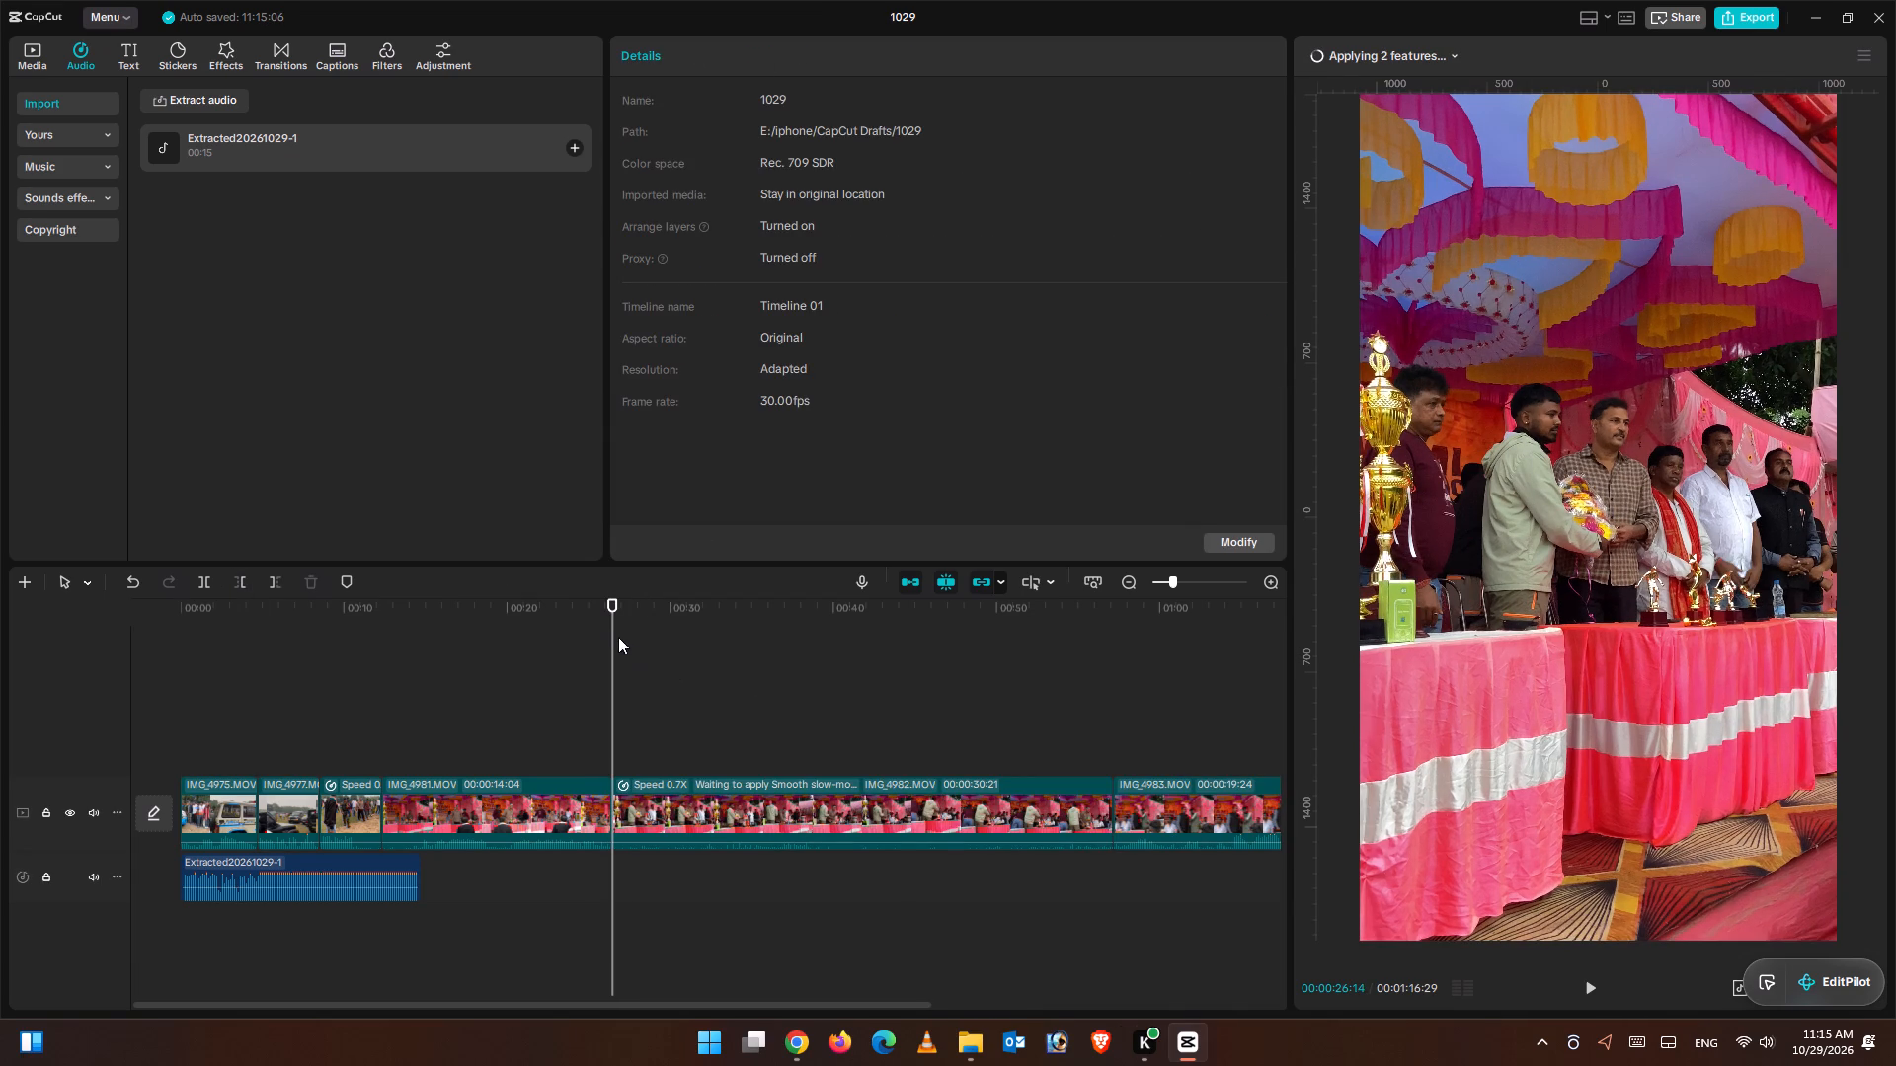
left_click_drag(612, 635, 780, 672)
left_click(812, 798)
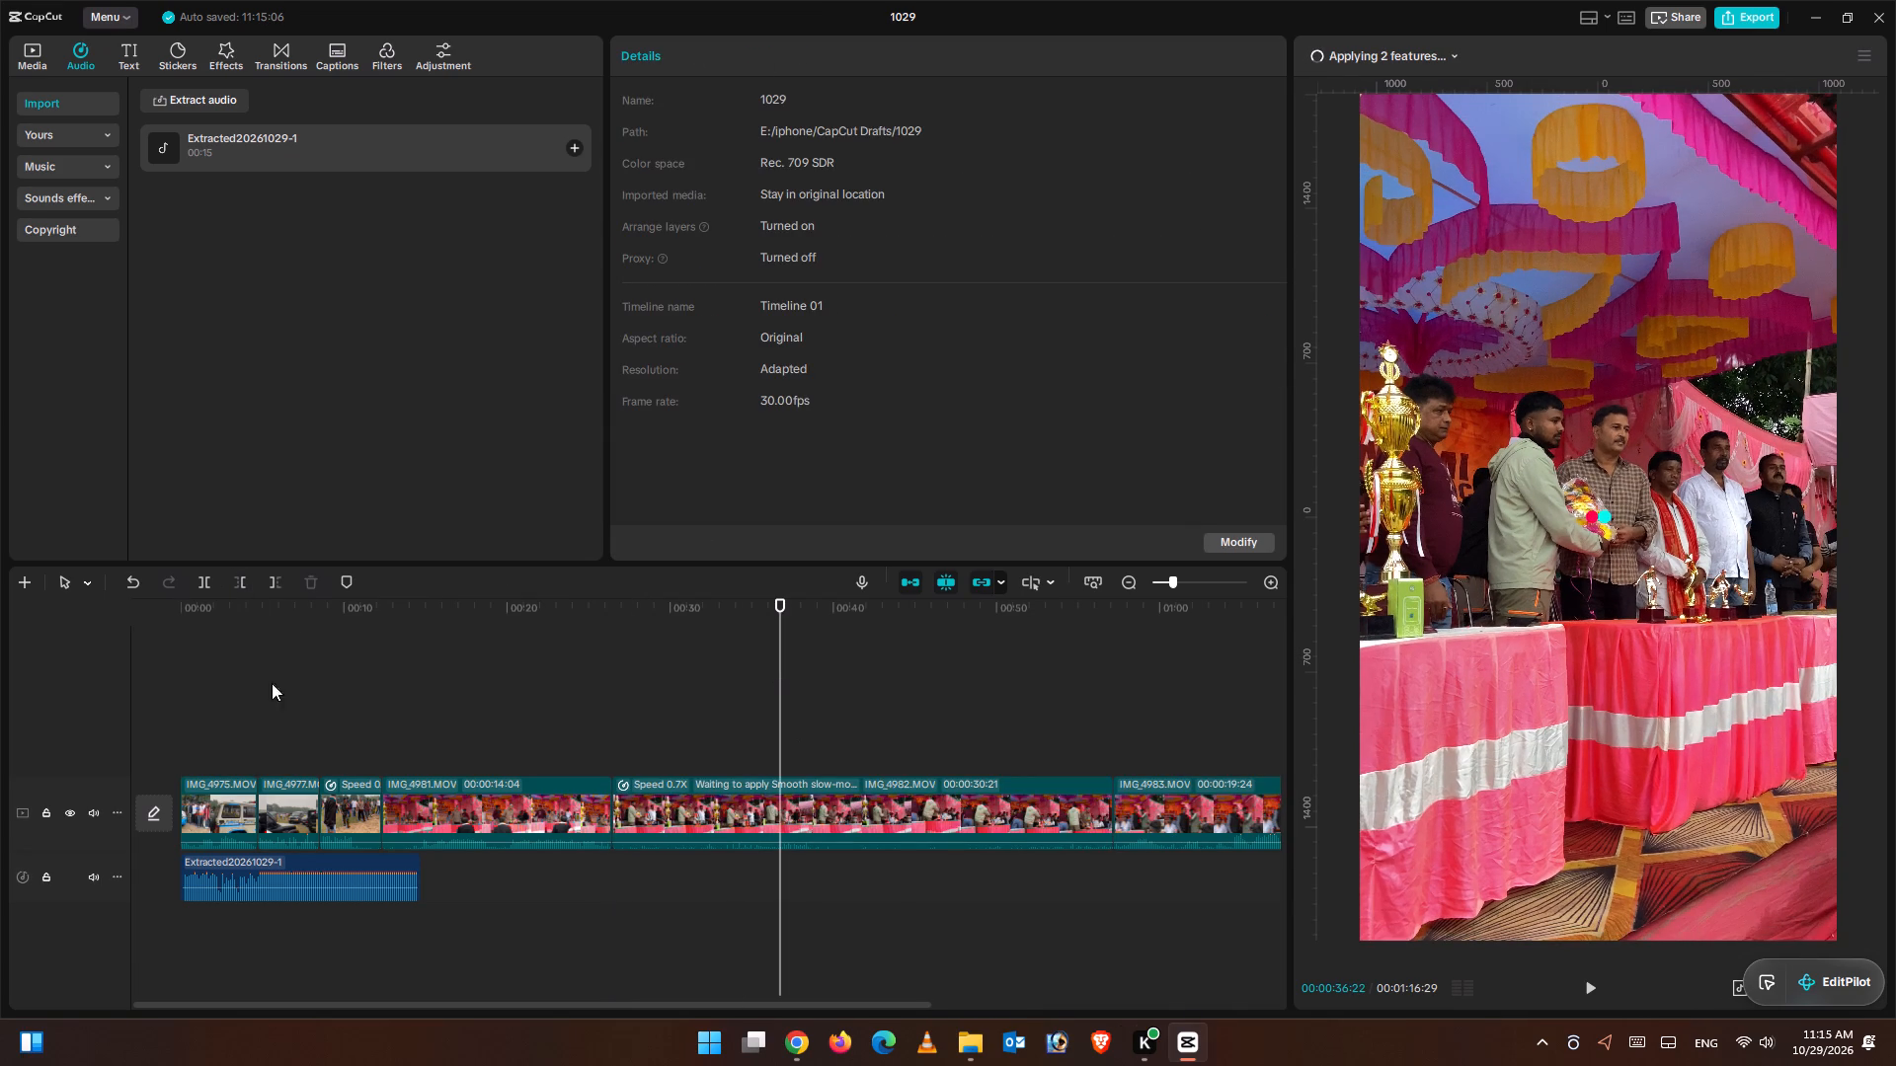
left_click(280, 576)
Delete the IMG_4981 clip from the timeline.
left_click(562, 818)
left_click(302, 582)
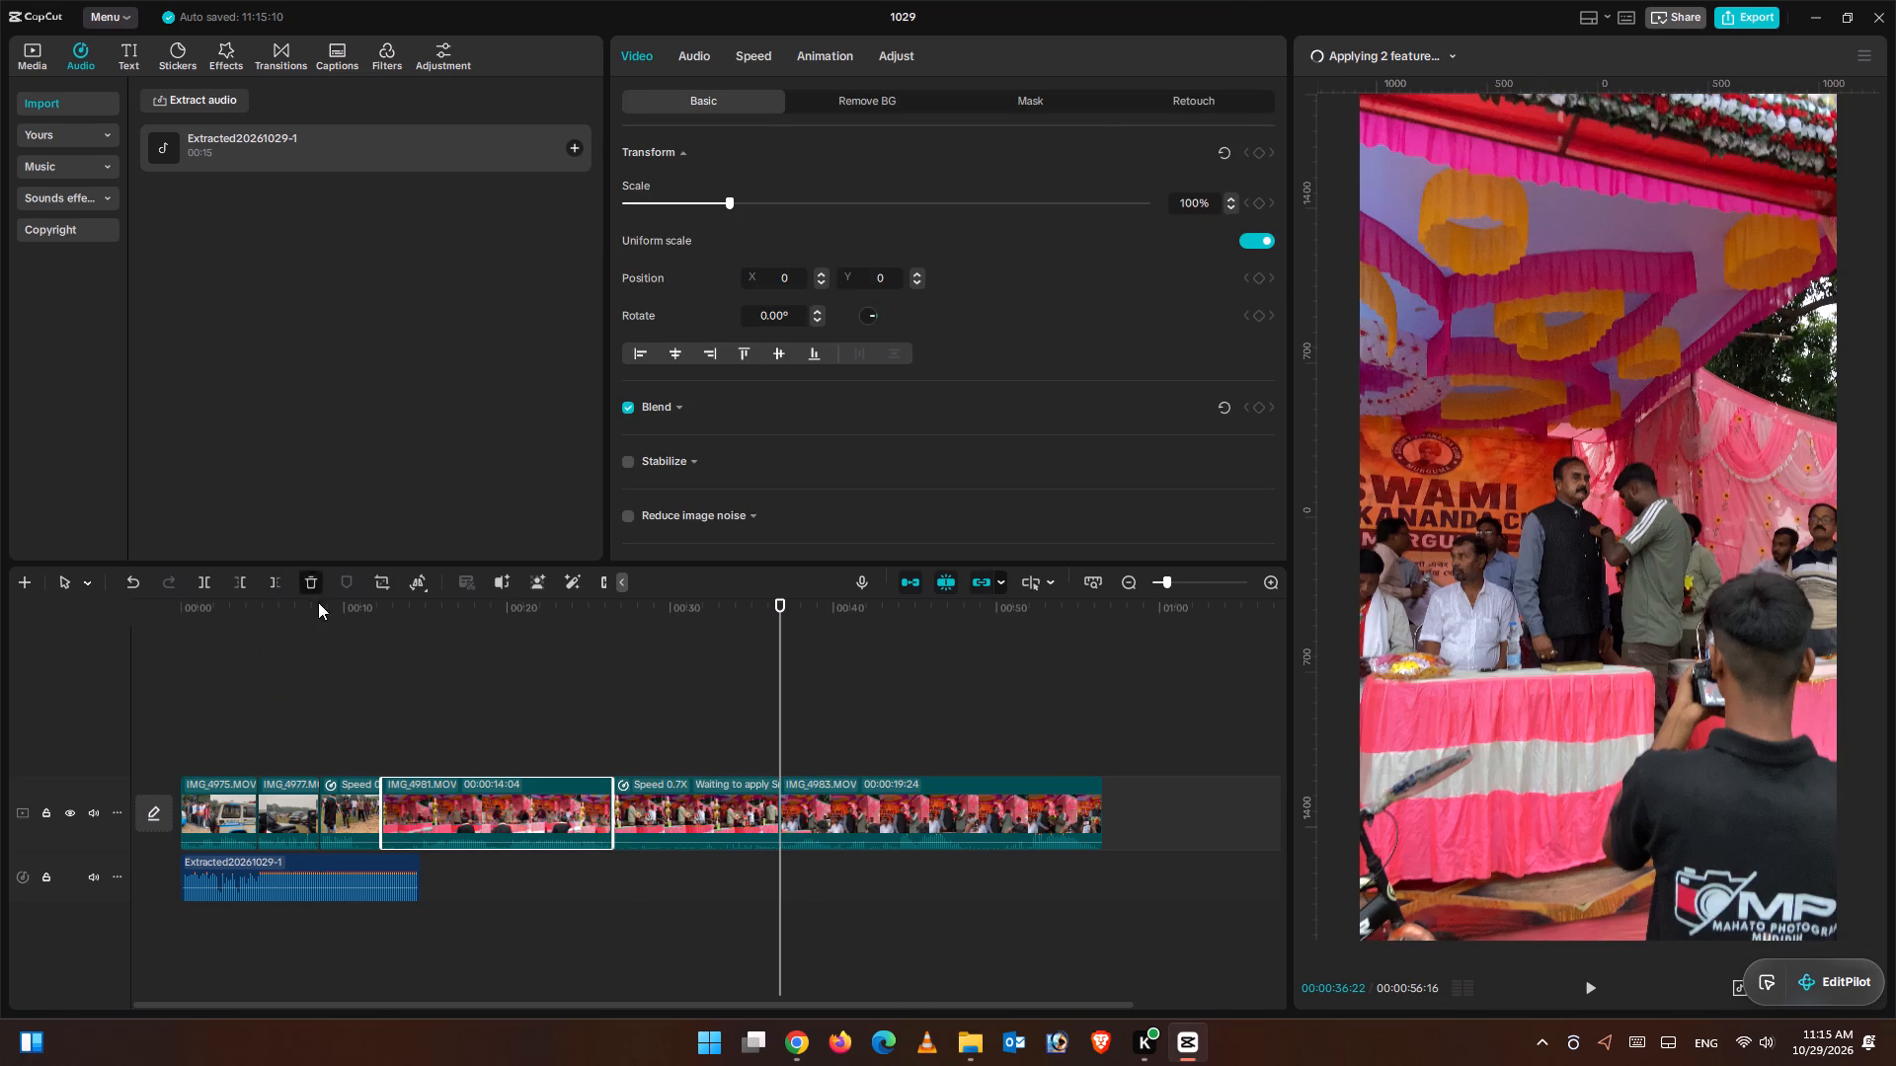
Play the timeline from the slowed IMG_4979 clip into IMG_4982 to check the cut against the music.
left_click(350, 745)
left_click_drag(354, 687, 104, 719)
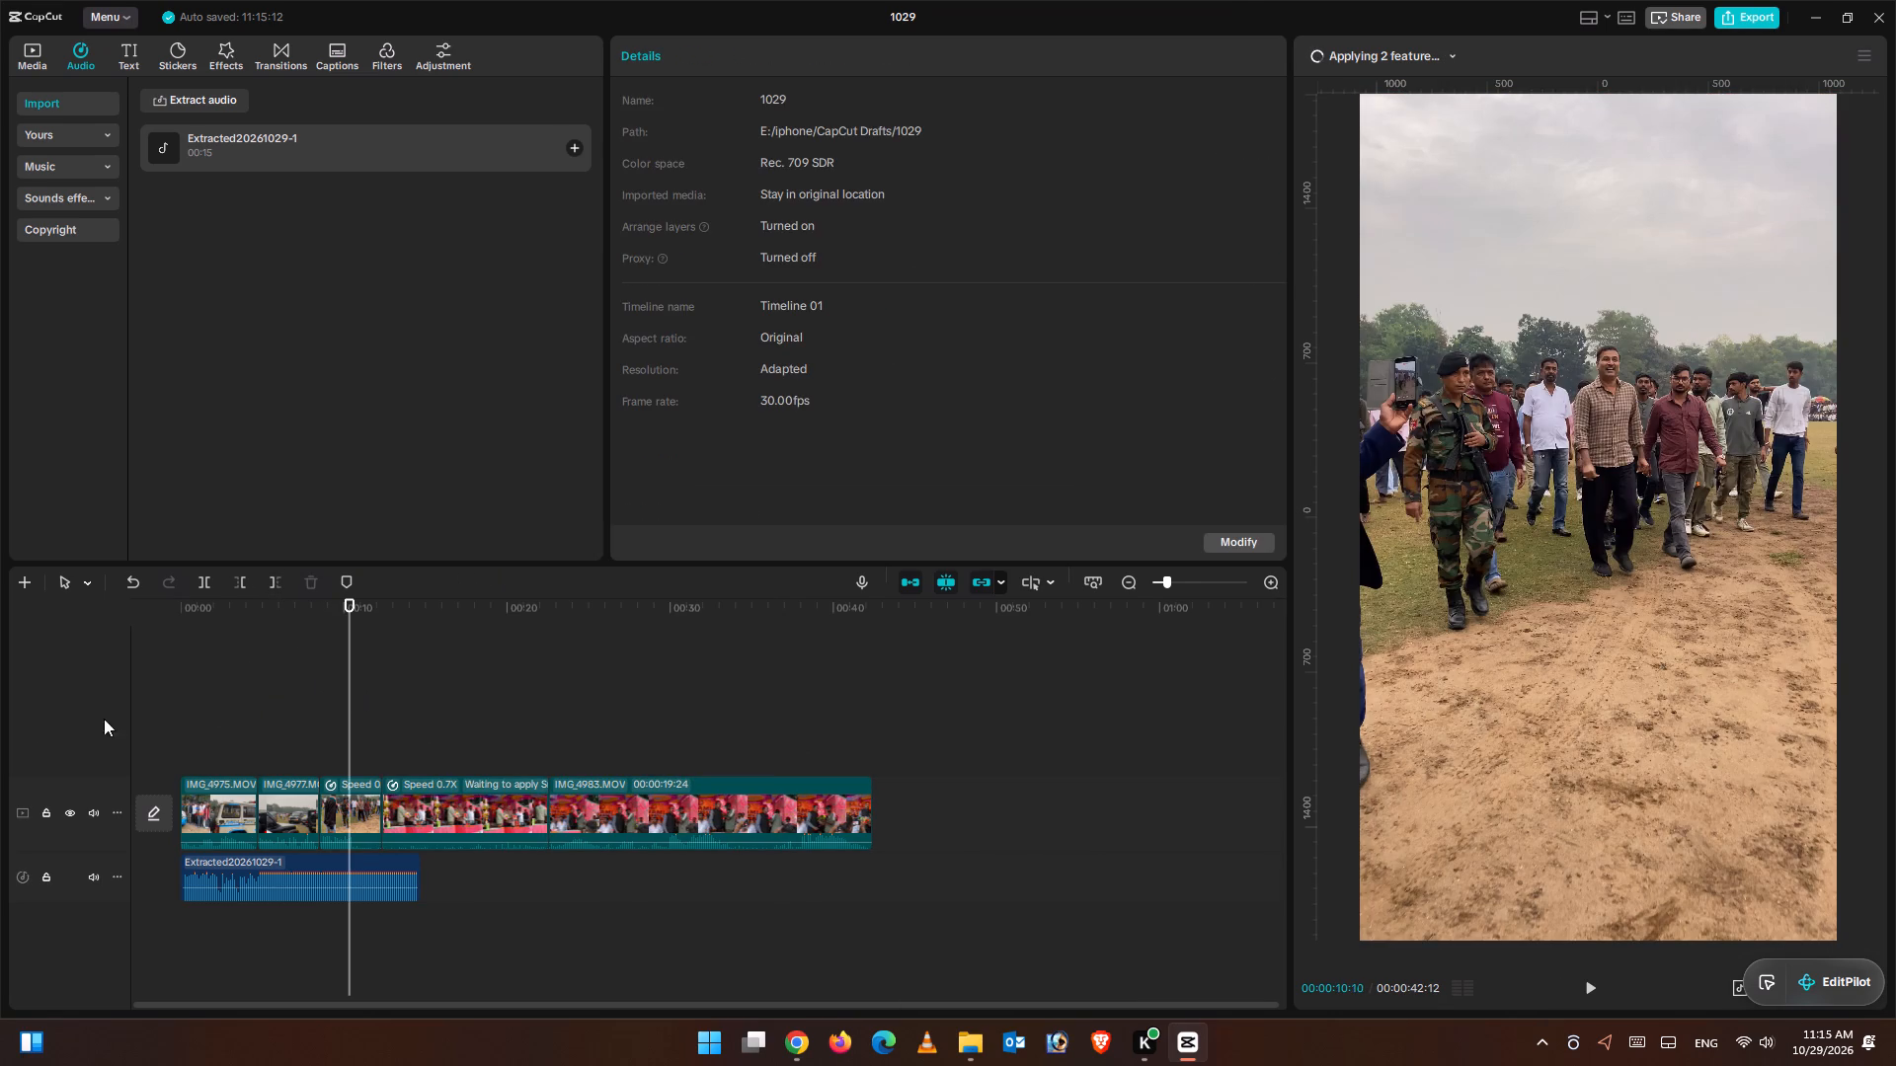
left_click_drag(104, 719, 3, 716)
left_click(1586, 993)
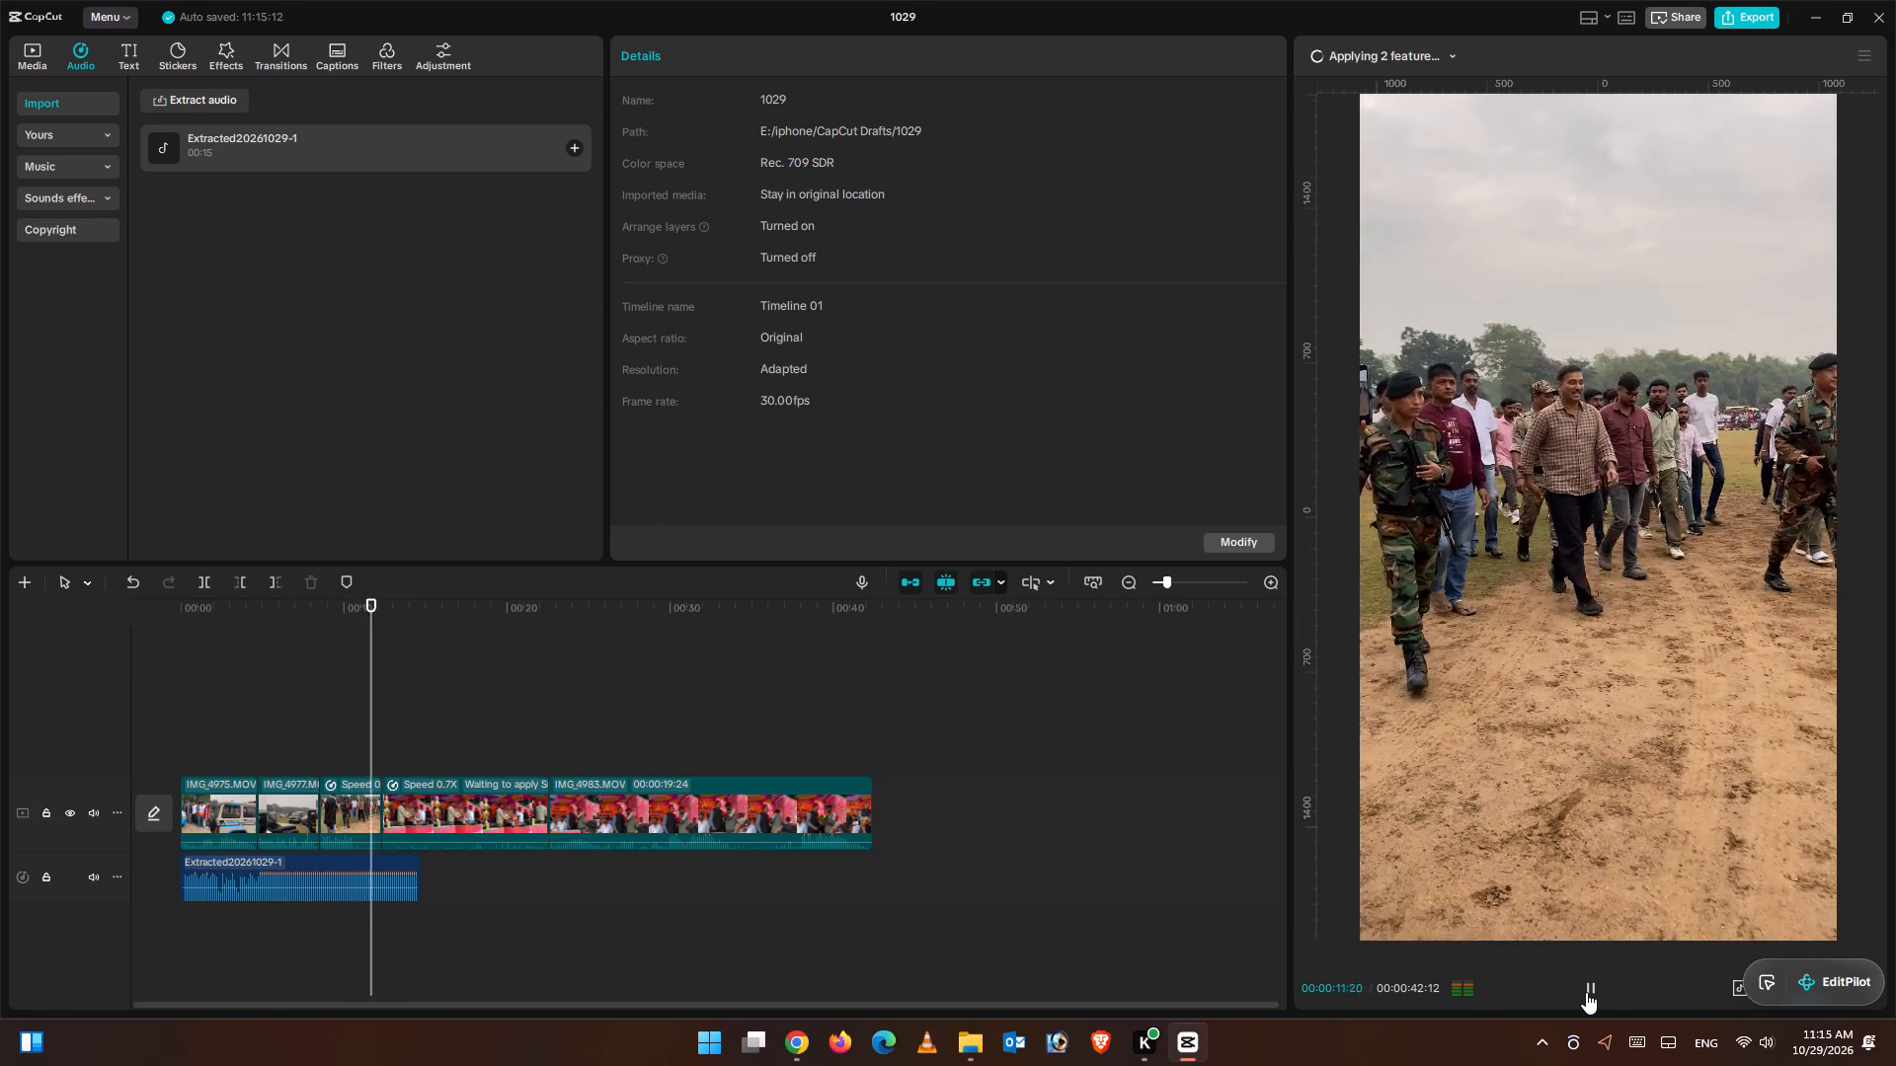
left_click(431, 725)
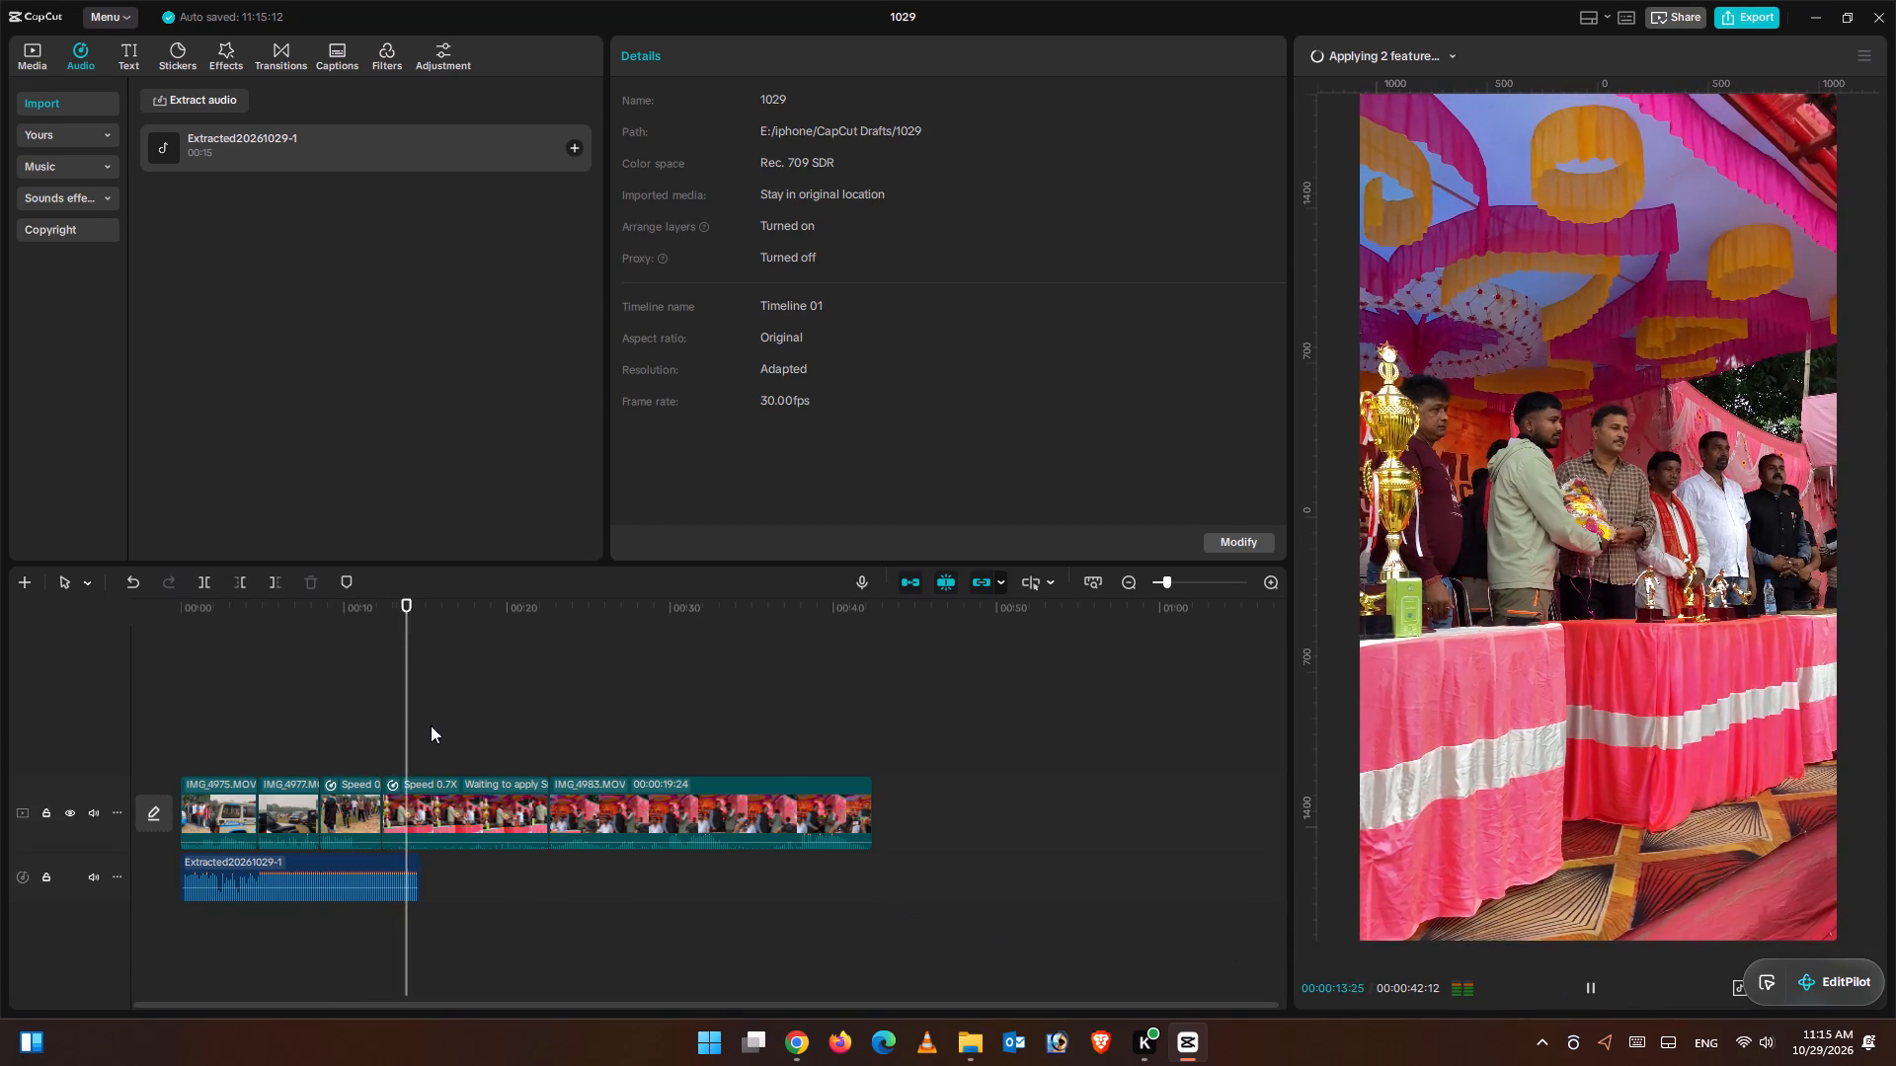
left_click(403, 717)
Extend the end of the slowed IMG_4979 clip to 00:00:12:28 and play the cut into IMG_4982.
key("ctrl+equal")
key("ctrl+equal")
key("ctrl+equal")
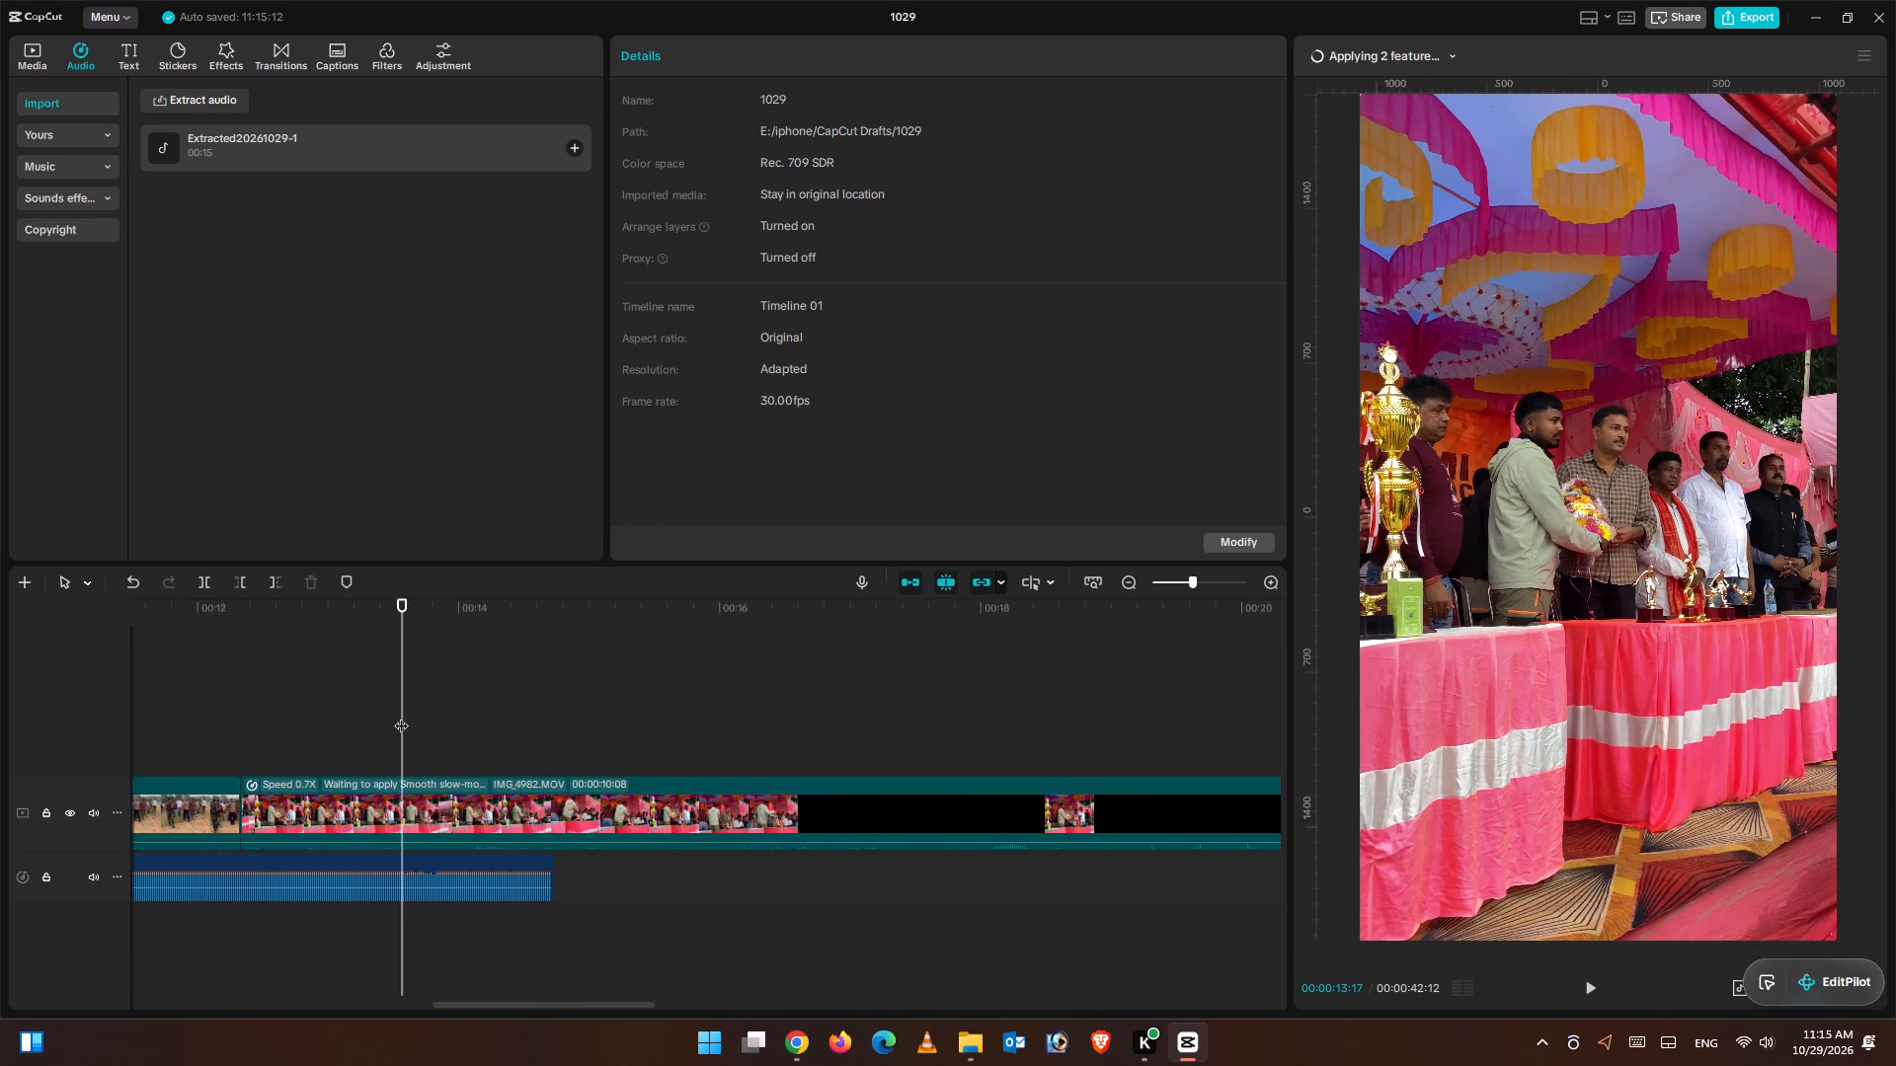
left_click(231, 713)
left_click(1597, 983)
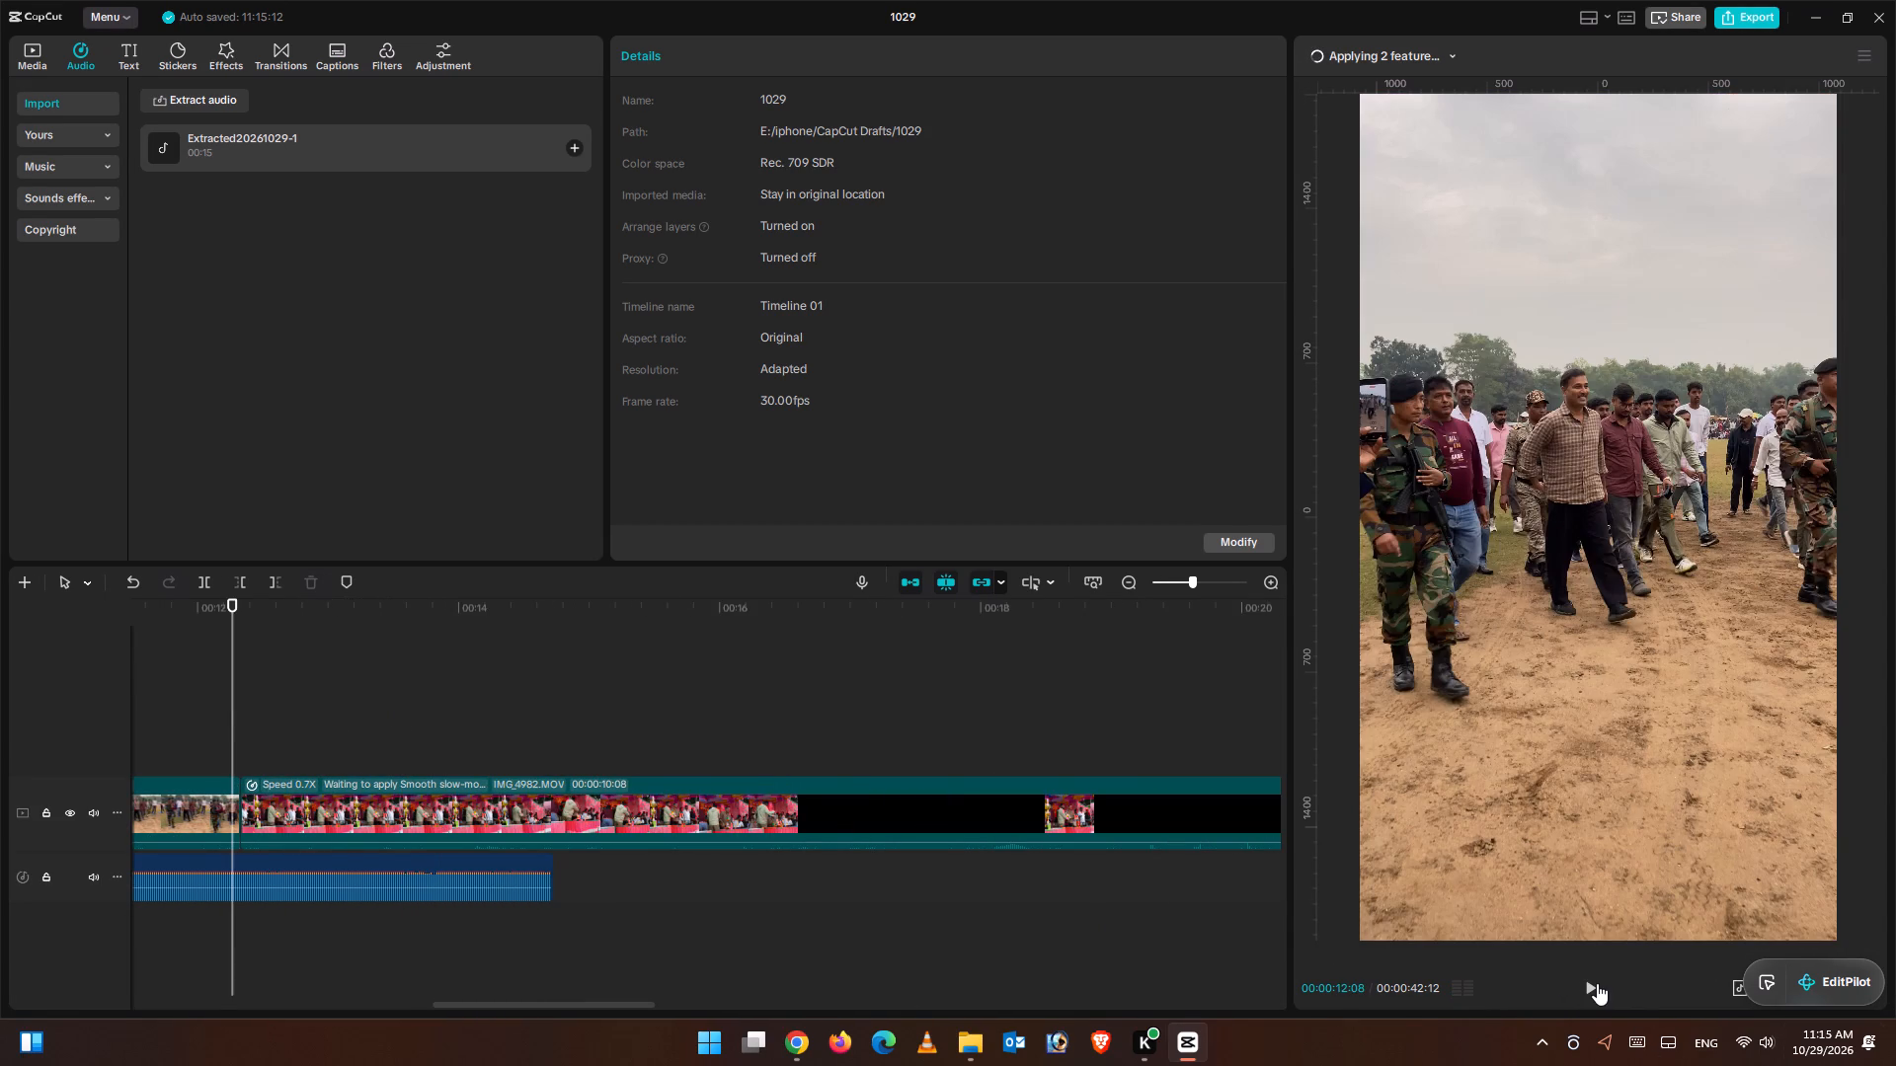
left_click(1597, 983)
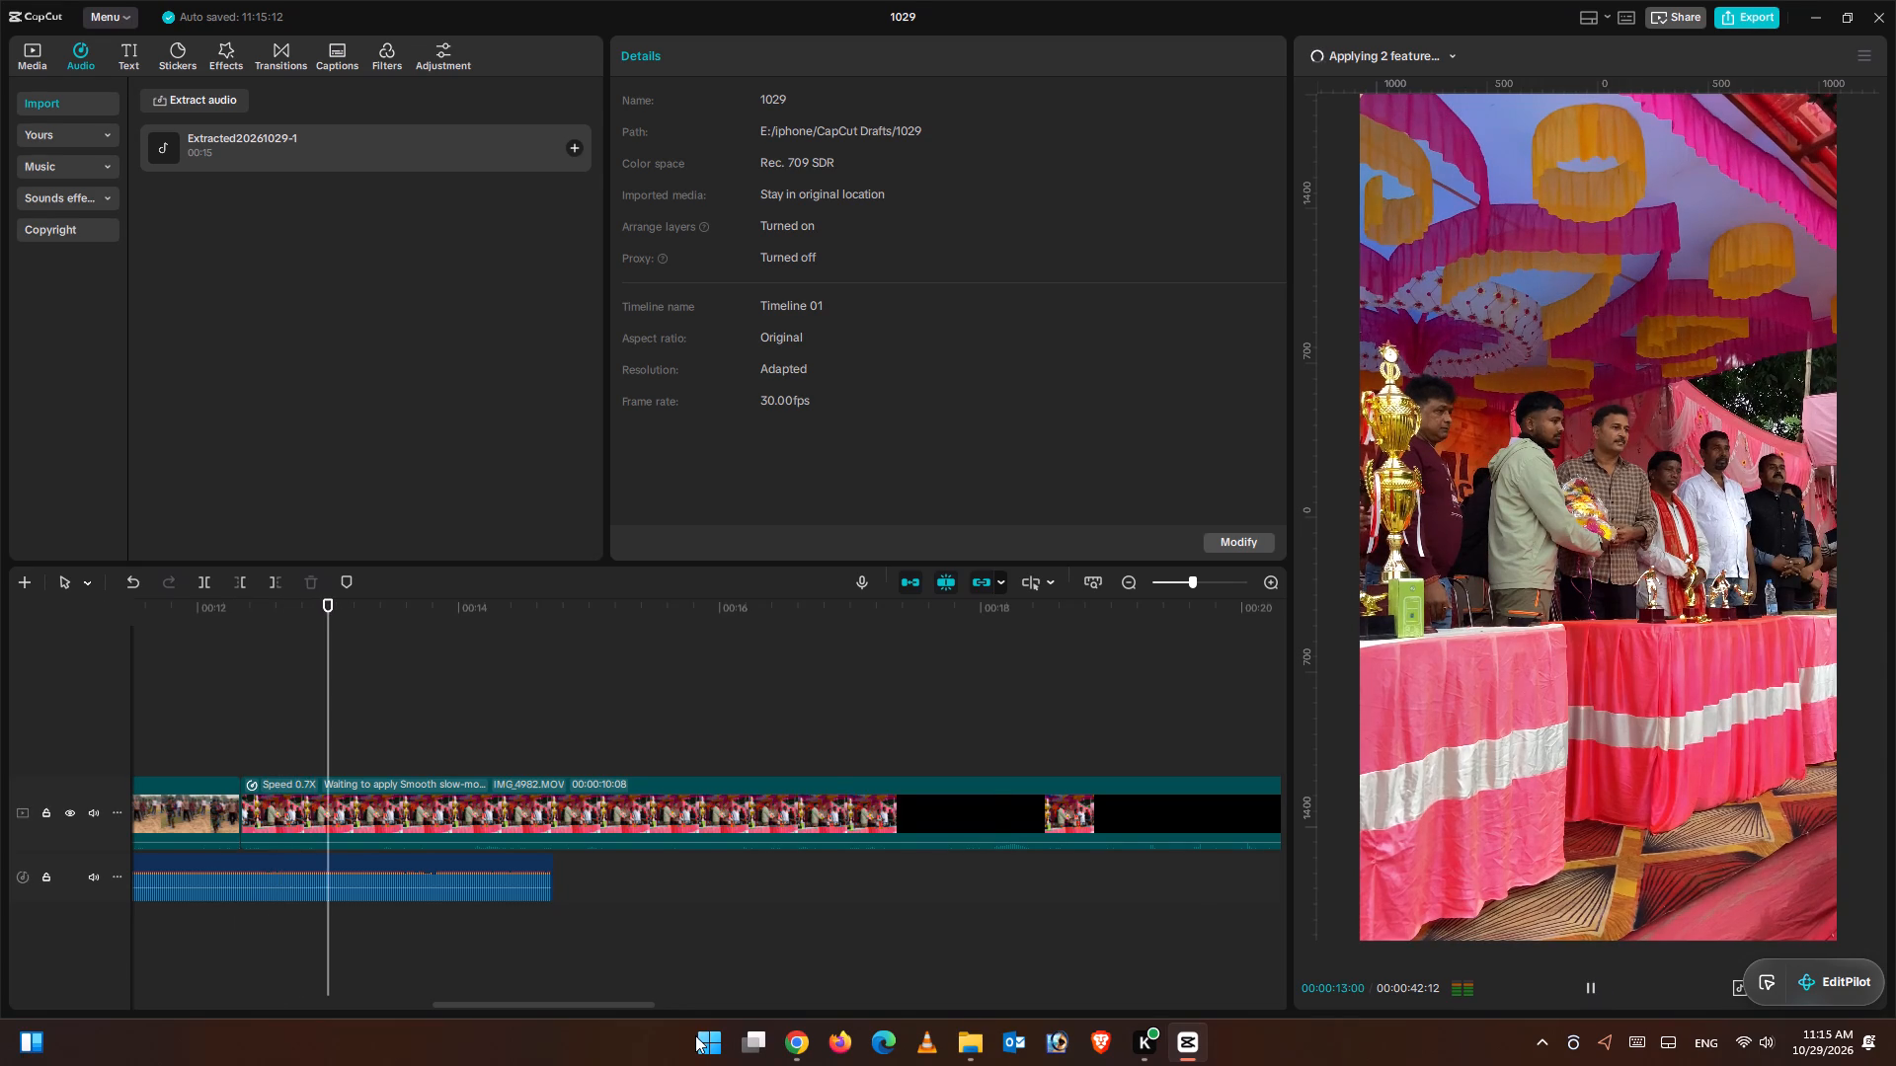
left_click_drag(332, 703, 320, 703)
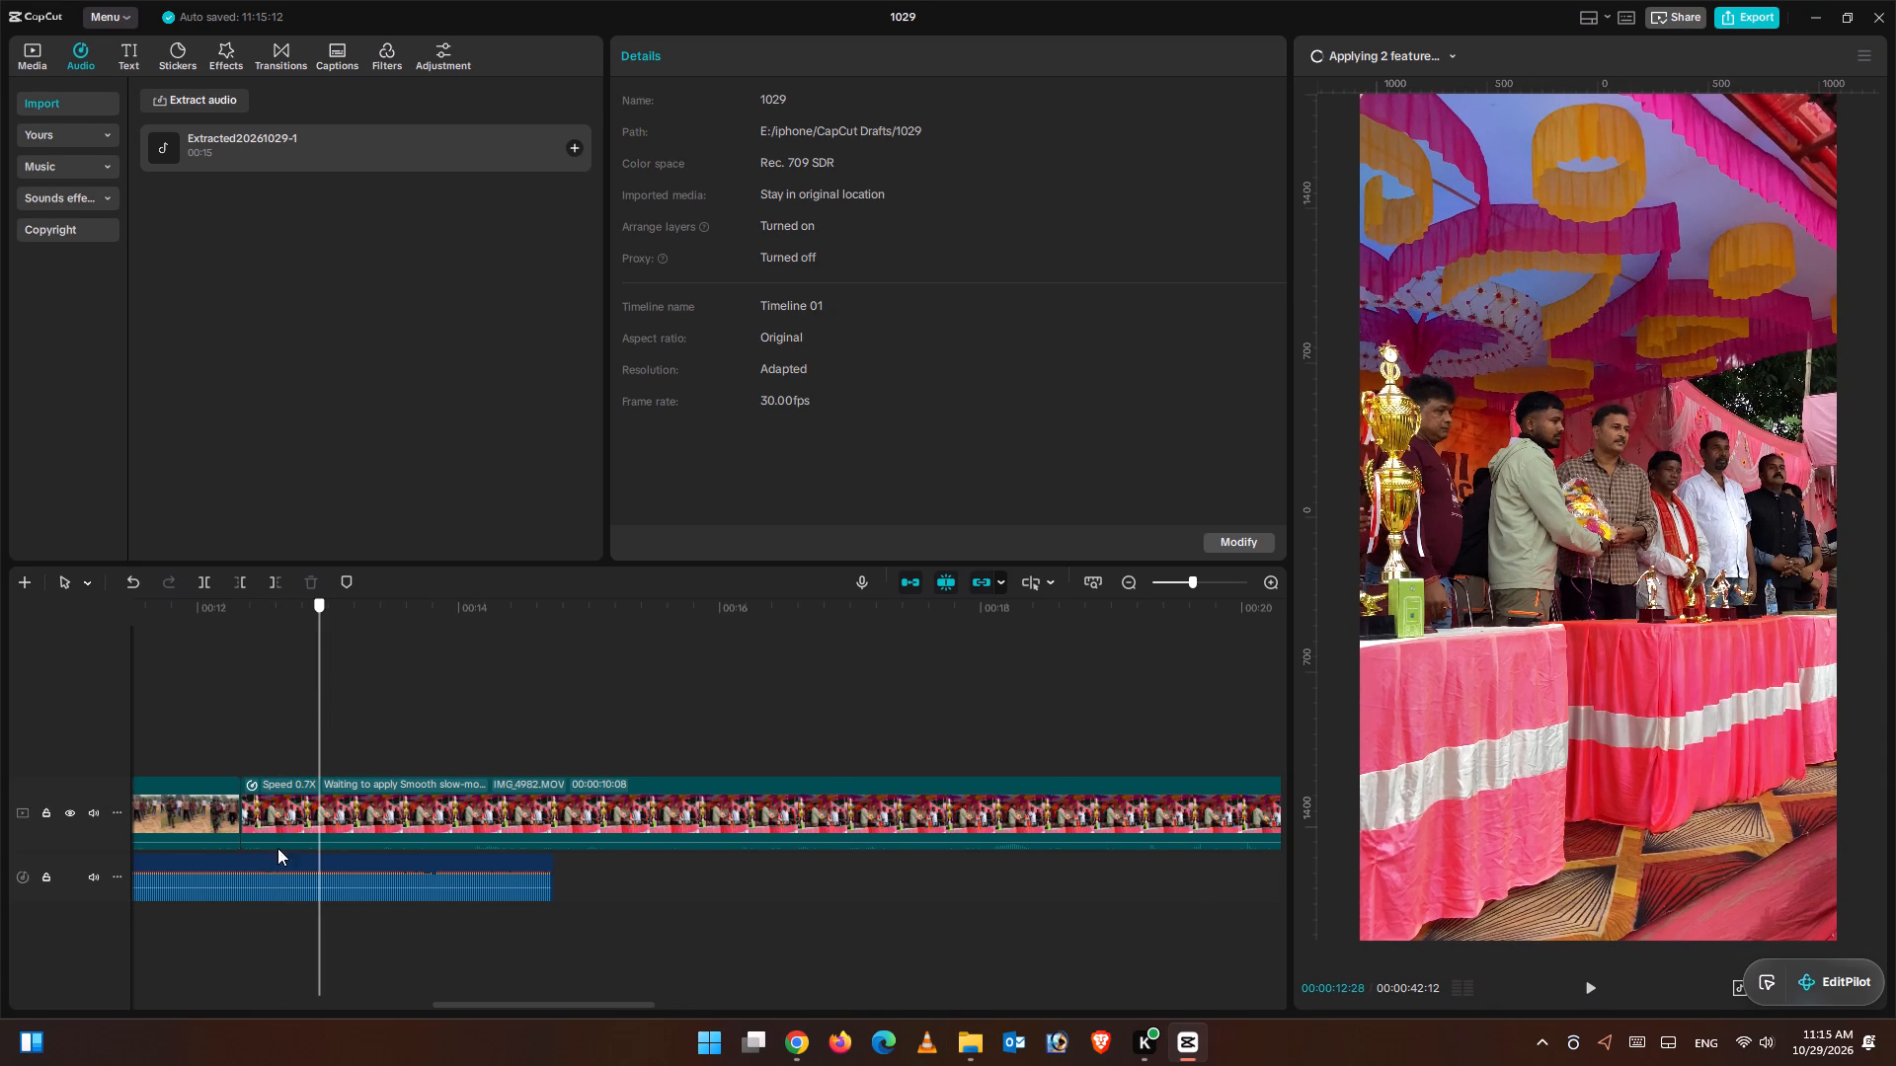
left_click(206, 807)
left_click_drag(242, 799, 321, 813)
left_click(258, 734)
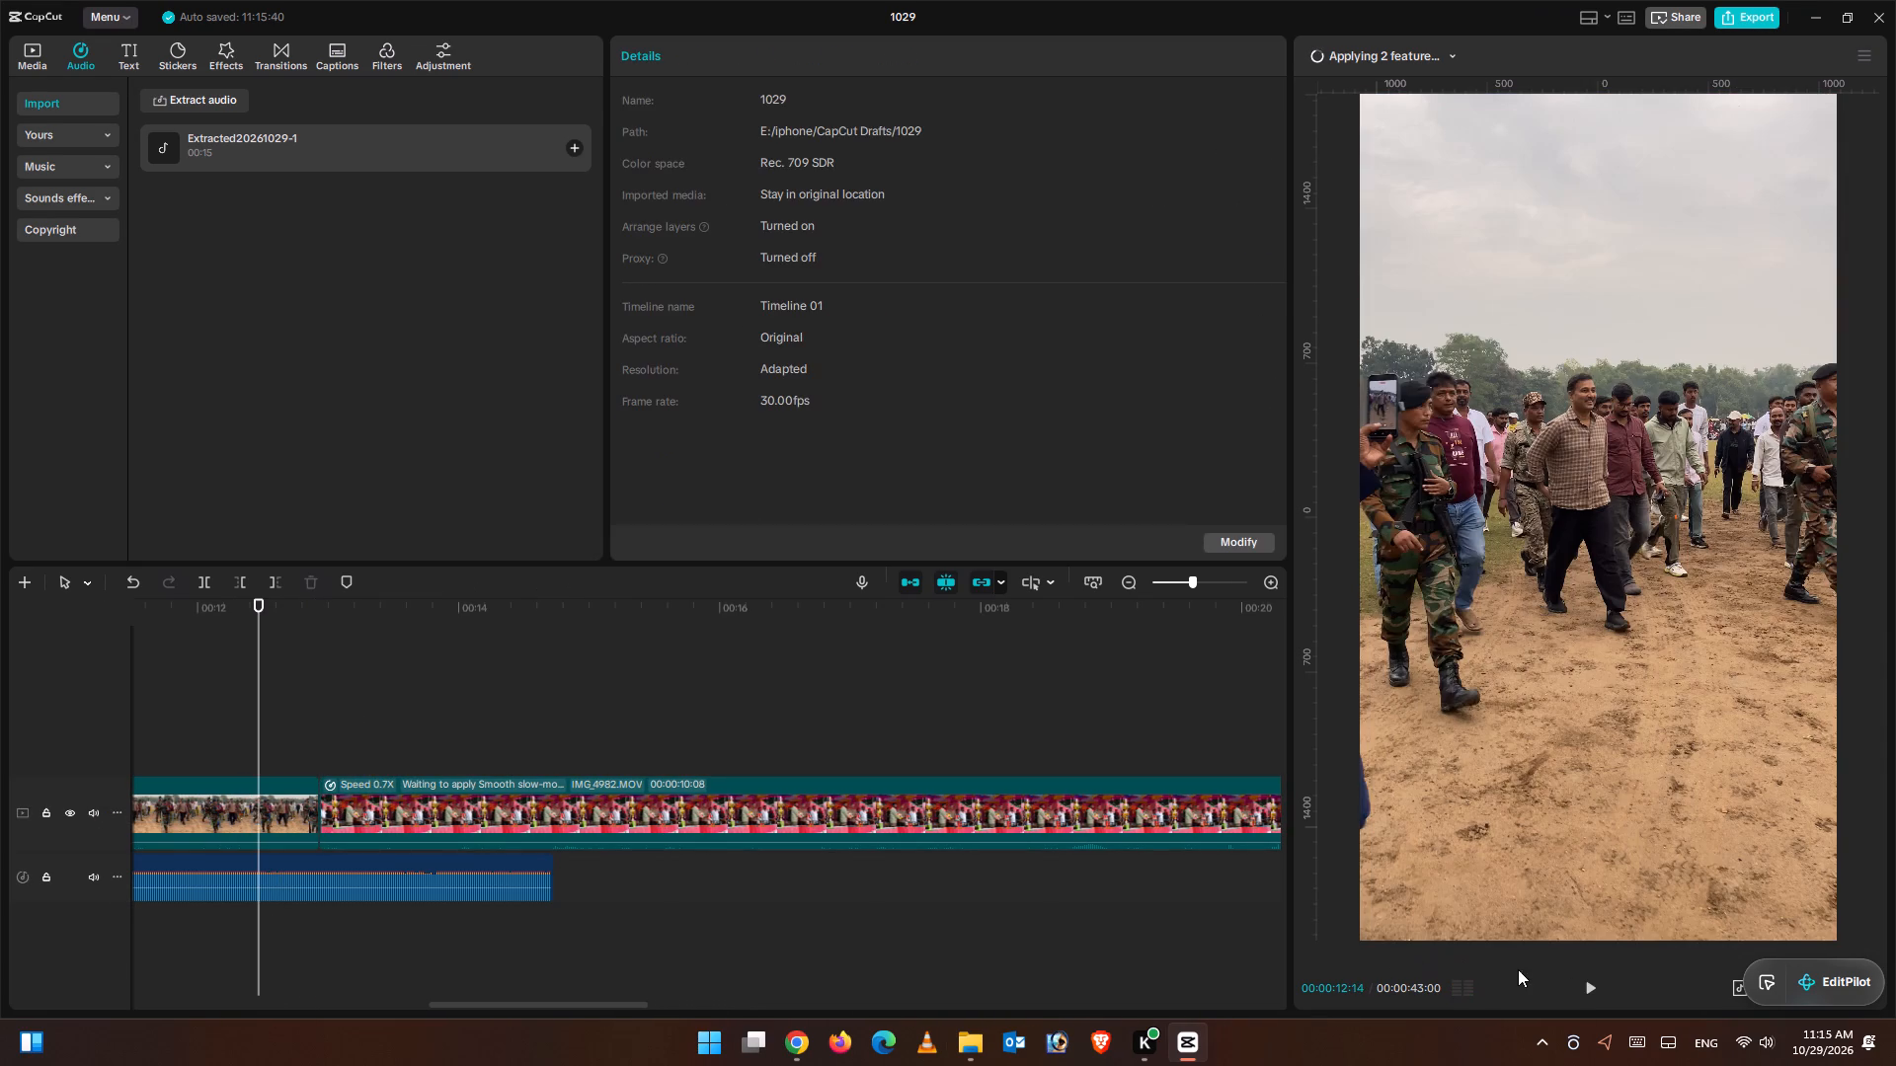
left_click(1602, 994)
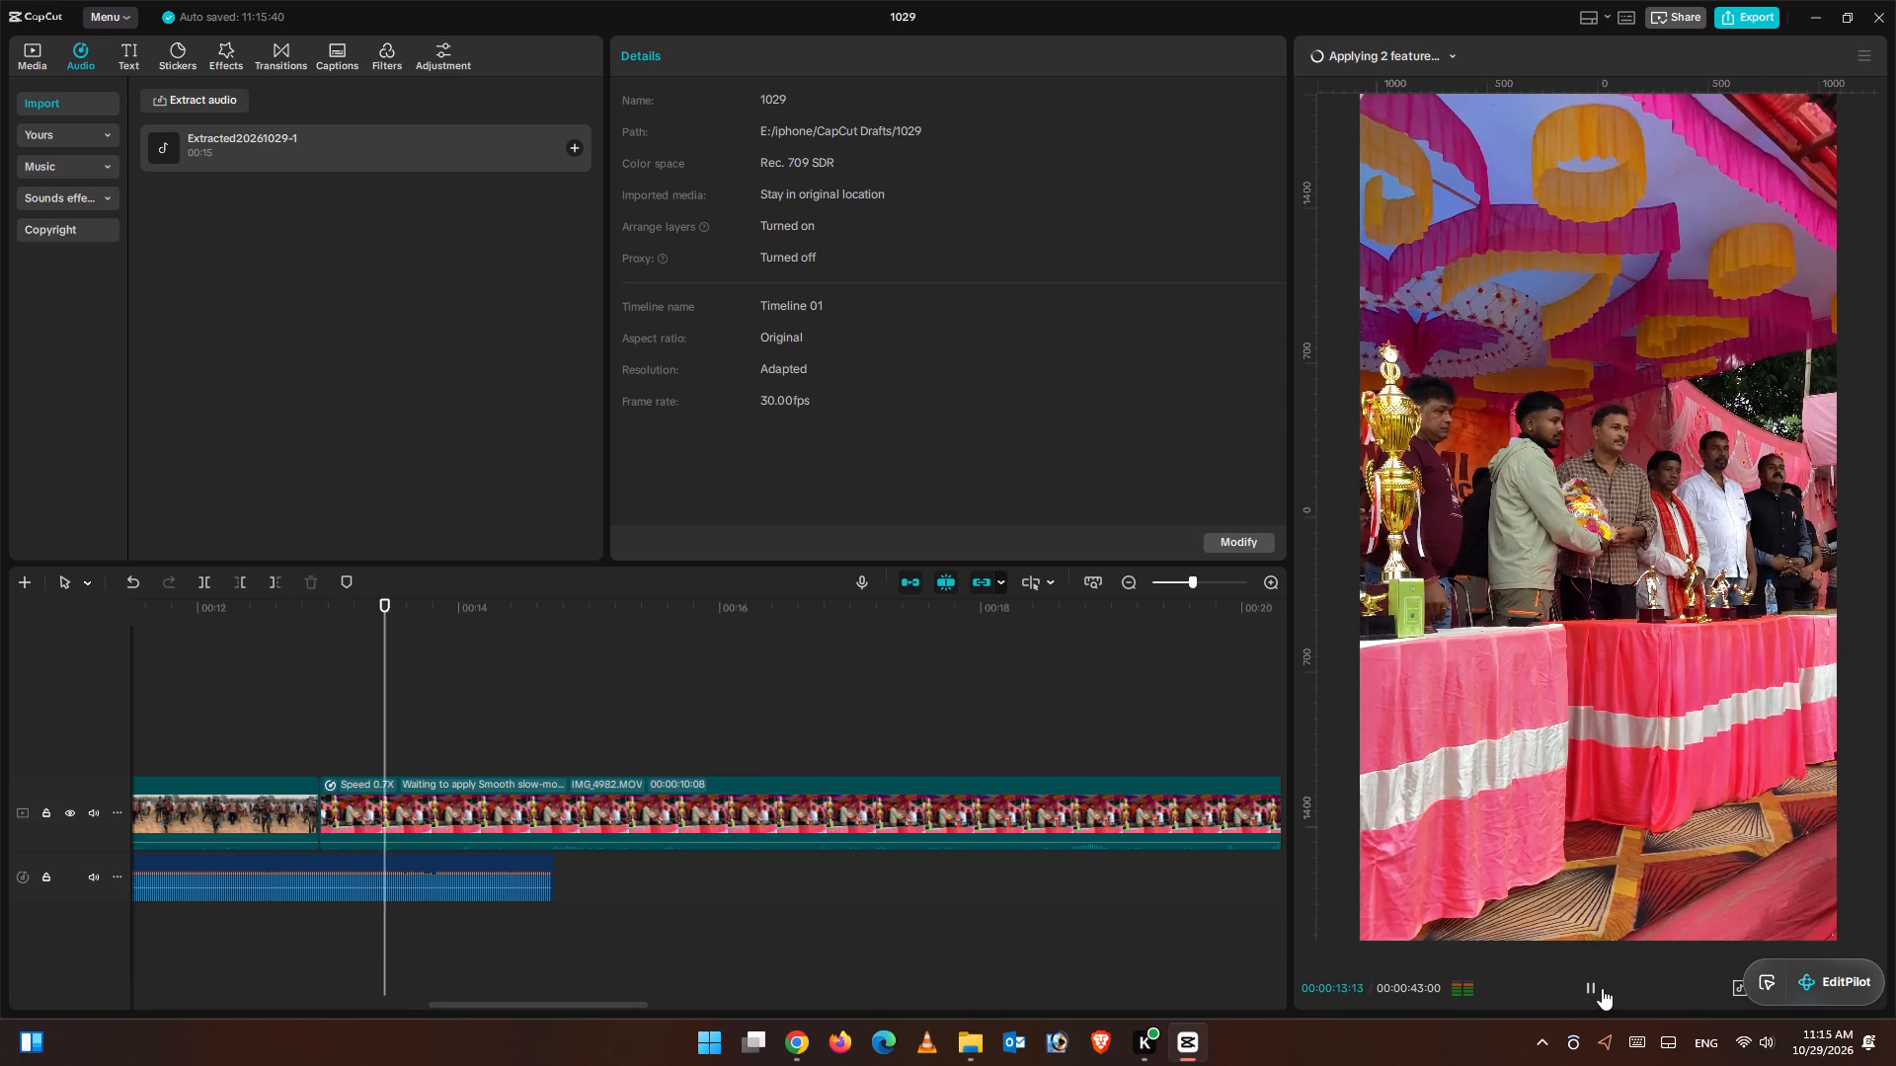
left_click(883, 697)
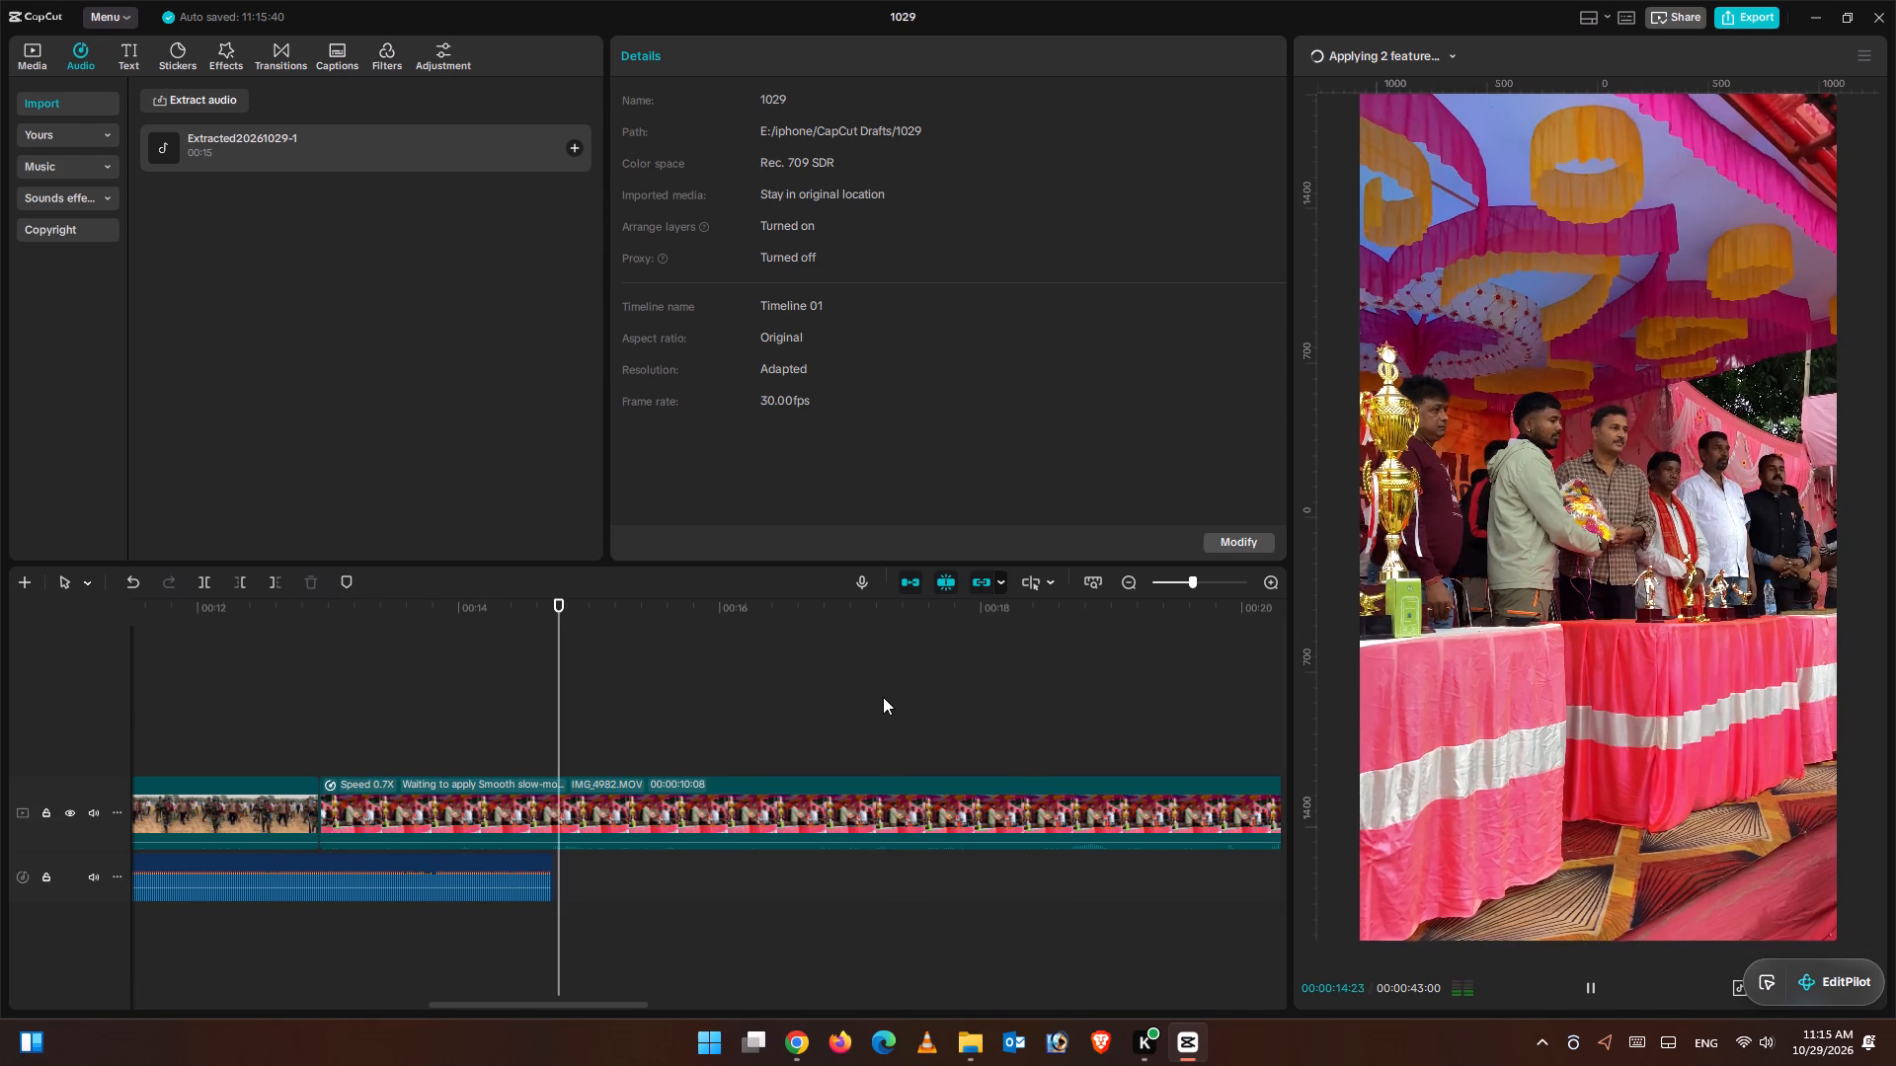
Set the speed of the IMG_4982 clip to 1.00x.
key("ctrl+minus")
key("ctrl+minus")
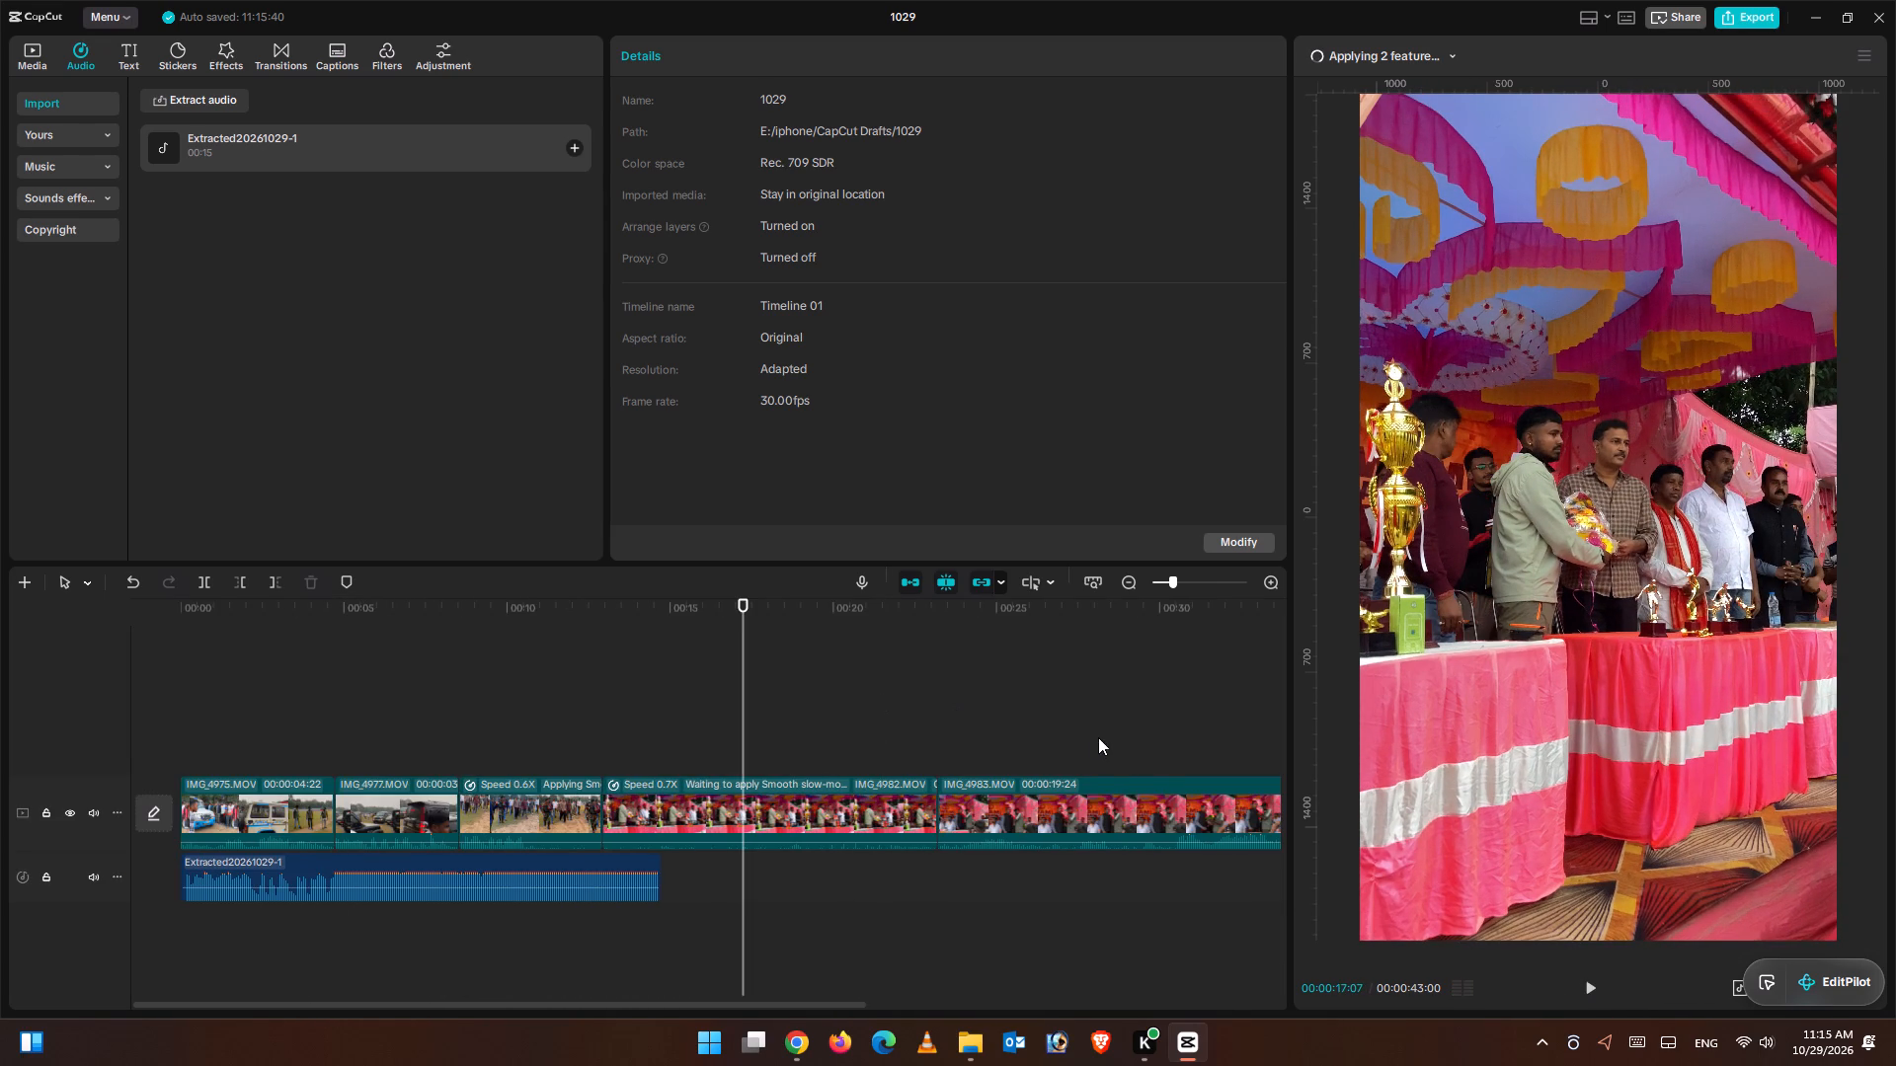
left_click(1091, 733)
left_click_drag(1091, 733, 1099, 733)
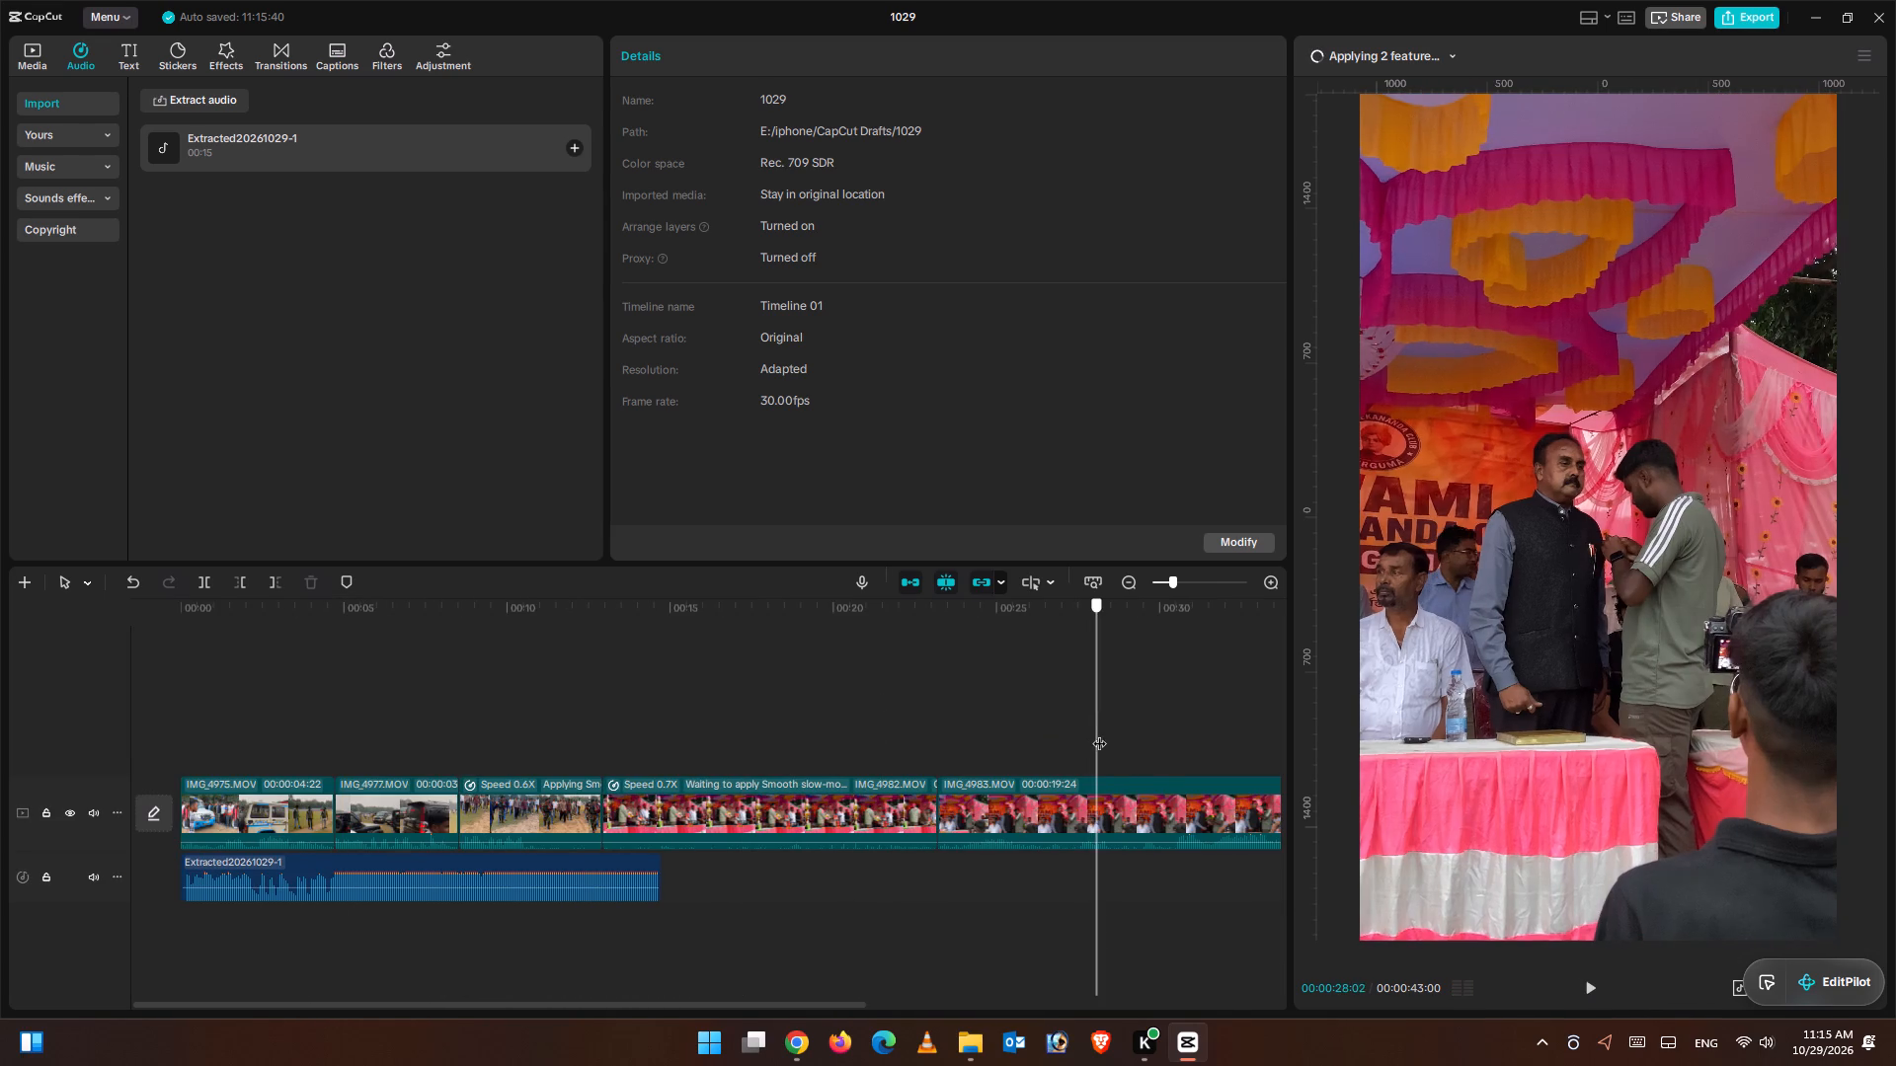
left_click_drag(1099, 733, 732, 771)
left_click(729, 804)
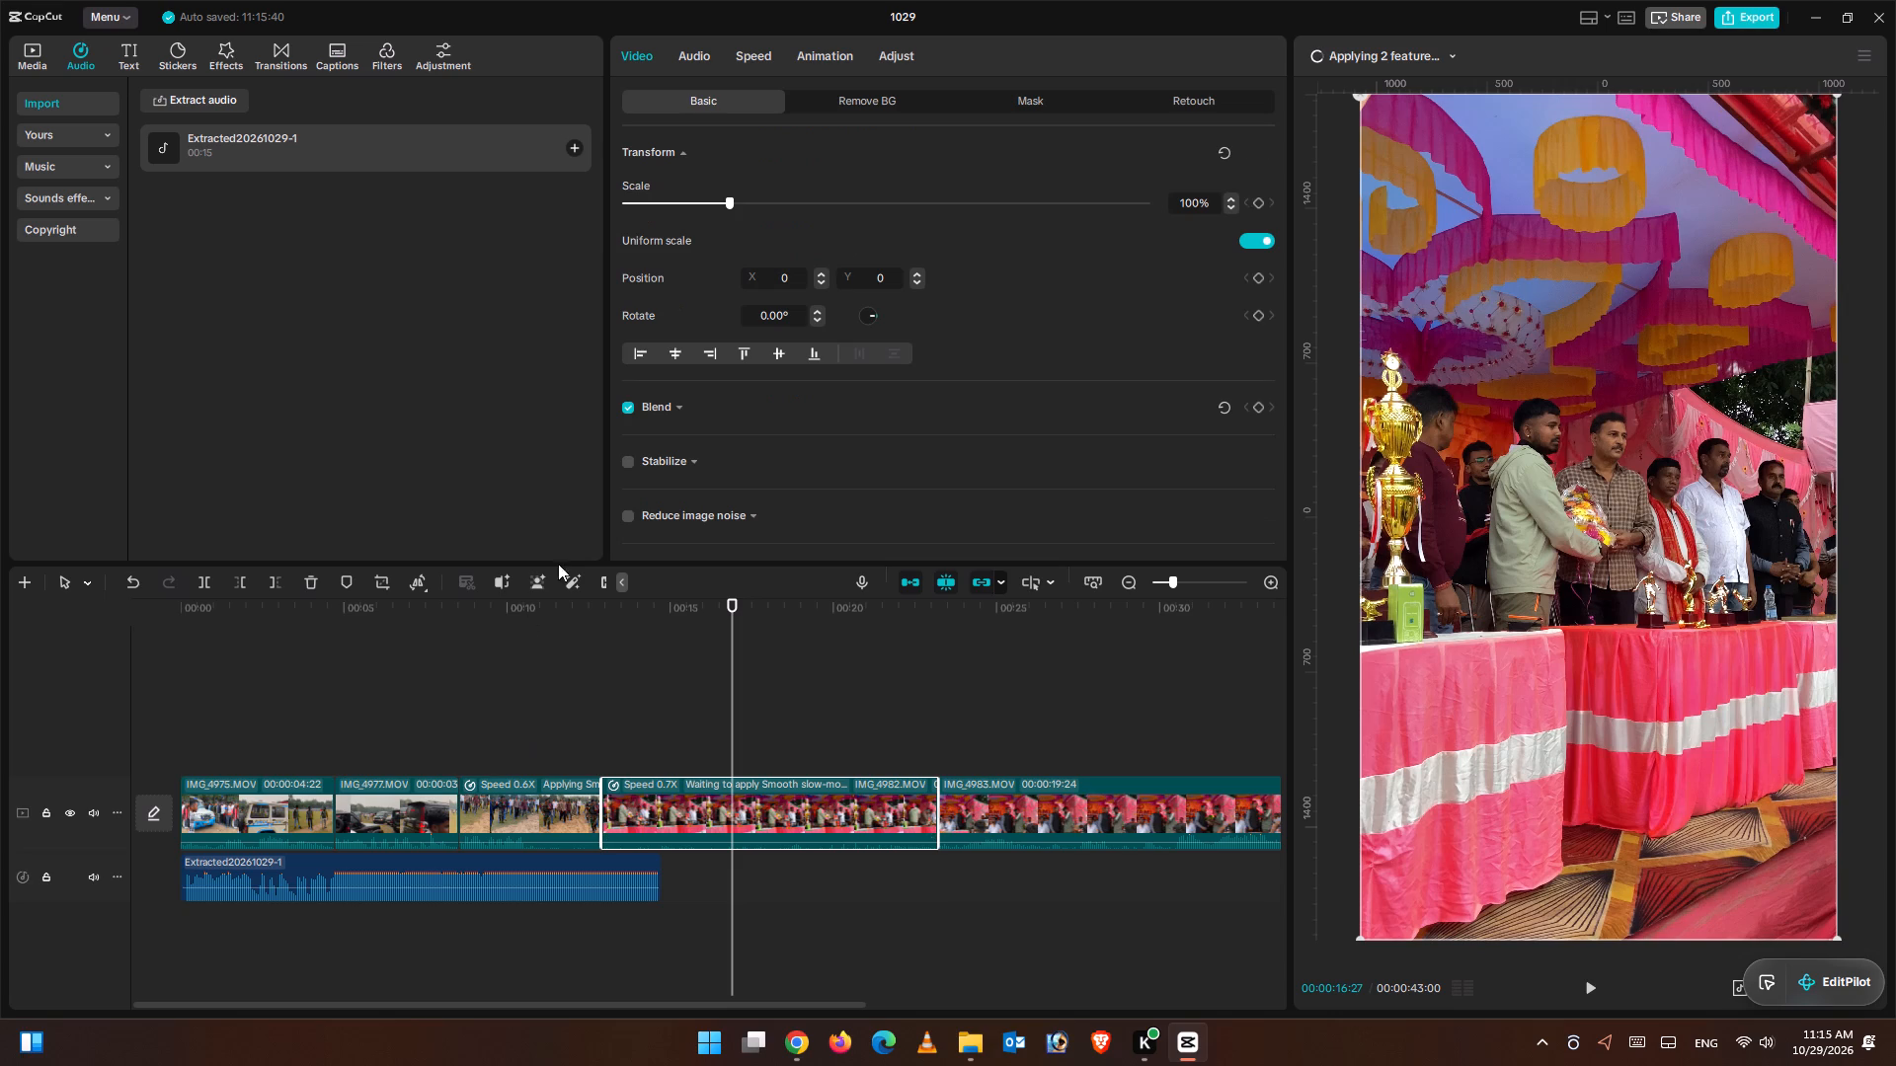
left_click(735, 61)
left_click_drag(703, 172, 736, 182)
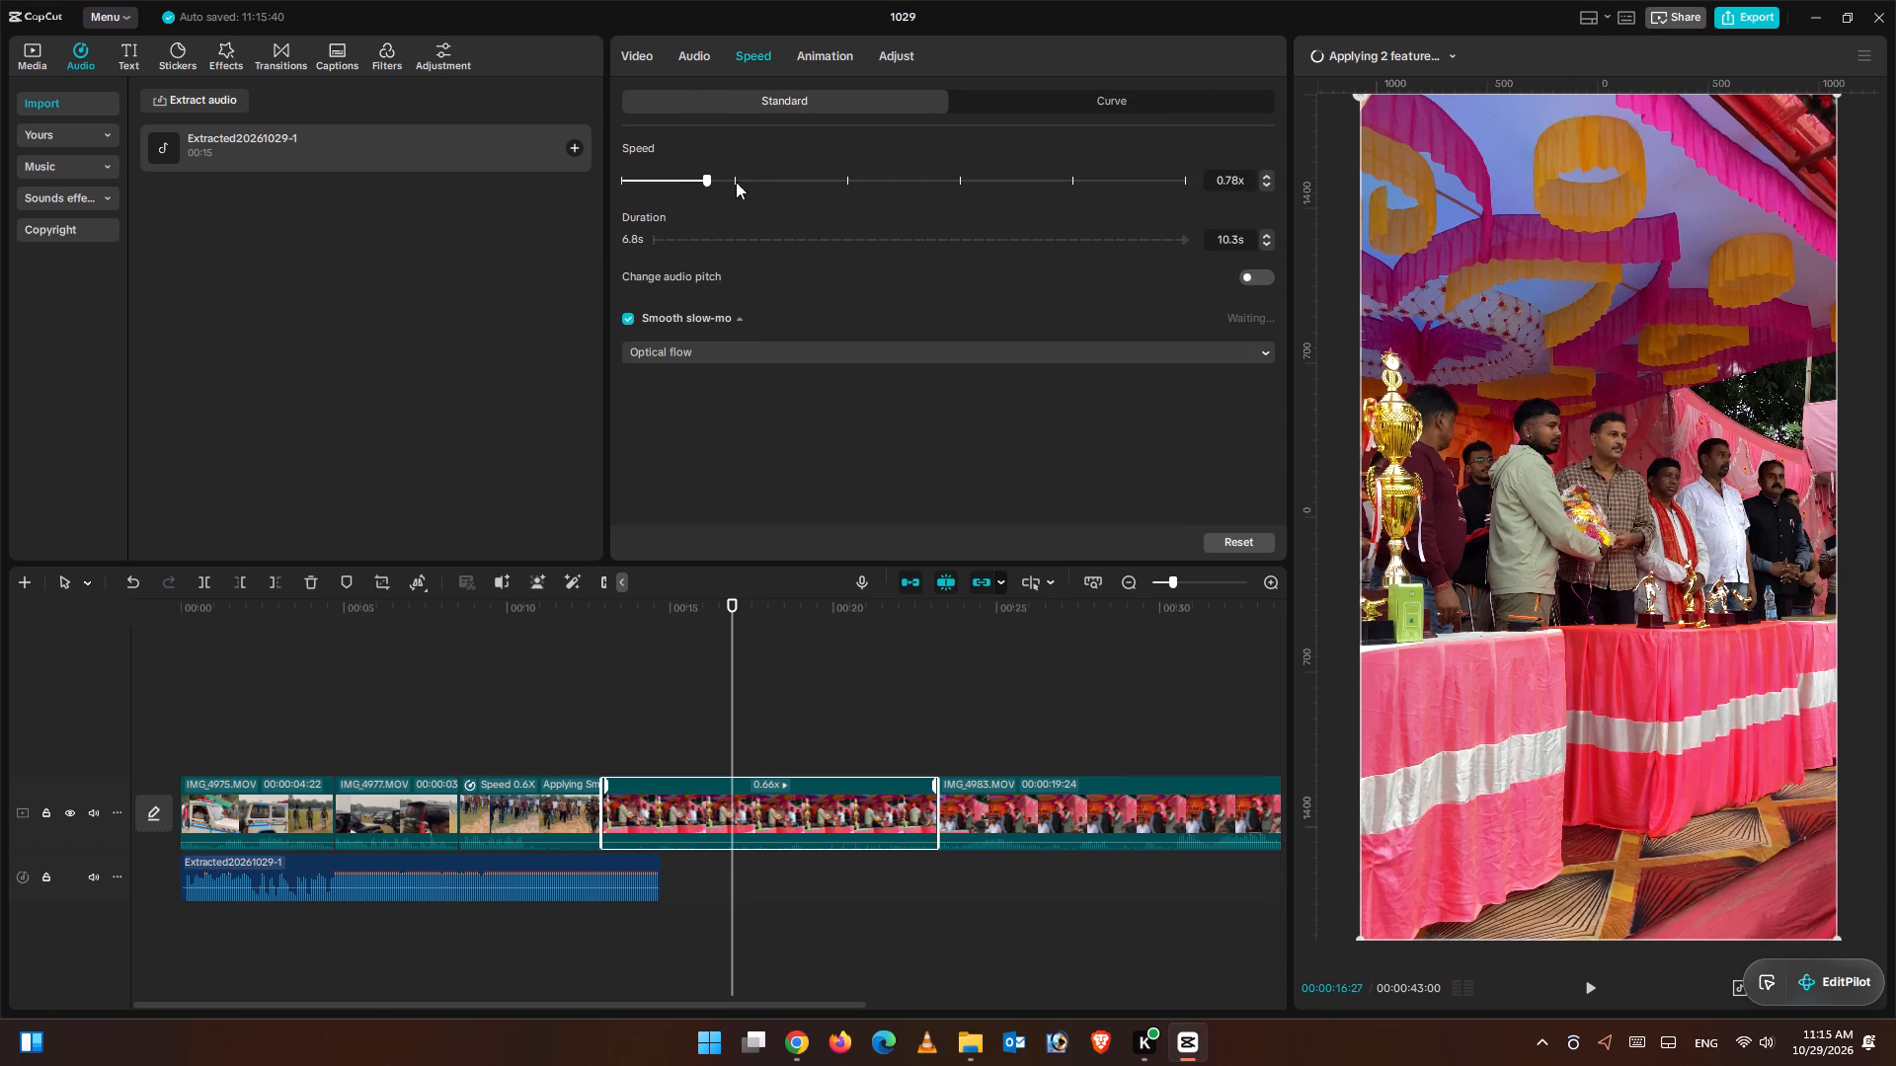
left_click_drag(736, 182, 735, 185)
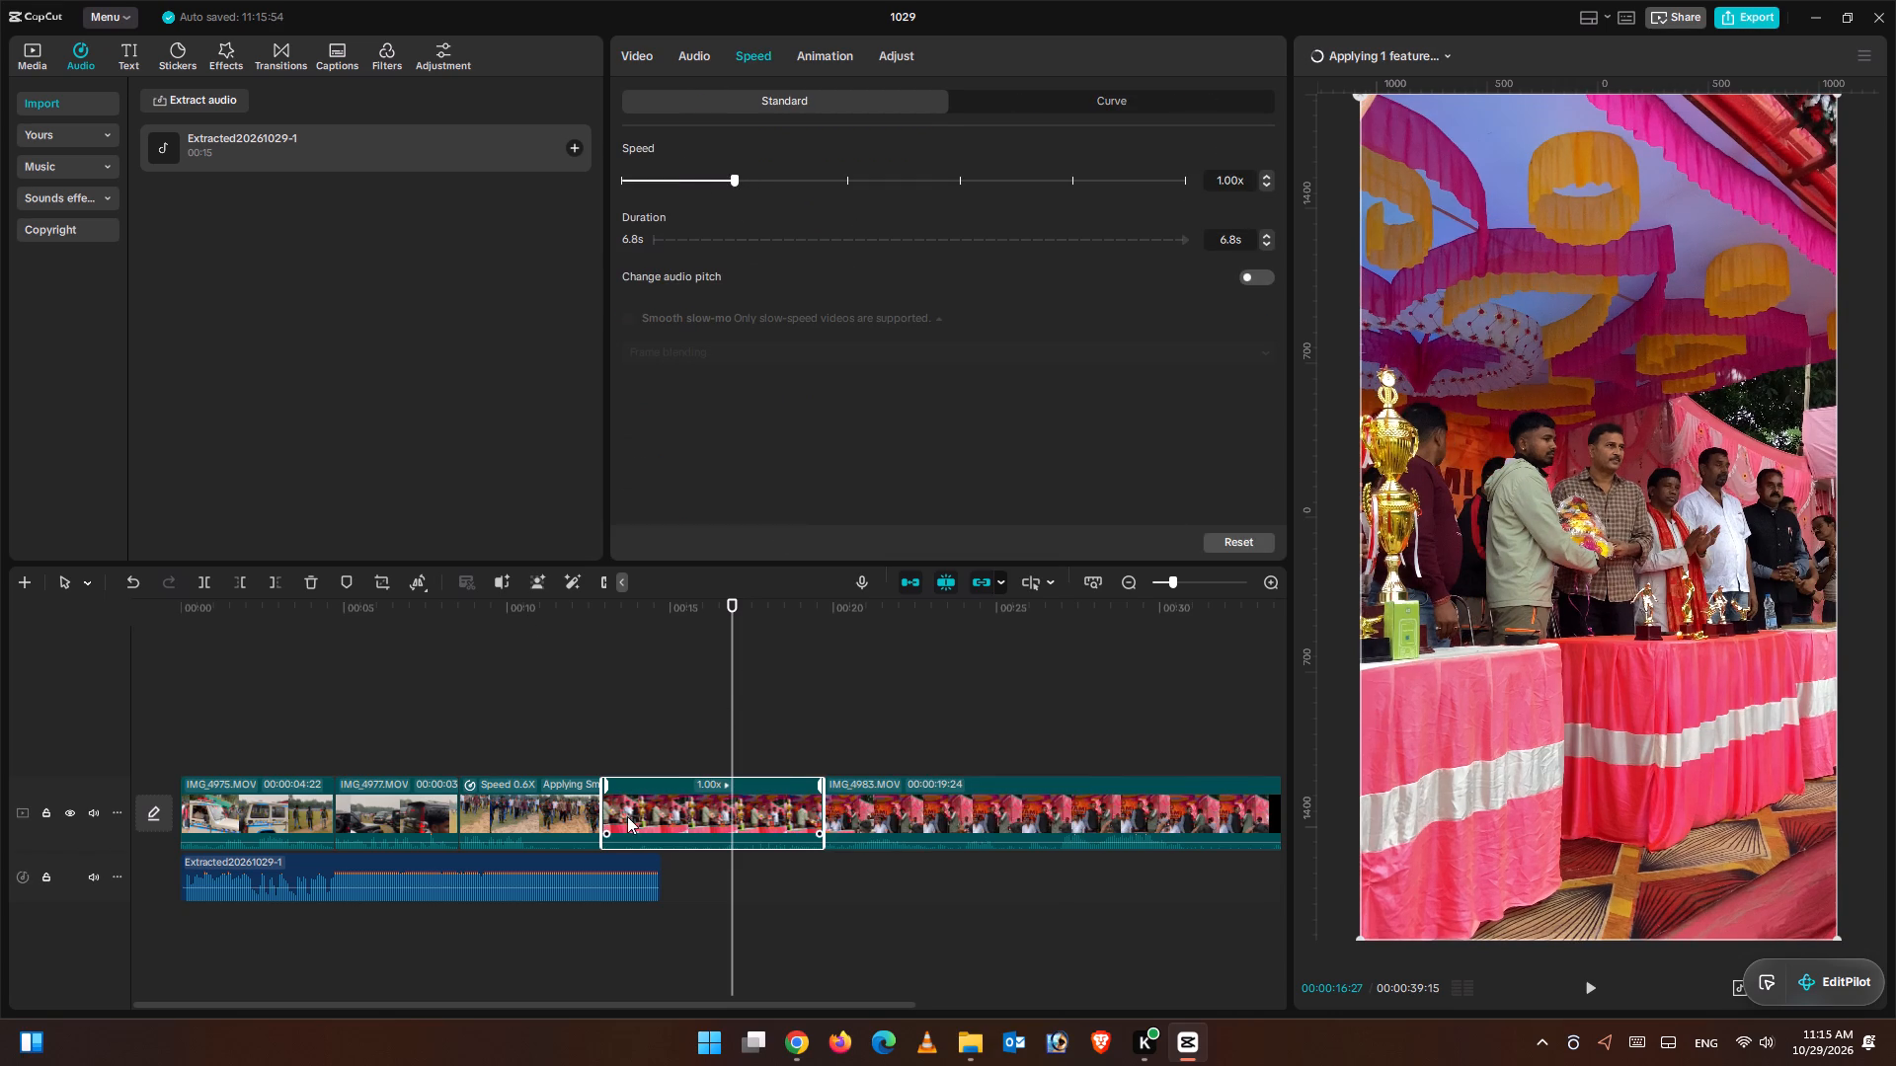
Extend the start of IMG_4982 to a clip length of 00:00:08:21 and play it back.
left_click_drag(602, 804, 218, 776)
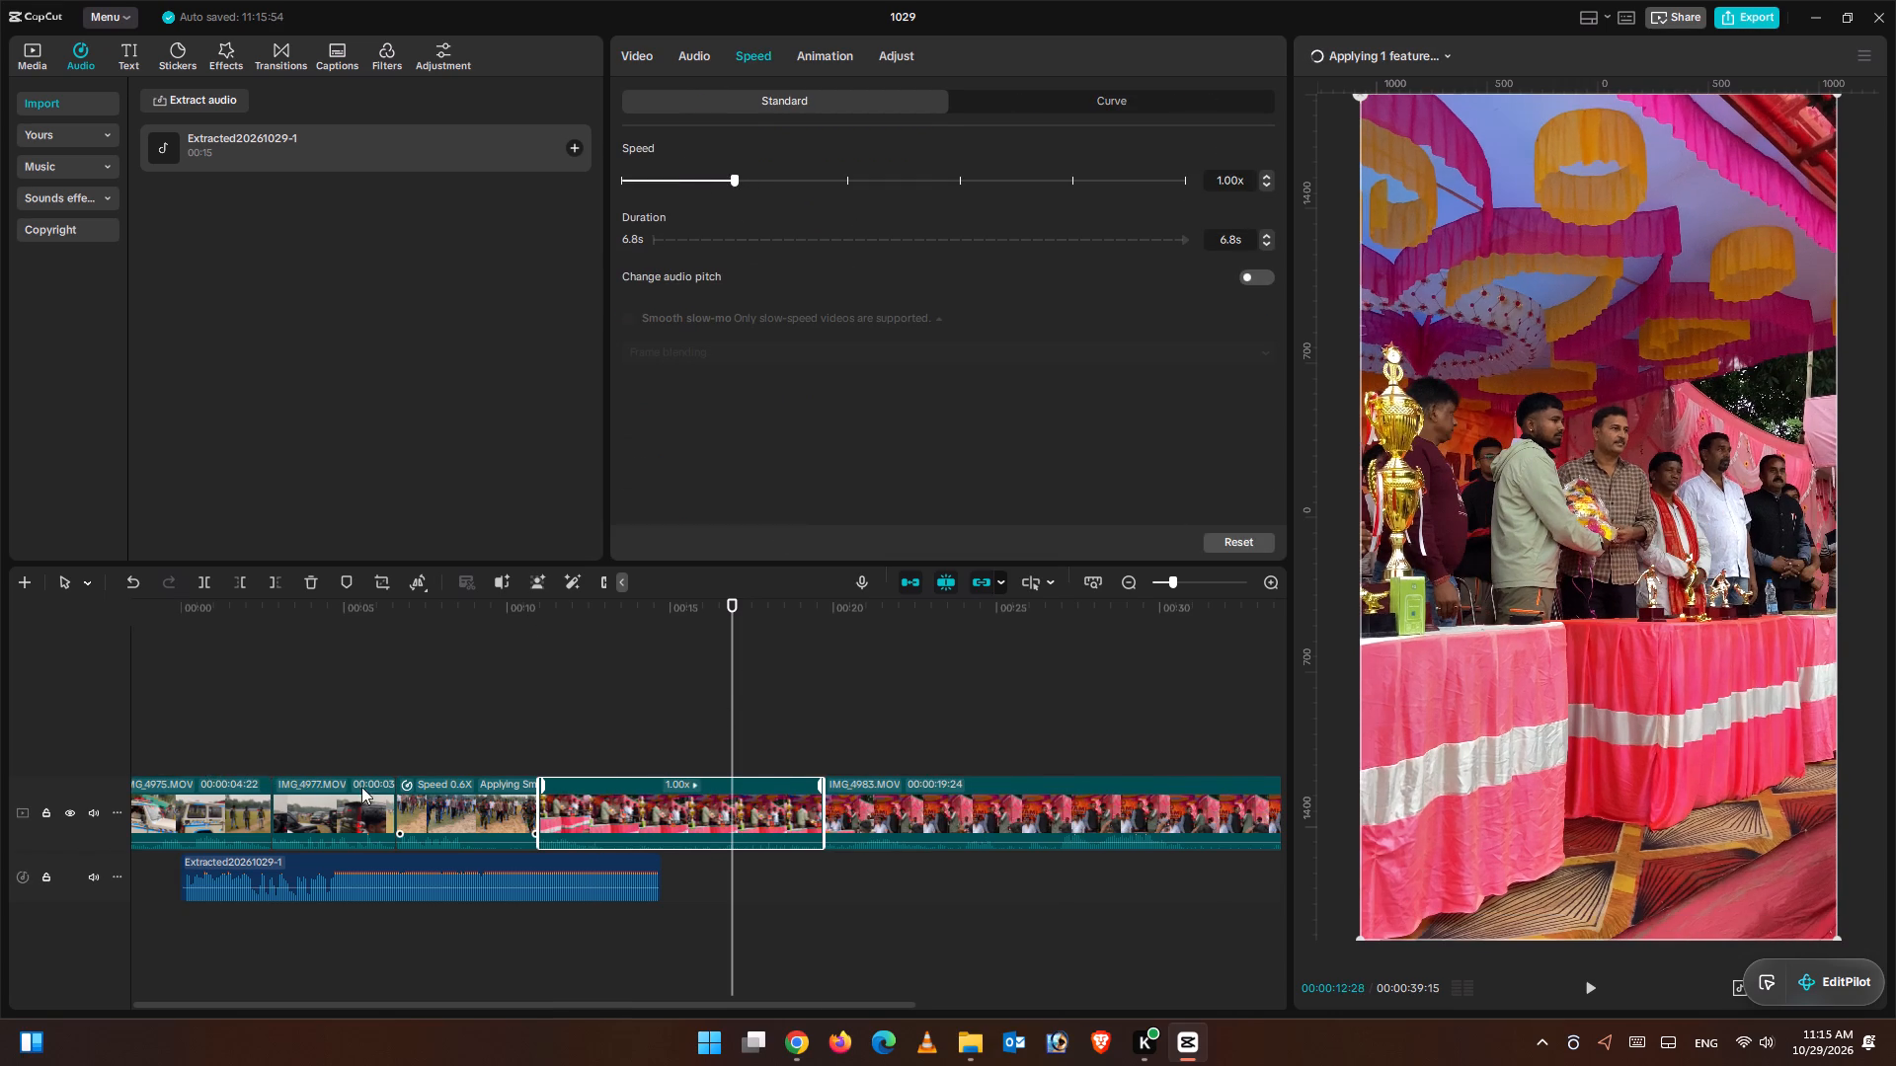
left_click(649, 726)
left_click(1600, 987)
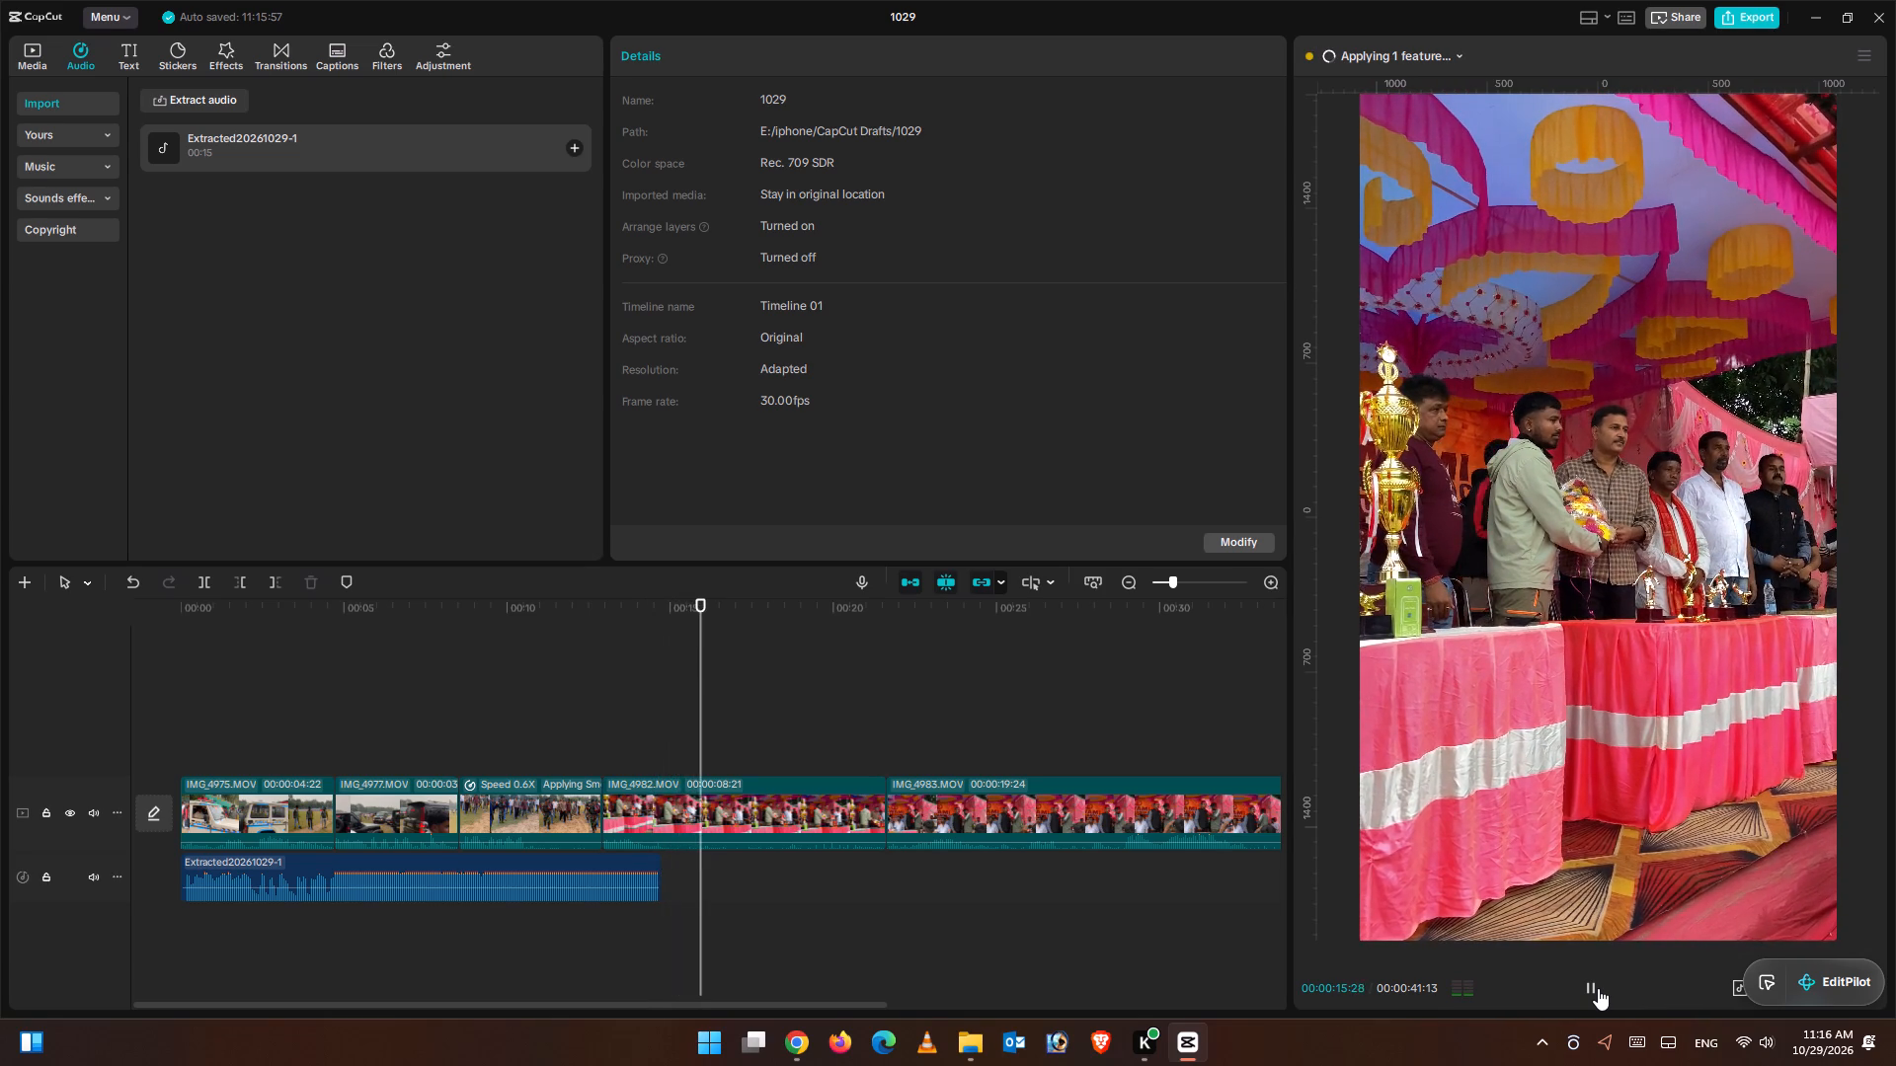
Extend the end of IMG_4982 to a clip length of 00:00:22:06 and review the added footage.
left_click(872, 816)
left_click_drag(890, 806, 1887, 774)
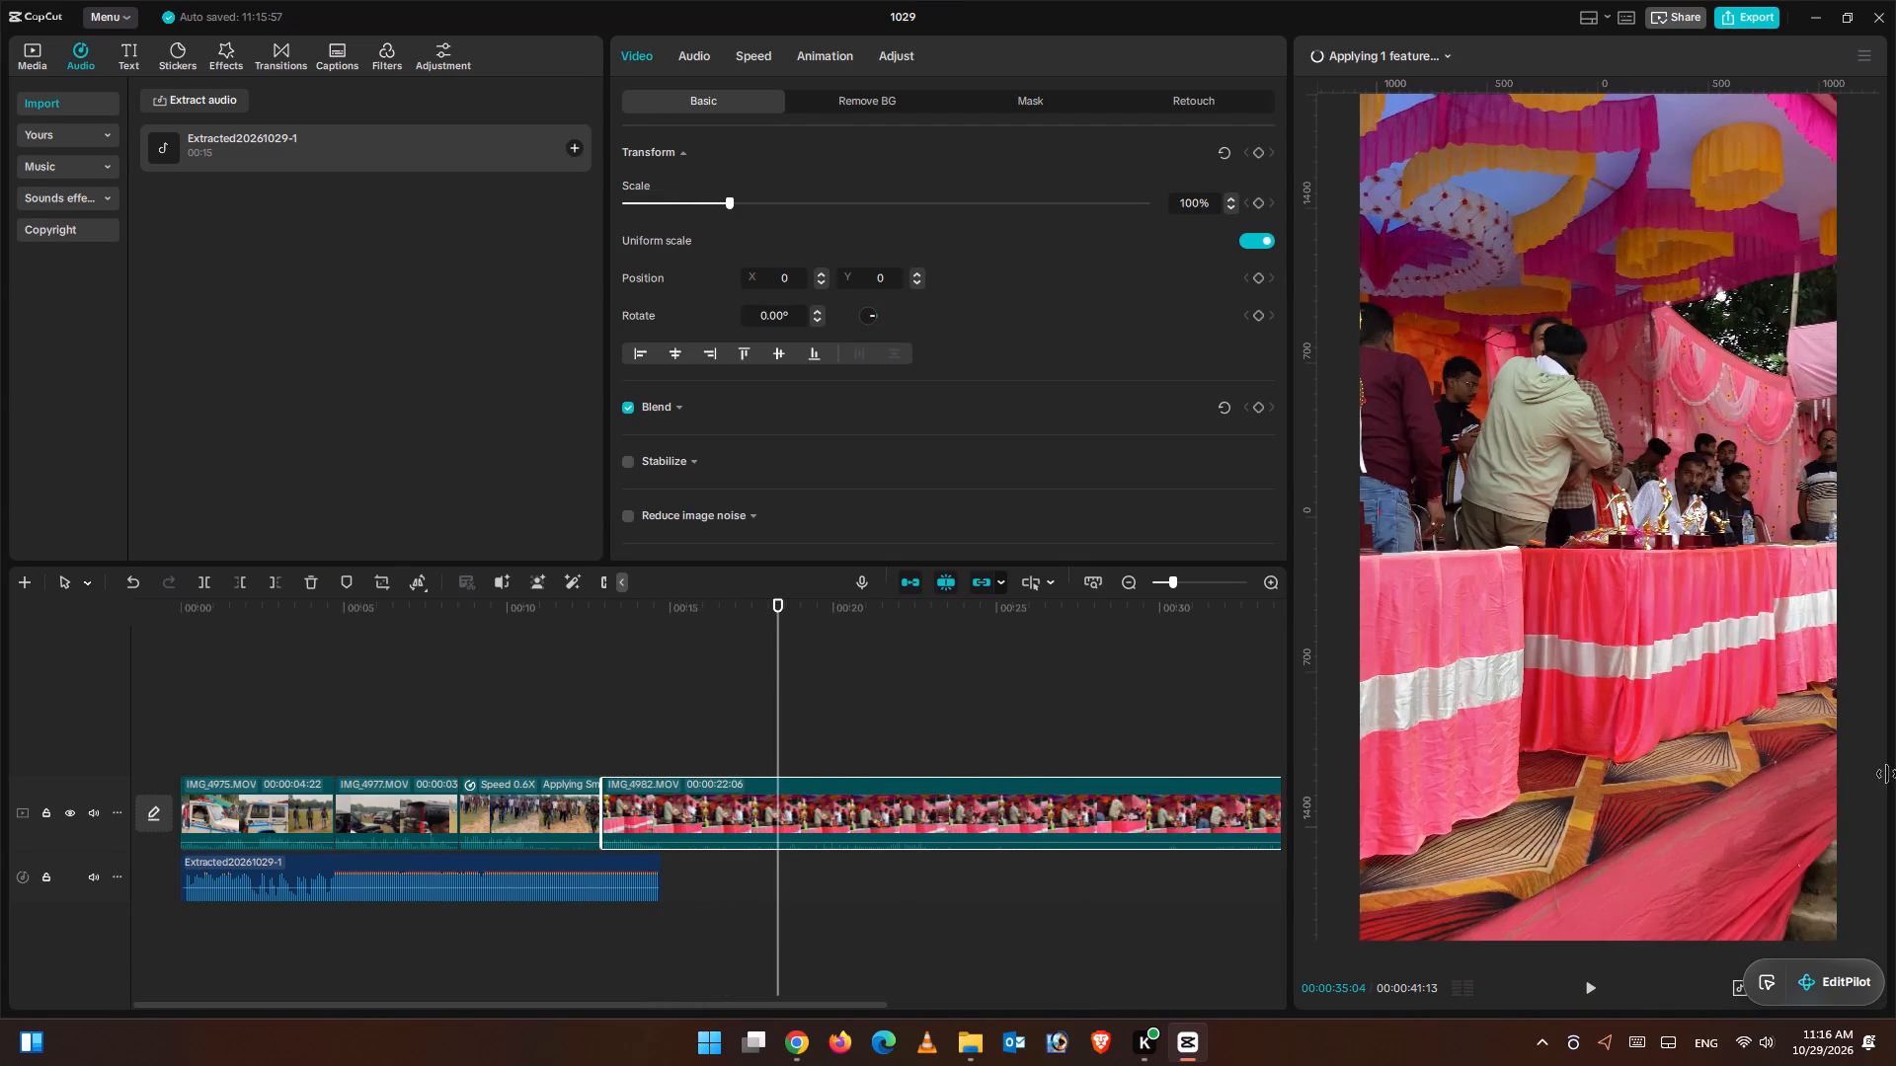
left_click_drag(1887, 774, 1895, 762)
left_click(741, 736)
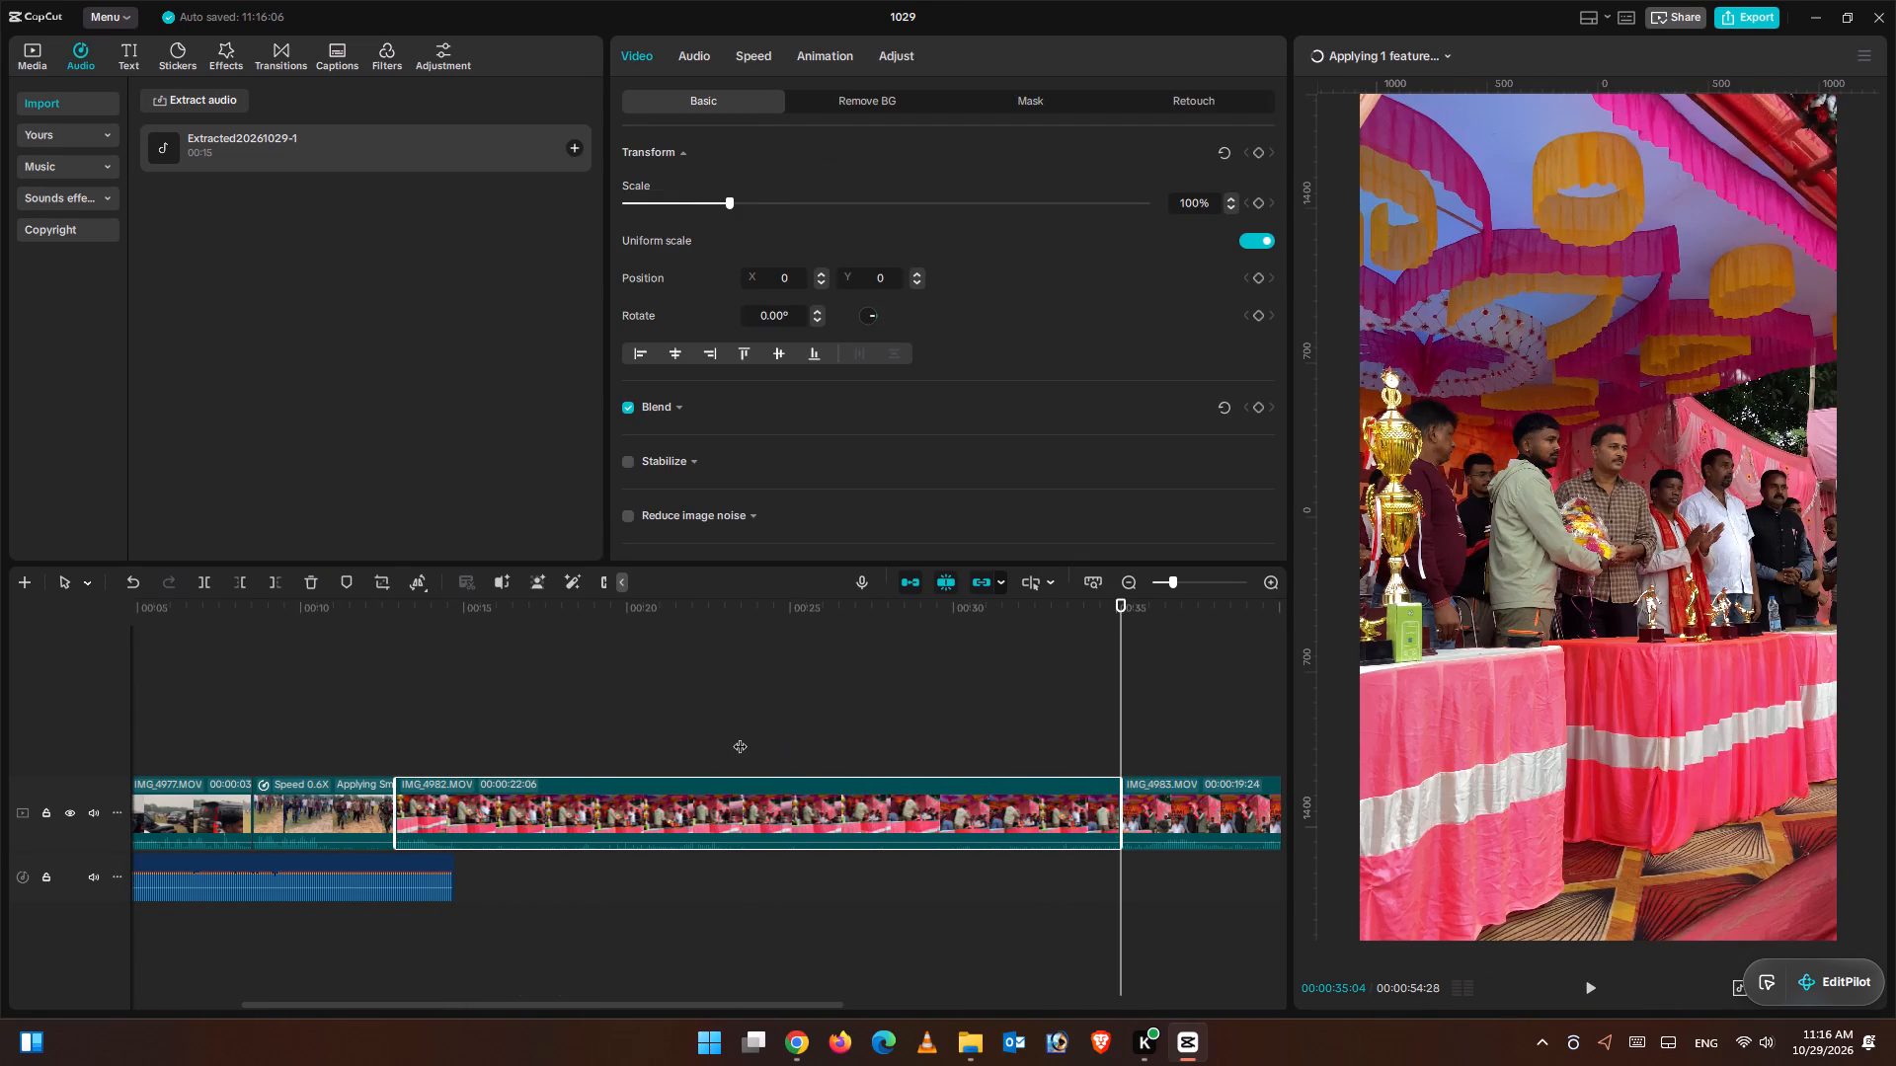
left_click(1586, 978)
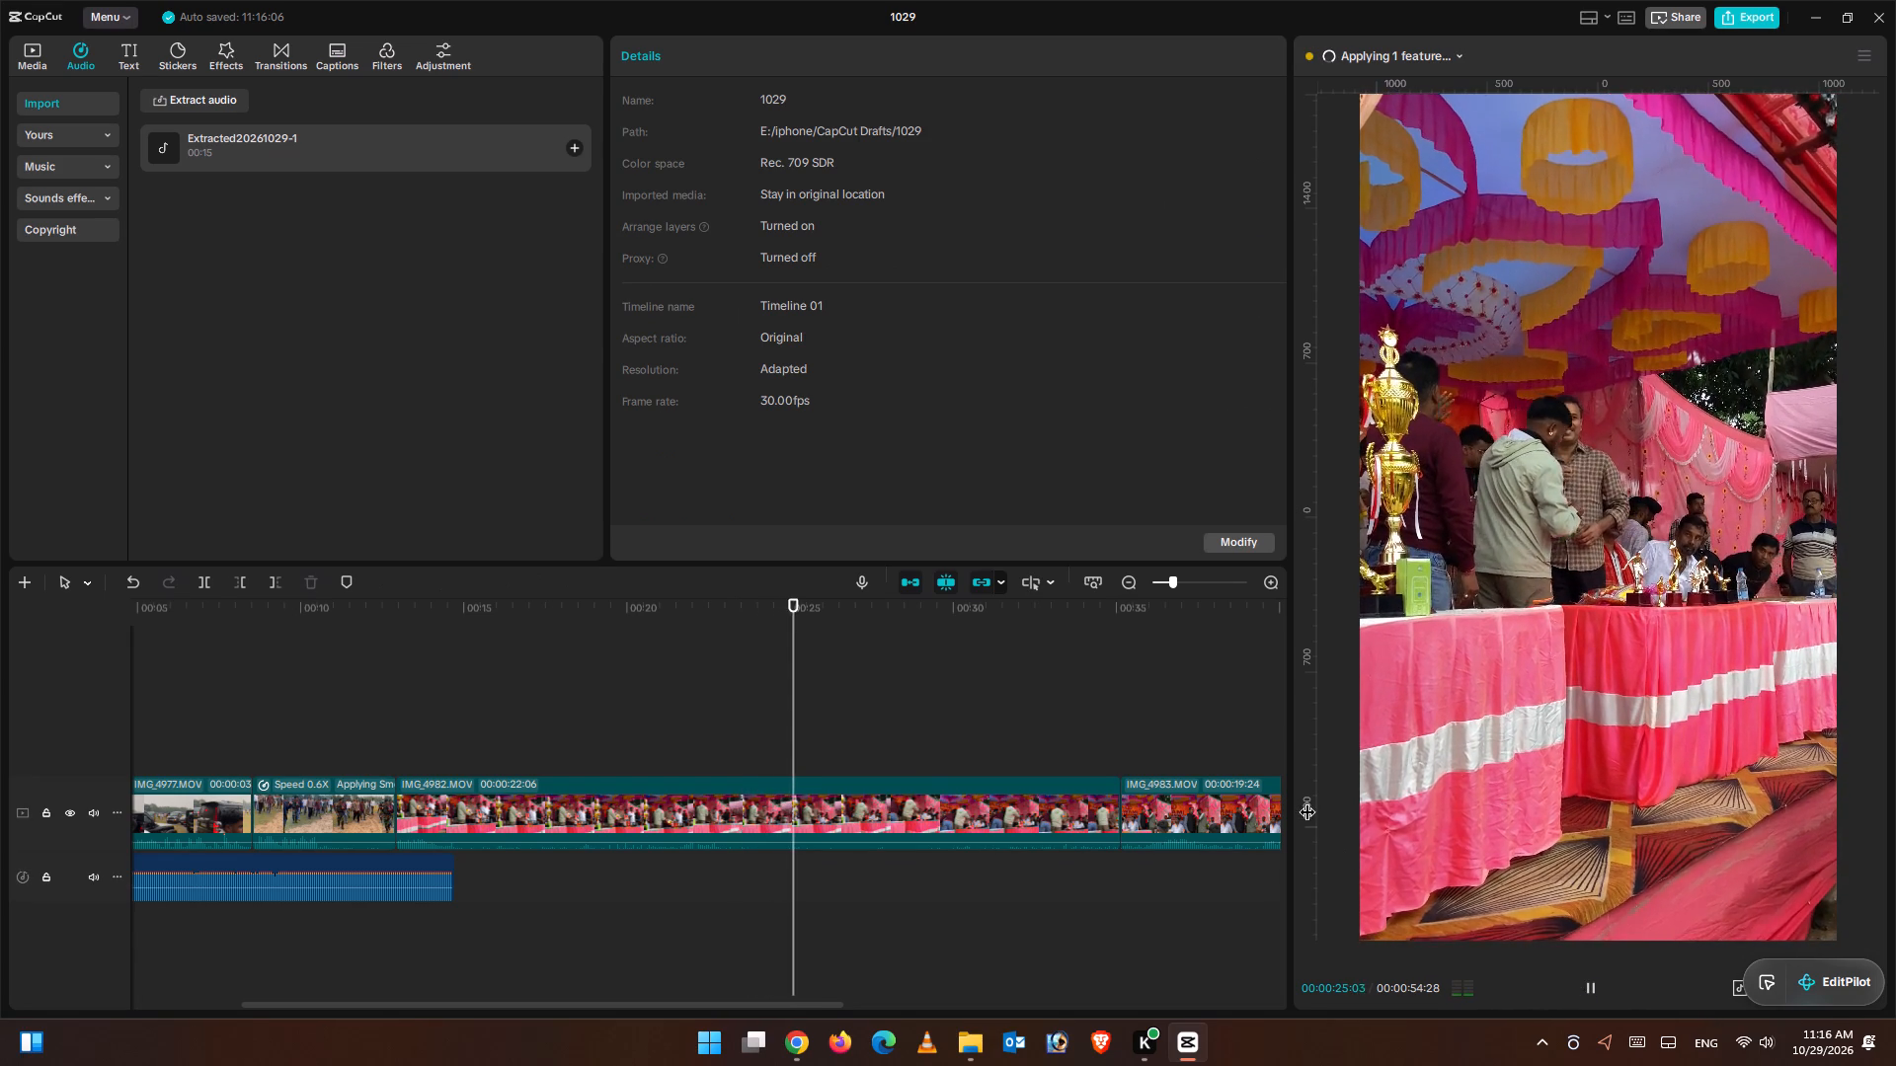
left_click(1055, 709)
Delete the IMG_4982 clip from the timeline.
left_click(918, 816)
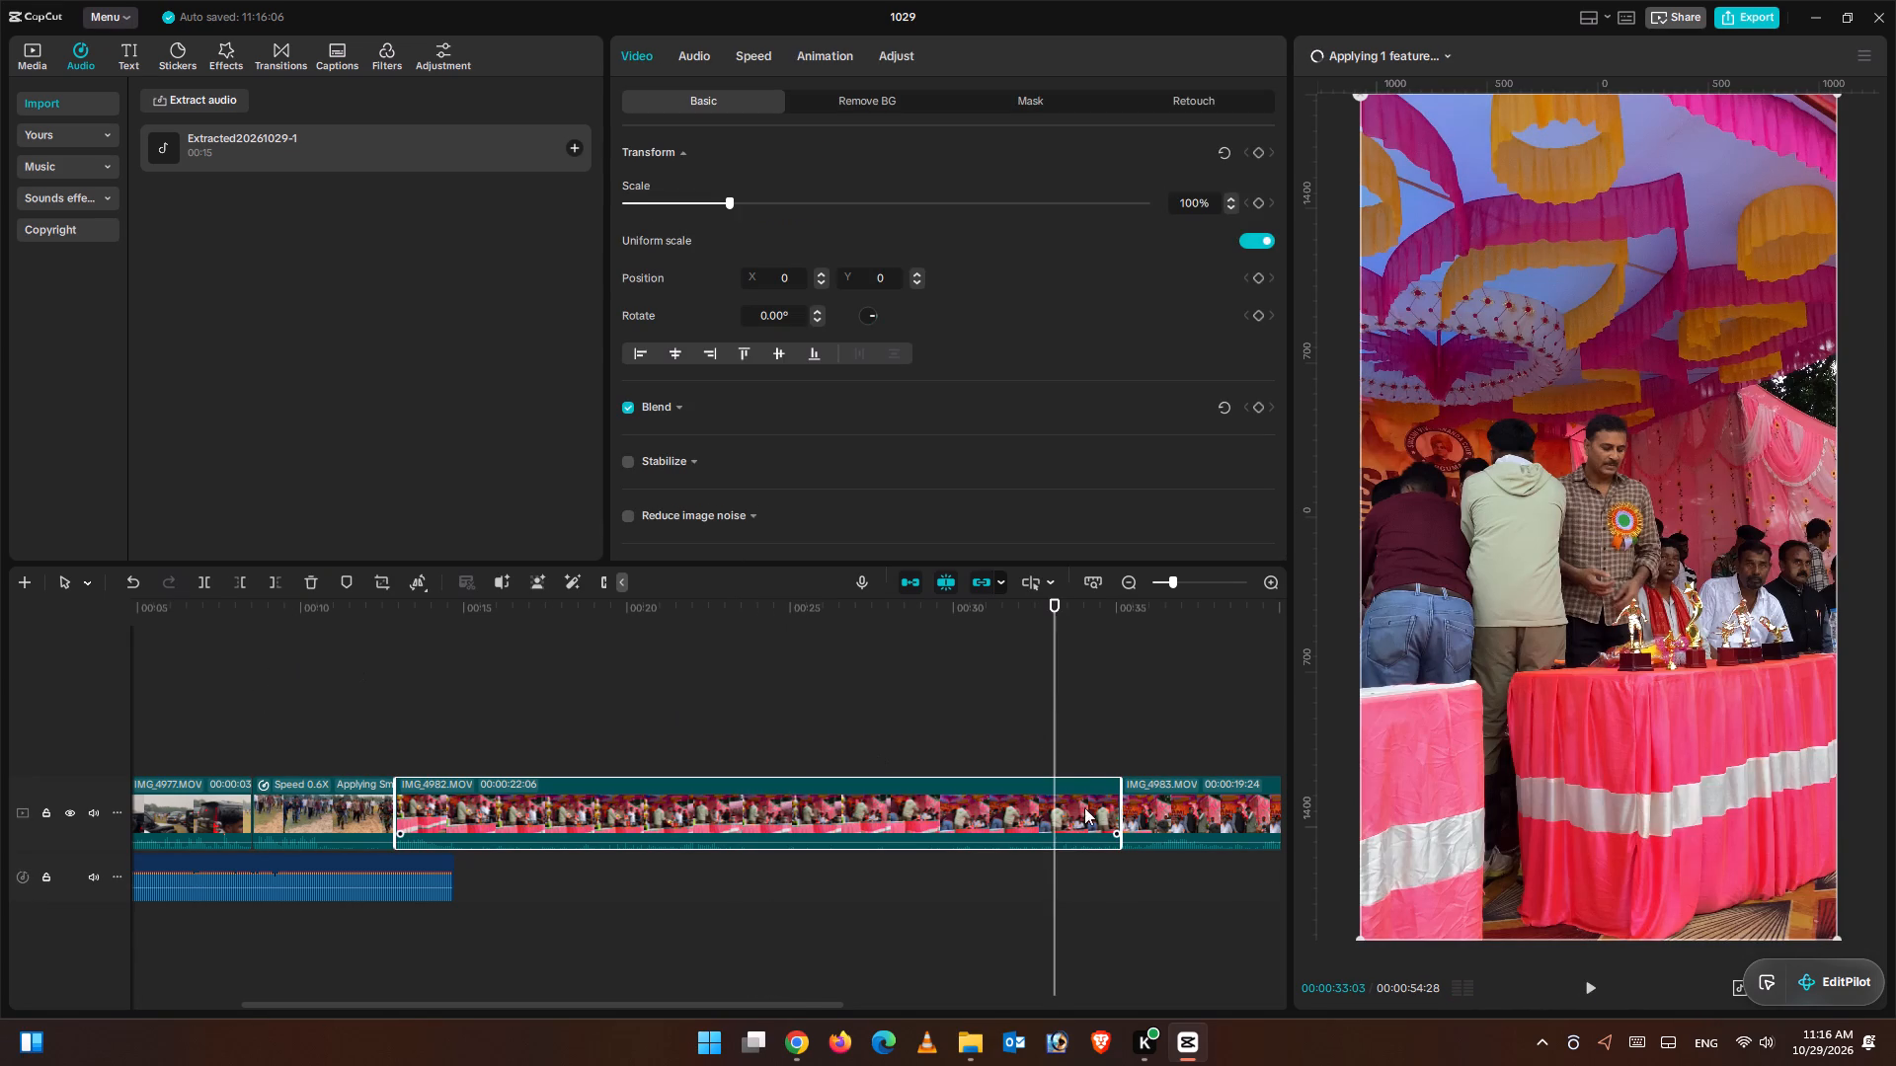
left_click(316, 582)
Preview IMG_4980, IMG_4977 and IMG_4978 in the imported media and insert IMG_4978 before IMG_4983 at 00:00:12:28.
left_click(400, 701)
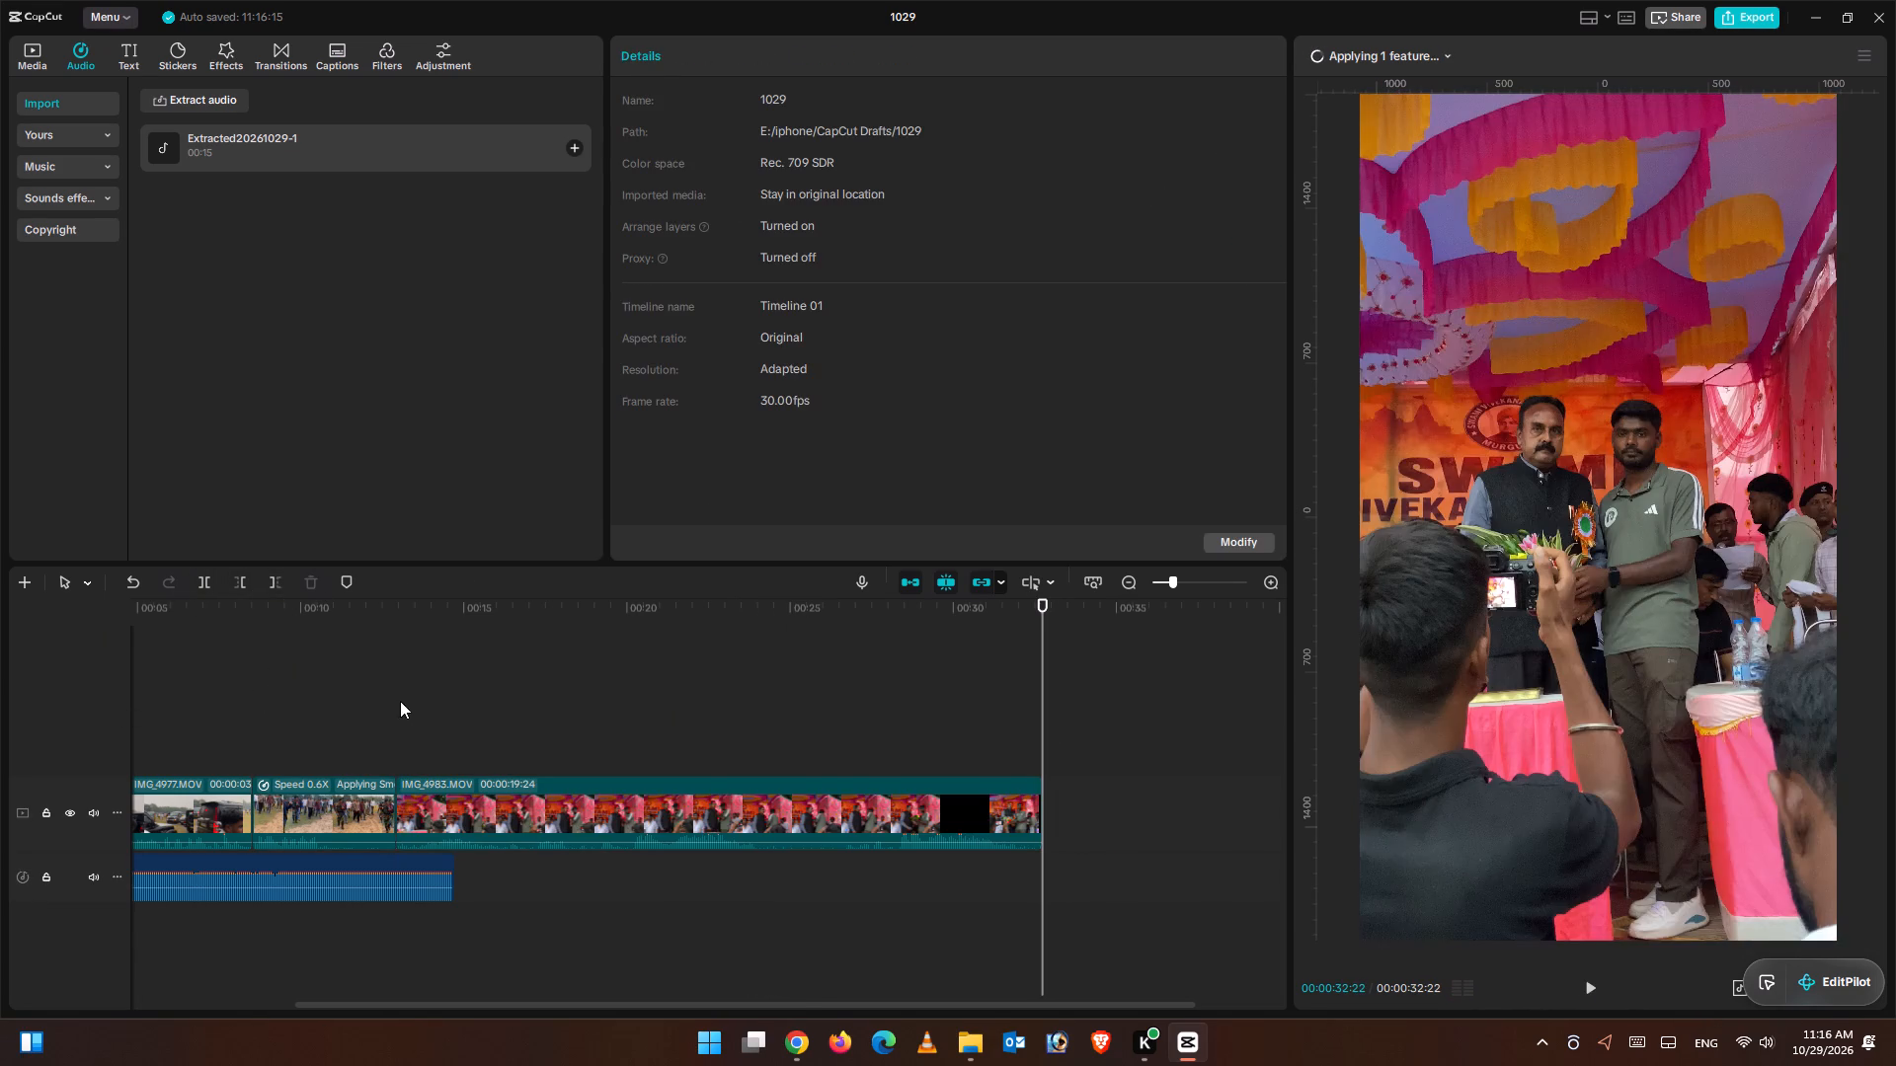
left_click(27, 53)
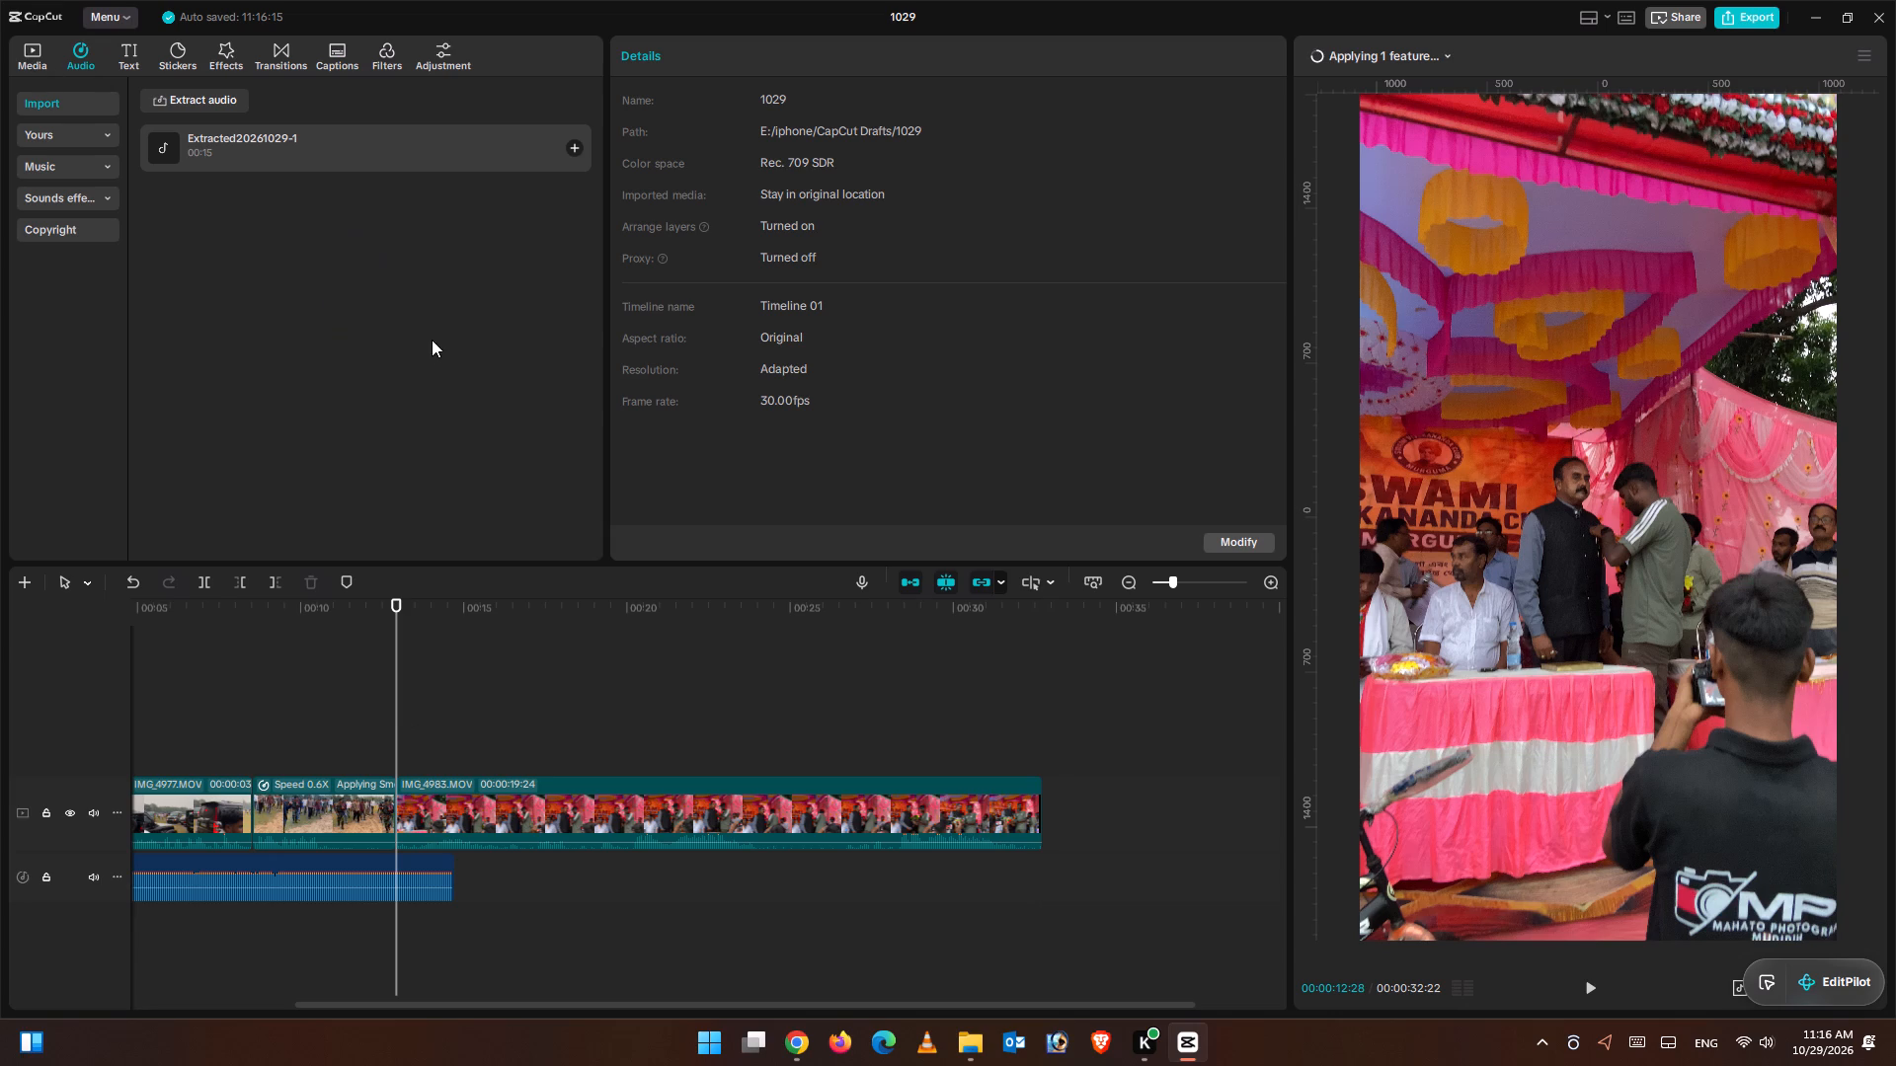
scroll(431, 423, "down", 2)
scroll(434, 428, "up", 4)
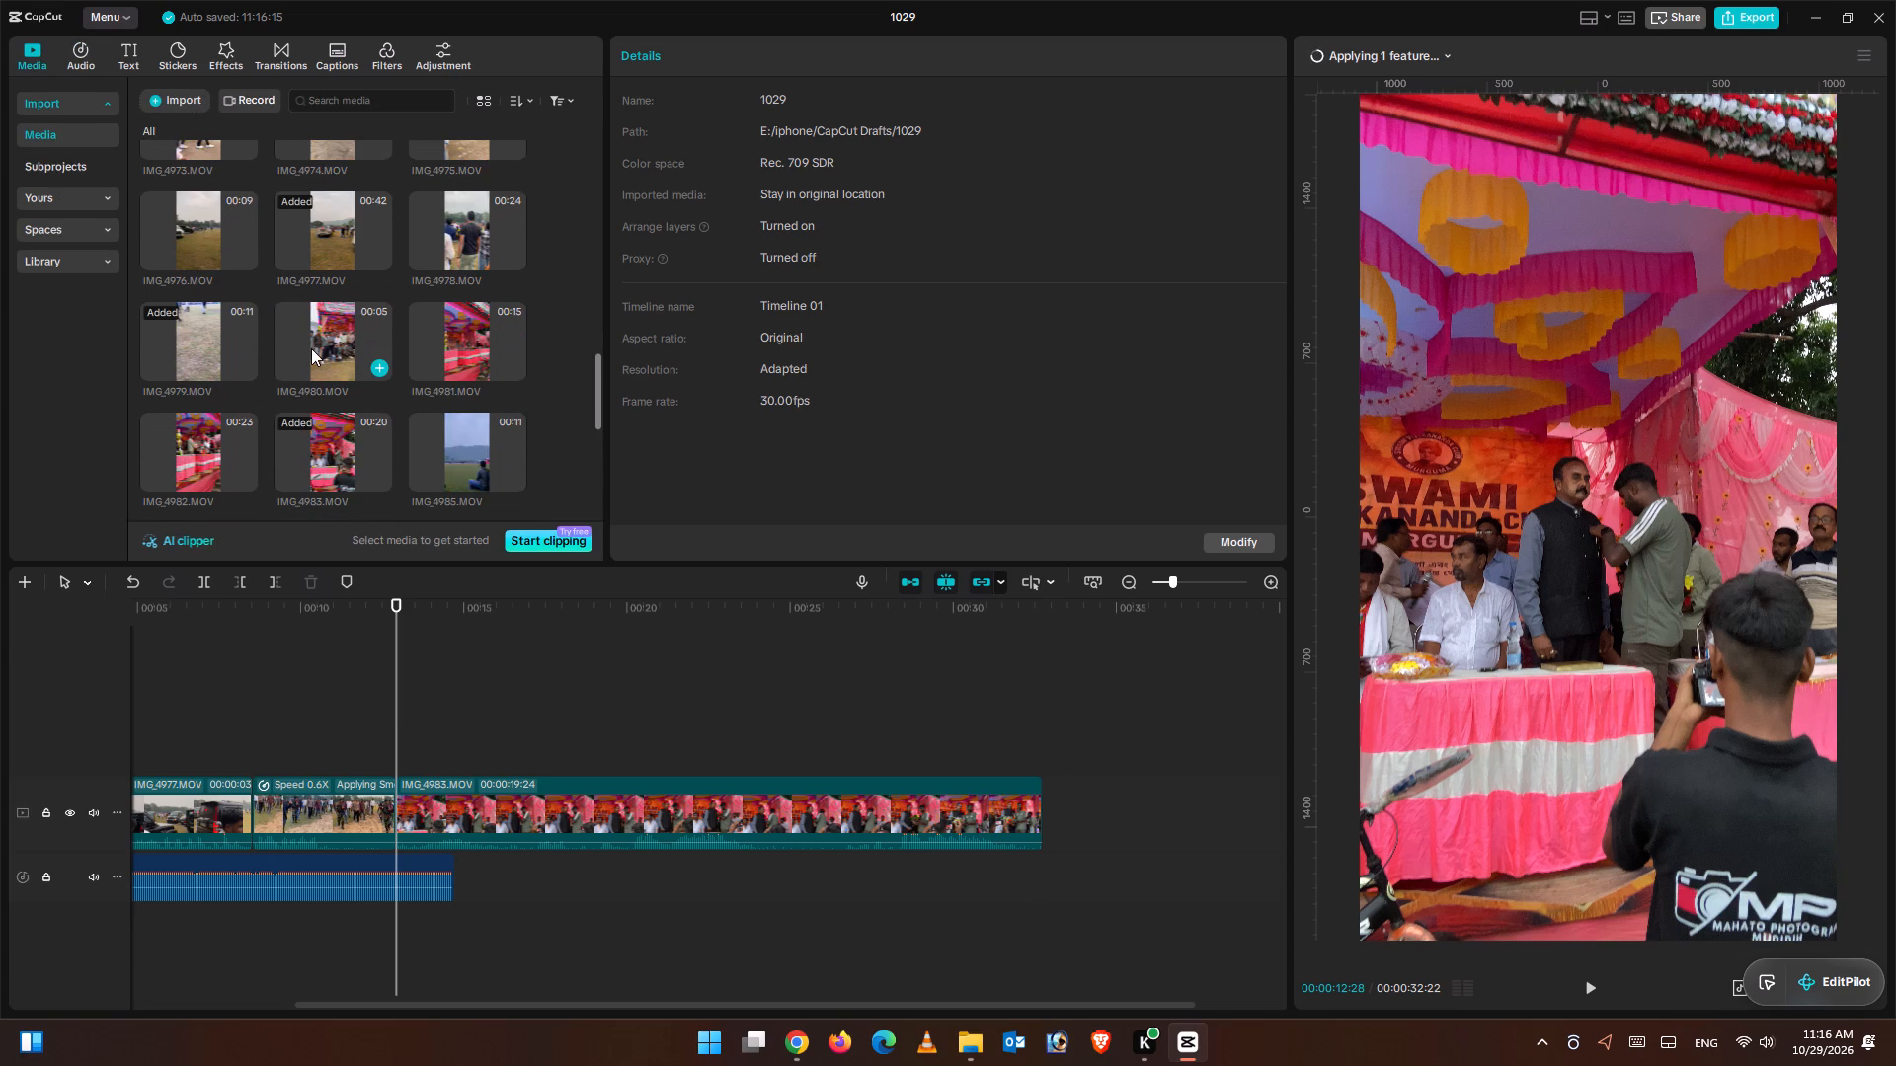
left_click(311, 348)
left_click(208, 304)
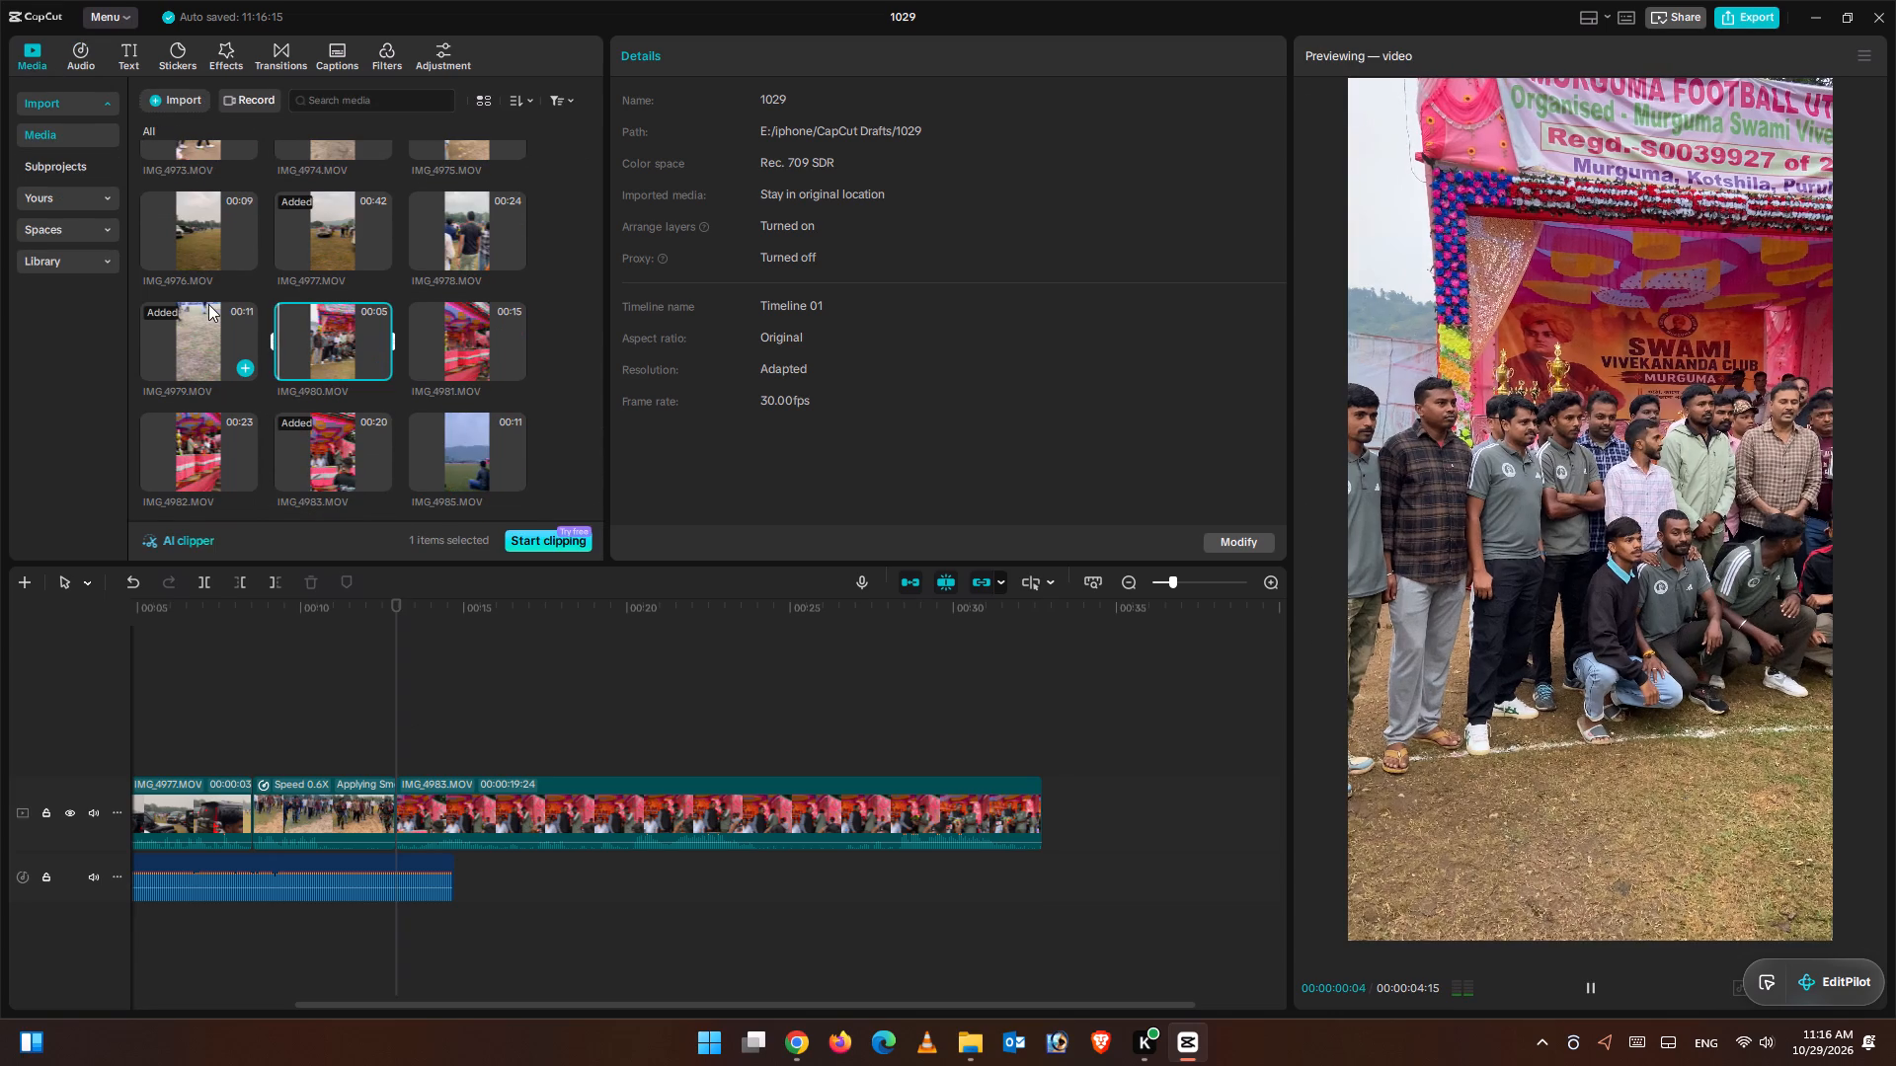
left_click(330, 261)
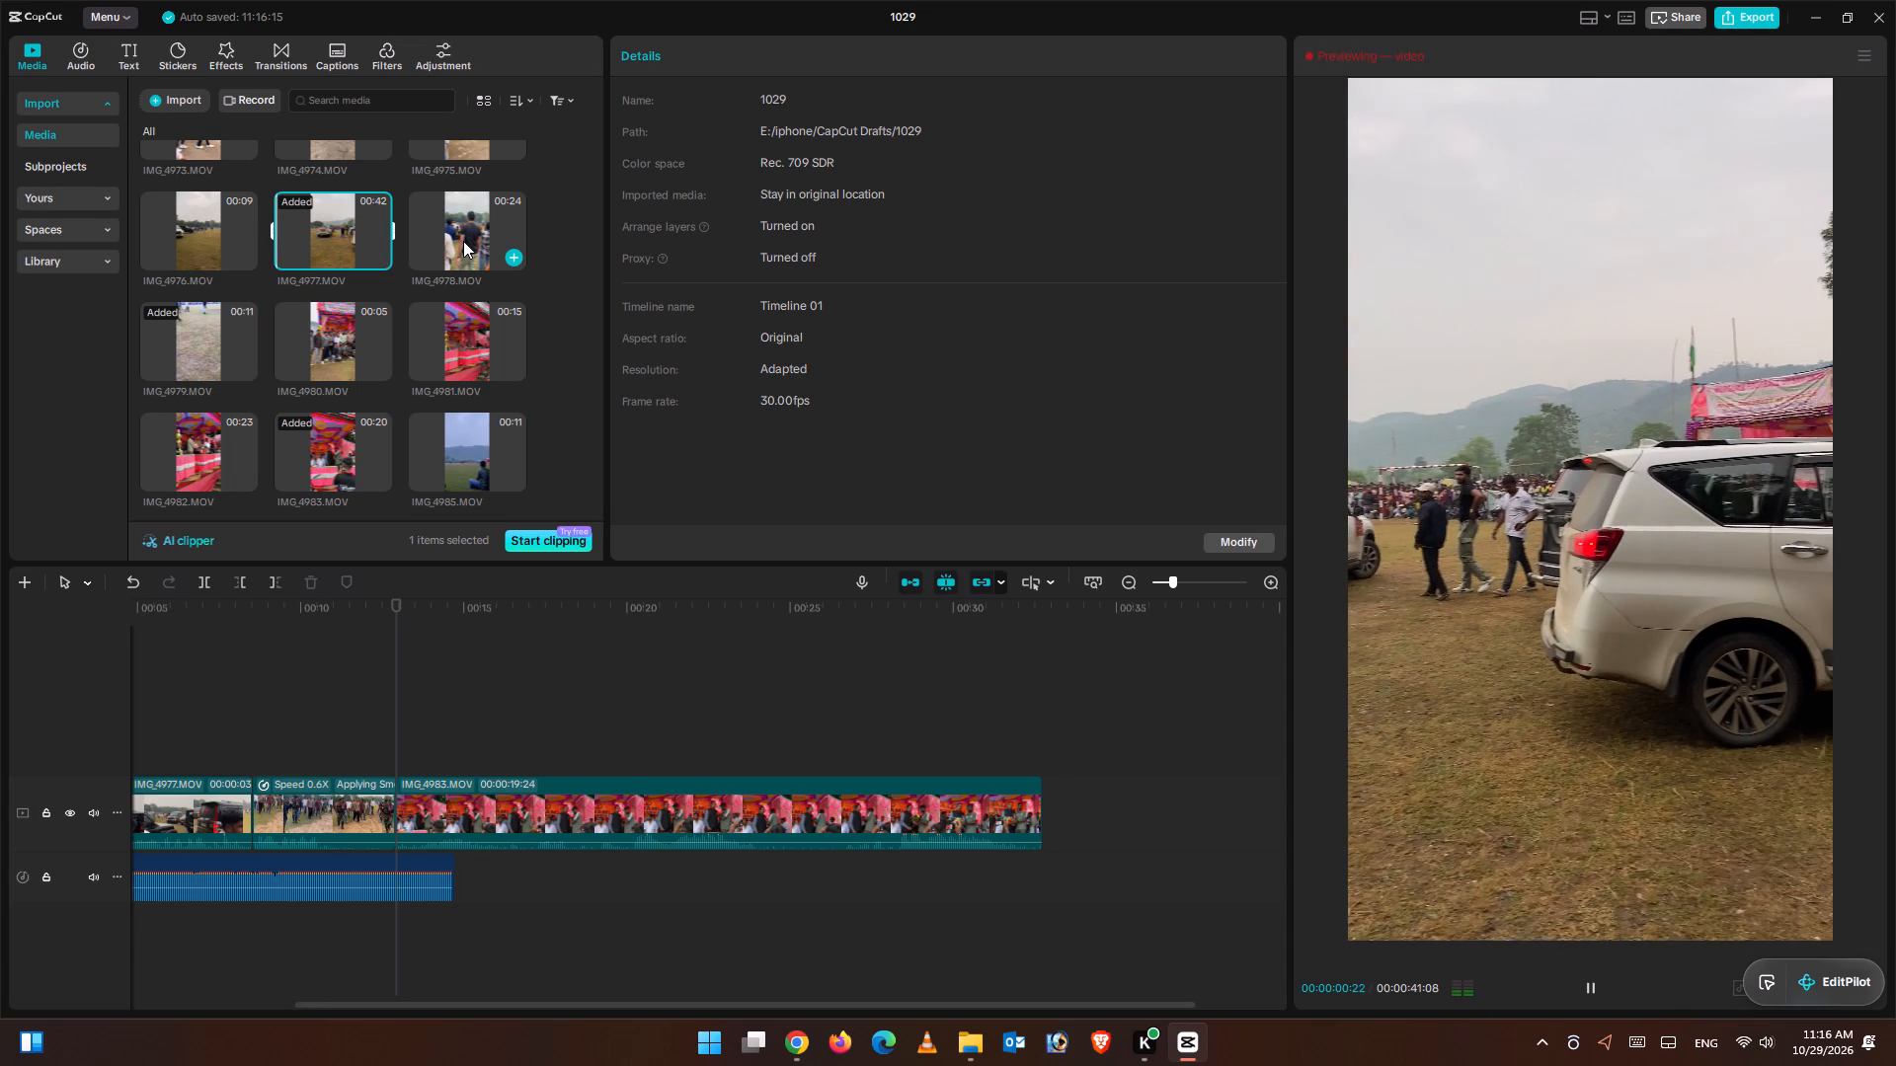
left_click(342, 231)
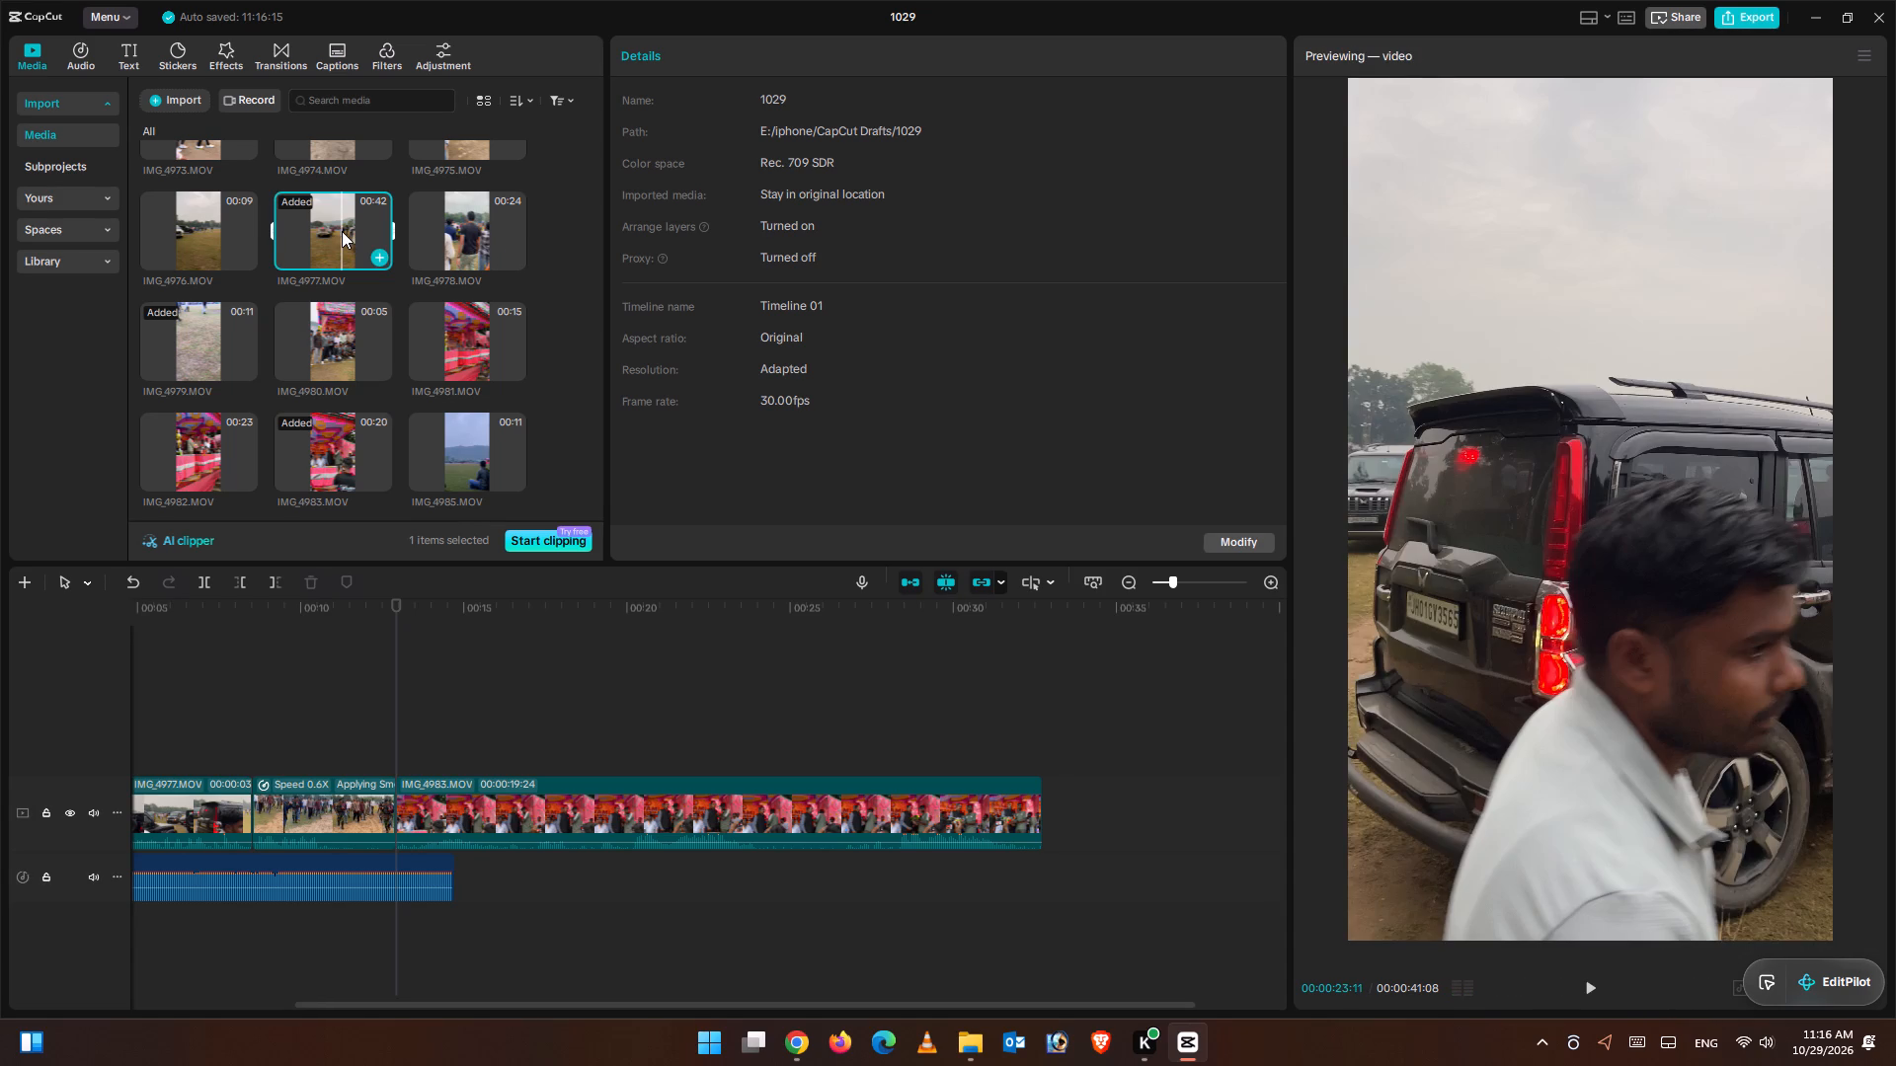
left_click(478, 233)
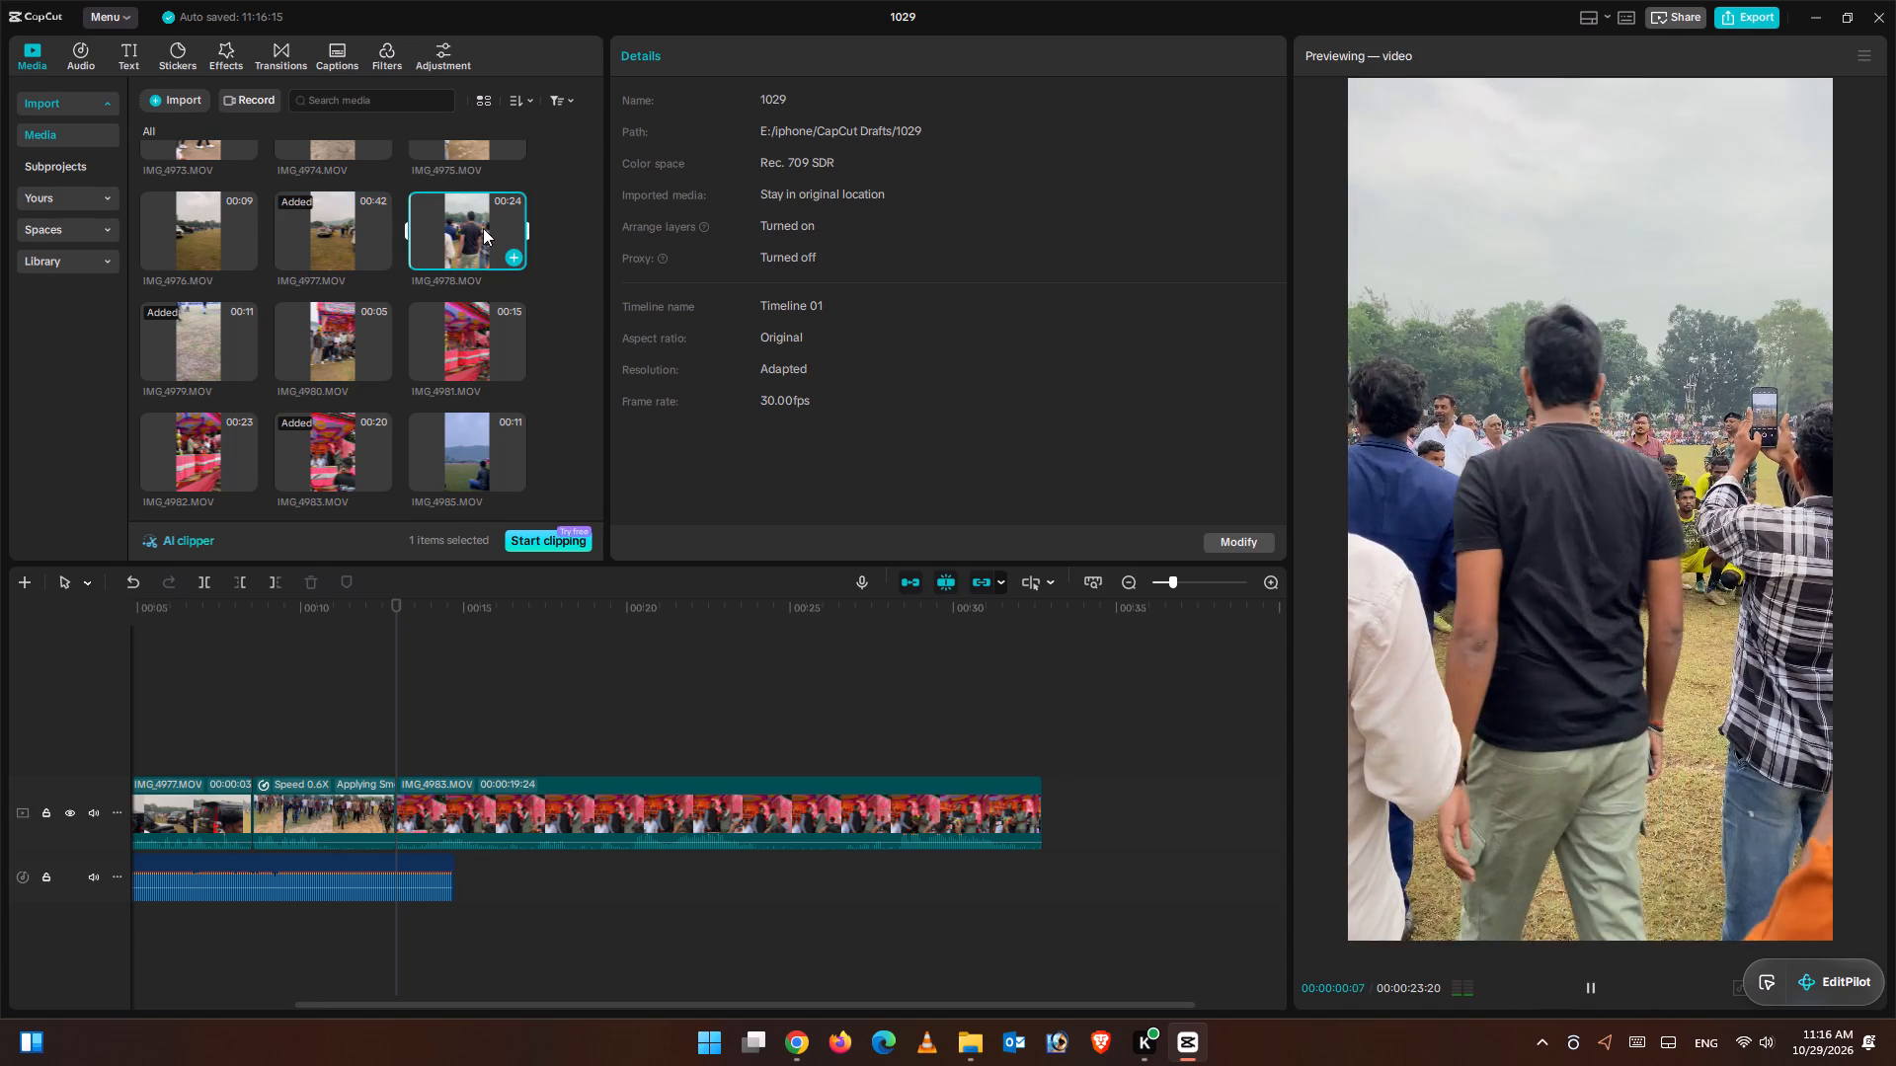
left_click(483, 228)
left_click(511, 258)
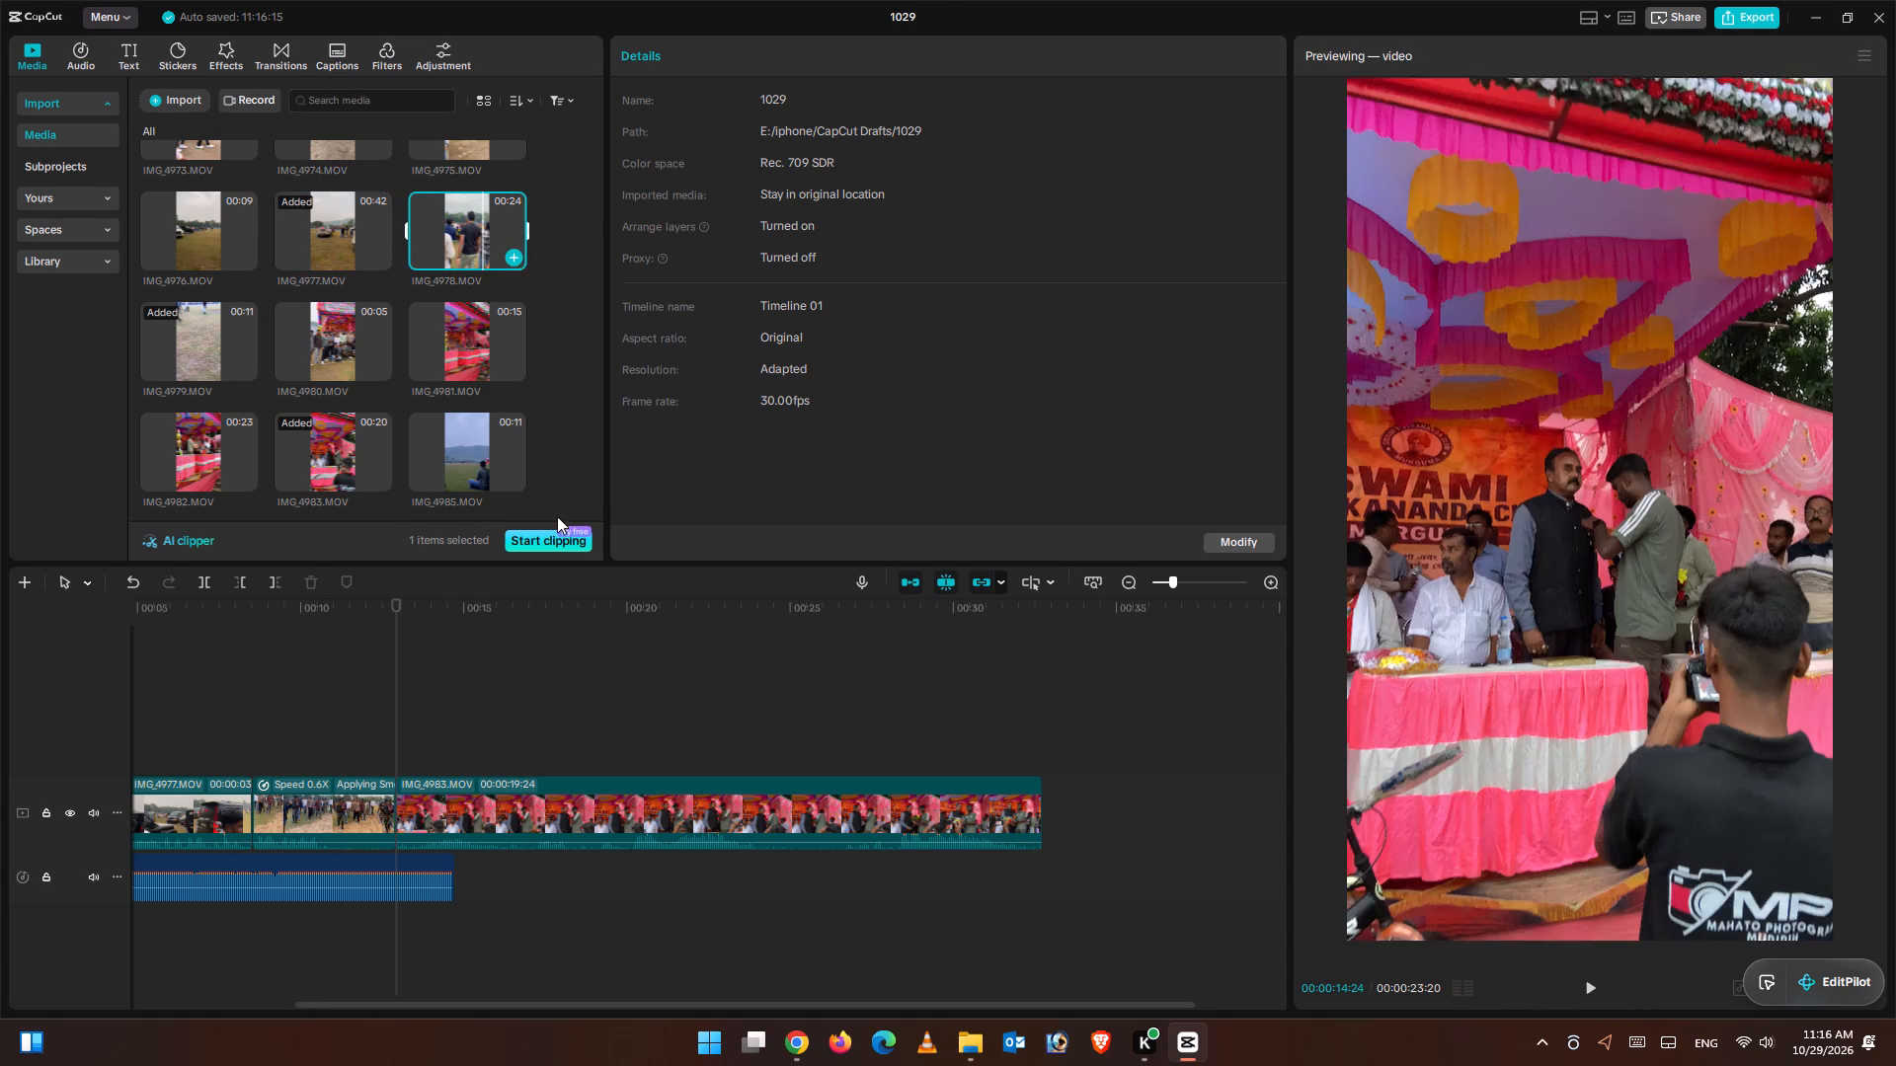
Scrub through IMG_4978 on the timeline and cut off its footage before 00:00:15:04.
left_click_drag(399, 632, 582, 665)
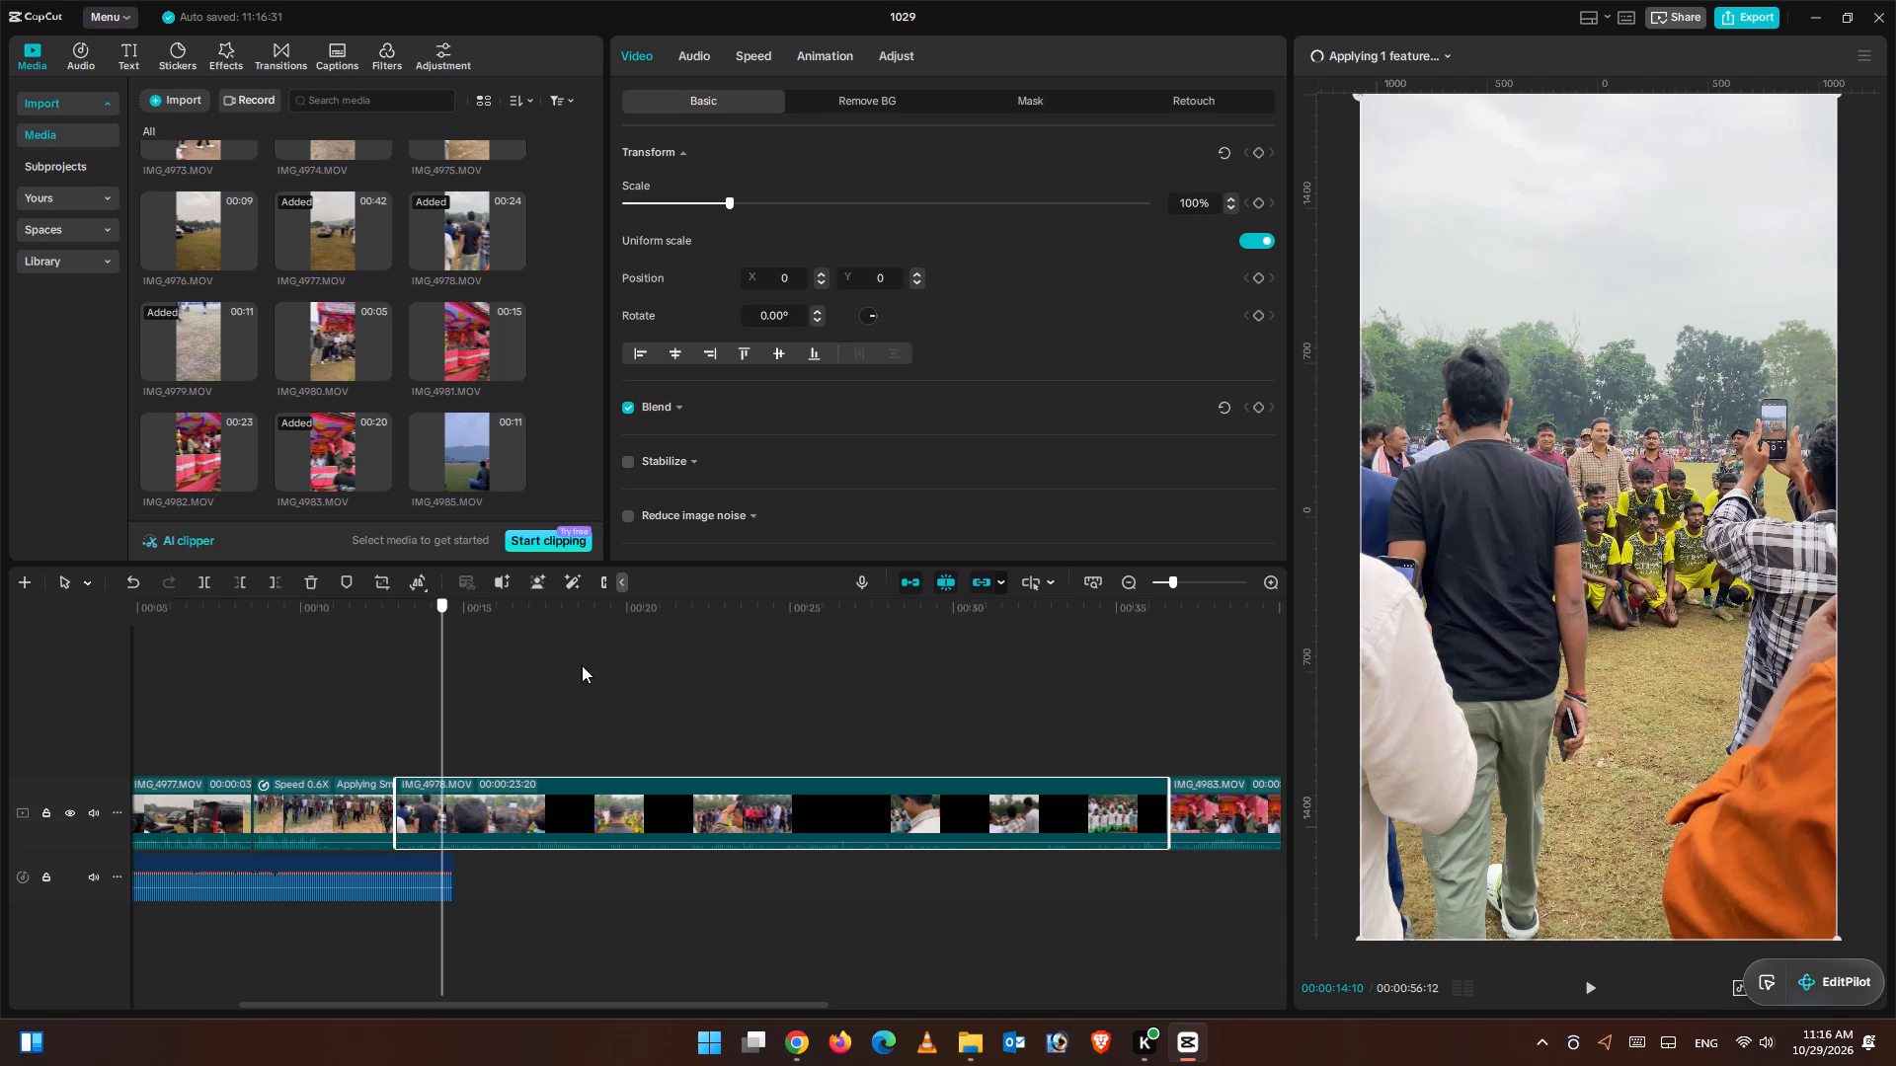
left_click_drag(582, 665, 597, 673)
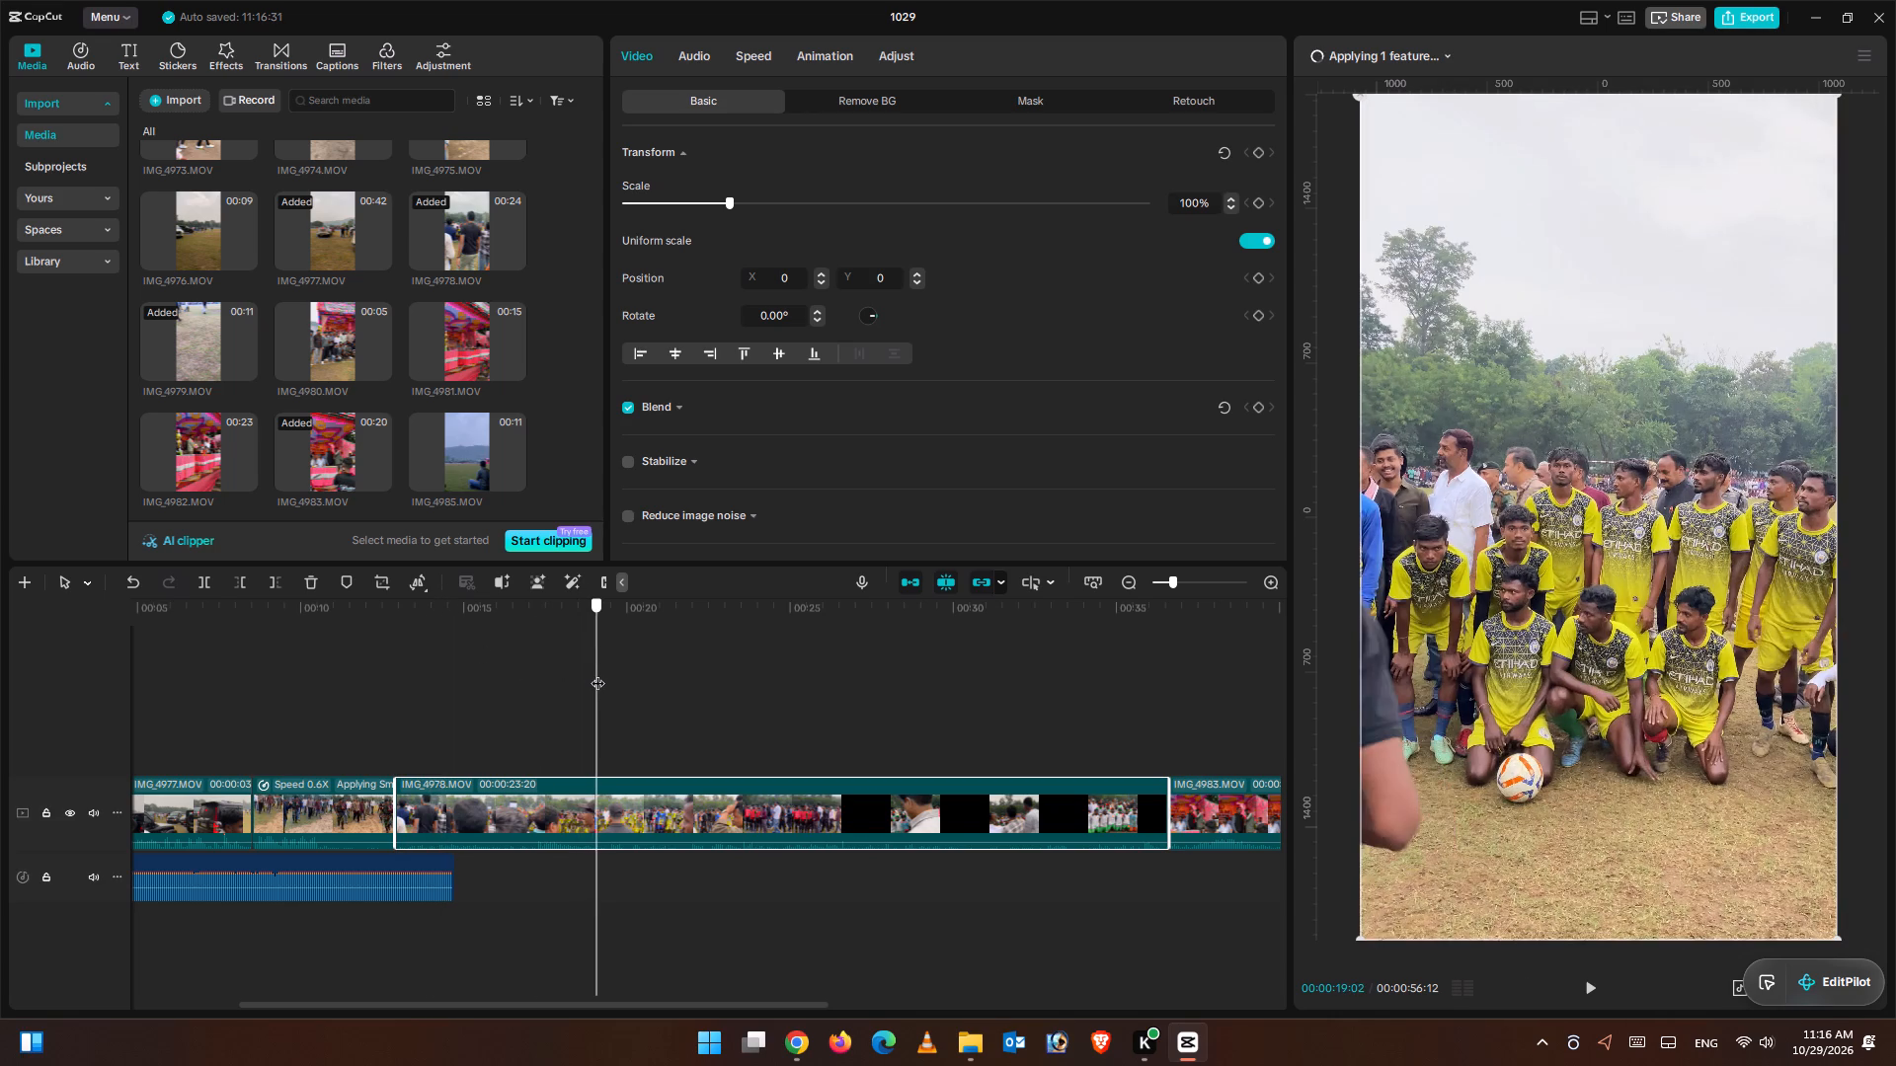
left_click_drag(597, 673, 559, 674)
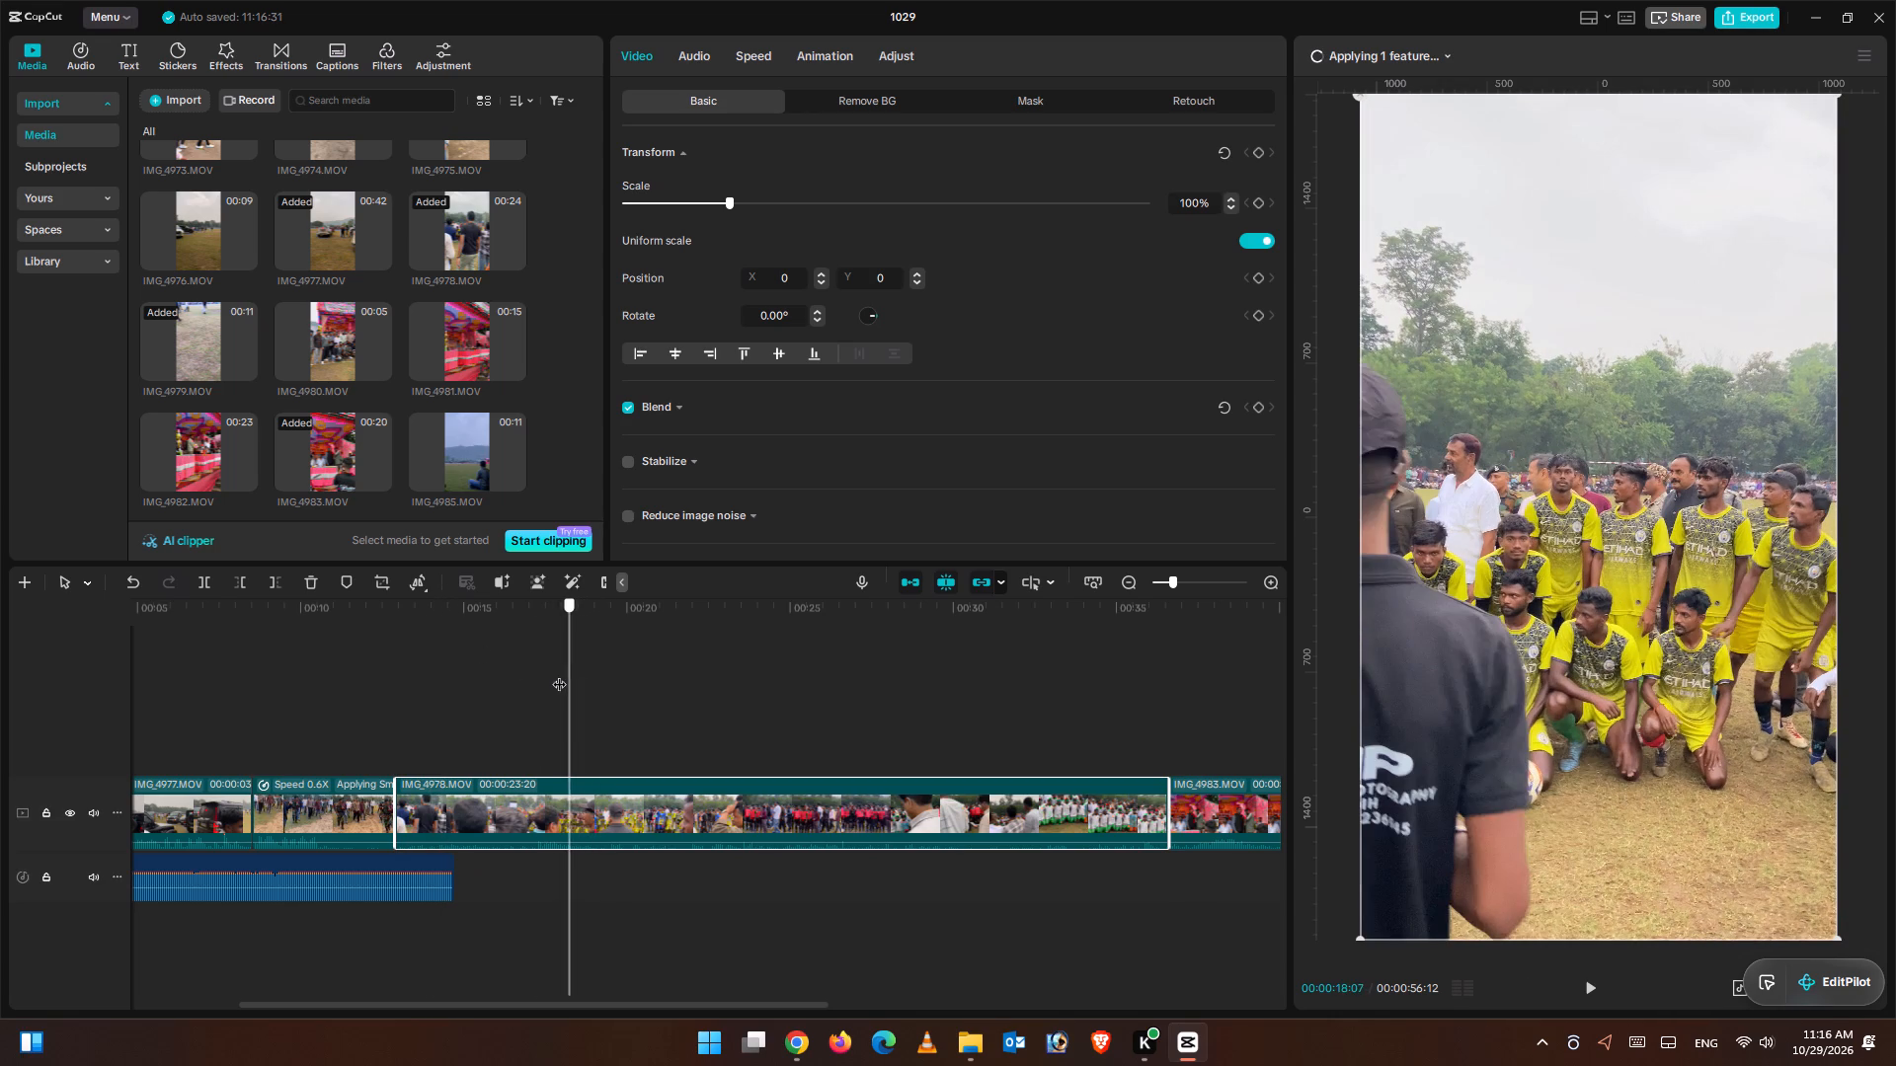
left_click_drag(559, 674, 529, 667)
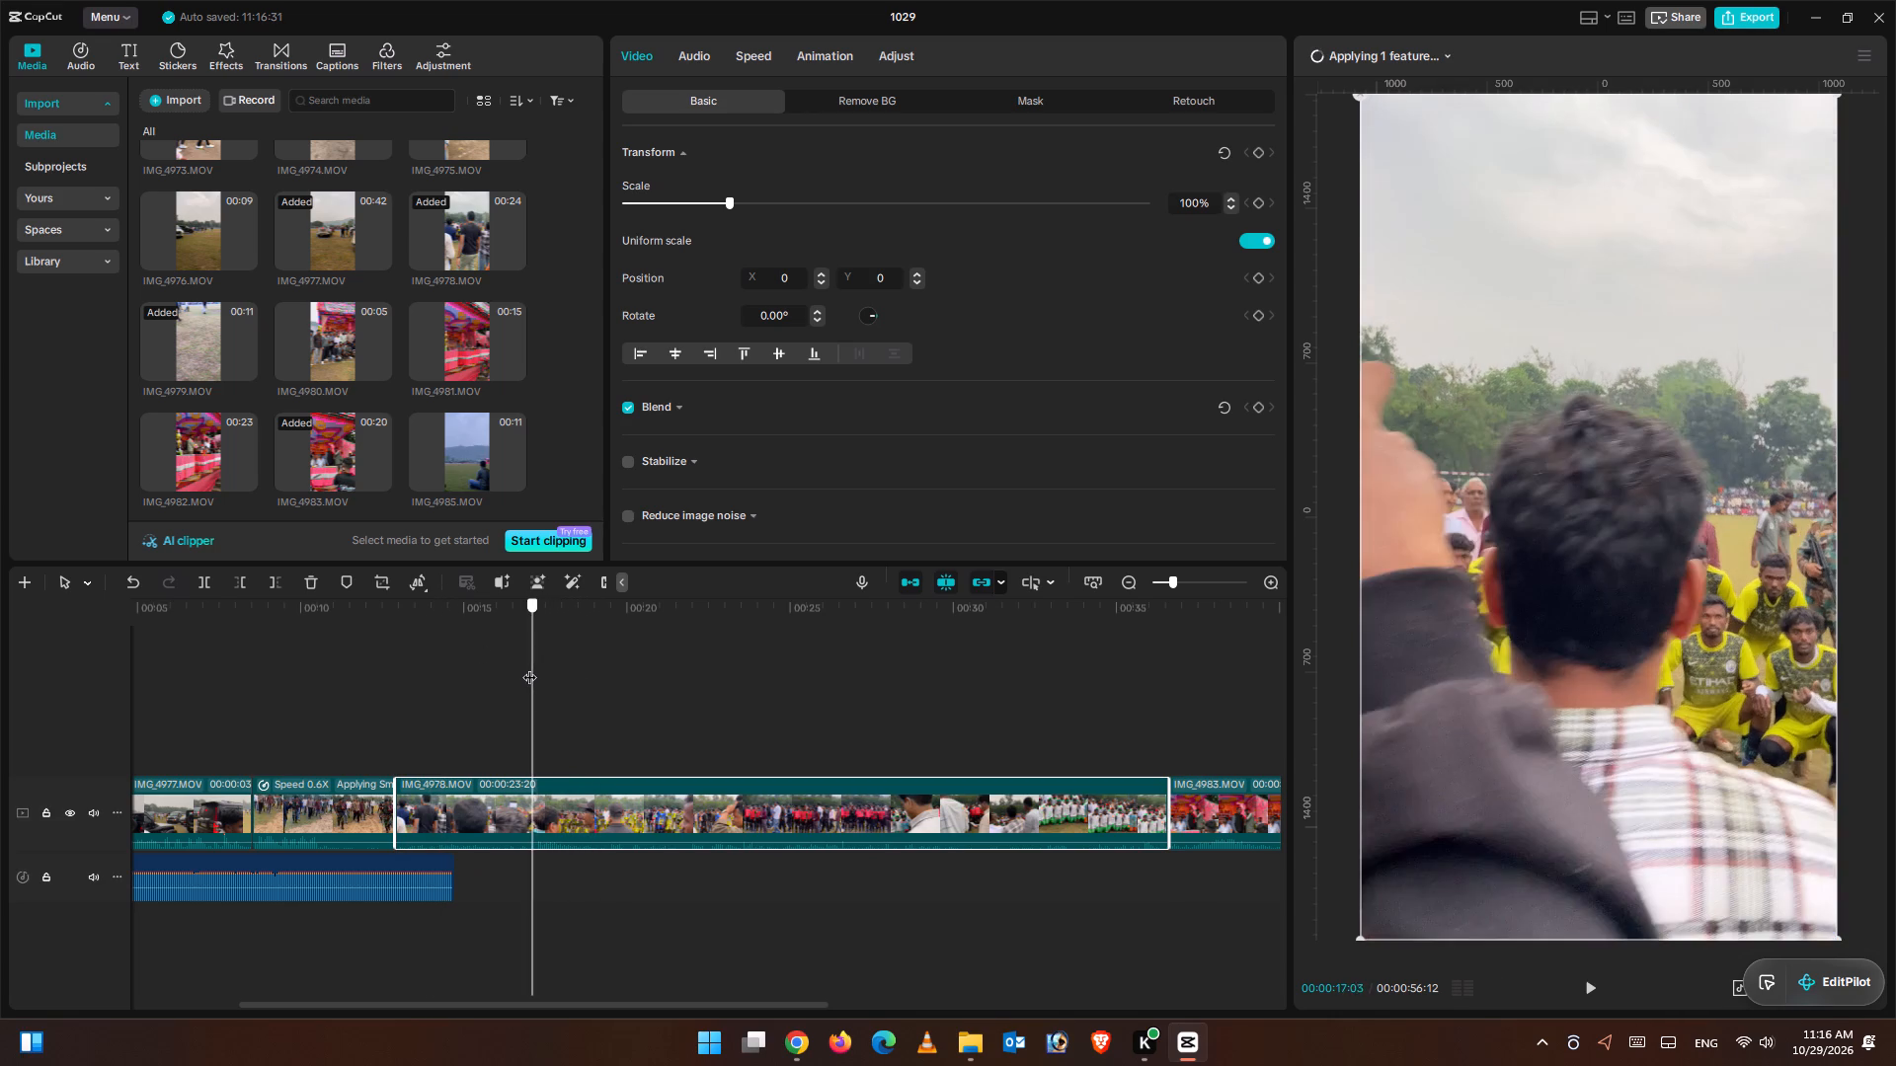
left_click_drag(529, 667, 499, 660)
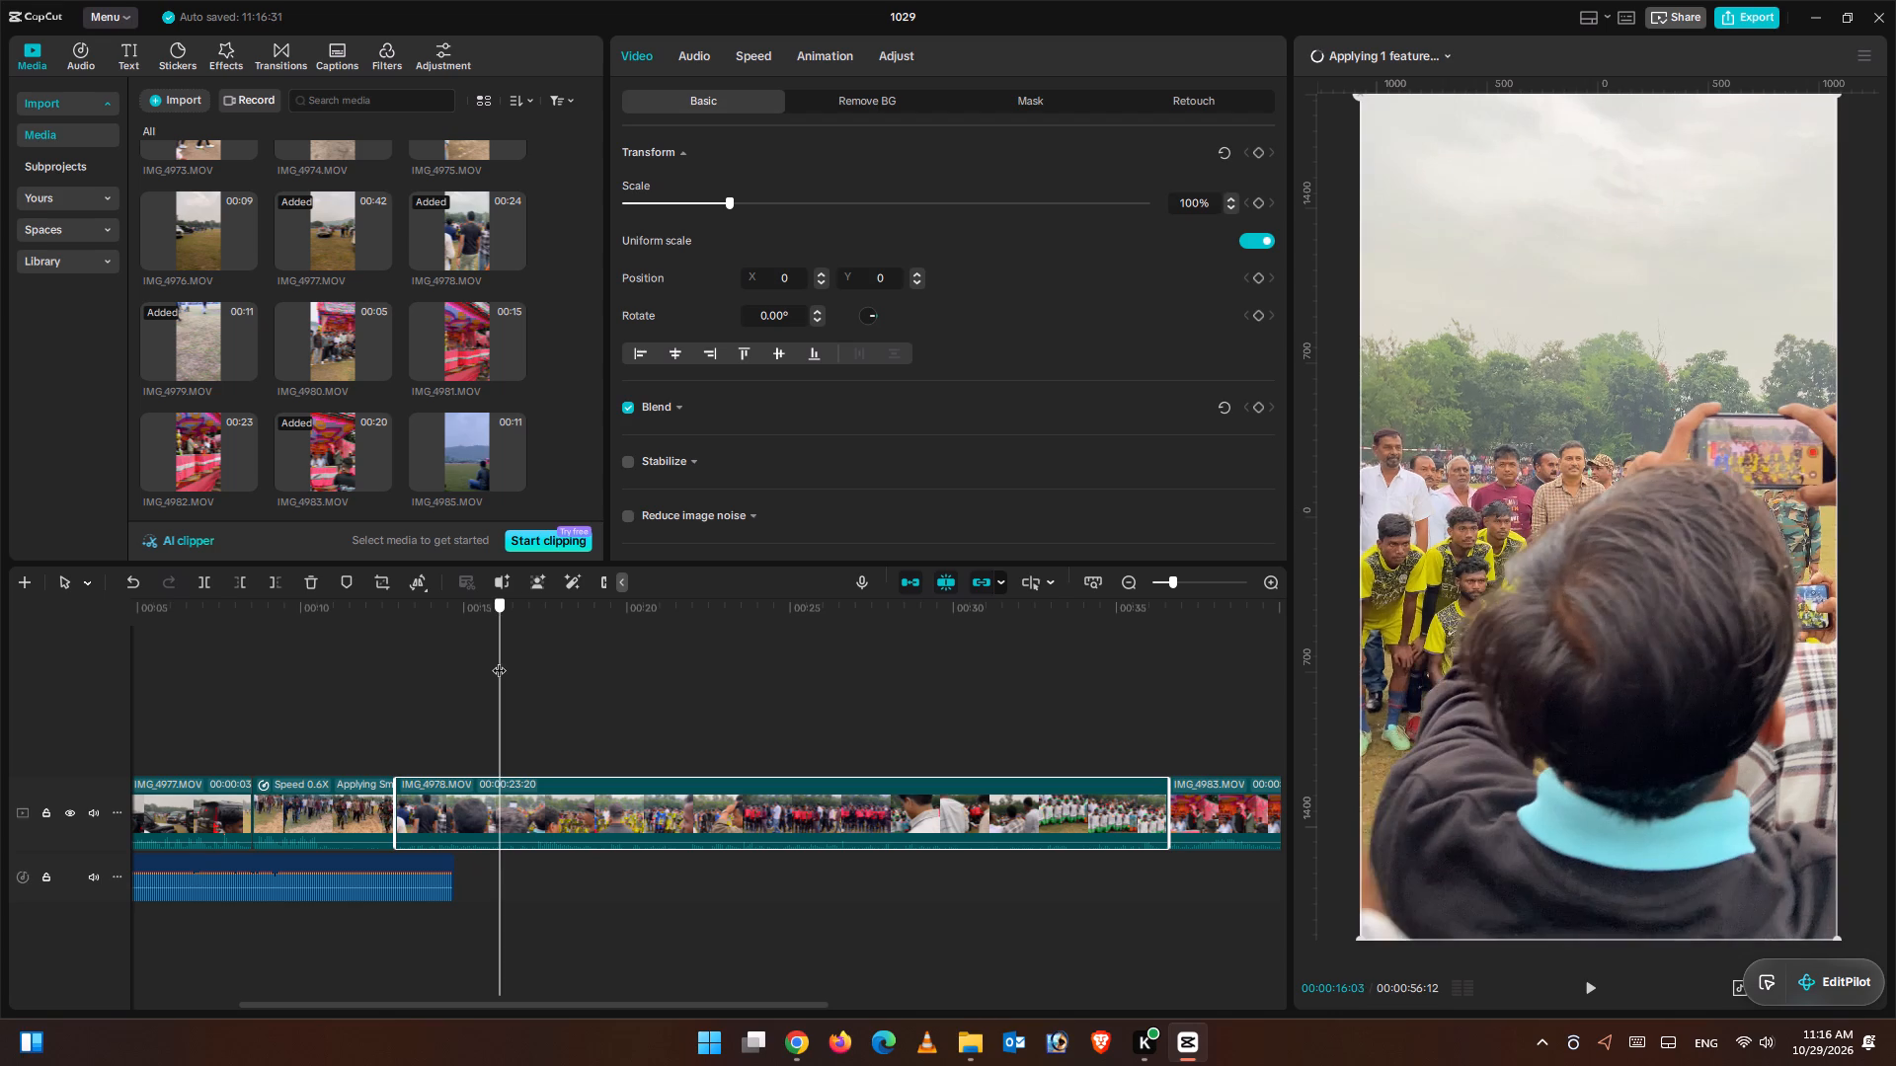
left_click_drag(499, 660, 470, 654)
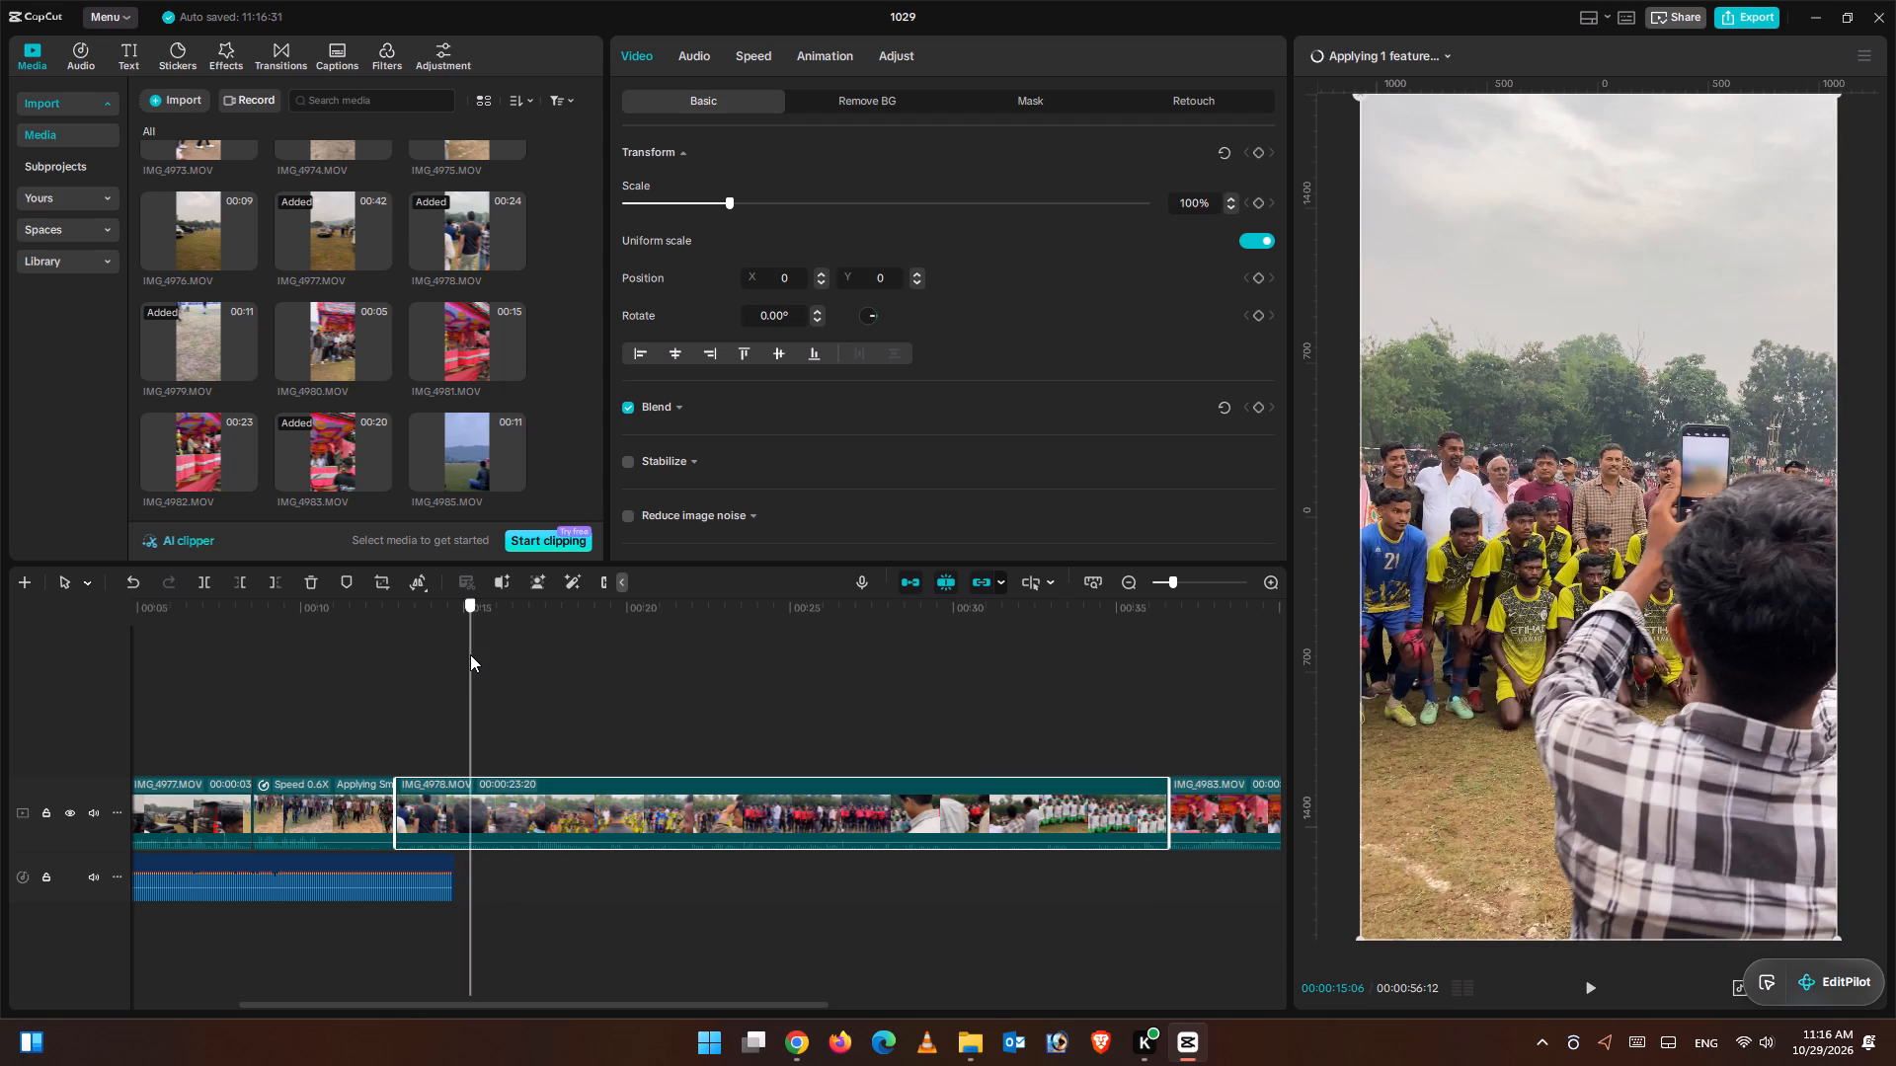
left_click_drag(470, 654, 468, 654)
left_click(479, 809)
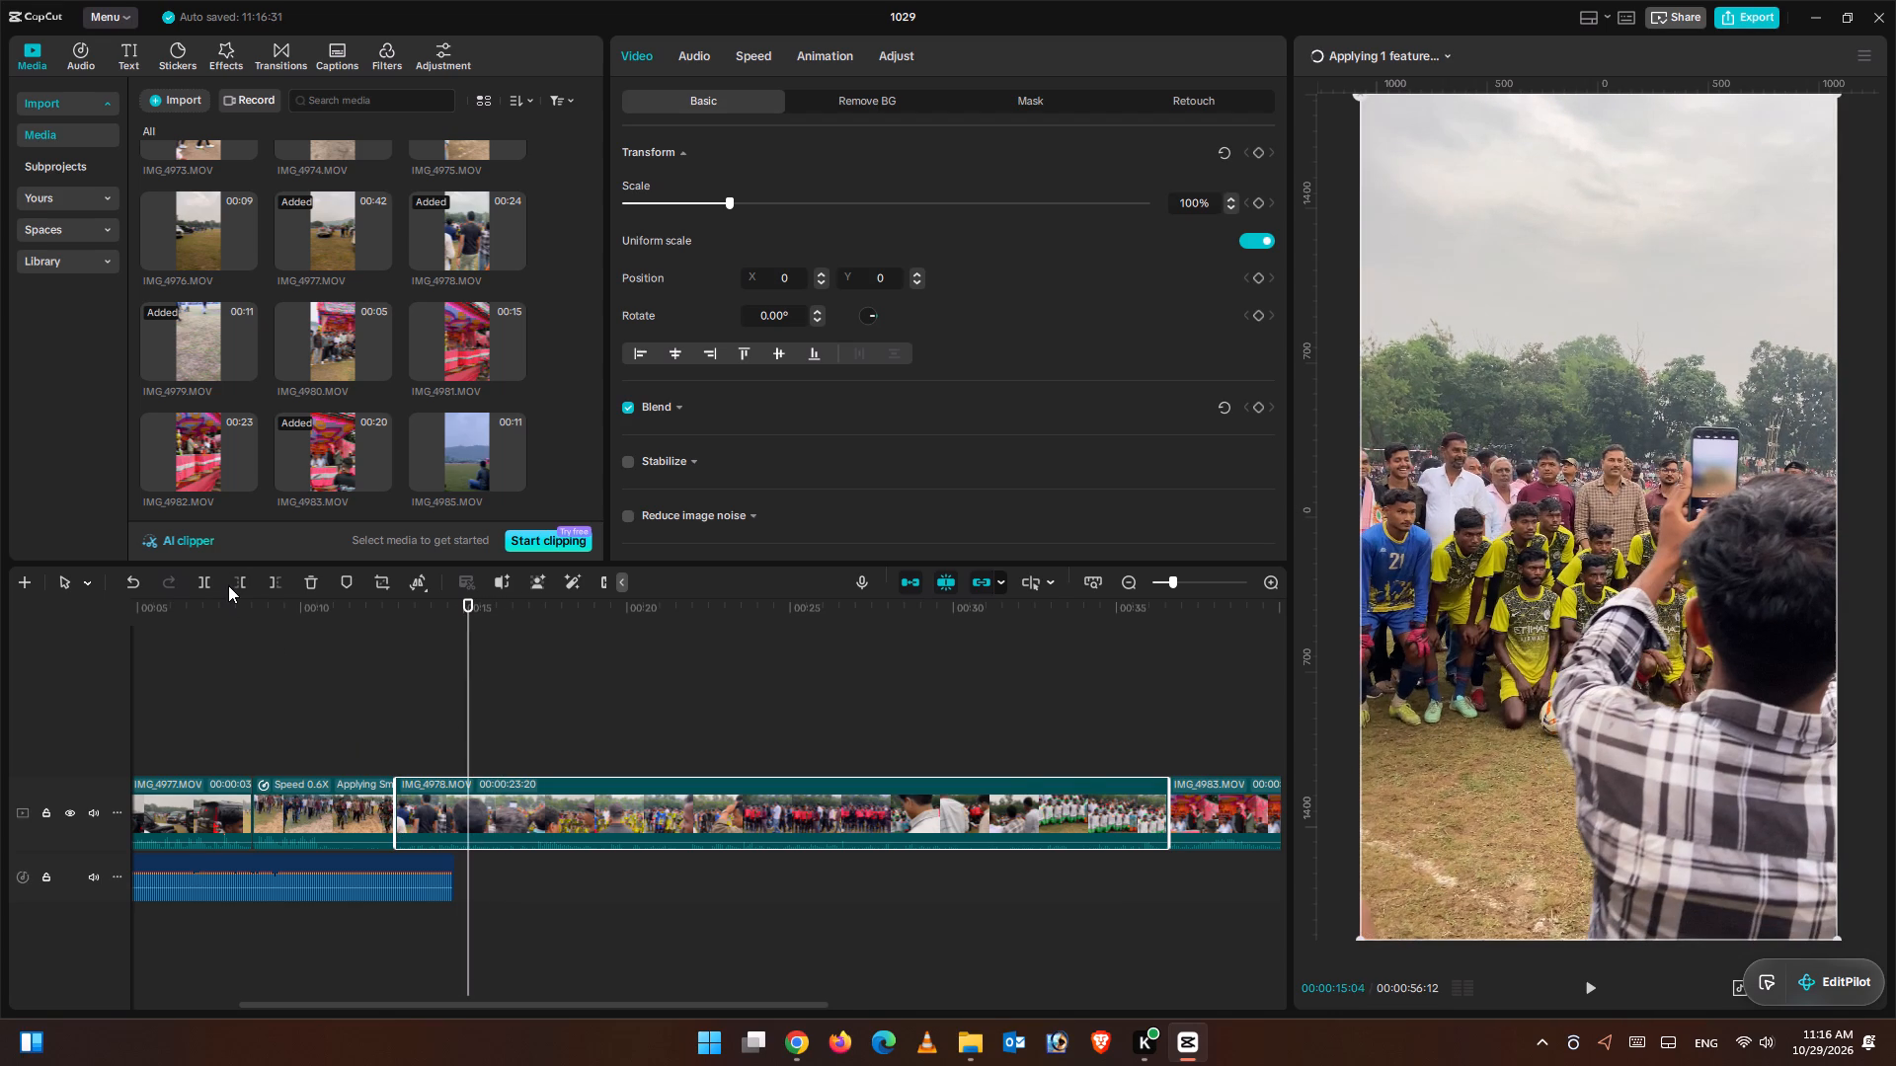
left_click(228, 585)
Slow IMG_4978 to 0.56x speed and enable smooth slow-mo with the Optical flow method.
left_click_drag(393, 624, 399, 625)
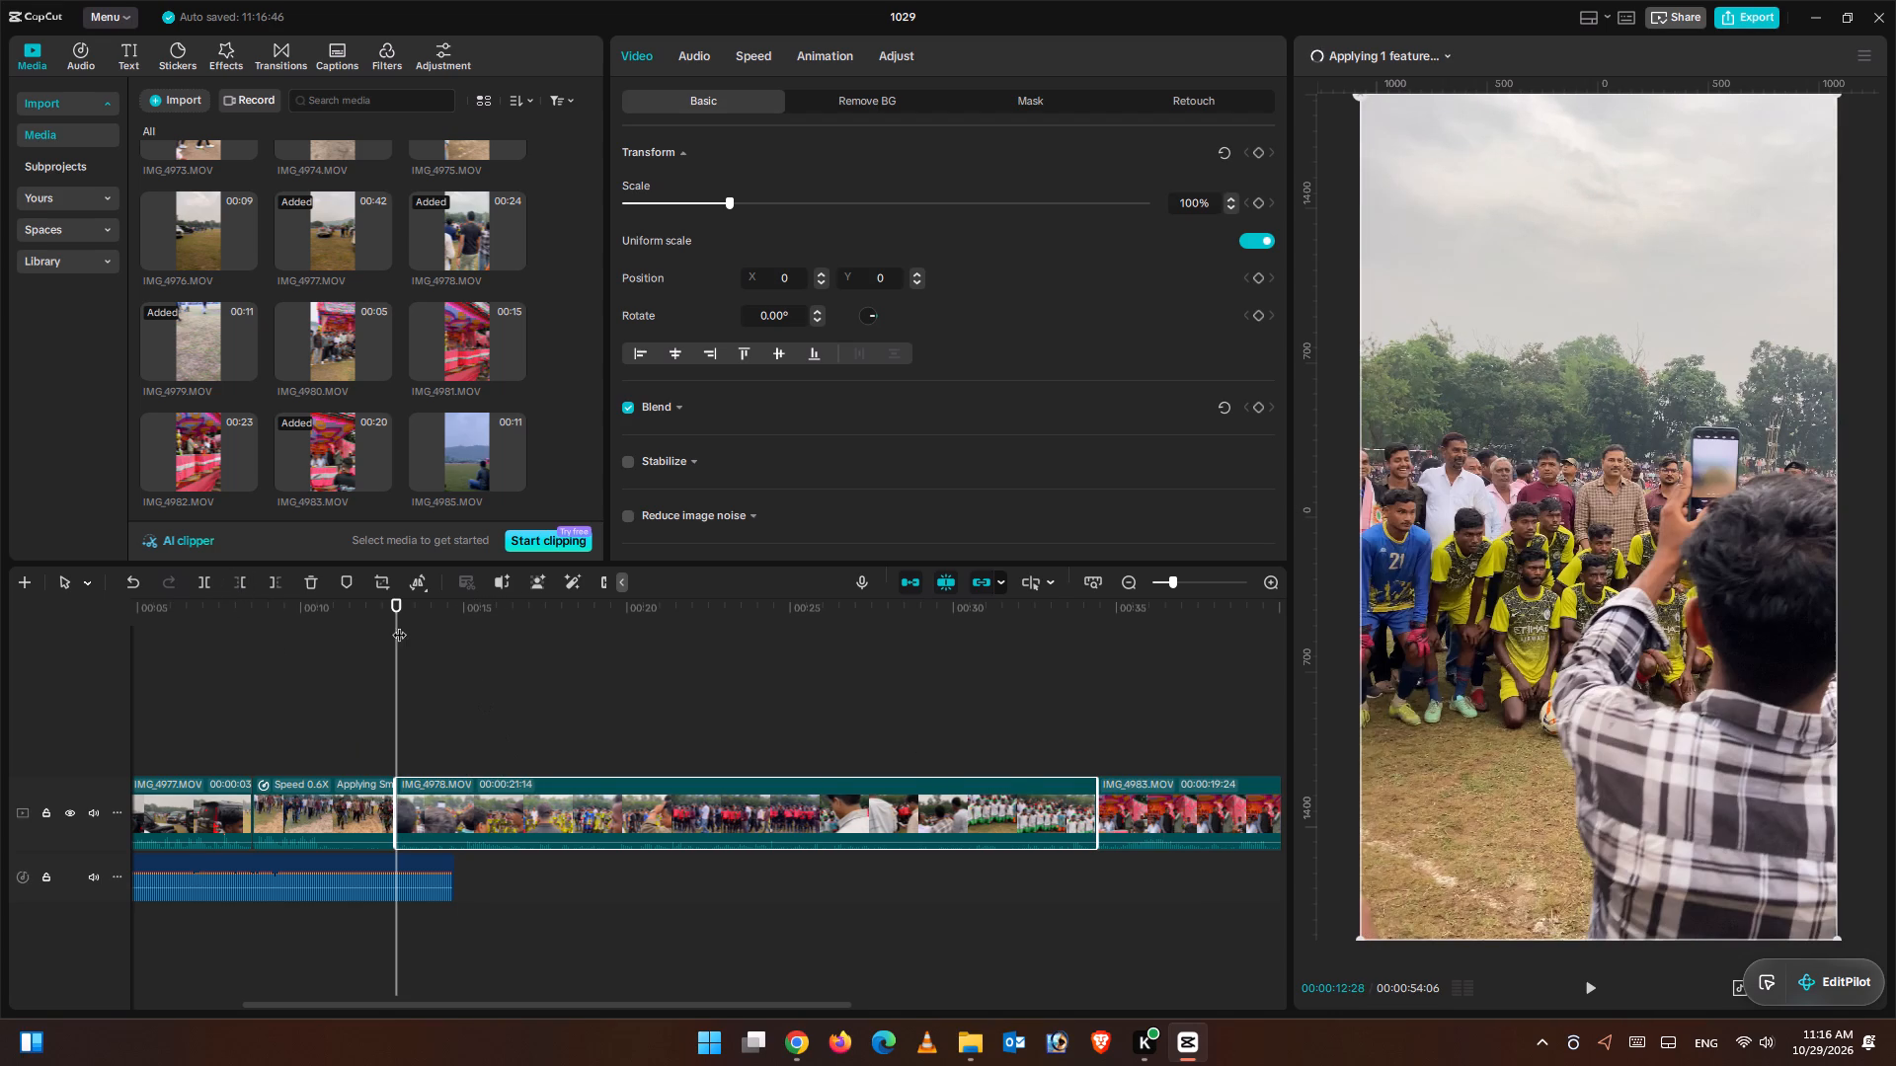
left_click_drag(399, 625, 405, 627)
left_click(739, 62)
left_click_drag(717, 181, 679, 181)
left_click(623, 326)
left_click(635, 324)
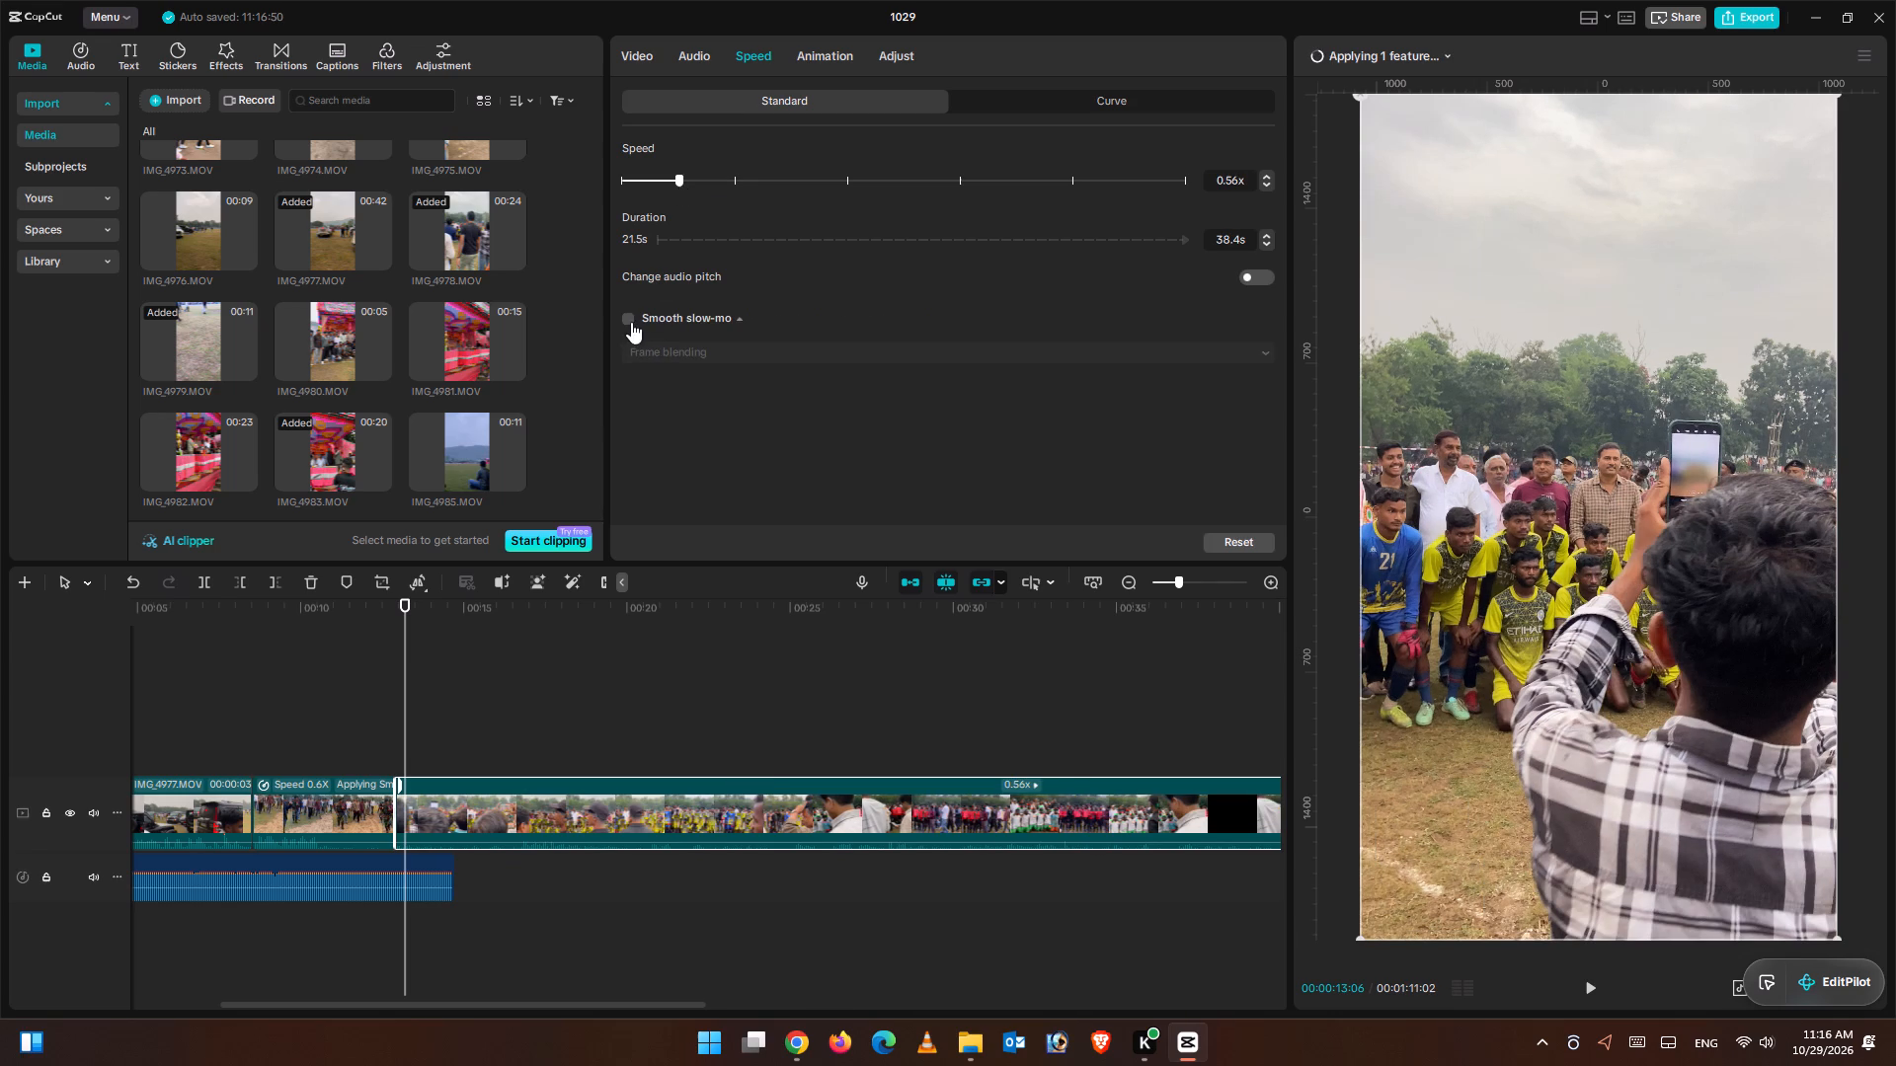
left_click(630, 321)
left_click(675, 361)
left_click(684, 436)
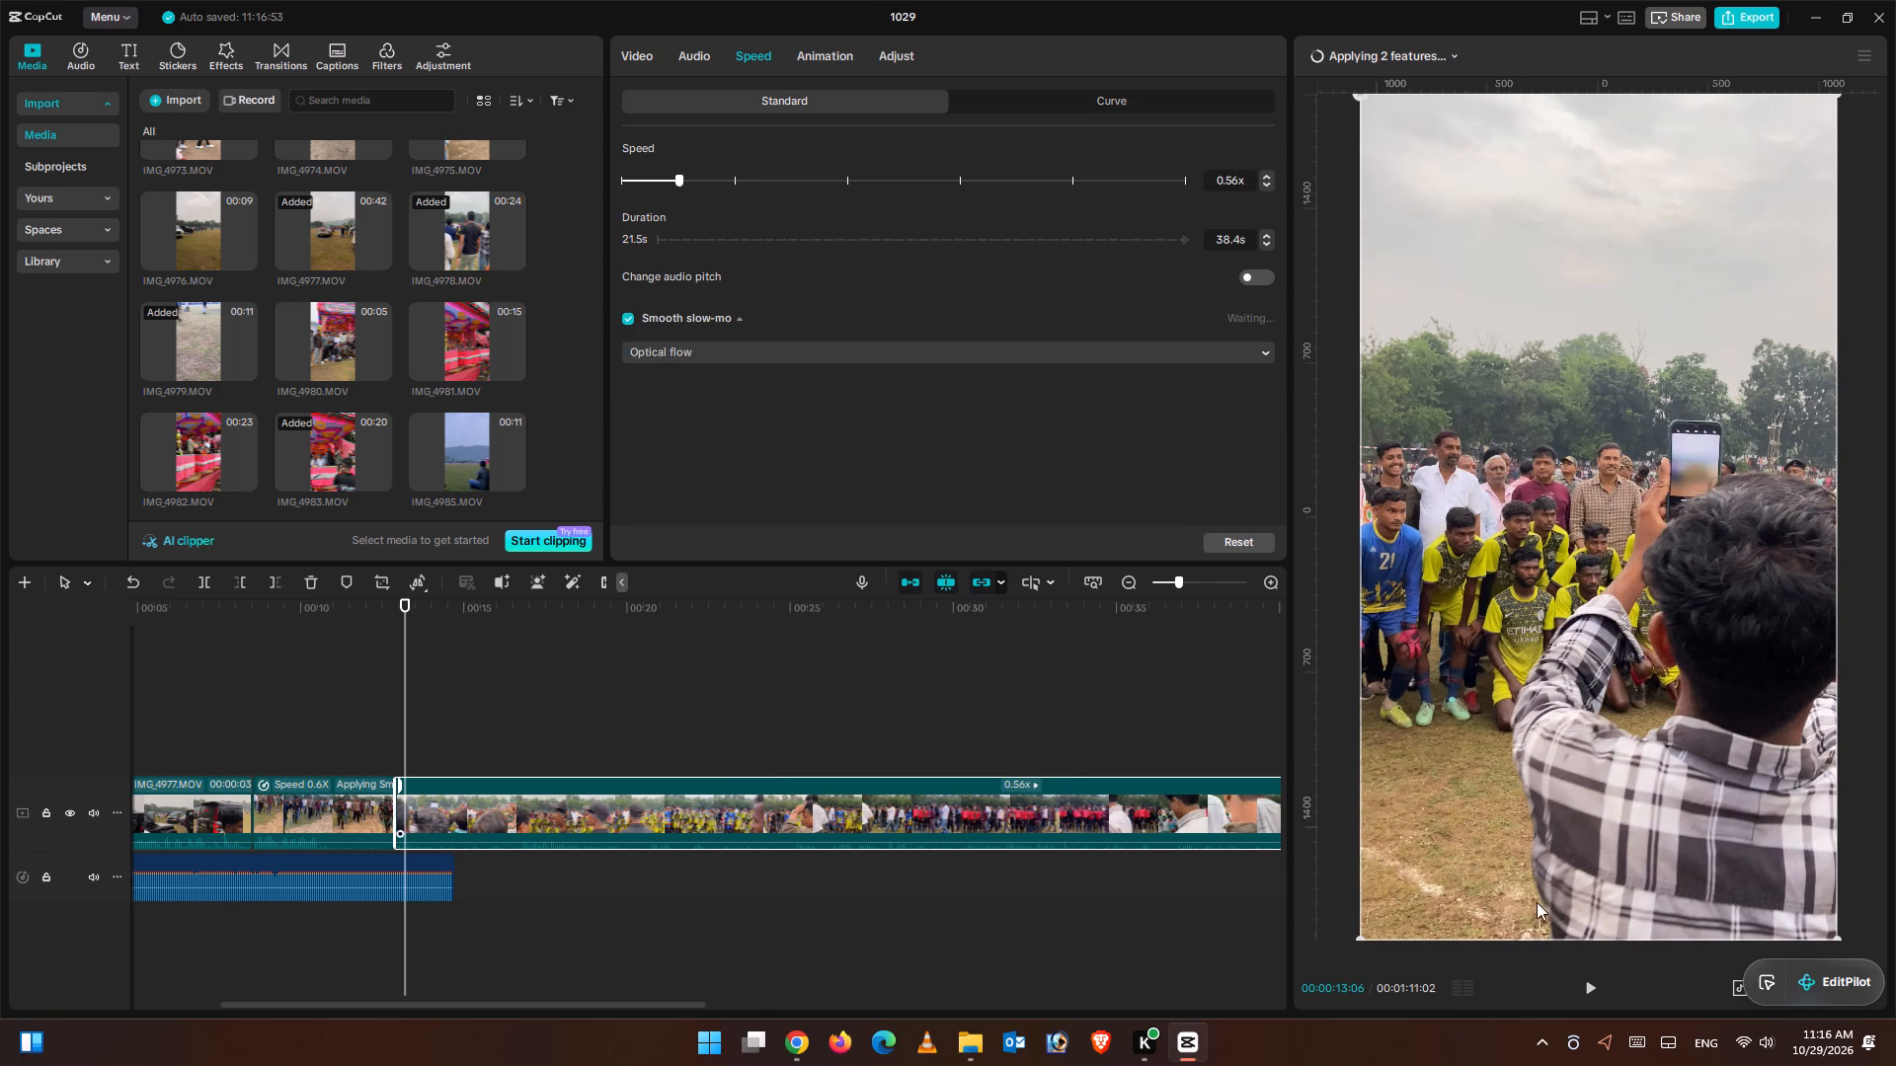
Play and scrub through the slowed IMG_4978 clip to examine its team group shots for usable footage.
left_click(1593, 991)
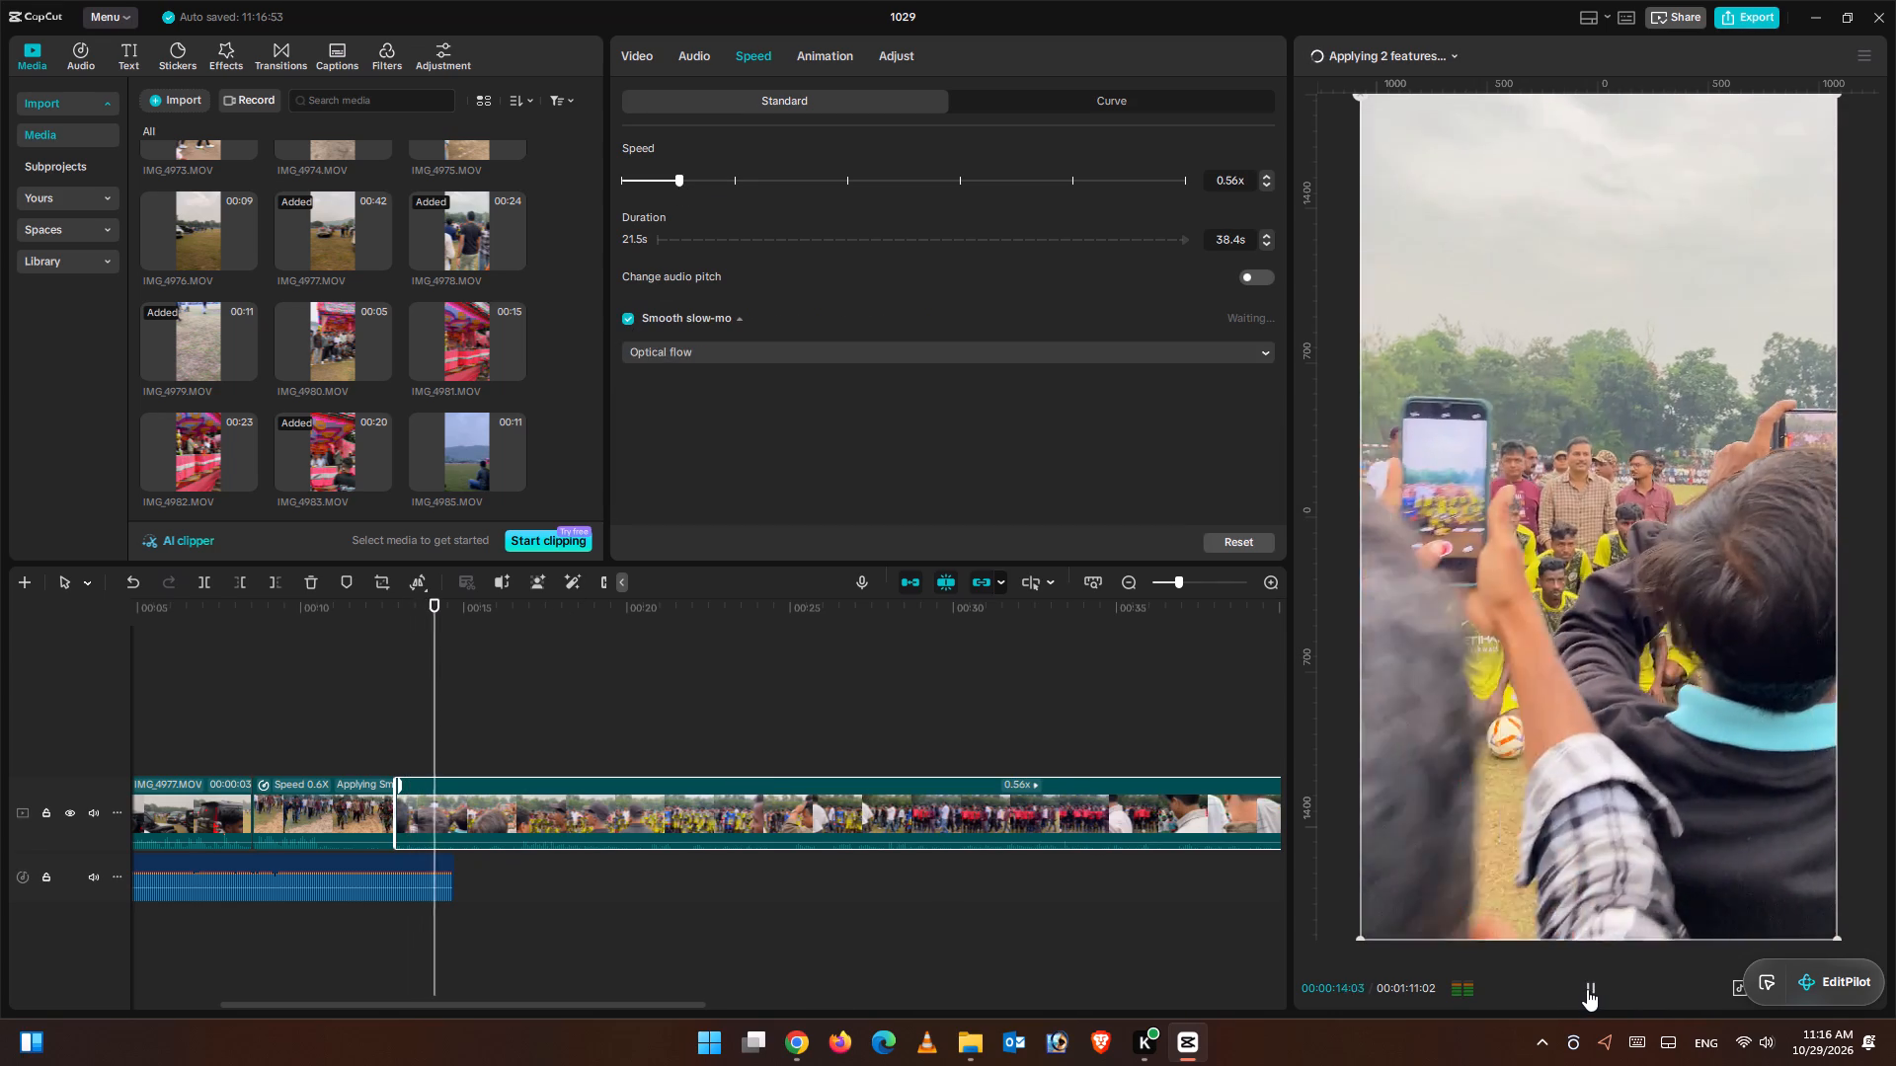
left_click(1583, 989)
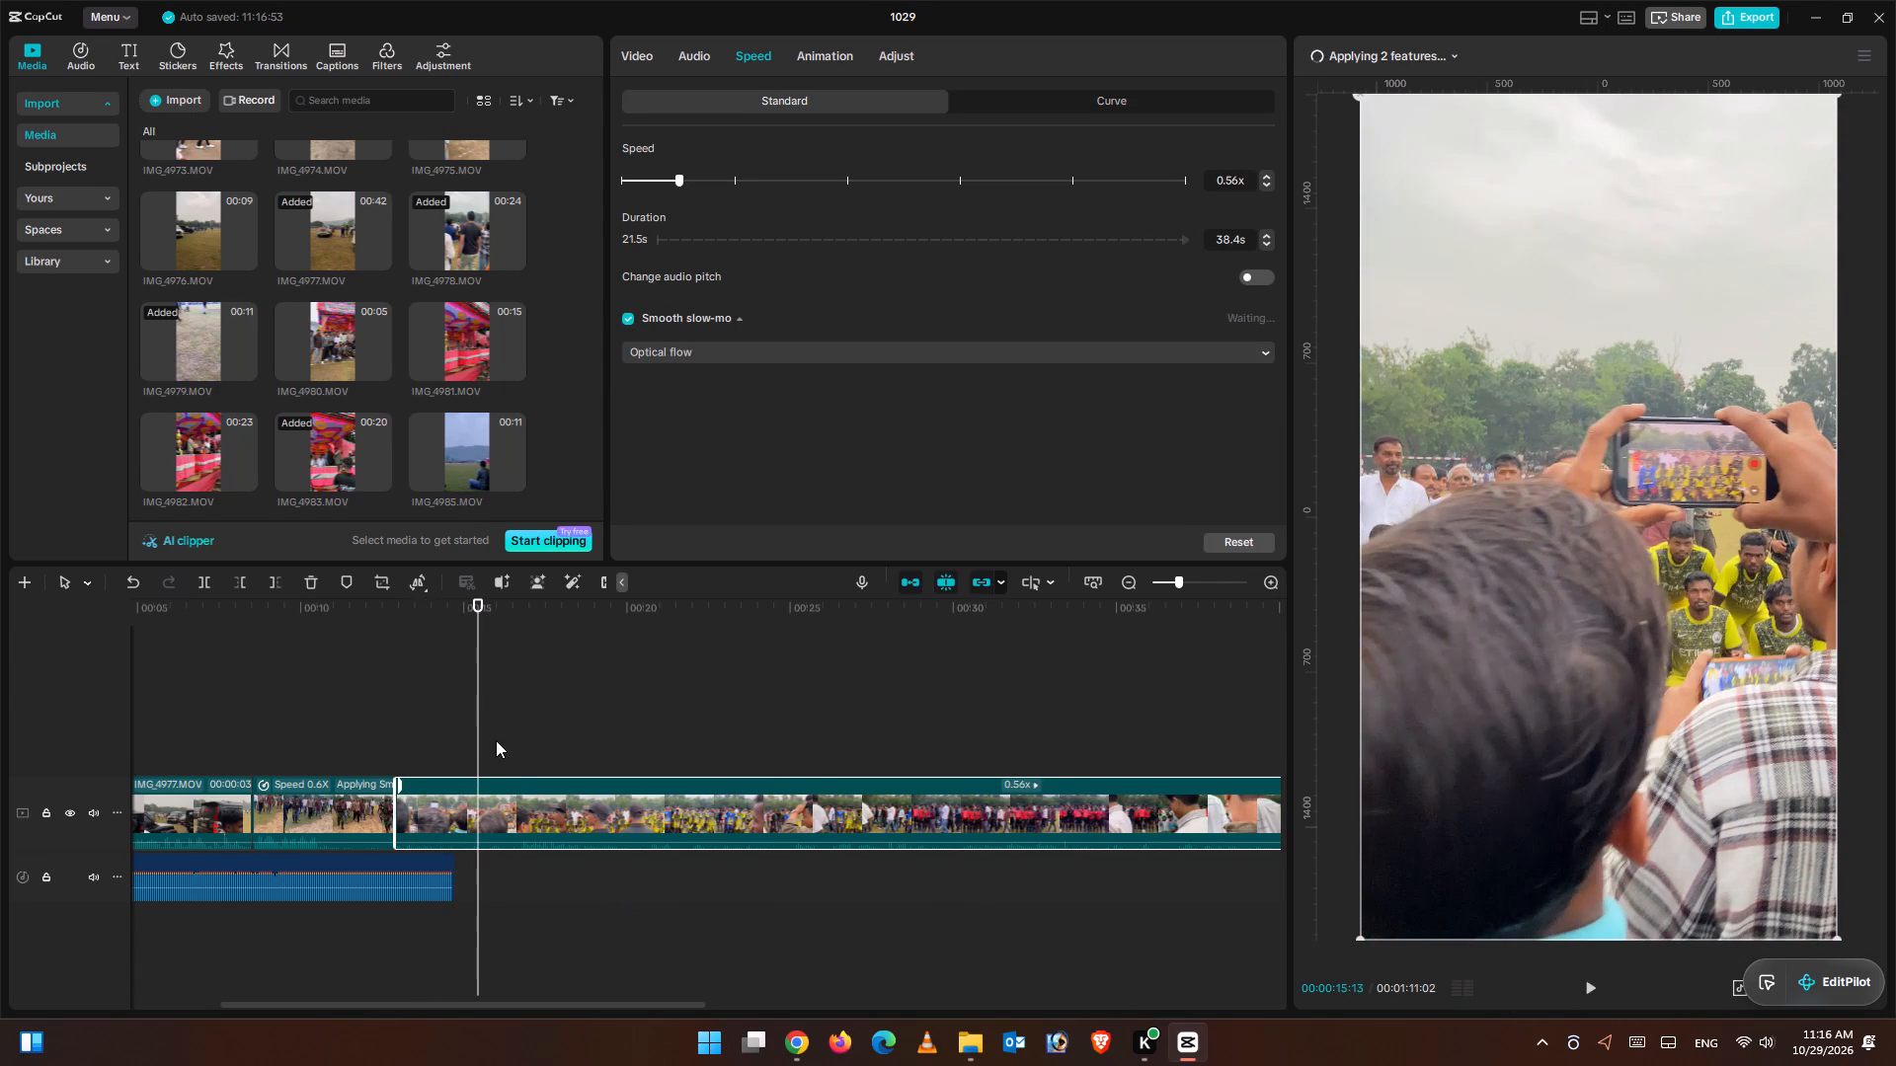
left_click_drag(478, 732, 513, 733)
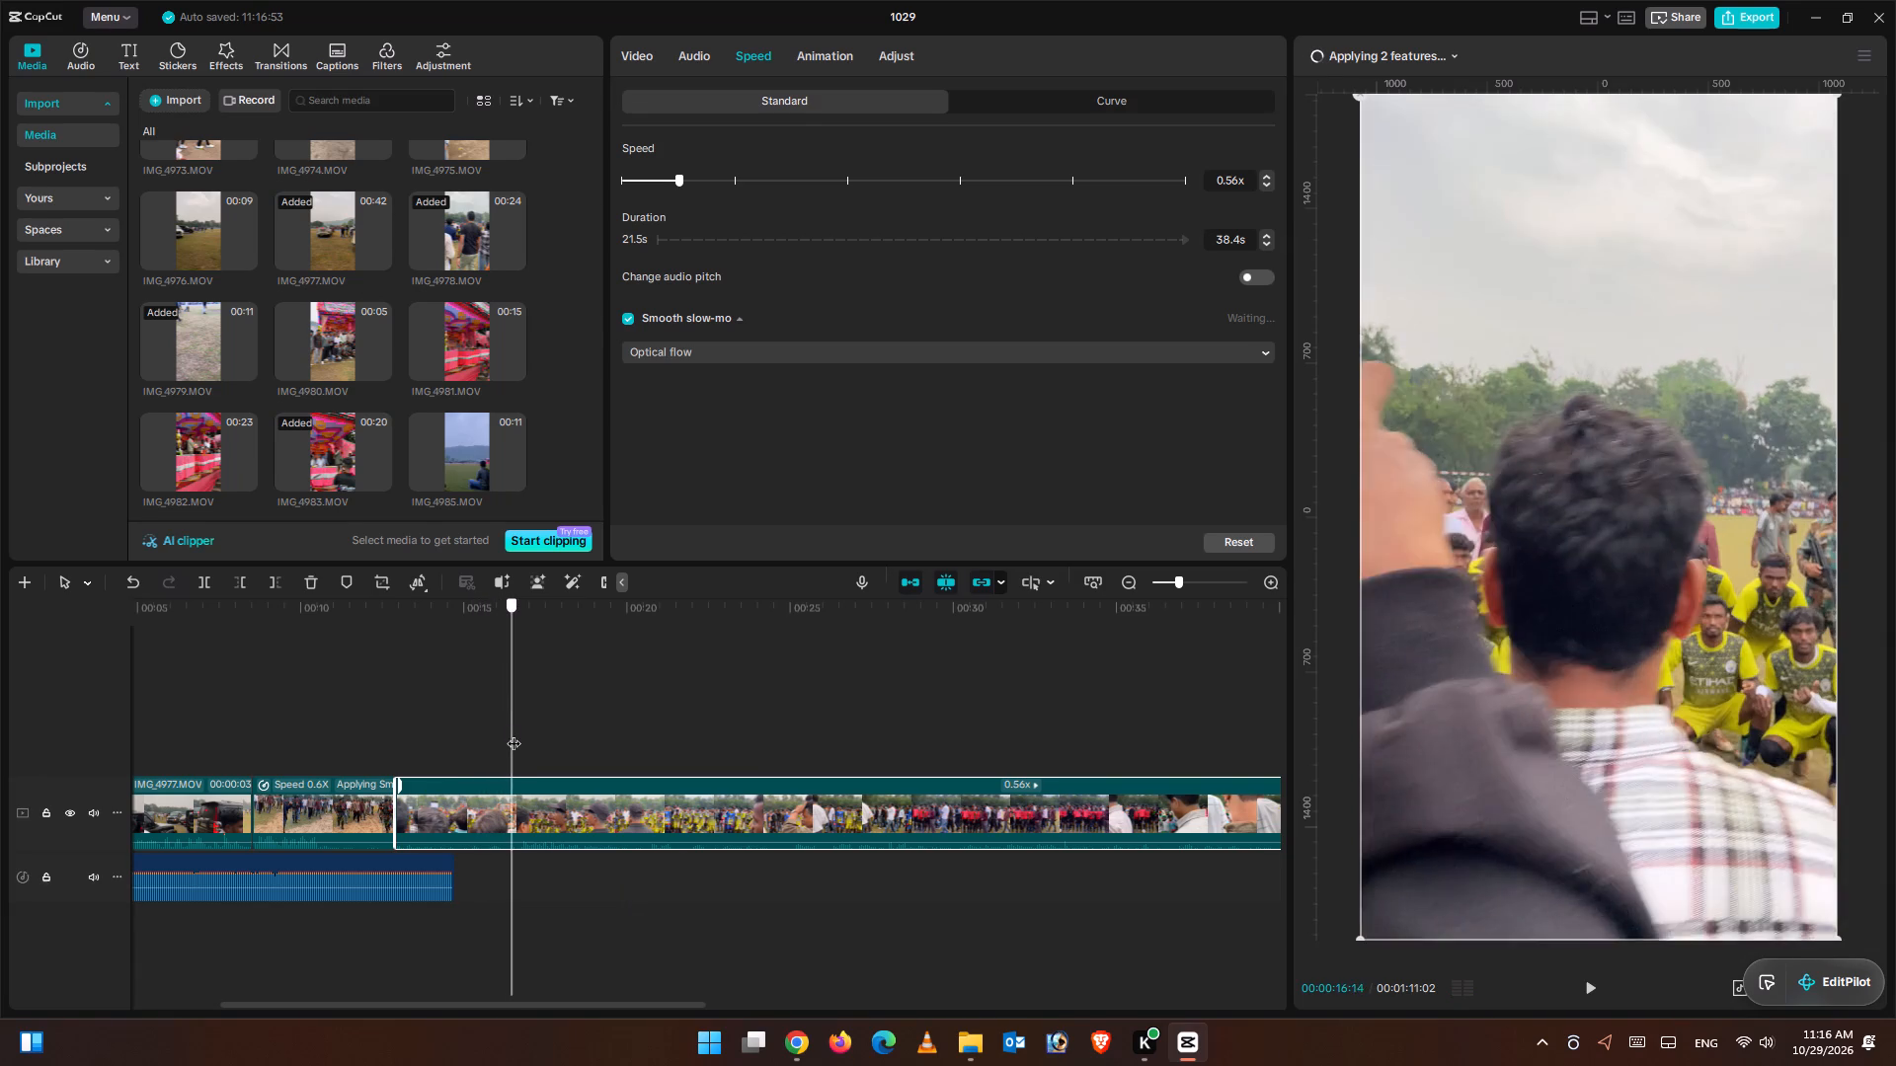
left_click_drag(513, 733, 564, 734)
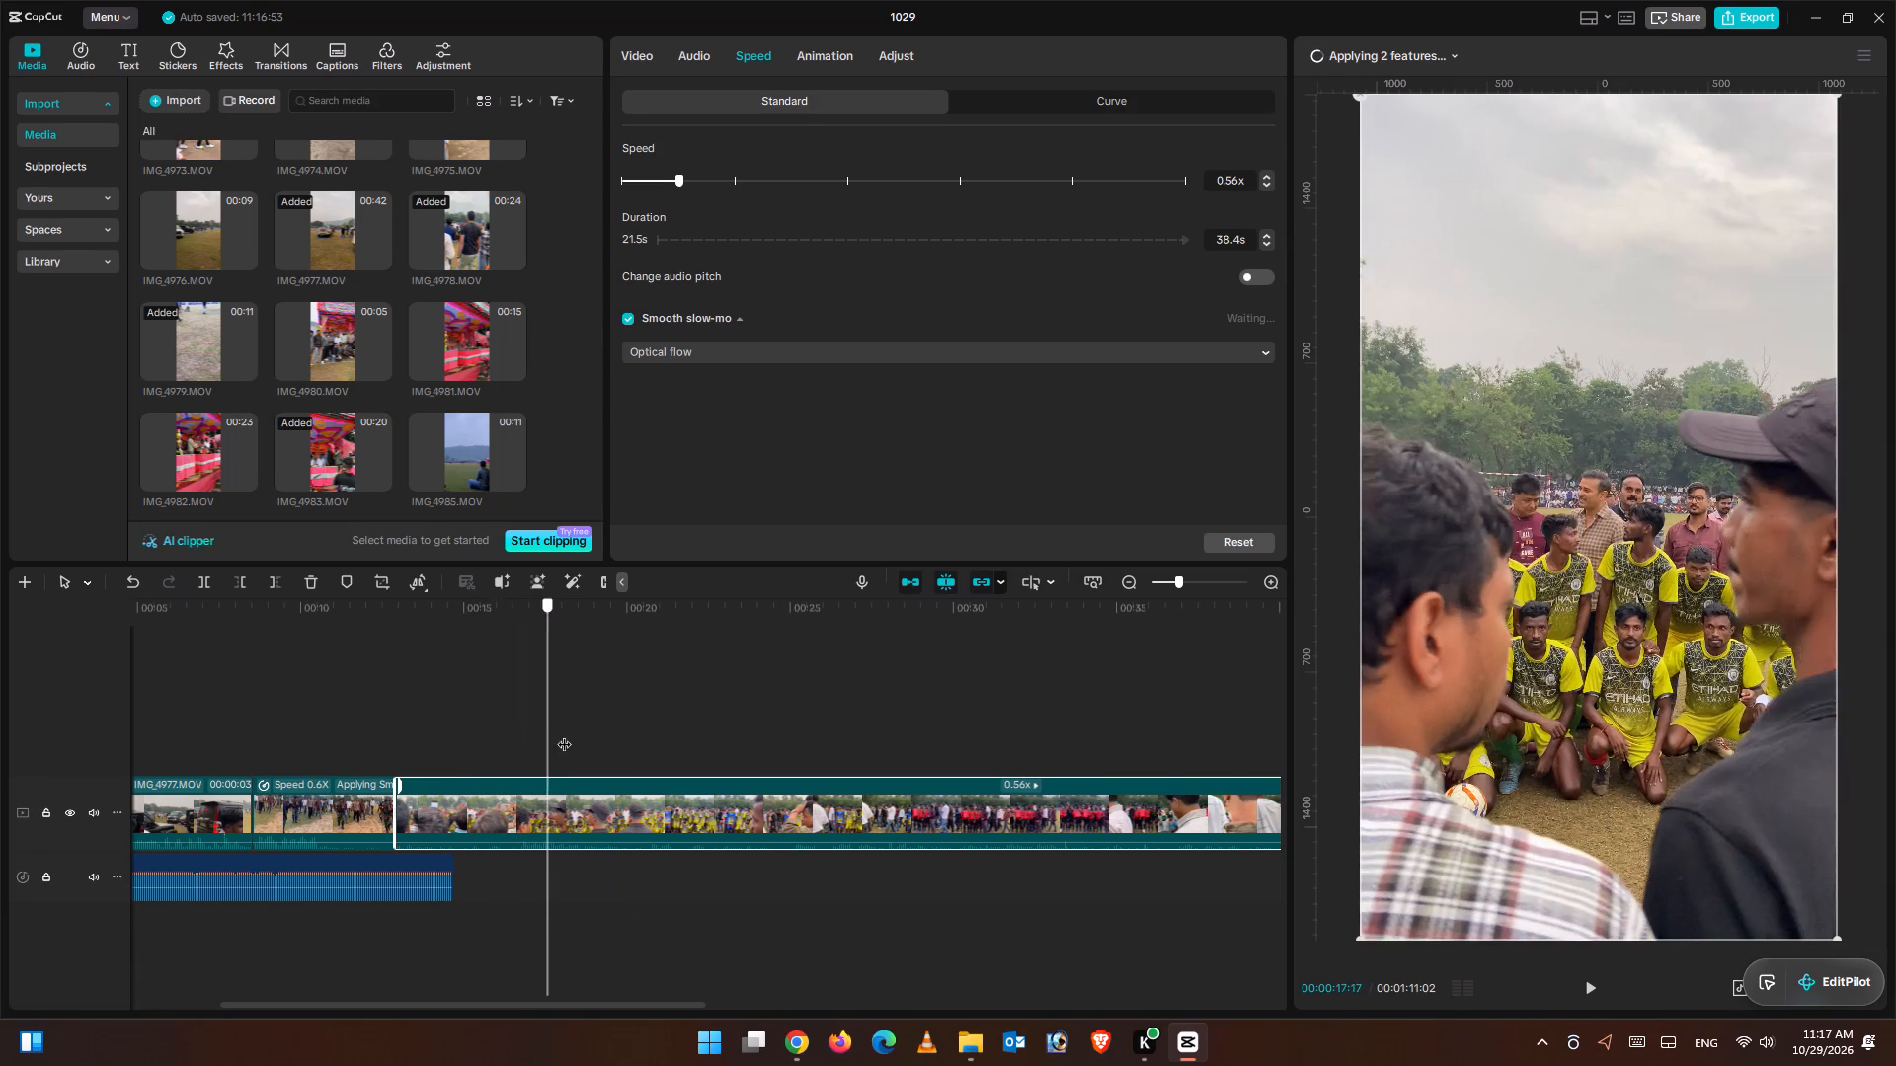
left_click_drag(564, 734, 648, 742)
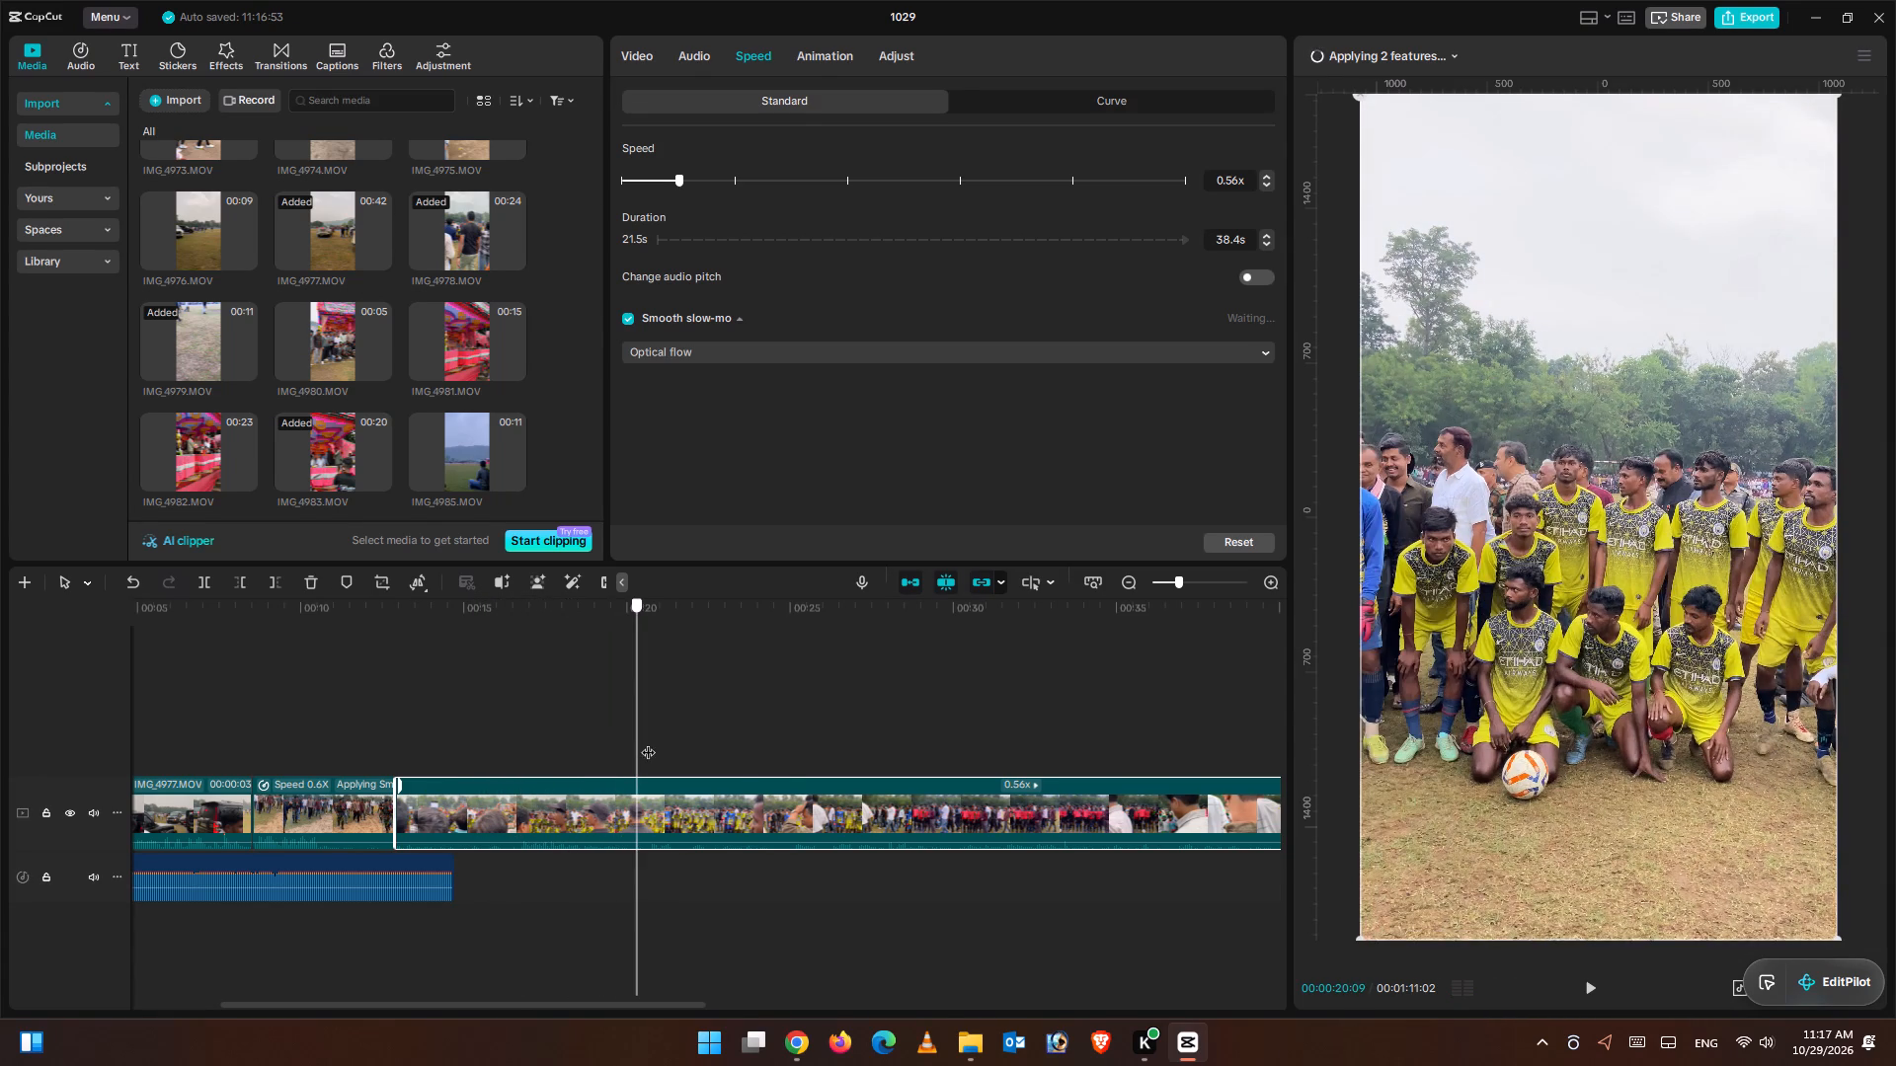
left_click_drag(648, 742, 1026, 800)
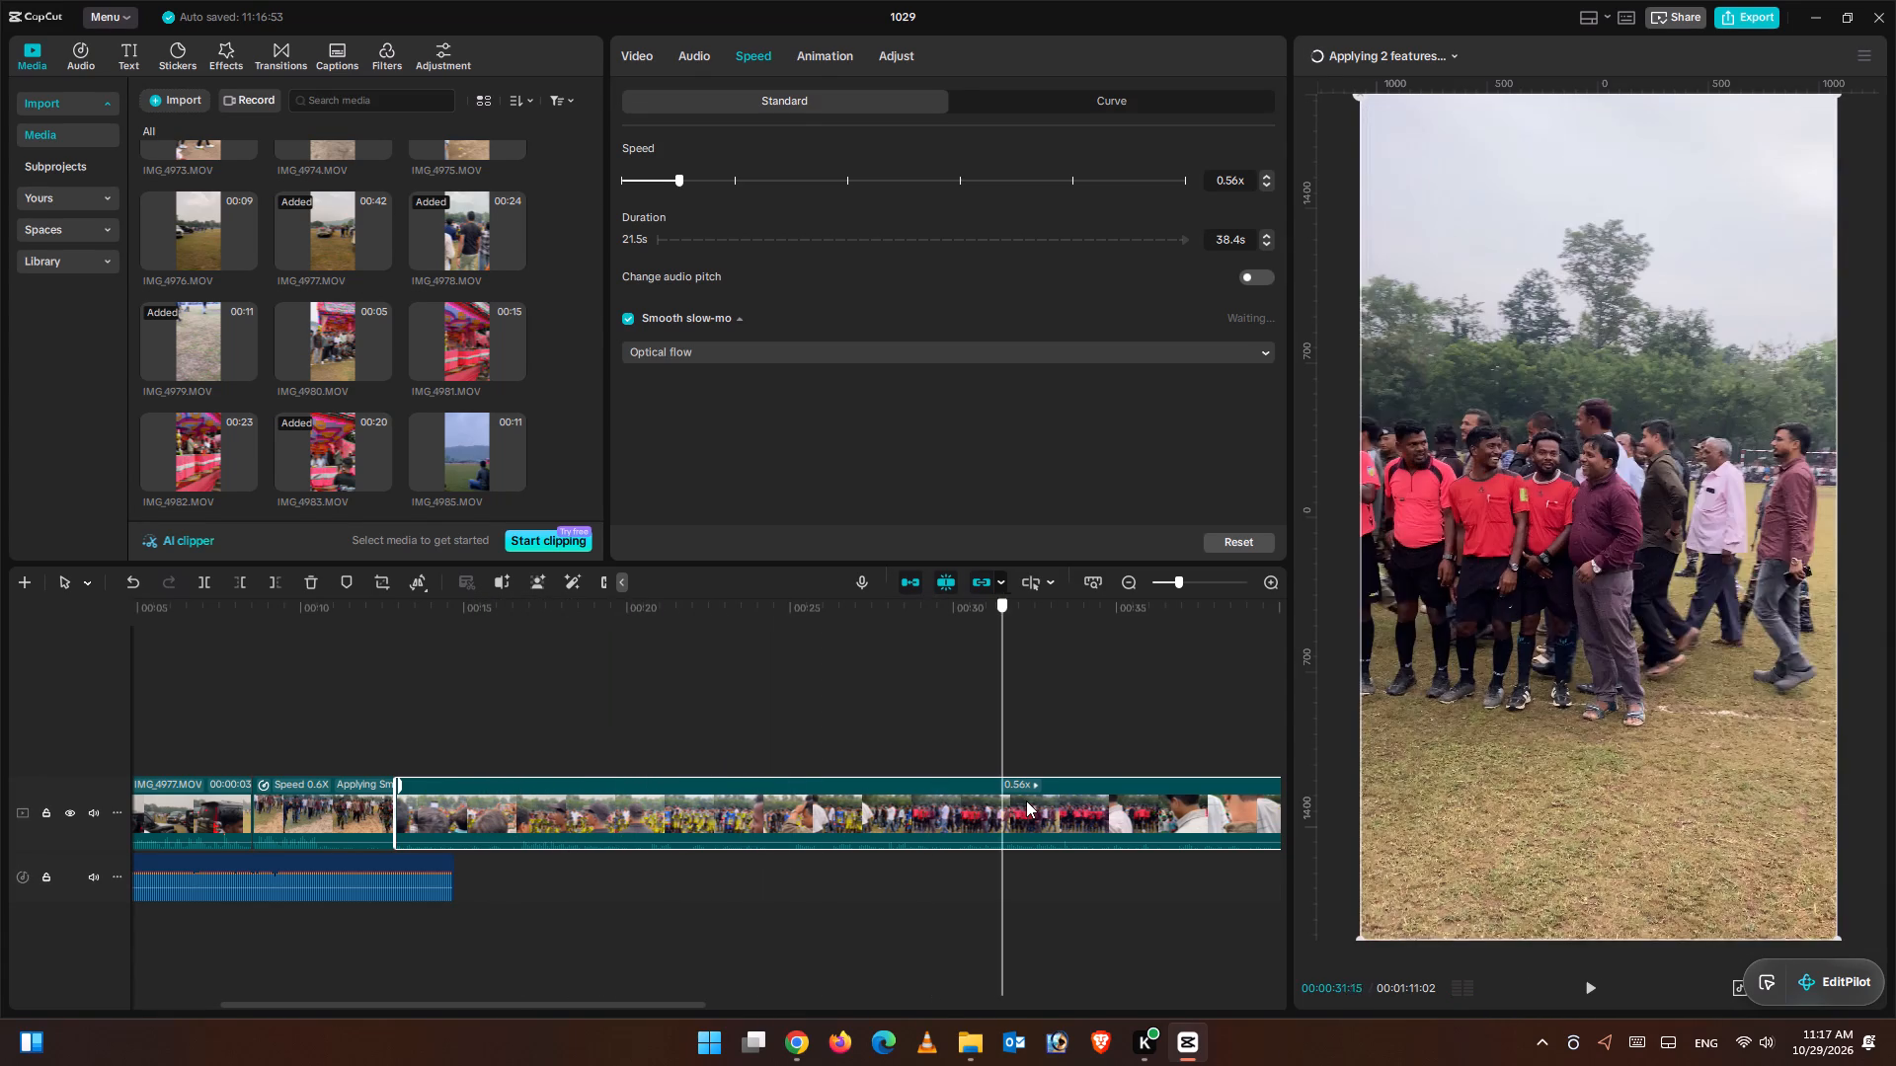
left_click_drag(1026, 800, 1196, 812)
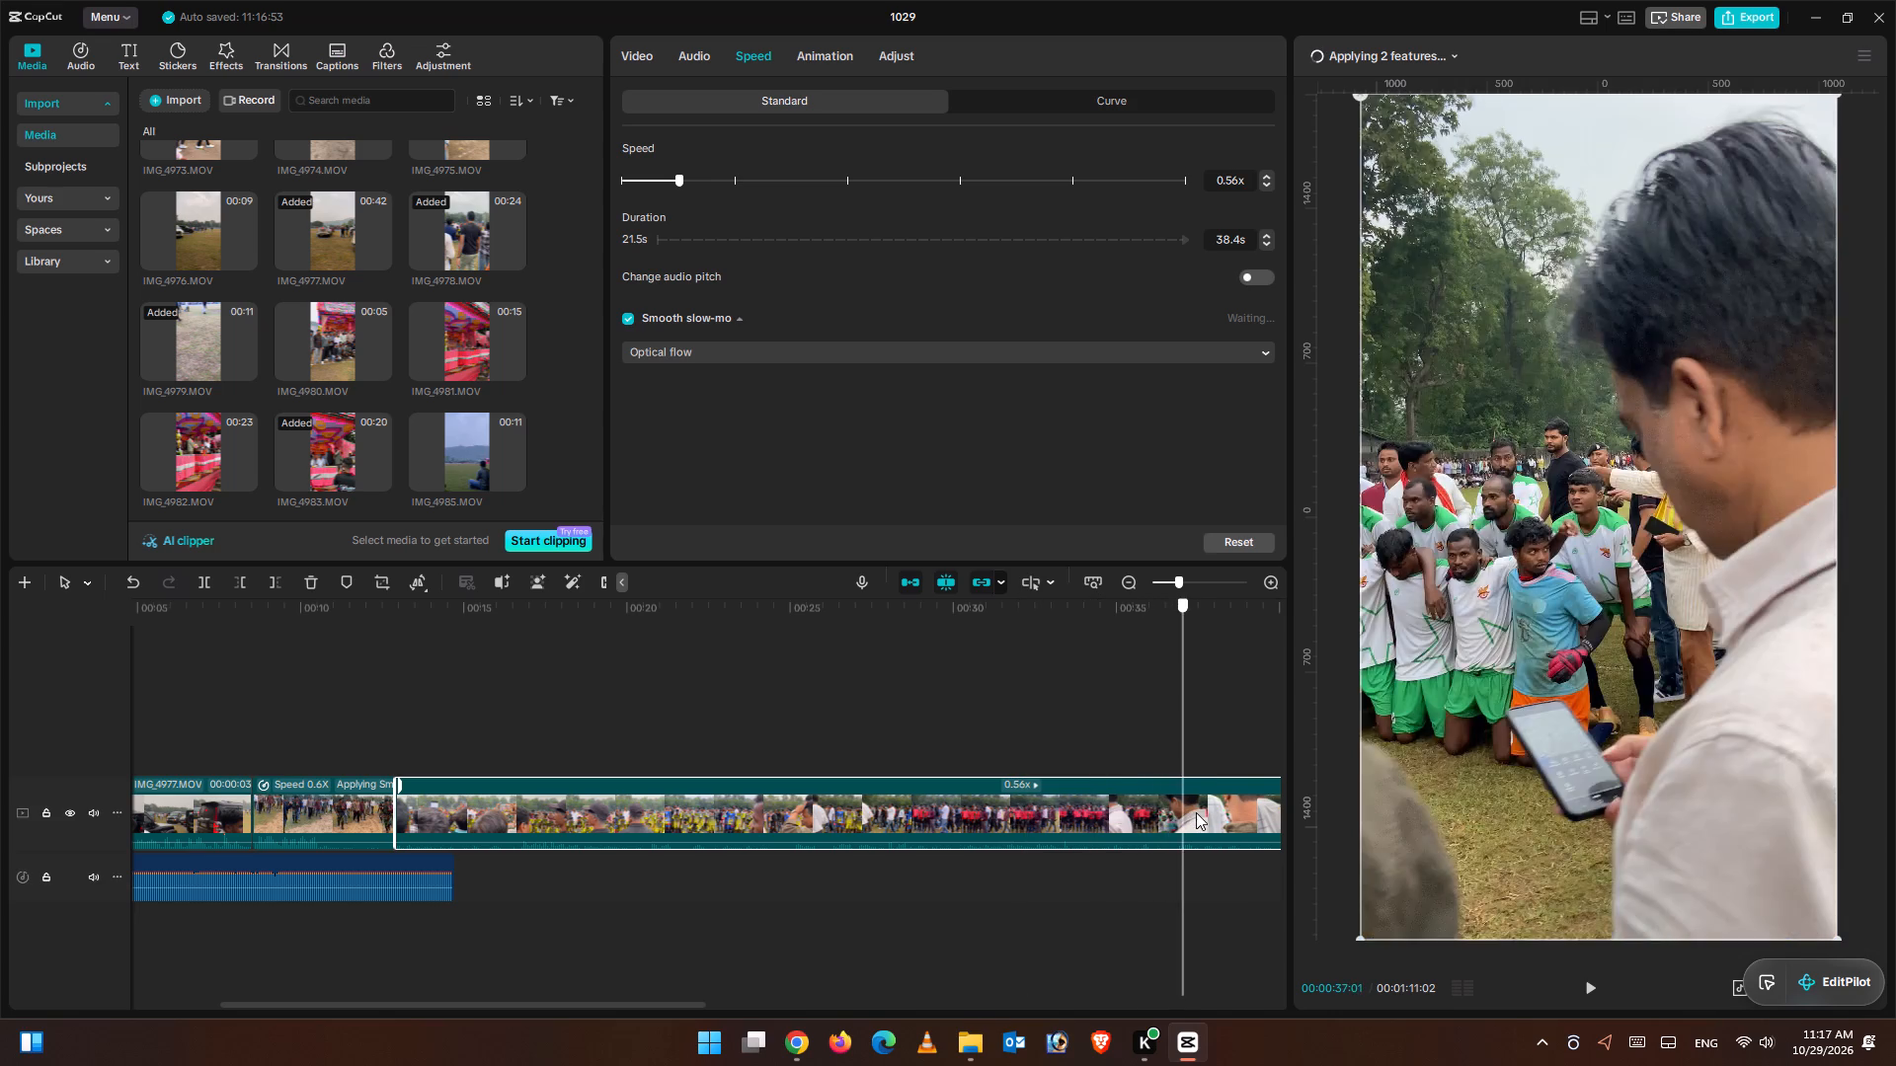
left_click_drag(1196, 812, 1273, 821)
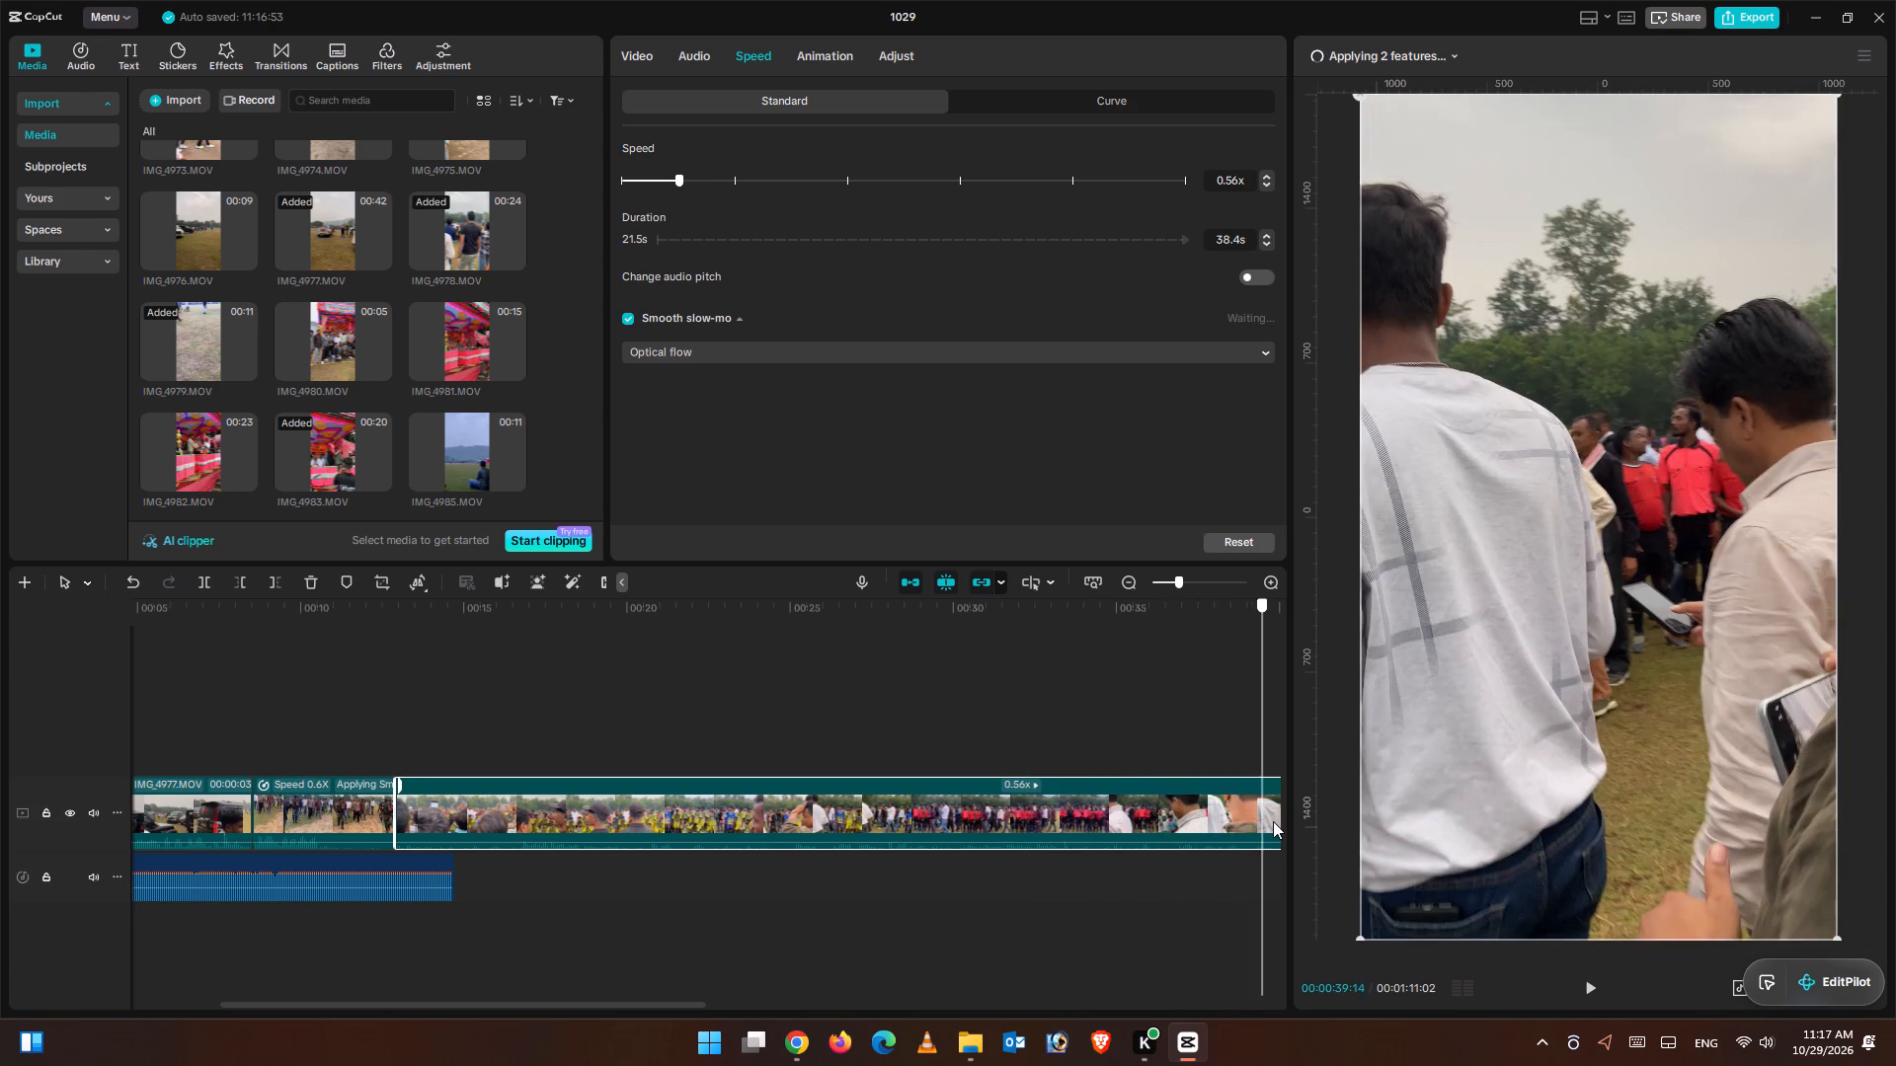
left_click_drag(1273, 821, 1202, 817)
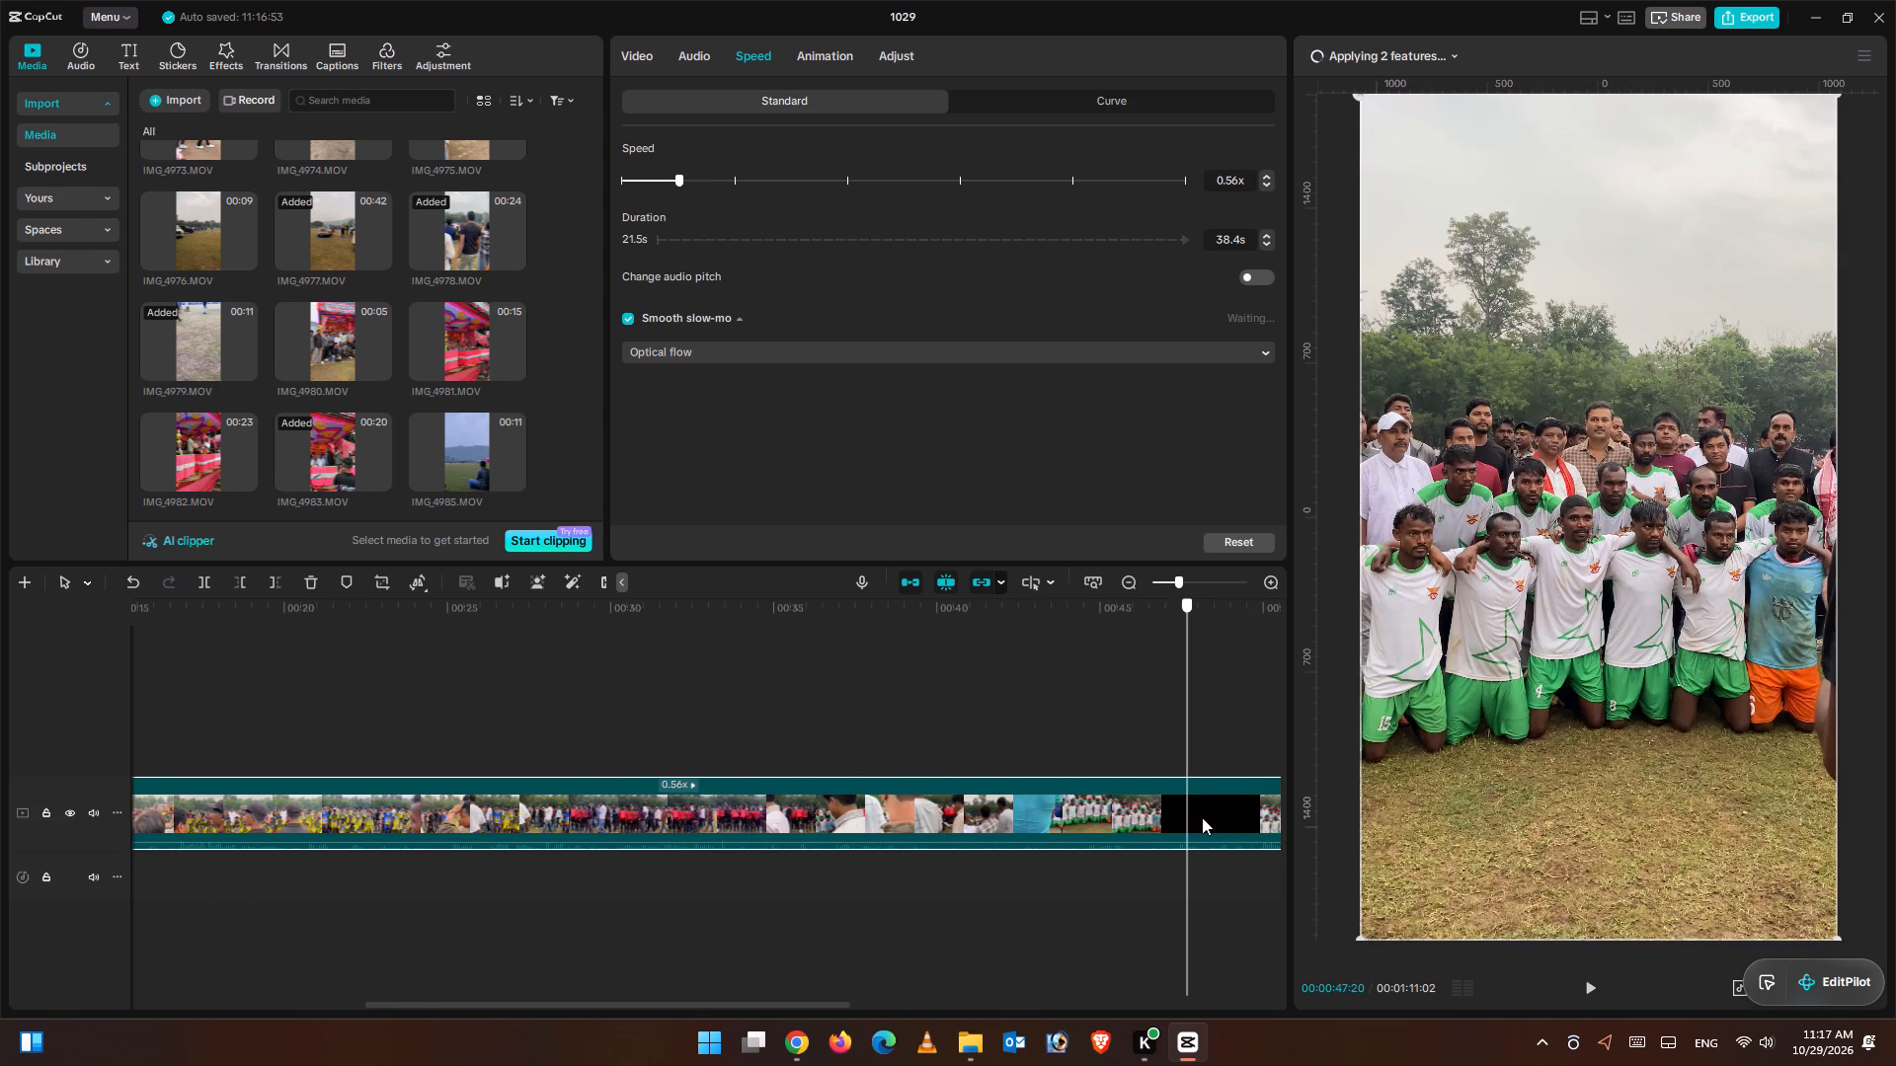
left_click_drag(1202, 817, 1099, 816)
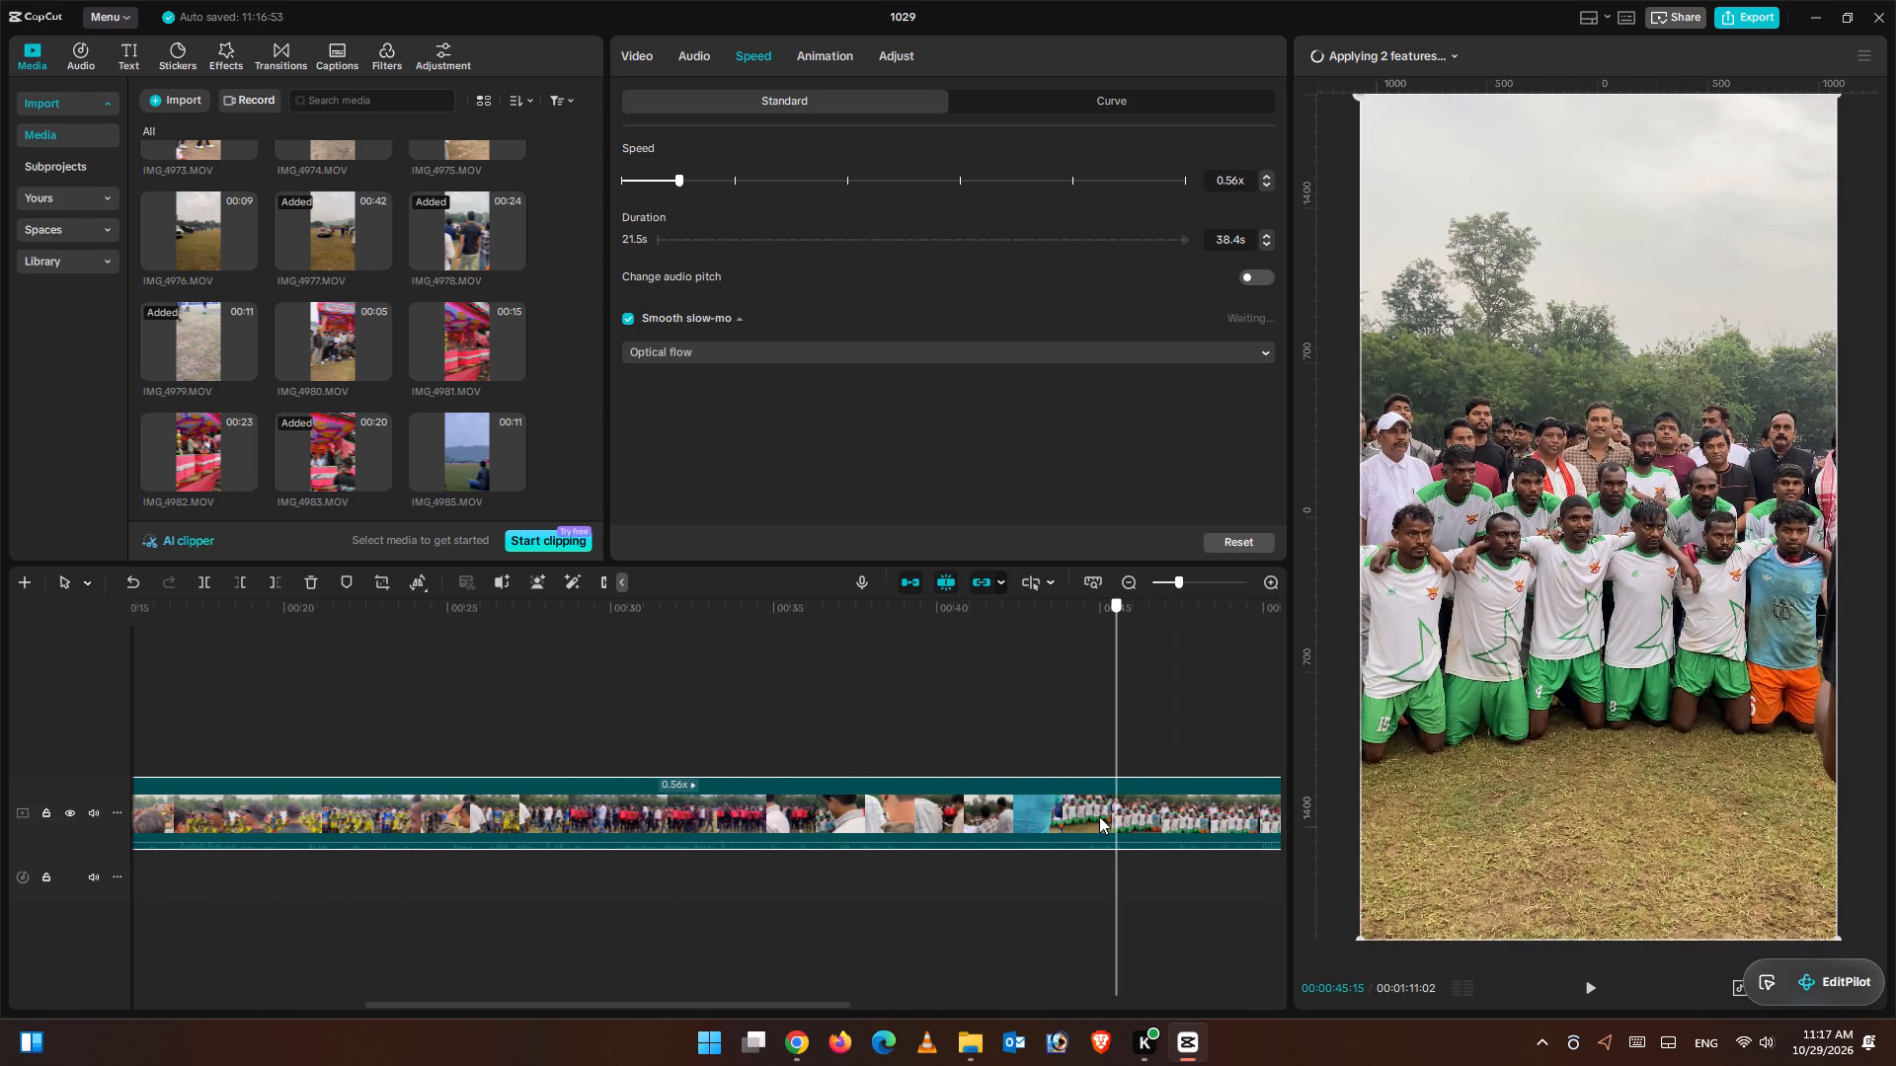
left_click_drag(1099, 816, 1037, 810)
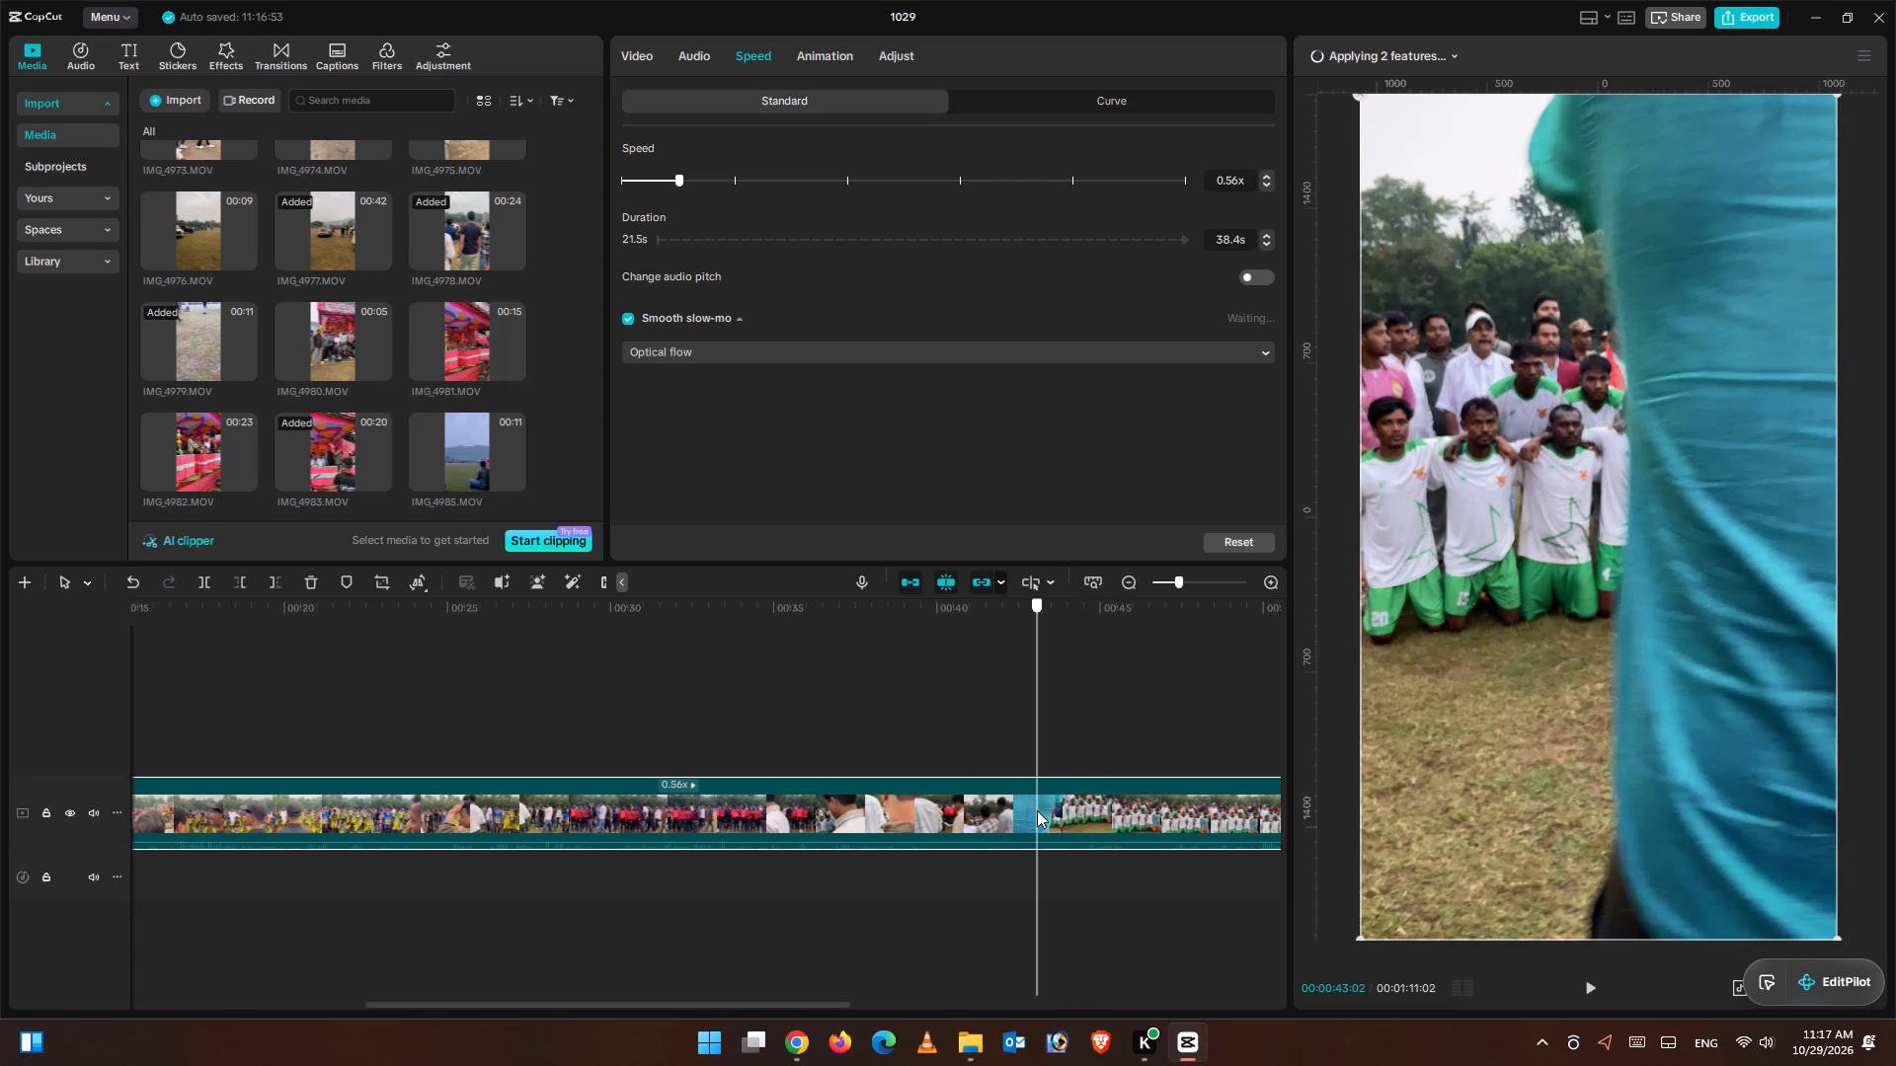
left_click_drag(1037, 810, 1130, 811)
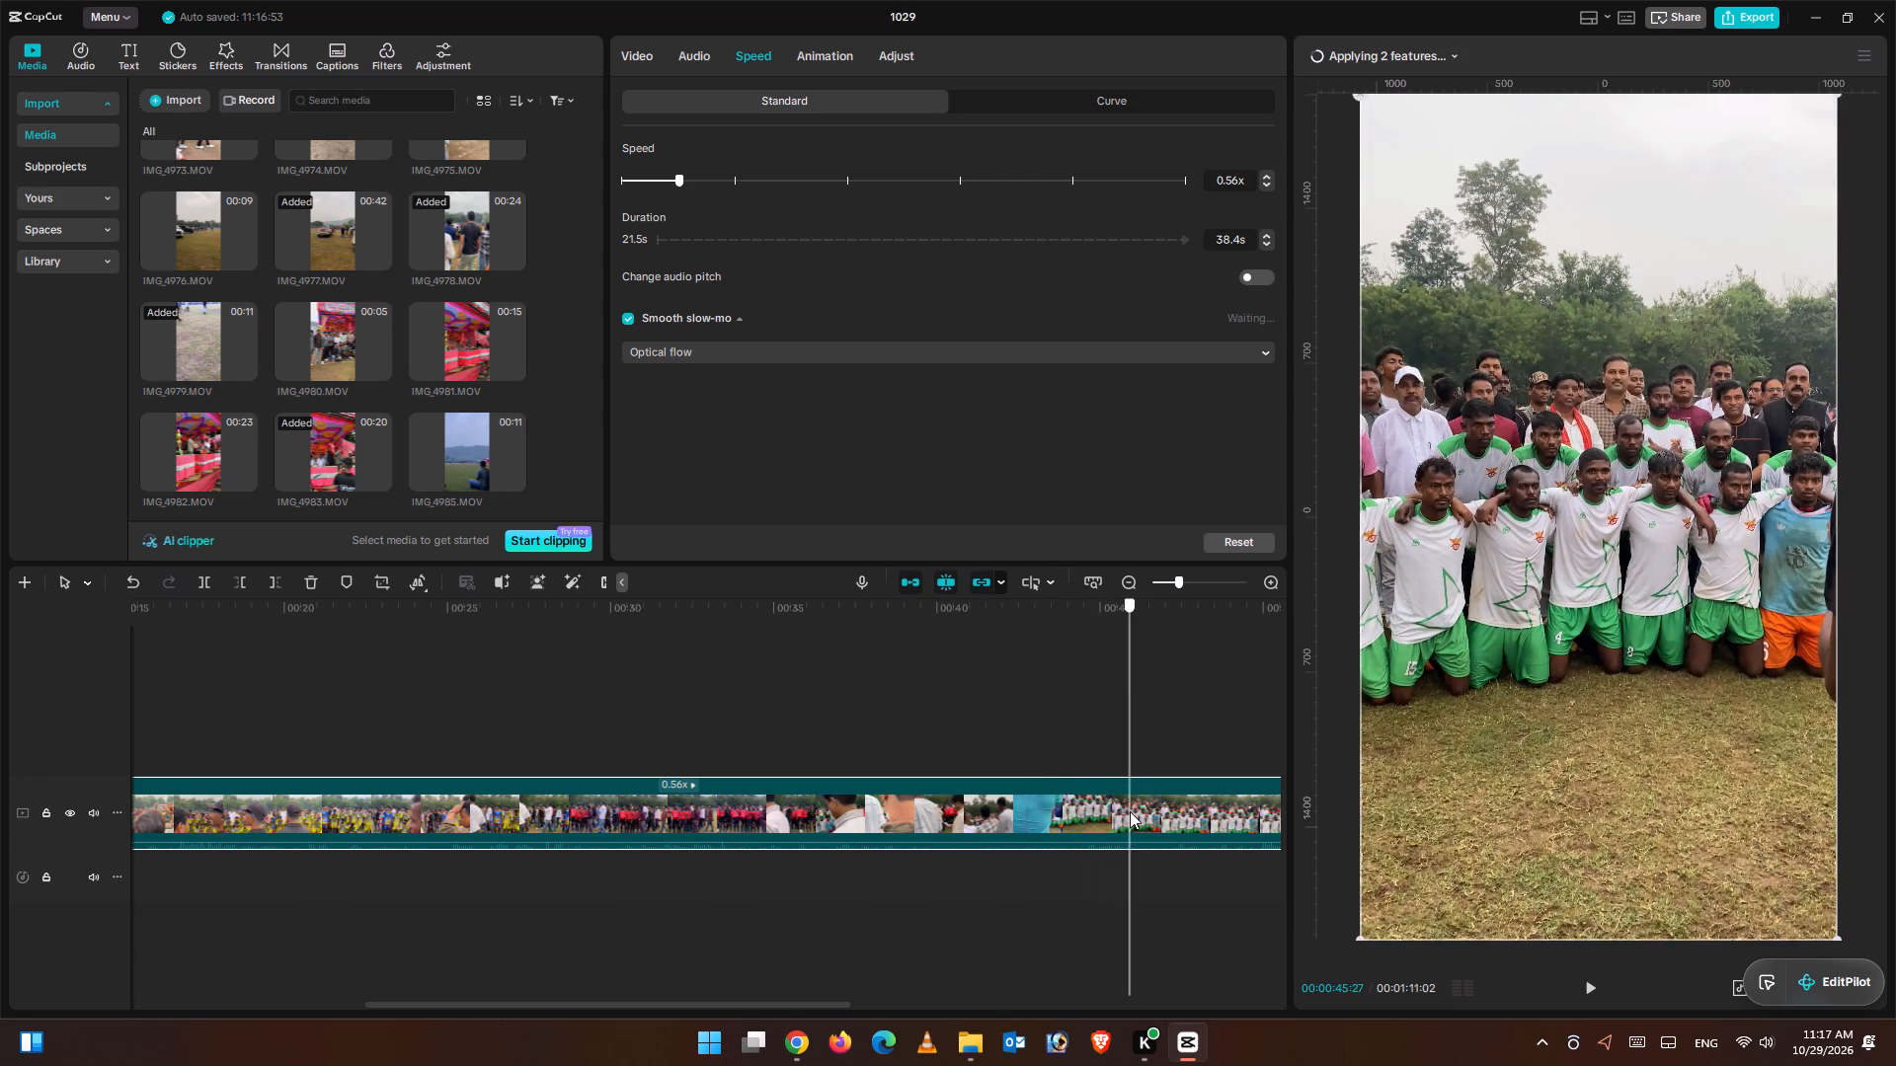
left_click_drag(1130, 811, 1175, 820)
Delete the slowed IMG_4978 clip from the timeline.
left_click(309, 589)
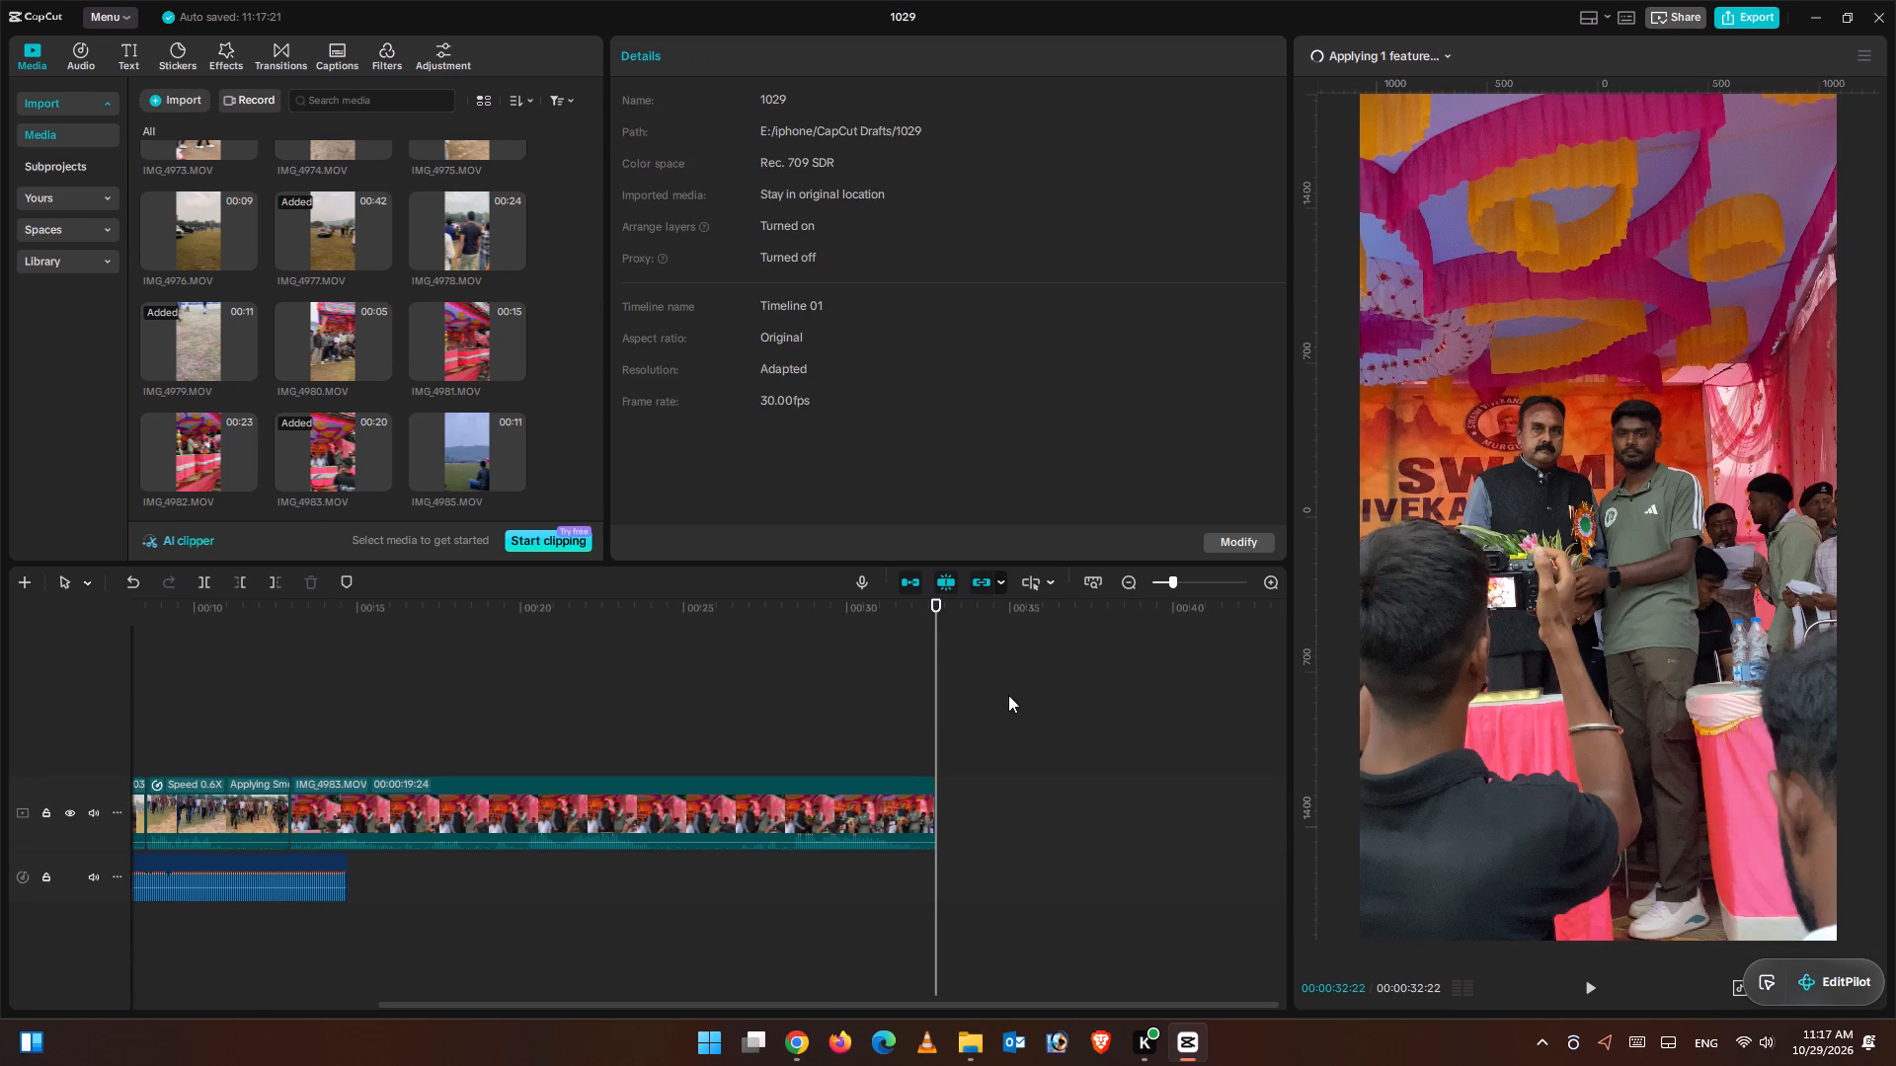
Delete the IMG_4983 stage clip from the end of the timeline.
left_click_drag(948, 604, 753, 624)
left_click(672, 816)
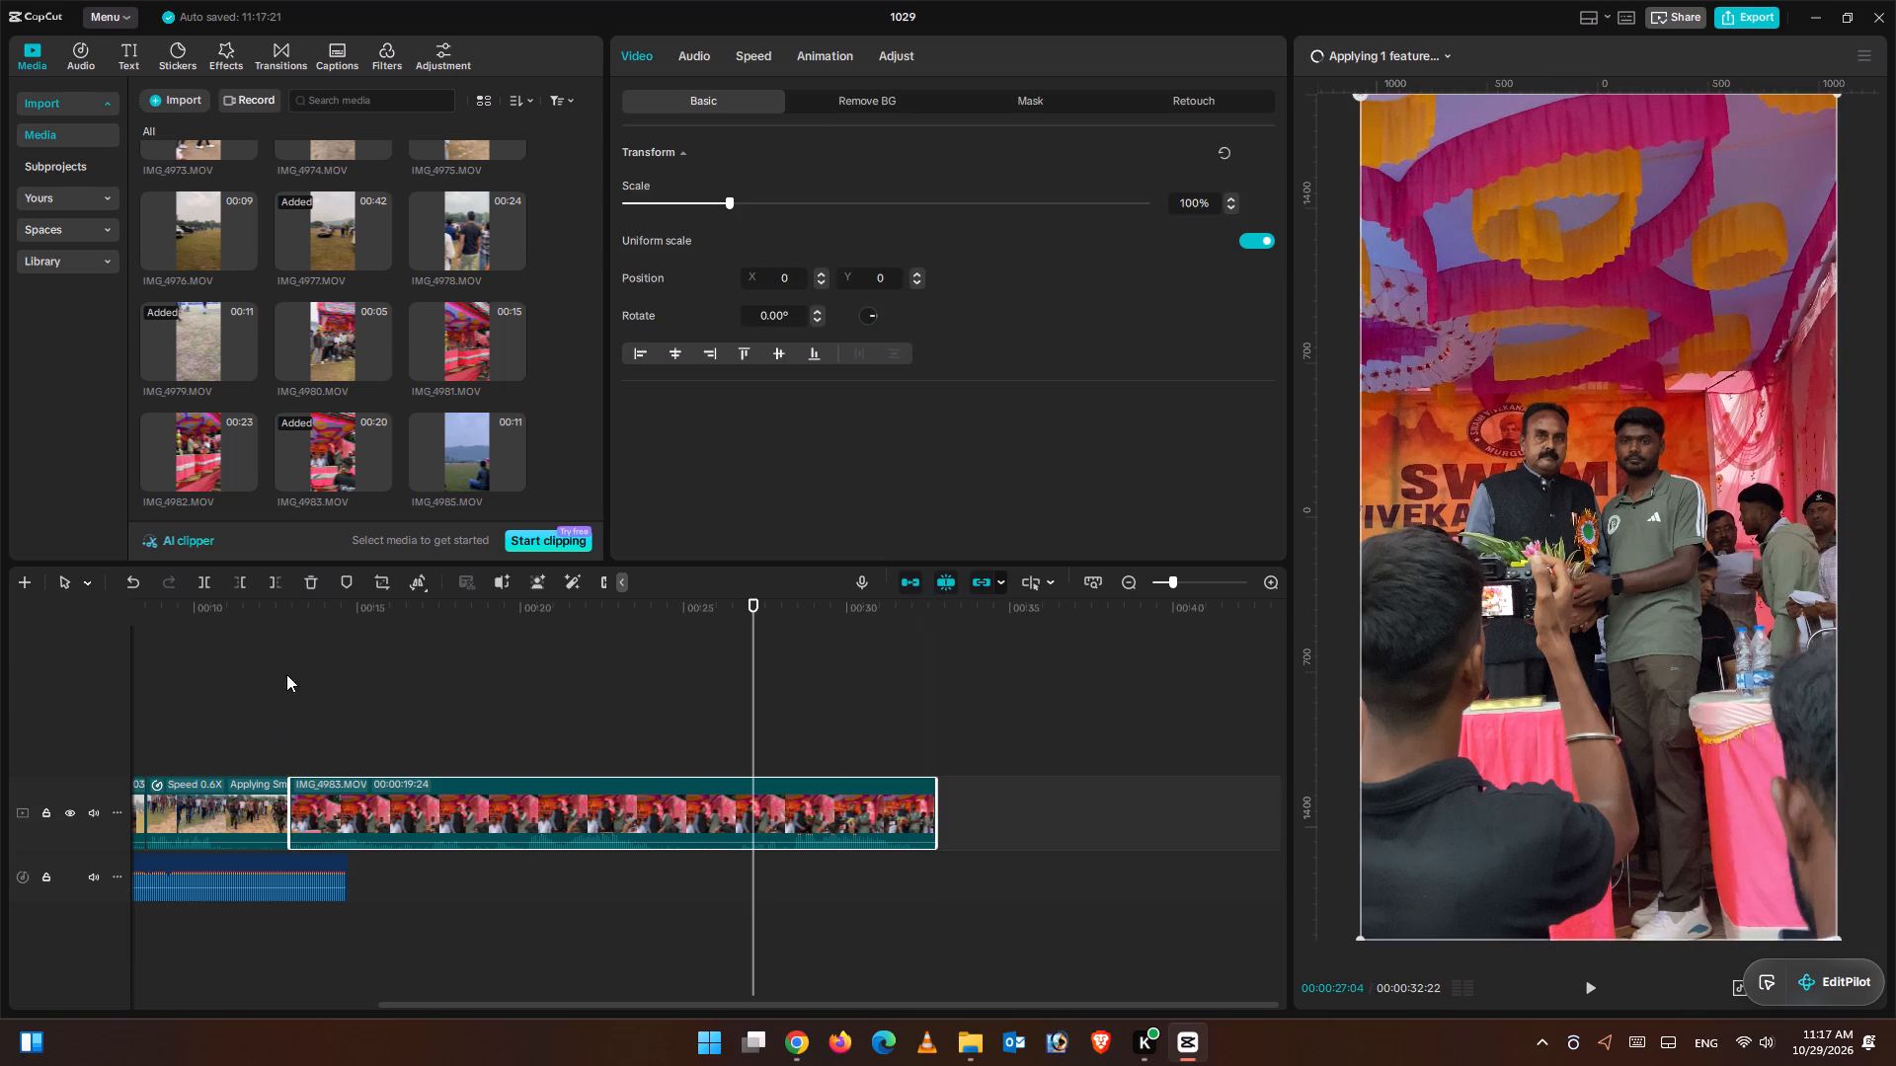
left_click(300, 581)
Find IMG_4981 in the imported media and insert it after the last clip at 00:00:12:28.
left_click(504, 714)
left_click_drag(513, 695, 527, 699)
left_click(568, 702)
left_click_drag(575, 692, 601, 697)
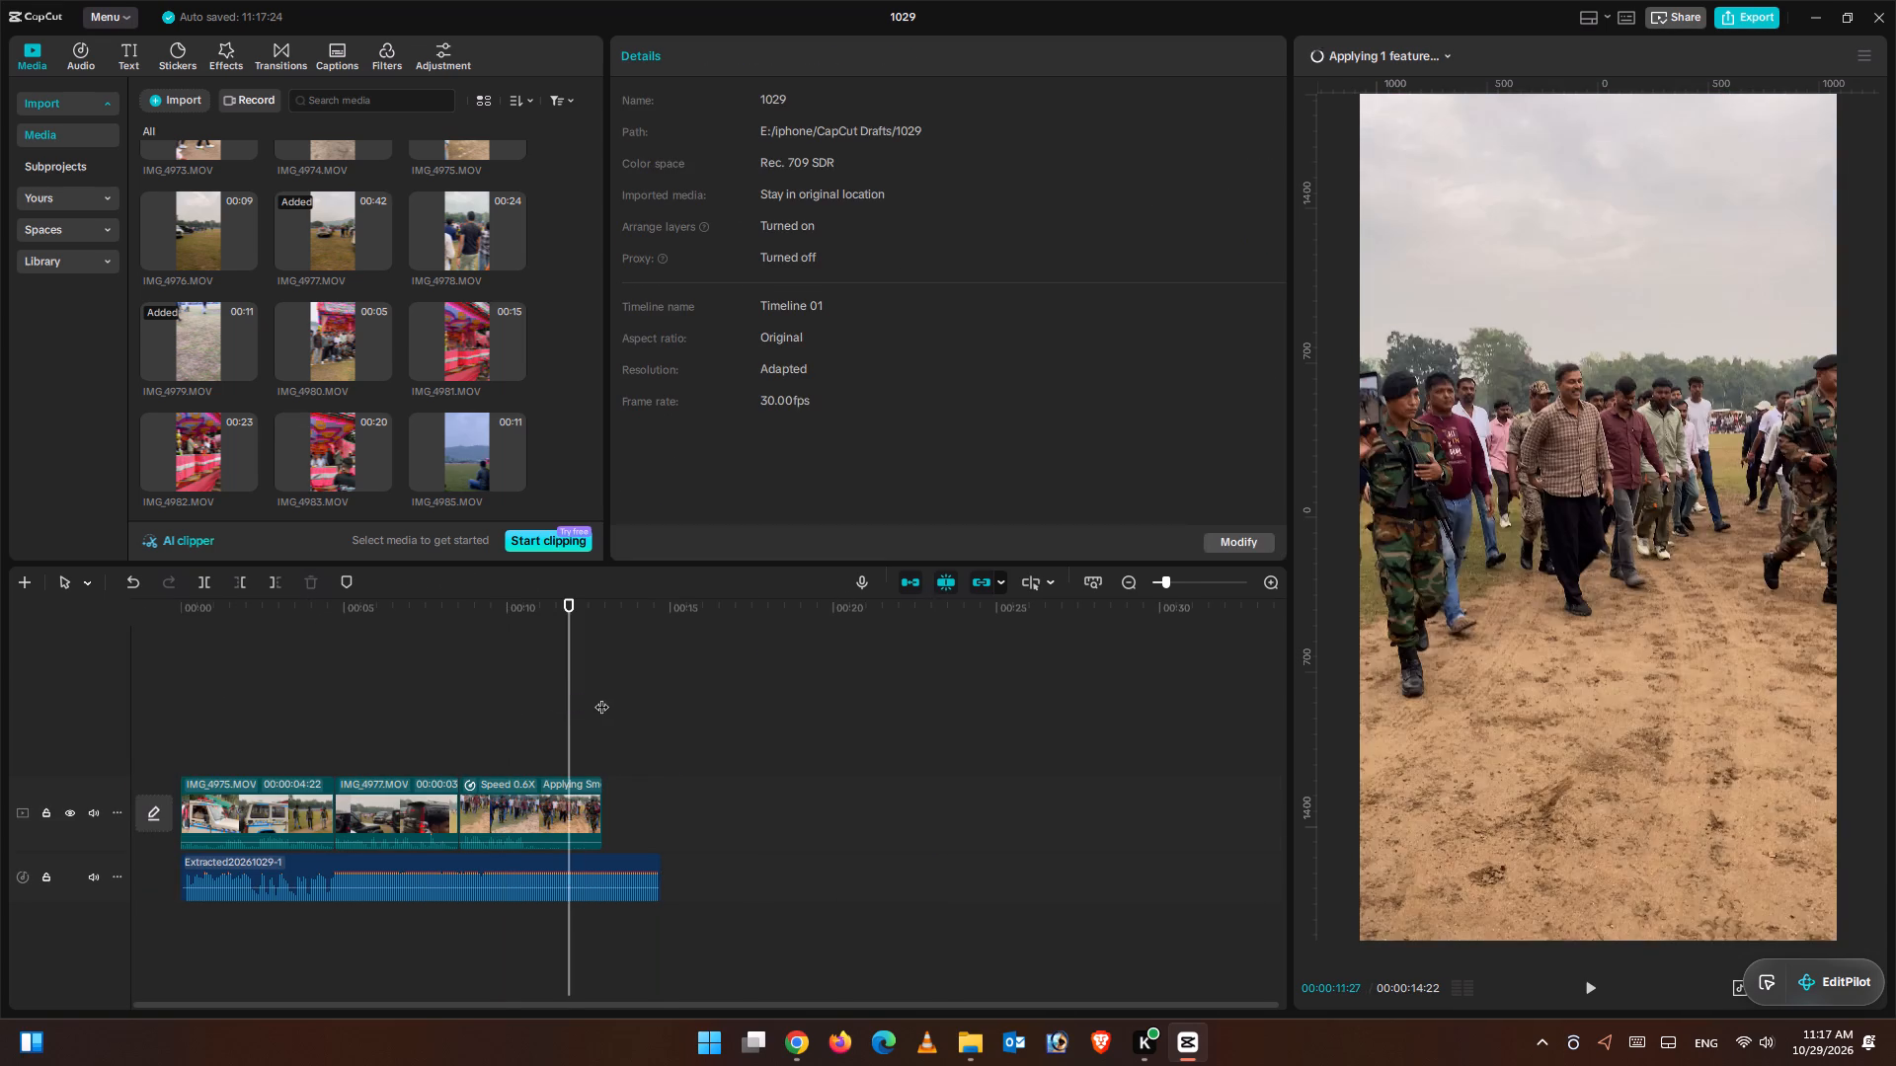
left_click_drag(601, 697, 617, 702)
left_click_drag(613, 673, 597, 673)
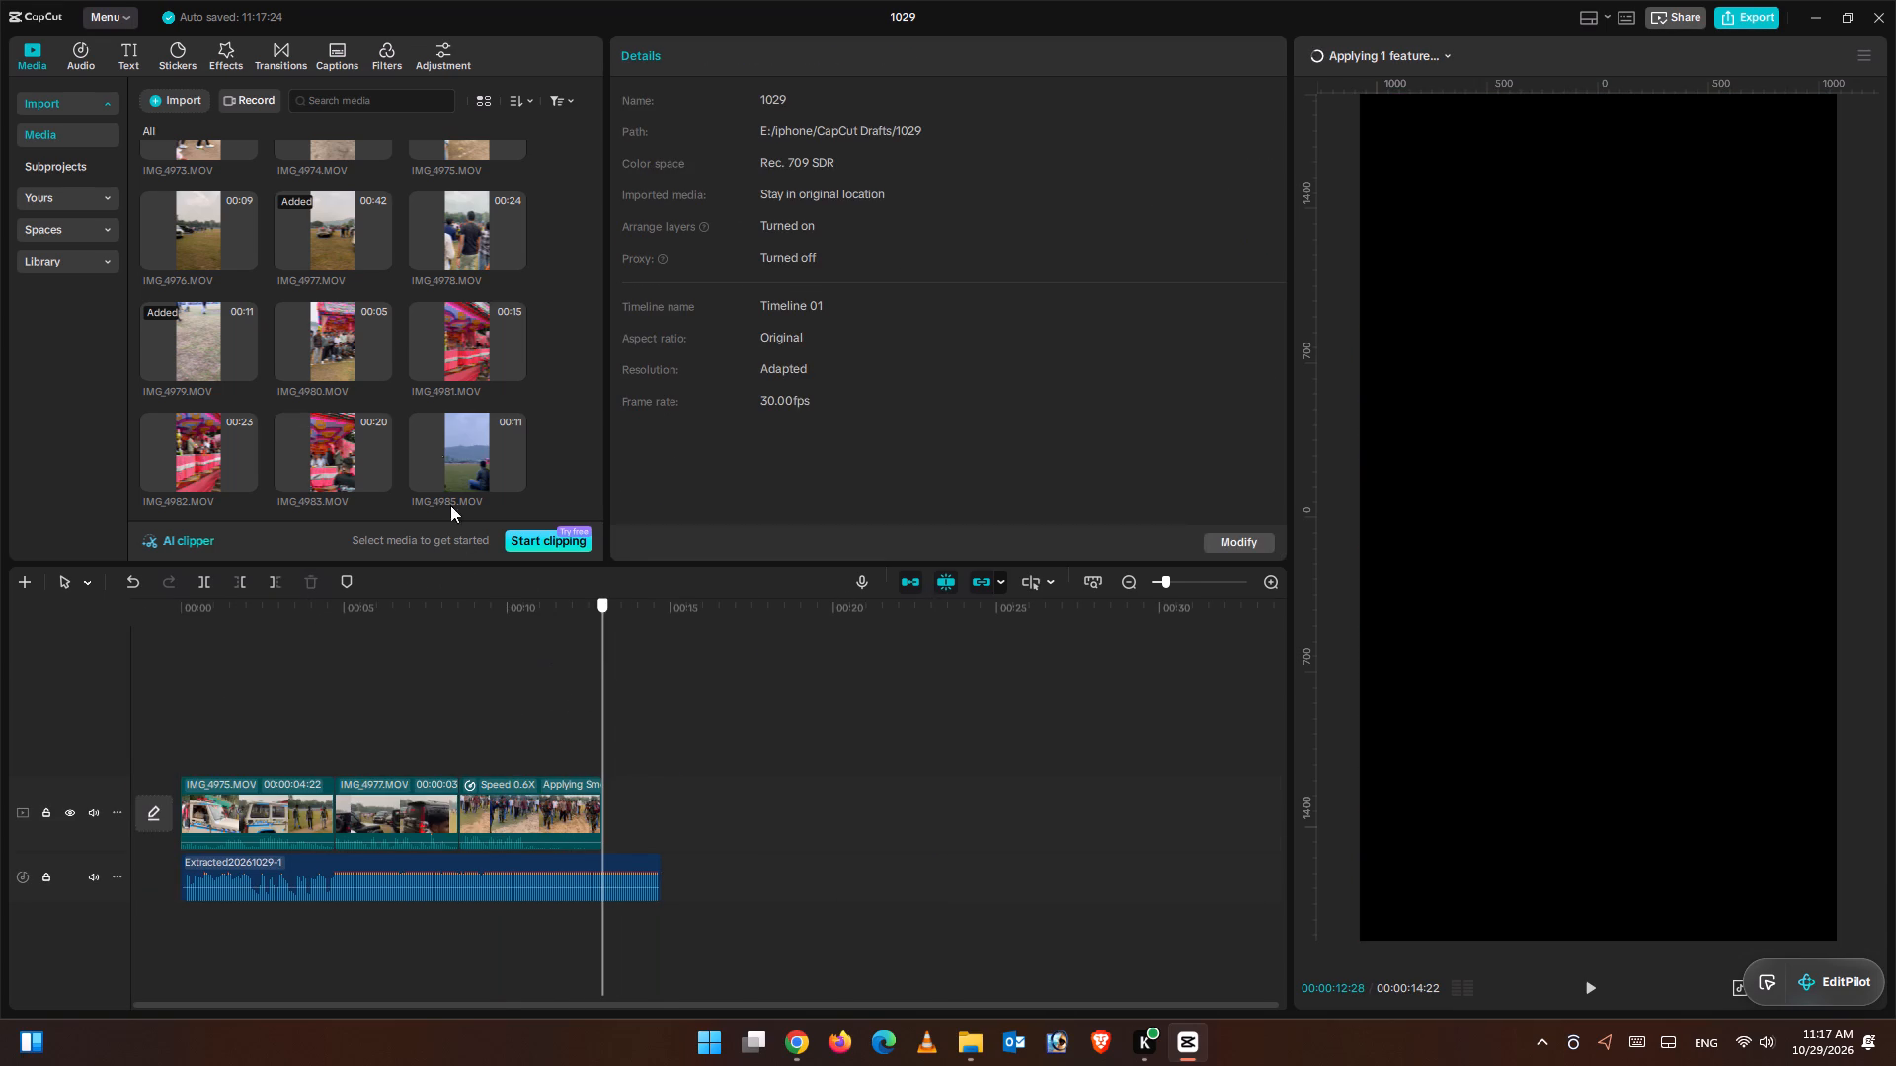
scroll(407, 400, "up", 2)
scroll(407, 400, "down", 2)
scroll(431, 436, "up", 1)
scroll(431, 436, "down", 2)
left_click(455, 268)
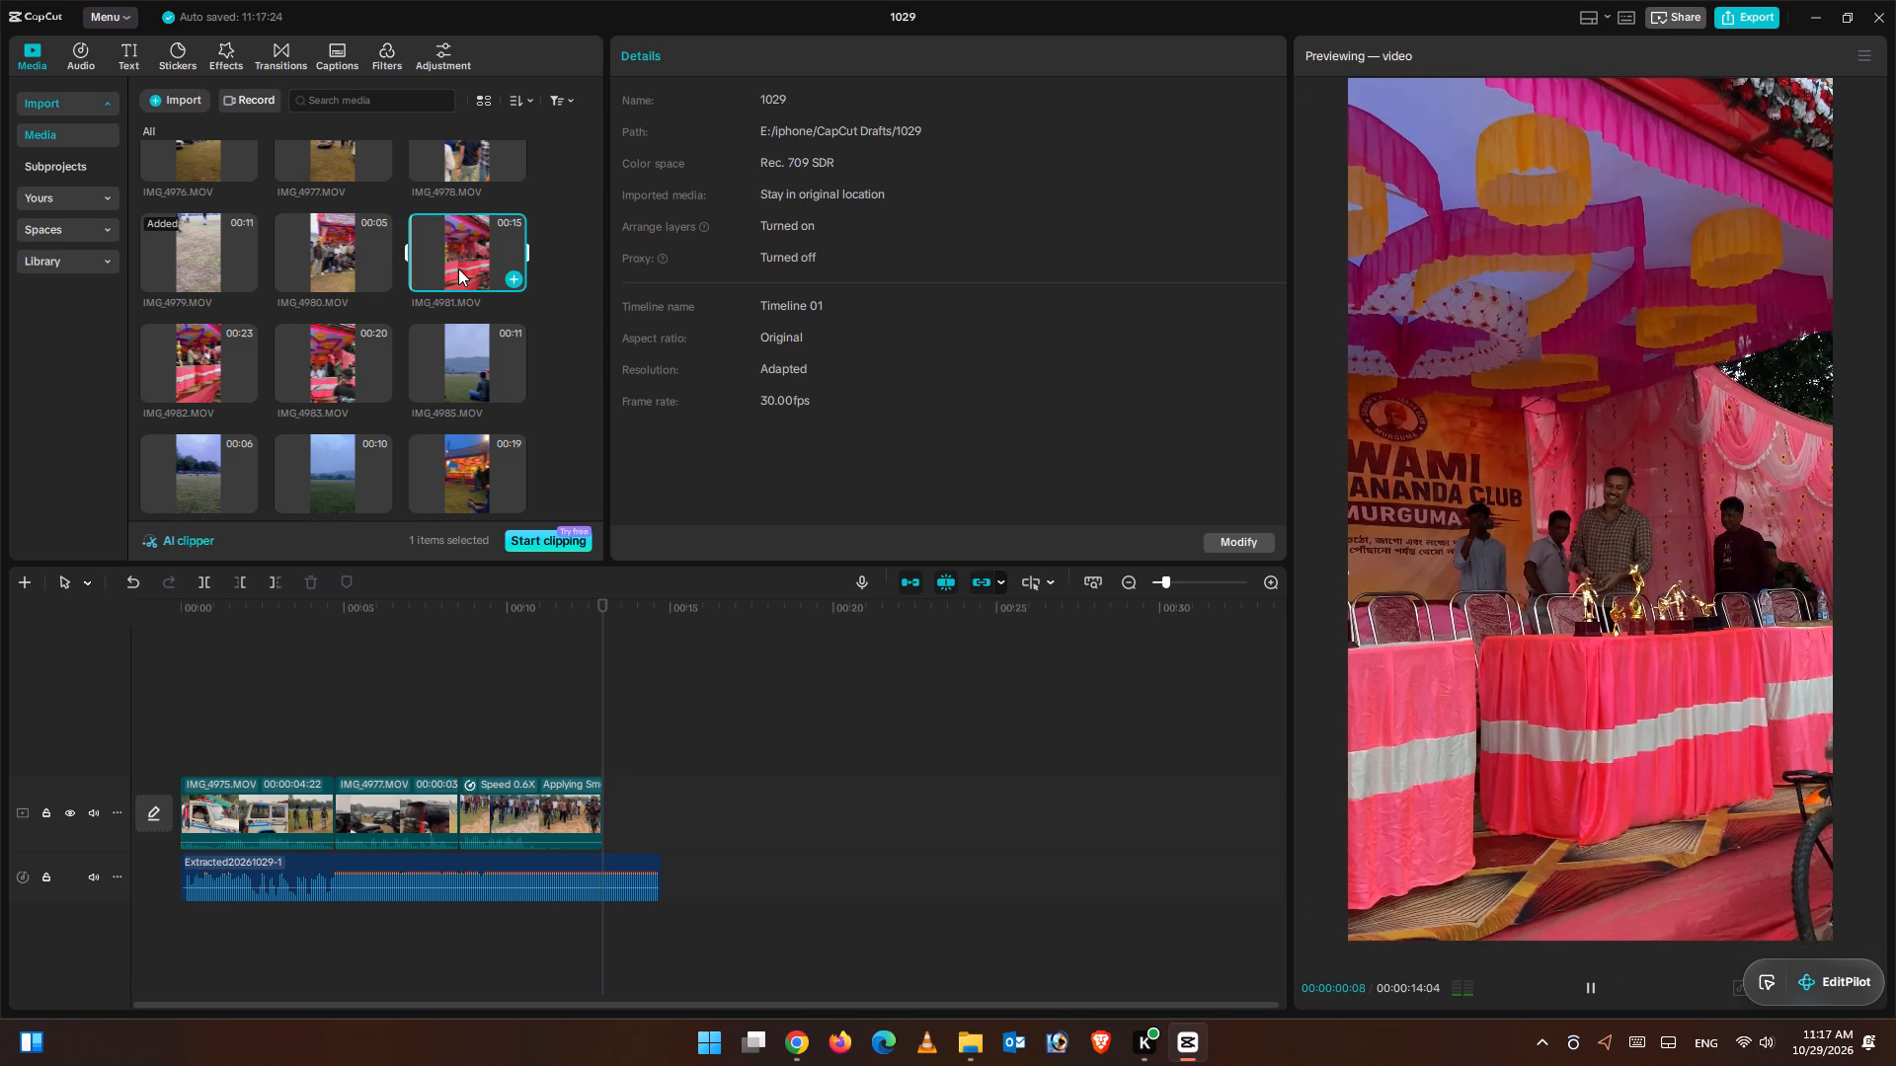
left_click(510, 271)
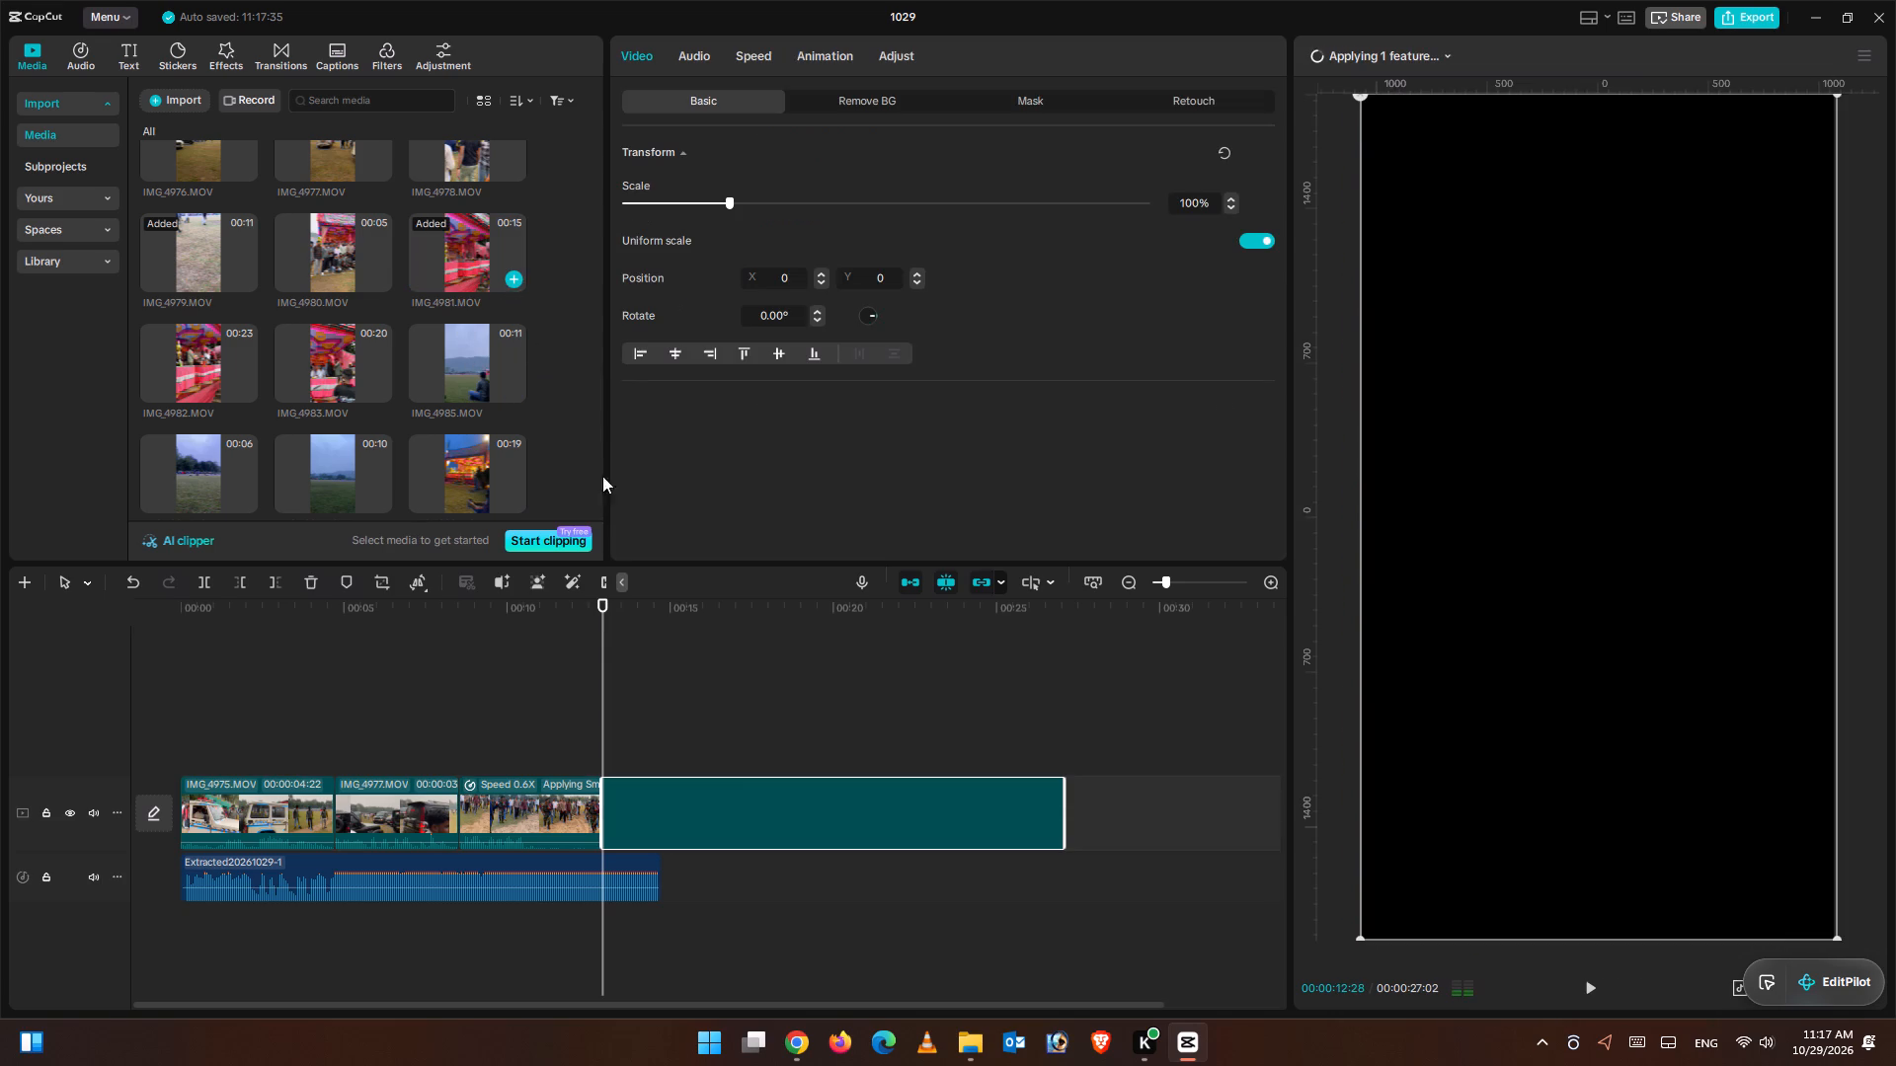
Trim the start of IMG_4981 at 00:00:13:18 for a clip length of 00:00:13:14.
left_click_drag(605, 618, 624, 620)
left_click(263, 590)
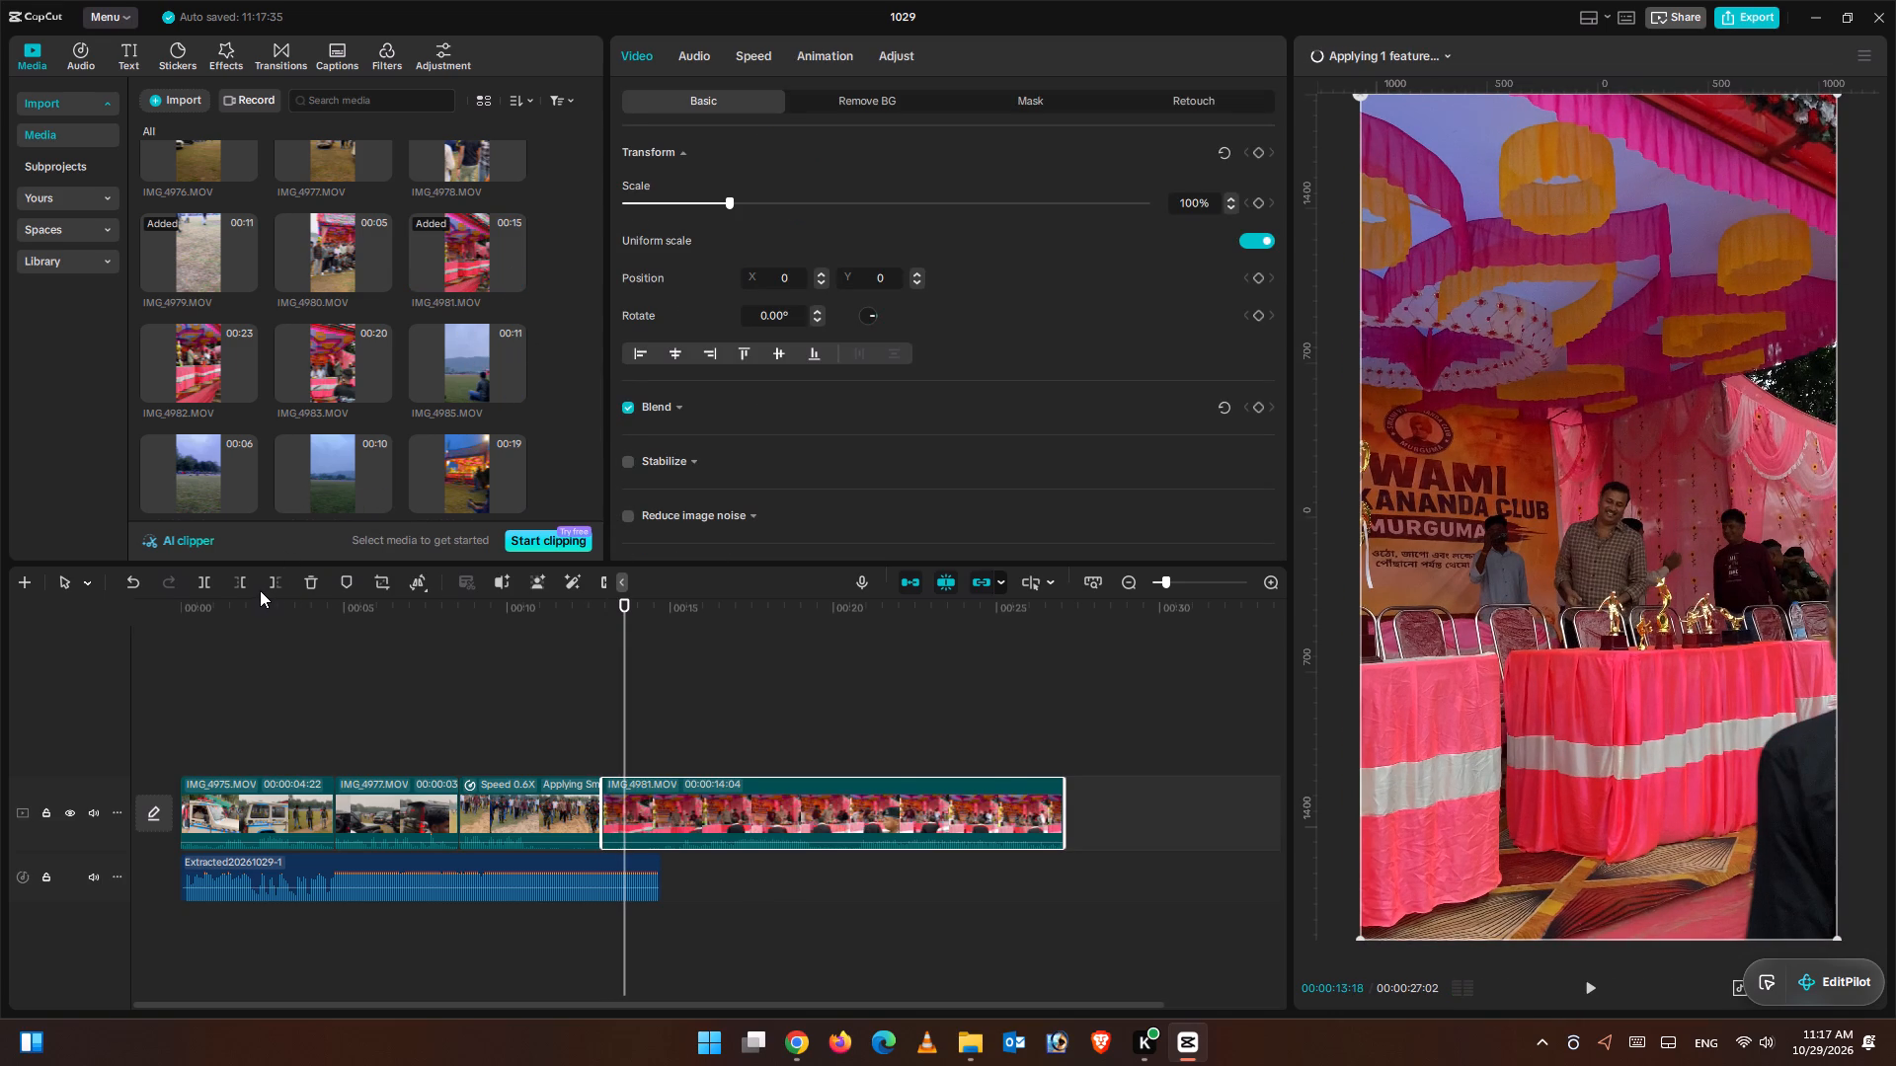
left_click(254, 590)
left_click(244, 580)
Trim the end of IMG_4981 at 00:00:14:22 to match the end of the extracted music.
left_click_drag(607, 618, 609, 617)
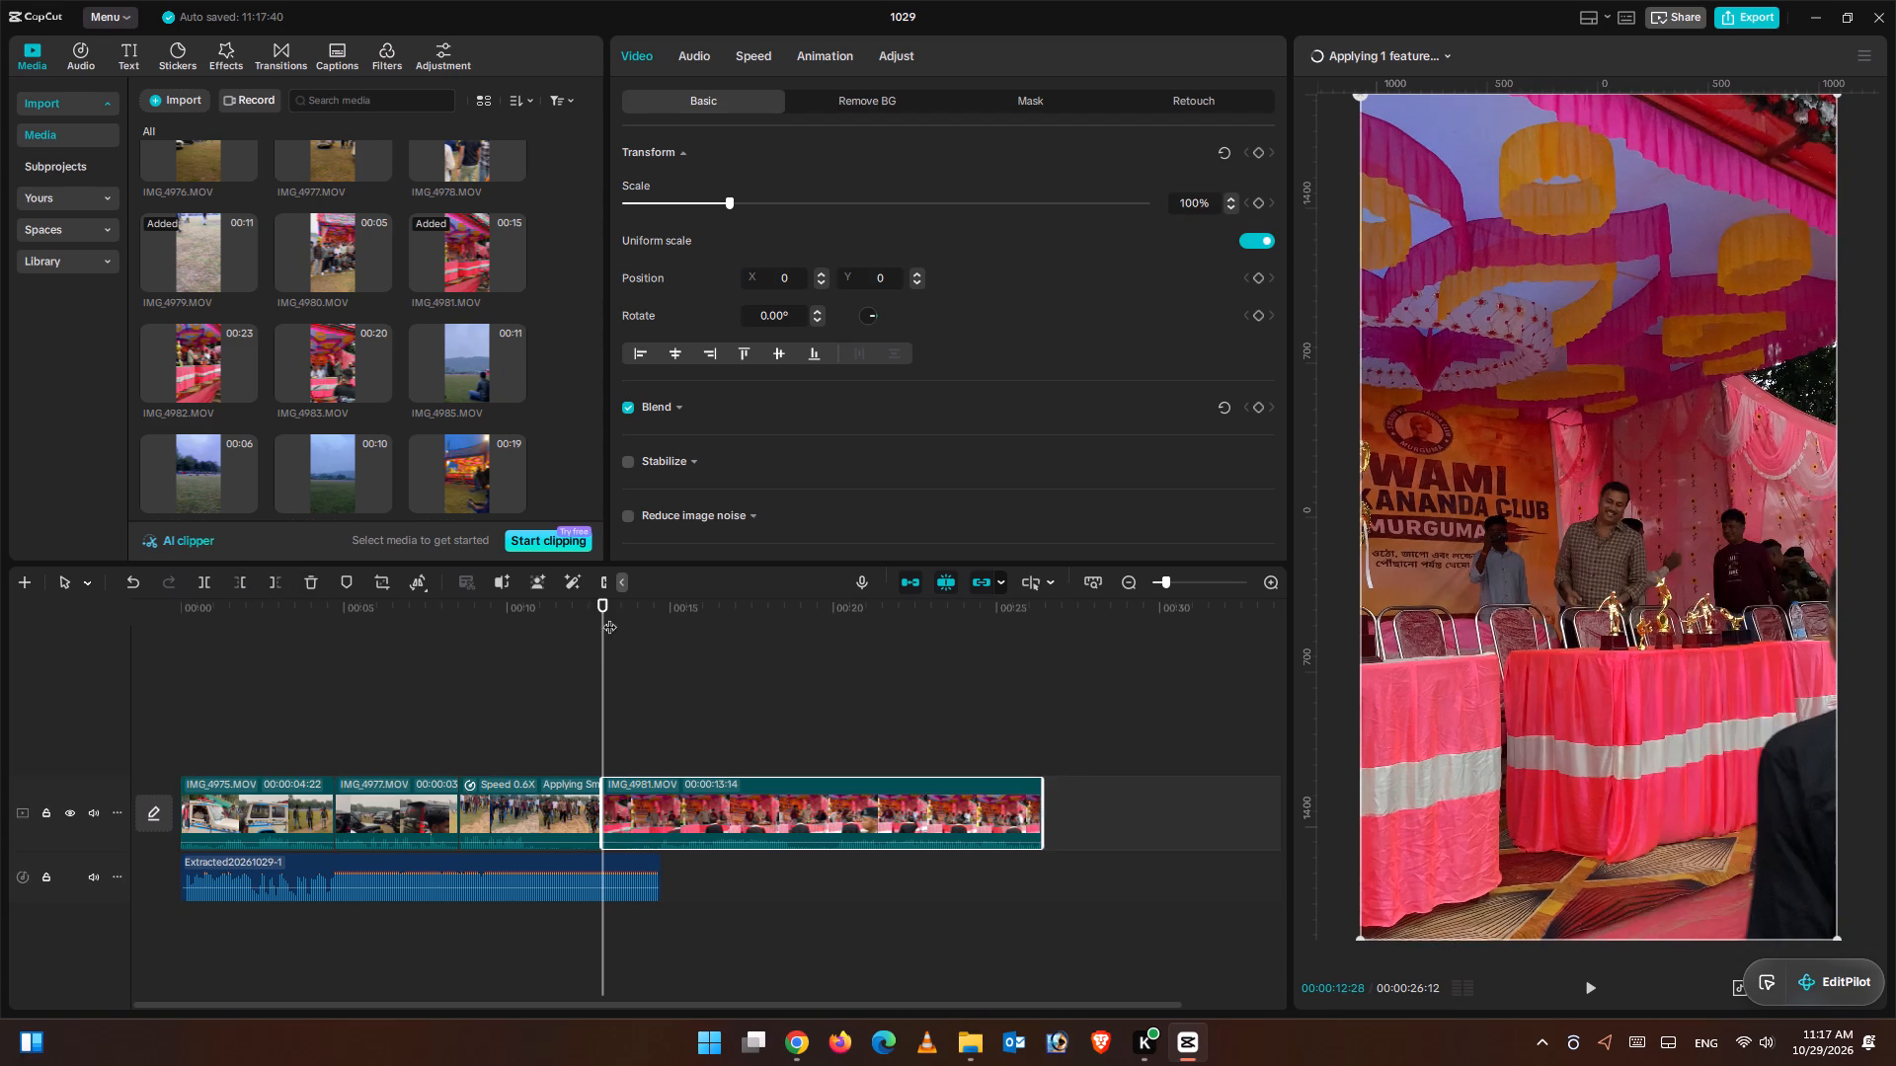
left_click_drag(609, 617, 665, 637)
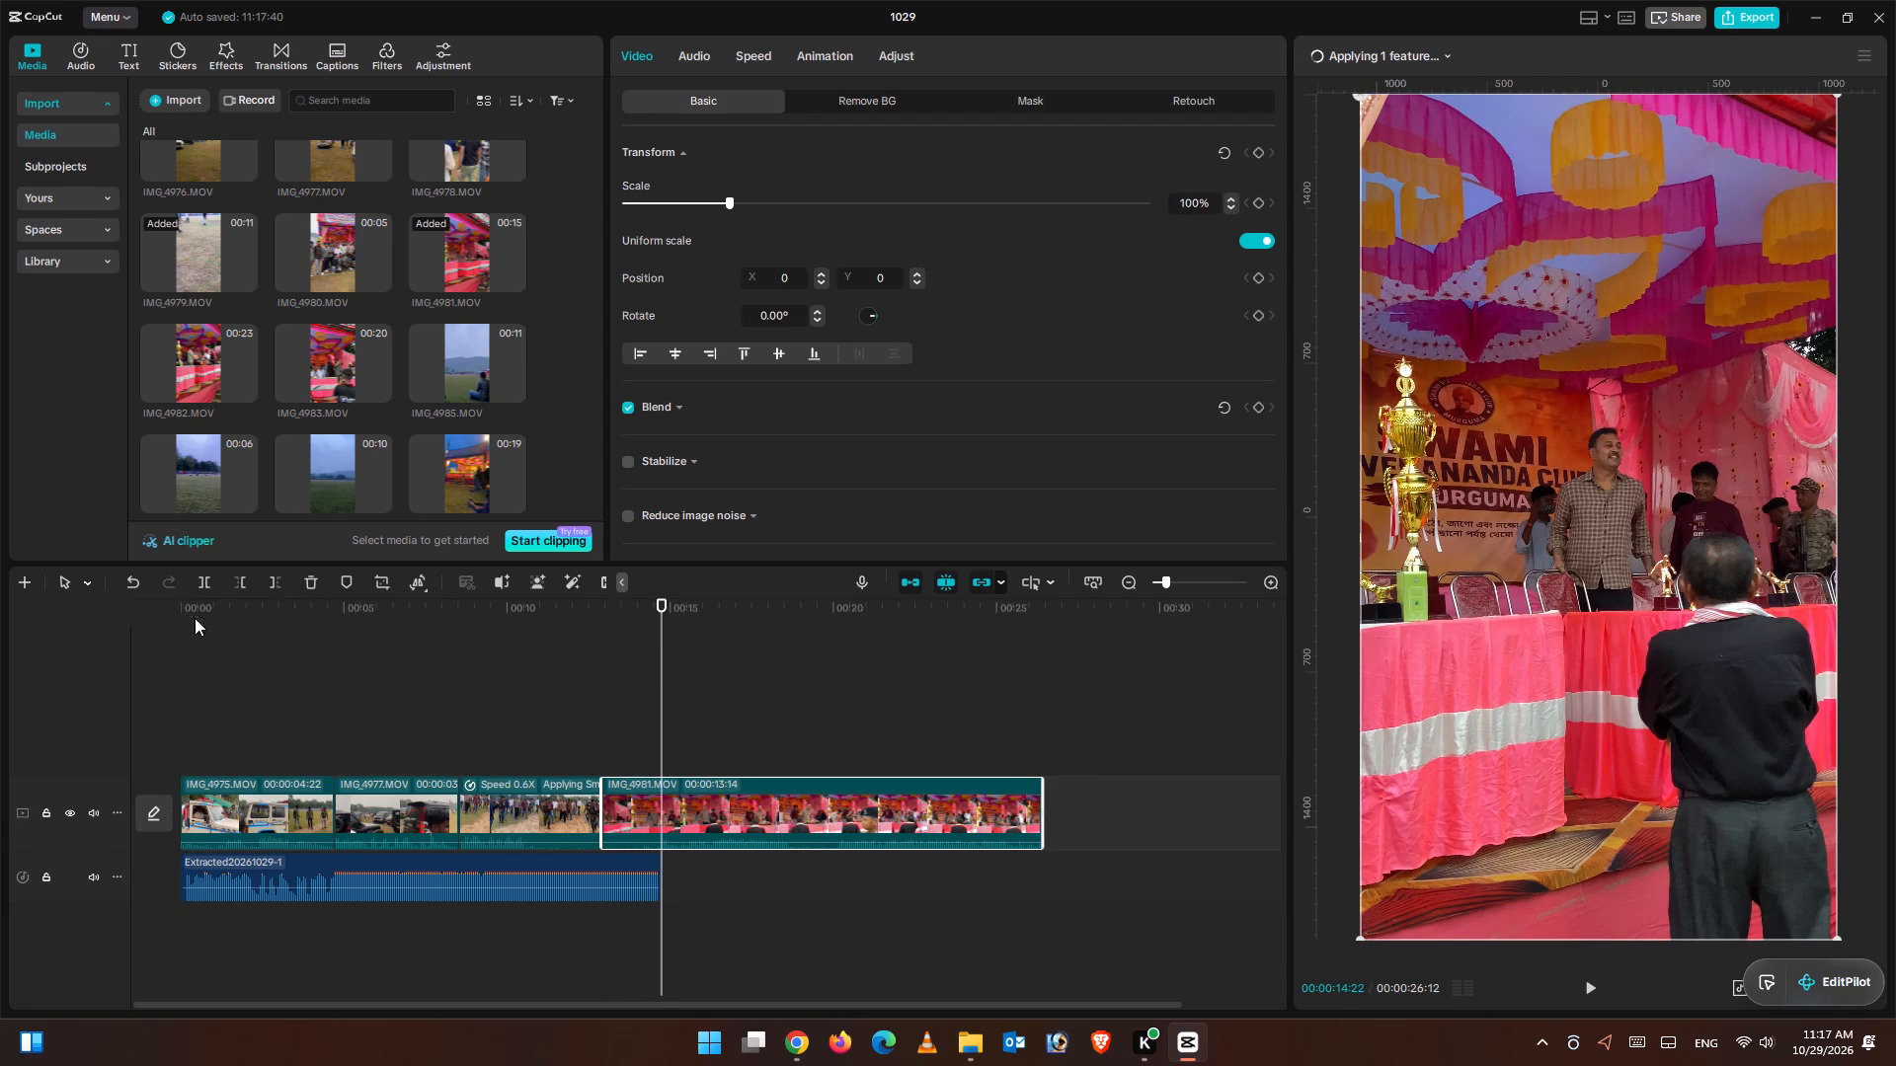
left_click(280, 582)
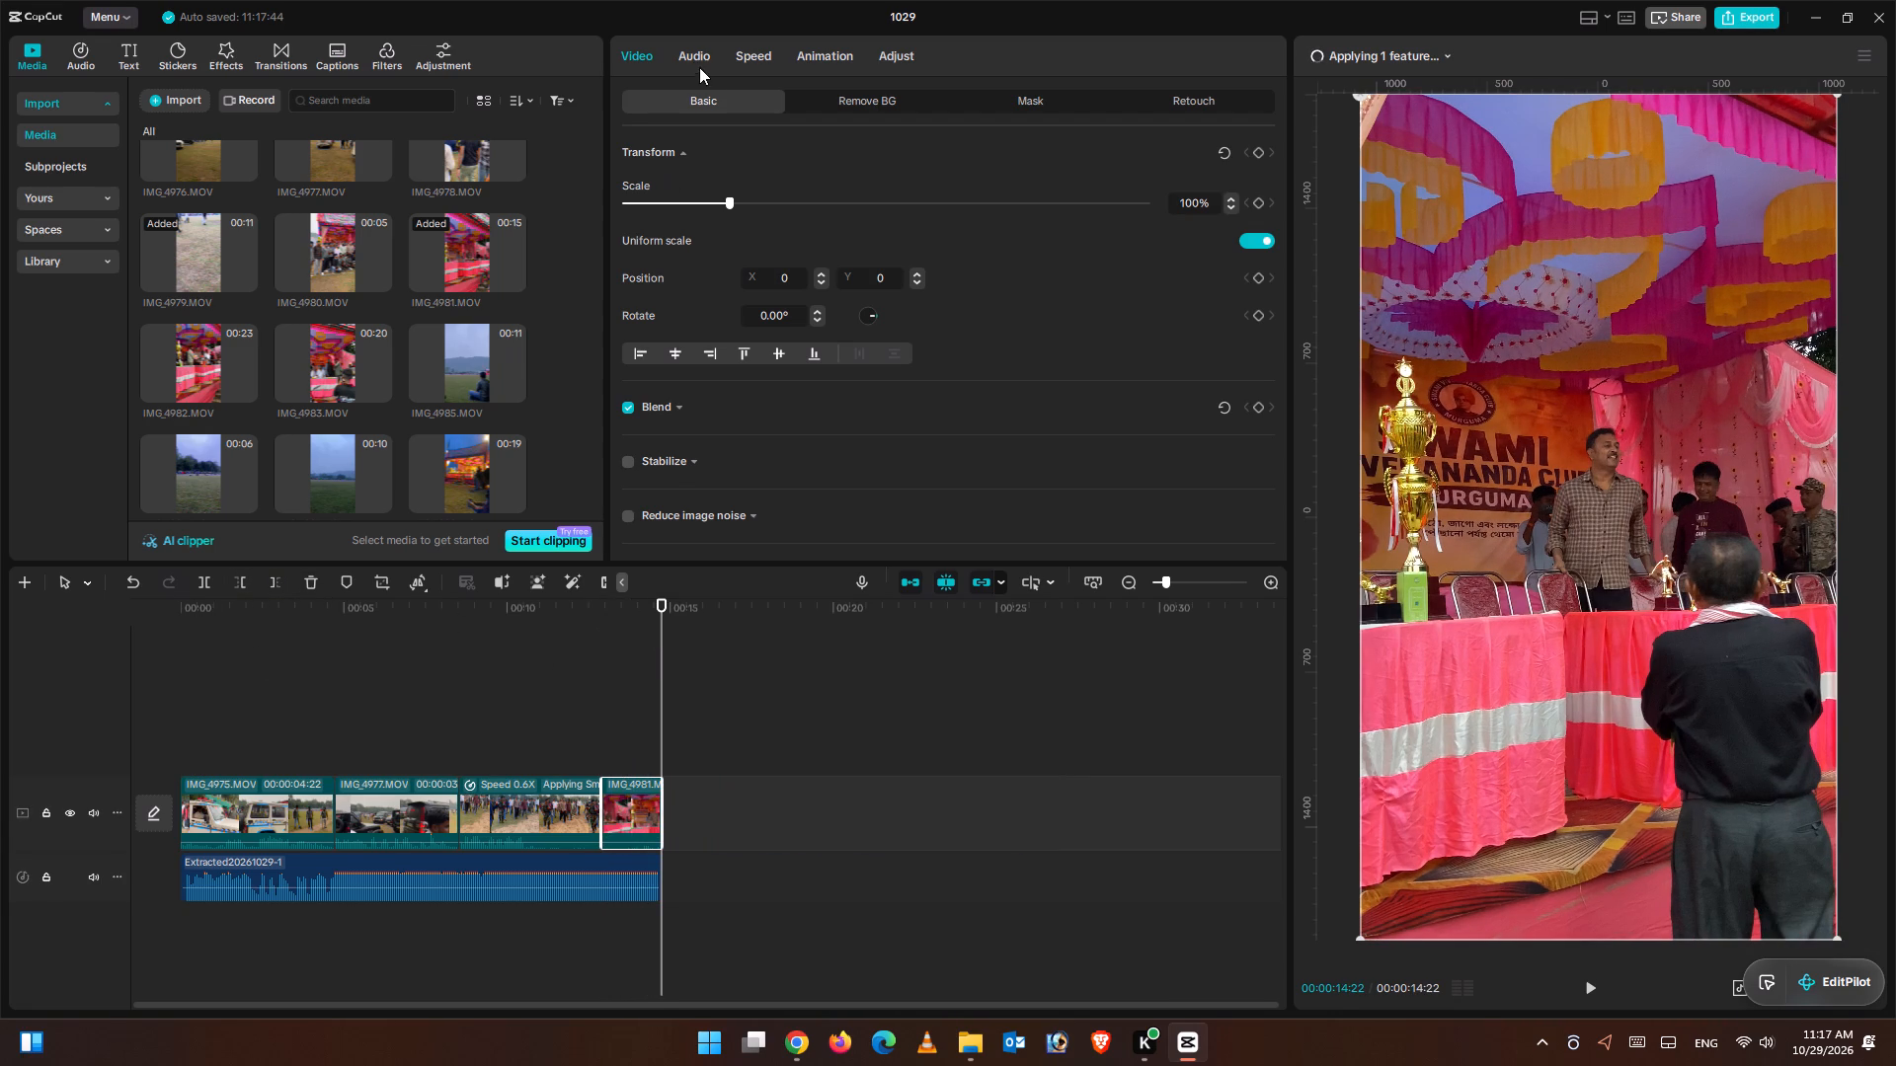
Slow IMG_4981 to 0.63x speed and enable smooth slow-mo with the Optical flow method.
left_click(705, 70)
left_click(699, 55)
left_click(751, 58)
left_click_drag(737, 176, 689, 184)
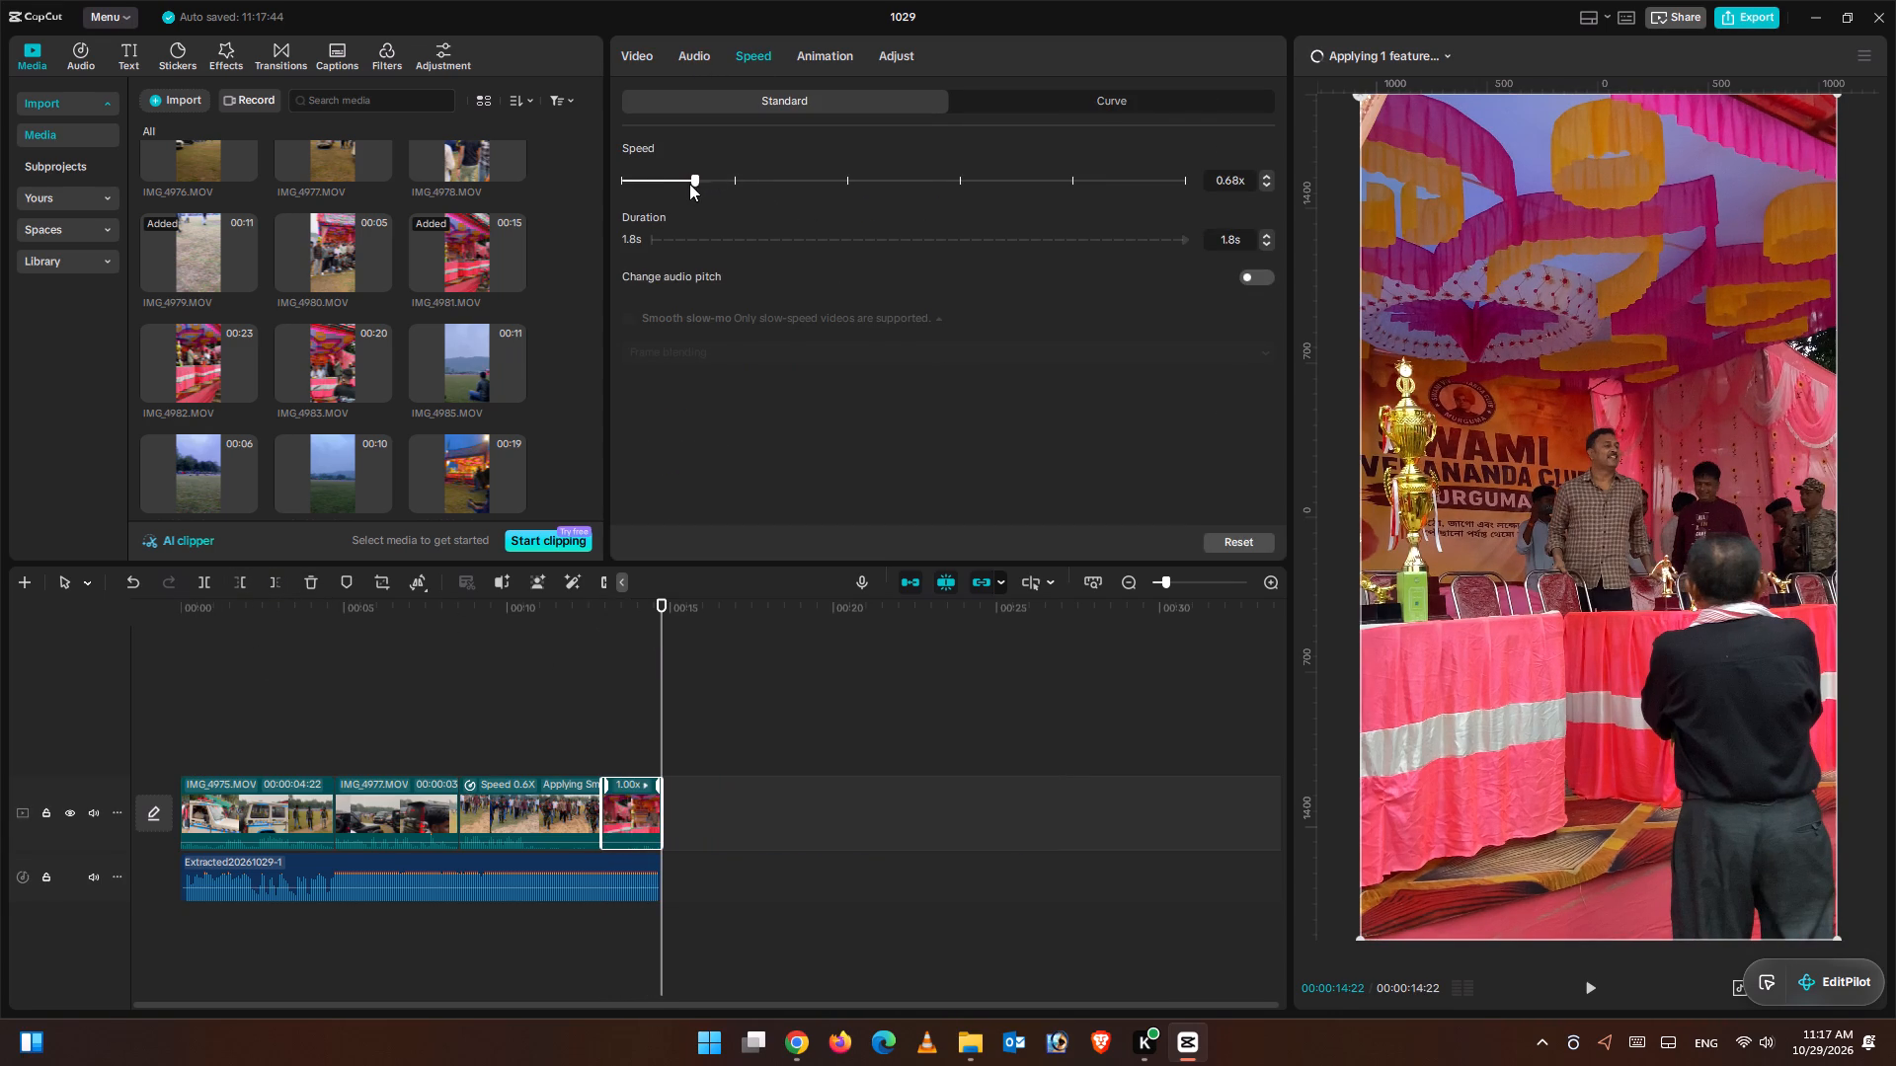
left_click_drag(689, 184, 688, 184)
left_click(630, 318)
left_click(677, 351)
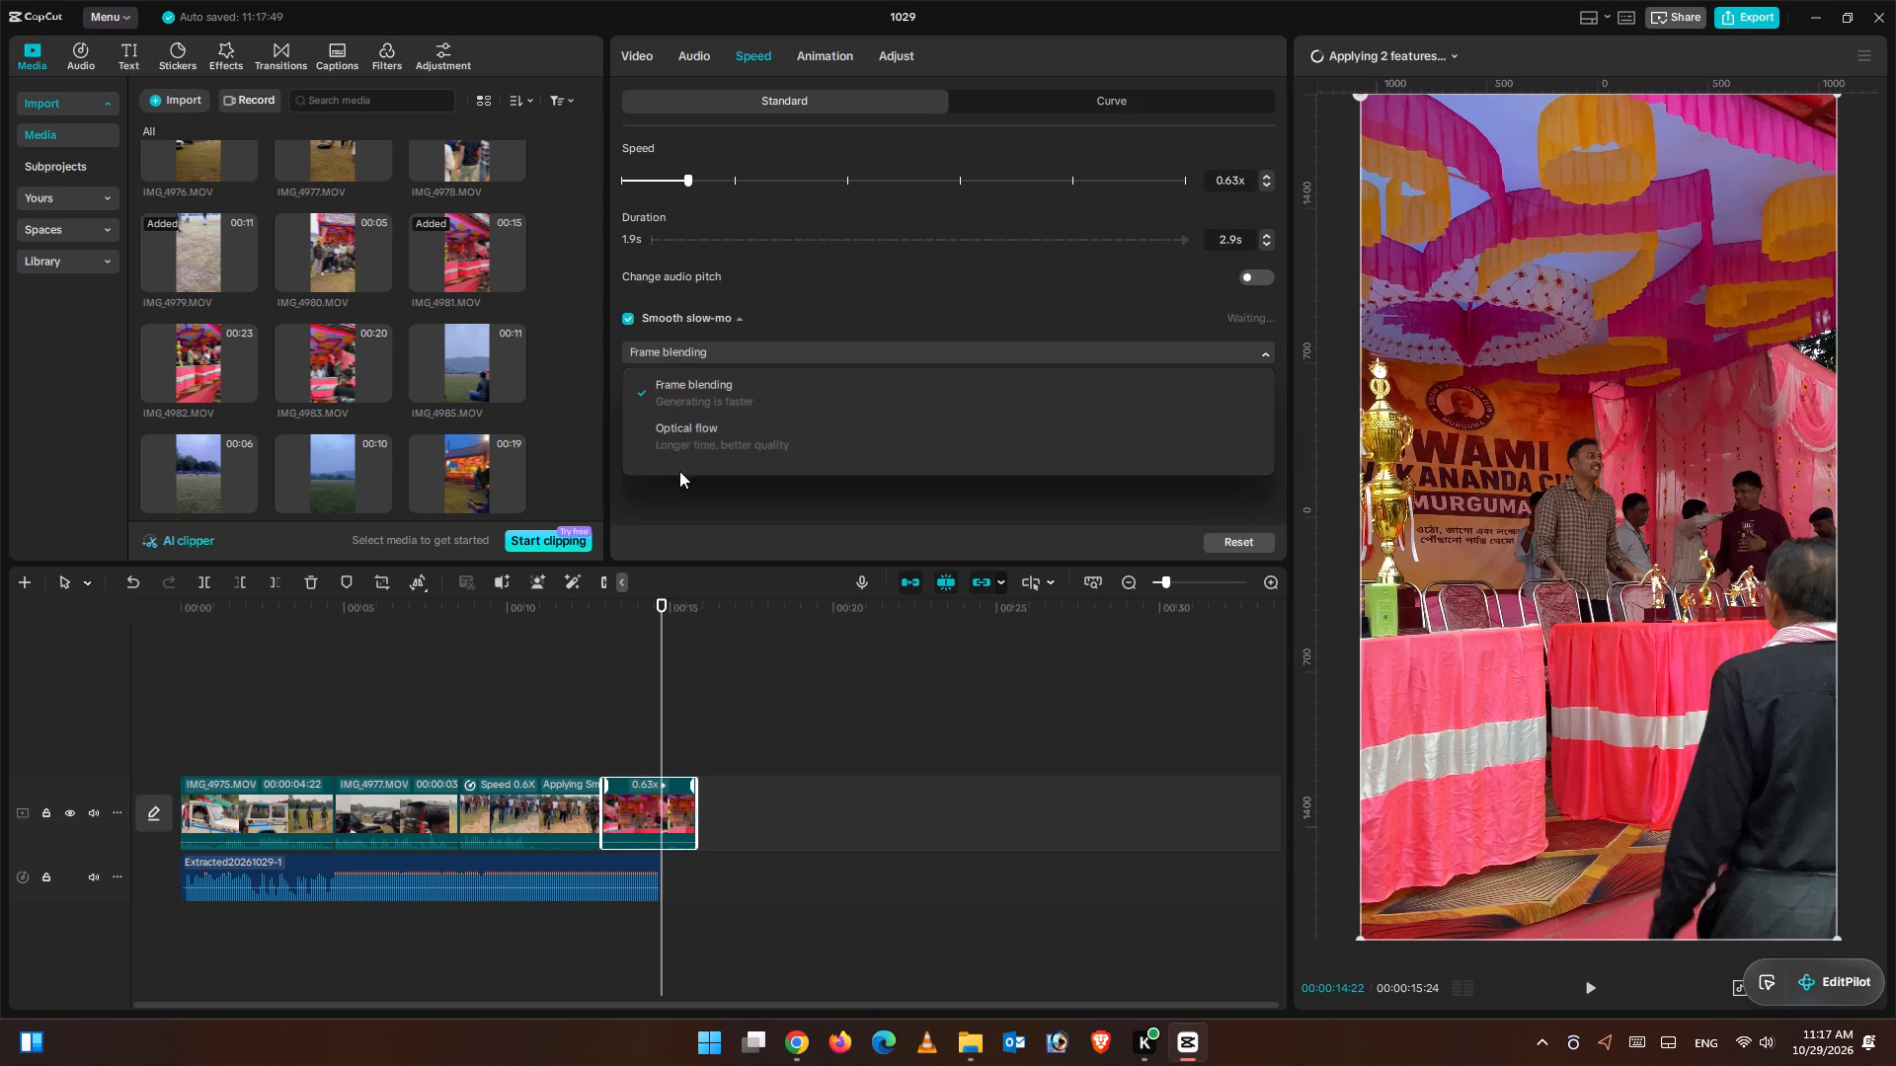
left_click(696, 432)
left_click(669, 652)
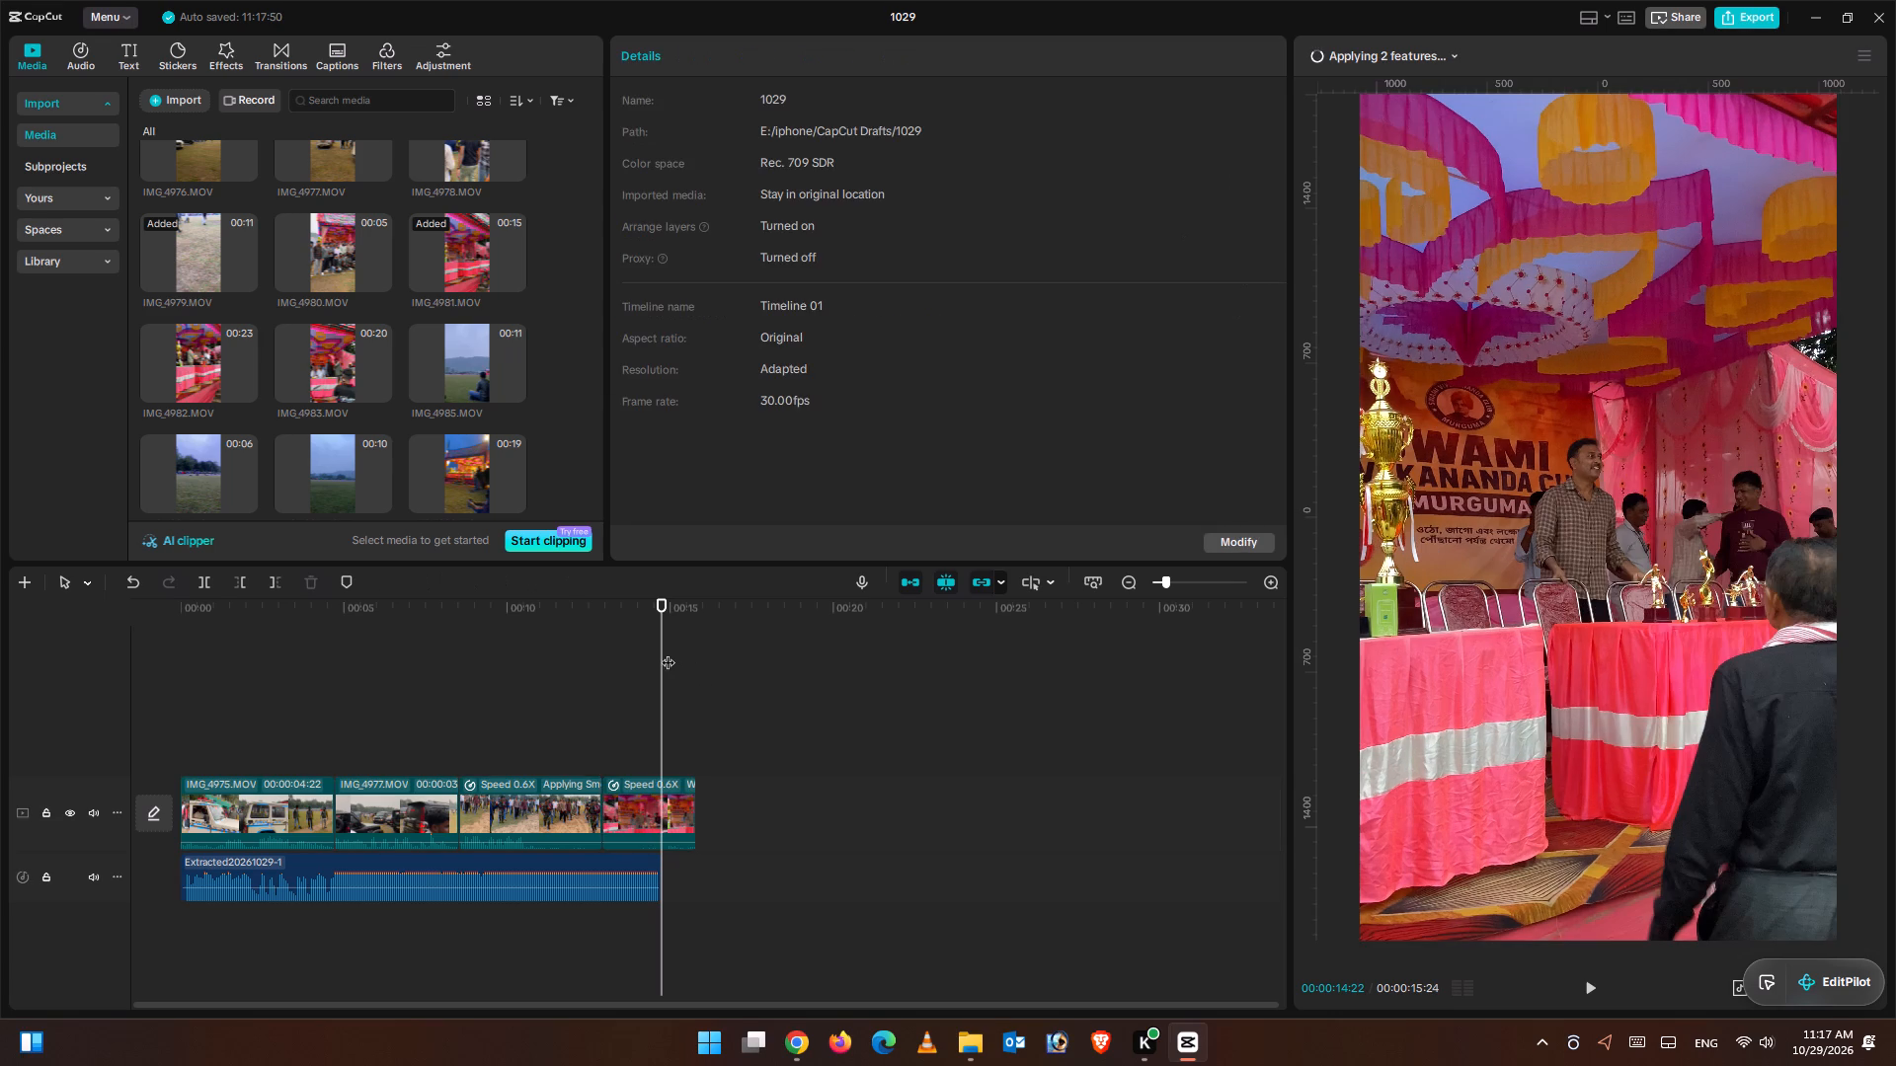
Trim the end of the slowed IMG_4981 clip at 00:00:14:22 to match the end of the extracted music.
left_click(666, 652)
left_click_drag(658, 655, 639, 657)
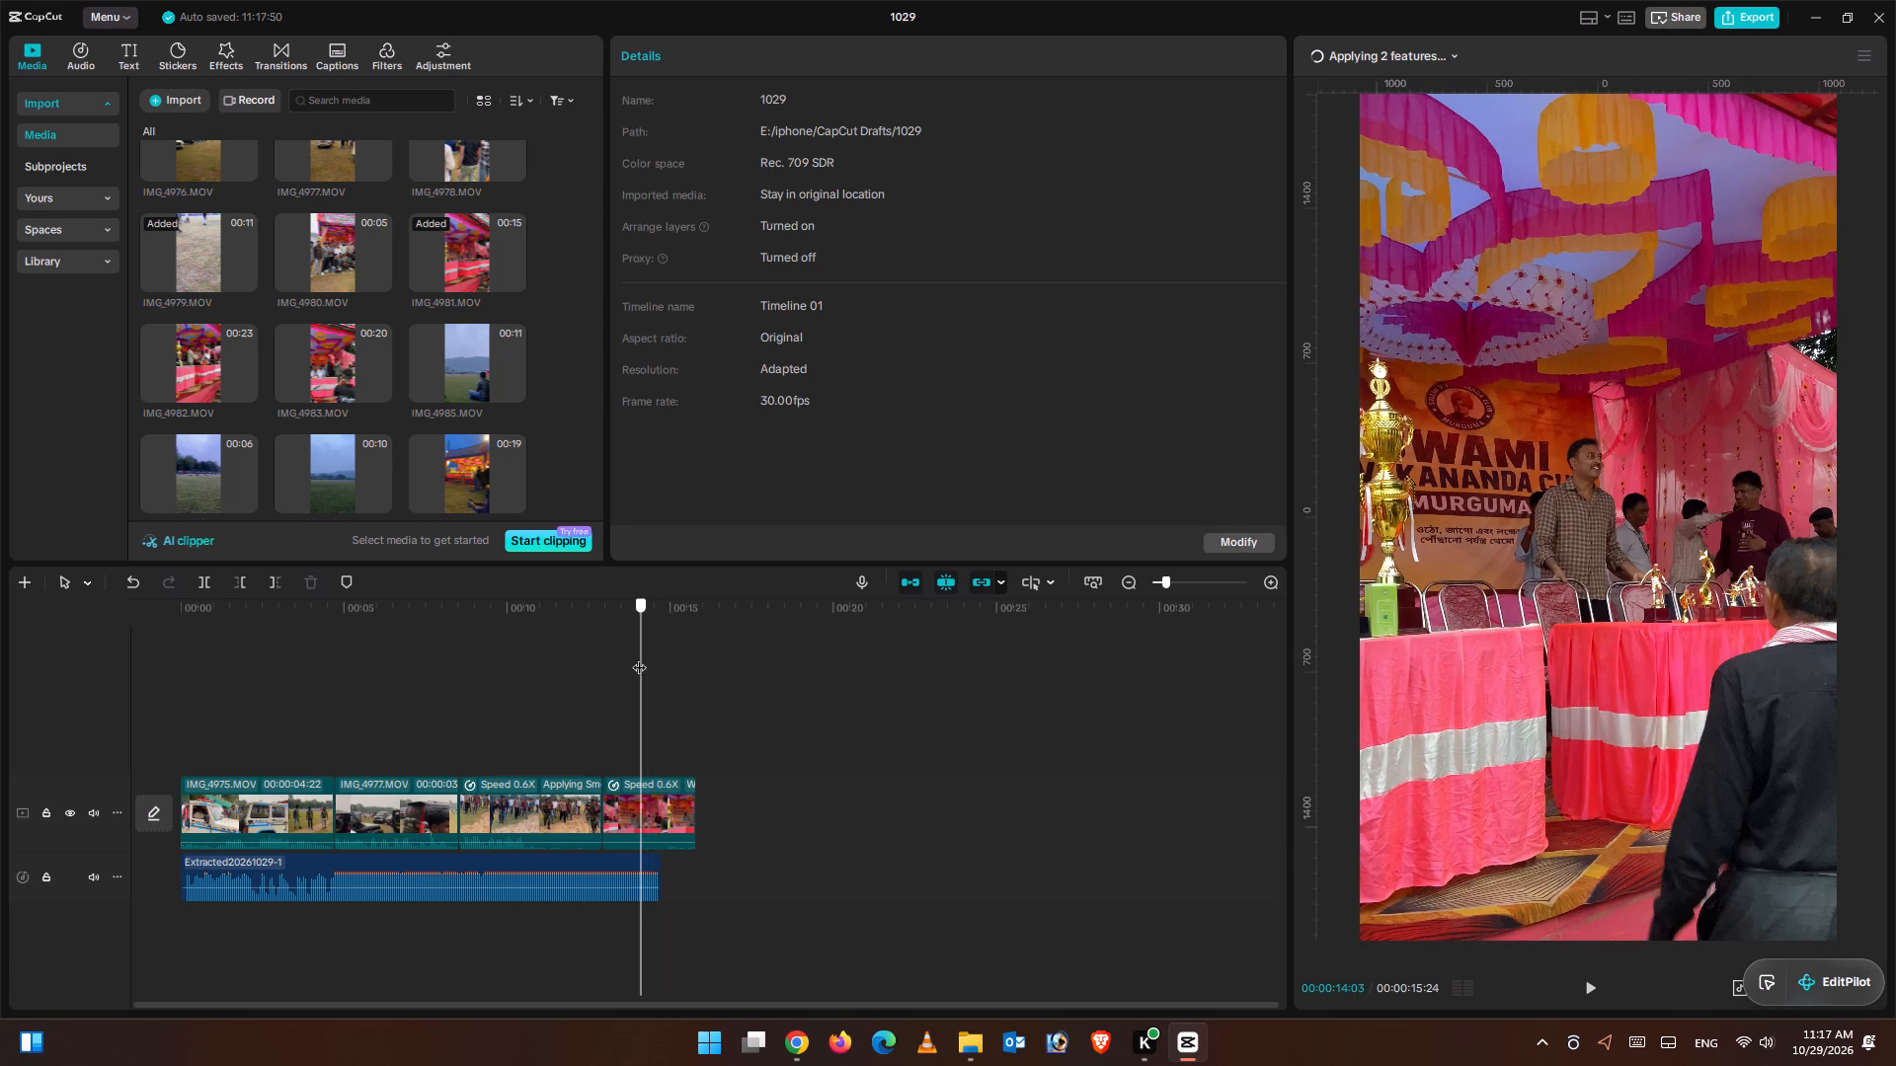
left_click_drag(639, 657, 657, 666)
left_click(654, 791)
left_click(267, 576)
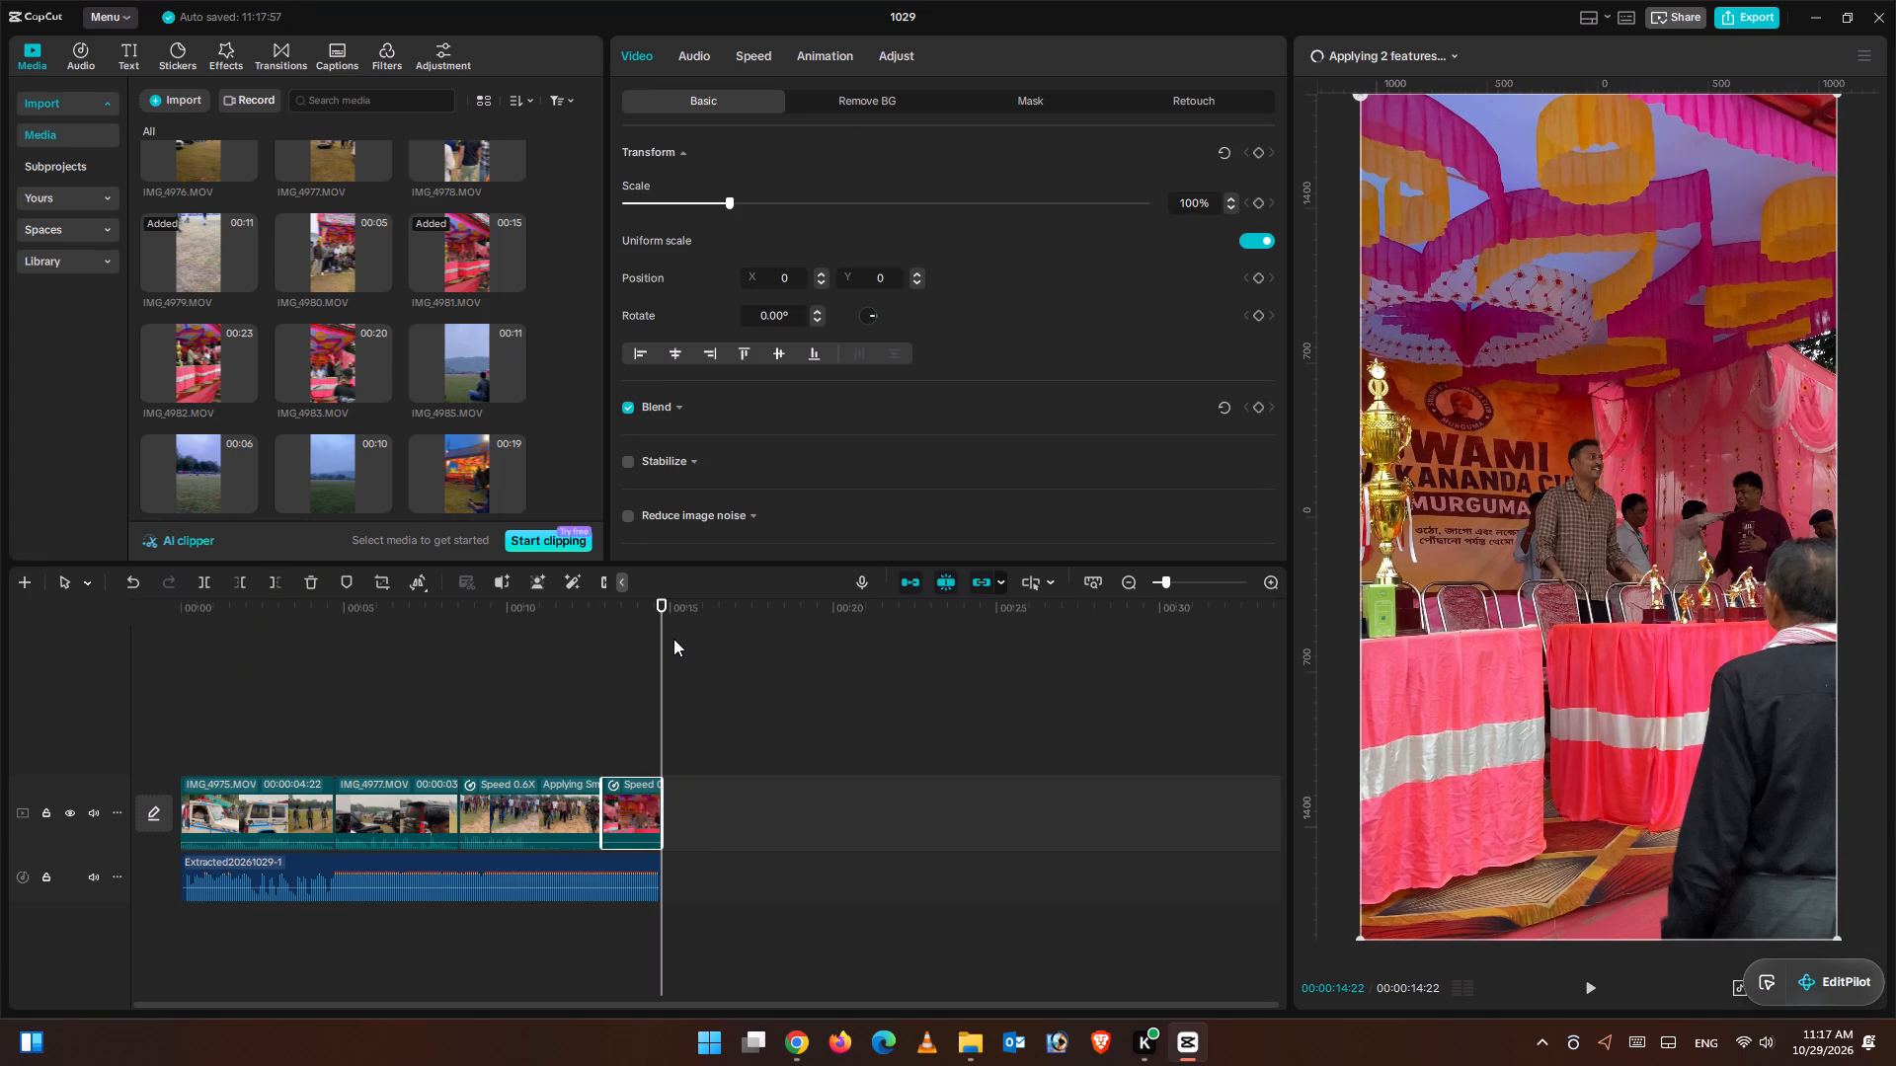
Play the edit from the beginning to review how the clips fit the music.
left_click_drag(659, 640, 0, 680)
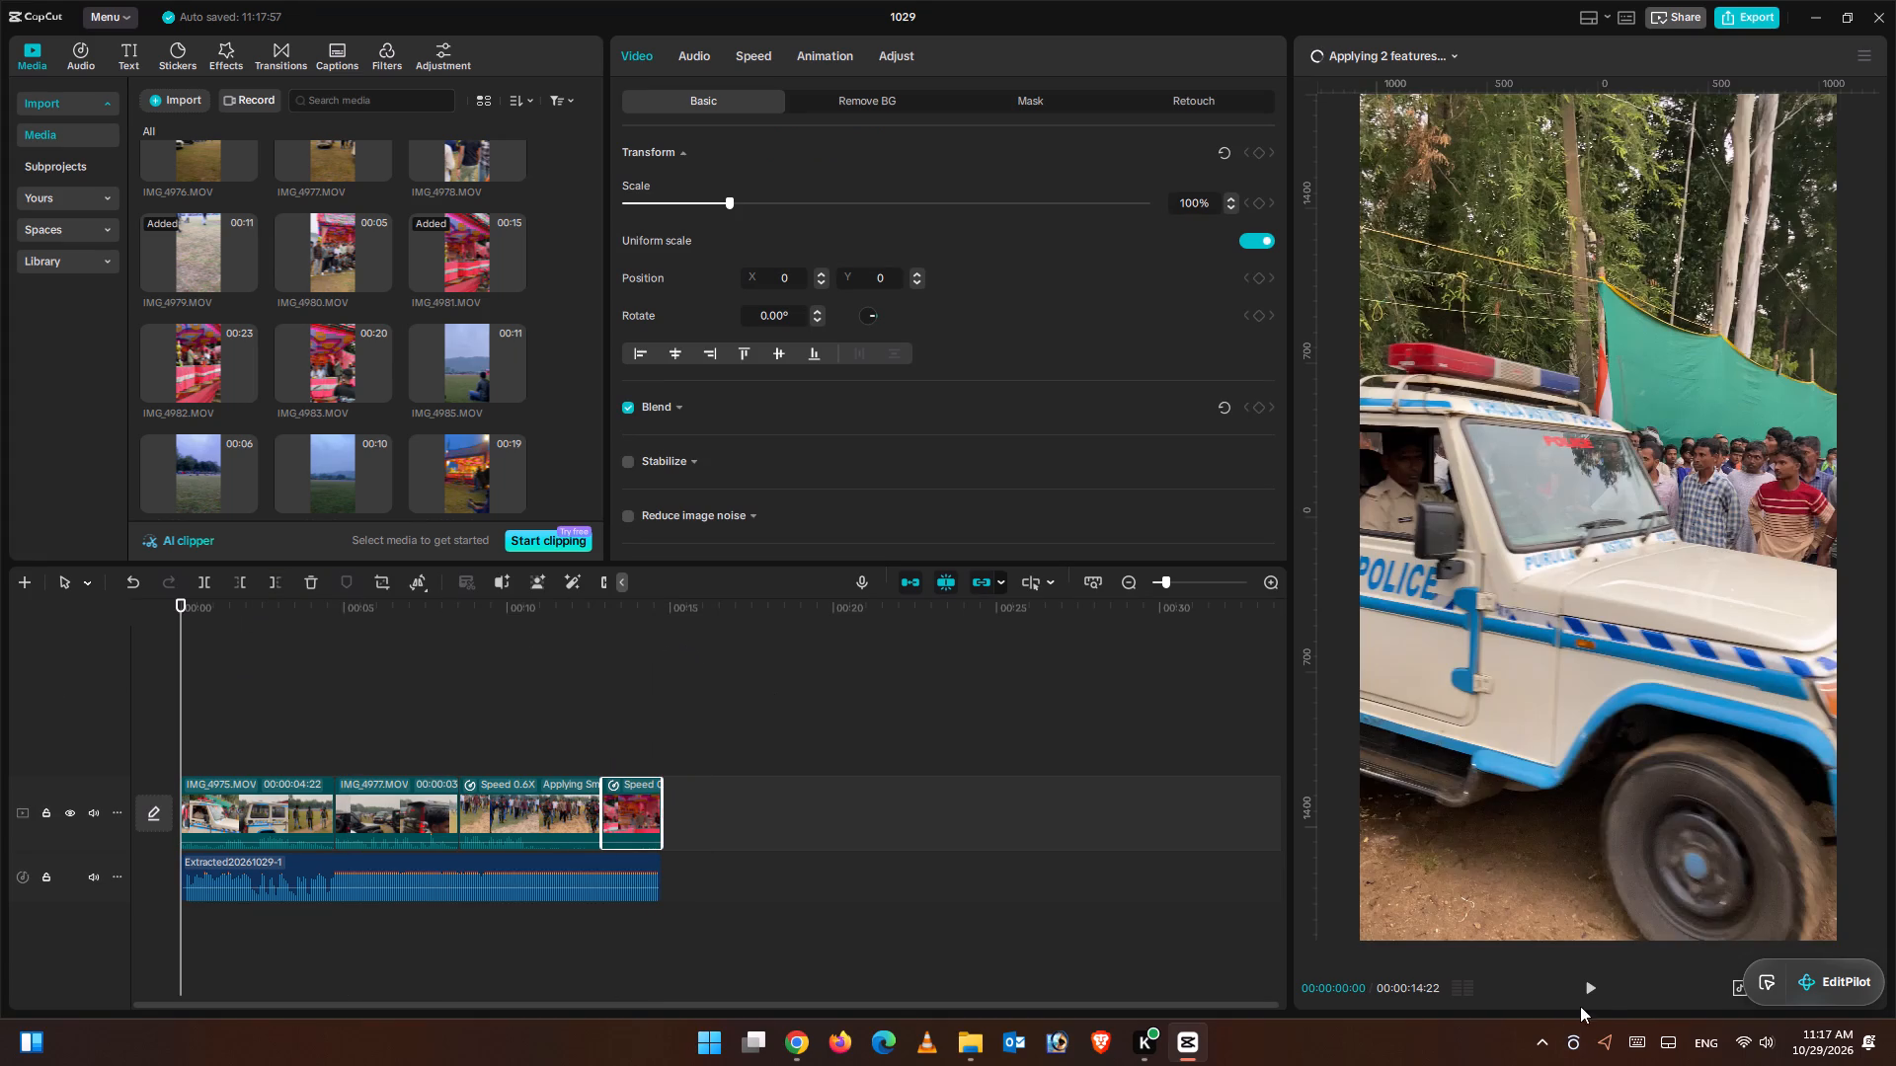
left_click(1591, 989)
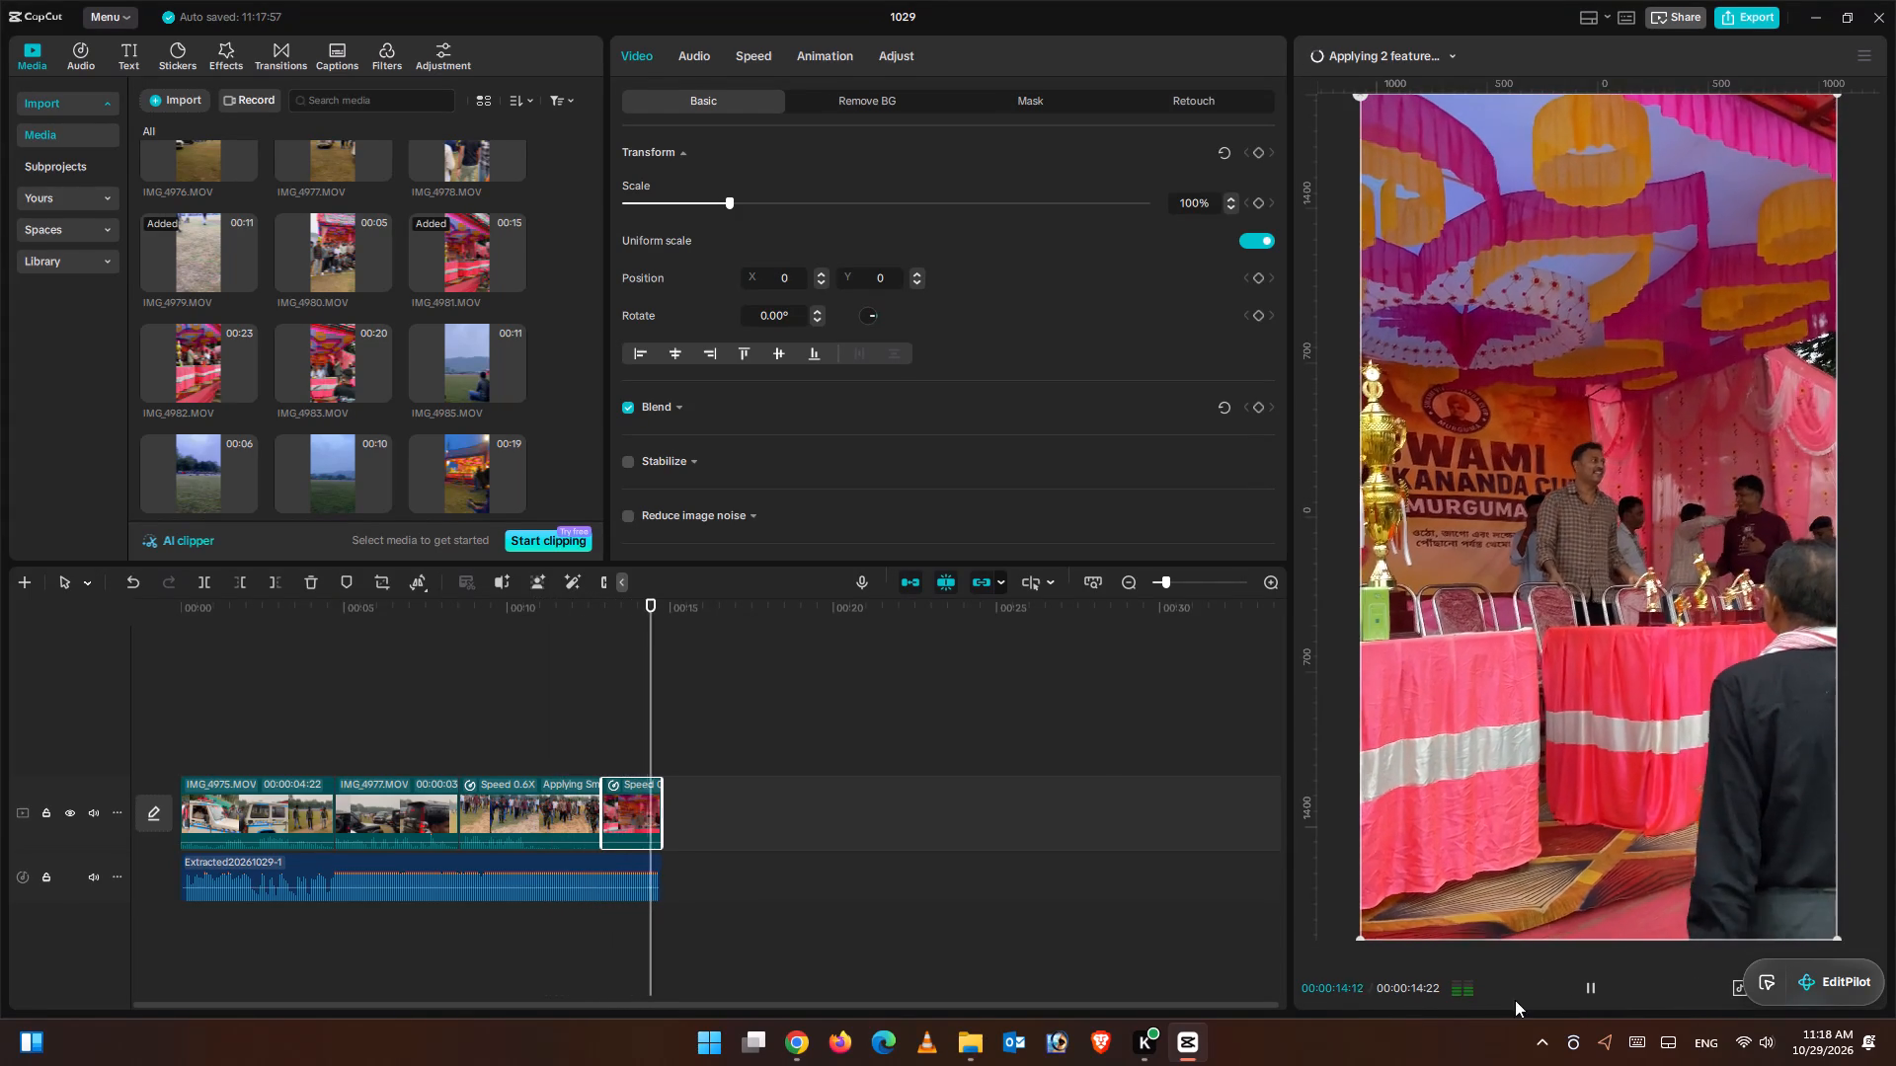
left_click(623, 734)
left_click_drag(627, 728, 510, 721)
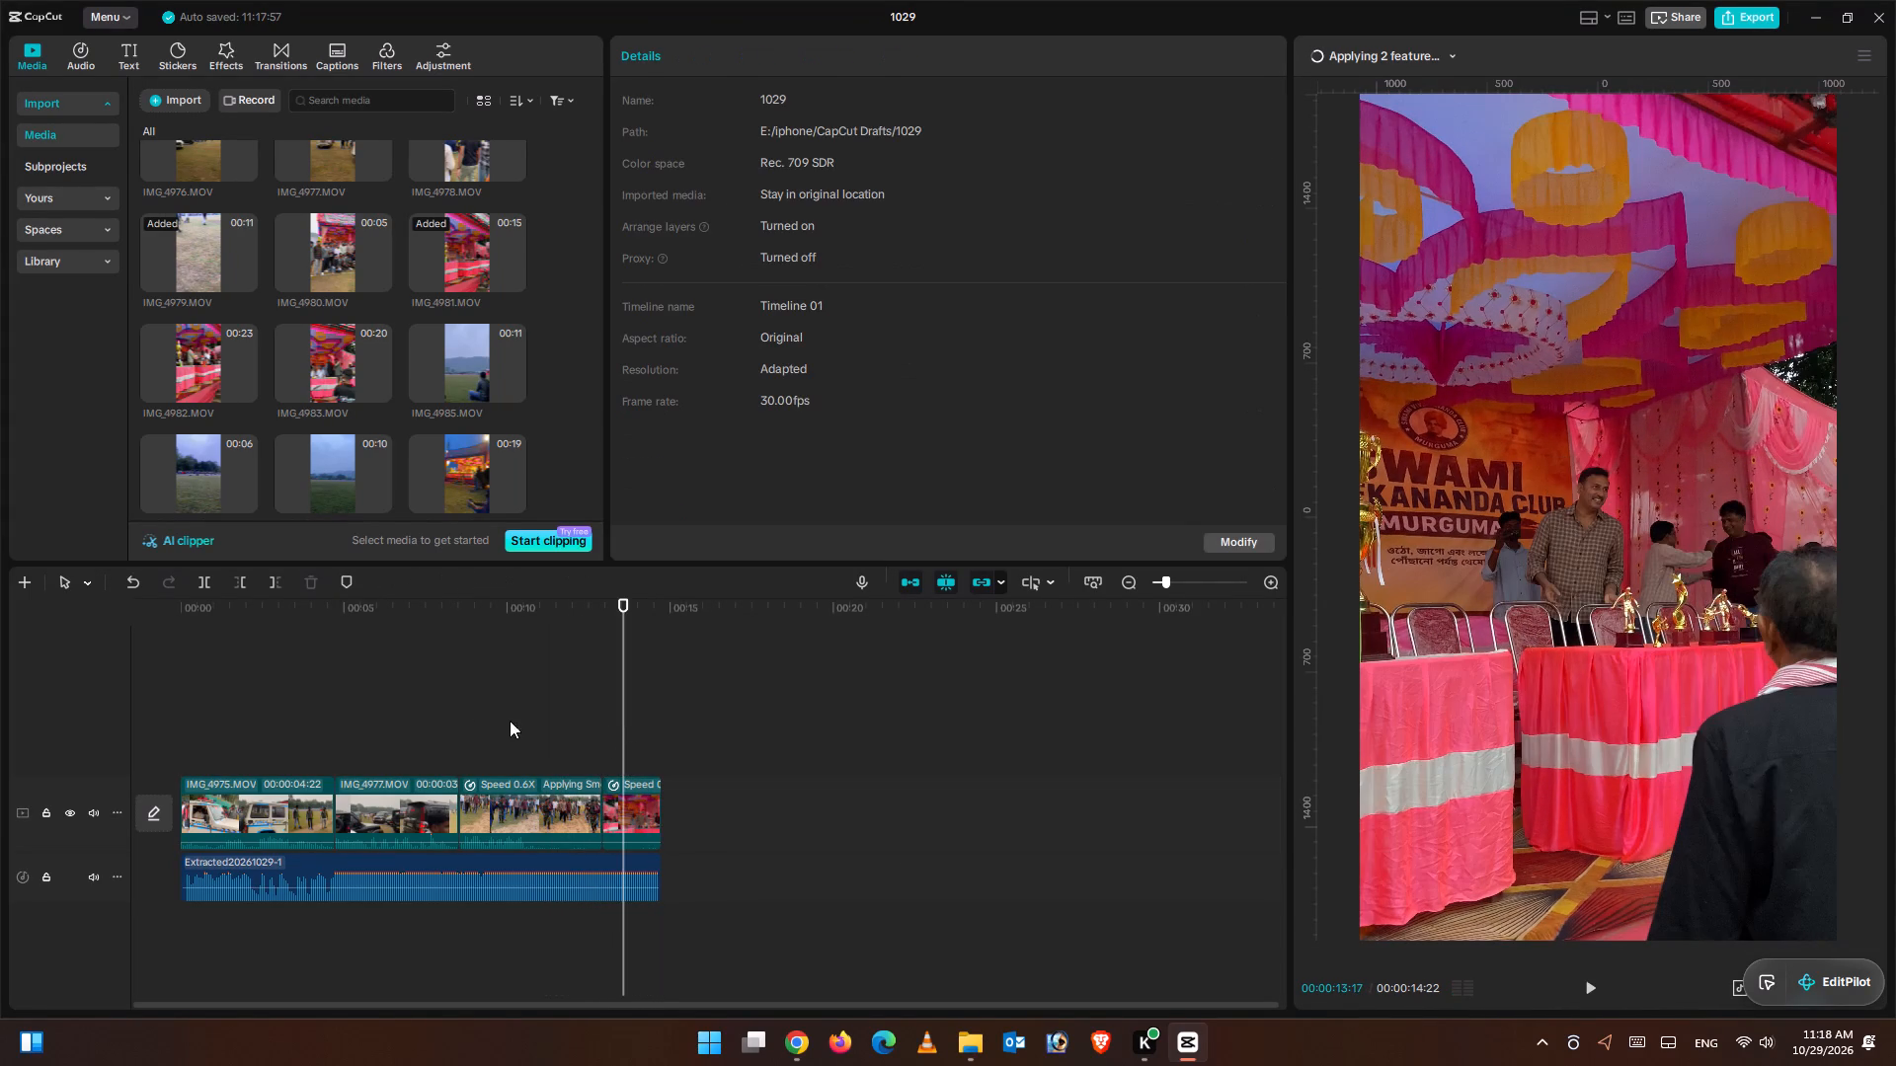
left_click_drag(510, 721, 469, 720)
Mute the original sound of the main video track during playback.
left_click(1593, 989)
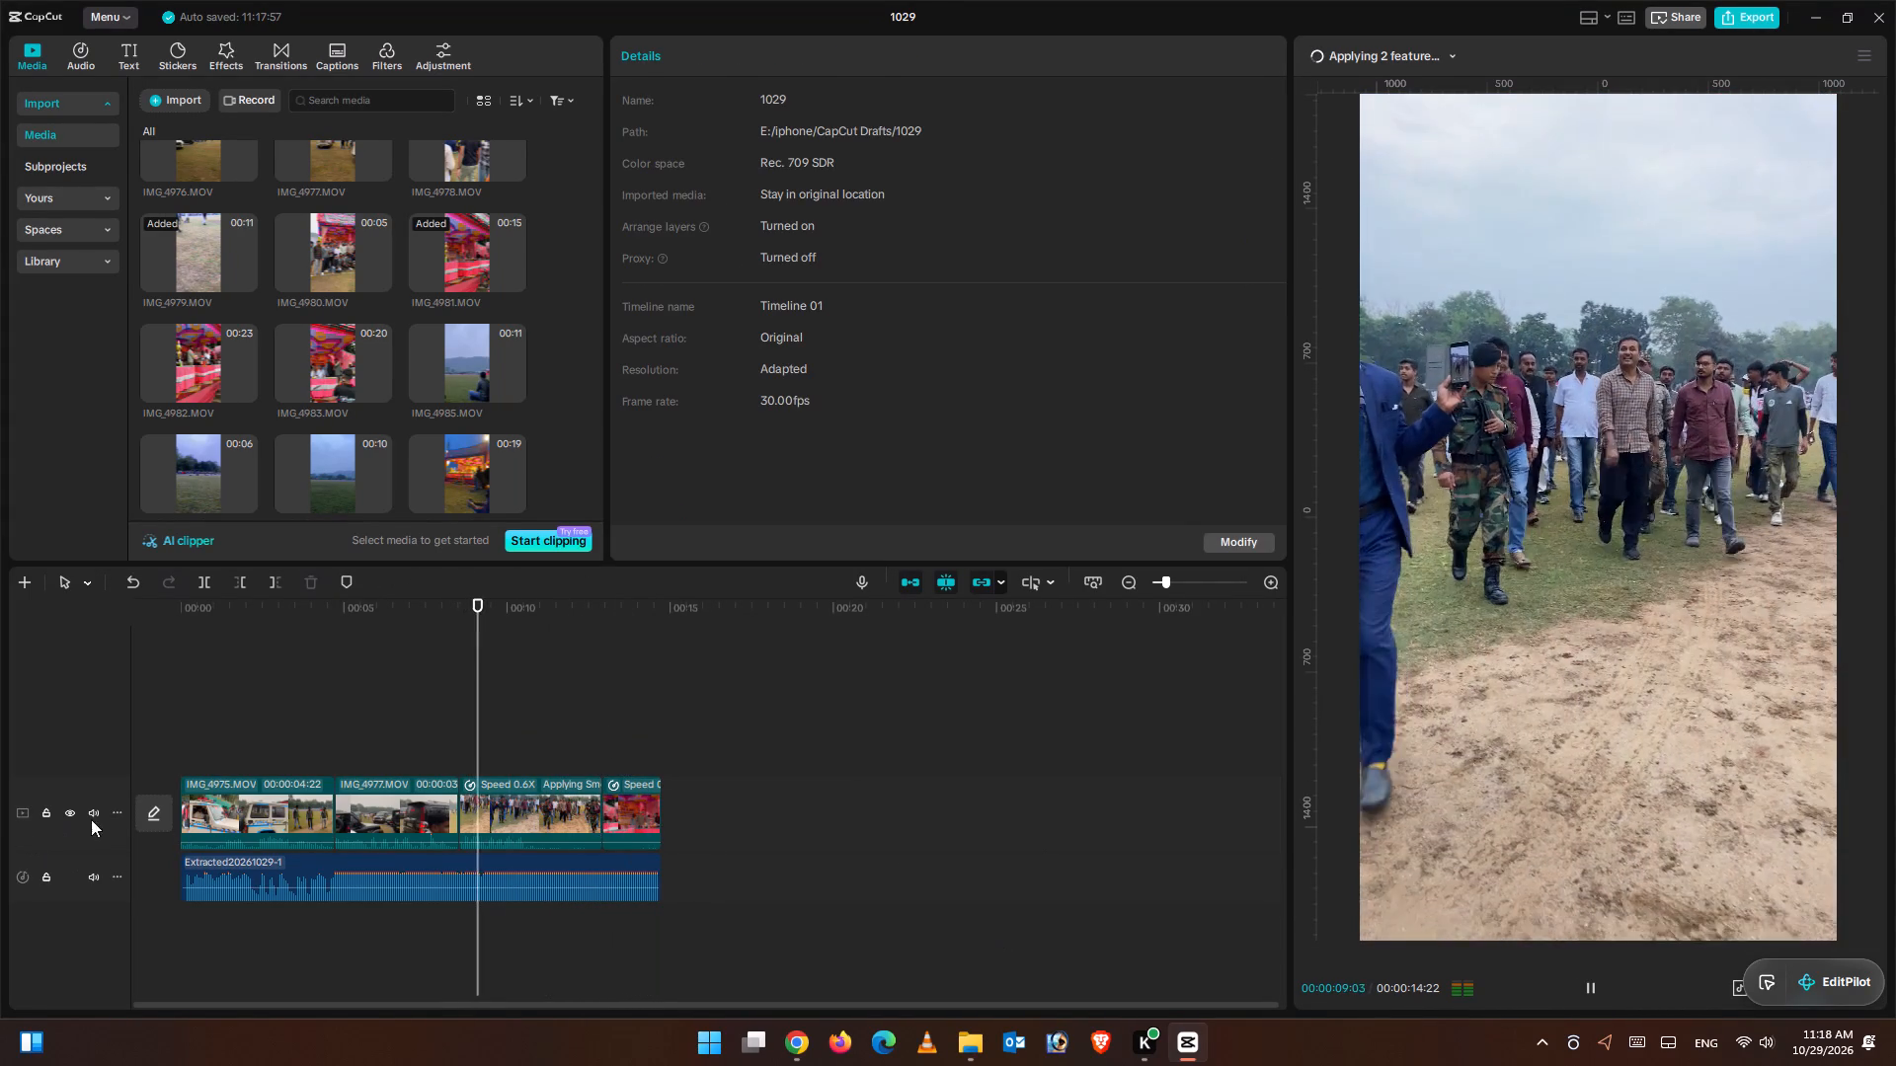
left_click(87, 811)
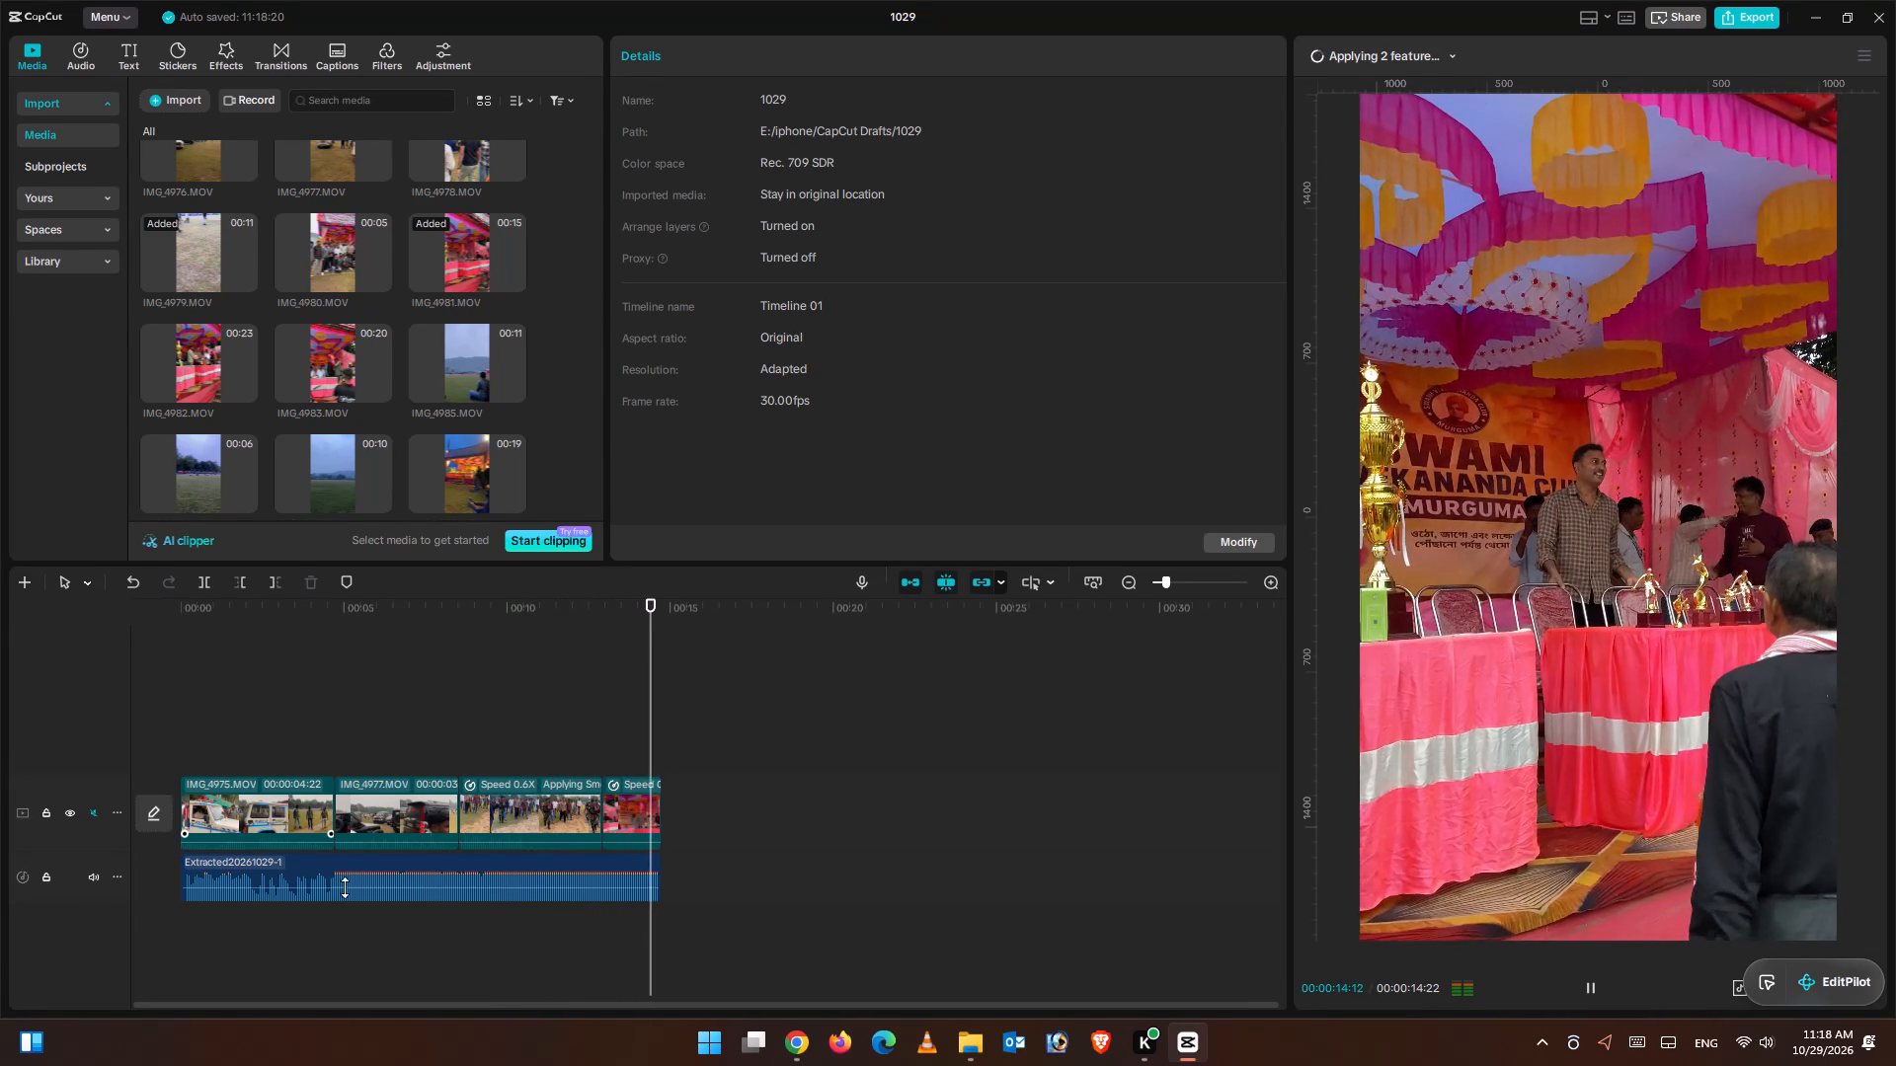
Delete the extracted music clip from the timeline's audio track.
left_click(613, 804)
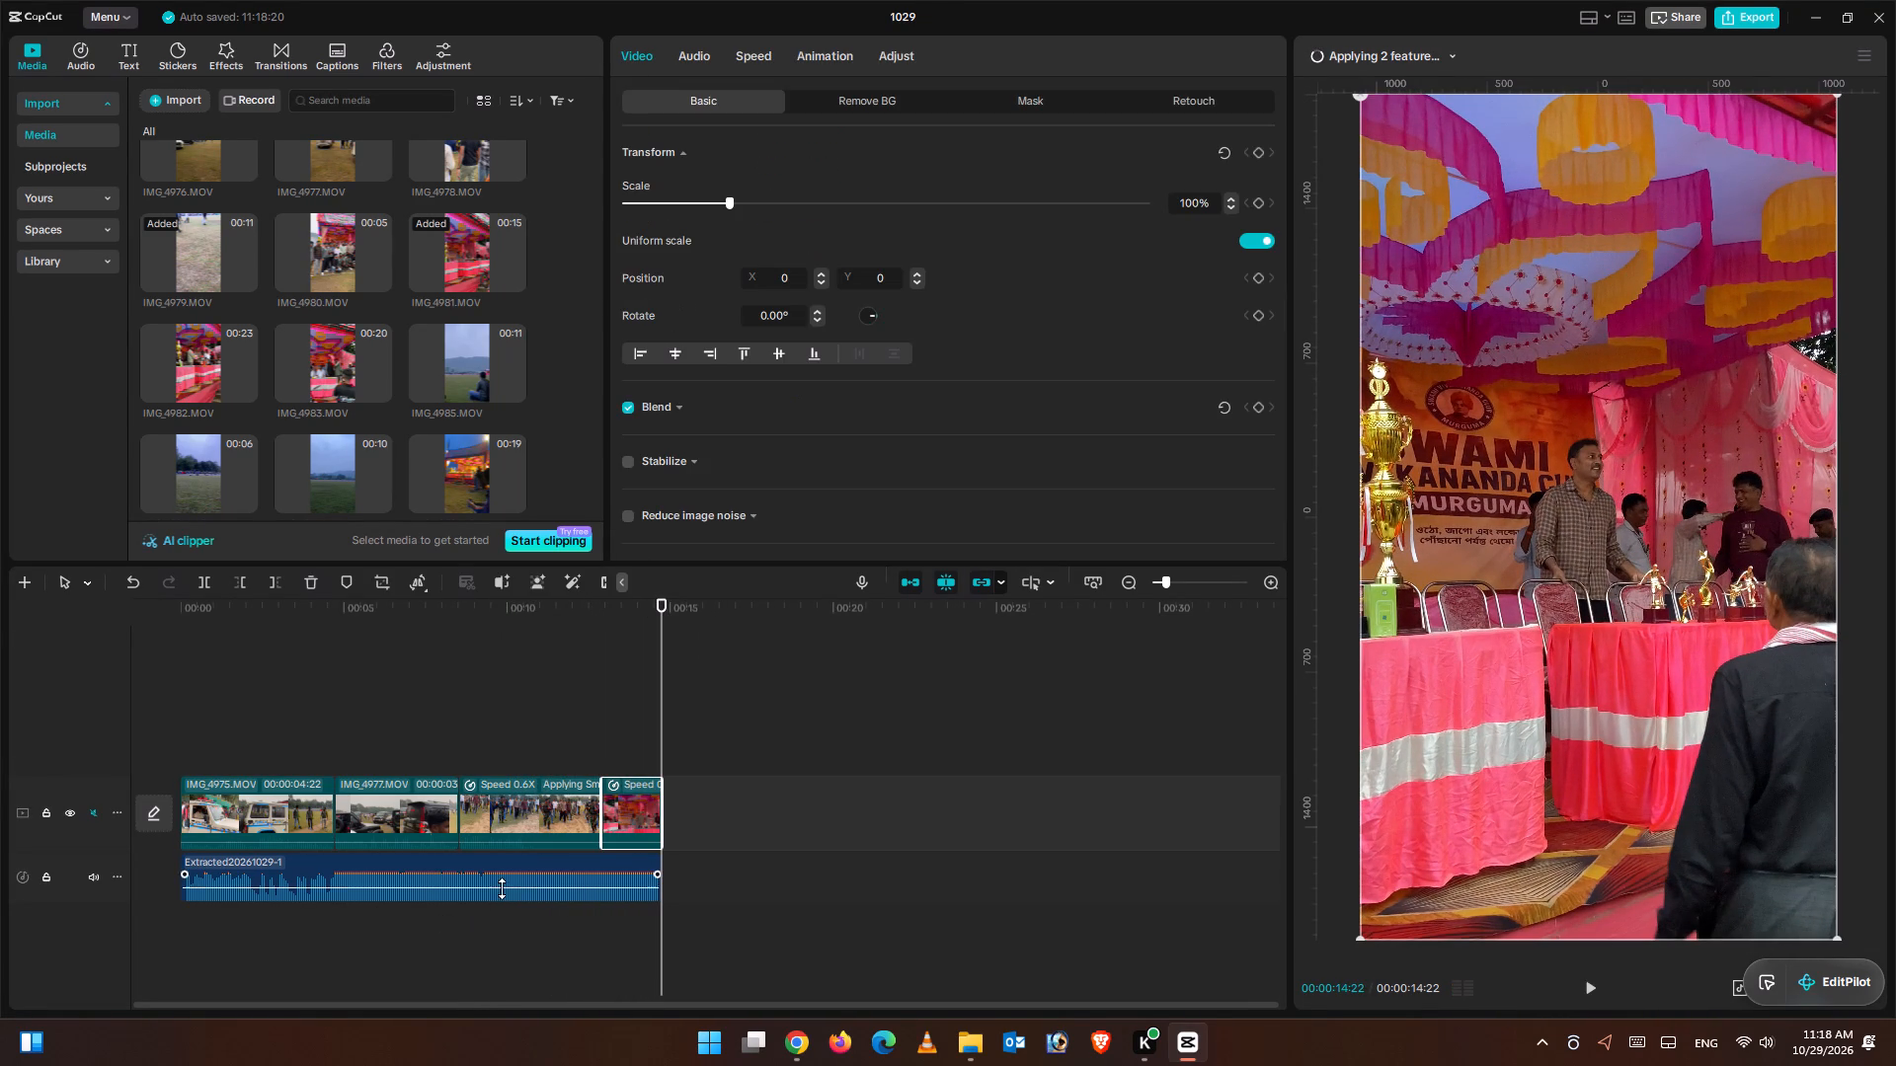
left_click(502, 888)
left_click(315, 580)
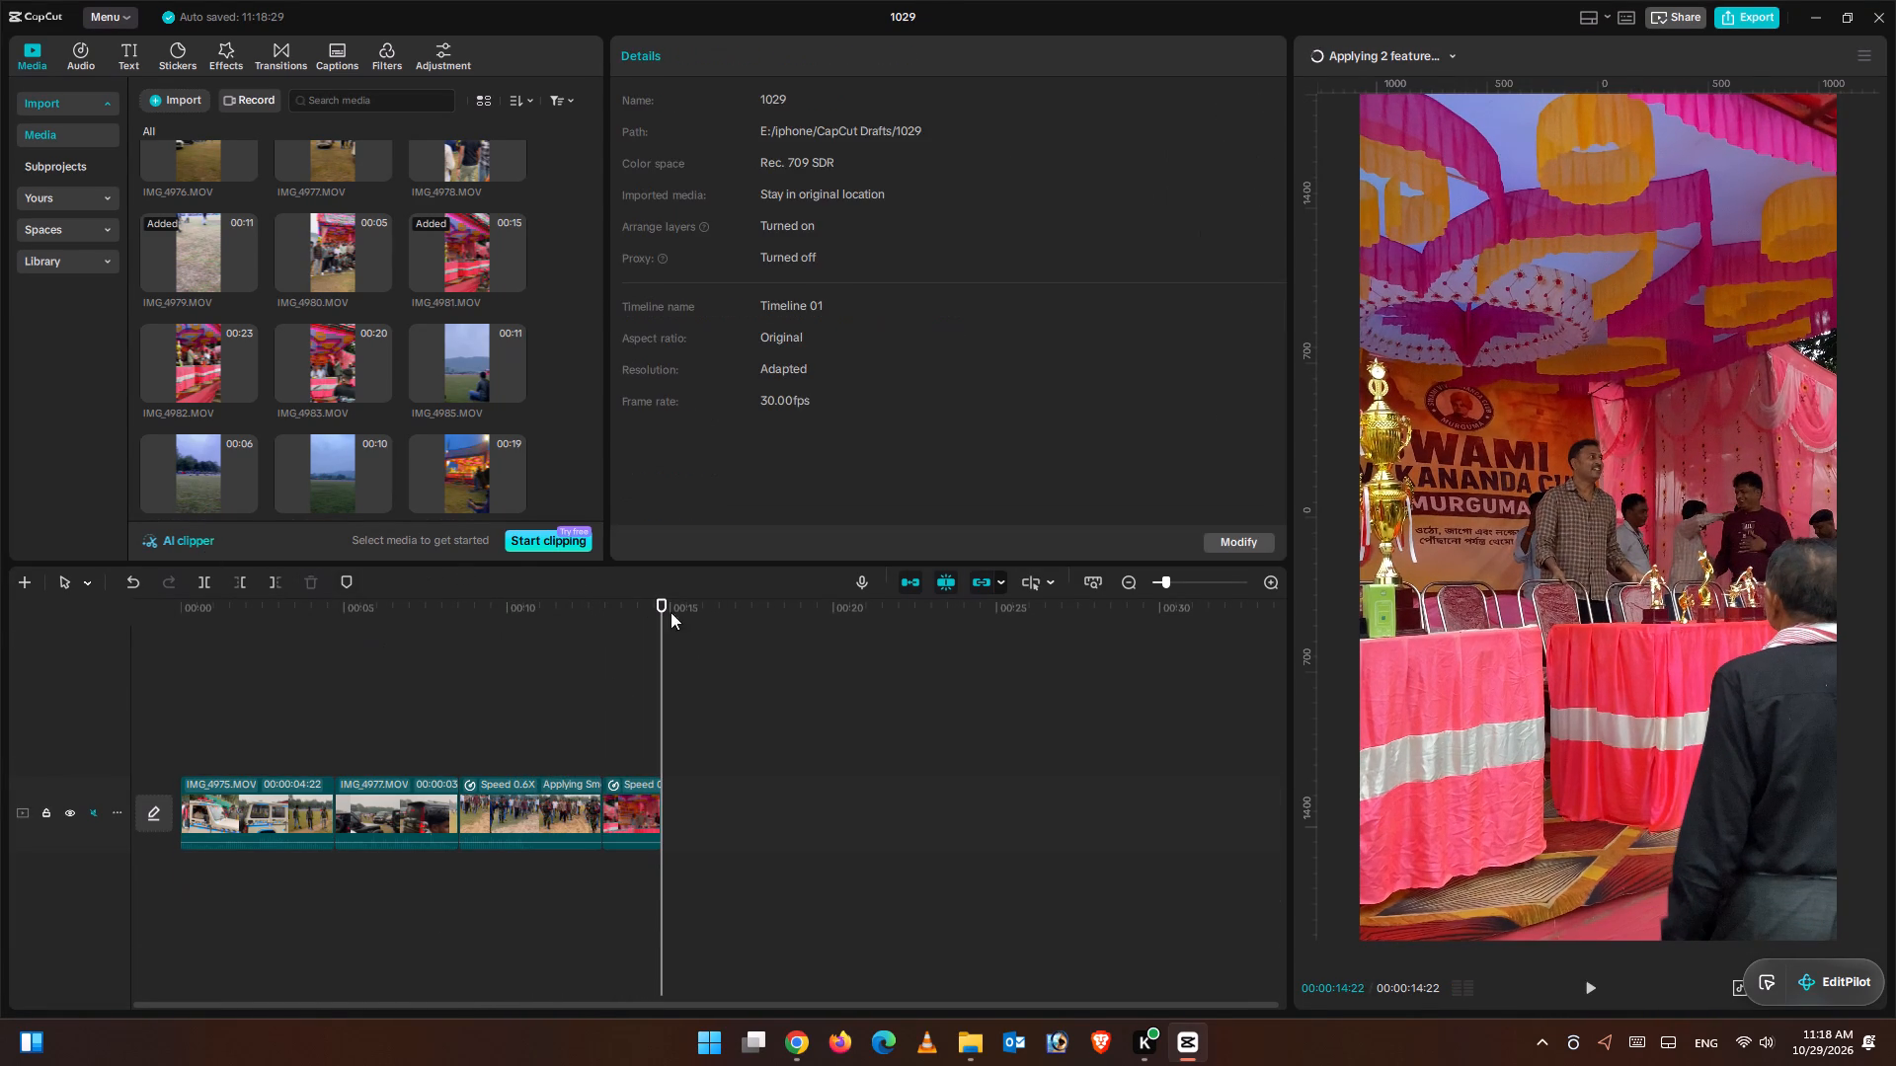
Extract the audio from the Rapa_rapa_katunga Pushpa 2 fire status video in New folder (2).
left_click_drag(663, 611, 0, 725)
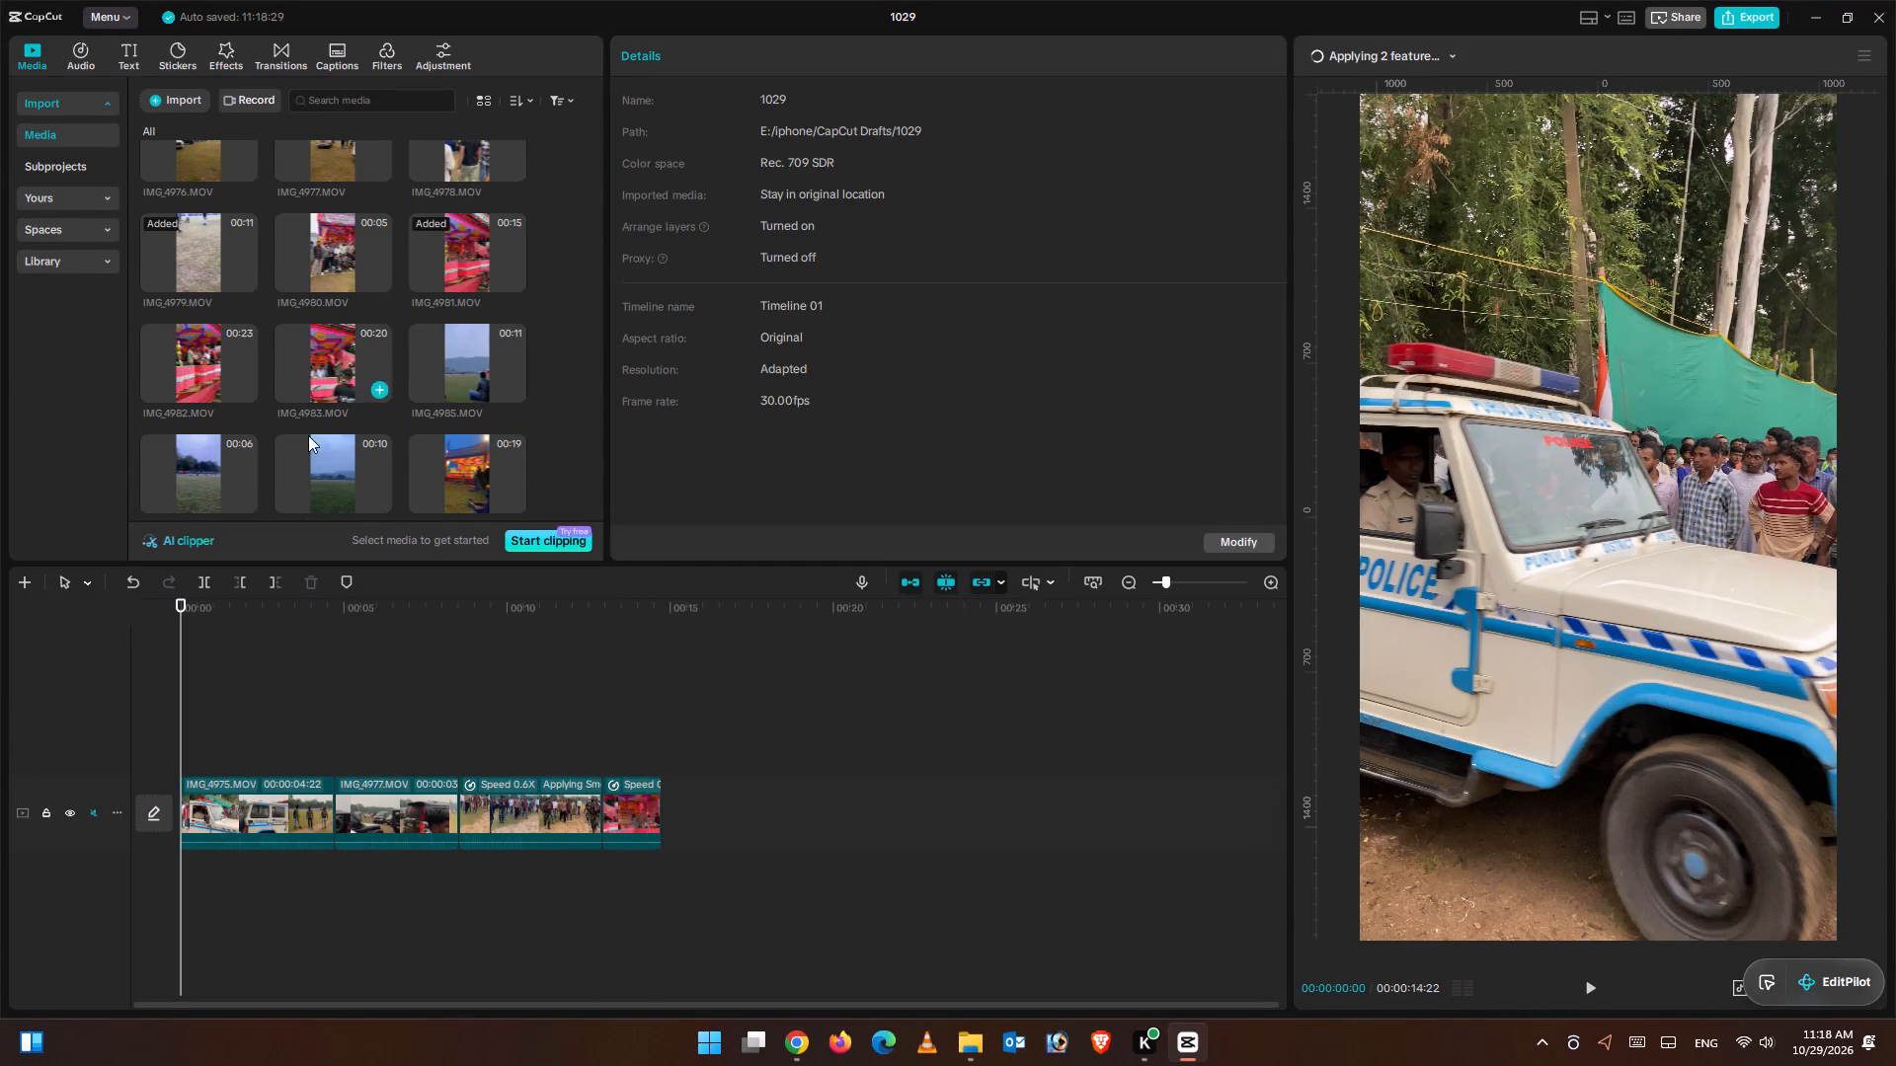
scroll(343, 421, "down", 2)
left_click(80, 54)
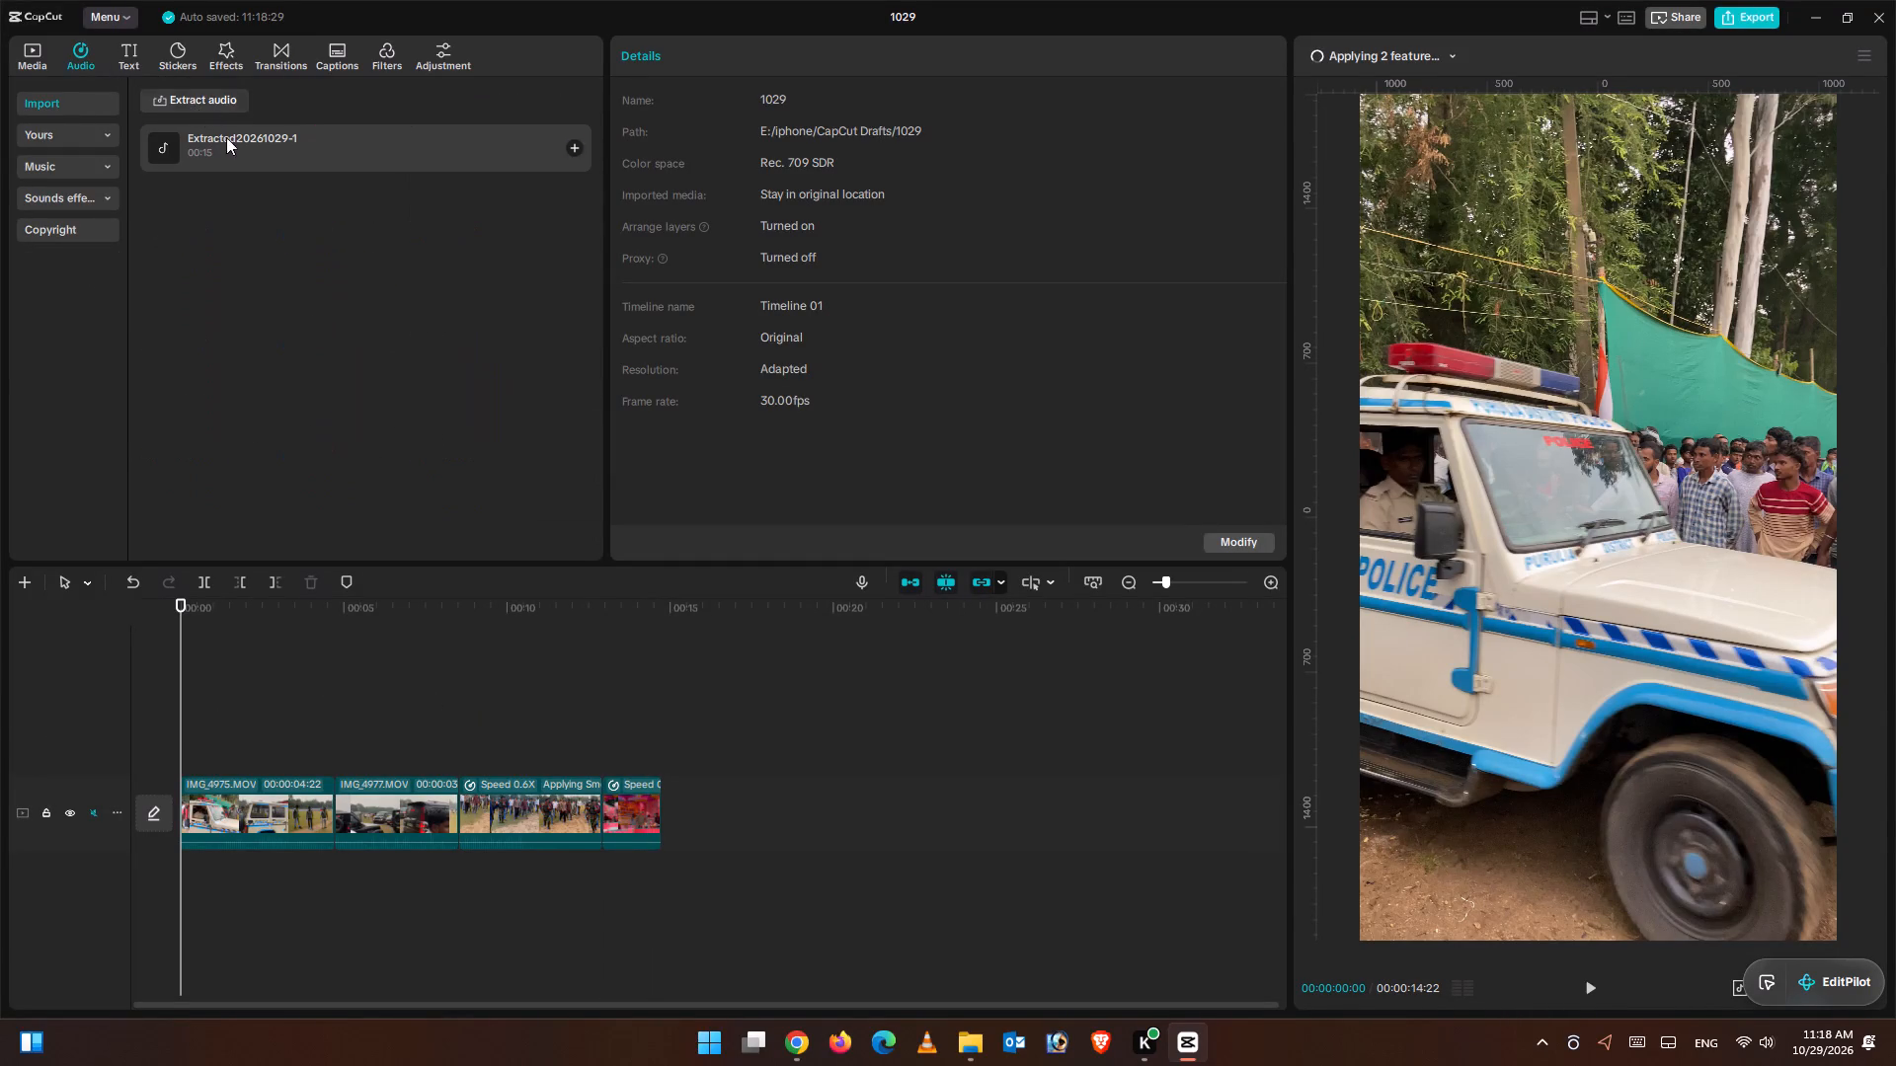
left_click(202, 101)
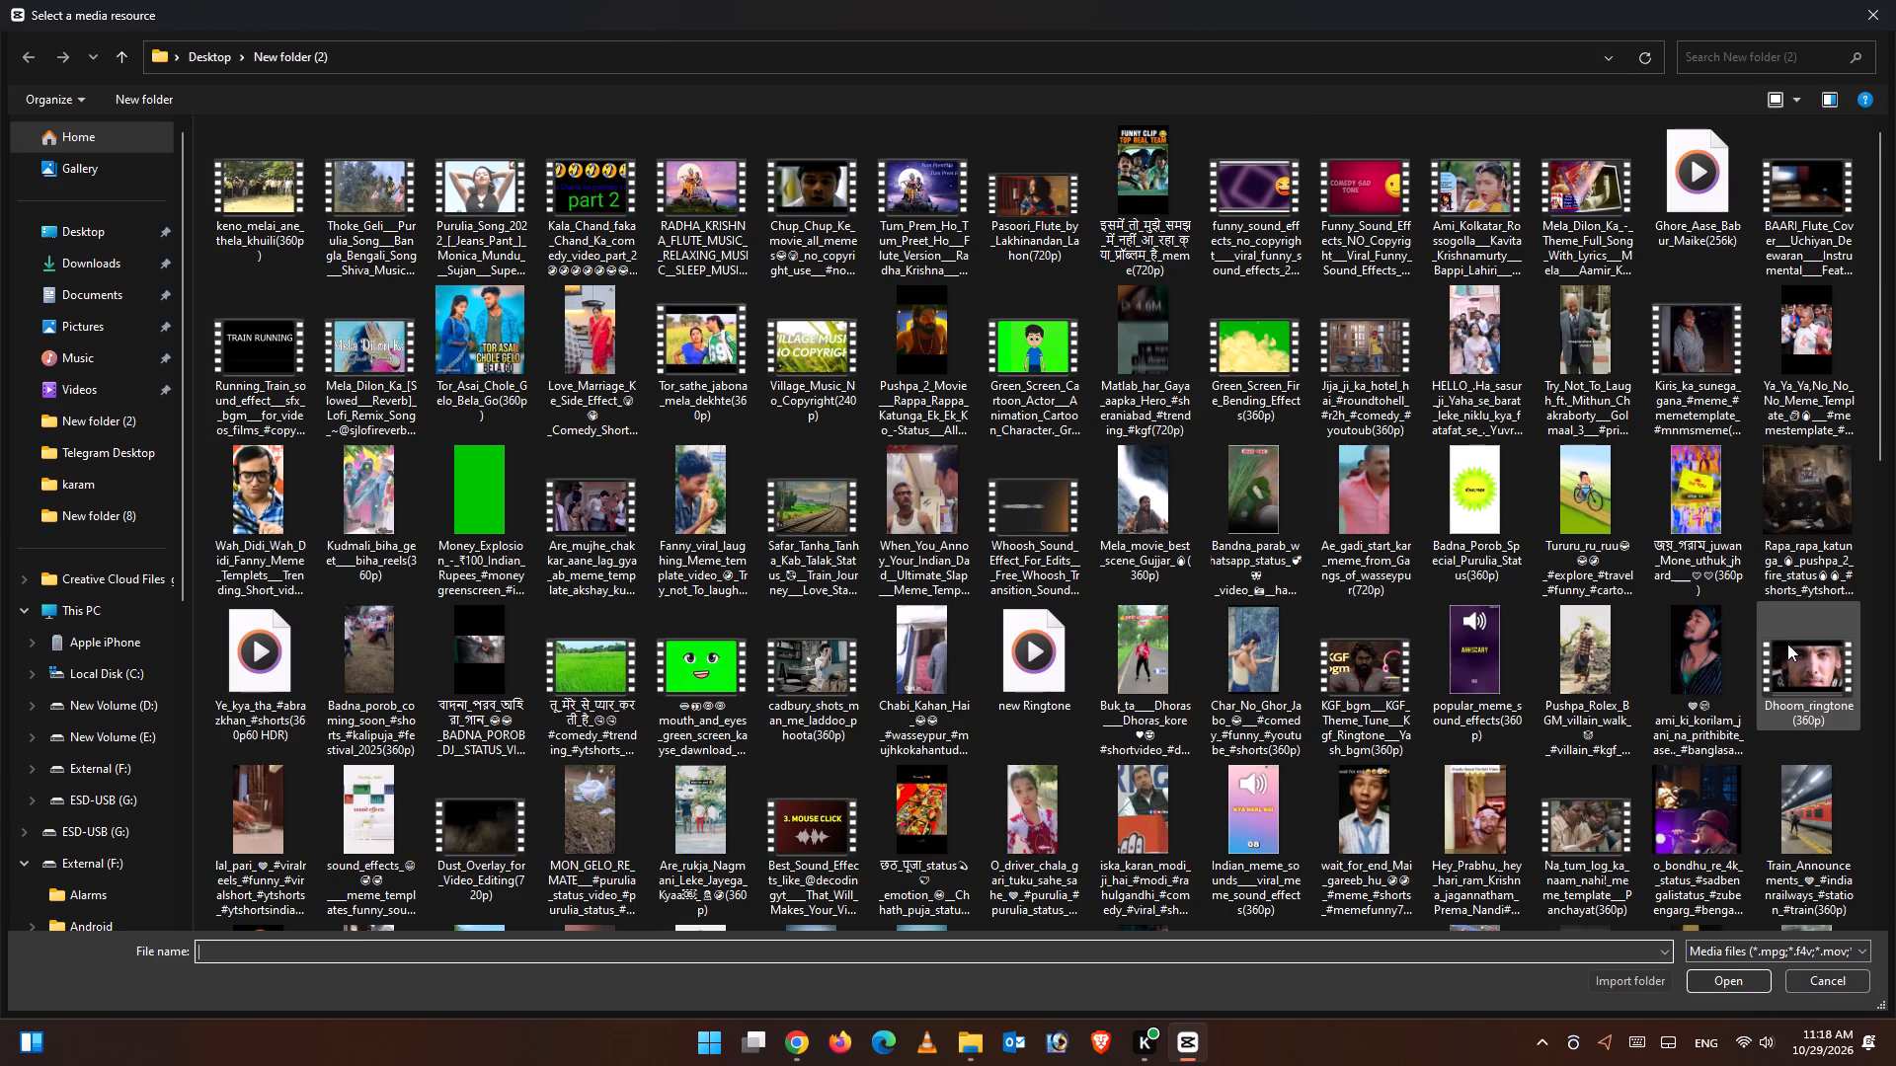
scroll(1787, 644, "down", 5)
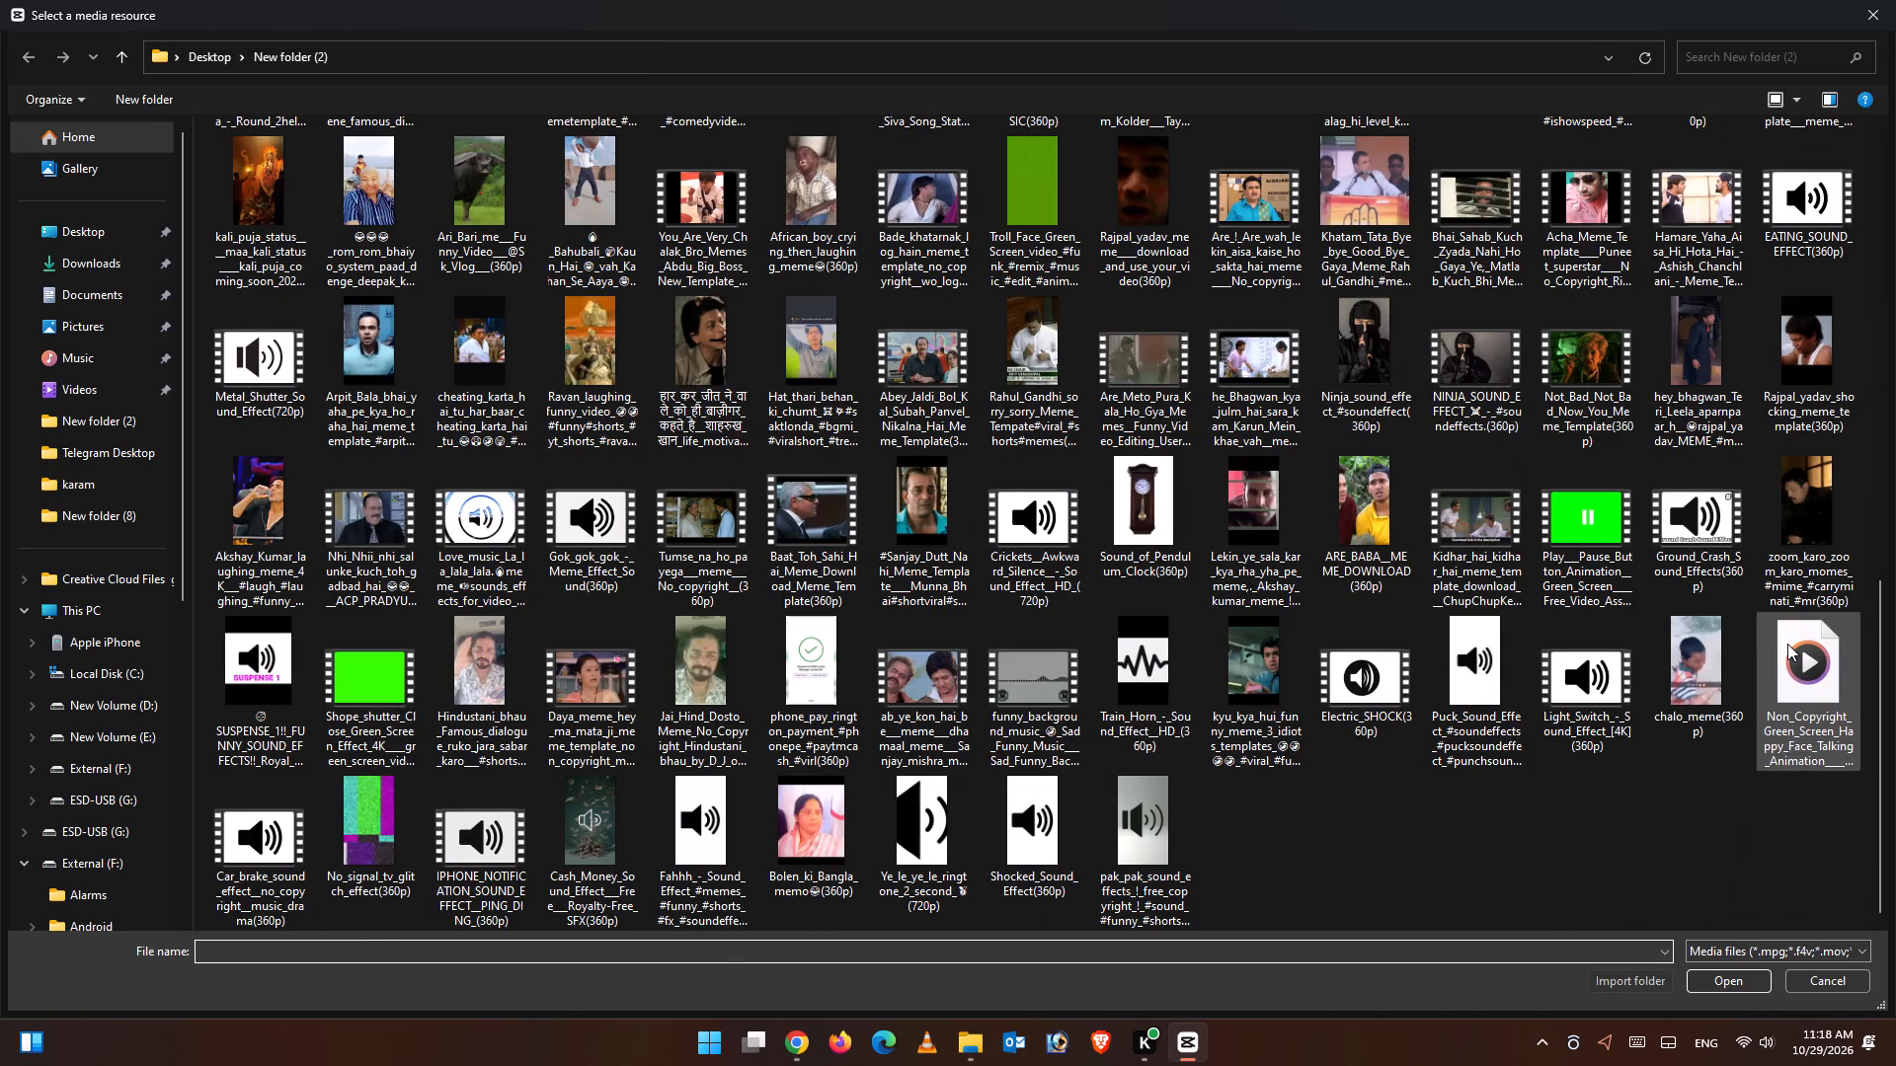
scroll(1787, 644, "up", 2)
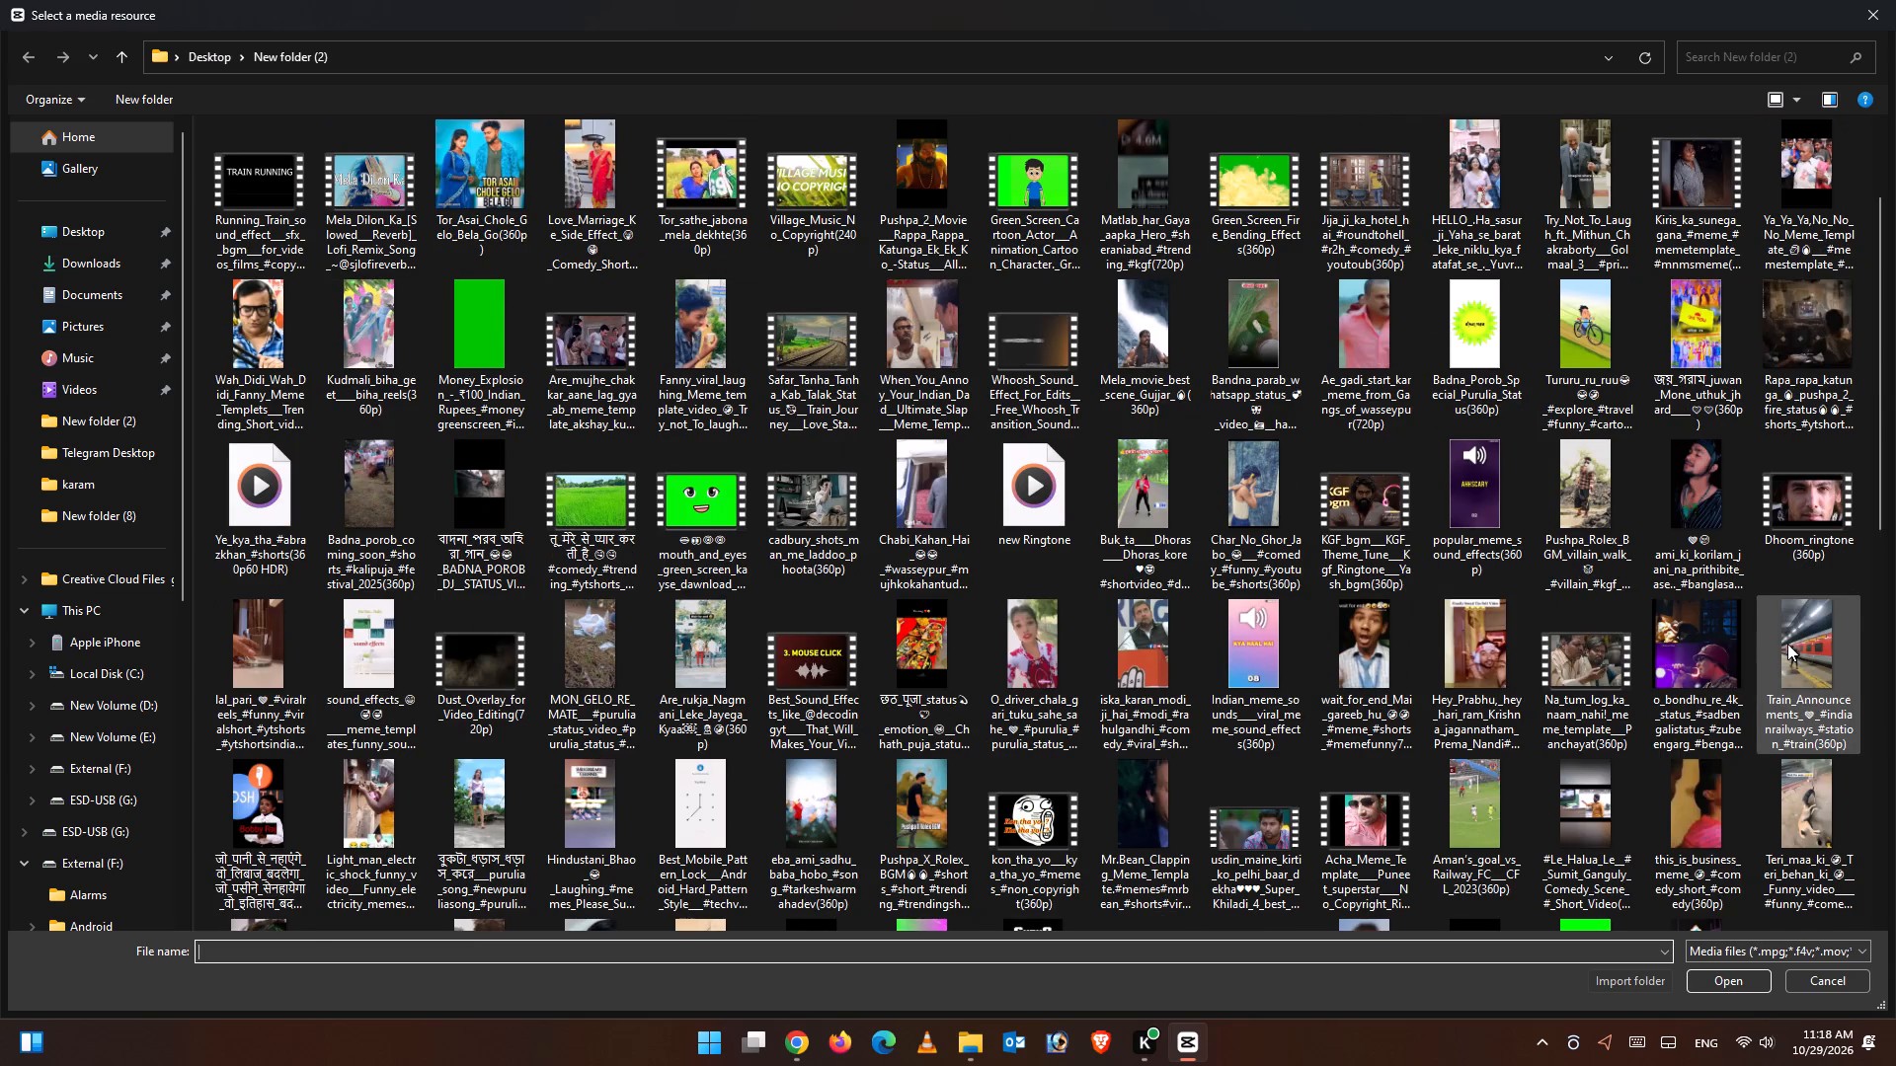
scroll(1787, 644, "up", 3)
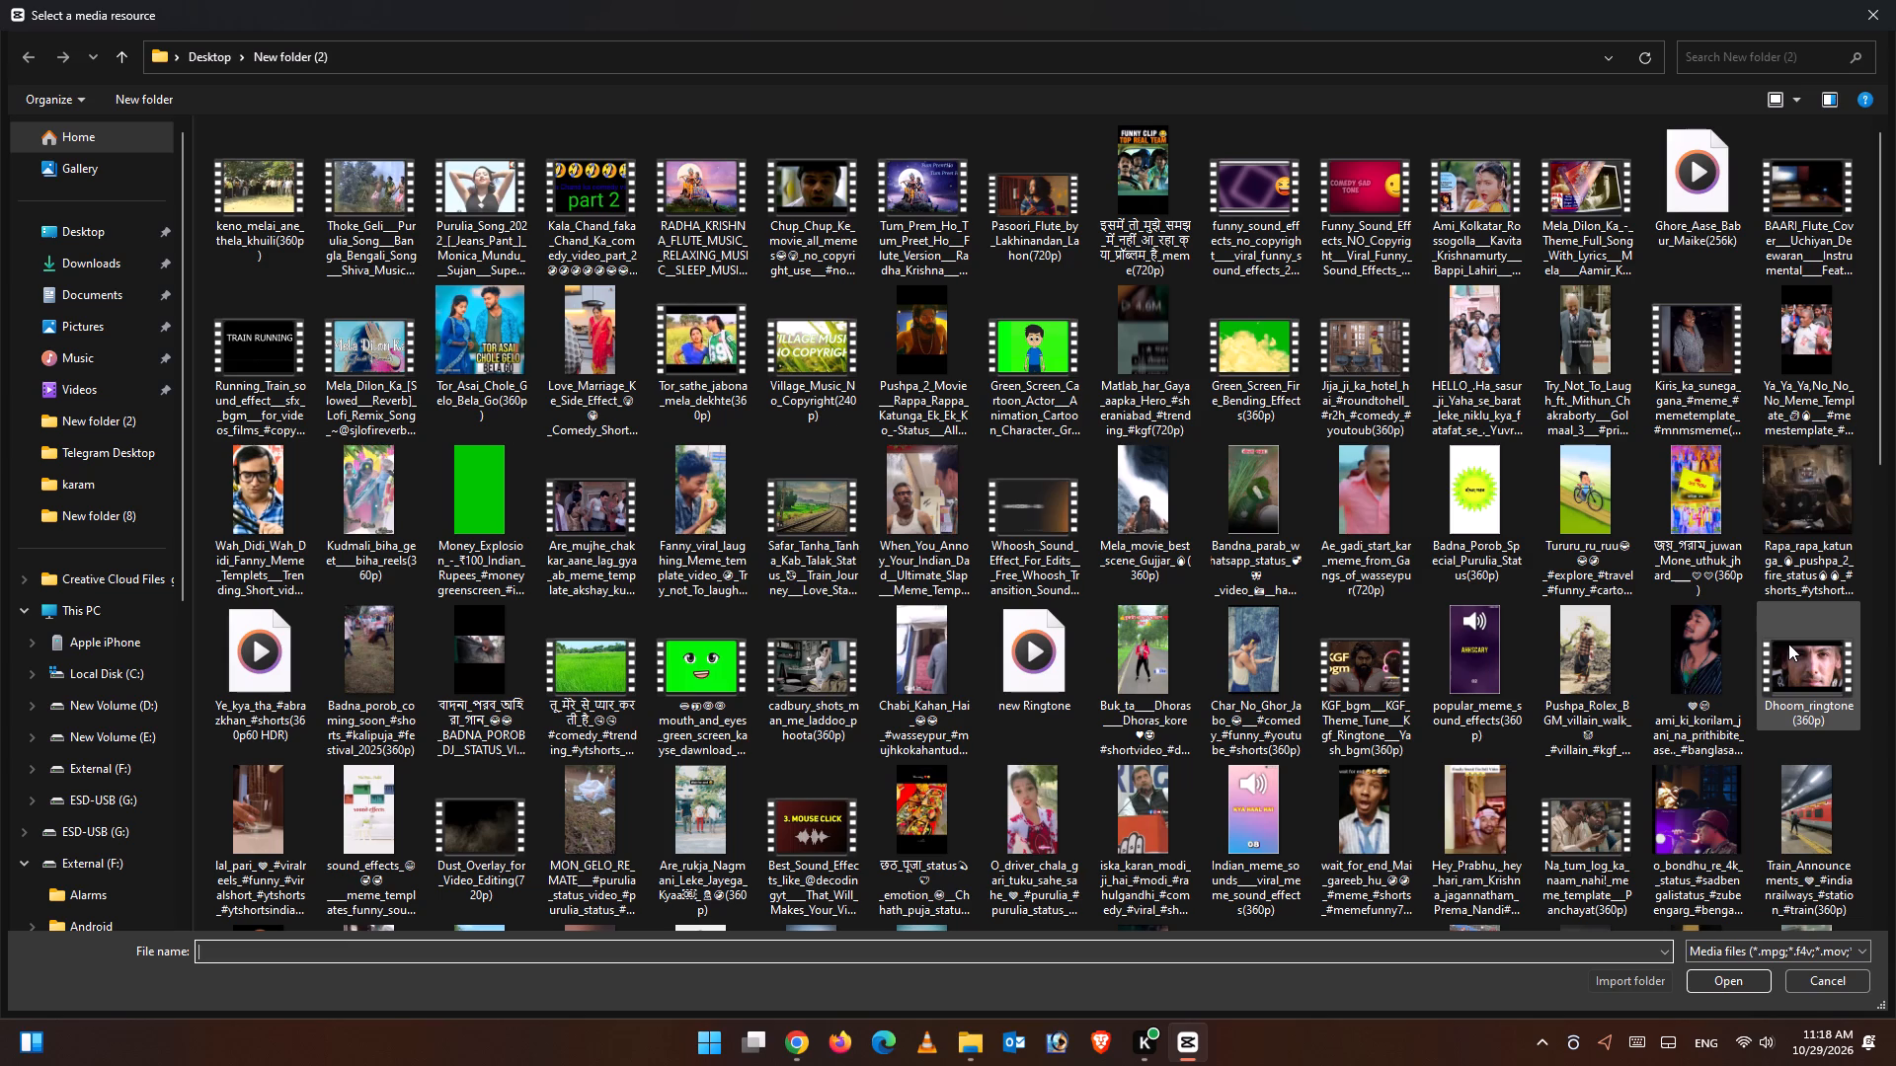
double_click(1790, 535)
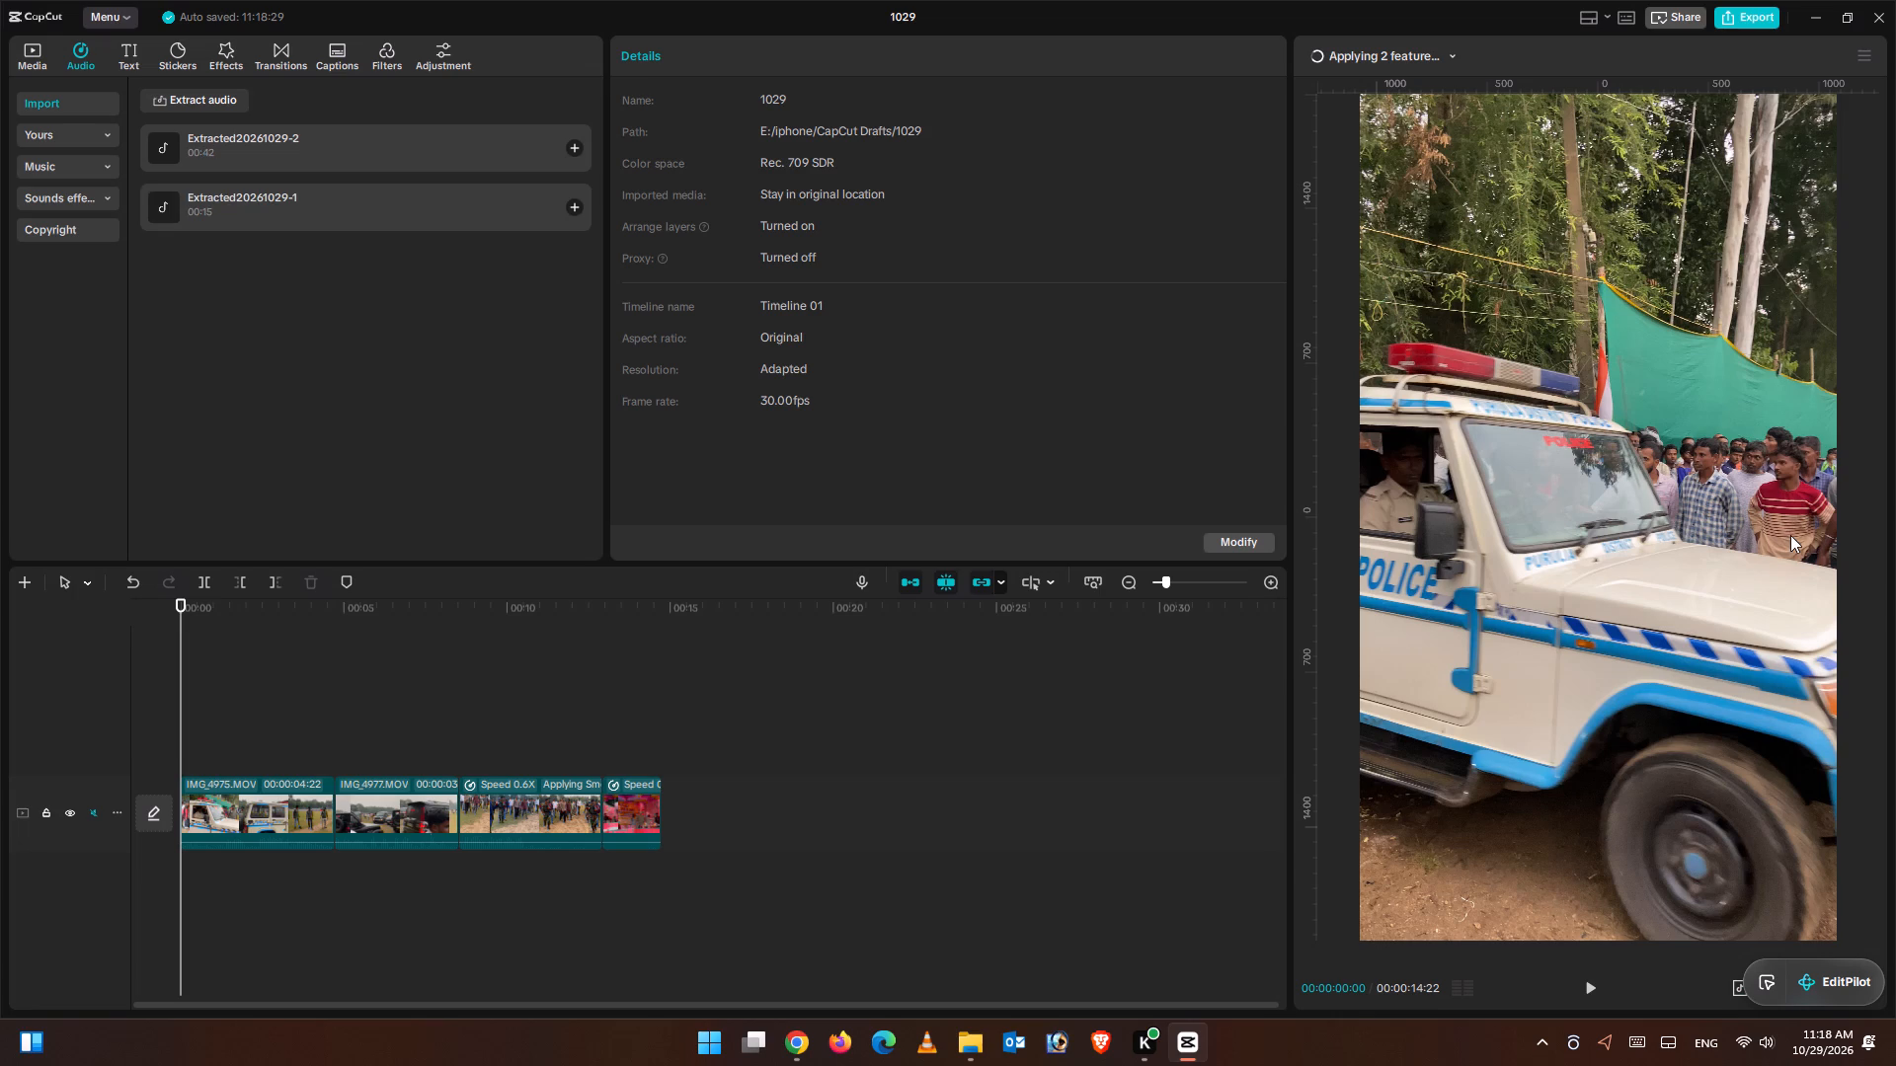
Preview several parts of the newly extracted Rapa Rapa Katunga audio to judge it as background music.
left_click(247, 131)
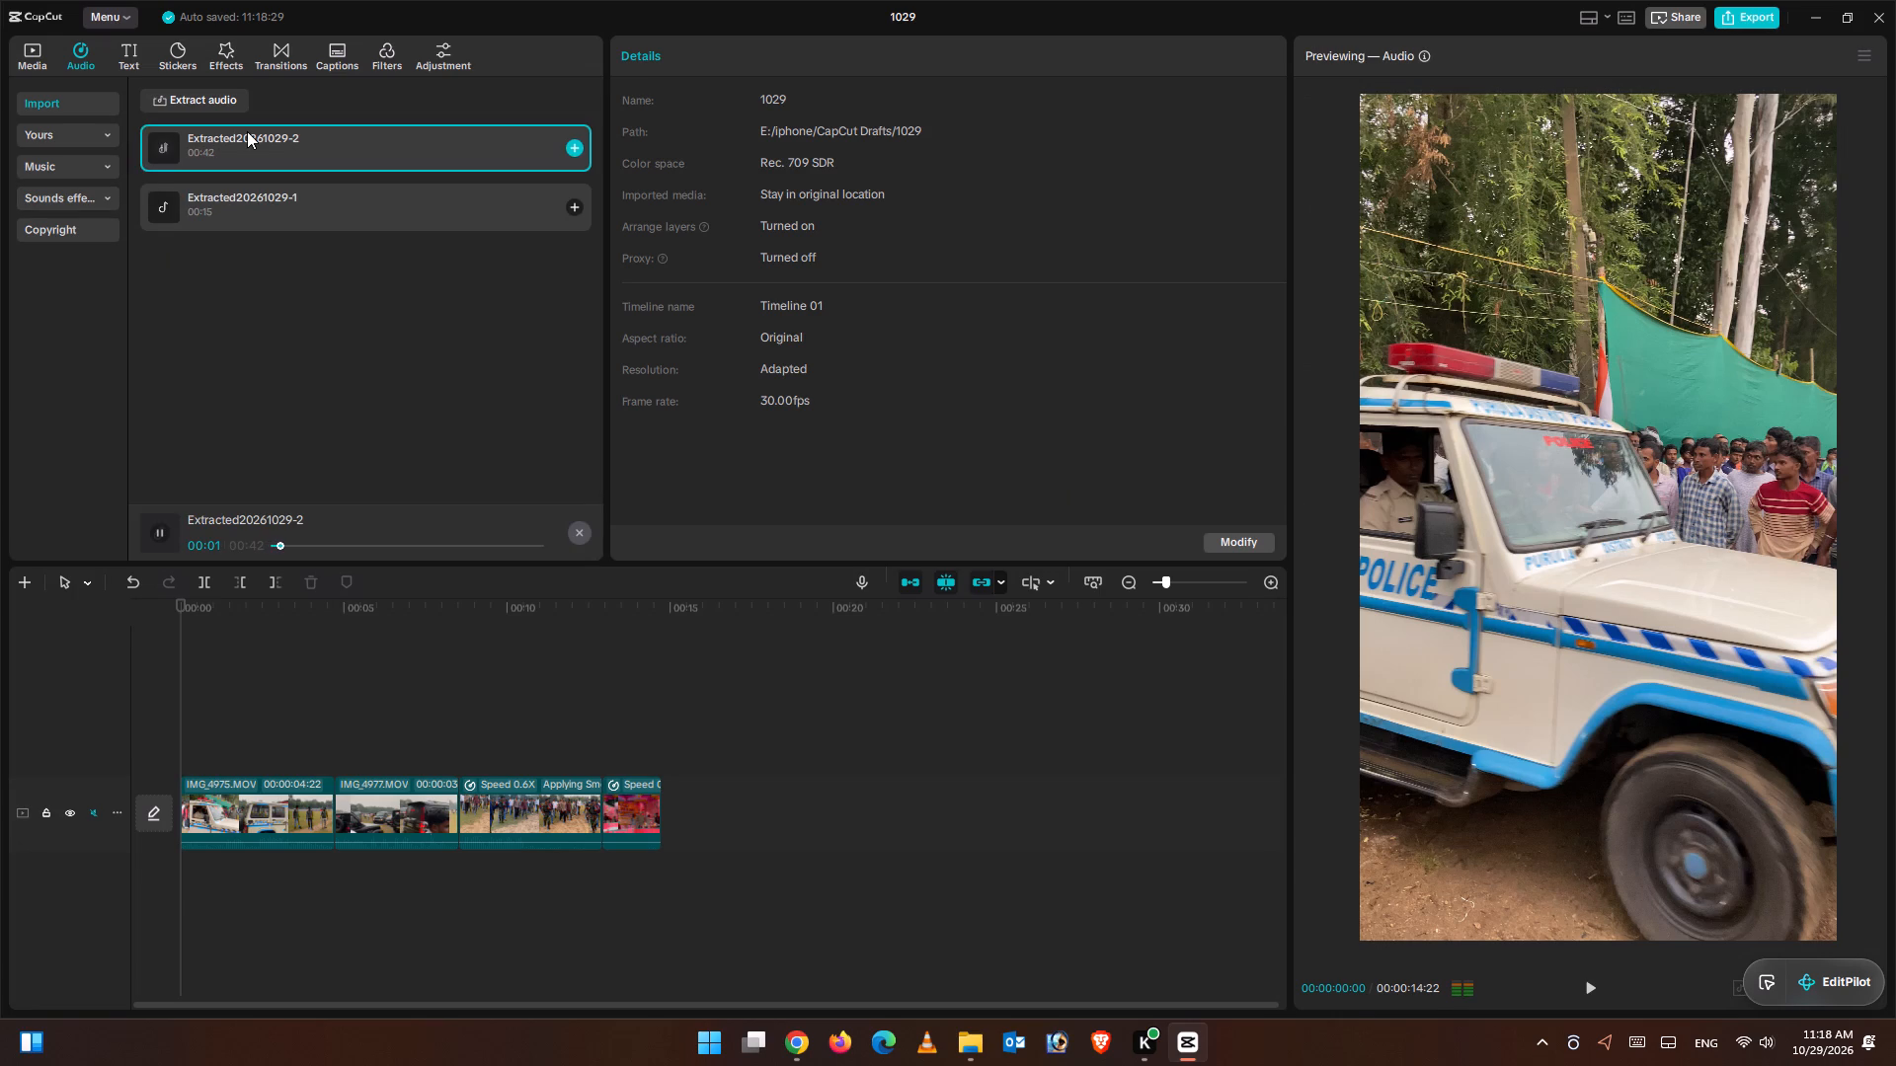
left_click(328, 541)
left_click(382, 543)
left_click(434, 543)
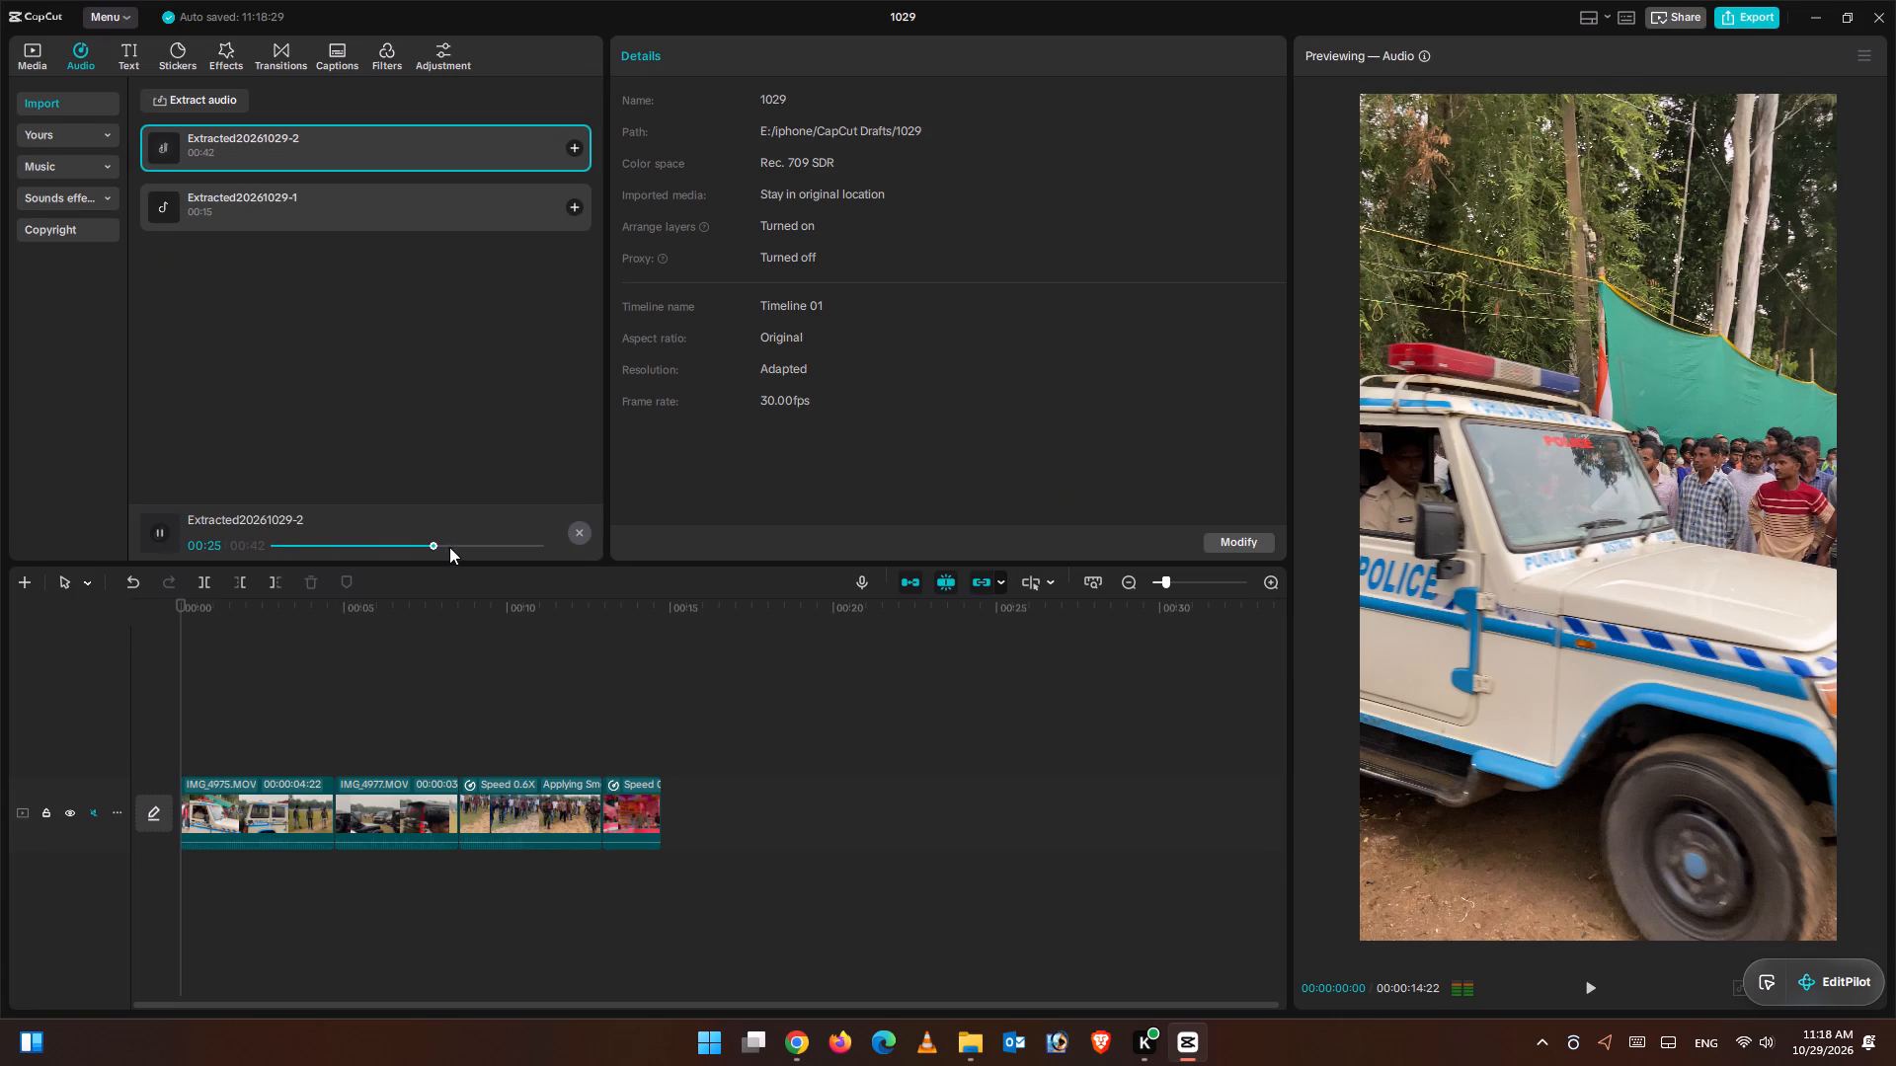
left_click(464, 548)
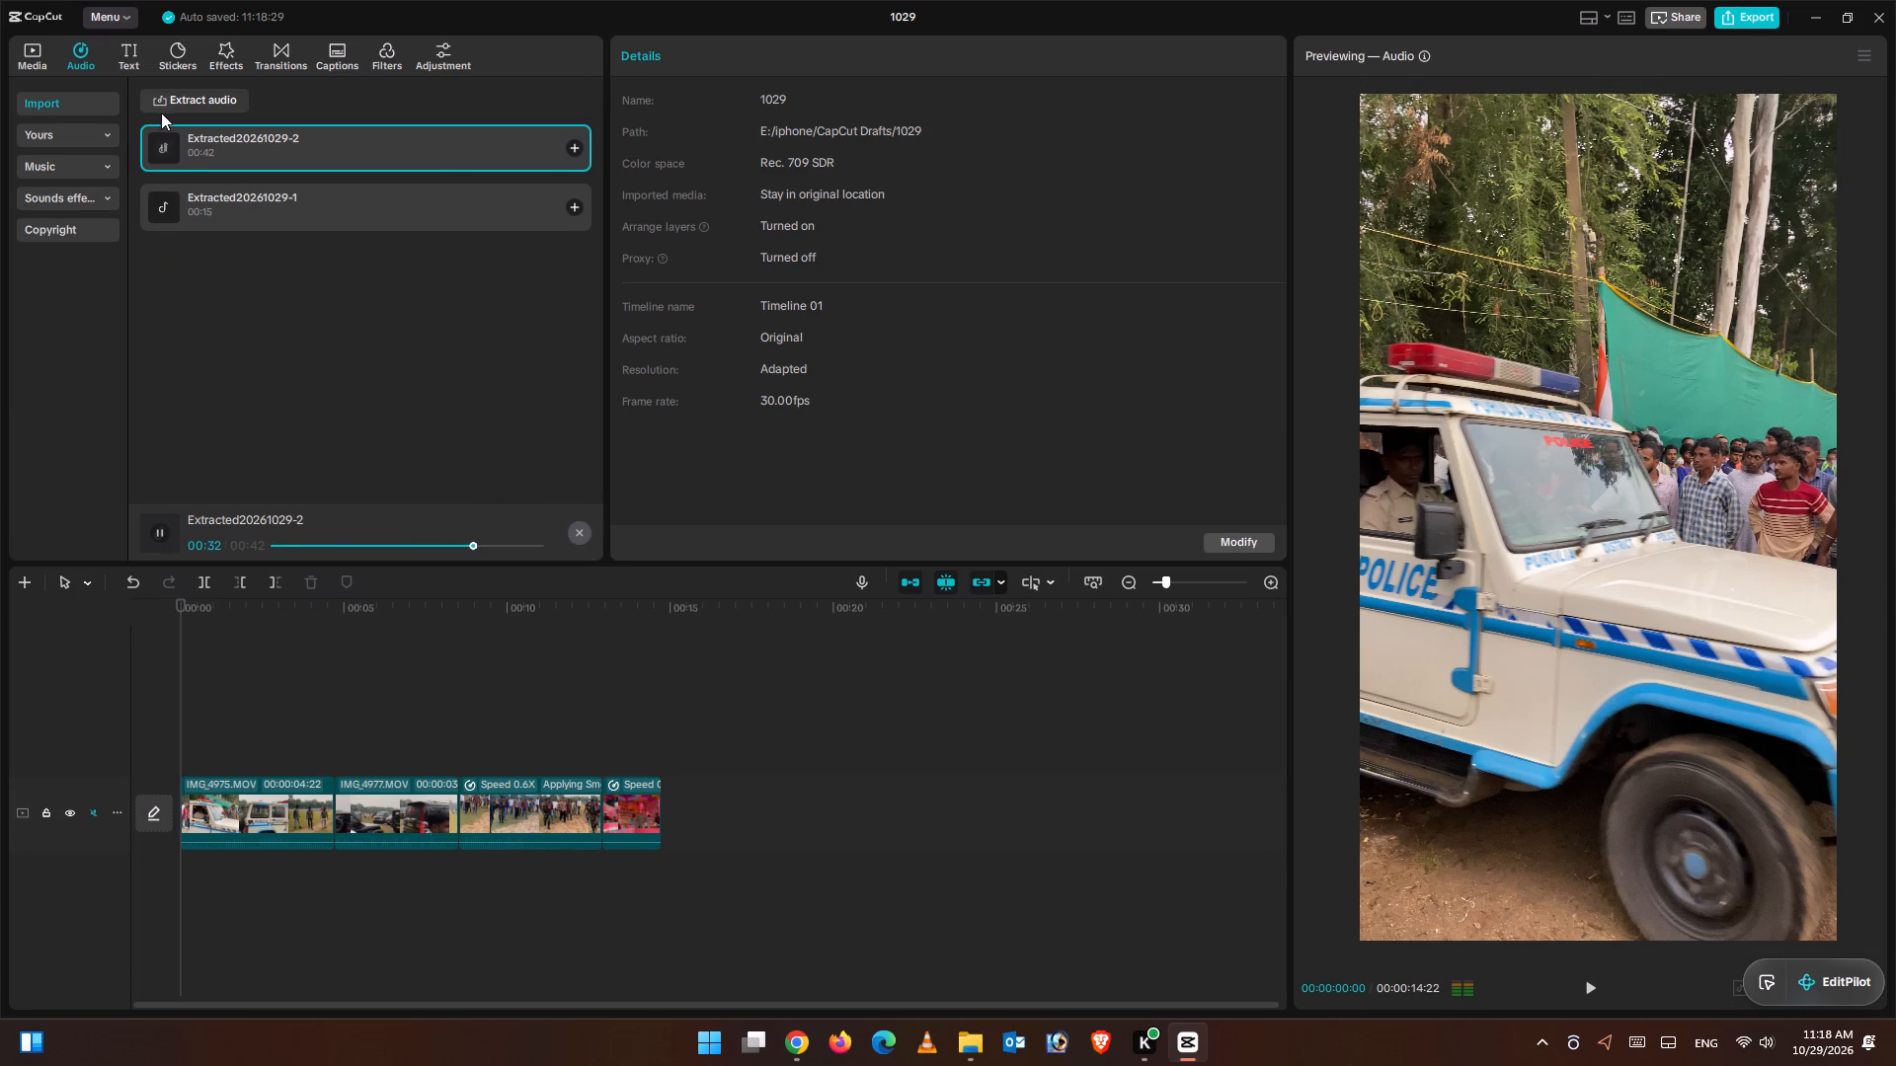
left_click(178, 100)
left_click(1894, 4)
left_click(163, 148)
Extract the audio from the KGF_bgm KGF Theme Tune ringtone video and preview it.
left_click(212, 104)
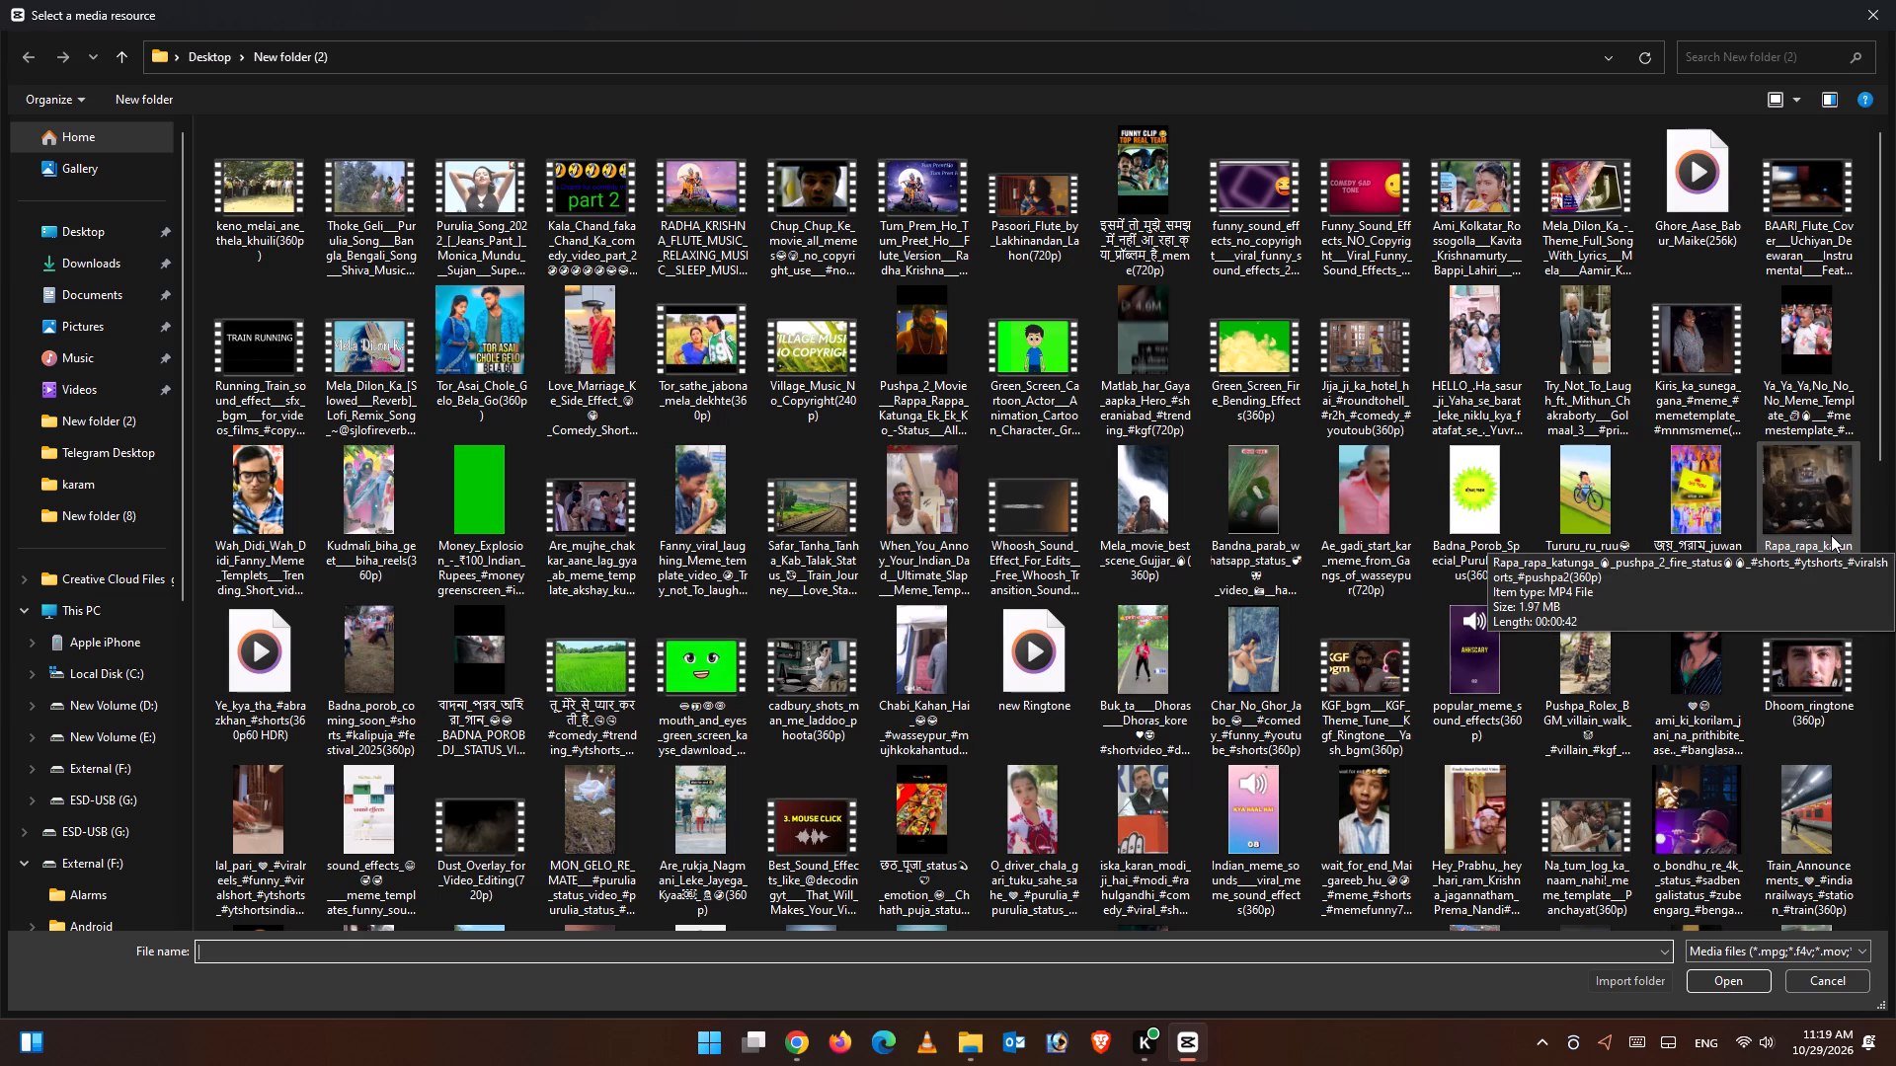
double_click(1372, 744)
left_click(213, 171)
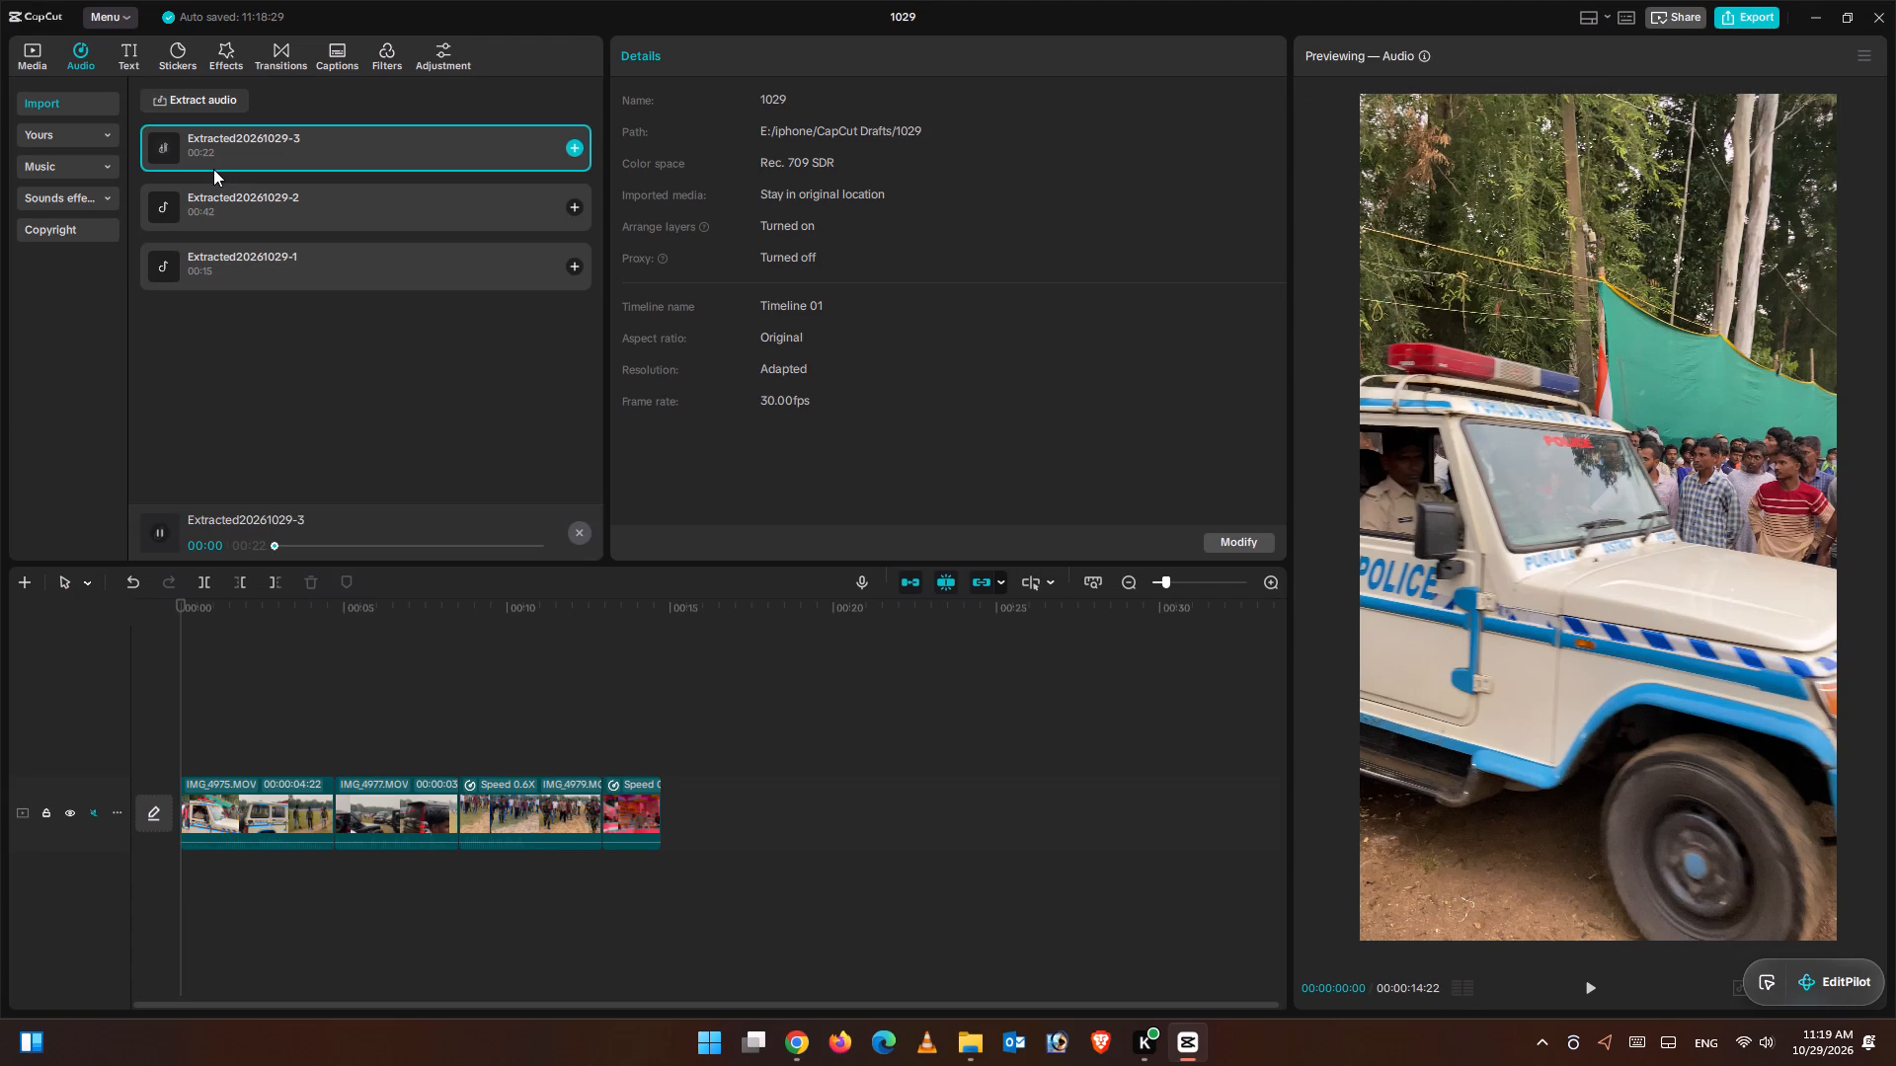
left_click(161, 530)
left_click(190, 100)
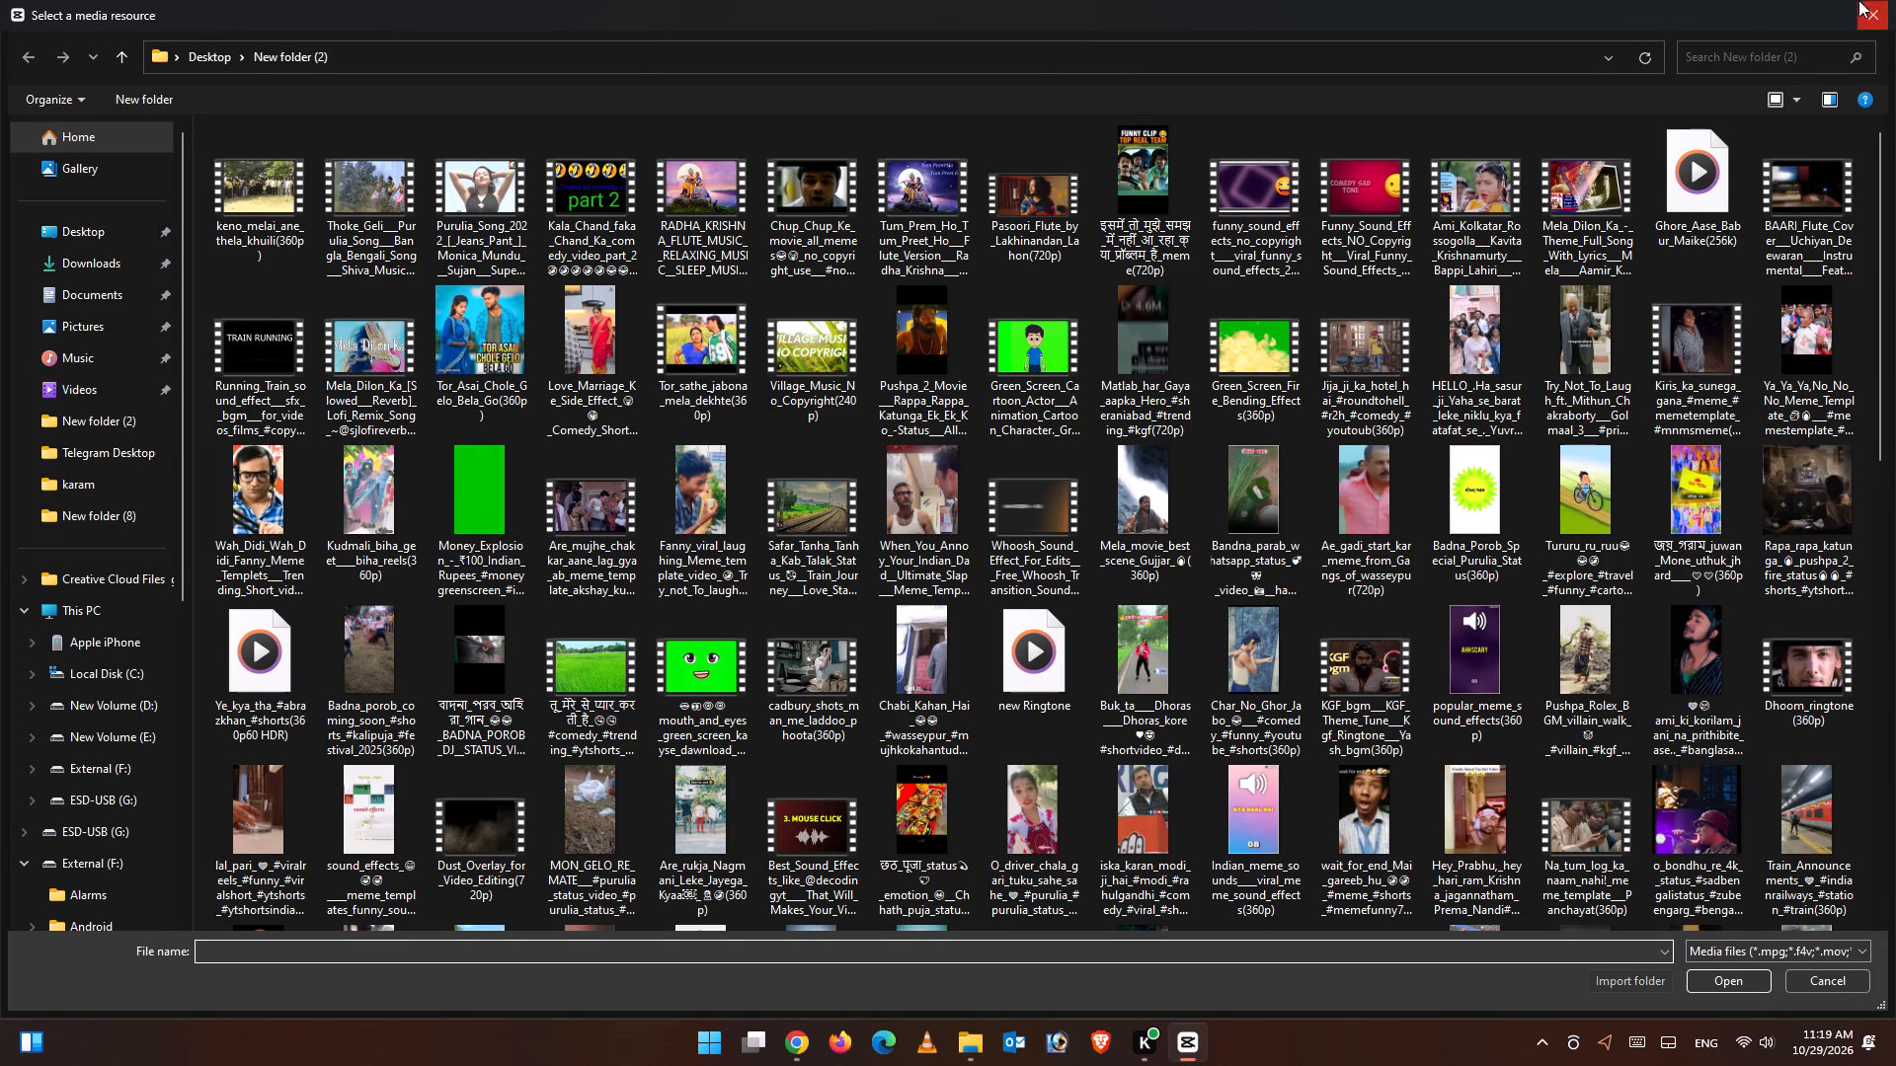
left_click(1858, 0)
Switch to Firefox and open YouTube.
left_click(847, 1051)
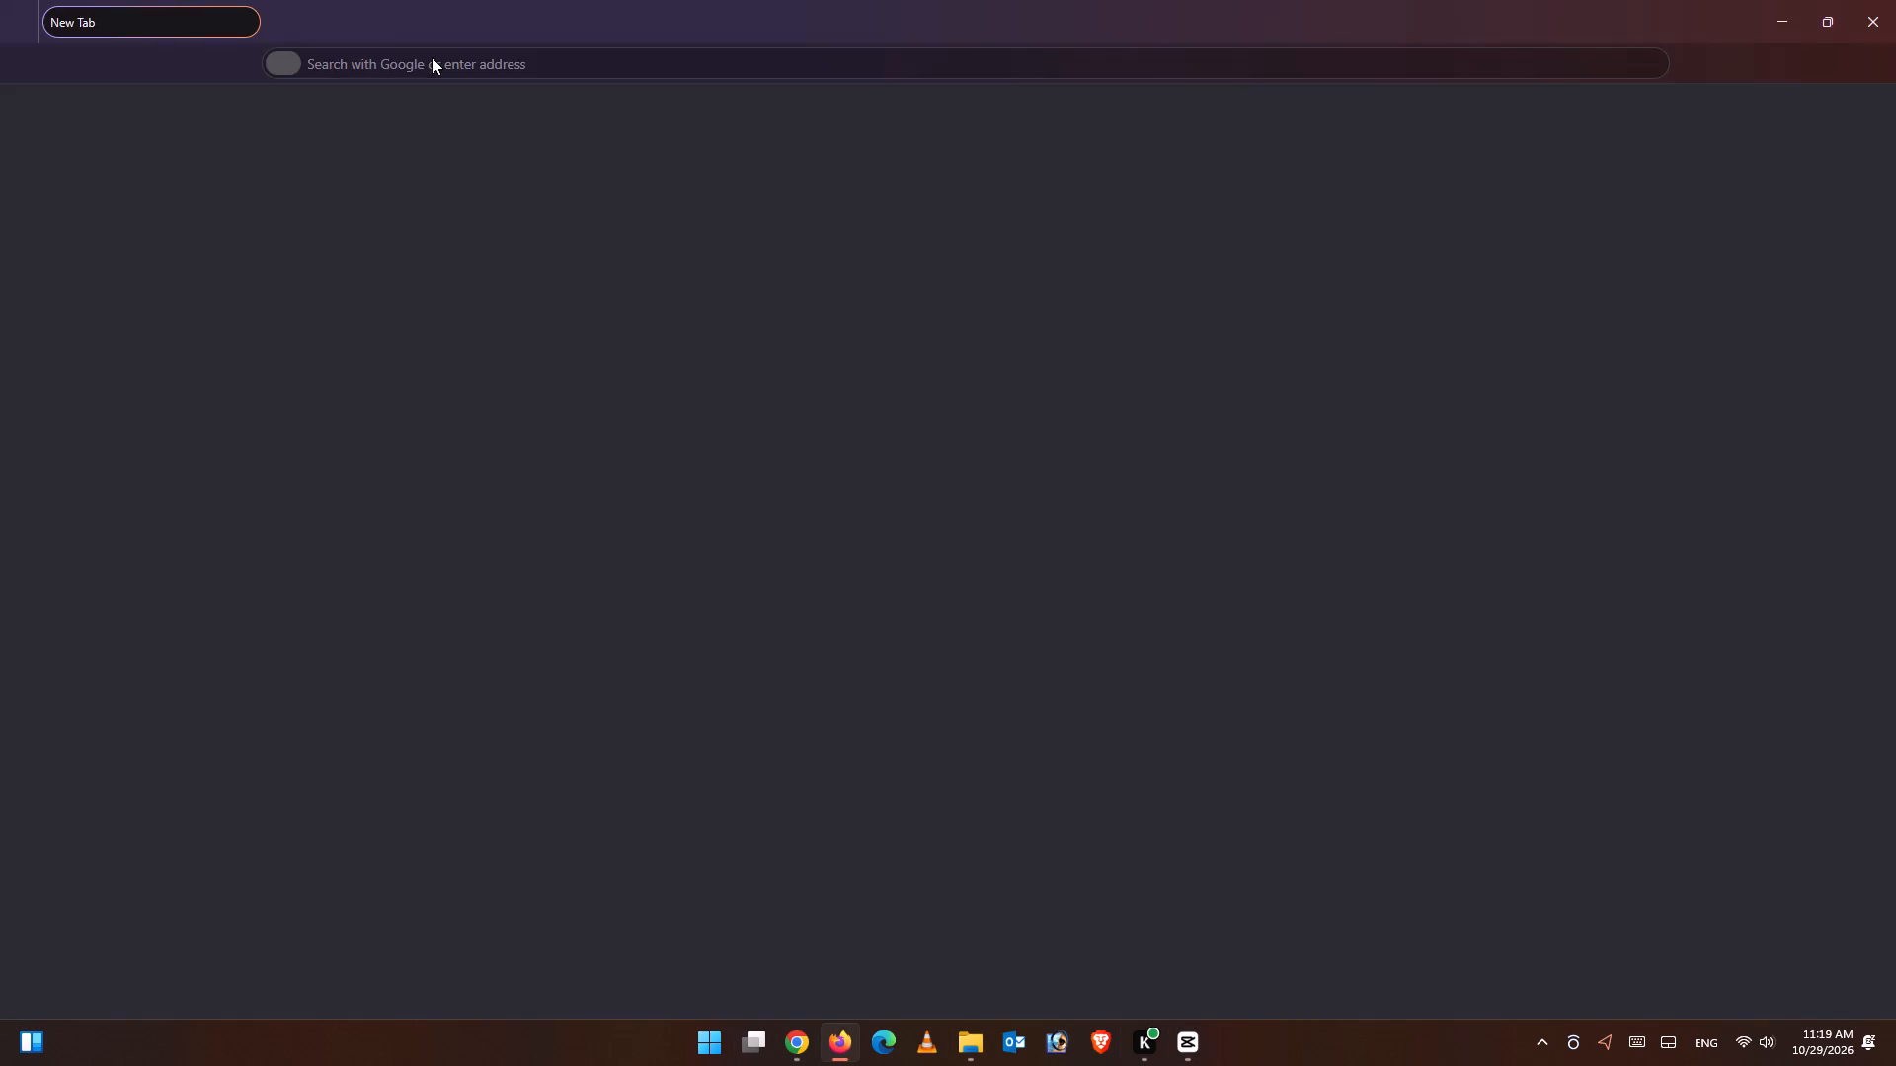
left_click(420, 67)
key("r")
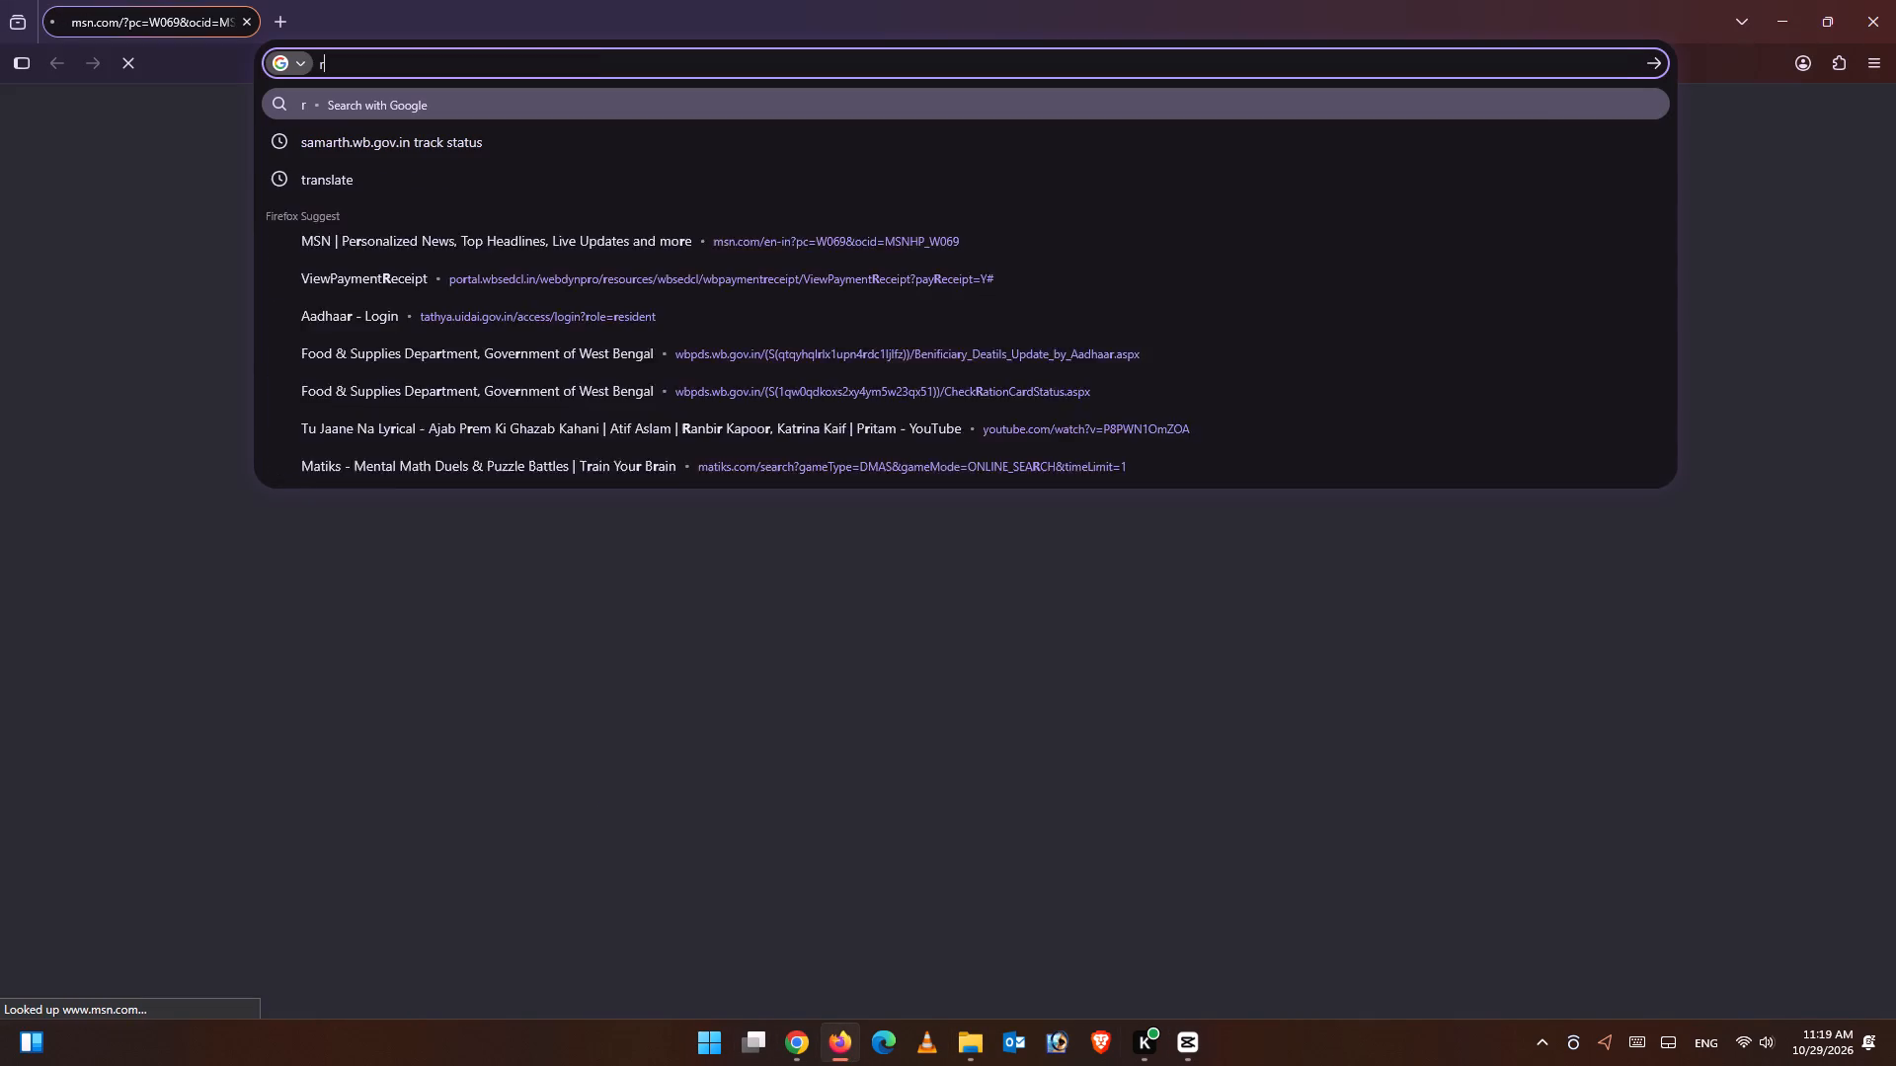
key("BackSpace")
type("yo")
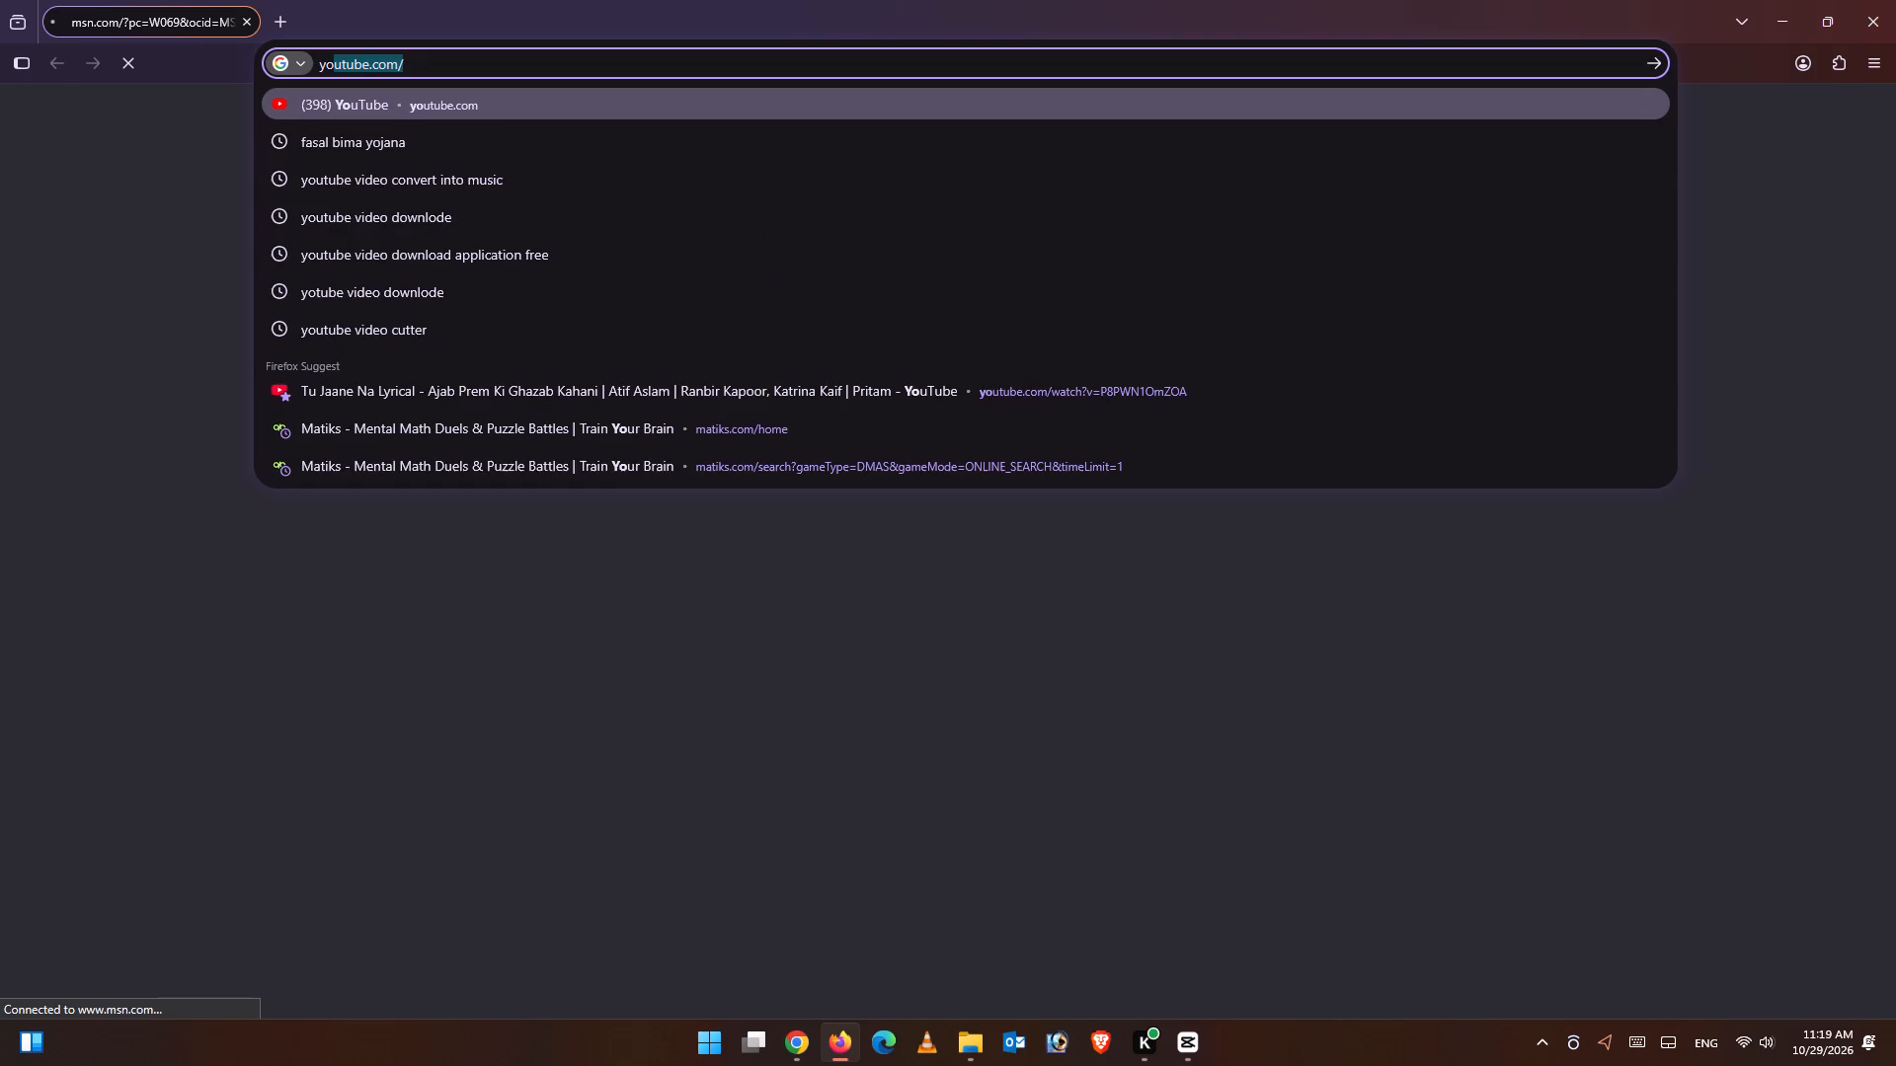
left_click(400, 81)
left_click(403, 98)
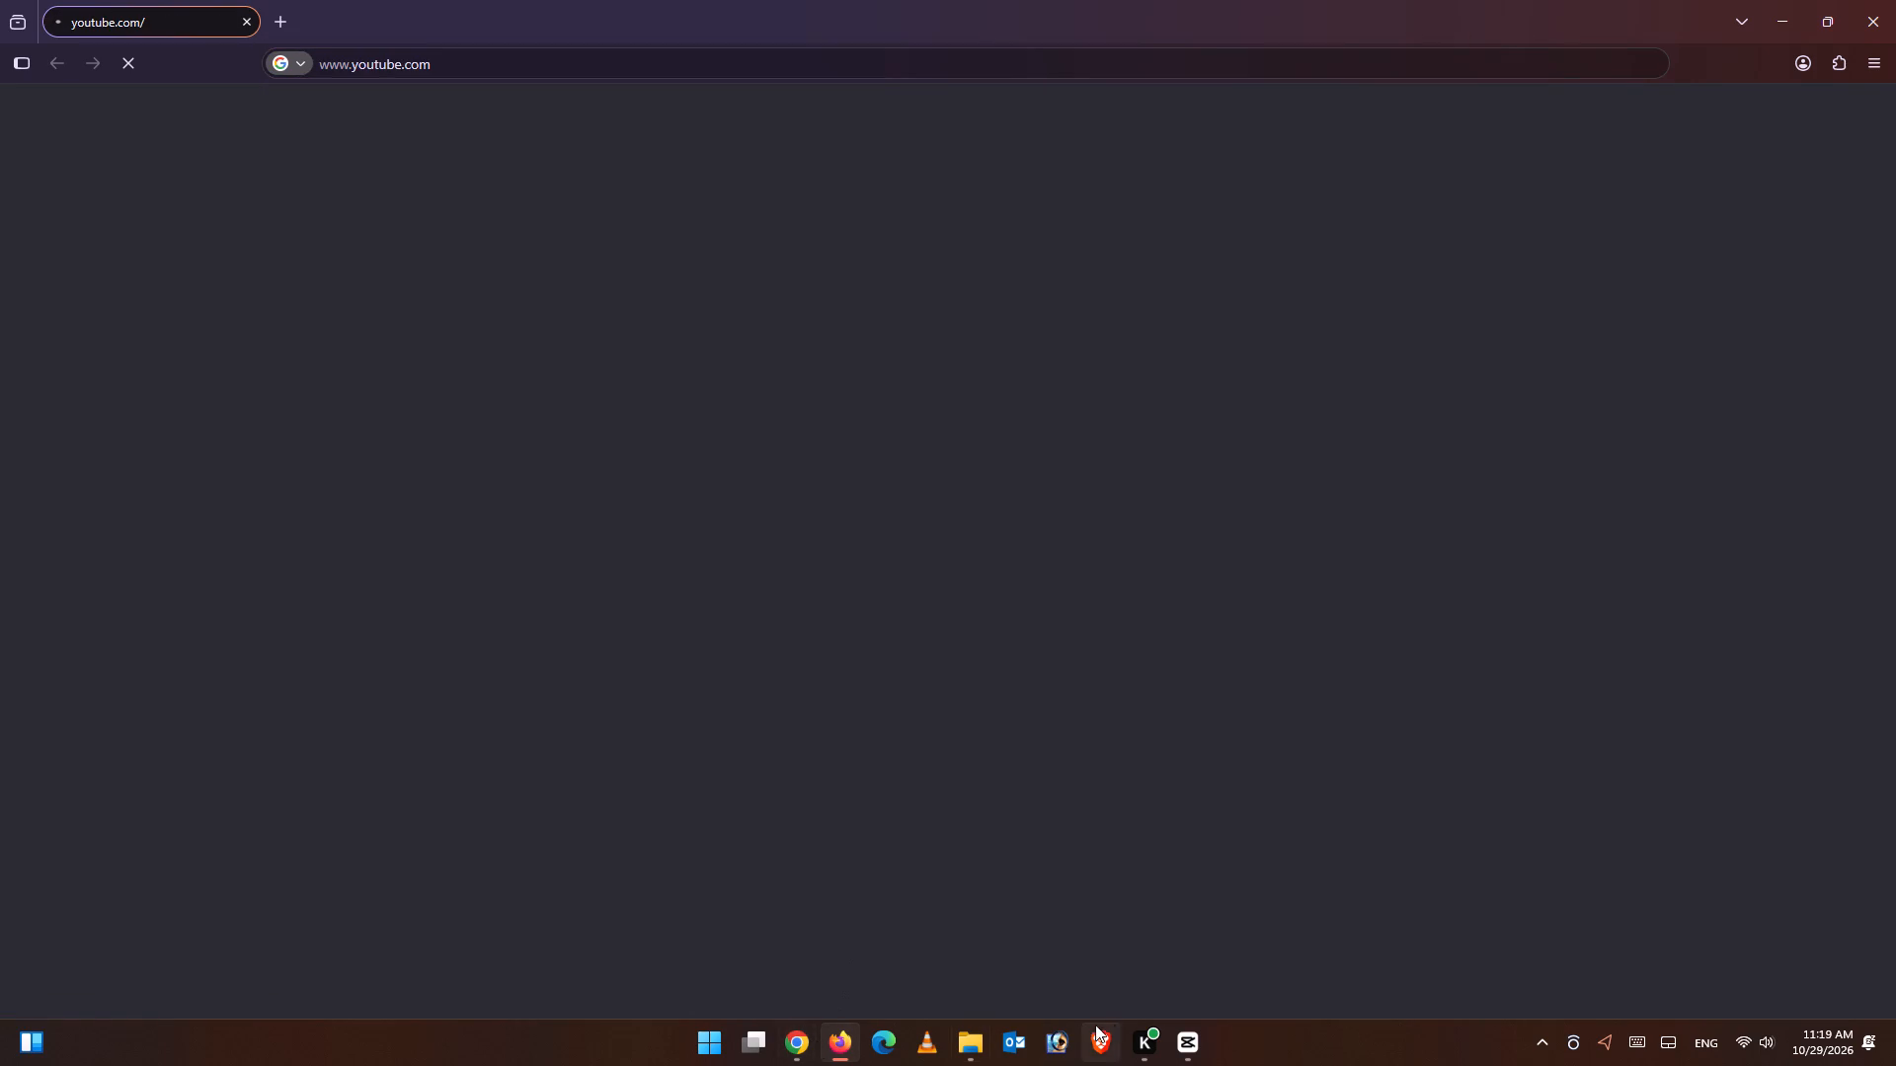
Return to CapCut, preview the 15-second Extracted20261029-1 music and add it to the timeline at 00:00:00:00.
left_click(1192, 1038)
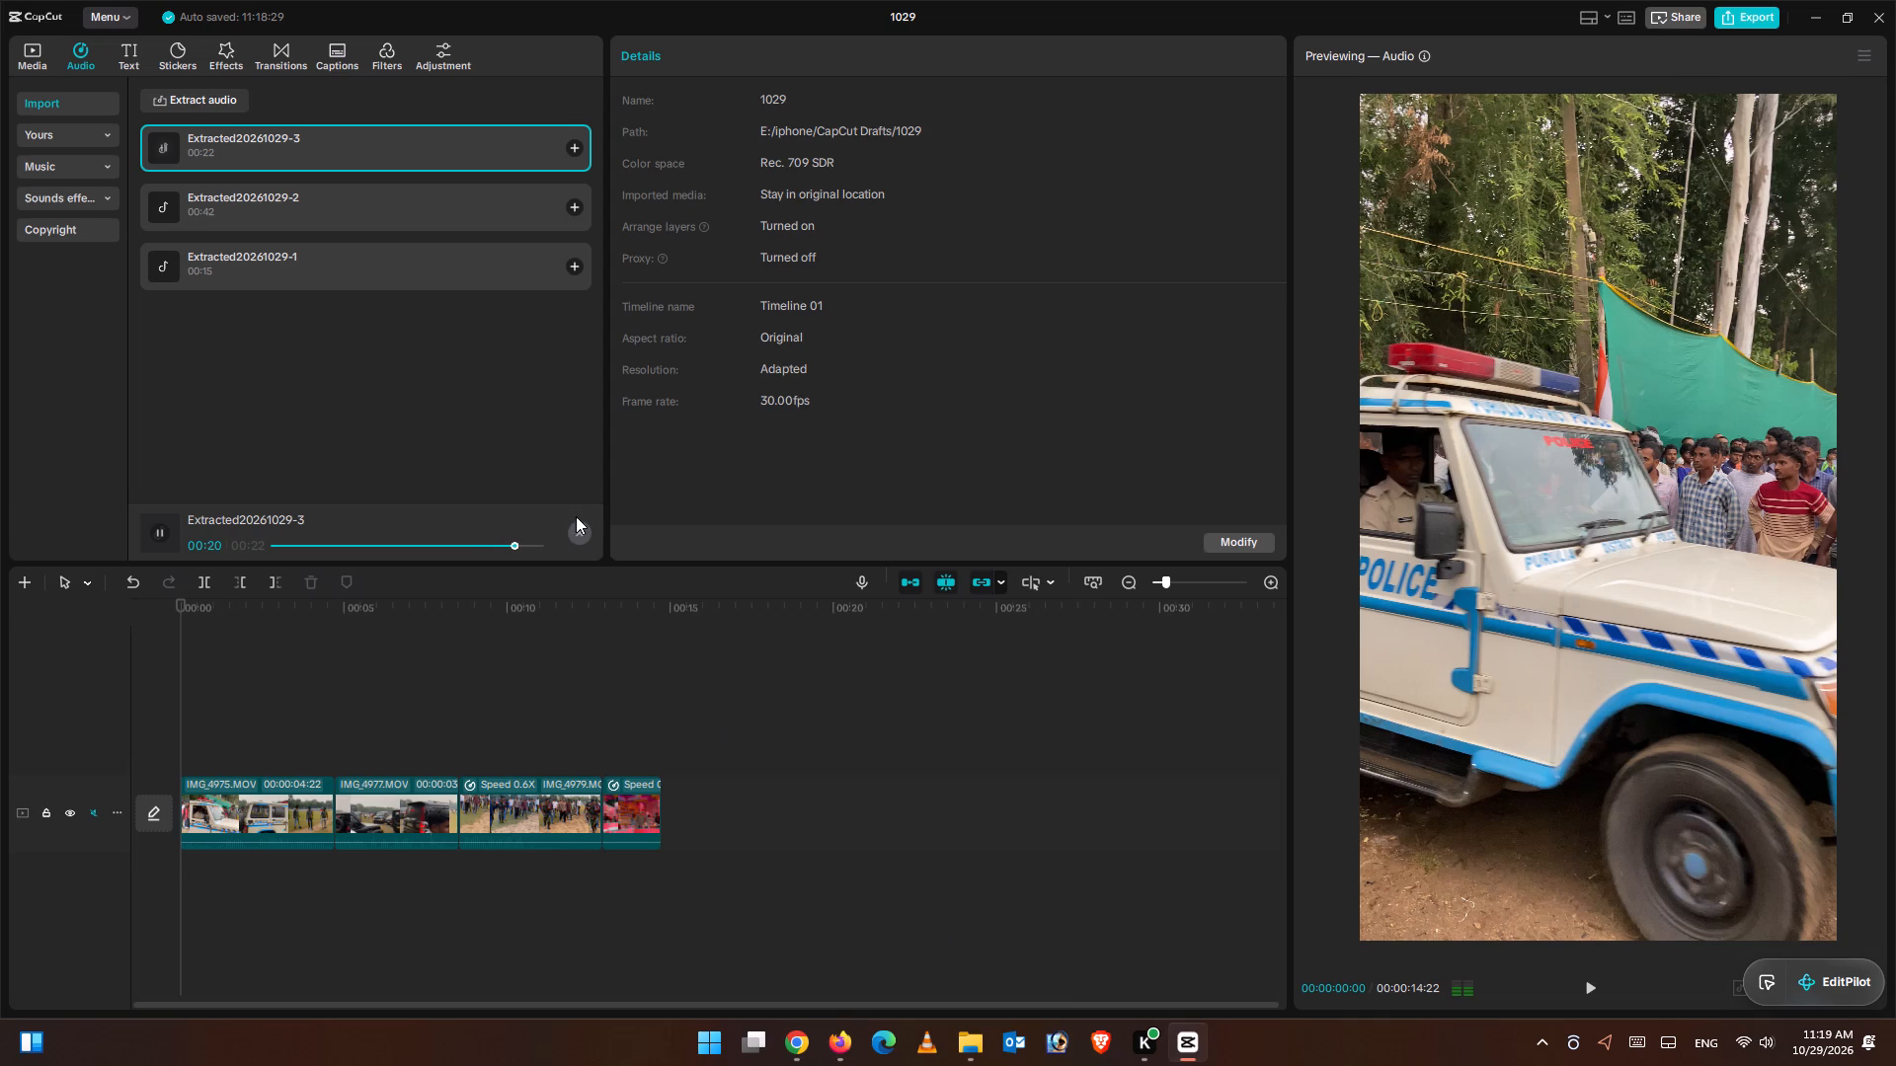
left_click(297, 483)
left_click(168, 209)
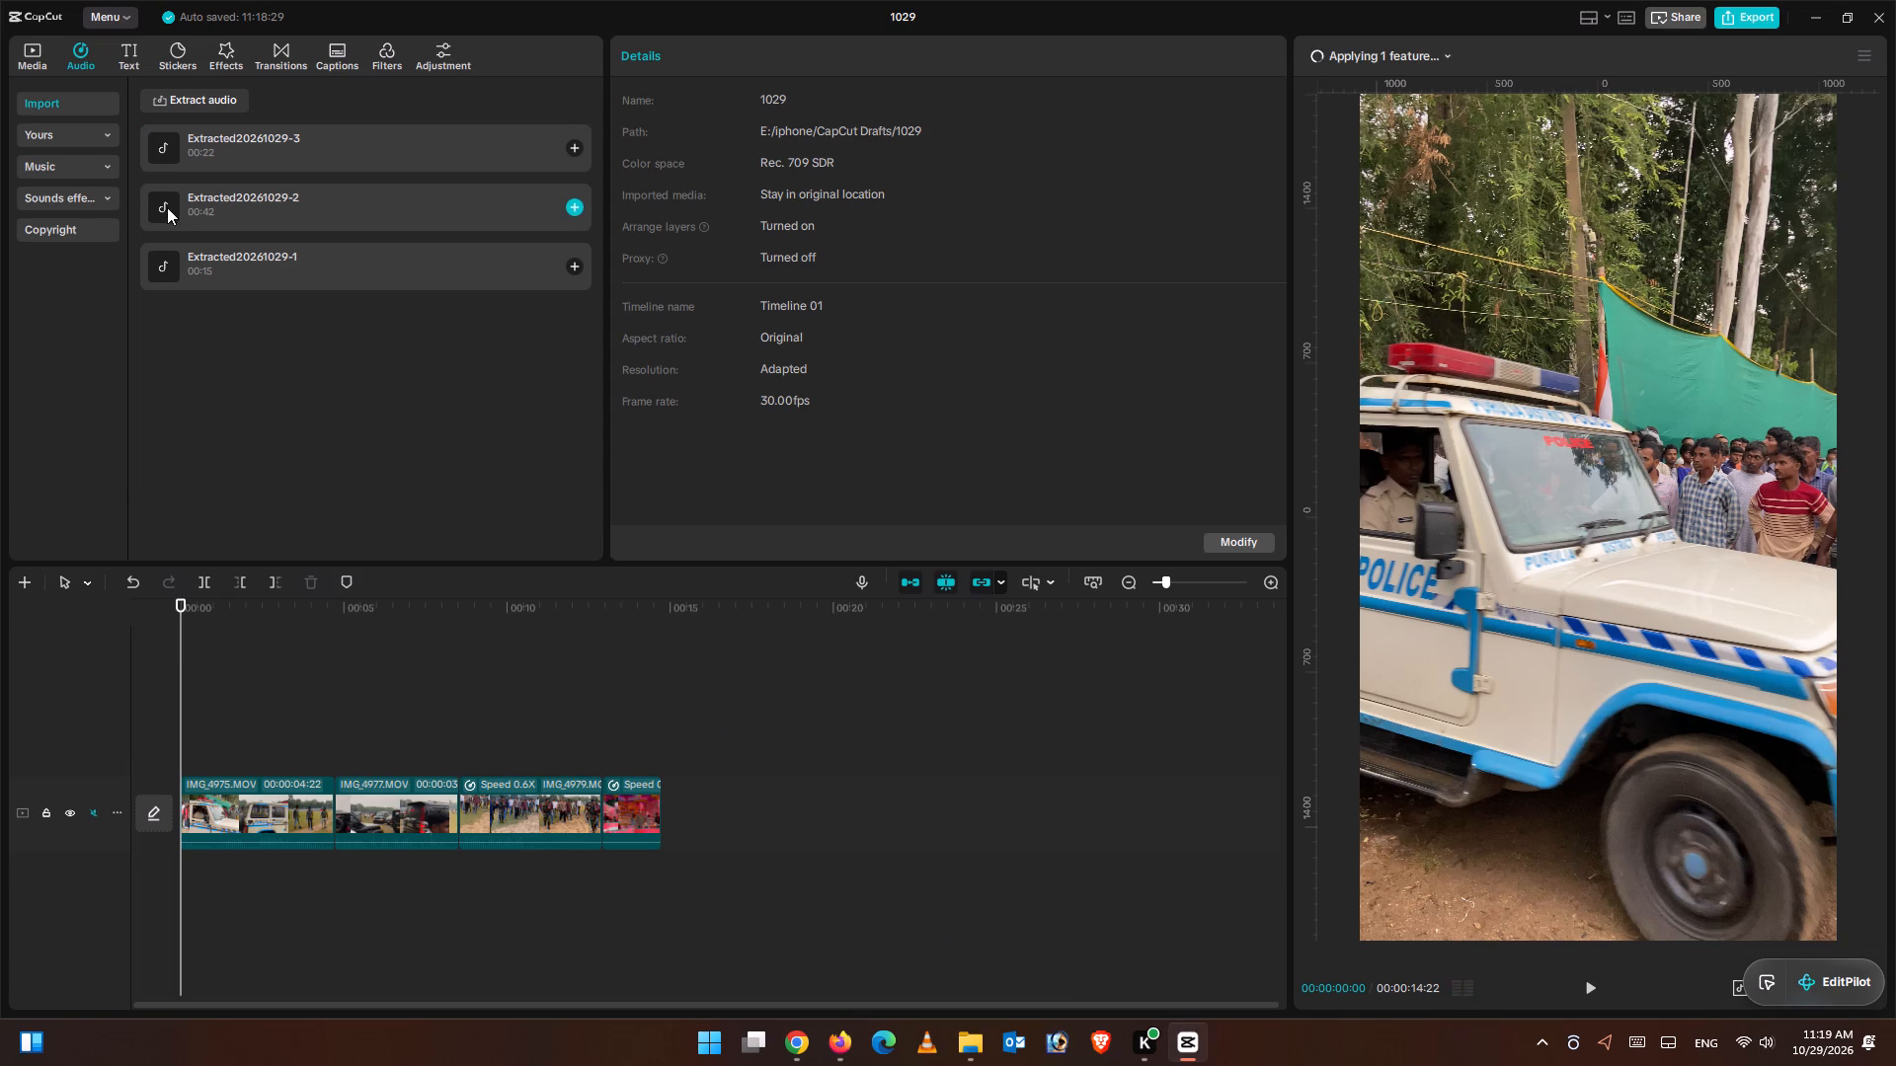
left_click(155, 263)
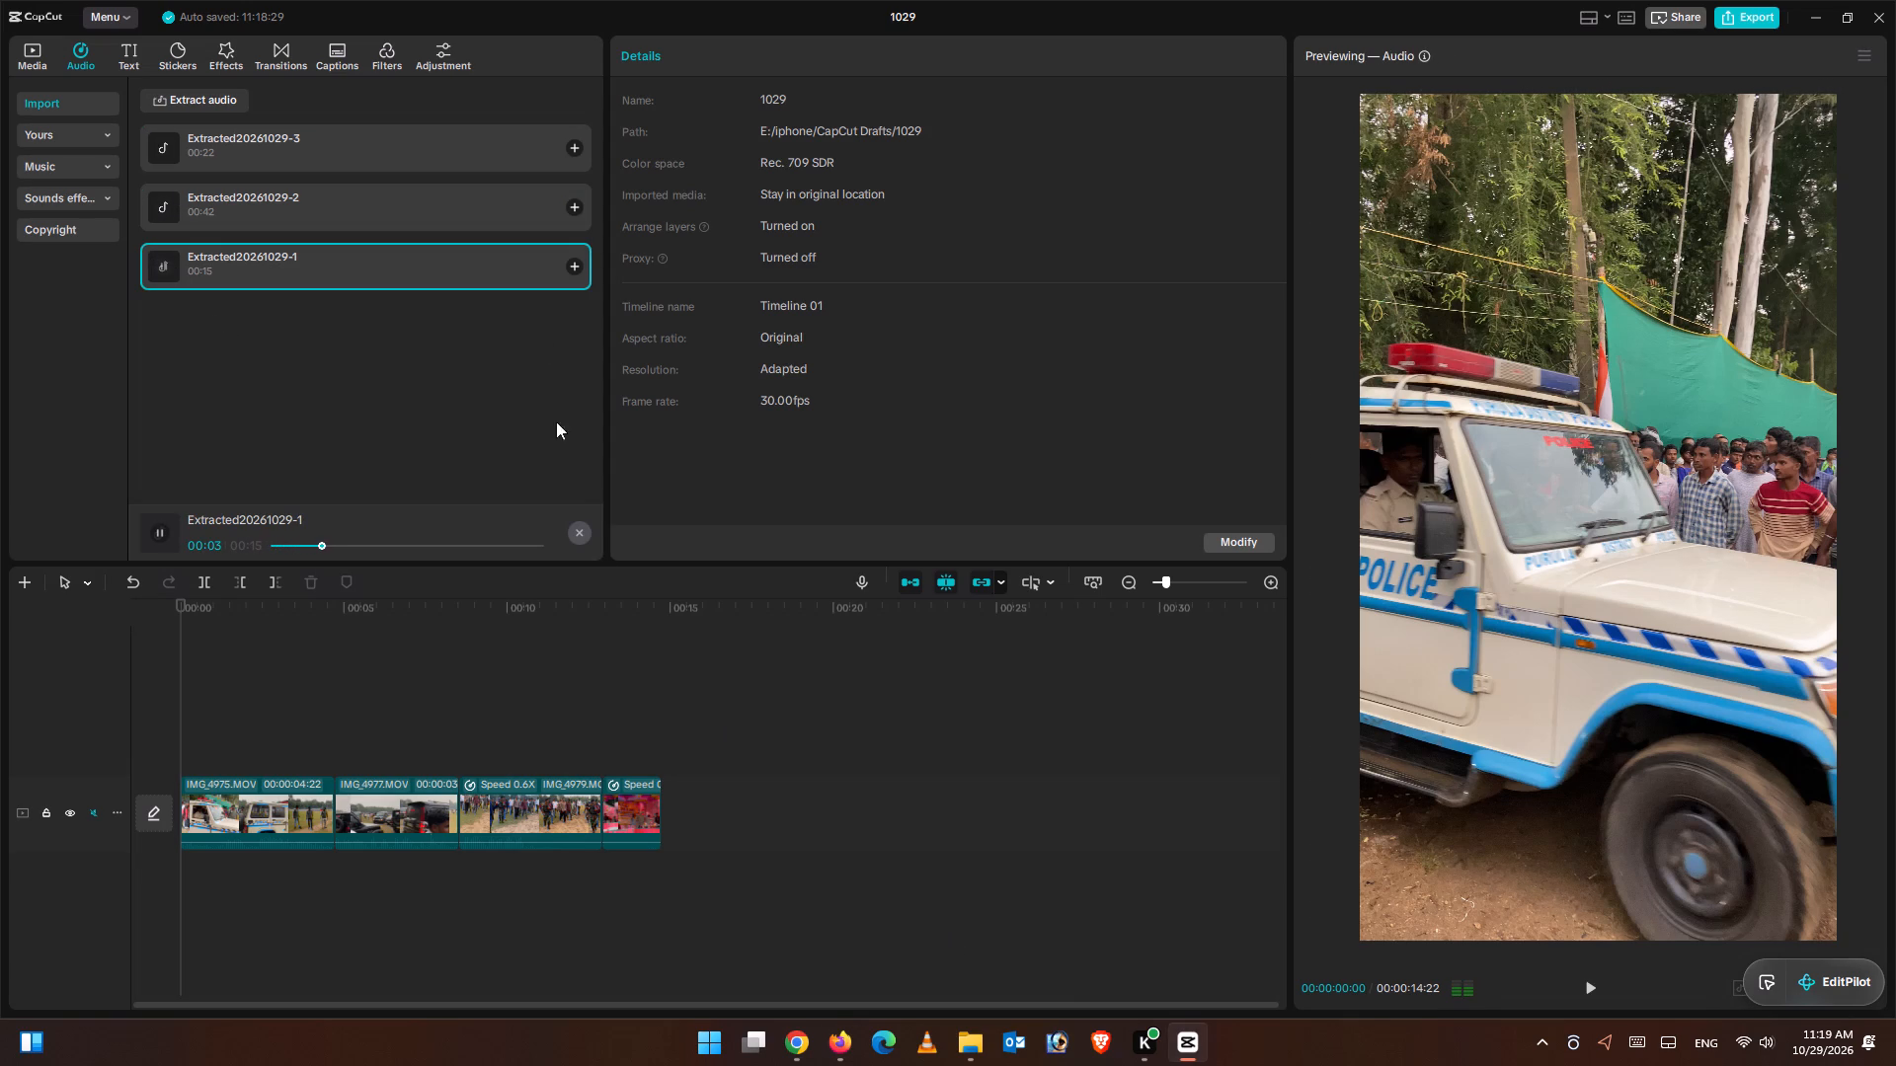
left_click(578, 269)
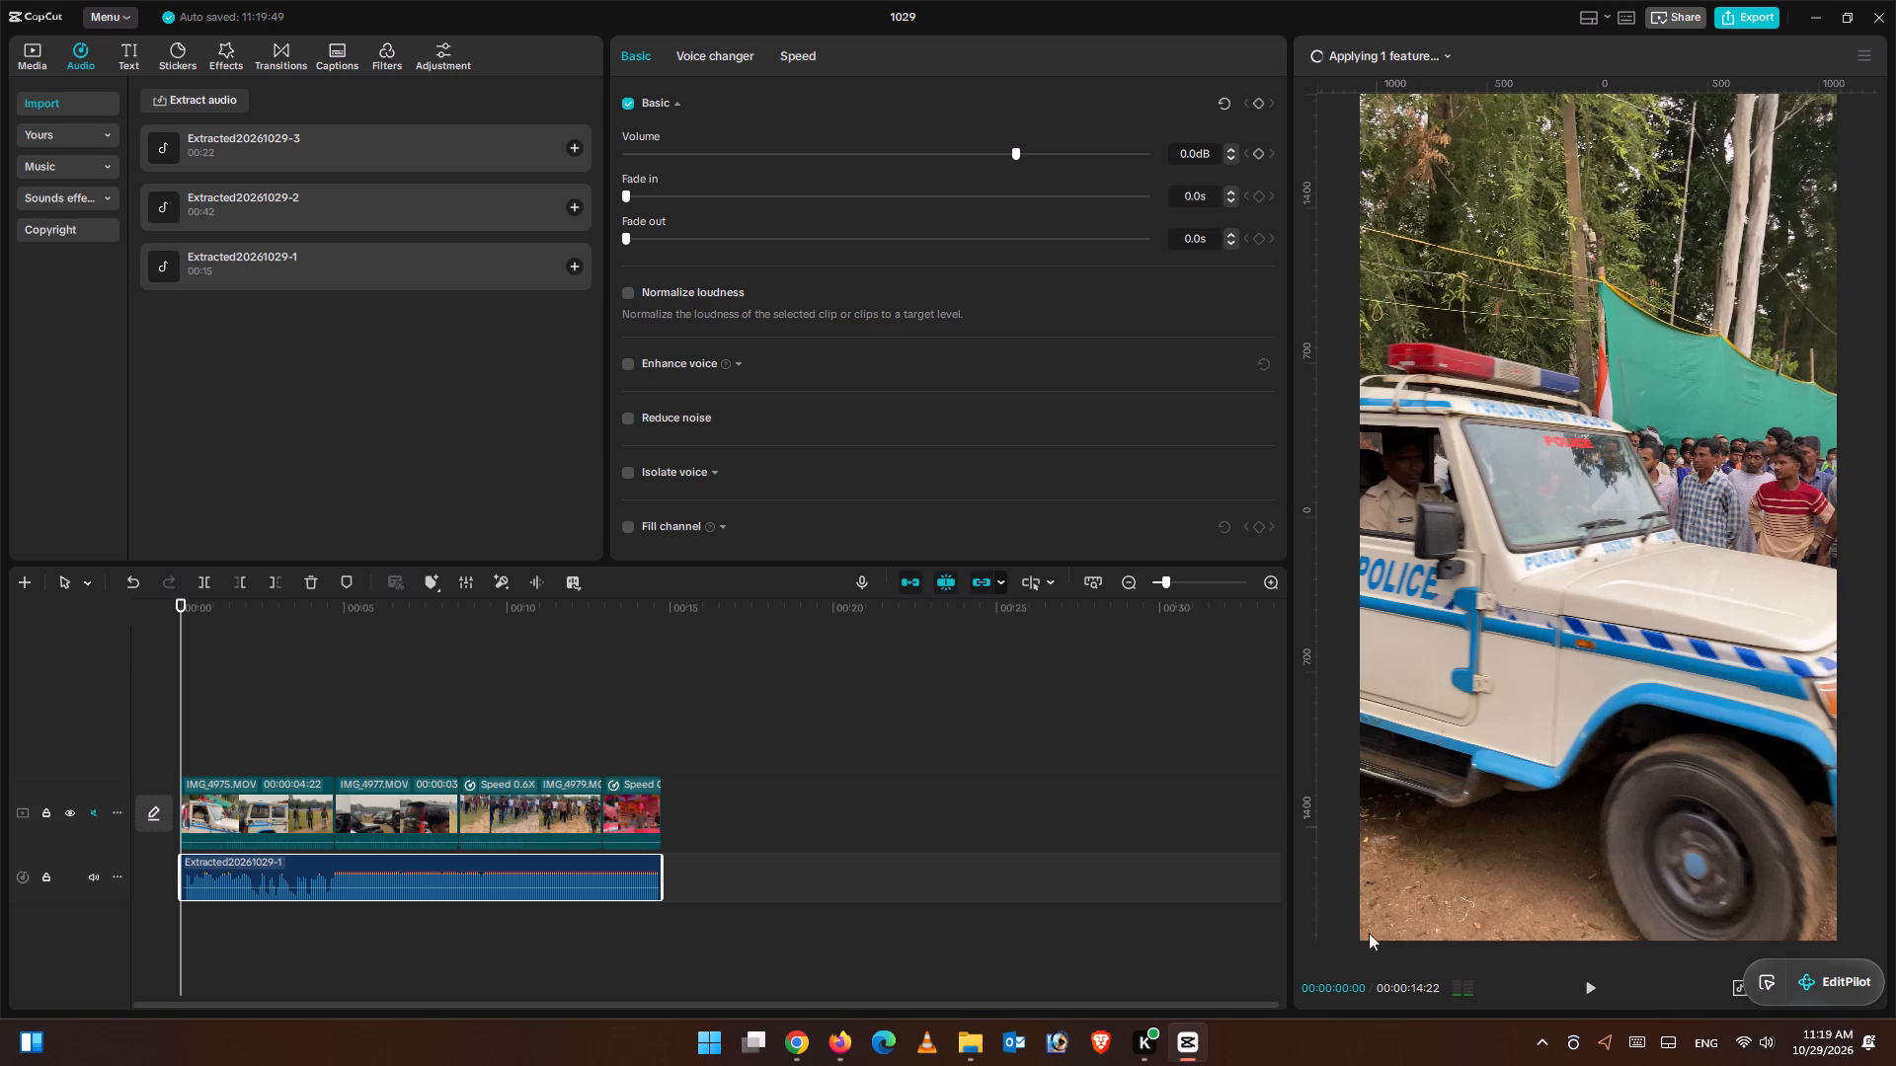
Play back the edit to review the clips against the 15-second extracted music.
left_click(1583, 983)
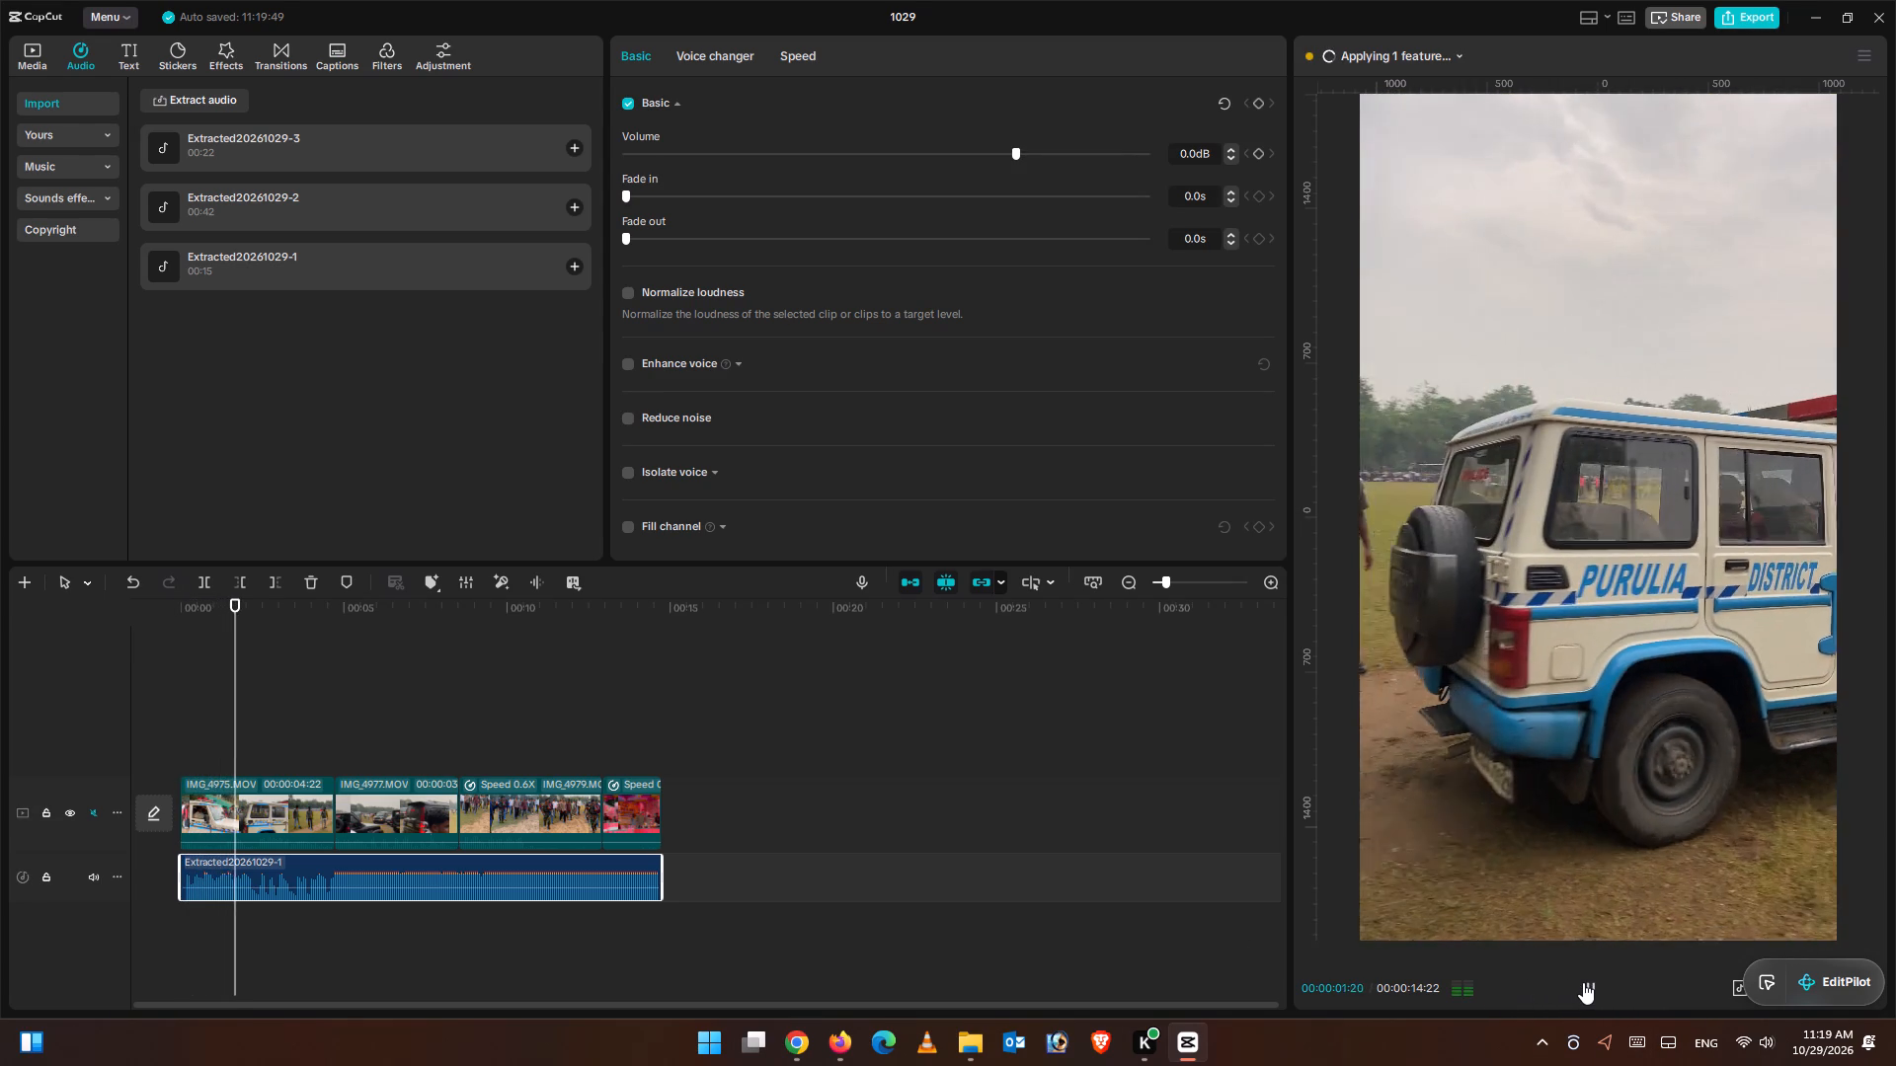
left_click(1583, 983)
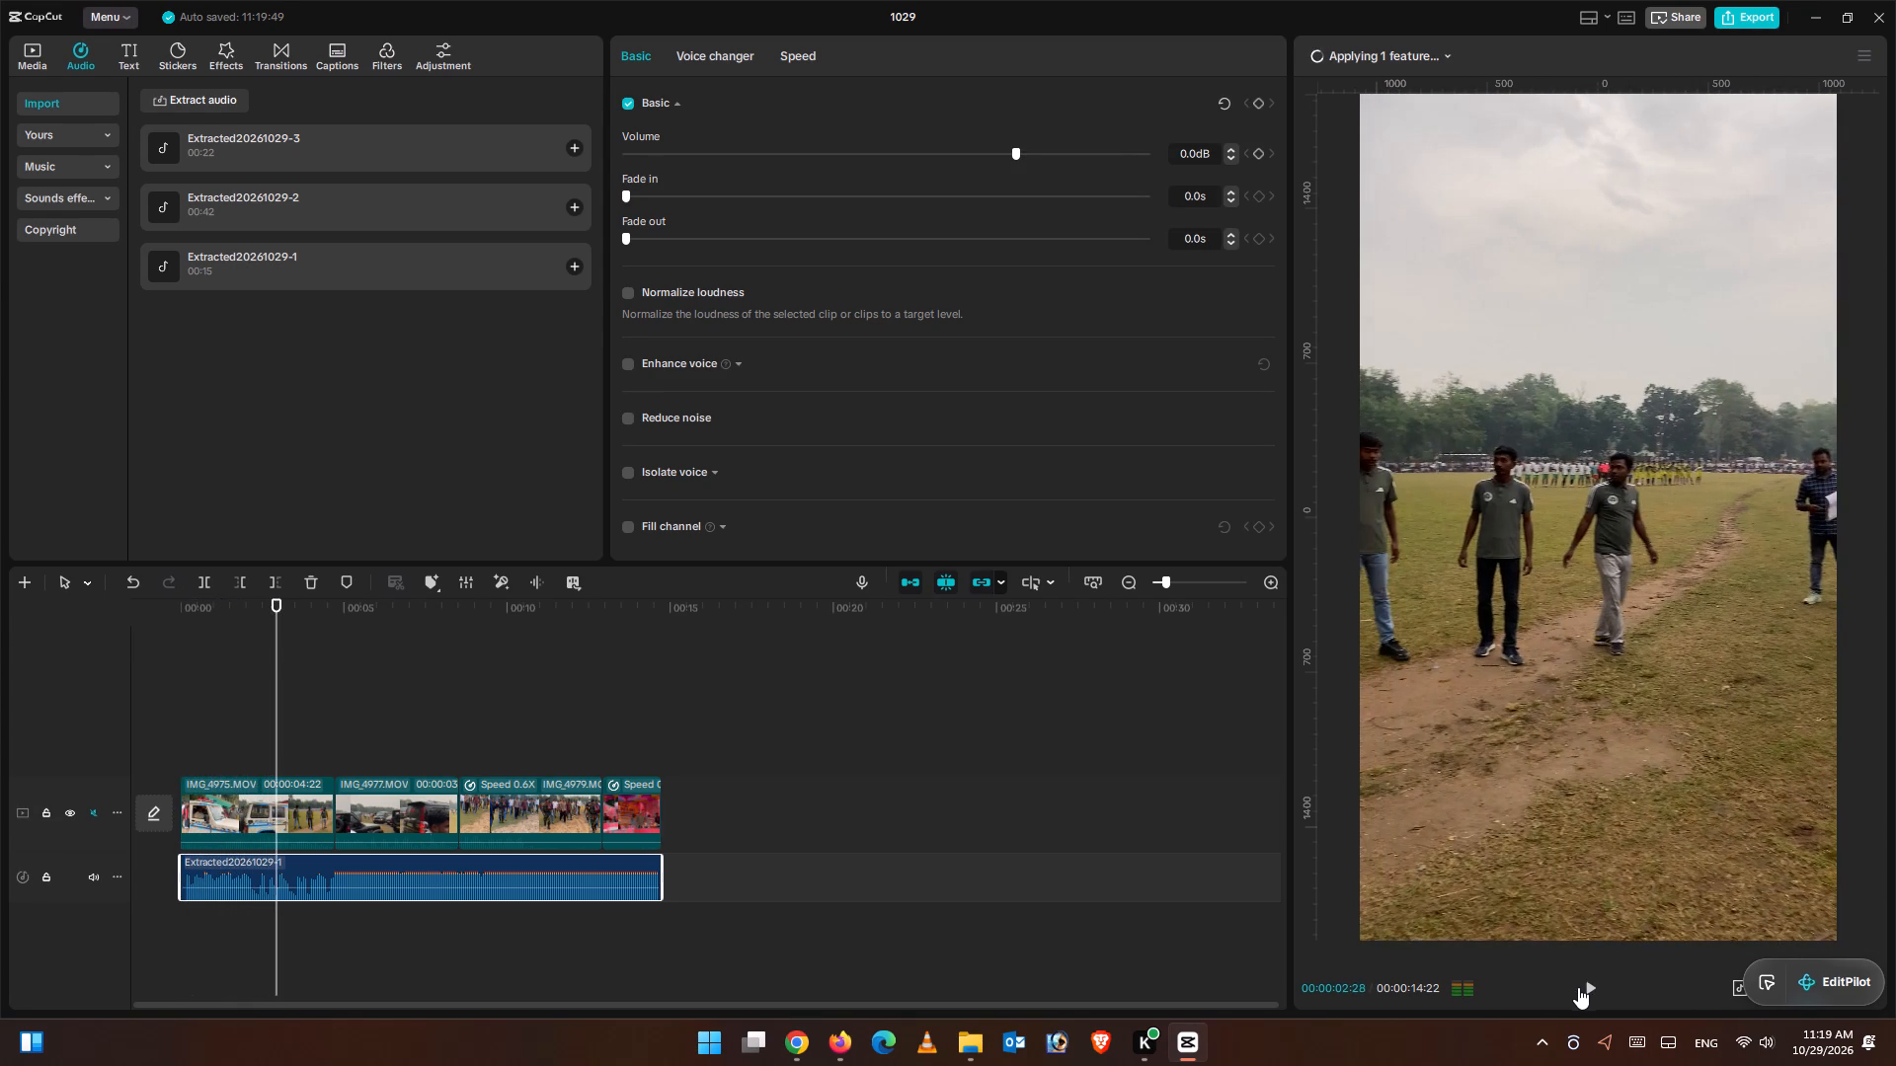
left_click_drag(272, 706, 254, 704)
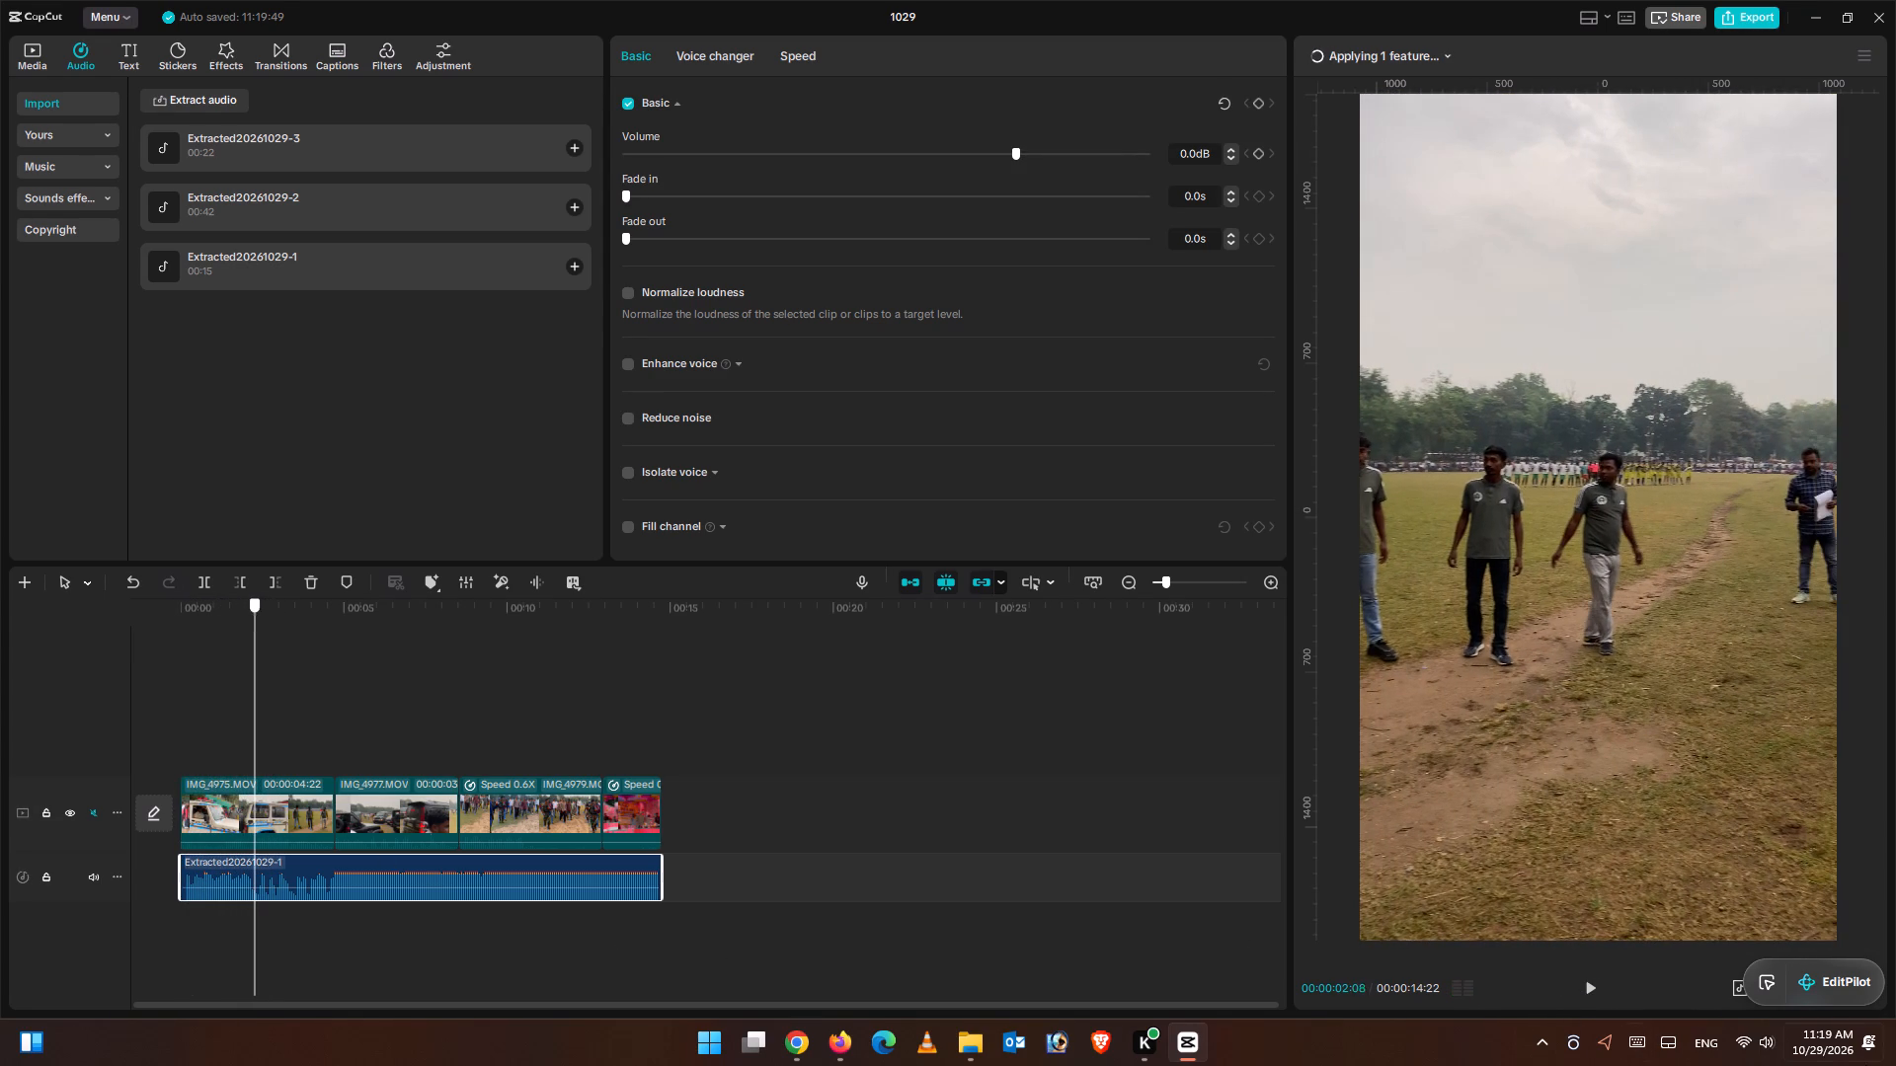
left_click(1601, 989)
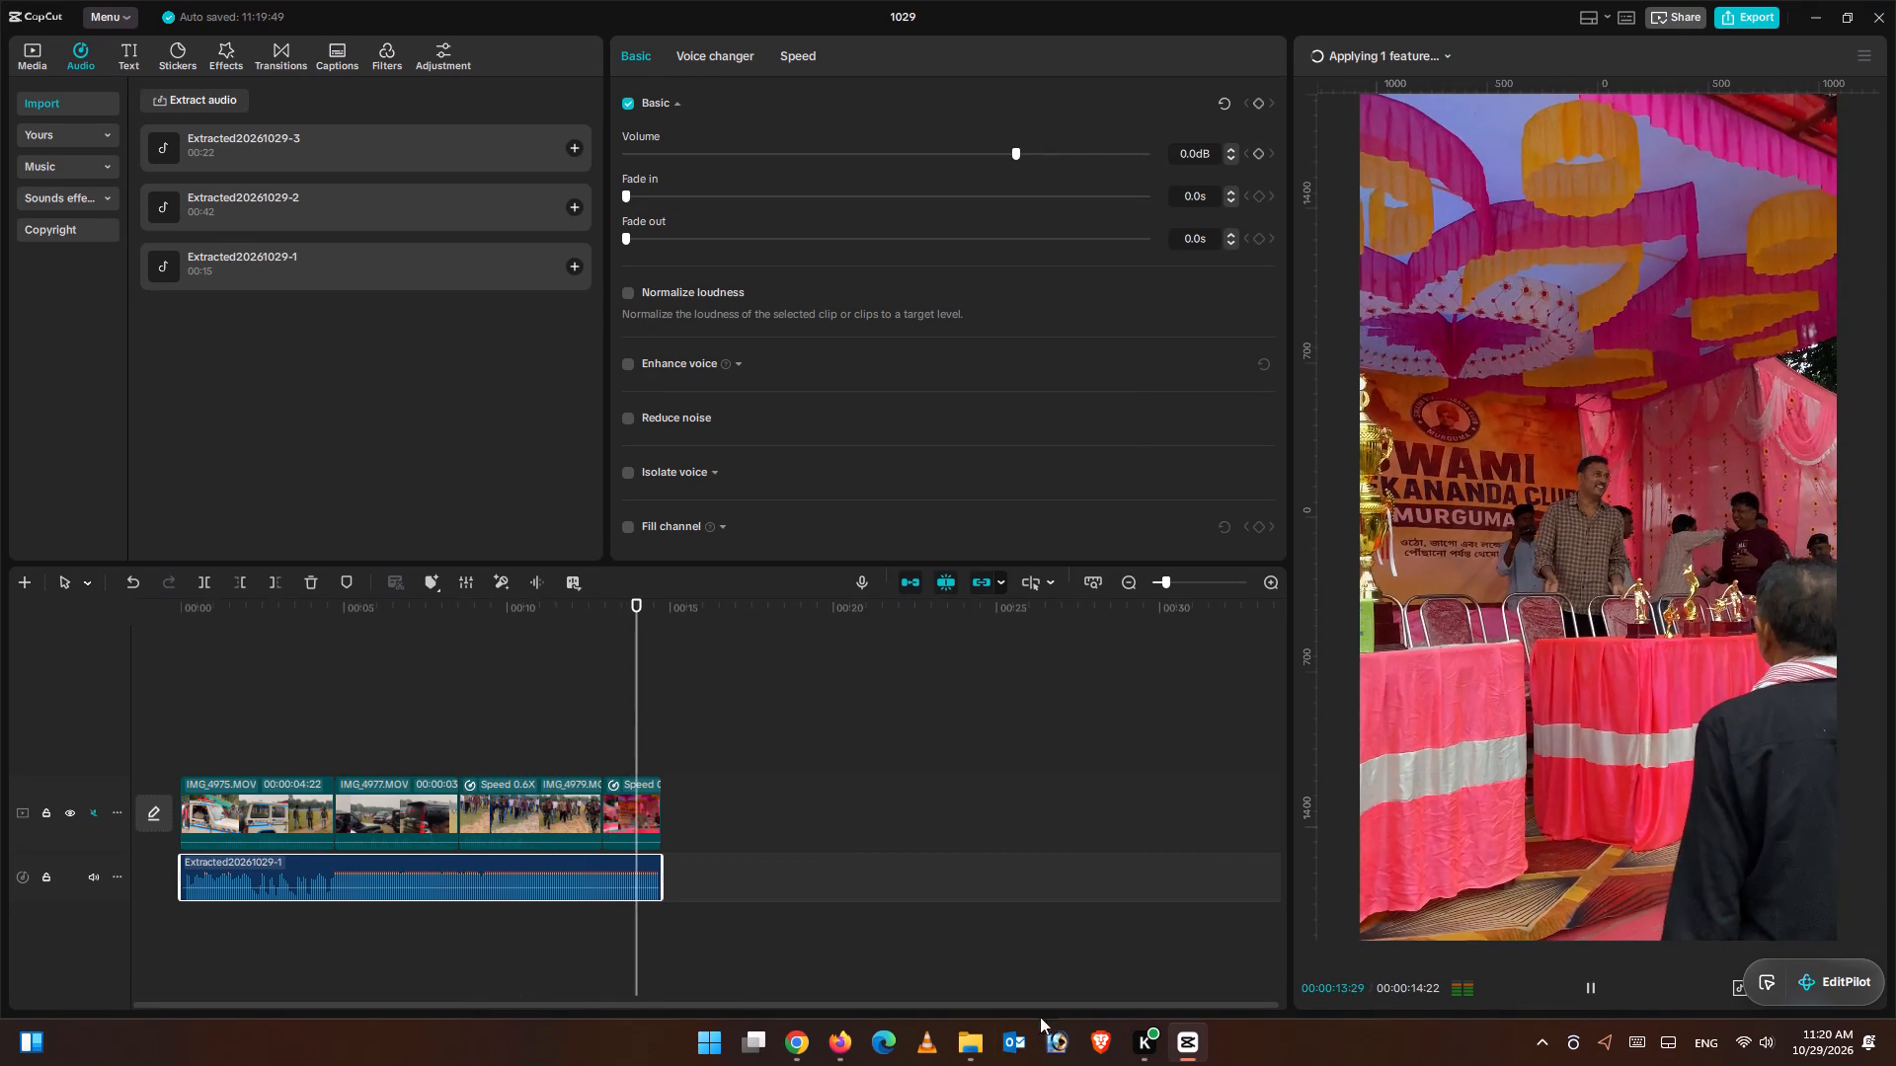
left_click(608, 745)
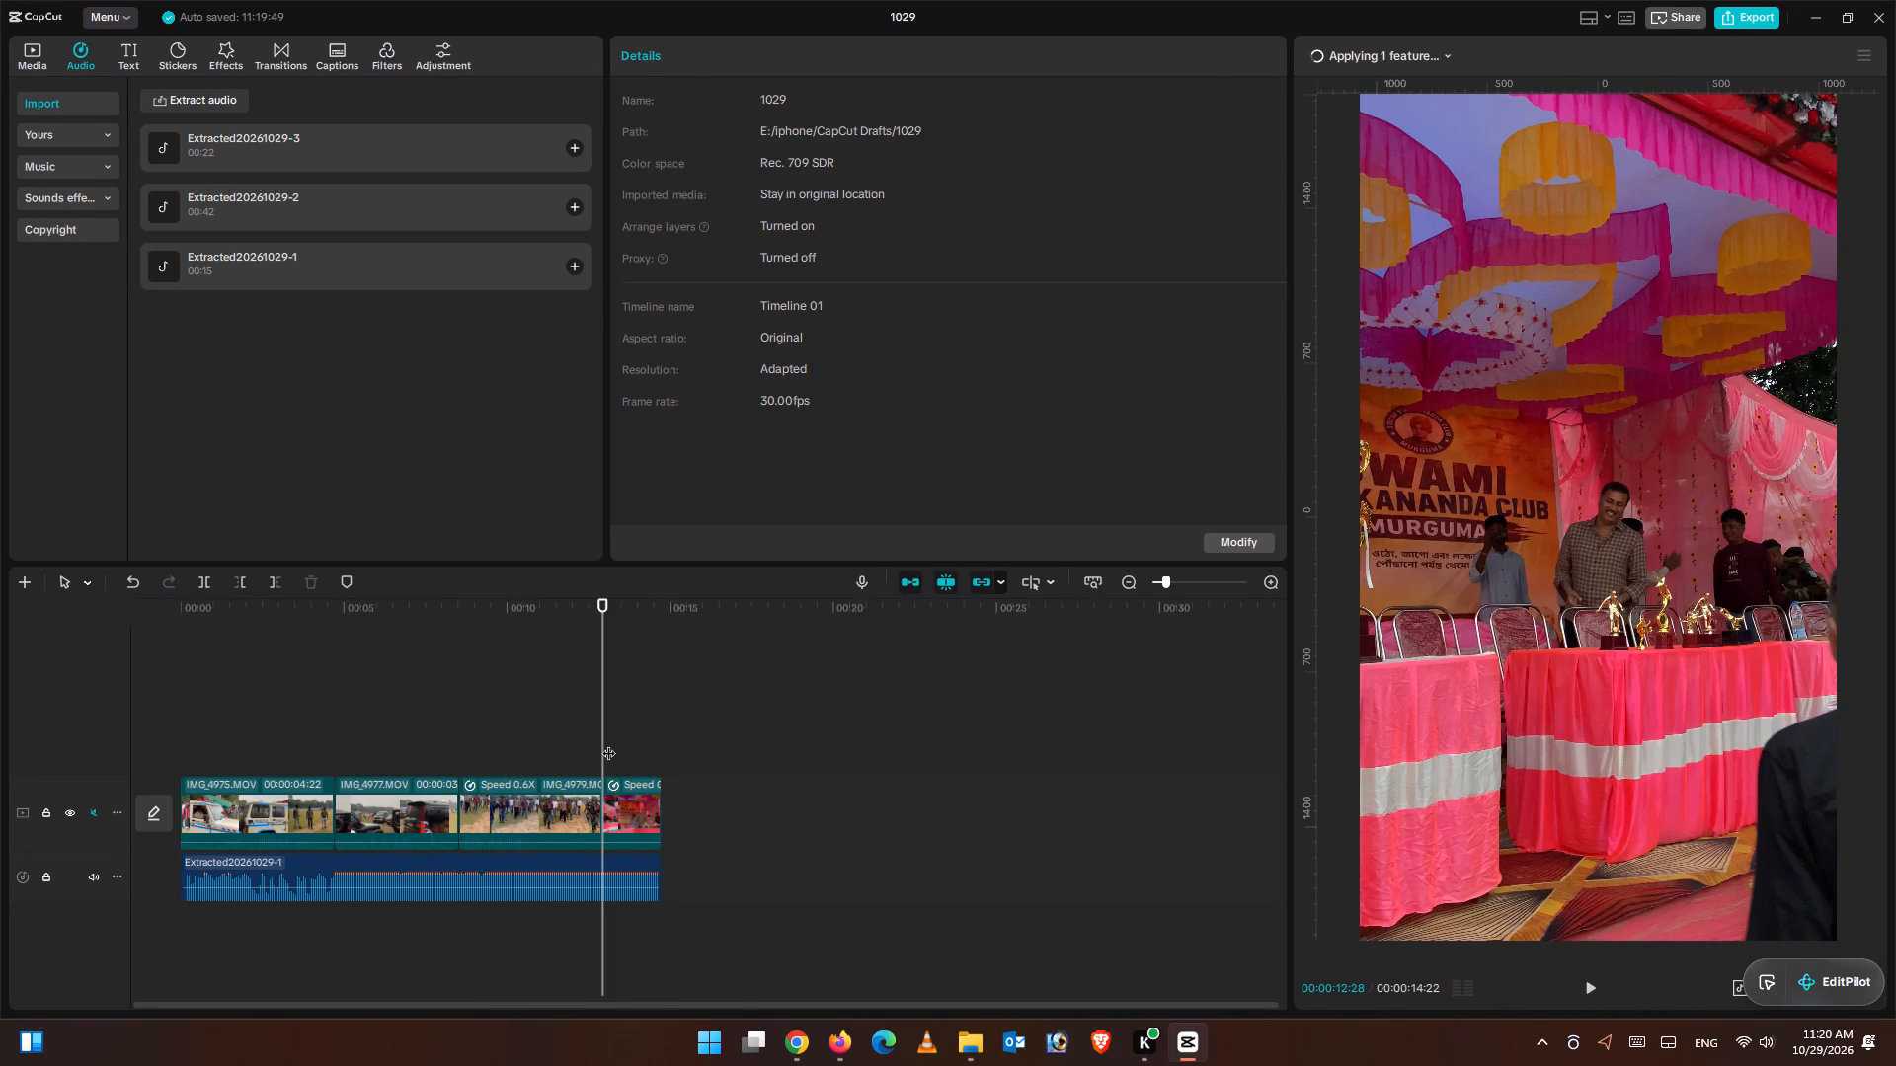
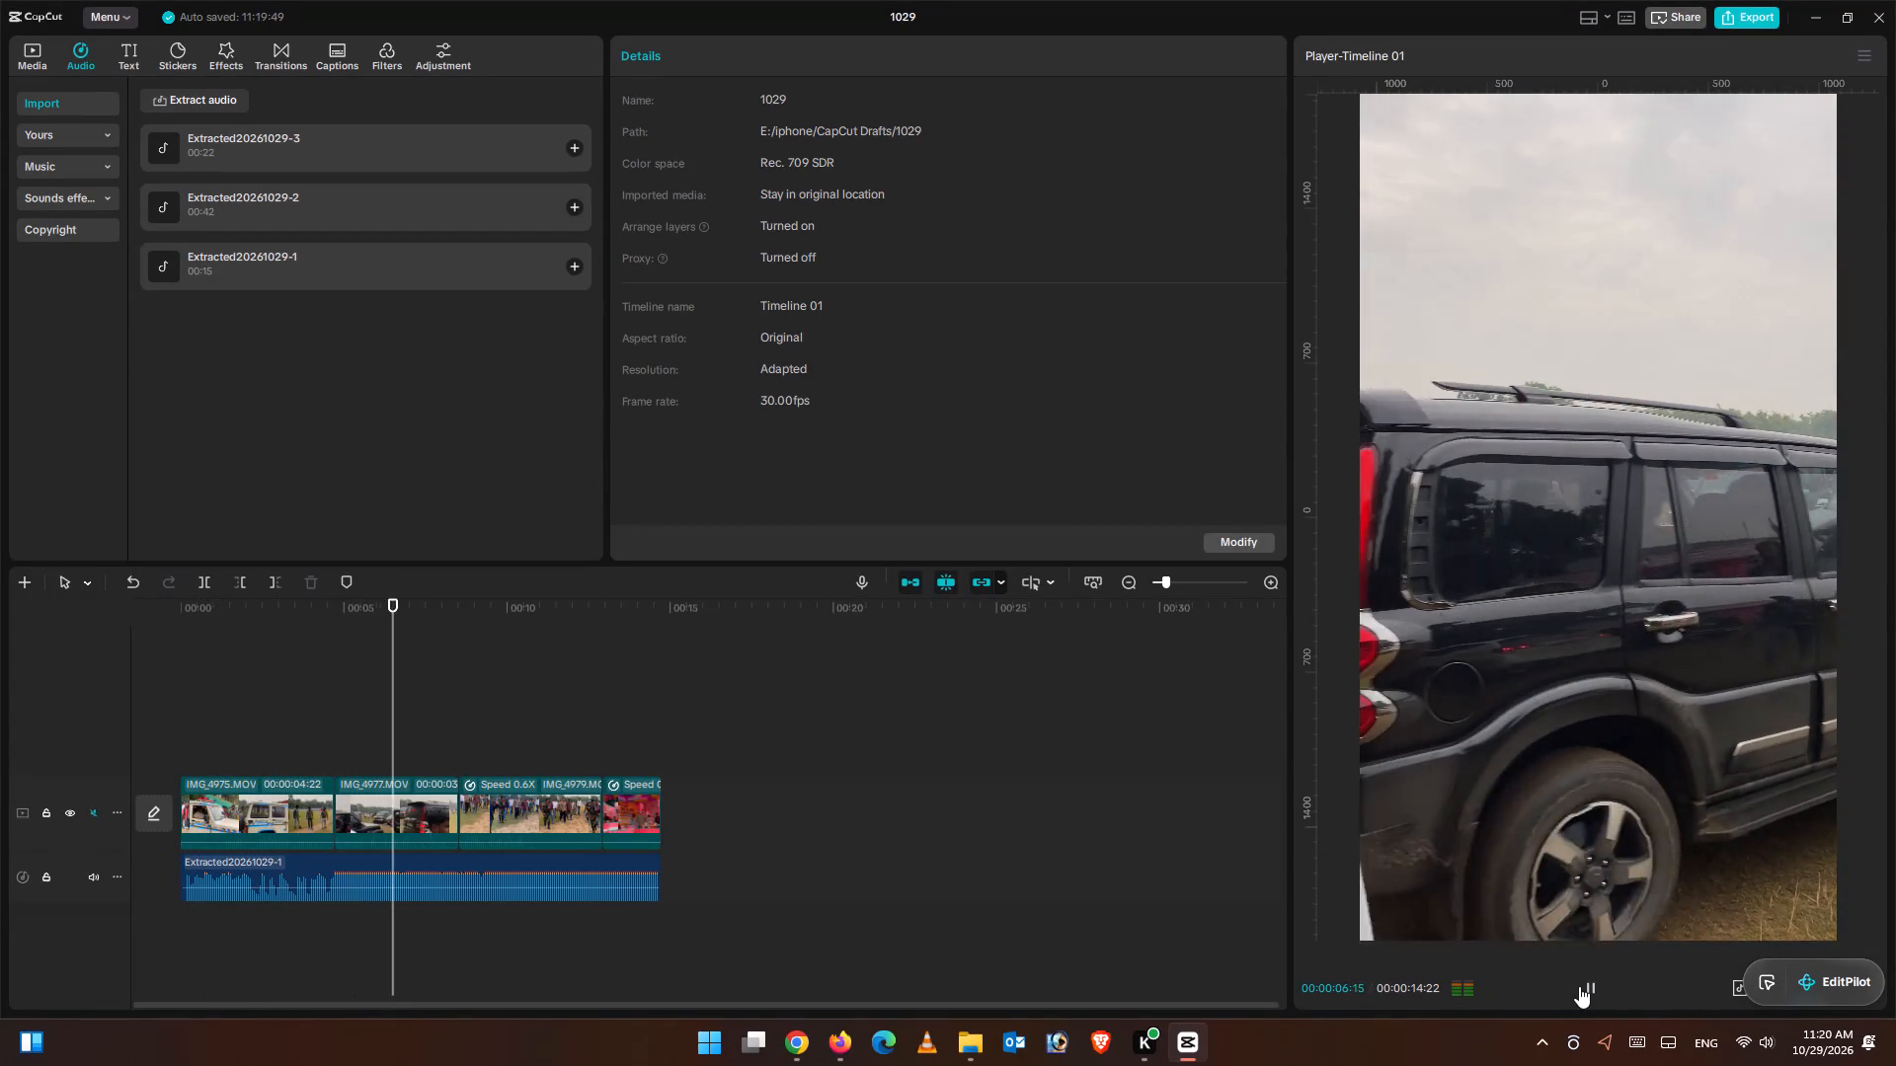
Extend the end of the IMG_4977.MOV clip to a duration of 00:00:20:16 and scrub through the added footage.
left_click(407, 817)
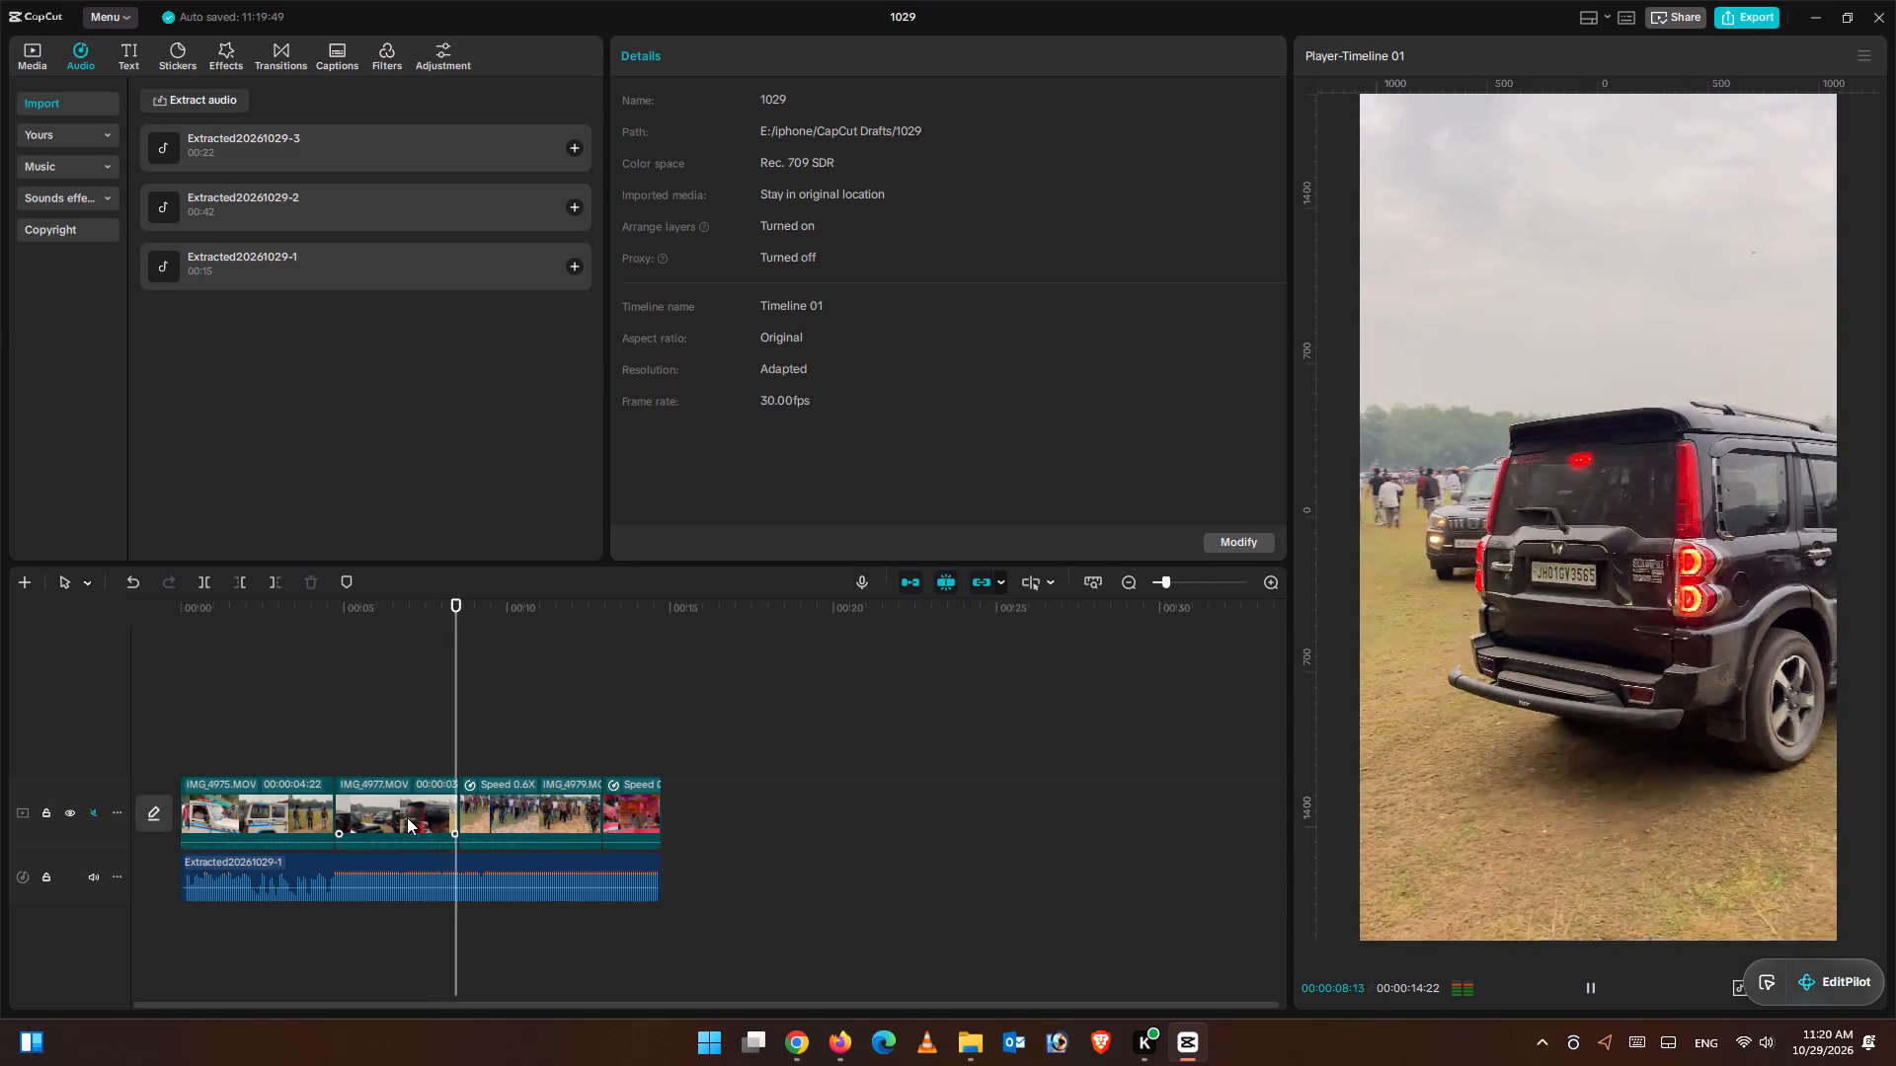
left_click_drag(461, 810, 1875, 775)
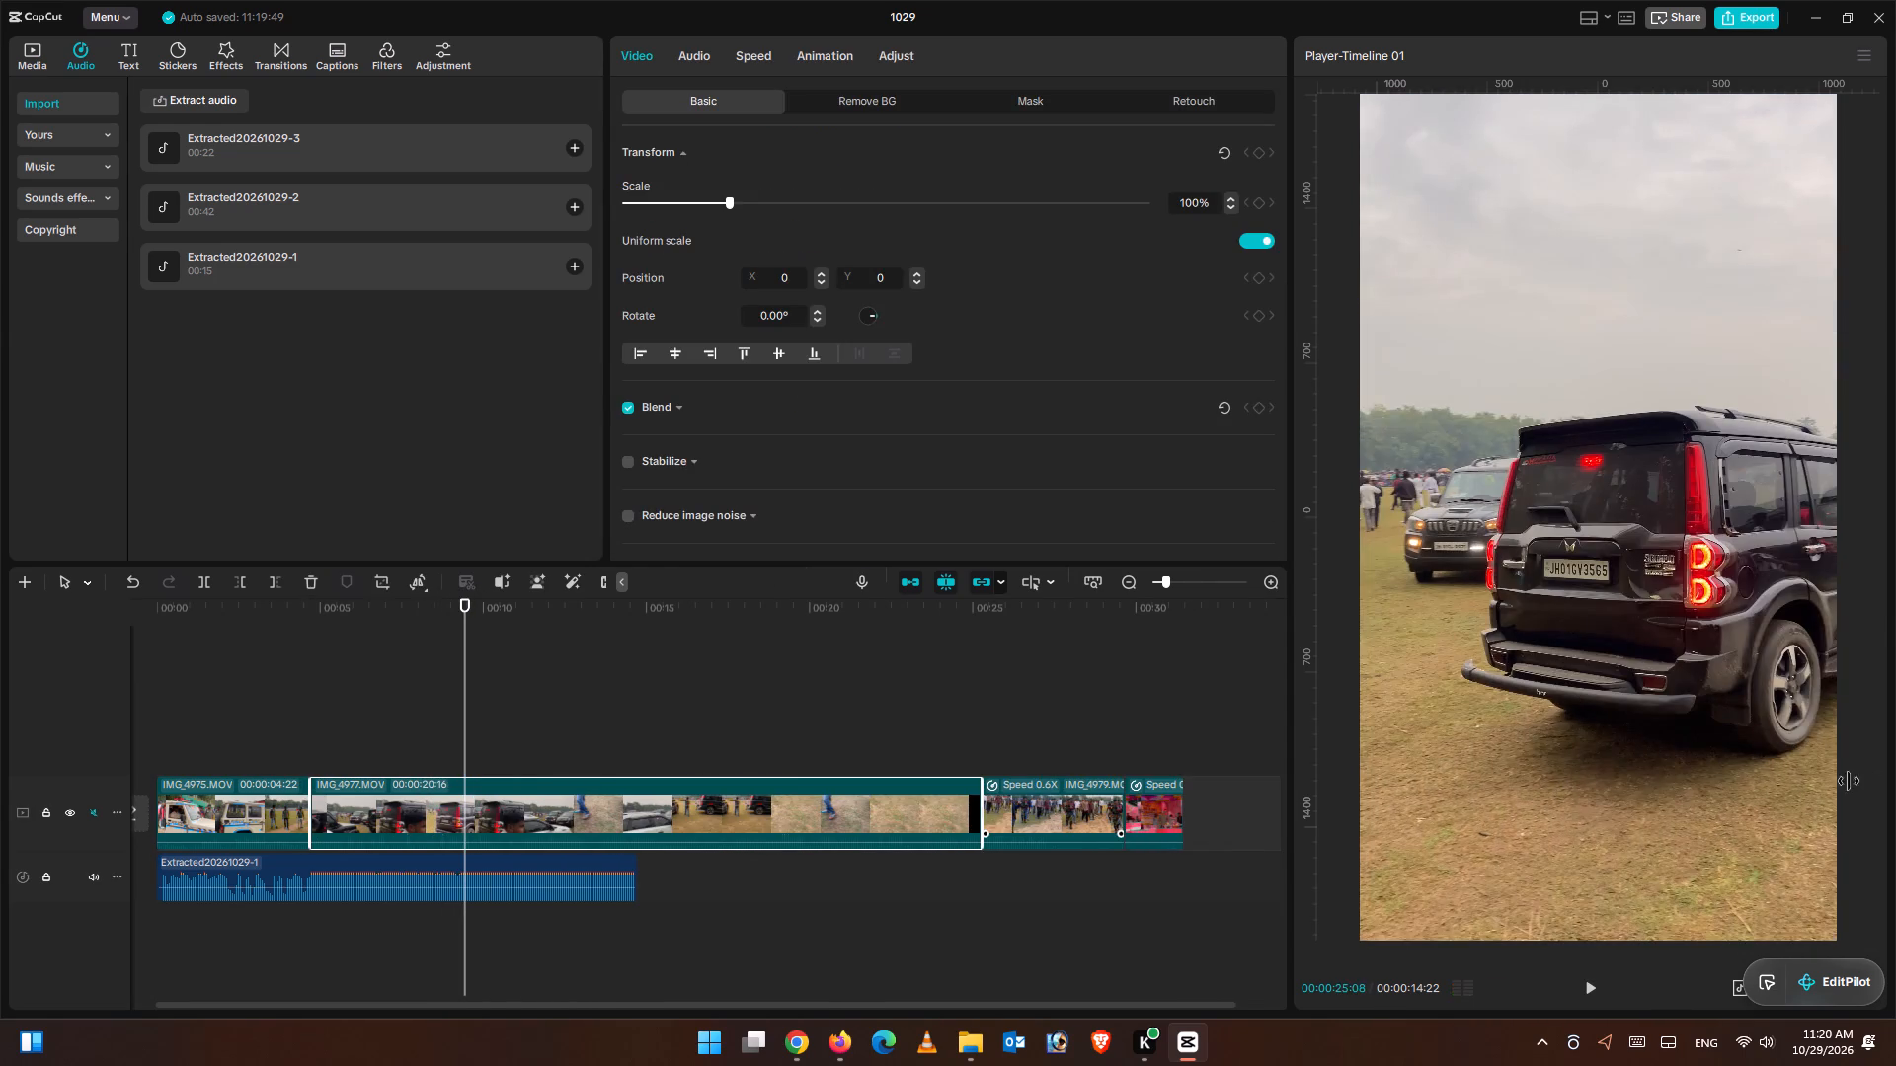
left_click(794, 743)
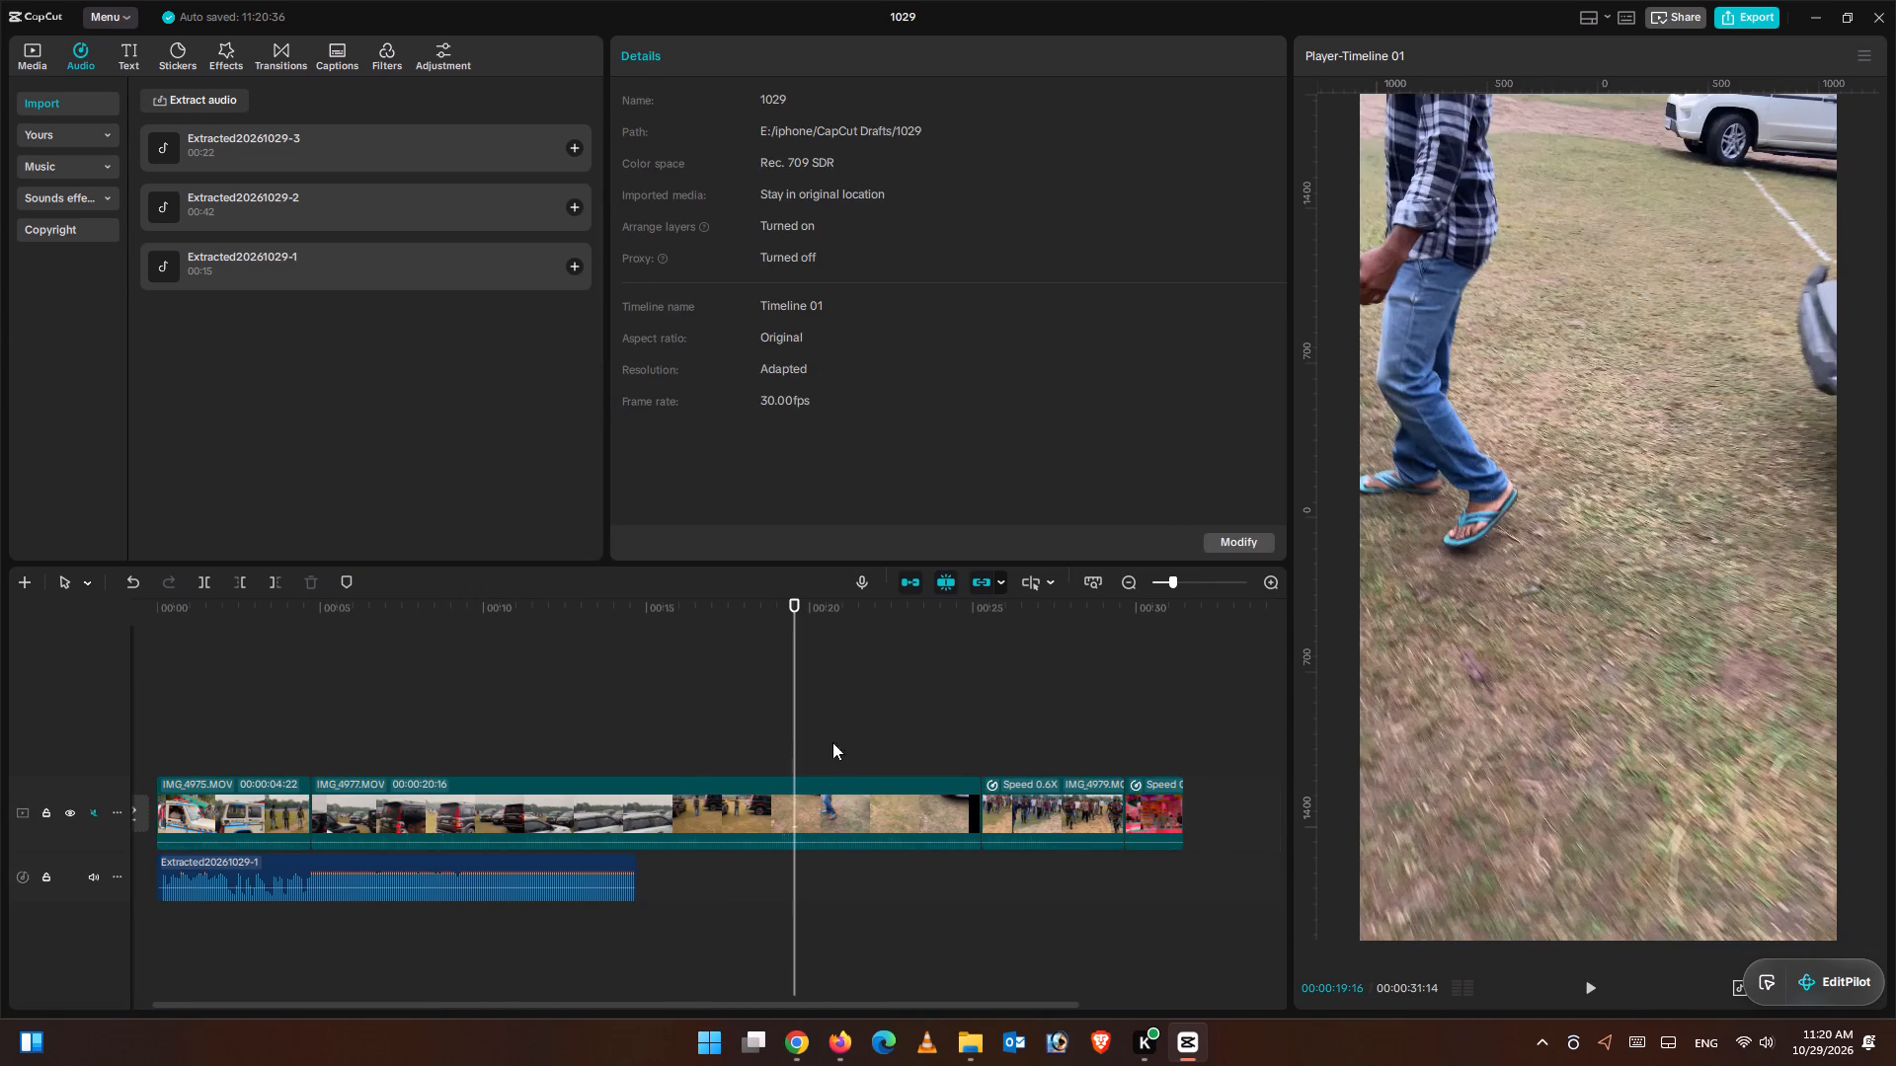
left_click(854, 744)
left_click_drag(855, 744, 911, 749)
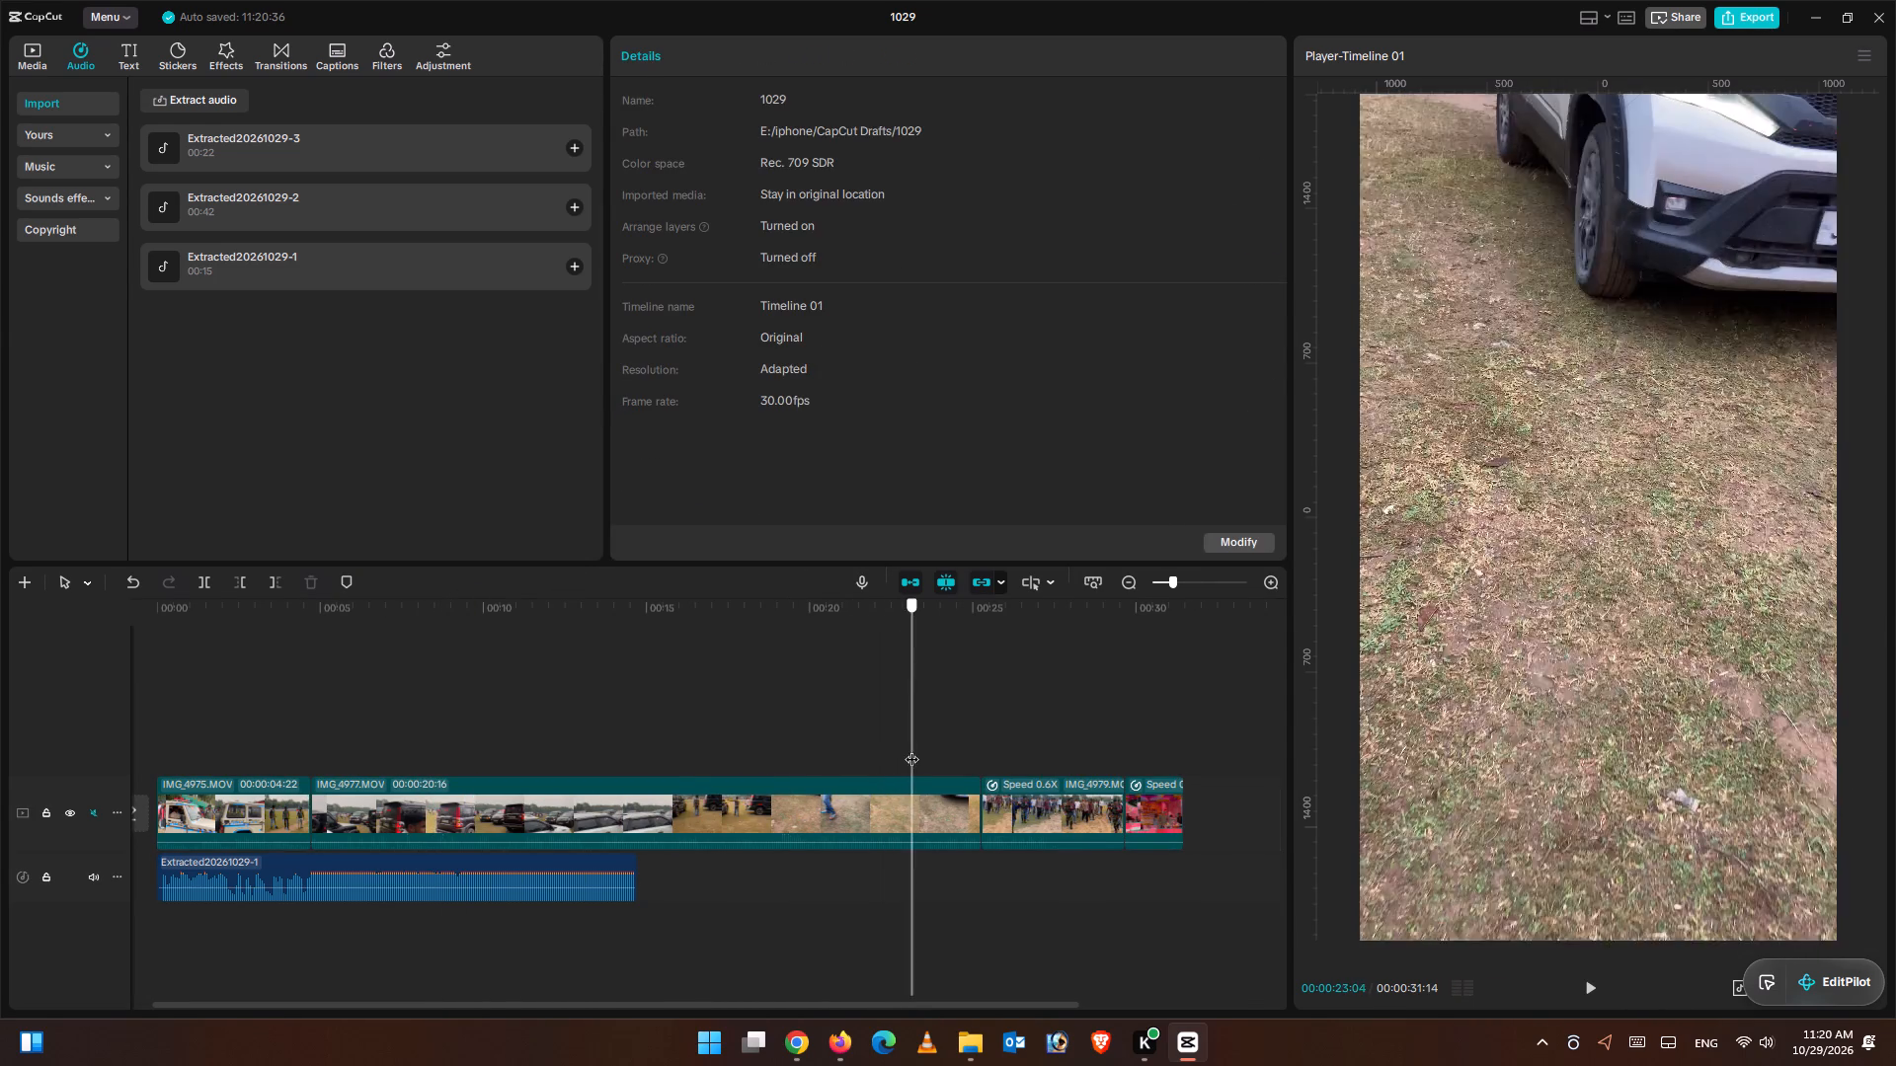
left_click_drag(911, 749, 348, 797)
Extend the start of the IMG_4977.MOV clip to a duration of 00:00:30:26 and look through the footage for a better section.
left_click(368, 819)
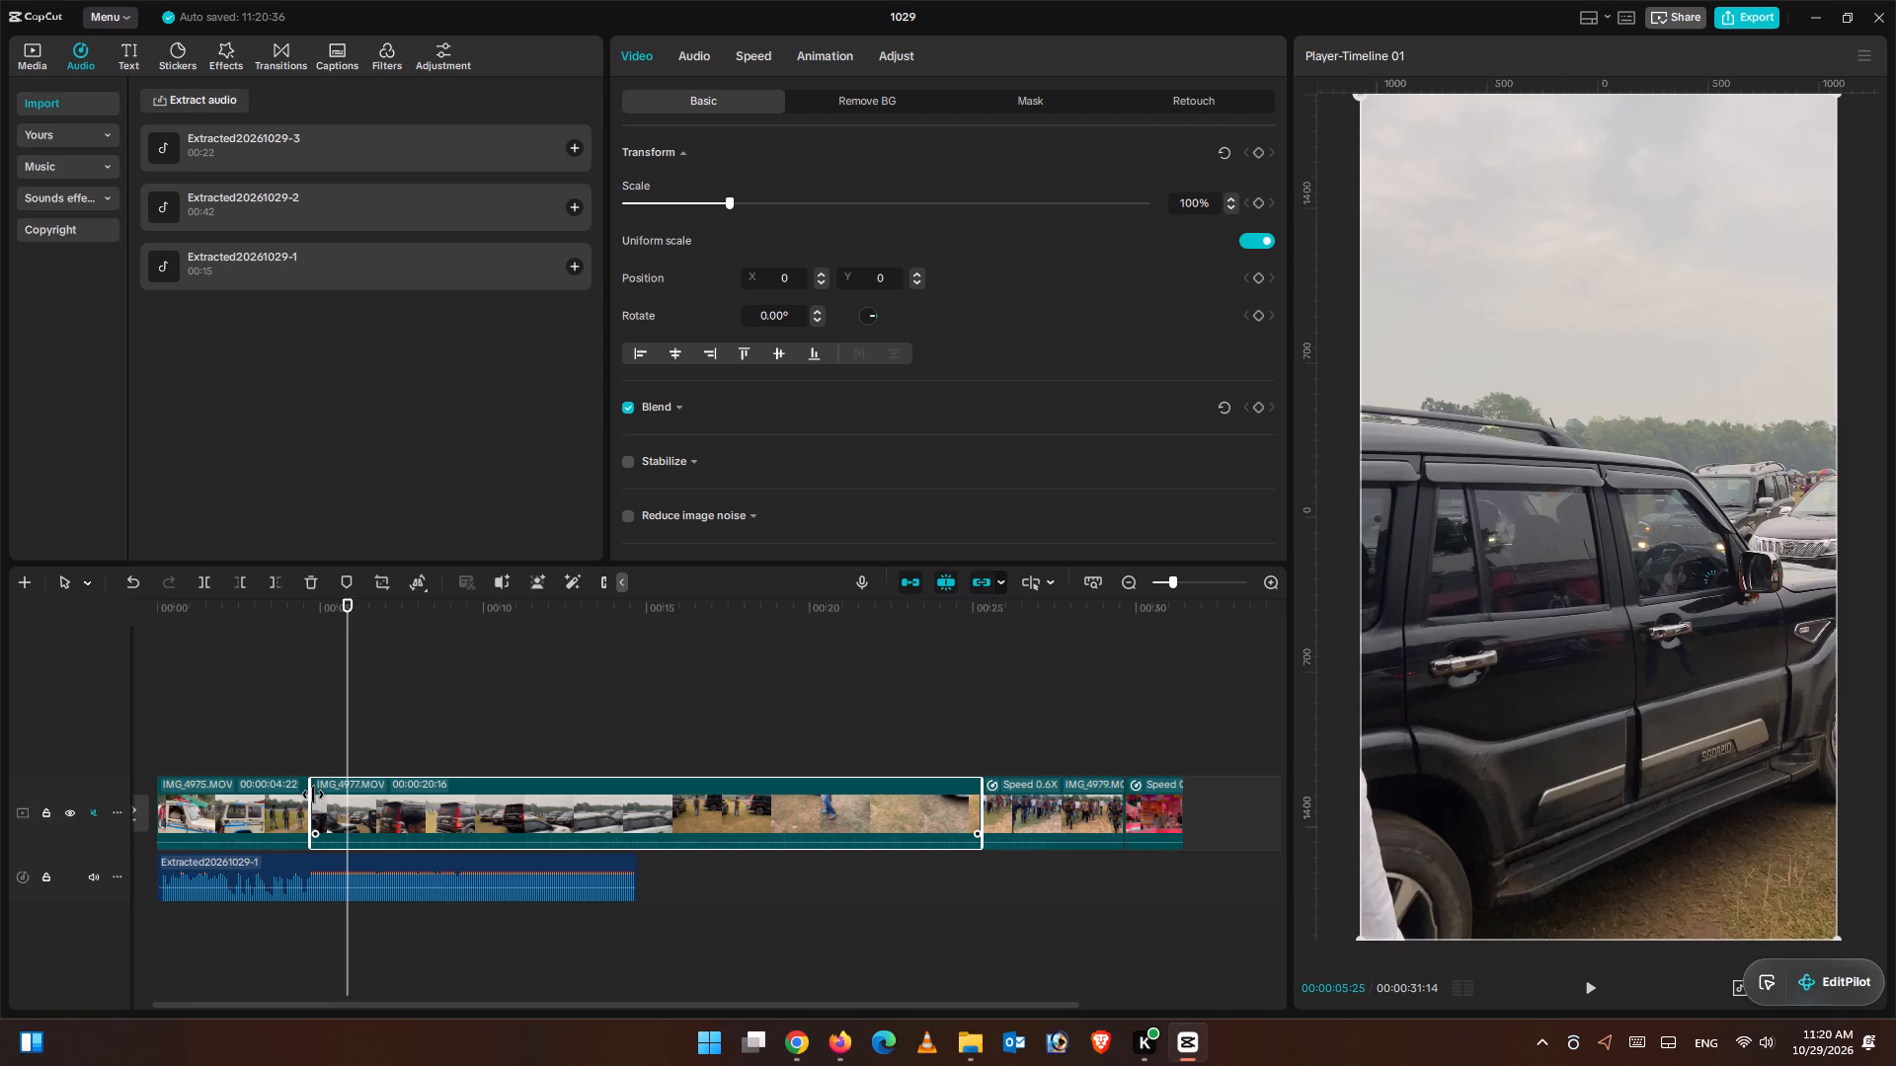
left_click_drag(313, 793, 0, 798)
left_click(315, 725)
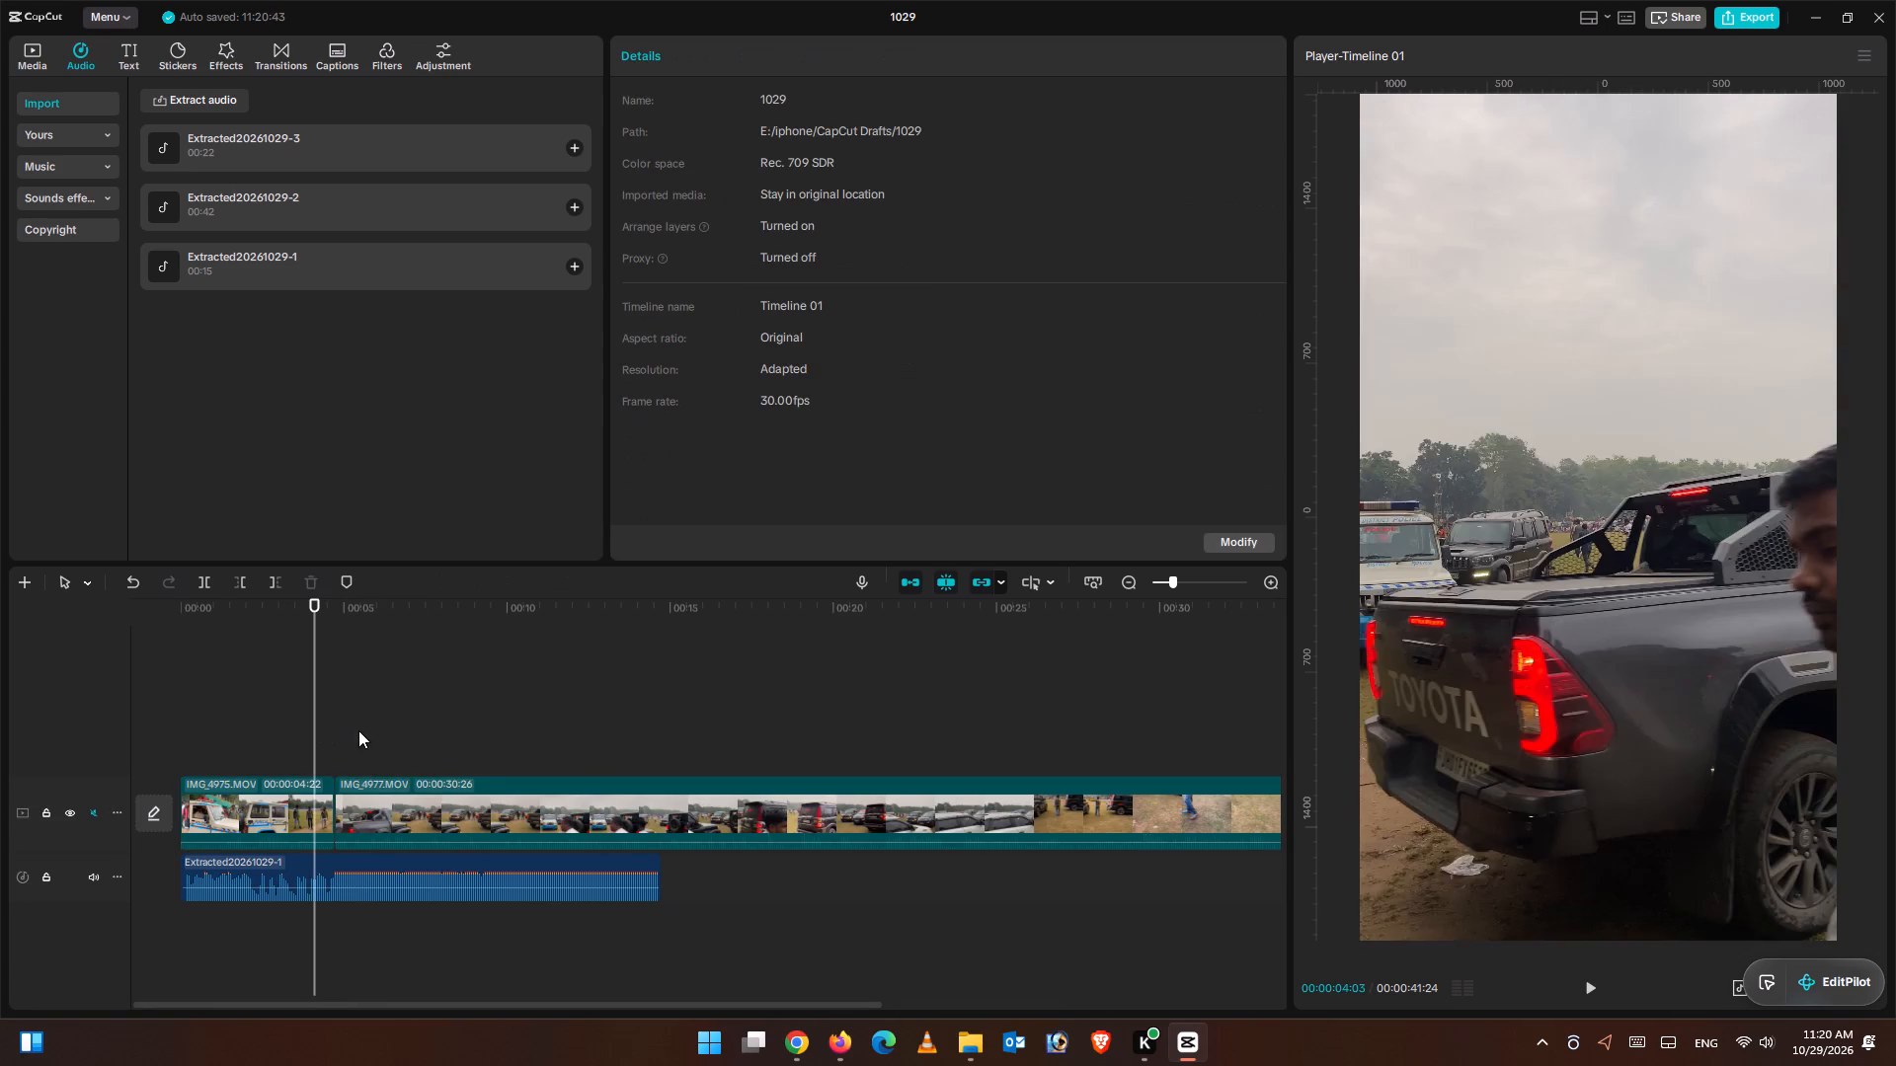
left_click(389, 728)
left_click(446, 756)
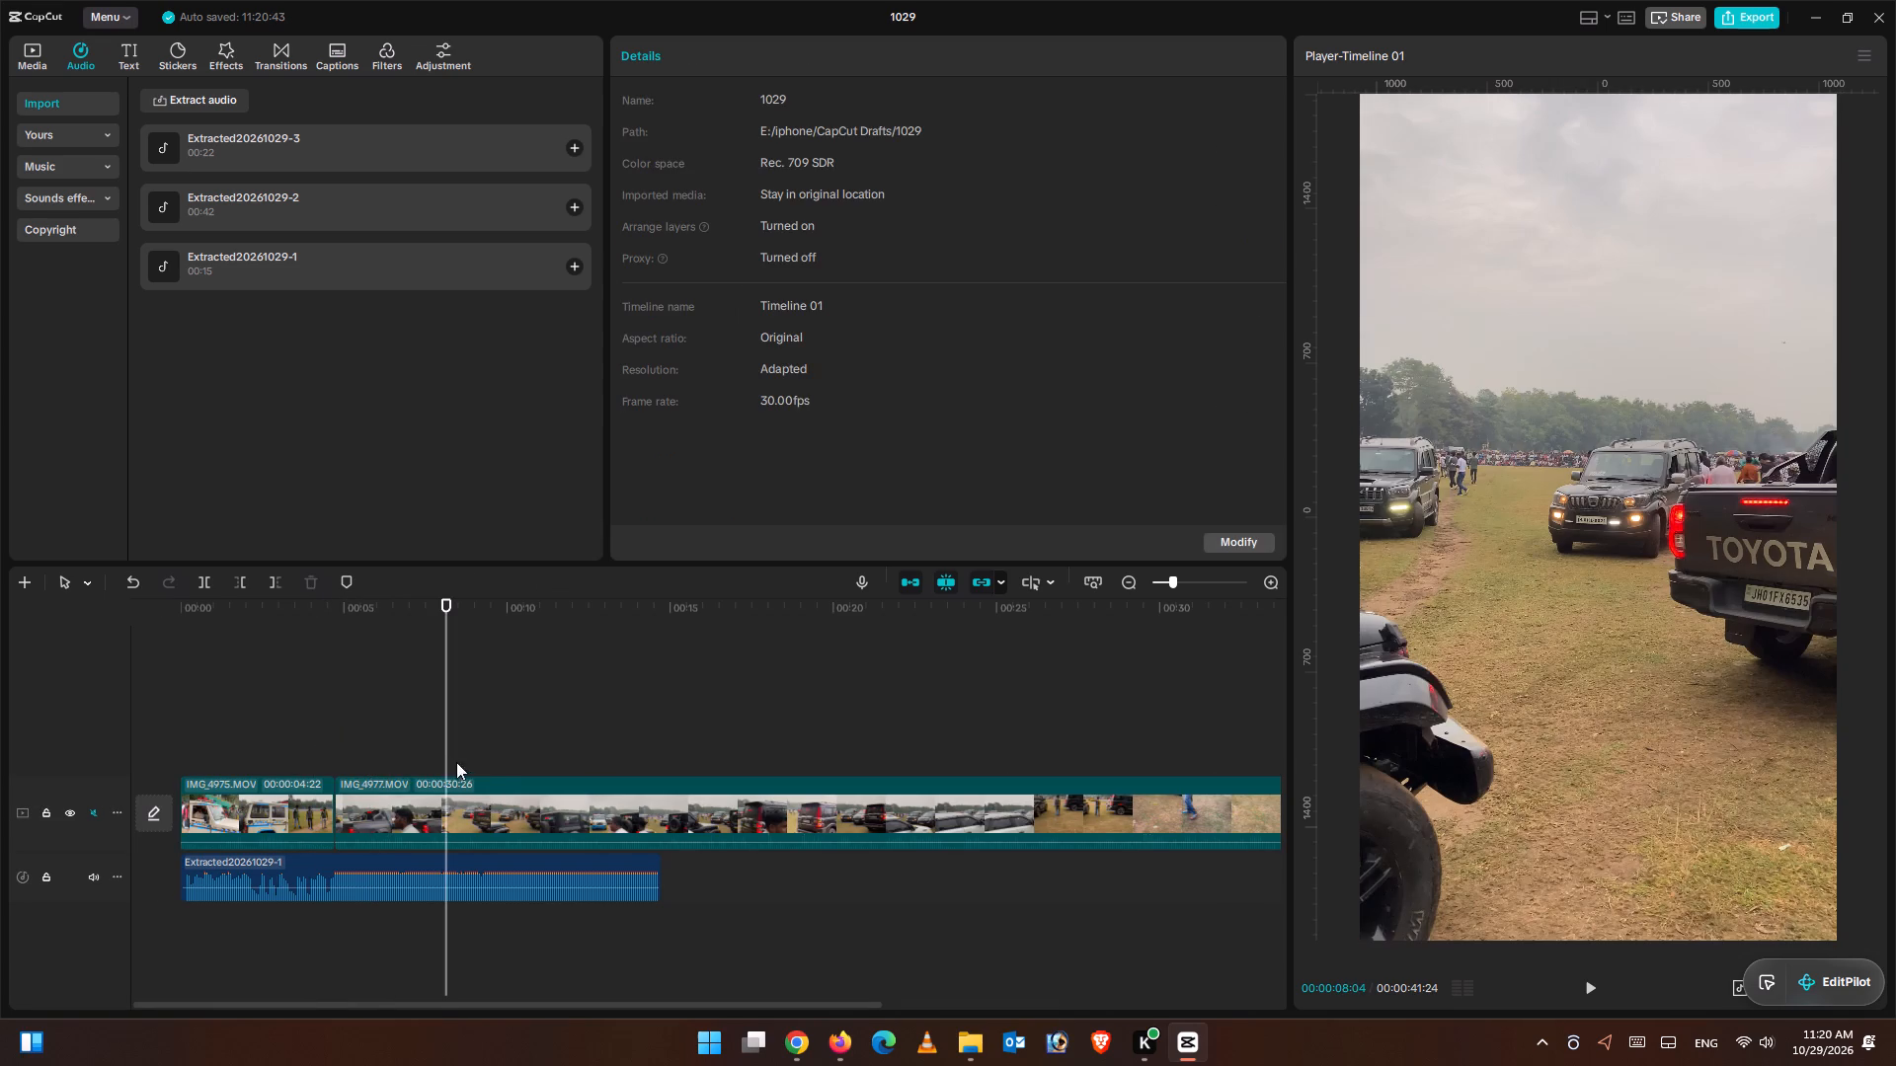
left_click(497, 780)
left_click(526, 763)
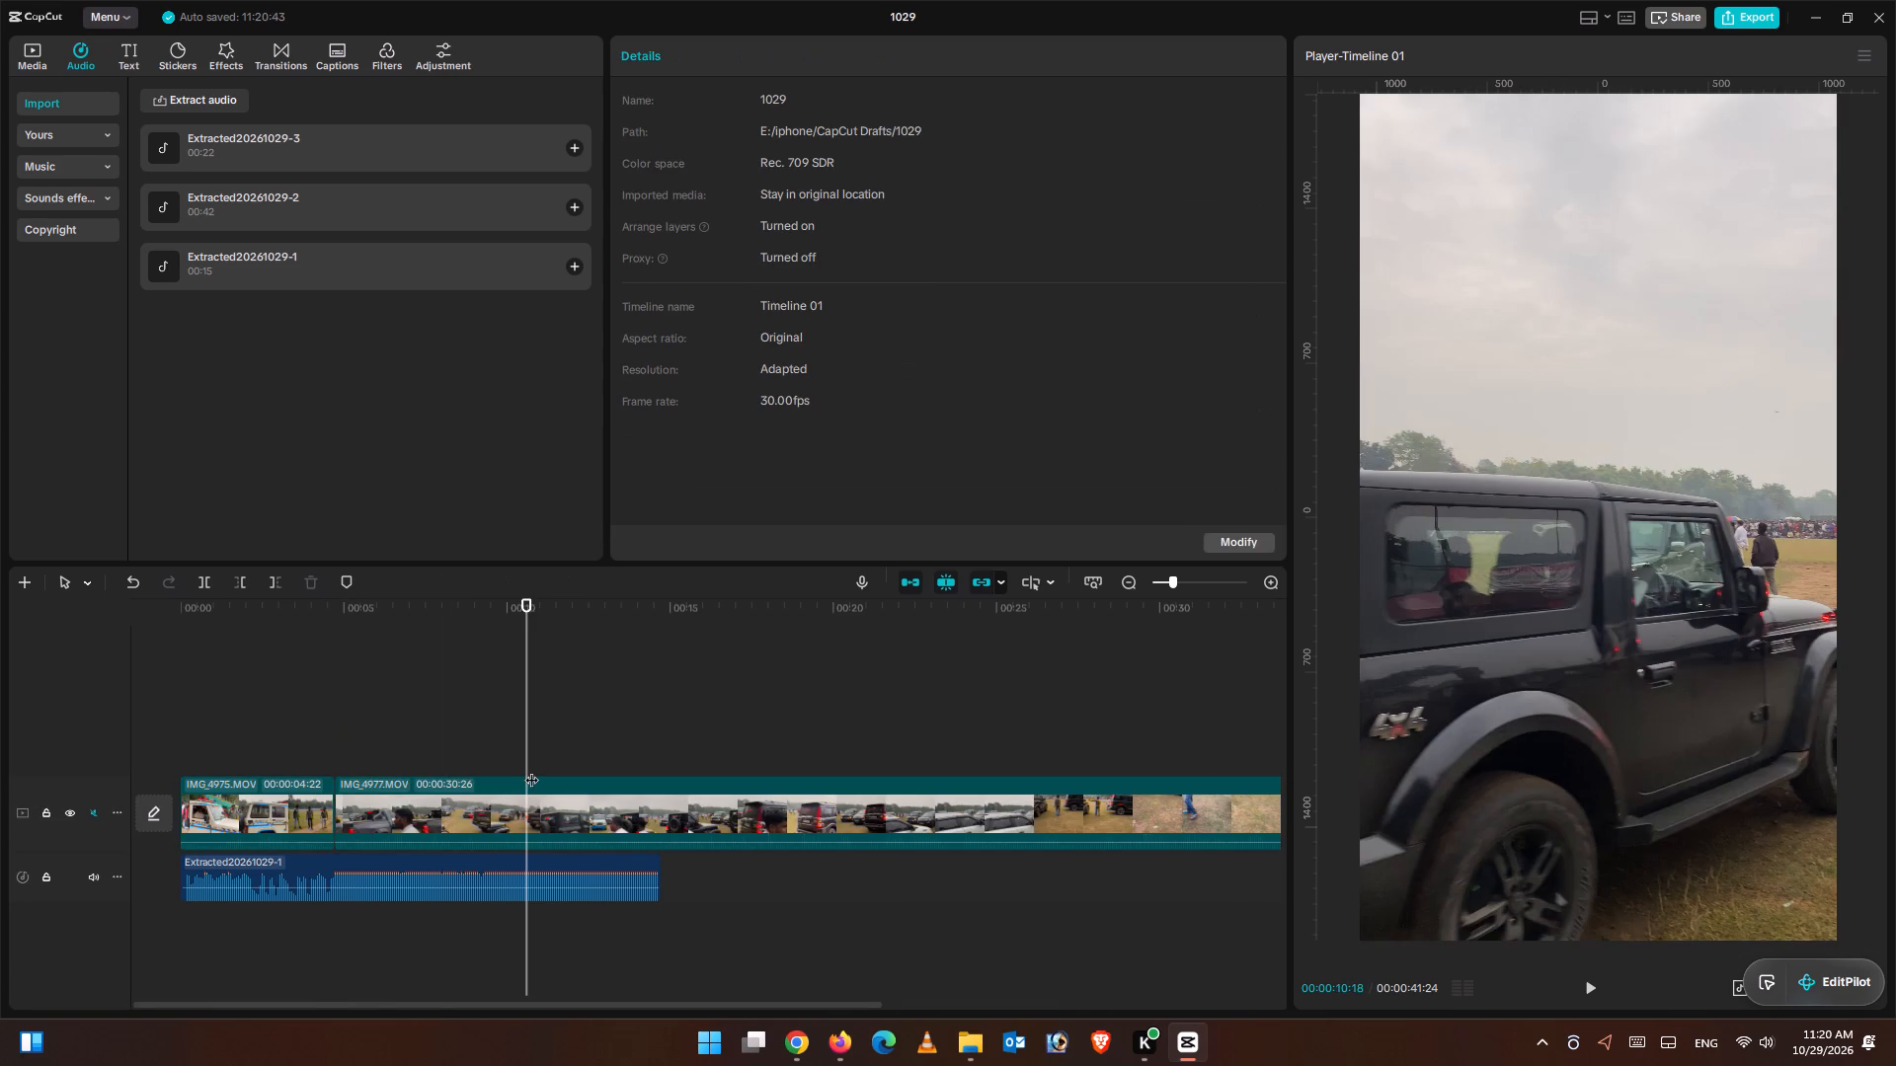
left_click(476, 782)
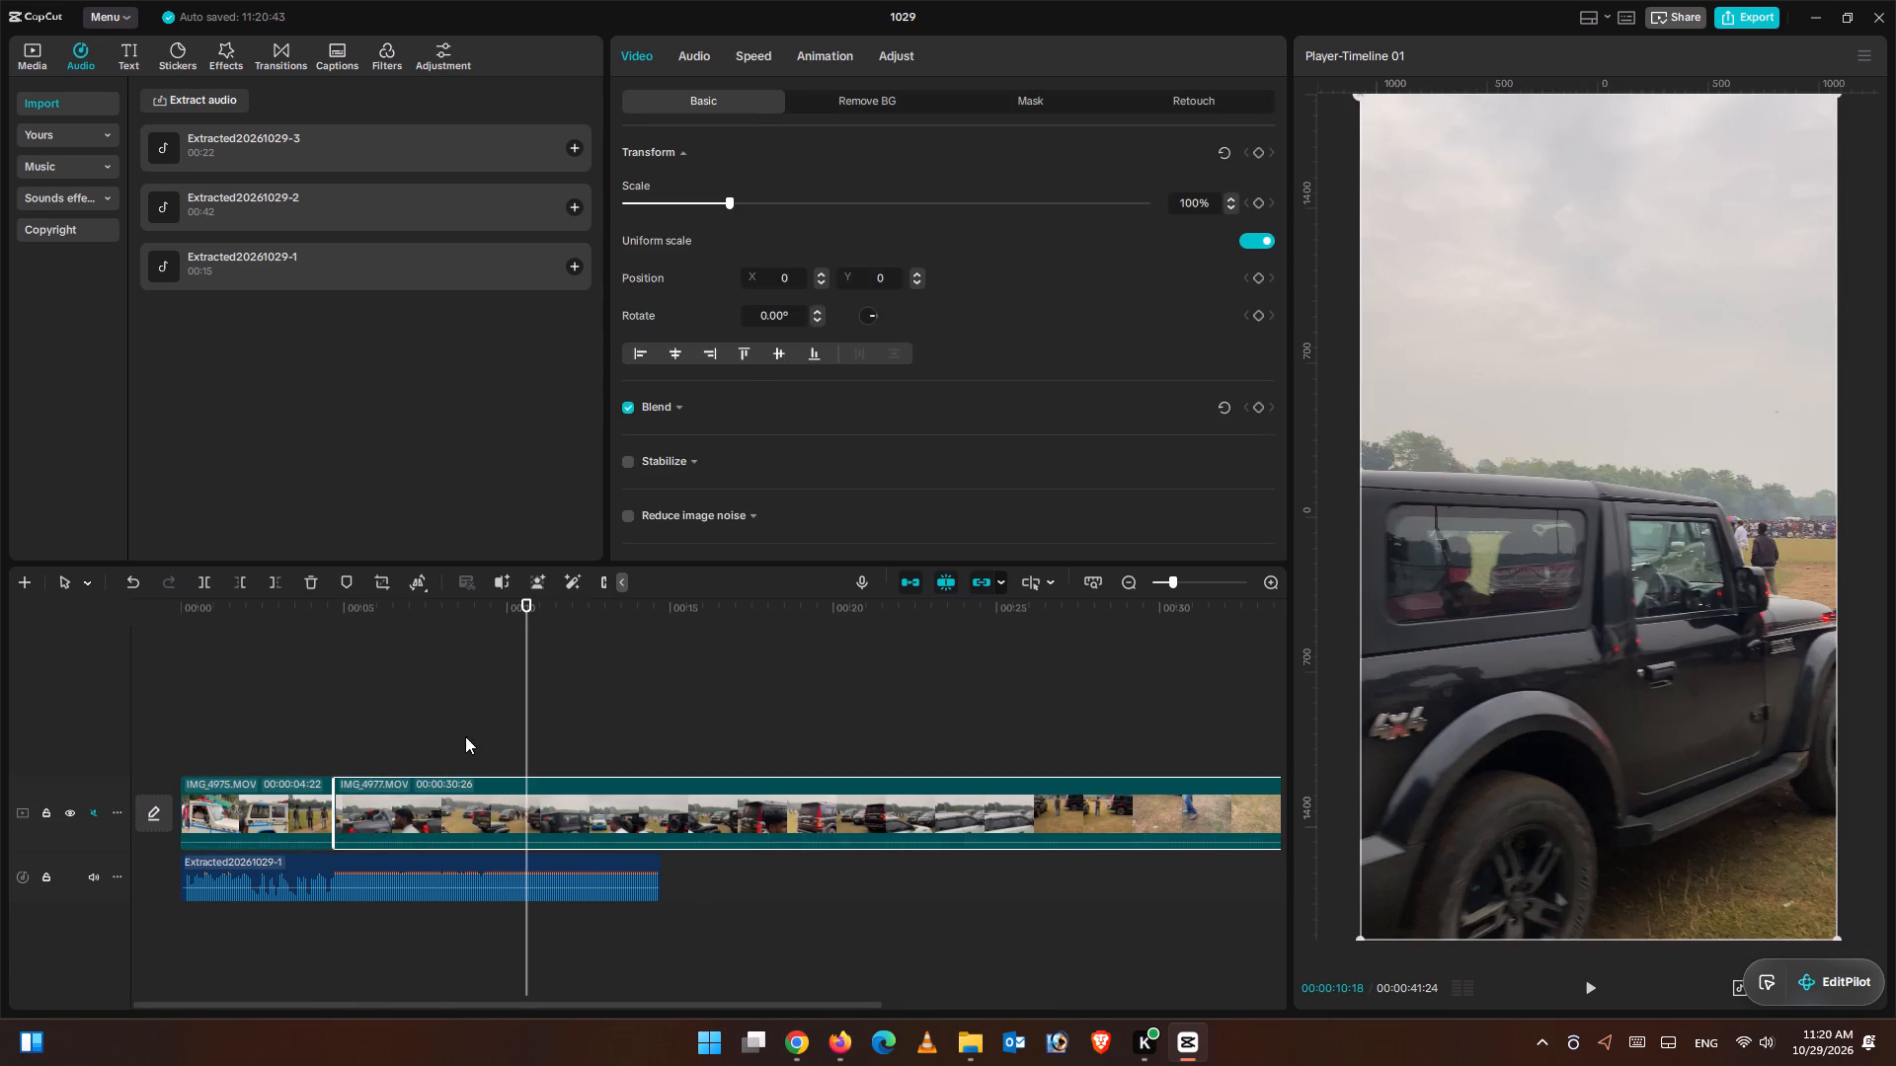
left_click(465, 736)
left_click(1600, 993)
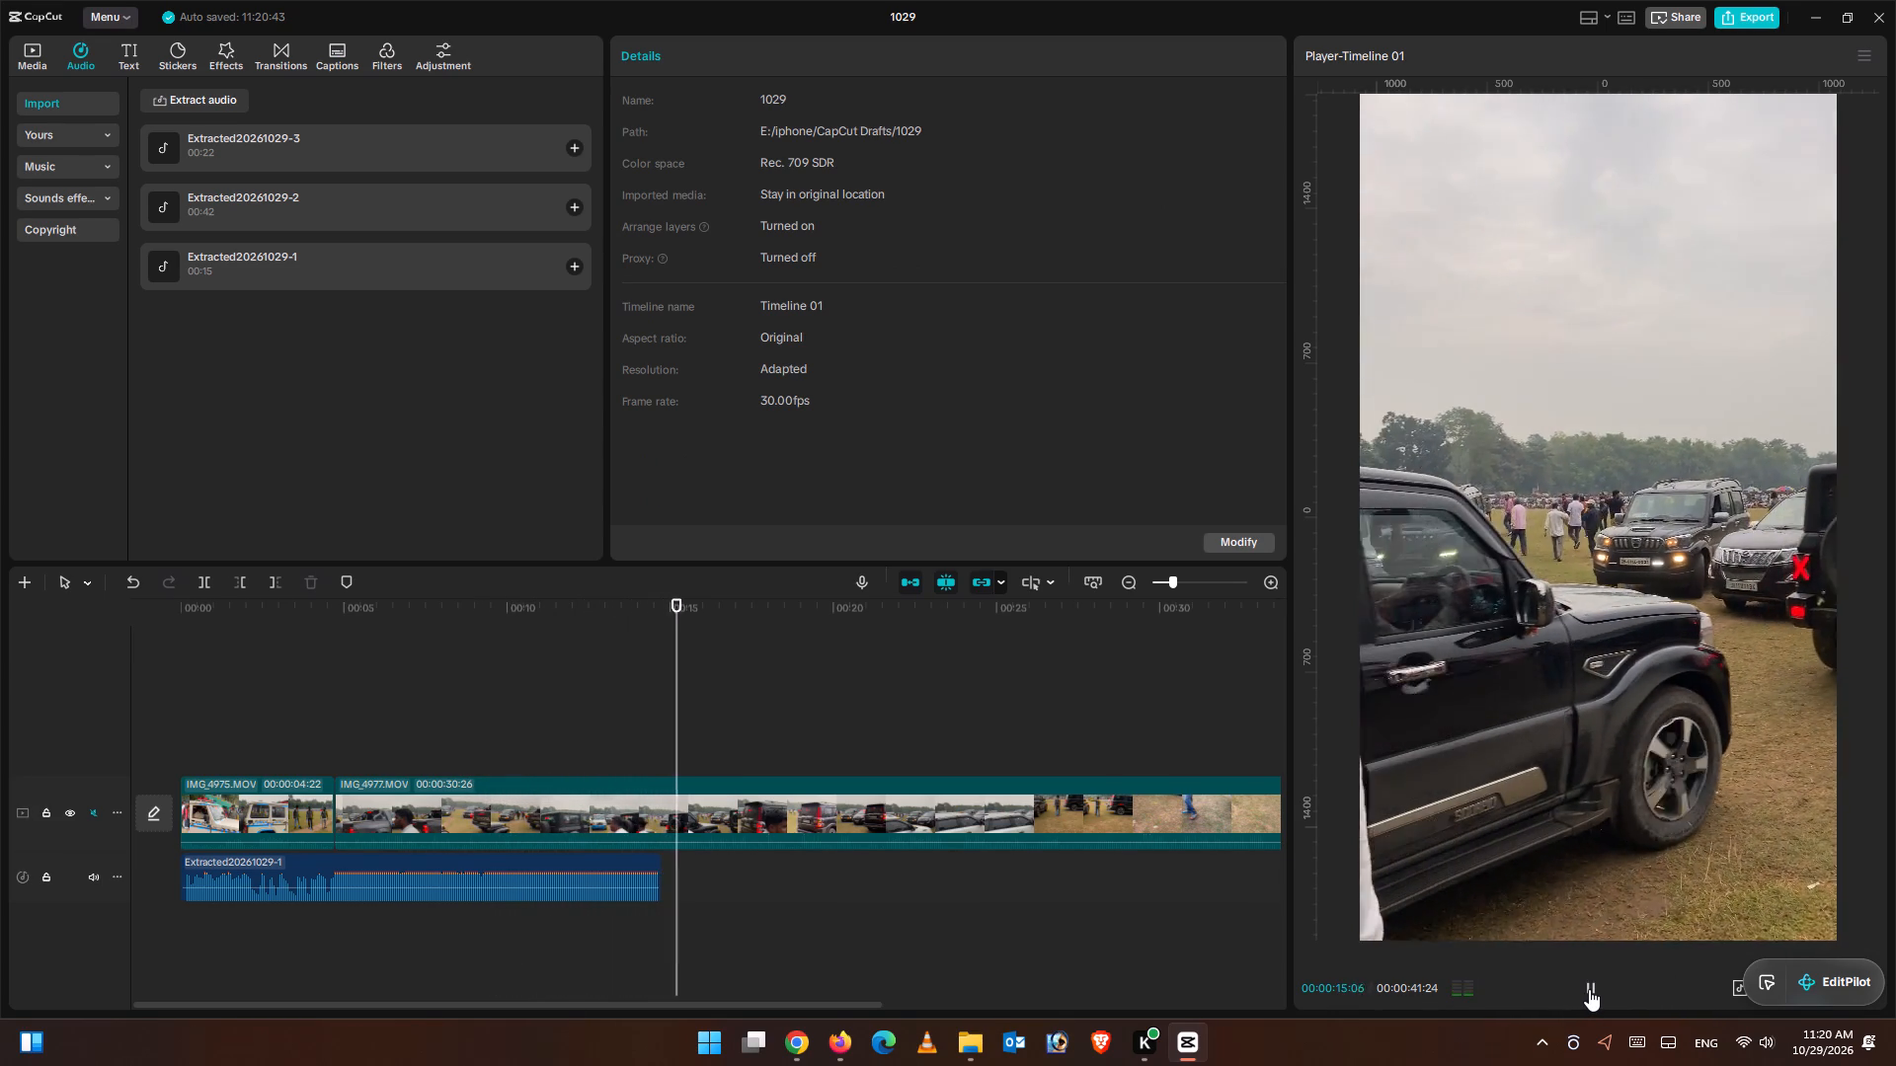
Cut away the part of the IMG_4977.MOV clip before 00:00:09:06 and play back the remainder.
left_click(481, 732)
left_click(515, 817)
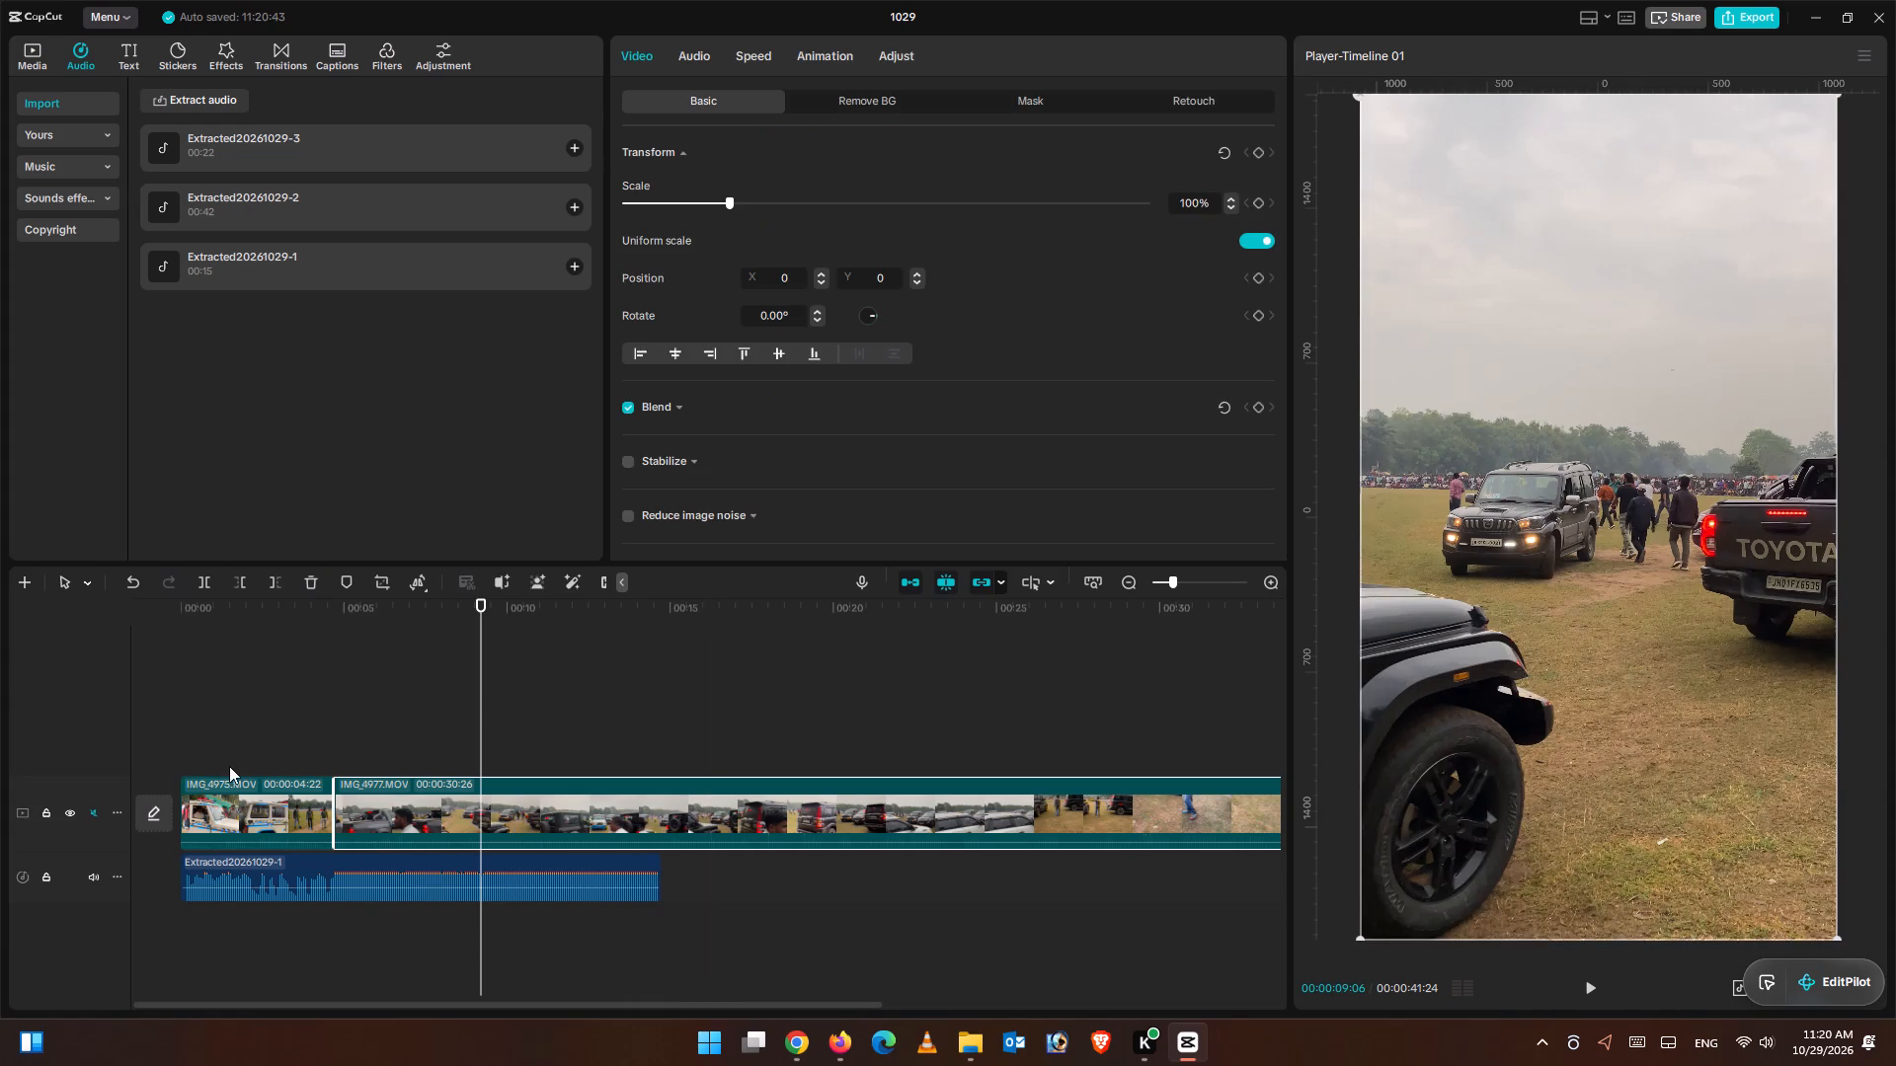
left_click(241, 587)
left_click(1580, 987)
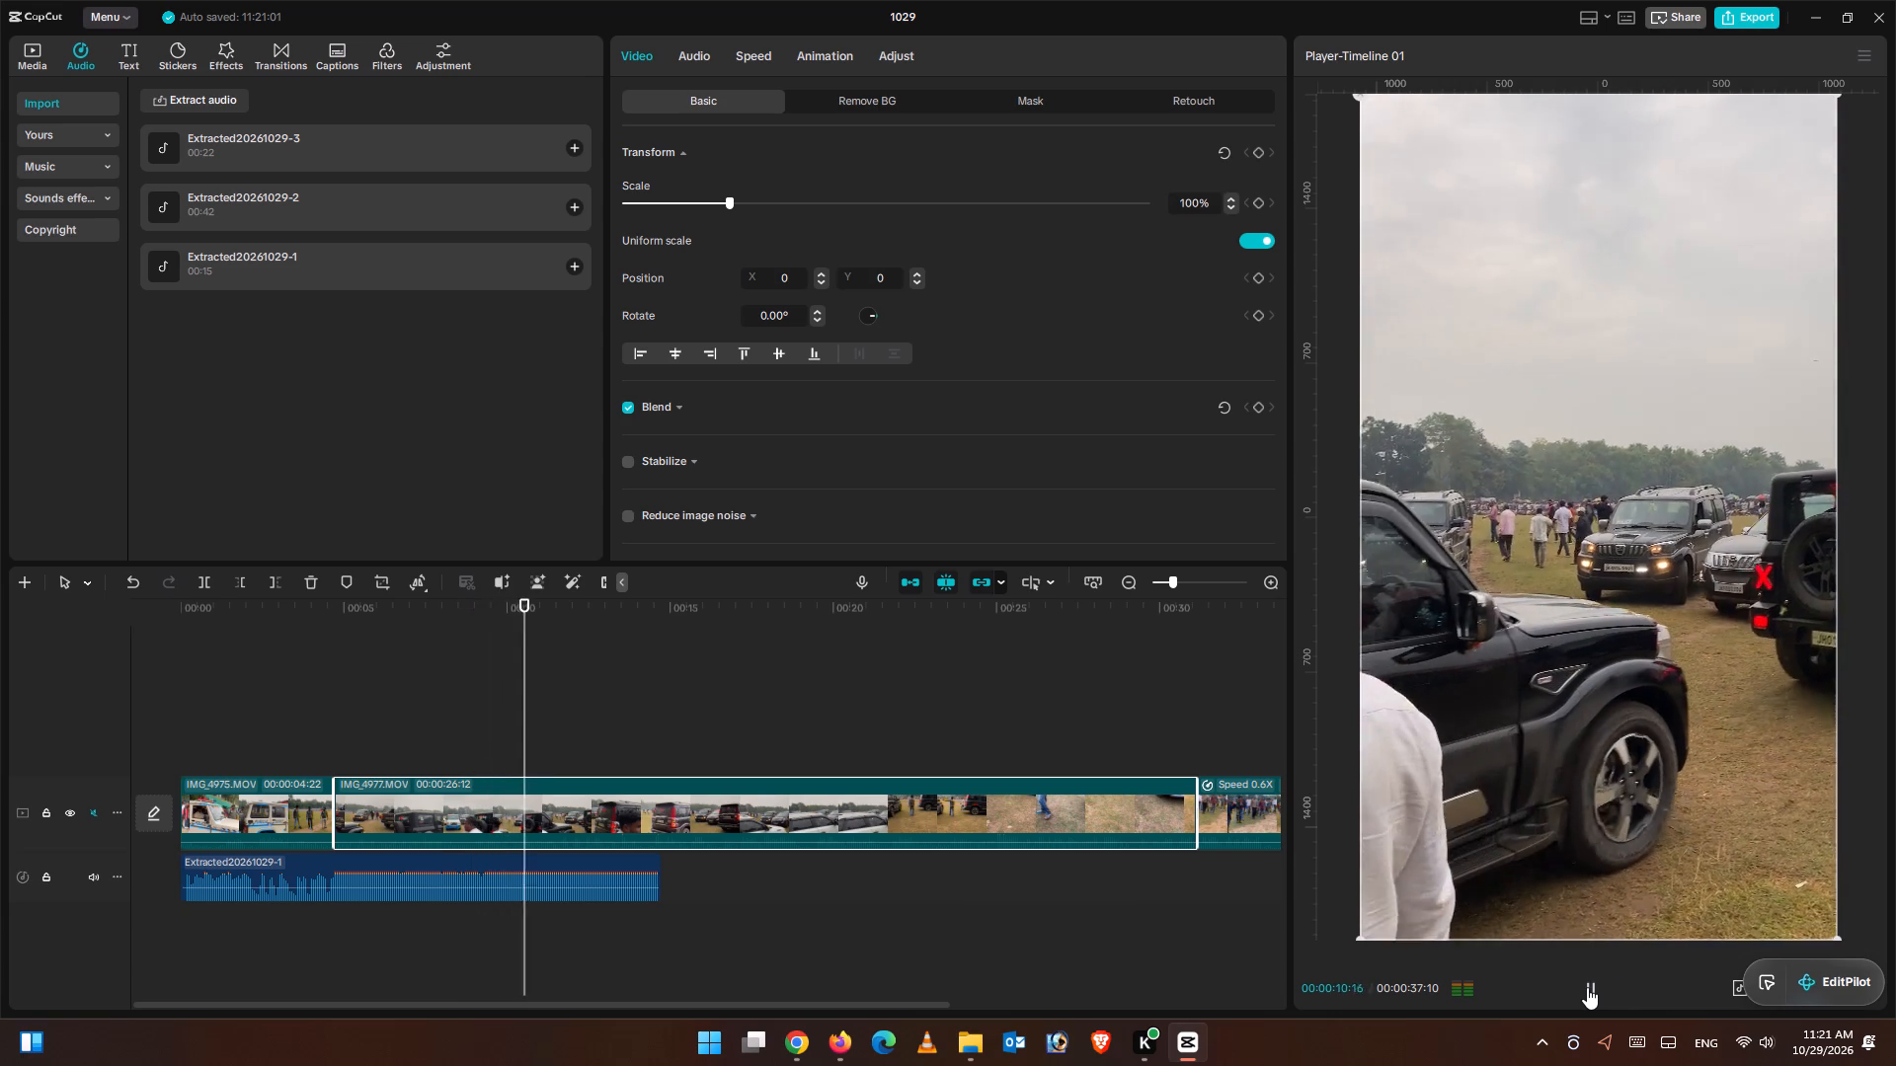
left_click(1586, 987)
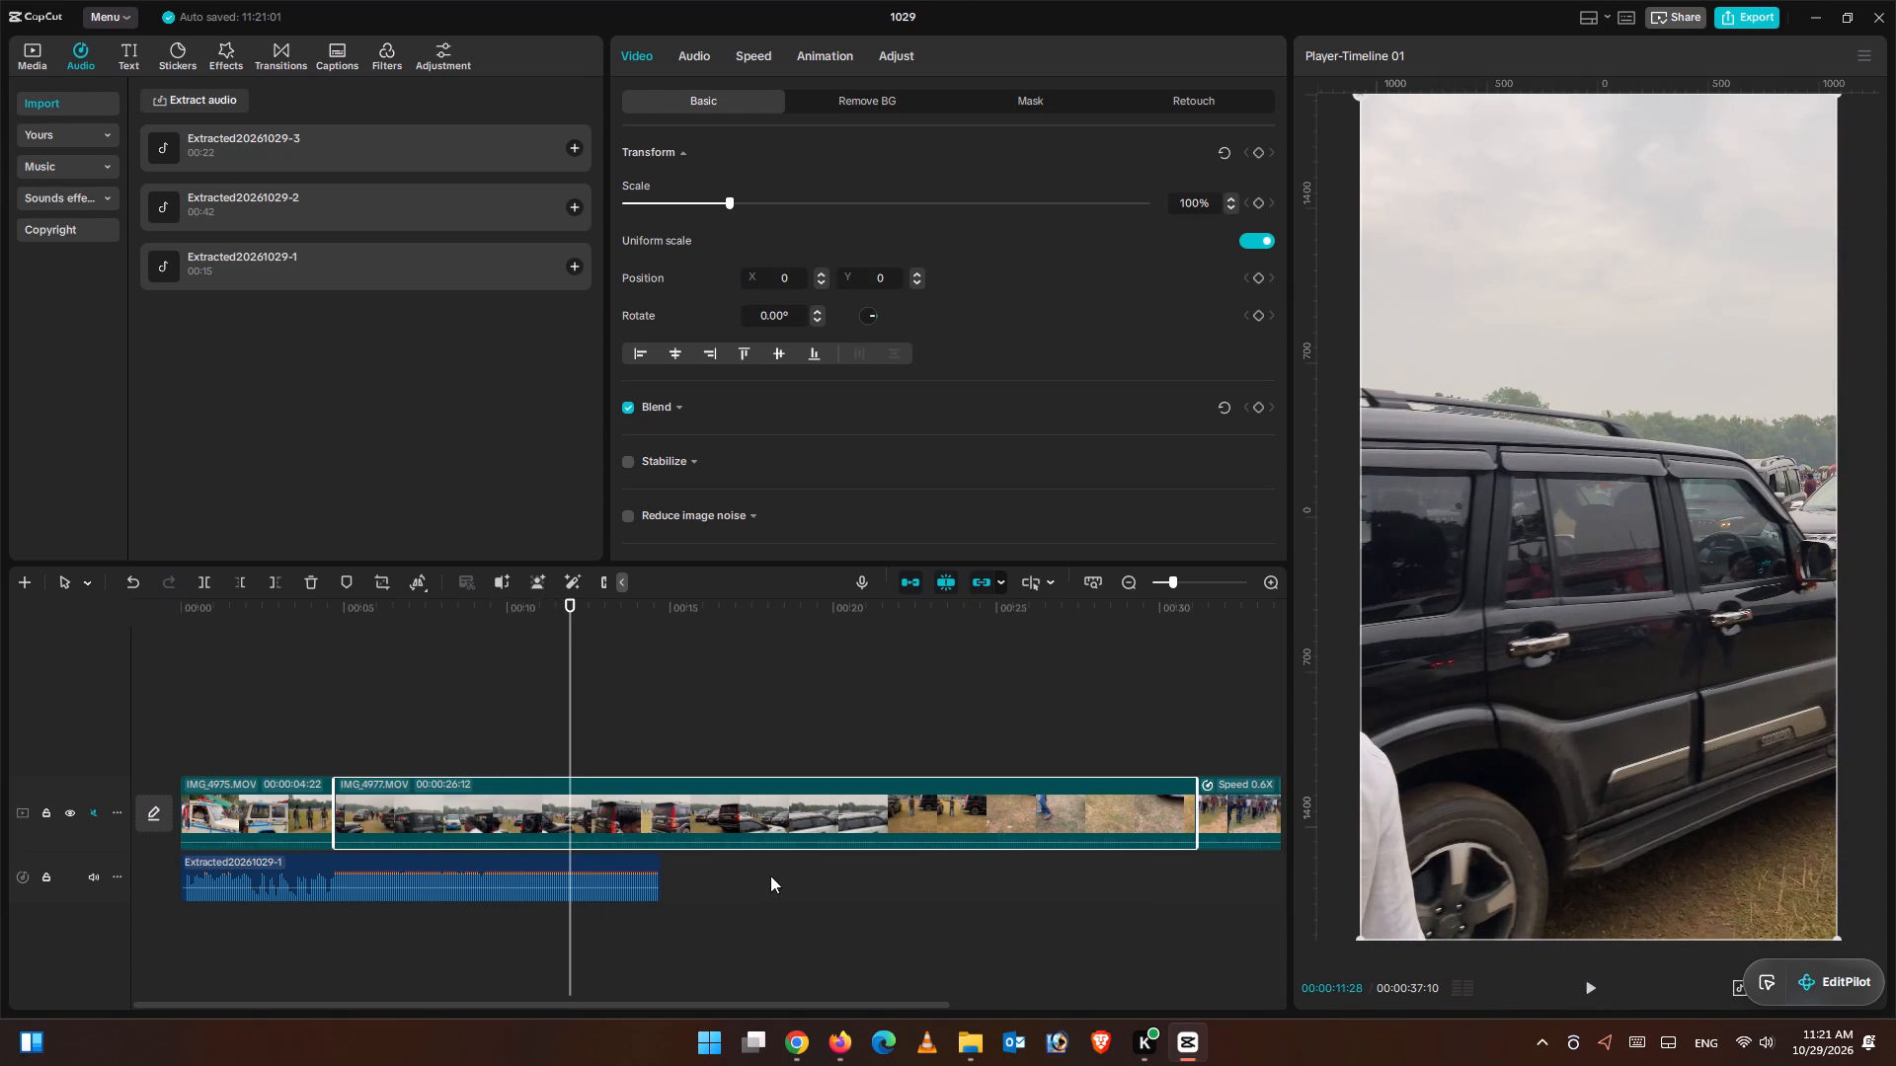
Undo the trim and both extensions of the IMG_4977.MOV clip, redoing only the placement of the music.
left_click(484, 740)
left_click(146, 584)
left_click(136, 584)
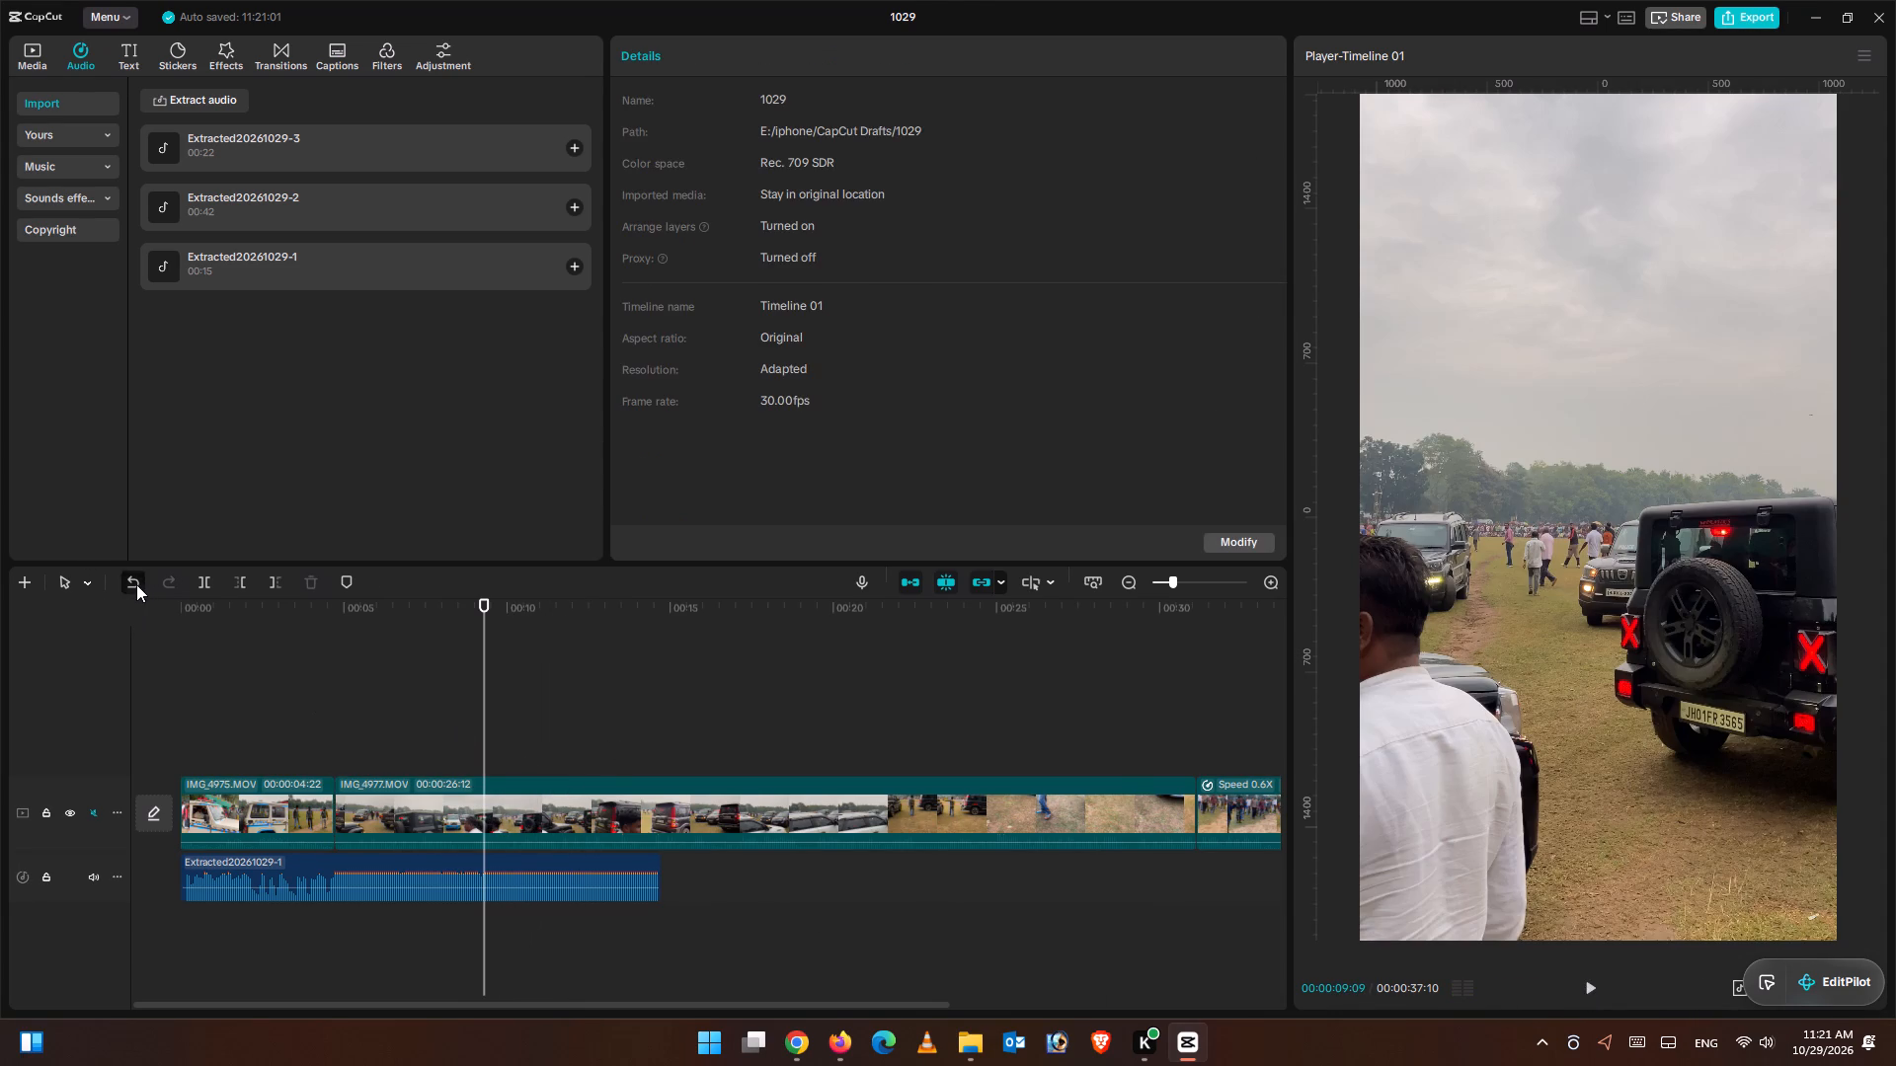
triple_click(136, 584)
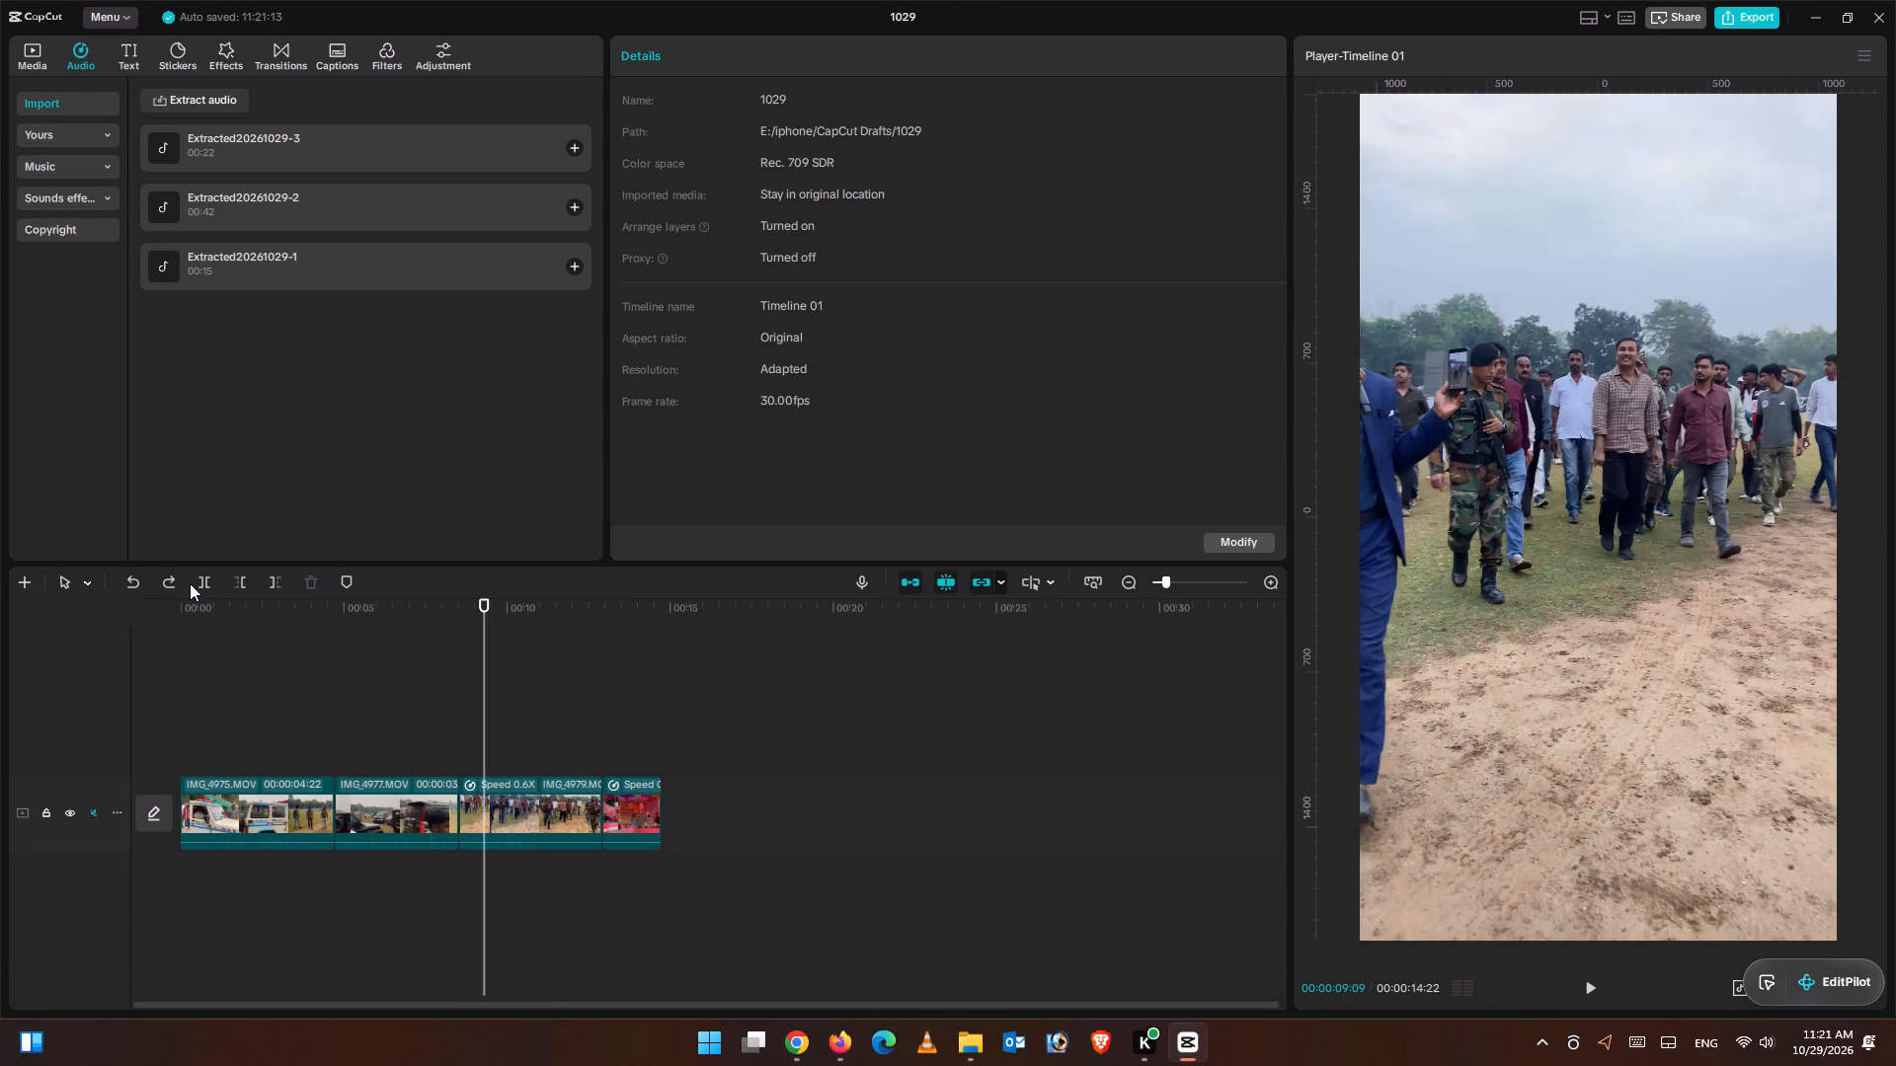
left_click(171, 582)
Lengthen the end of the IMG_4977.MOV clip to a duration of 00:00:04:19, playing the cut to IMG_4979.MOV before and after.
left_click(355, 690)
left_click(1589, 987)
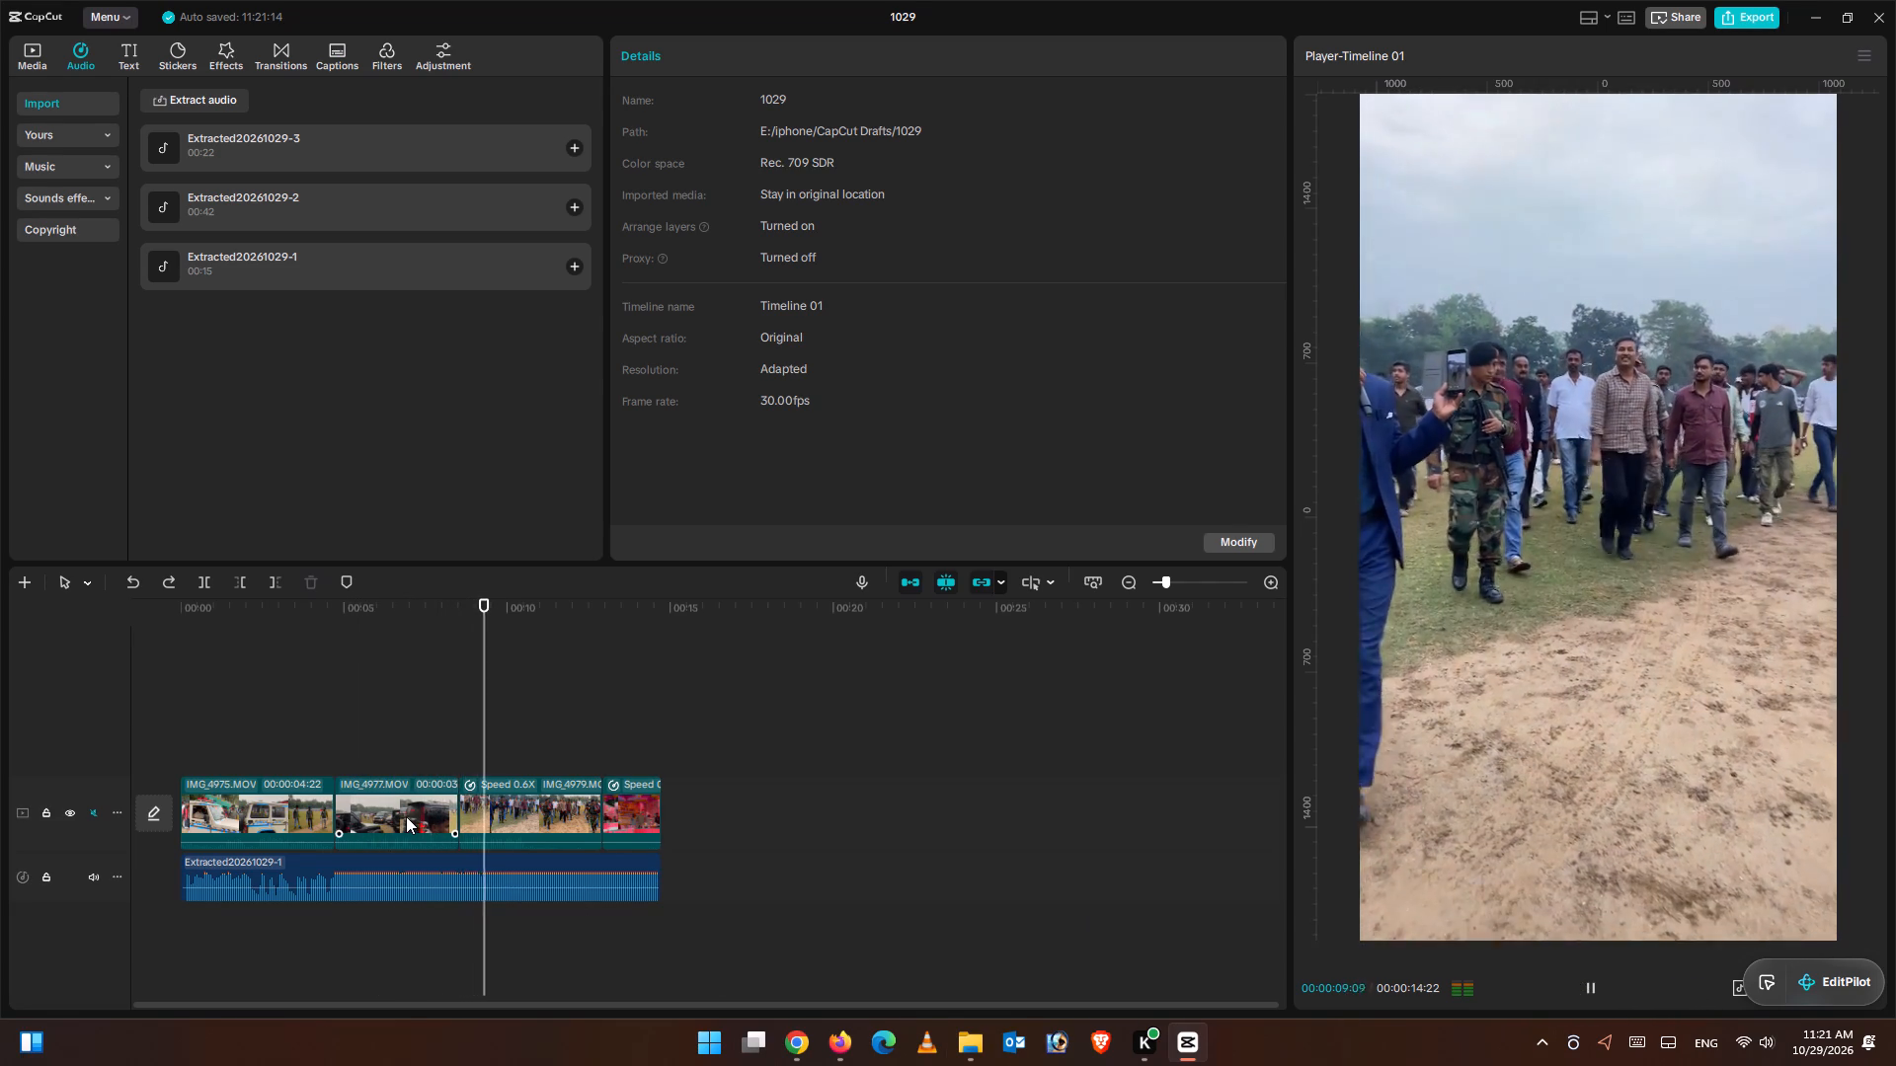
left_click(480, 744)
left_click(465, 742)
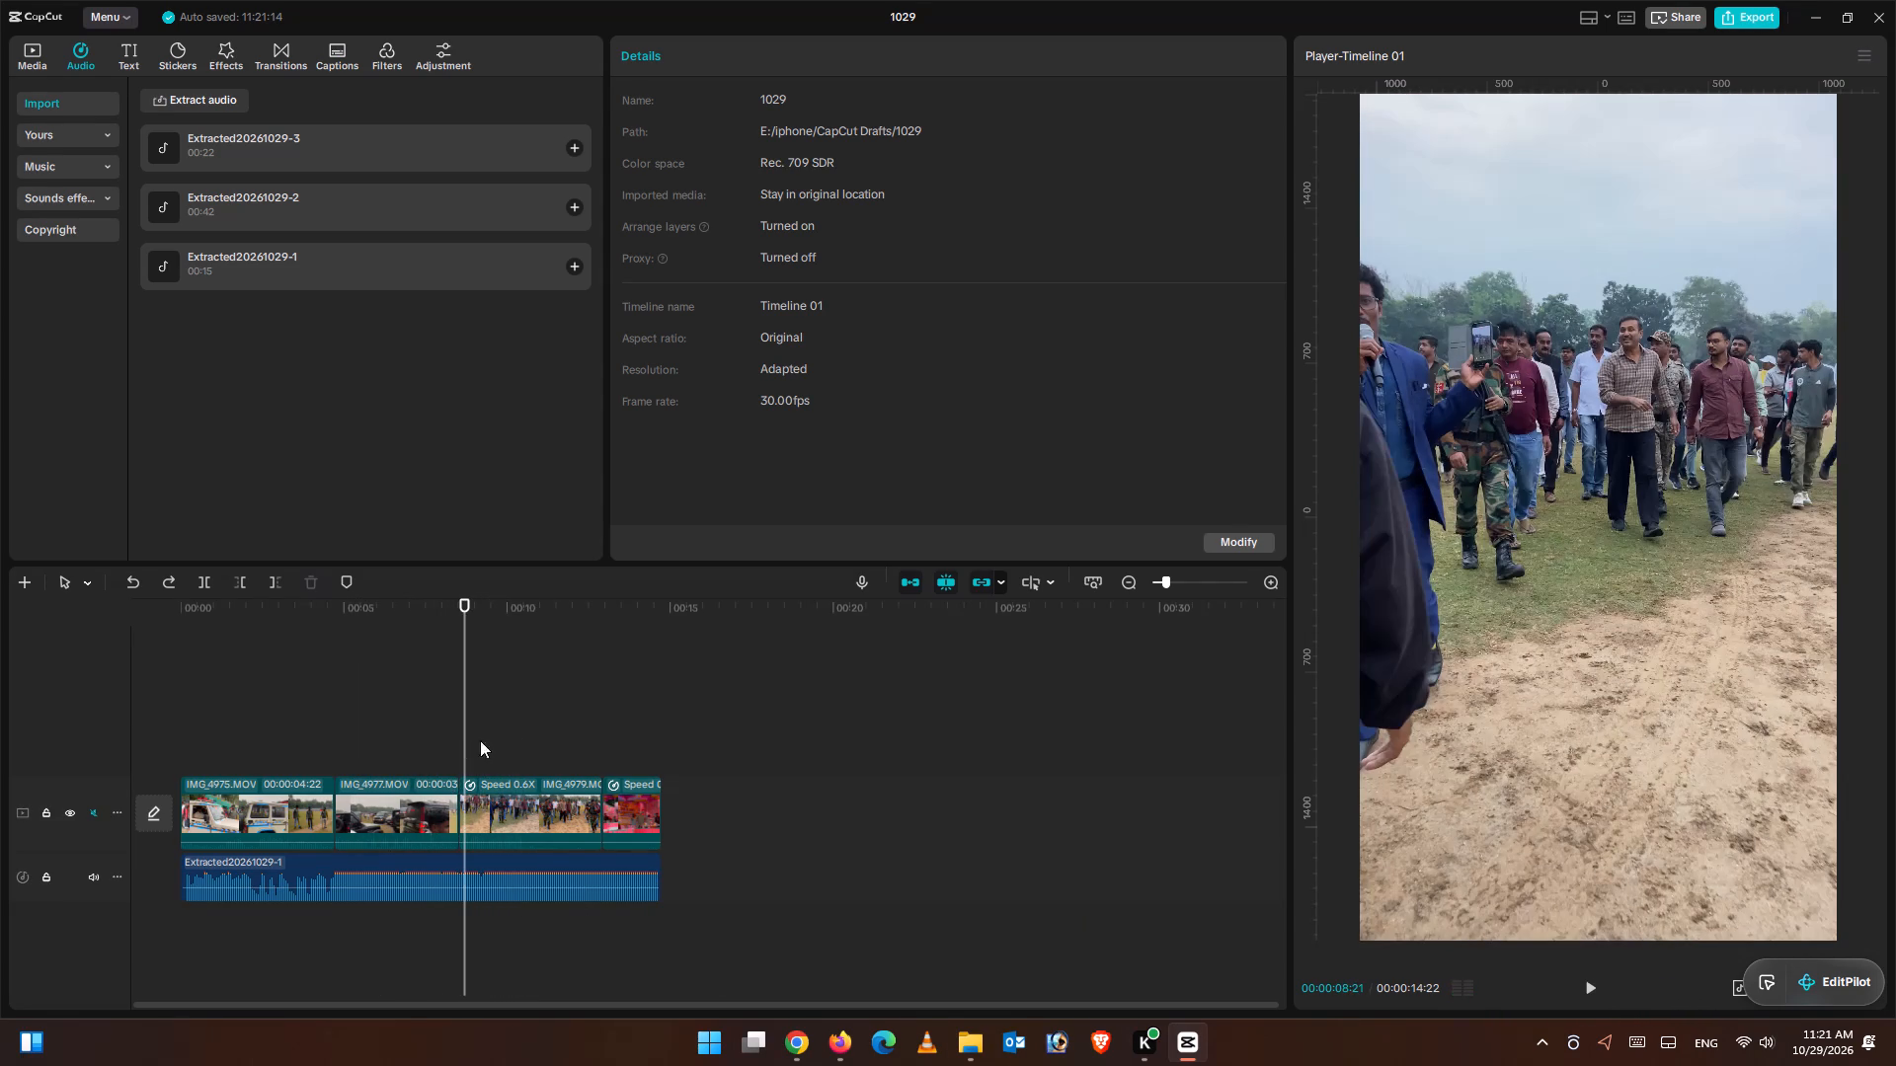
left_click(1600, 999)
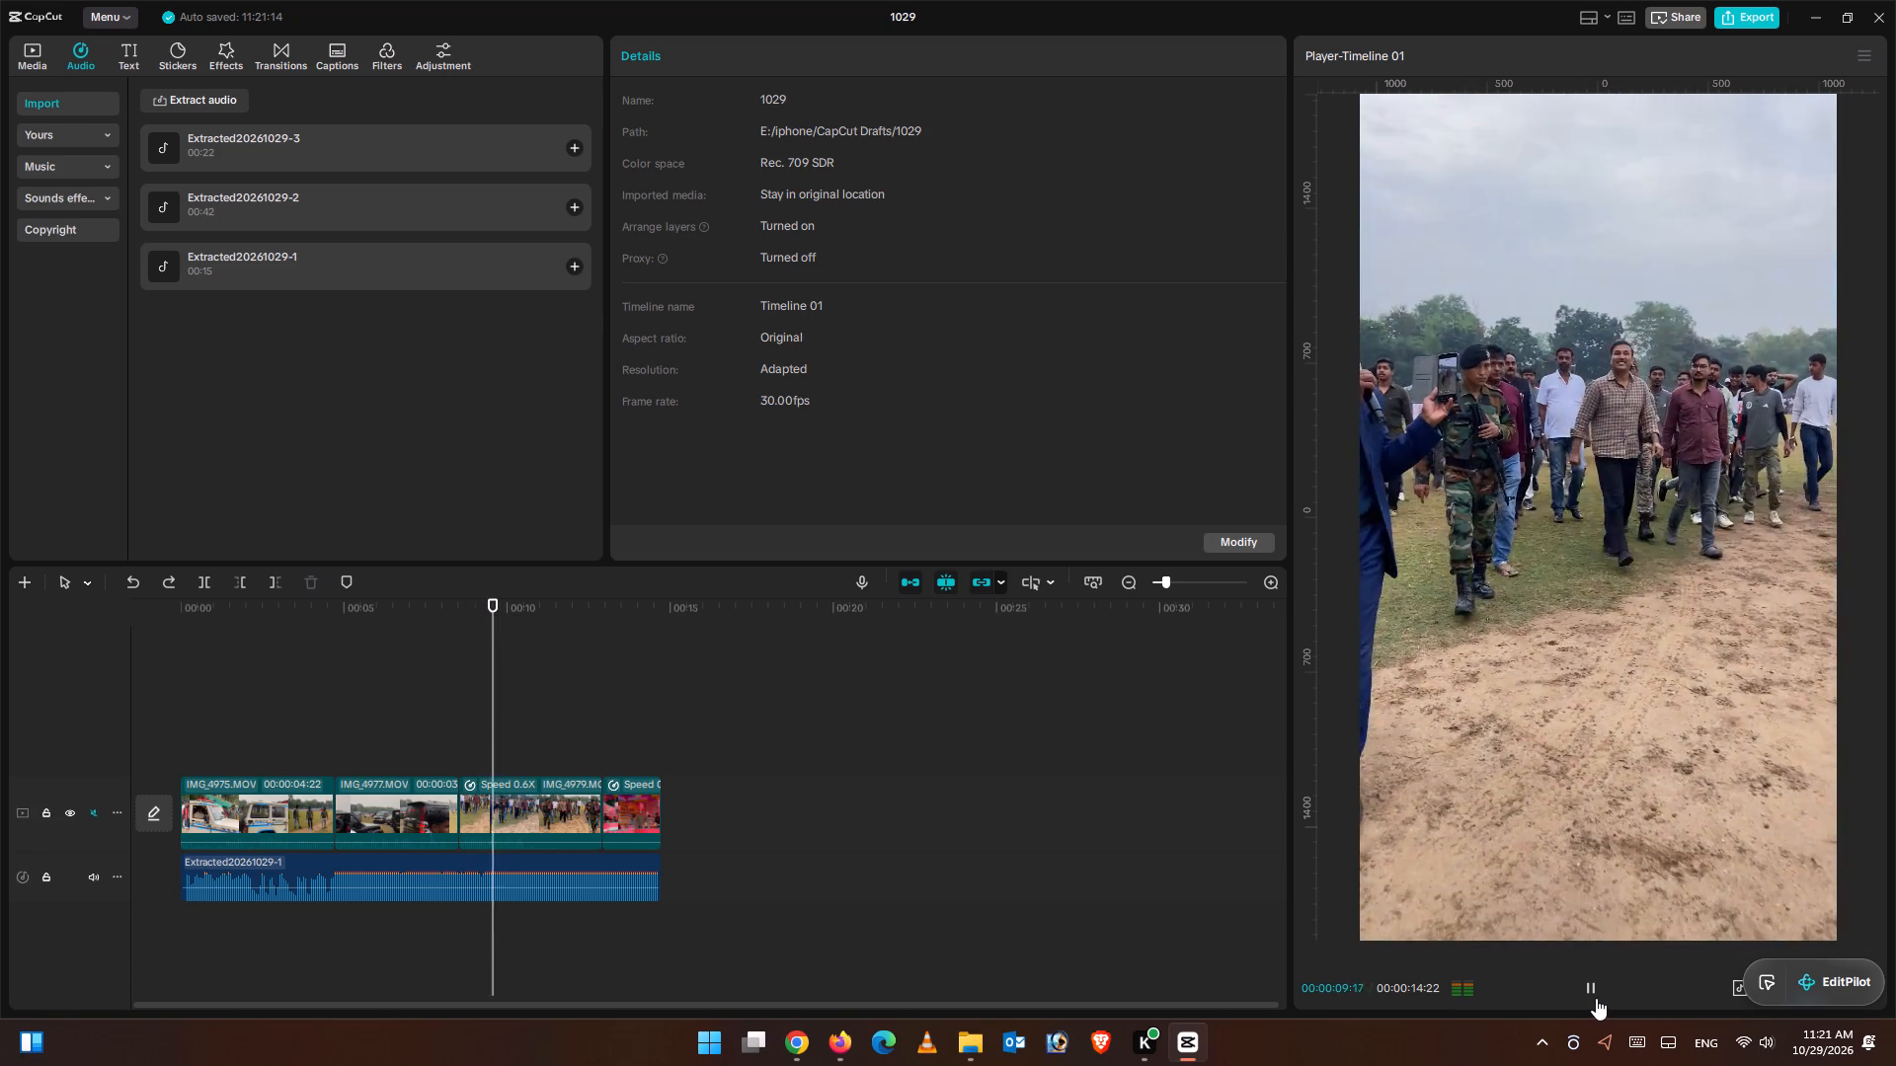
left_click(440, 735)
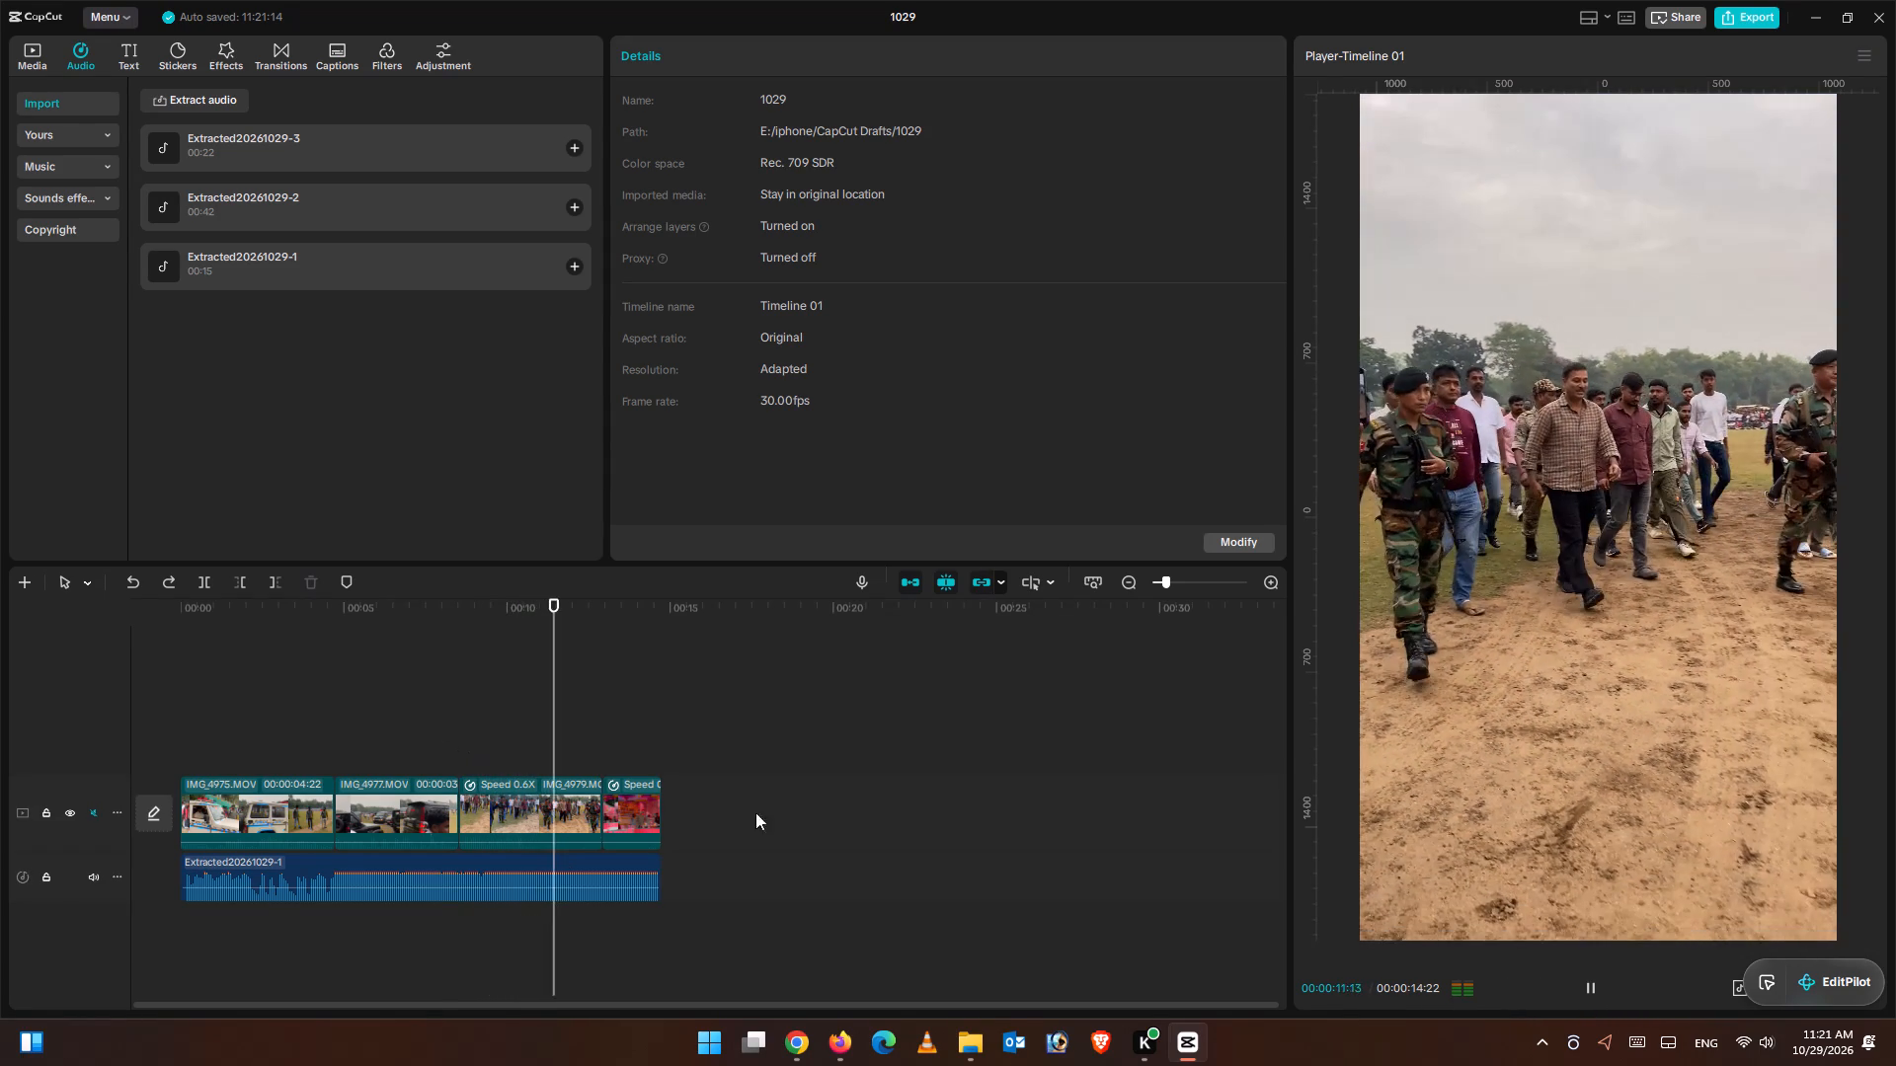
left_click(1591, 989)
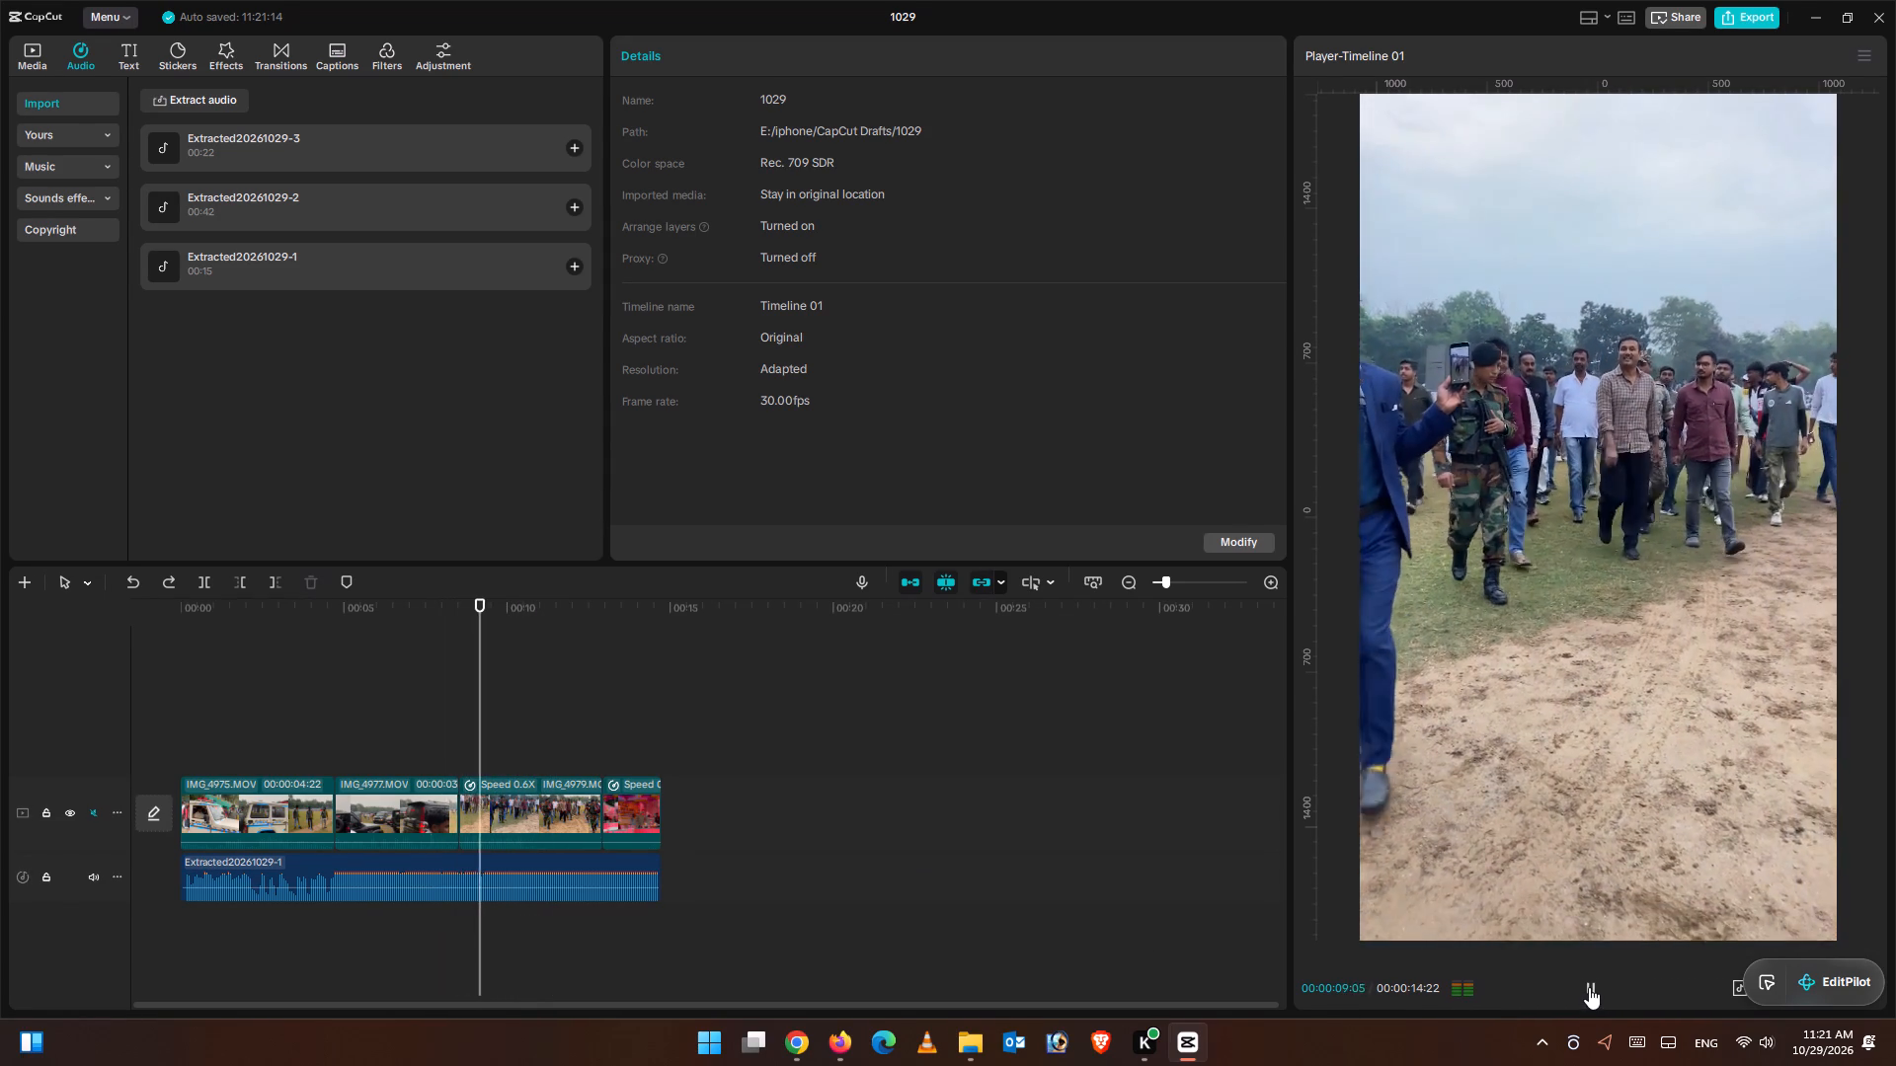
left_click(408, 799)
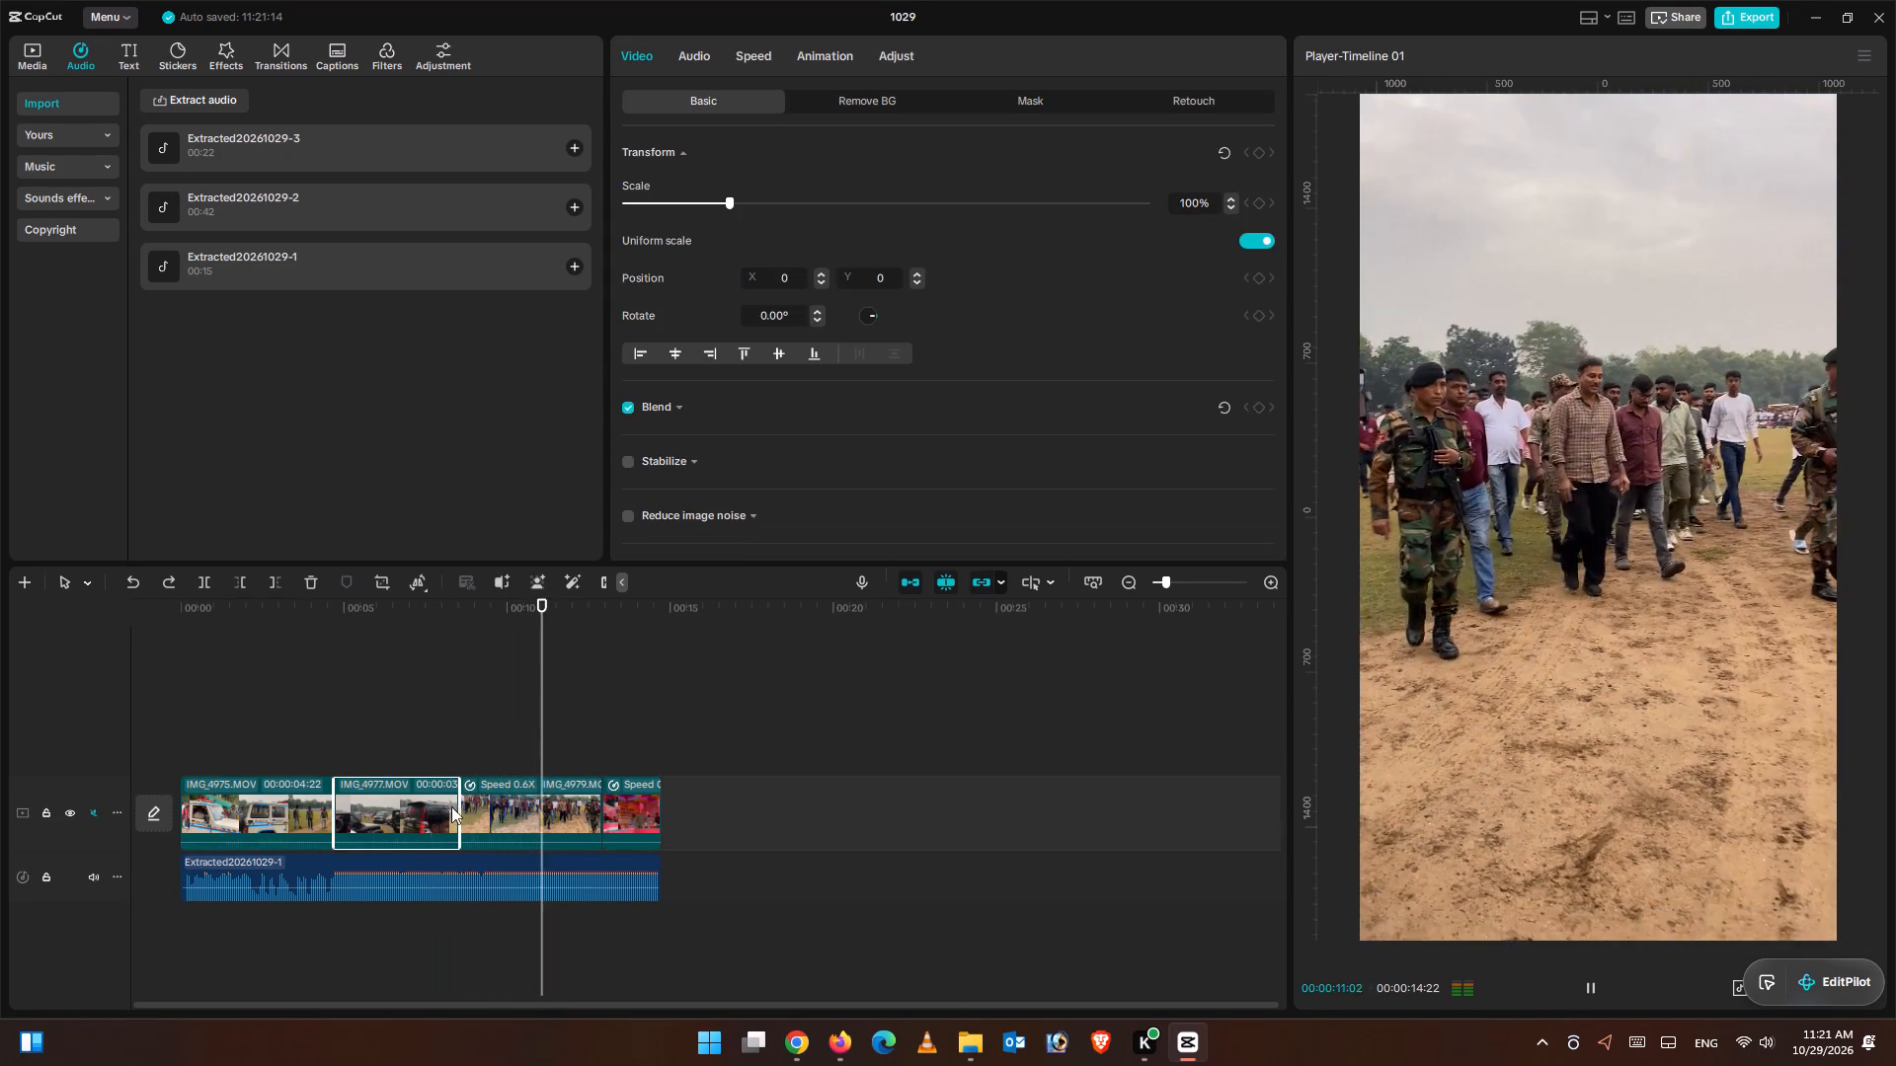
left_click_drag(458, 804, 480, 810)
left_click(458, 752)
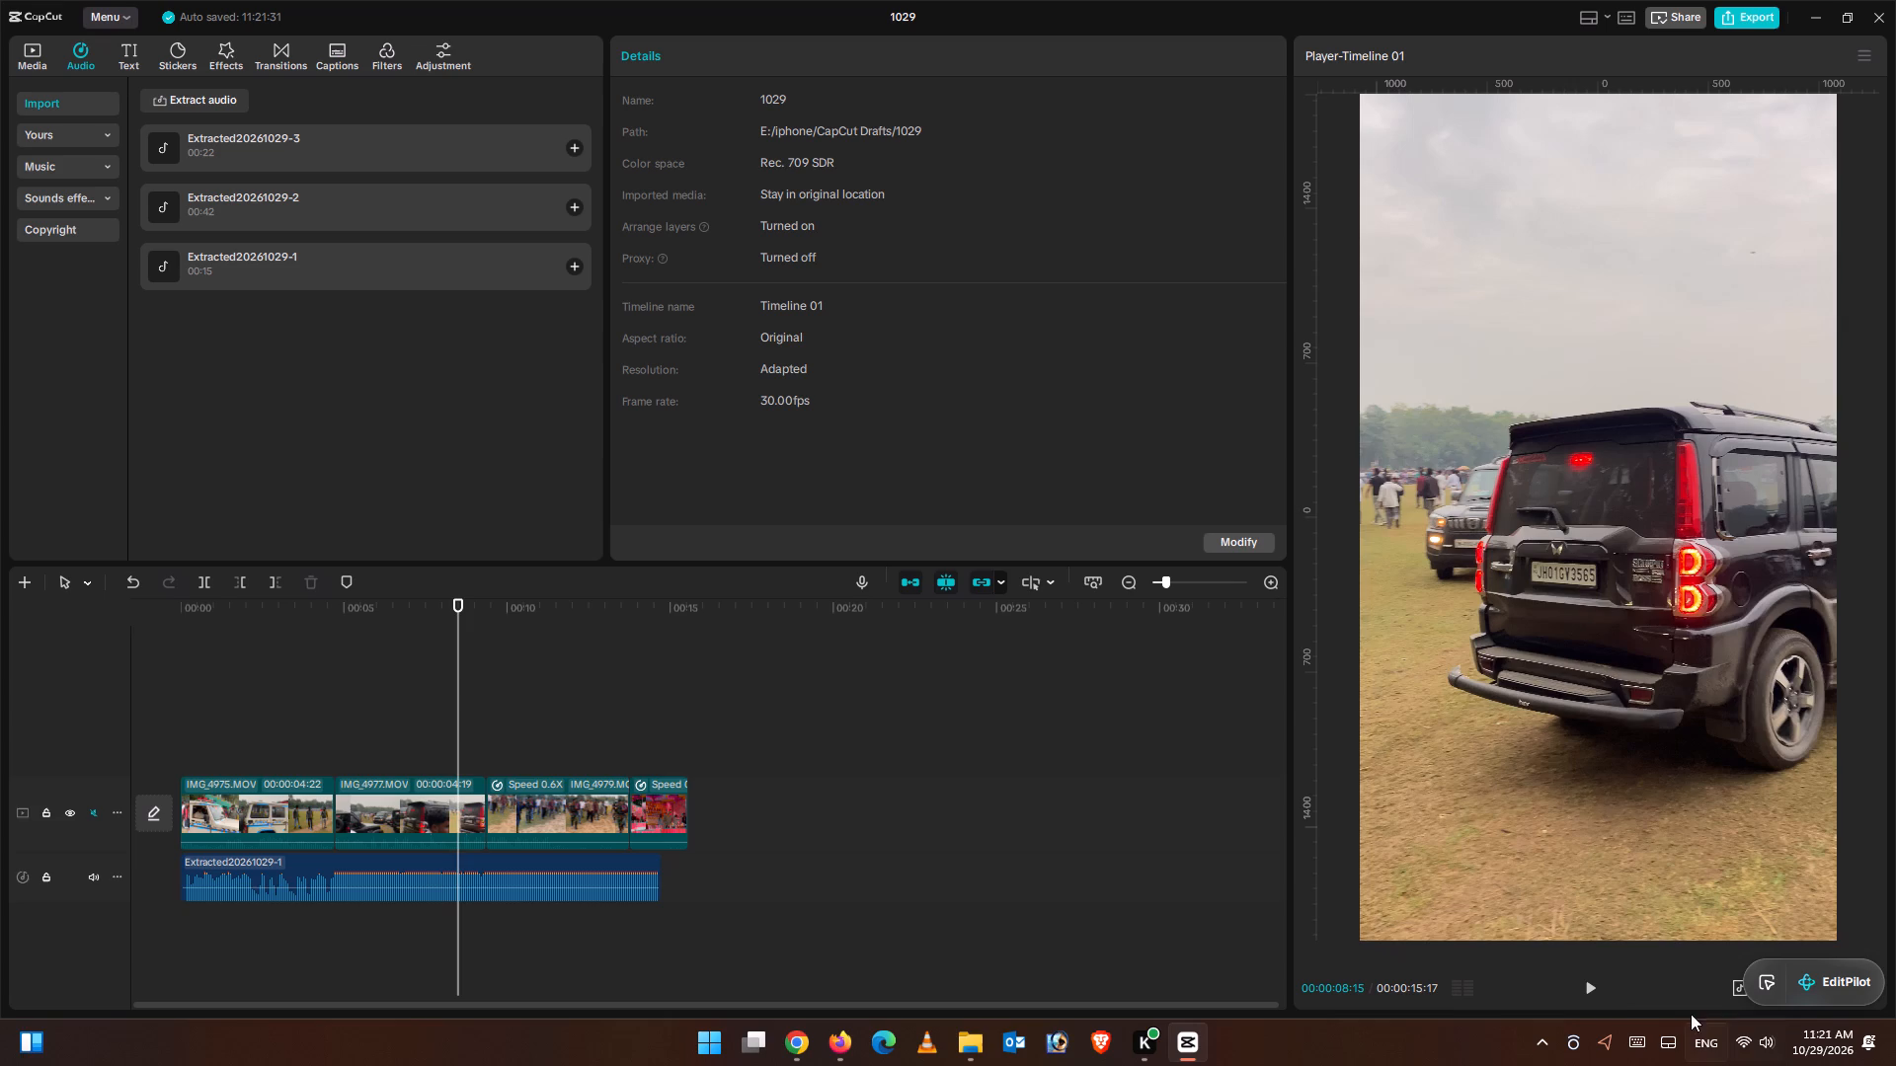
left_click(1589, 989)
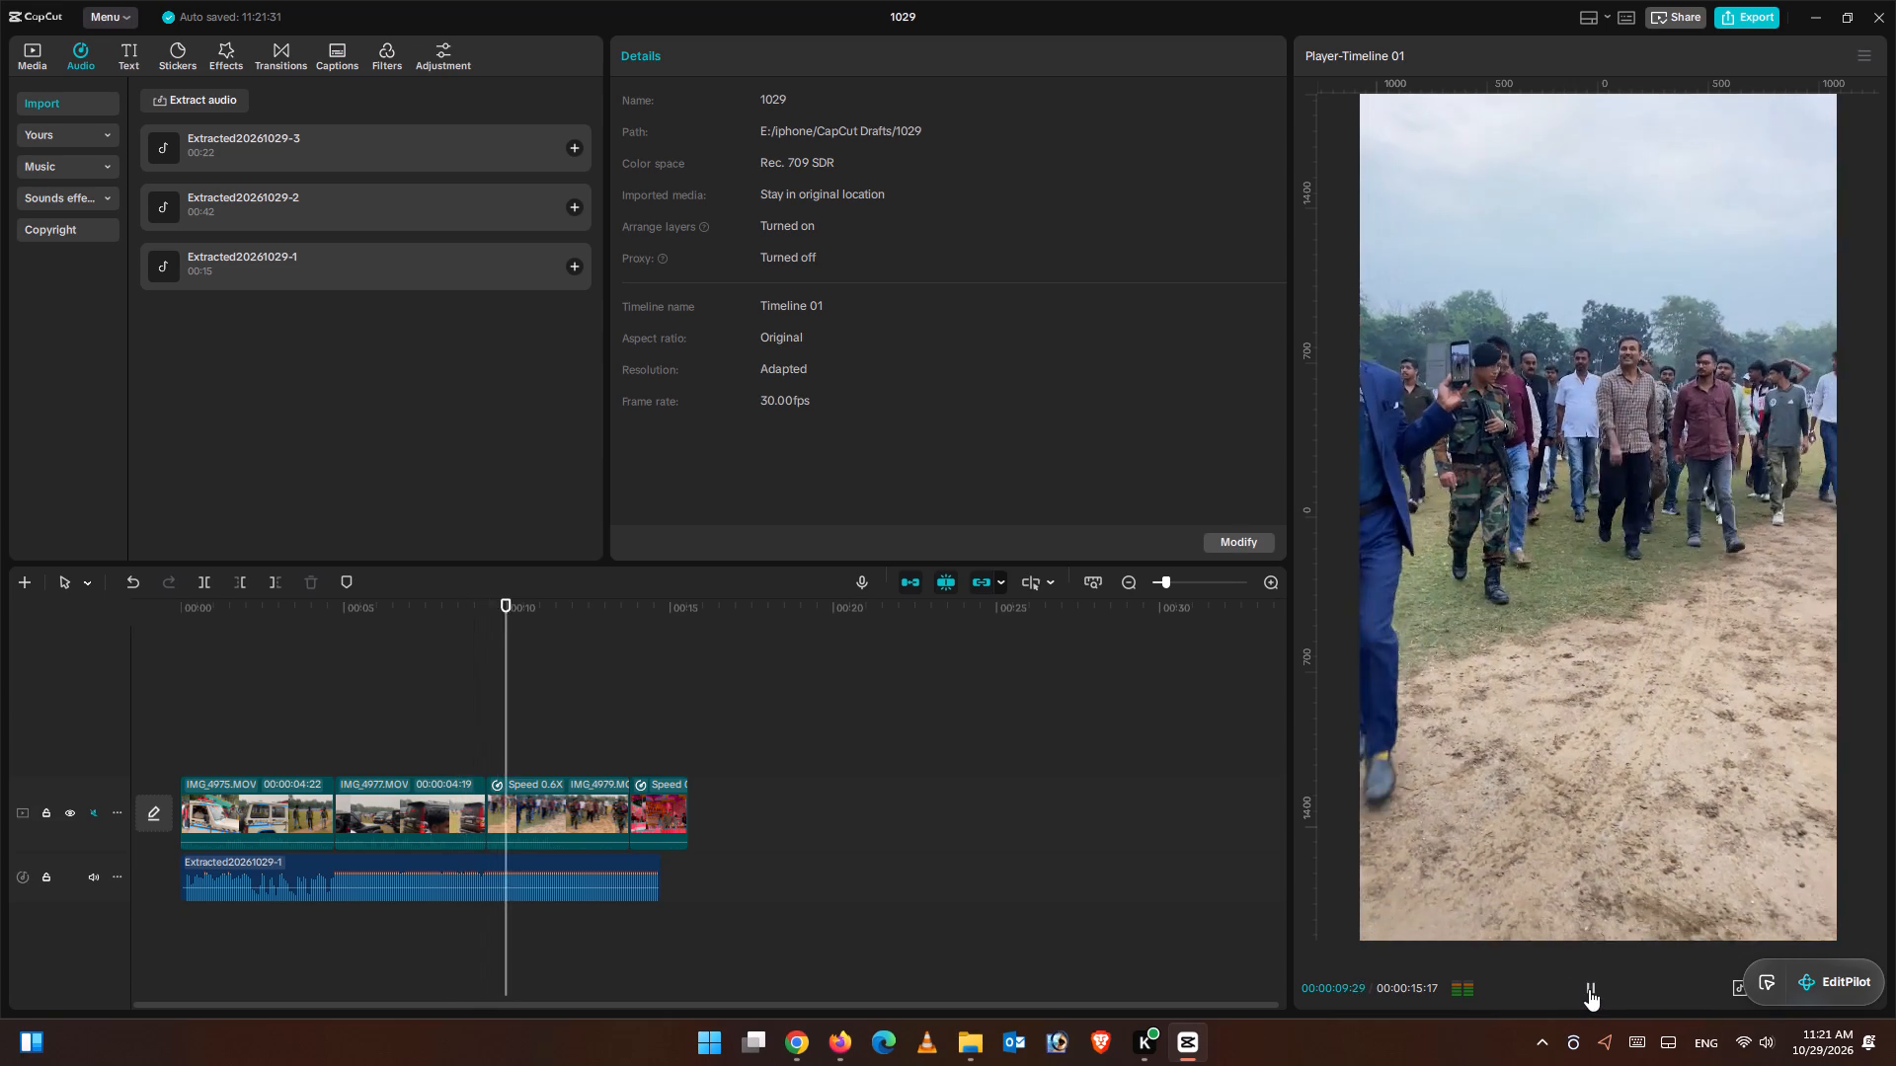
left_click(456, 739)
left_click(1597, 992)
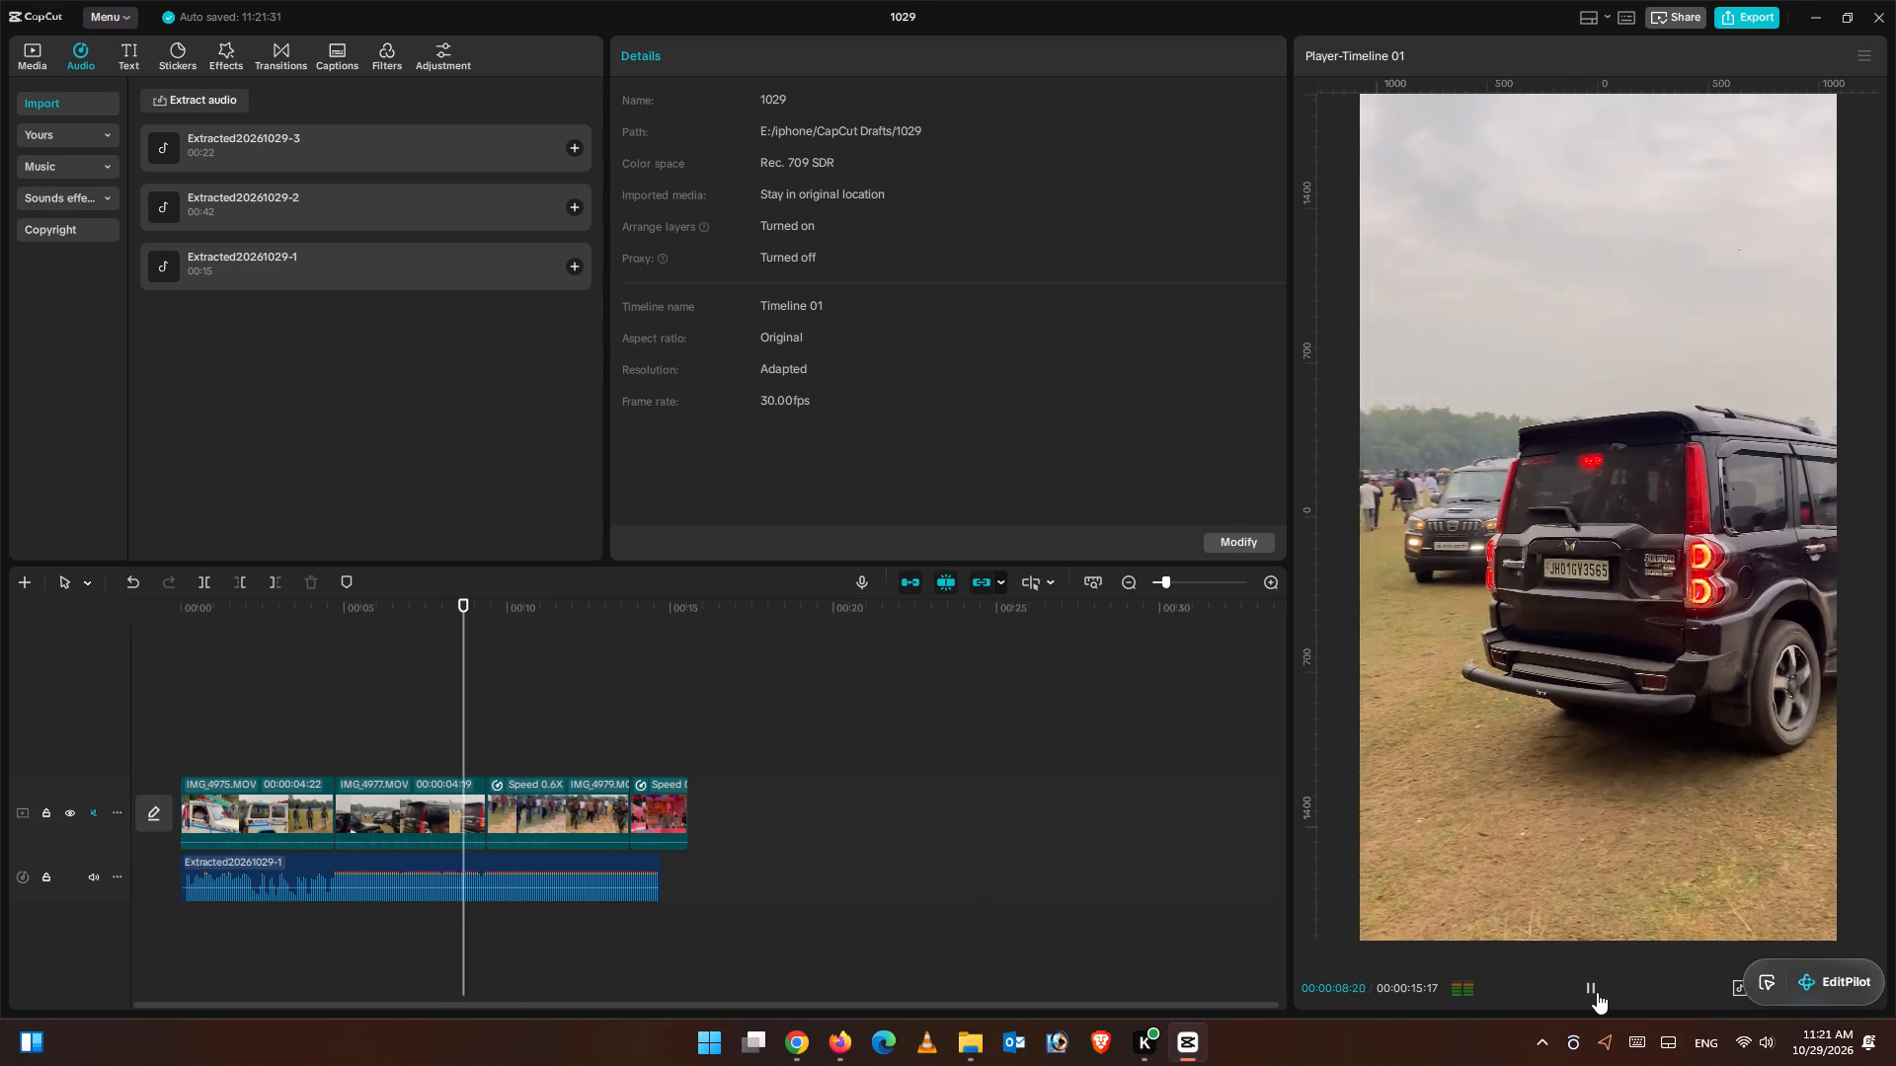
left_click(1597, 992)
Insert a 3-second freeze frame at the beginning of the IMG_4979.MOV clip, at 00:00:09:11.
left_click(495, 815)
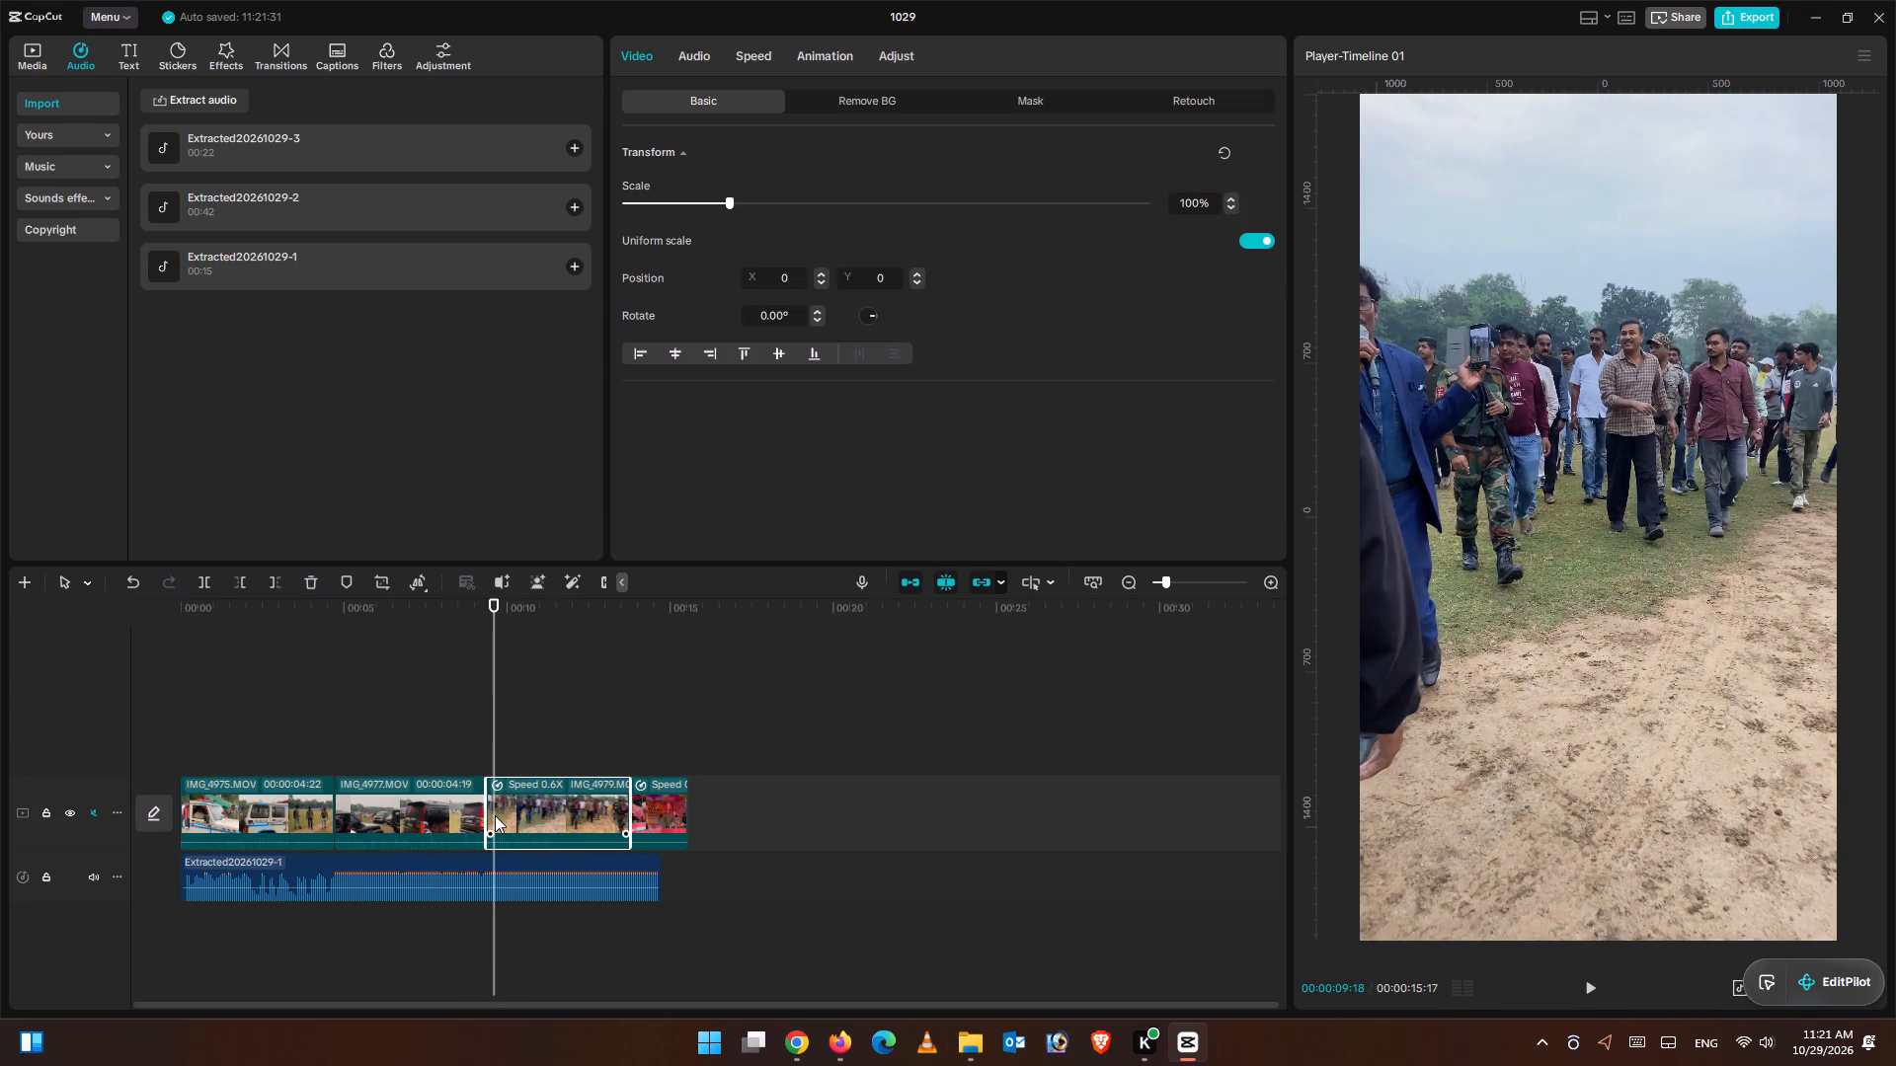
left_click_drag(502, 717, 491, 716)
left_click_drag(491, 716, 481, 715)
left_click(529, 799)
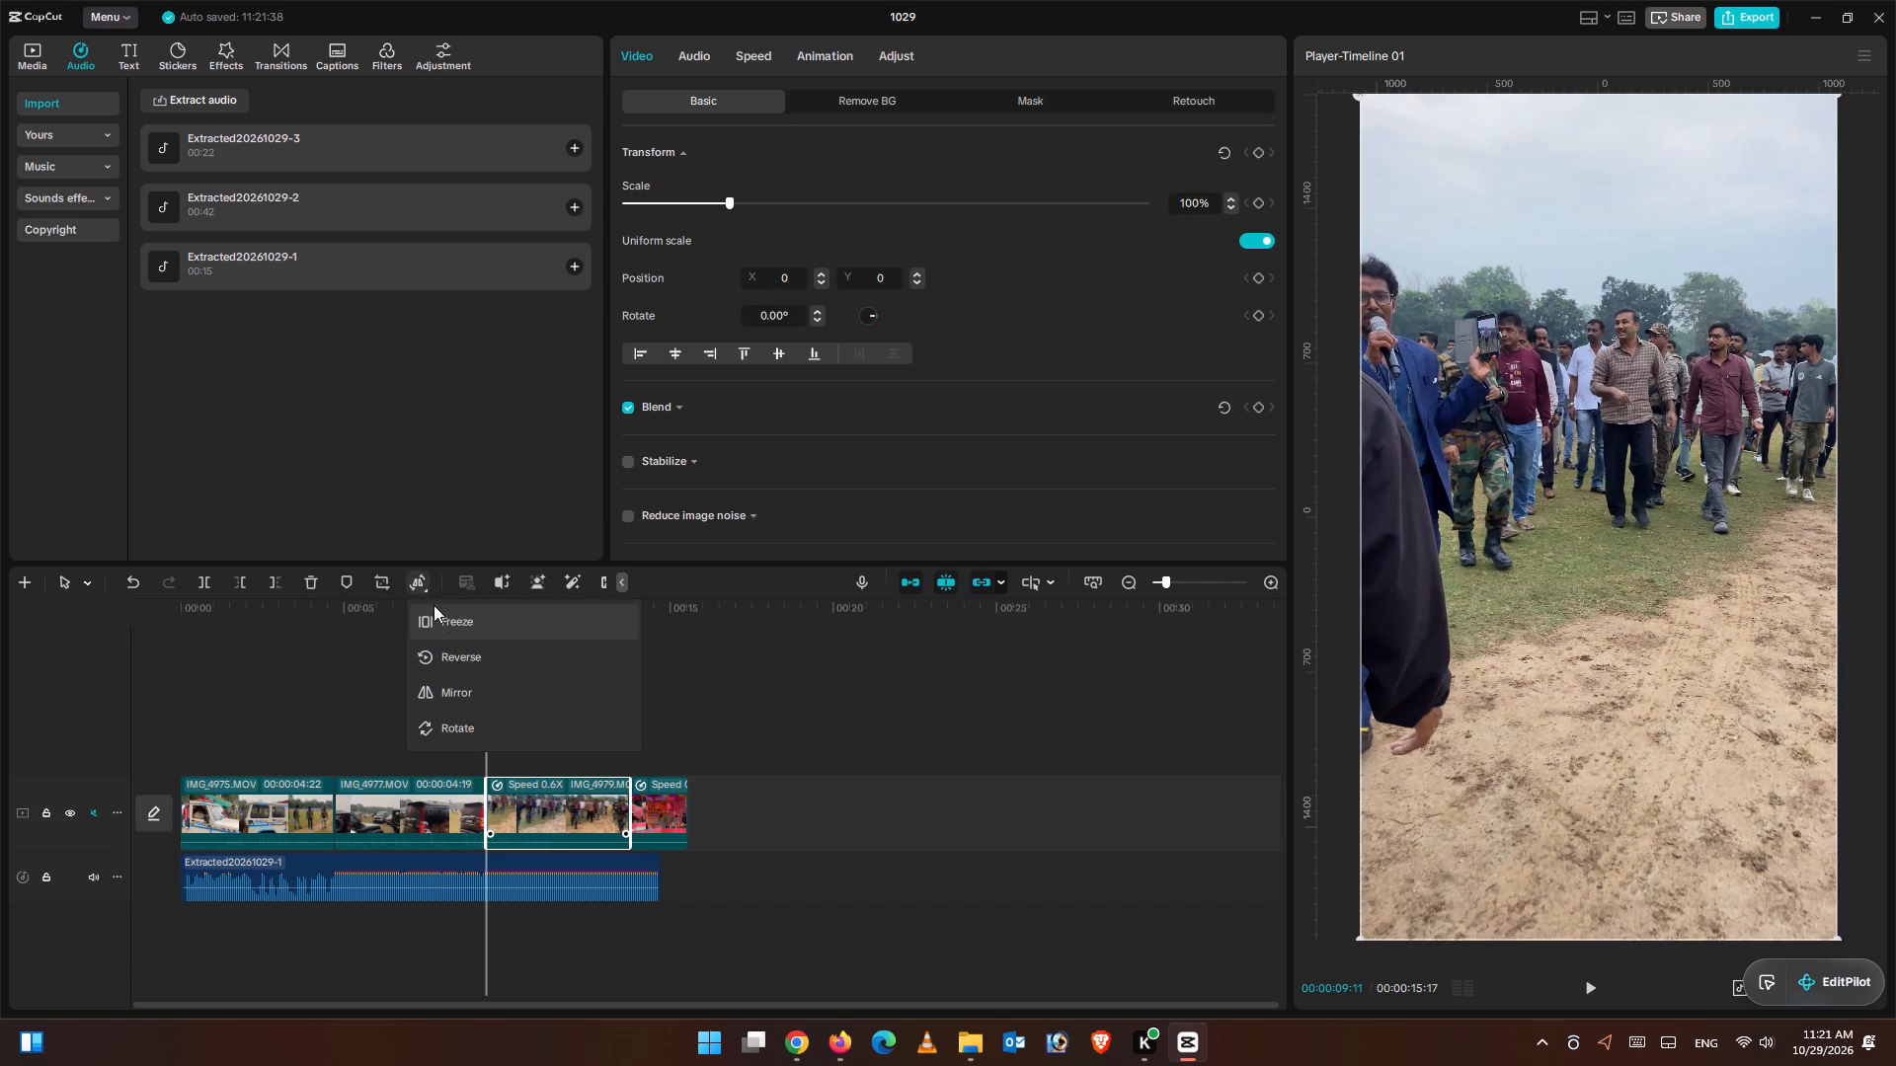
left_click(449, 623)
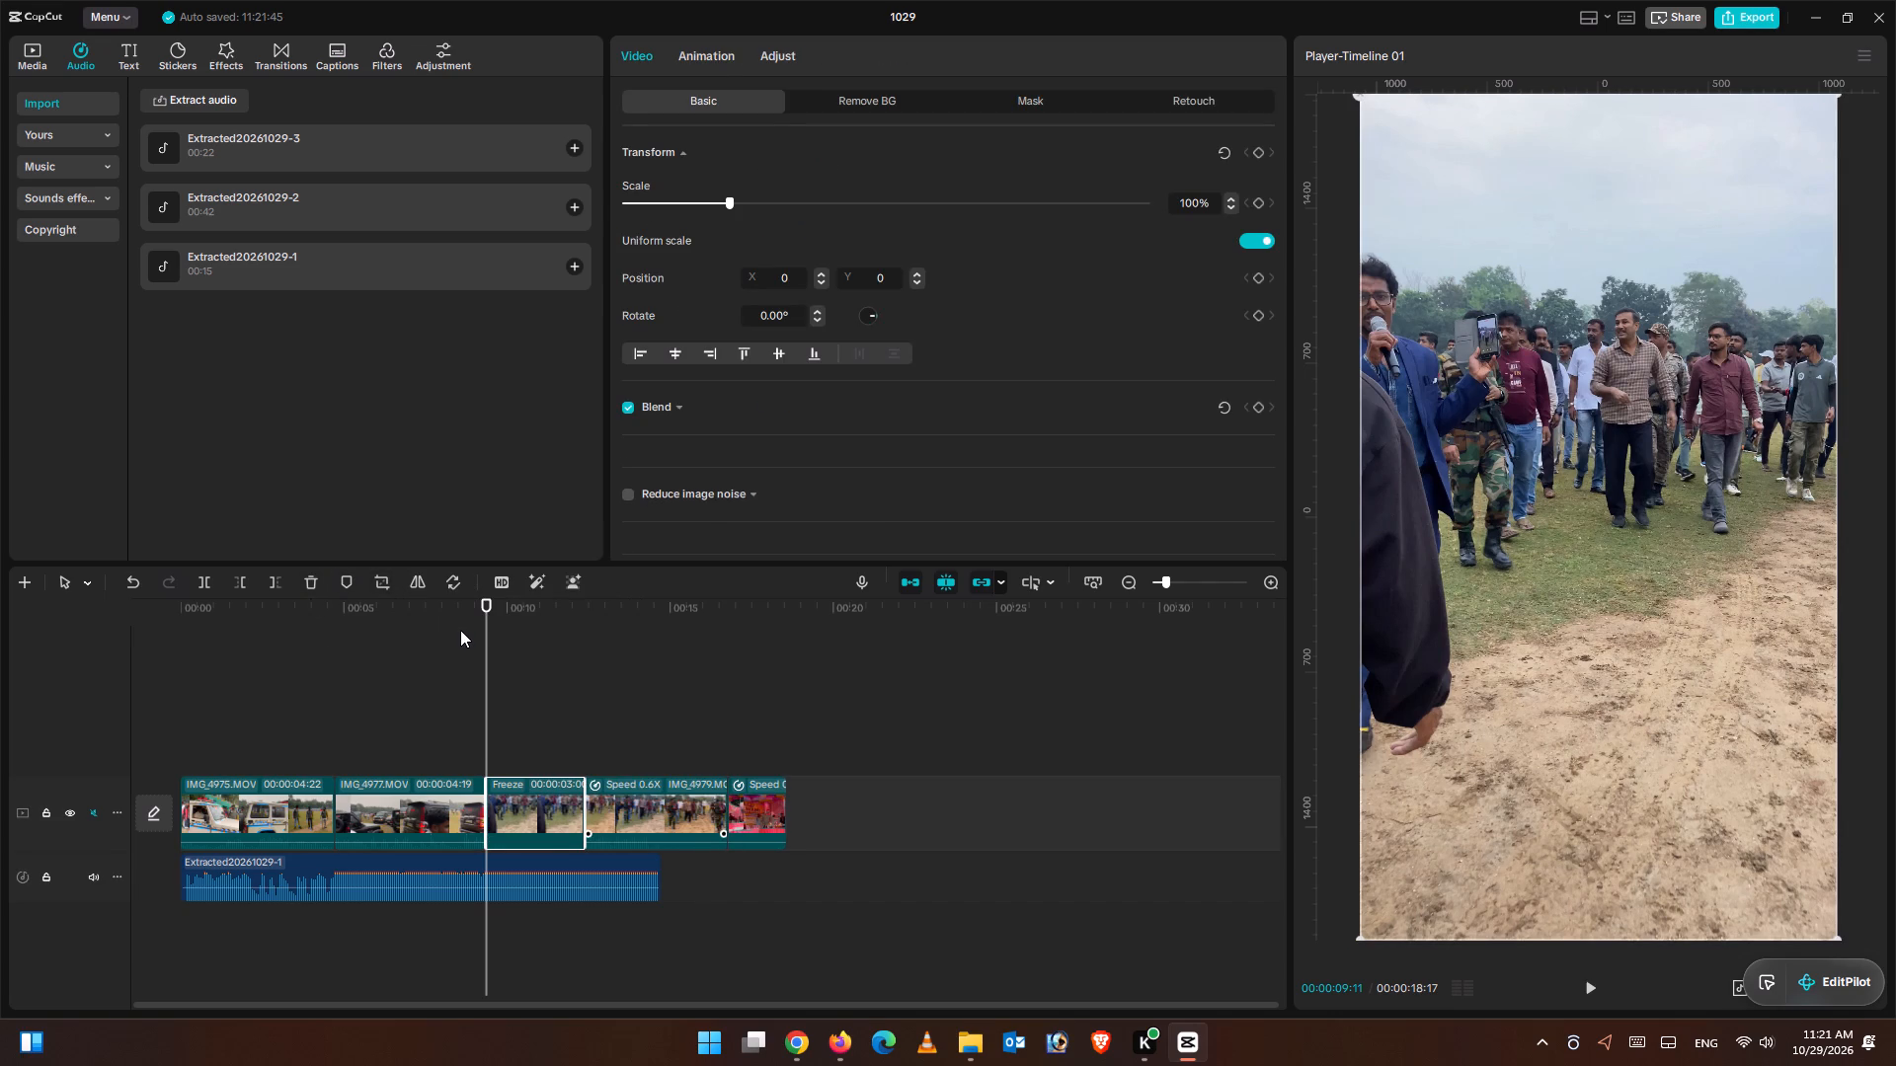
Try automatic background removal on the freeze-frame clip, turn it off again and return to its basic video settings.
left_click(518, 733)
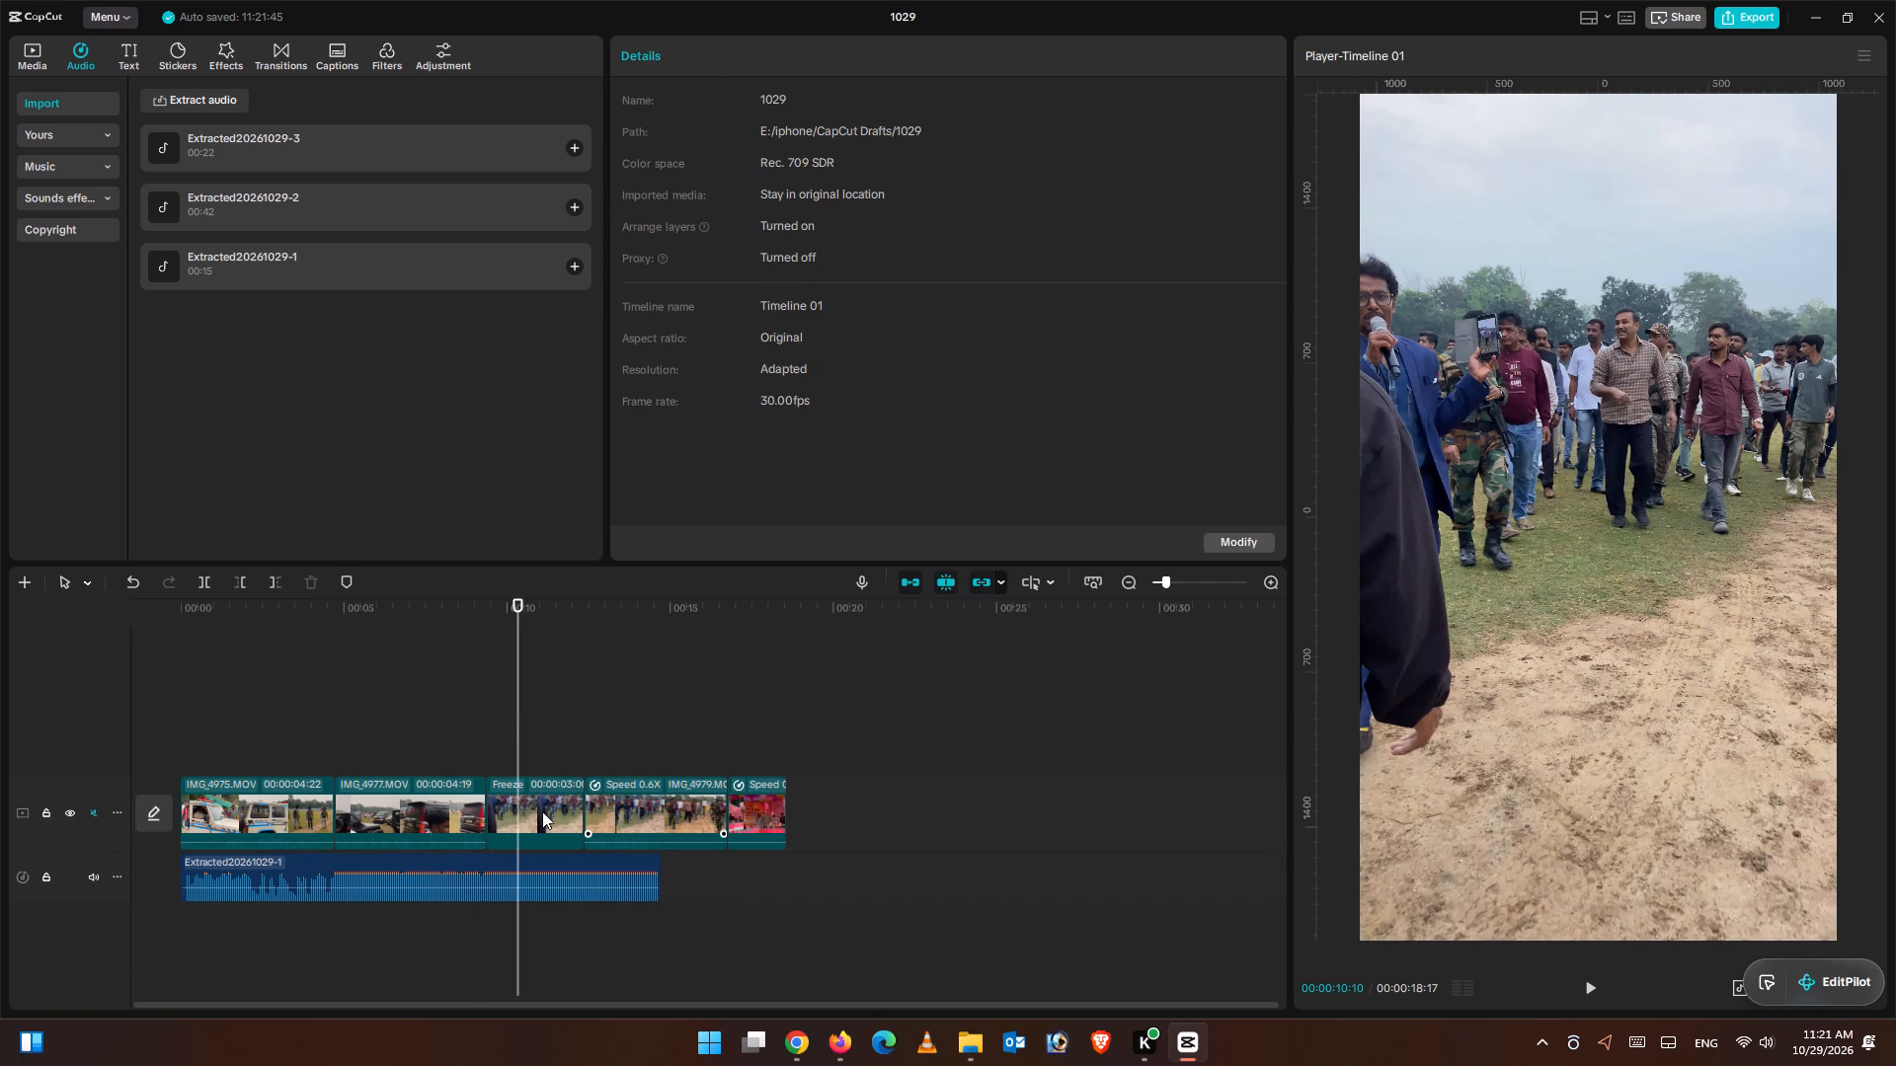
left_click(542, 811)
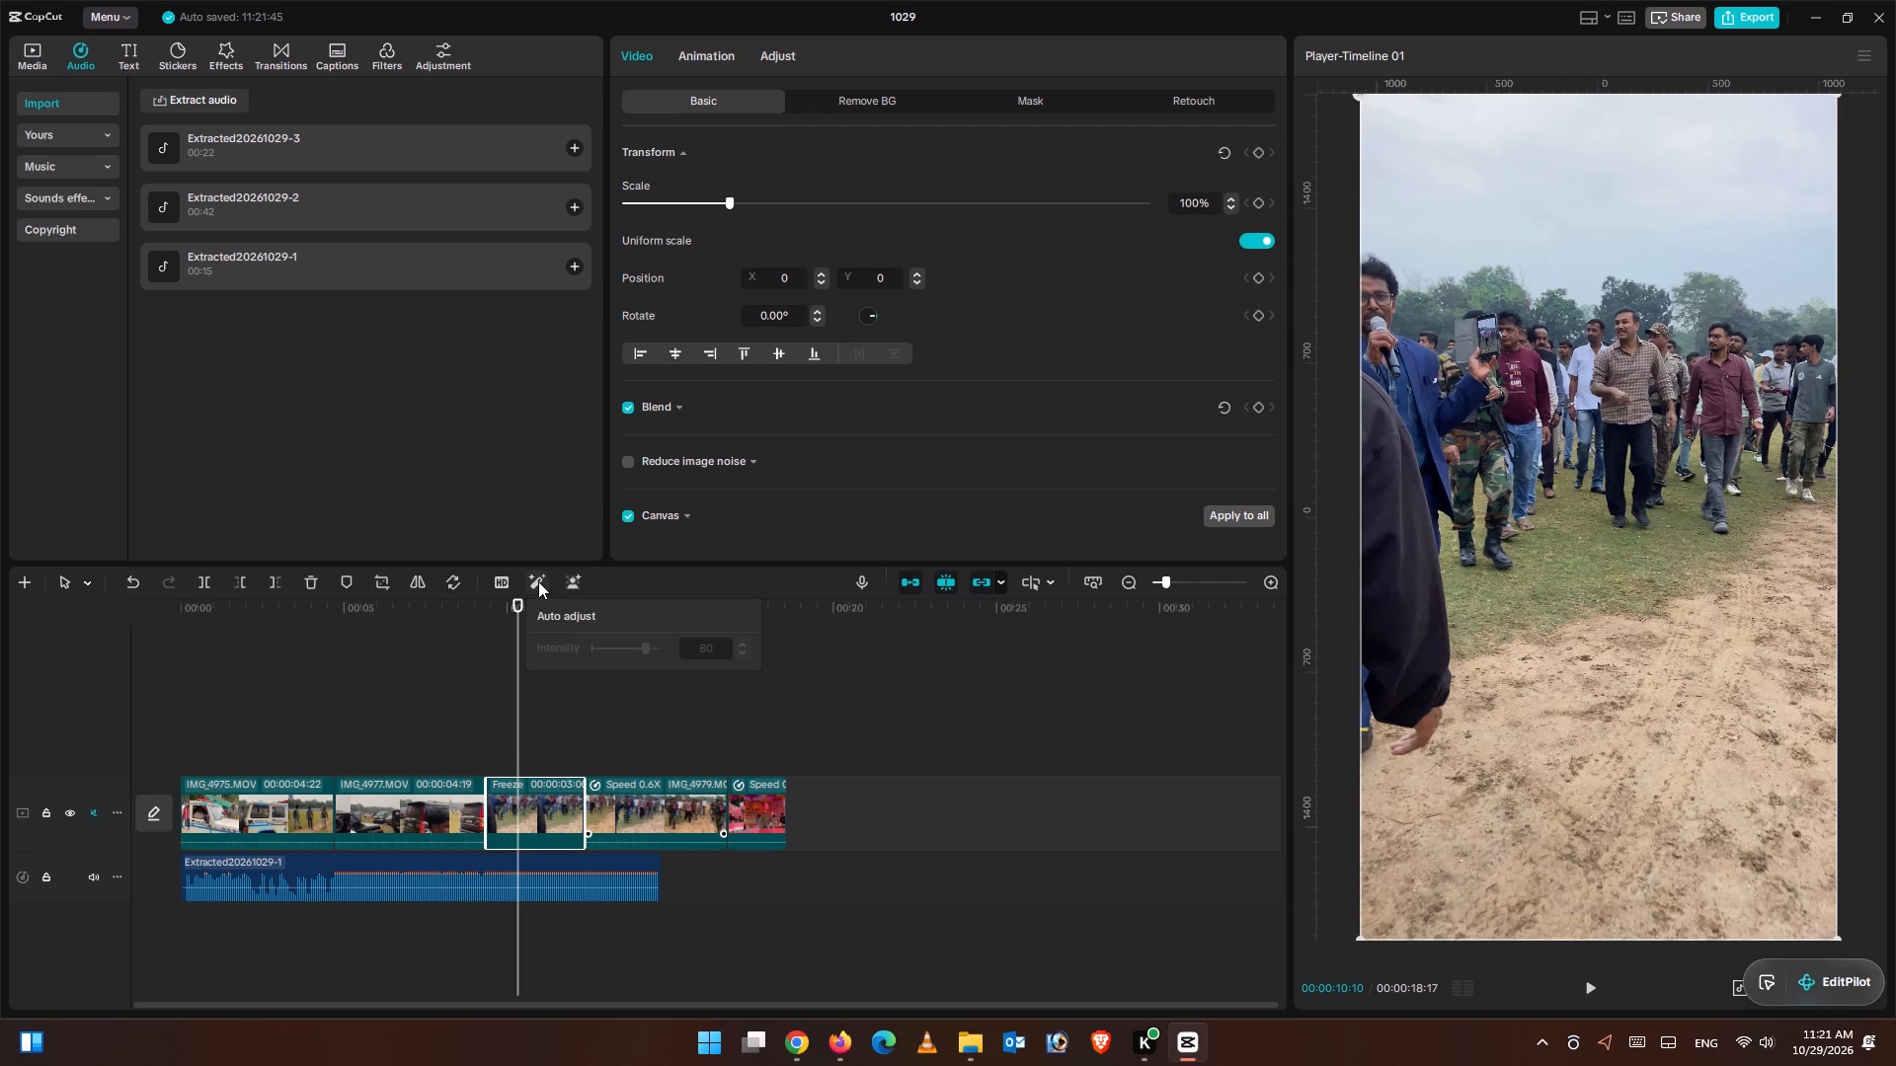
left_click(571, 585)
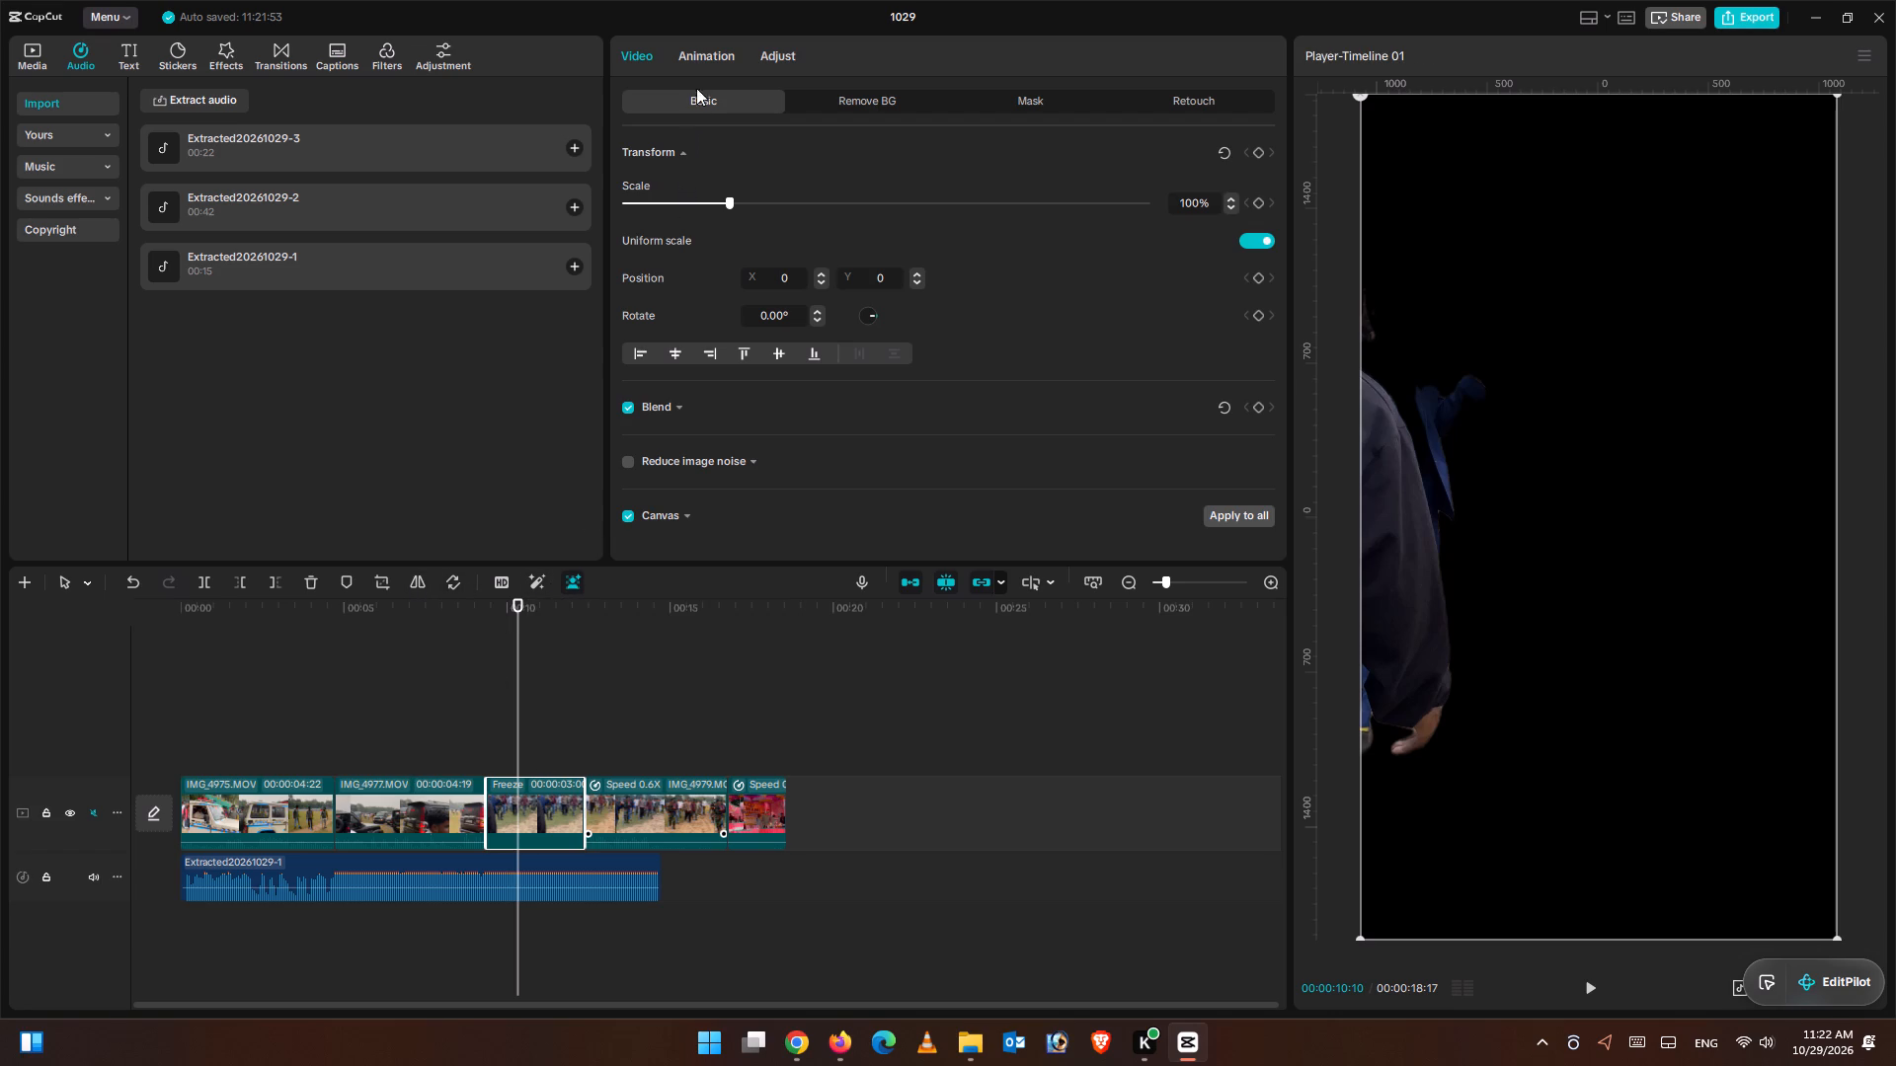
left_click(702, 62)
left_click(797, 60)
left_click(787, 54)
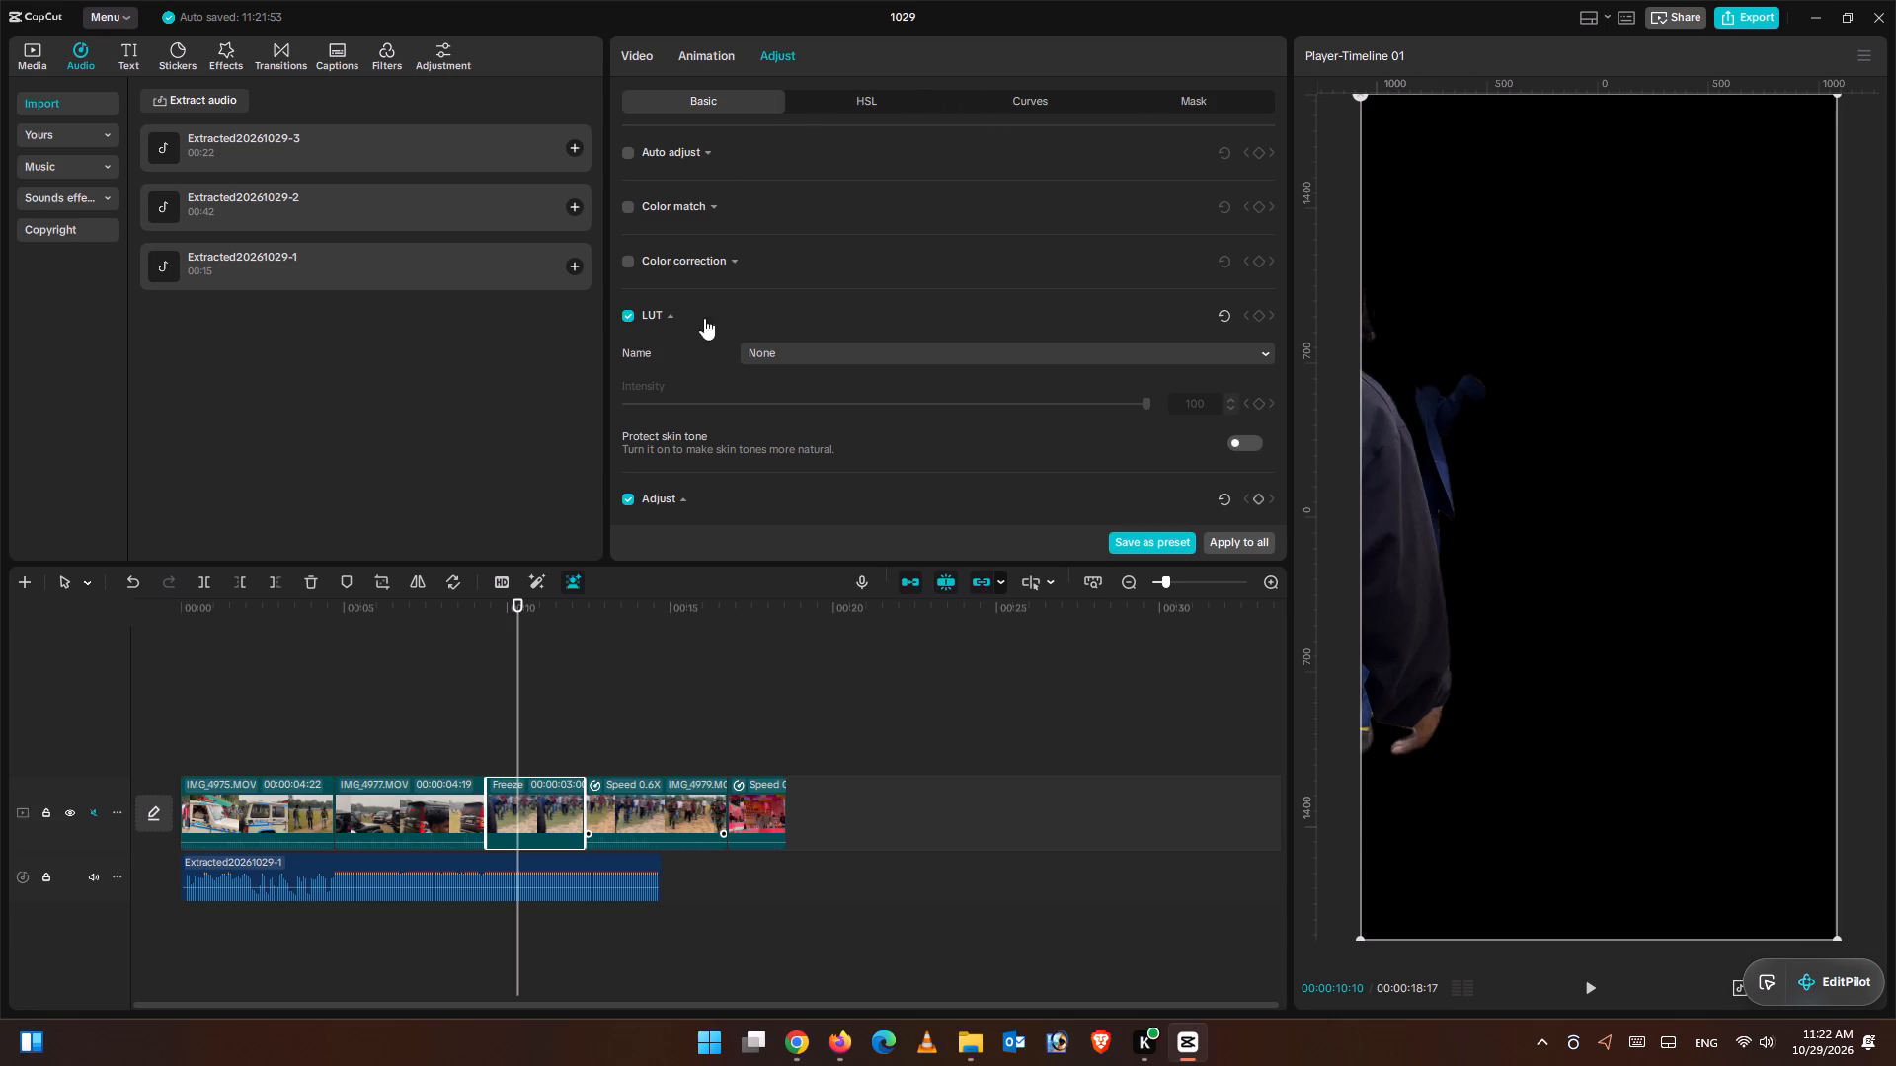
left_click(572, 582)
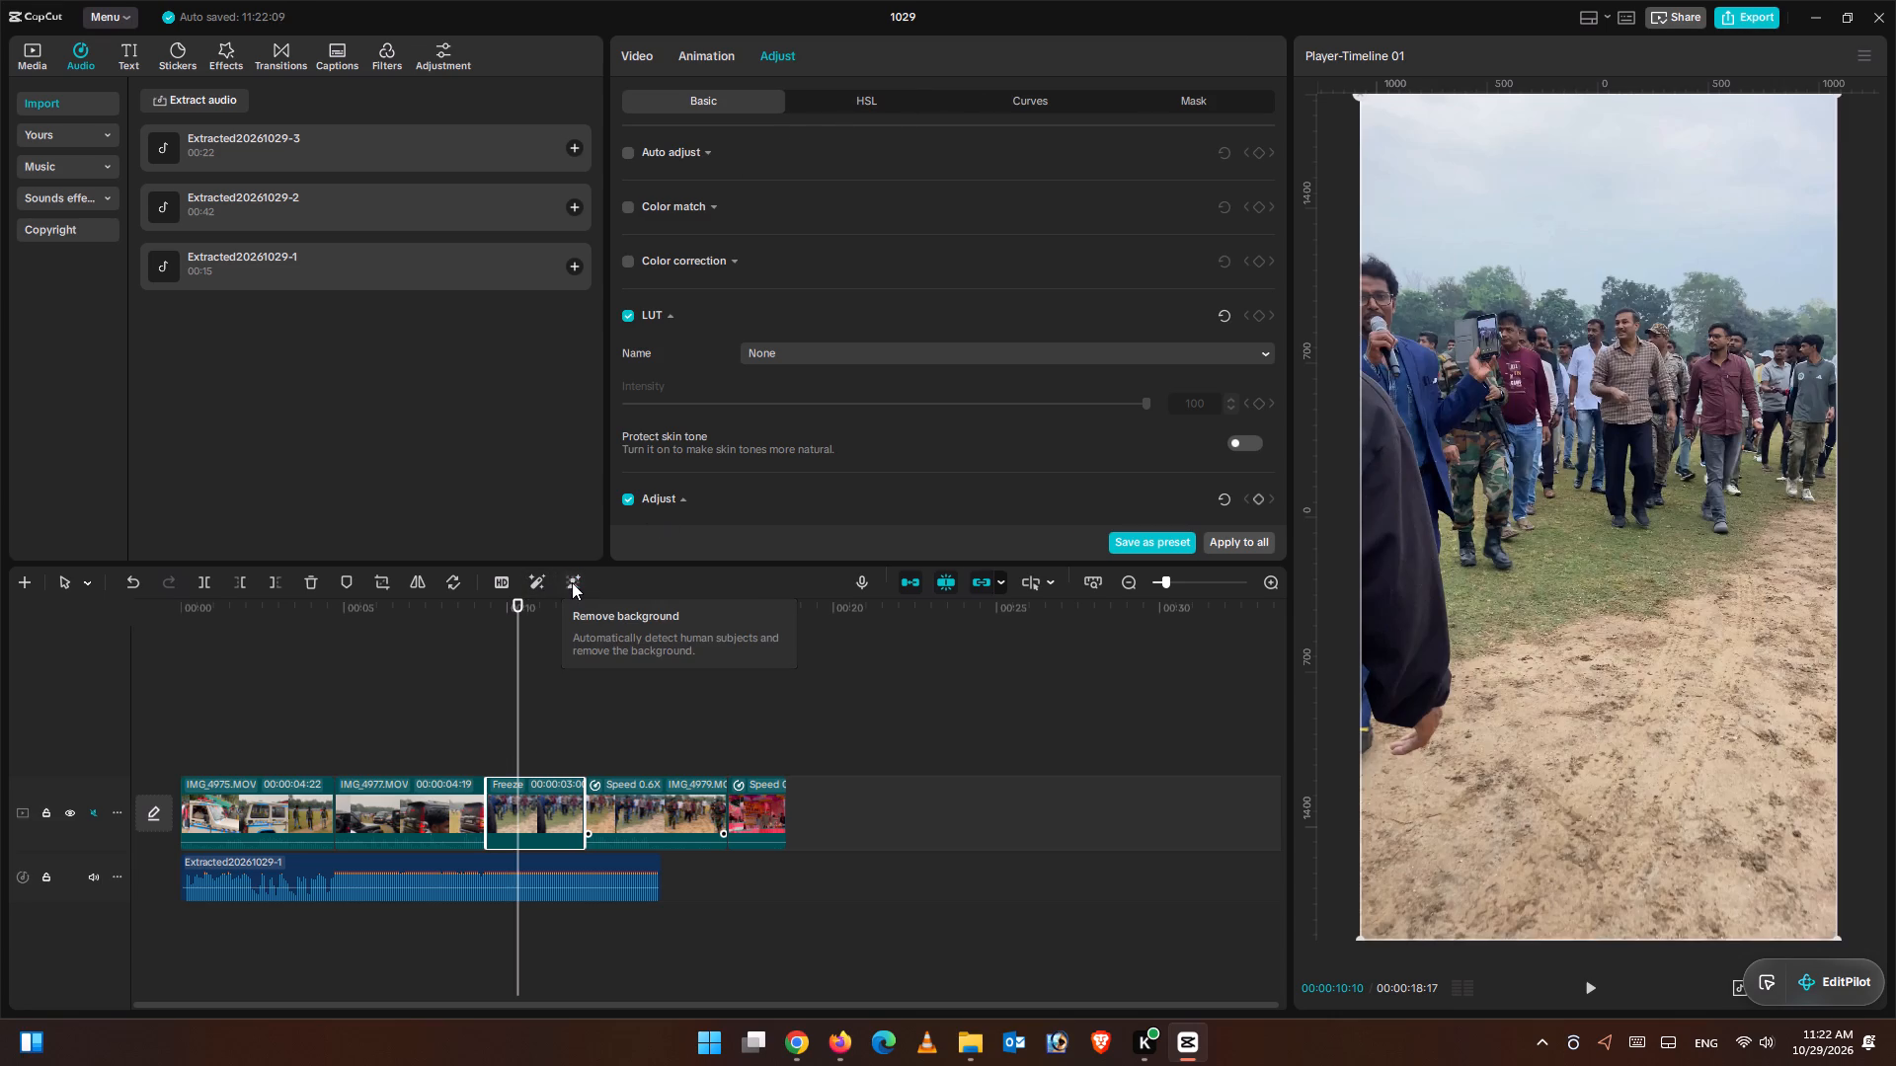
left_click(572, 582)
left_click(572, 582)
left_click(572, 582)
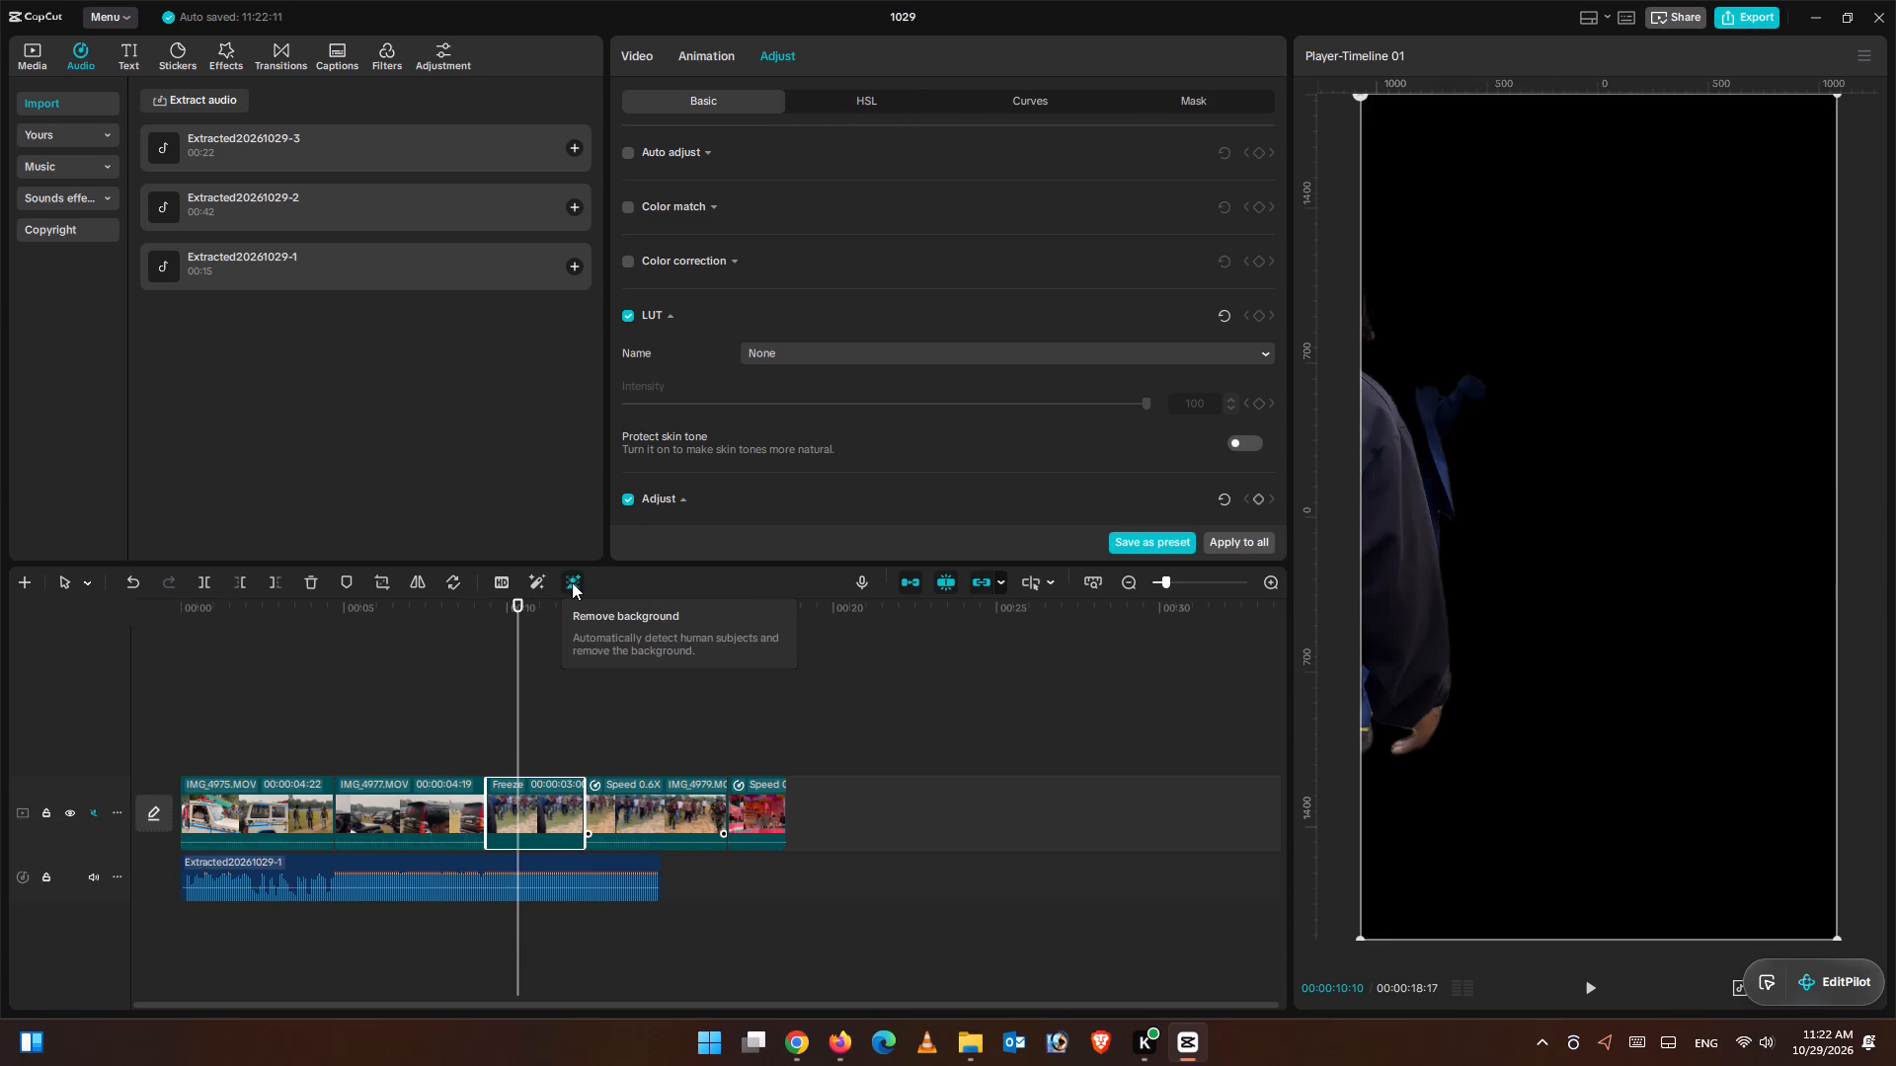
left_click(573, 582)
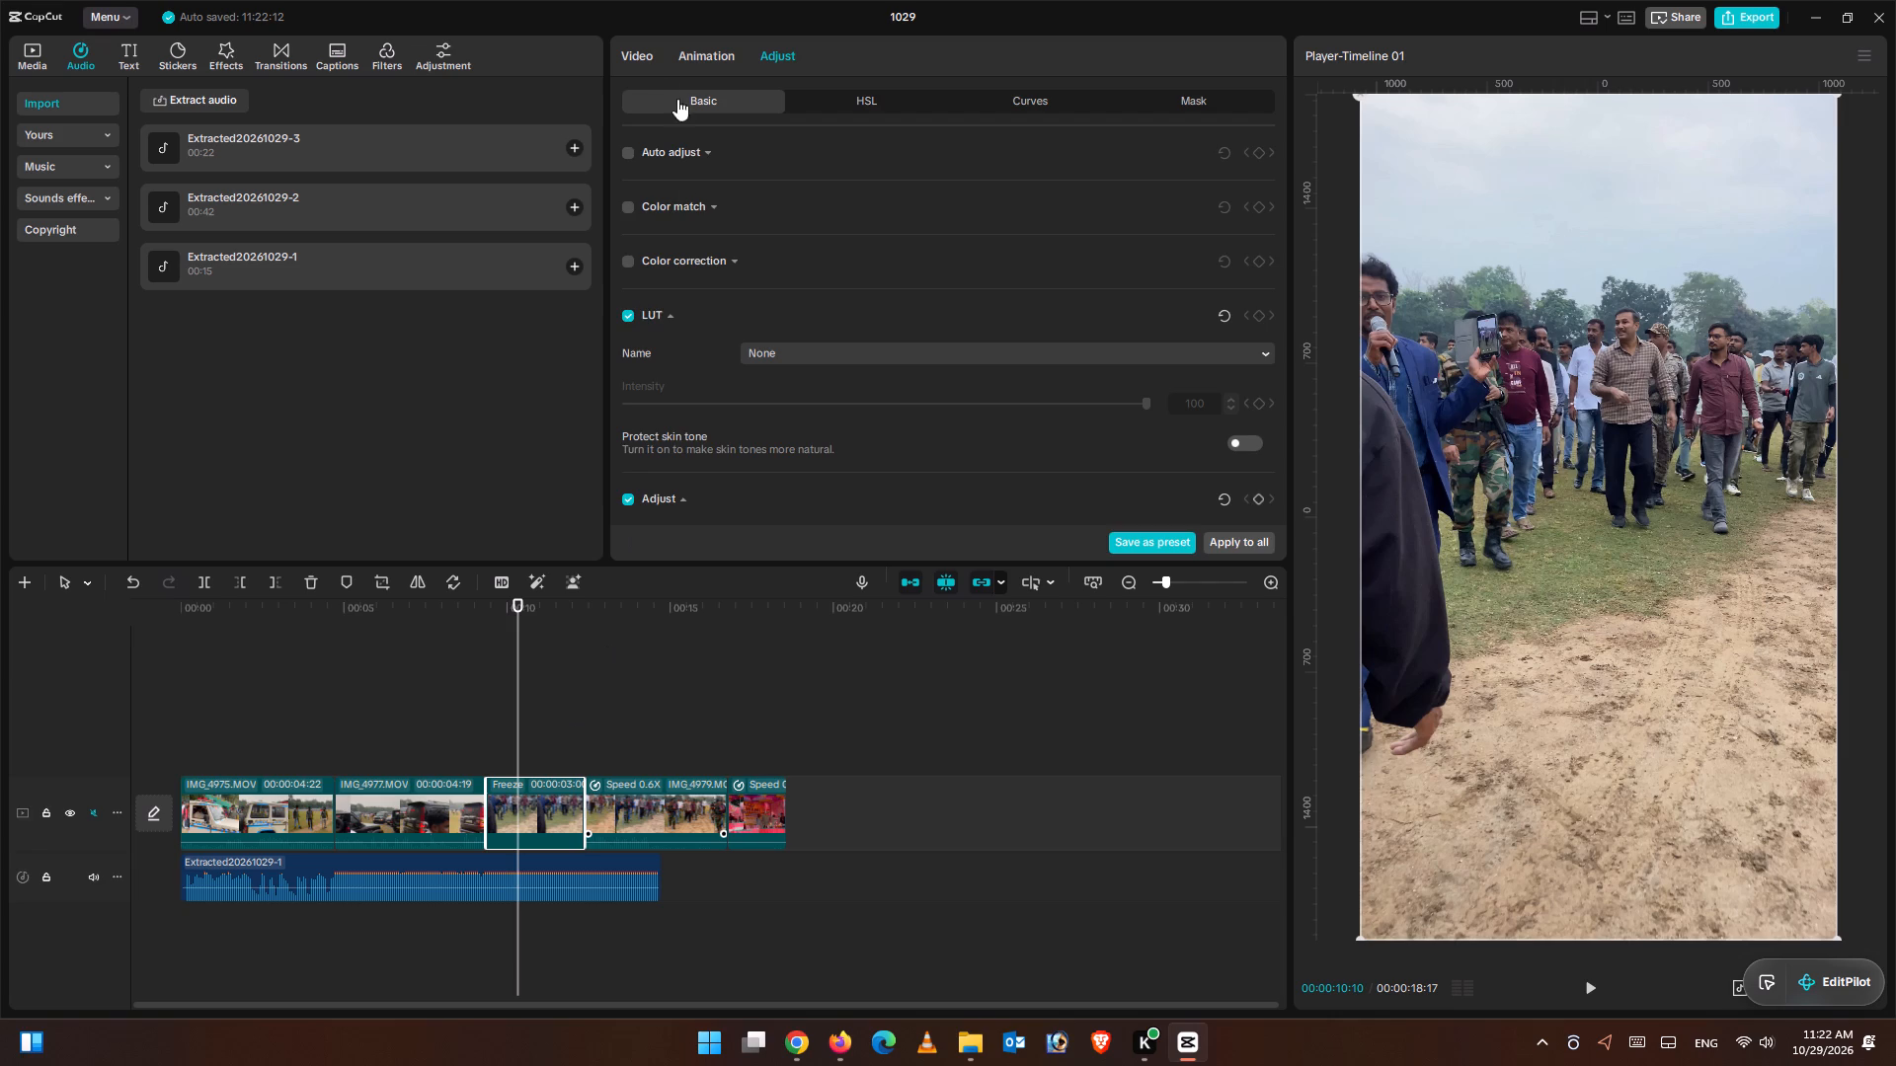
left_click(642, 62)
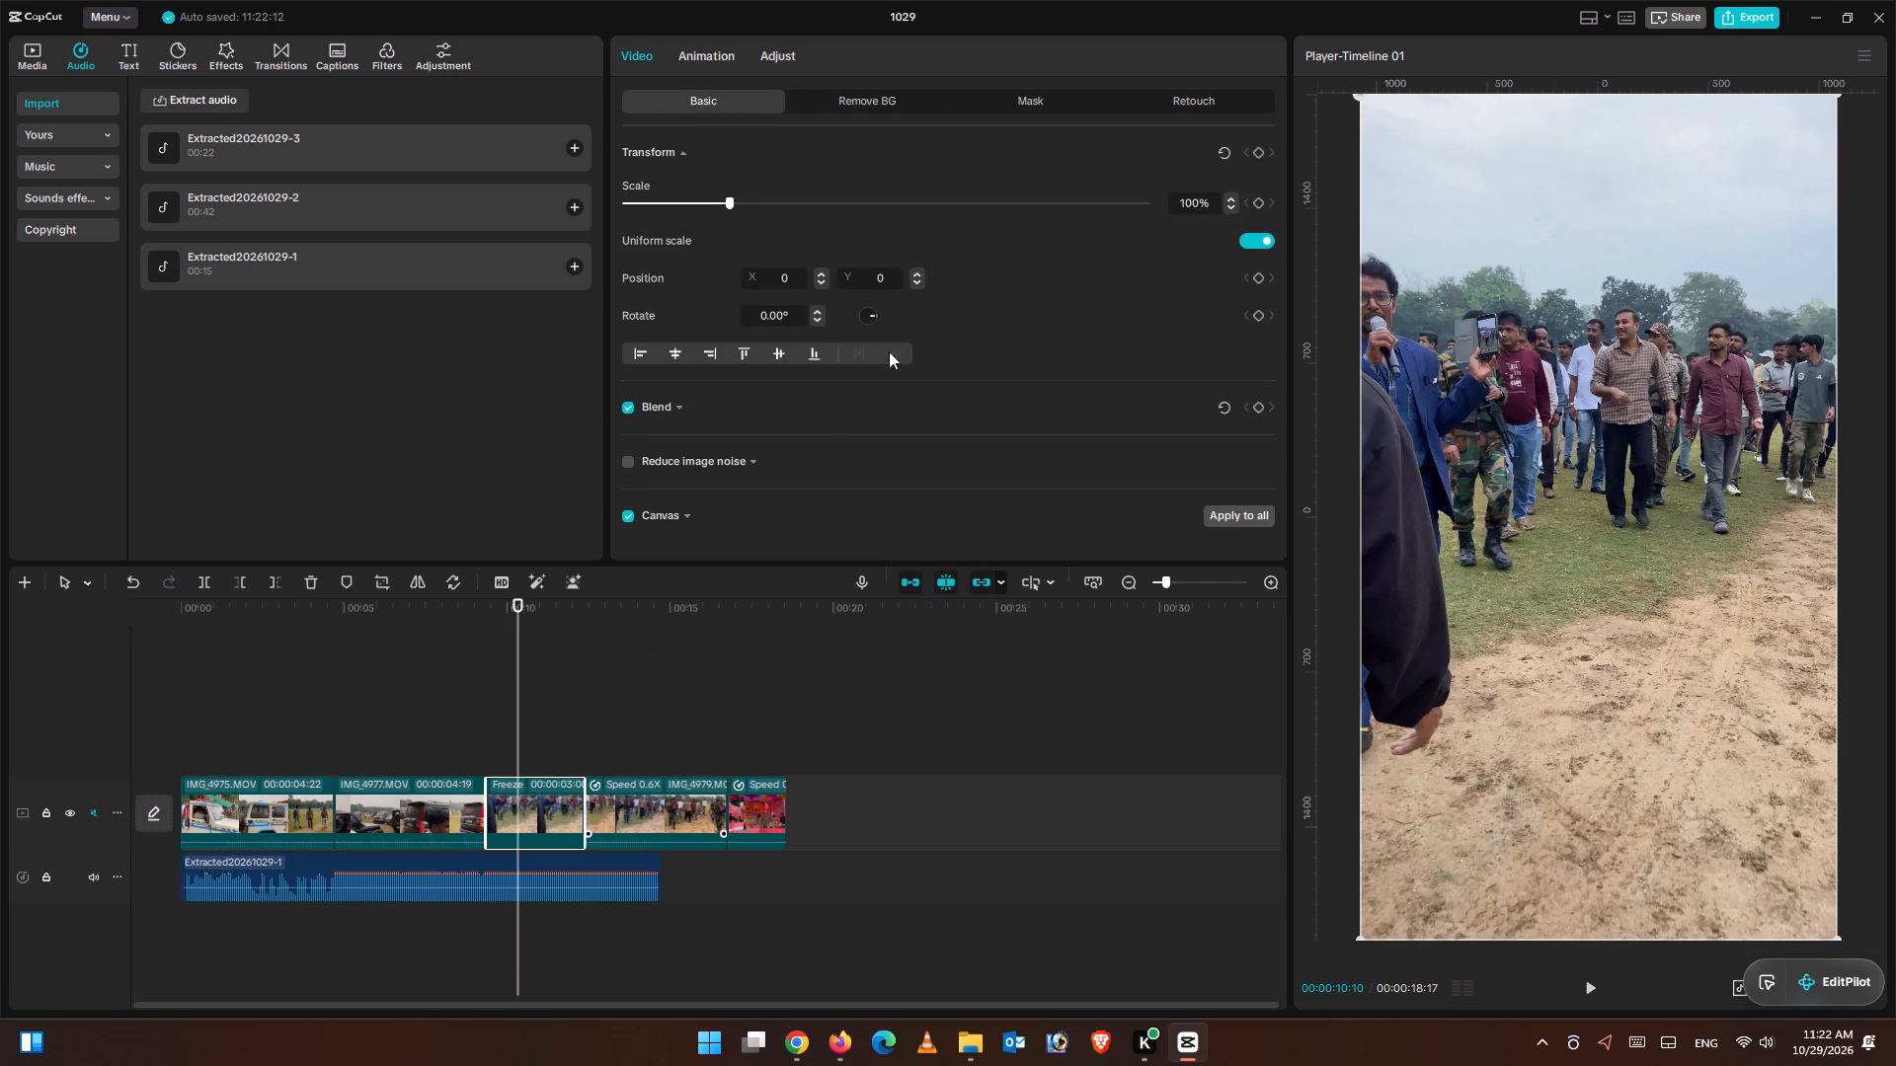
Compare the freeze-frame clip with the opening of the slowed IMG_4979.MOV clip that follows it.
left_click(549, 716)
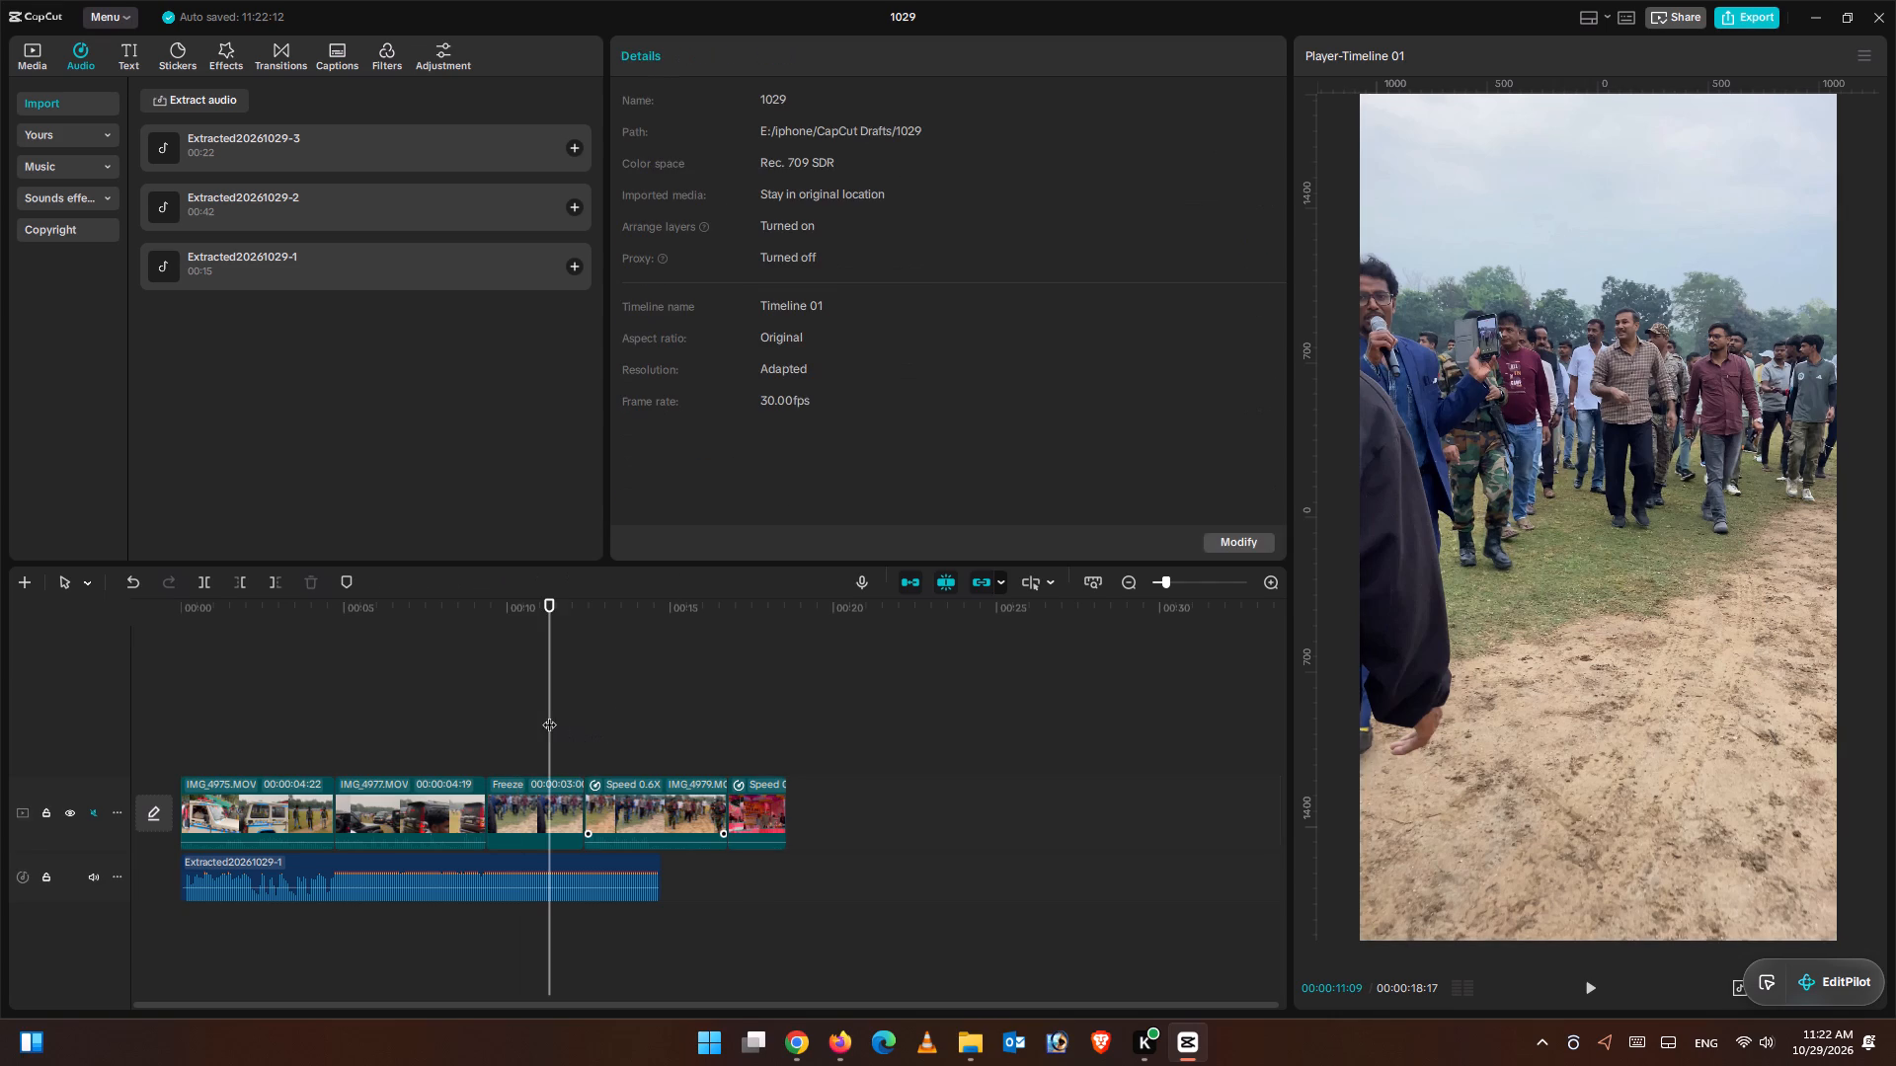
left_click(512, 732)
left_click(519, 816)
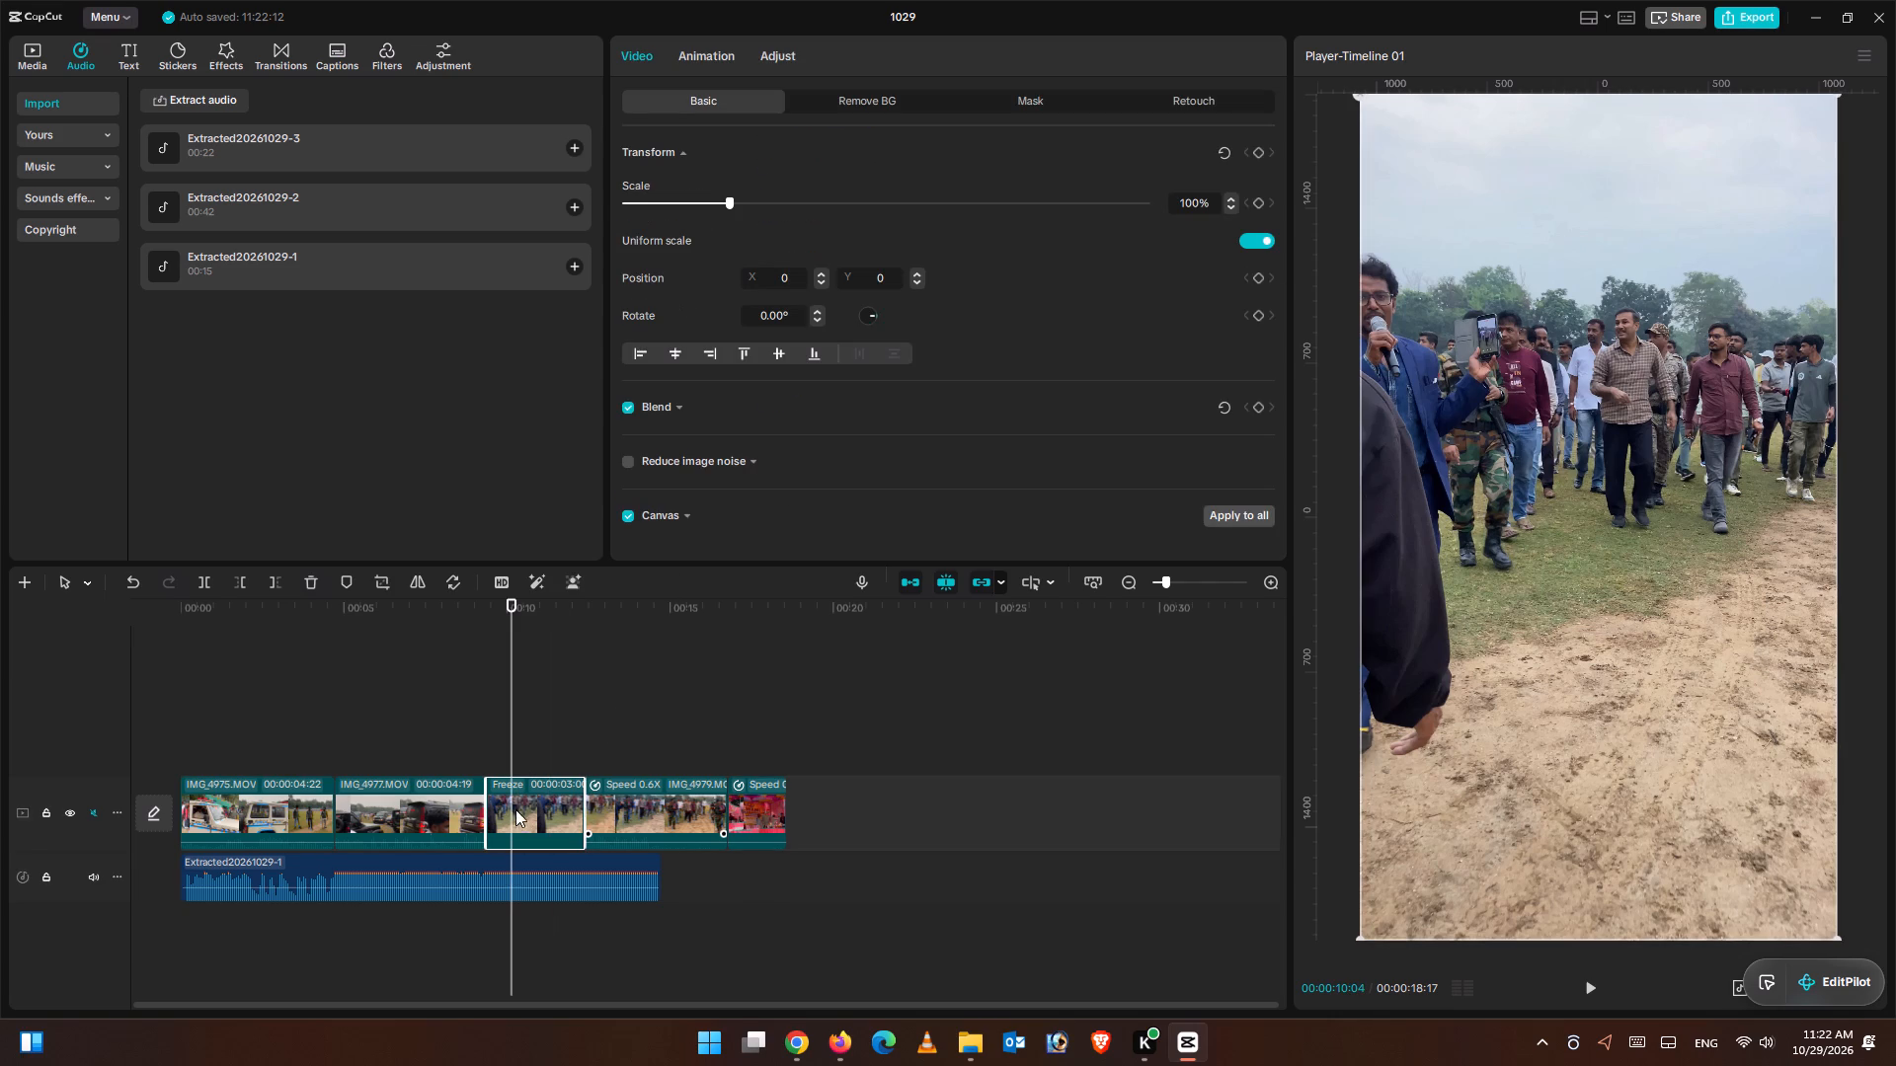
left_click(616, 752)
left_click(541, 812)
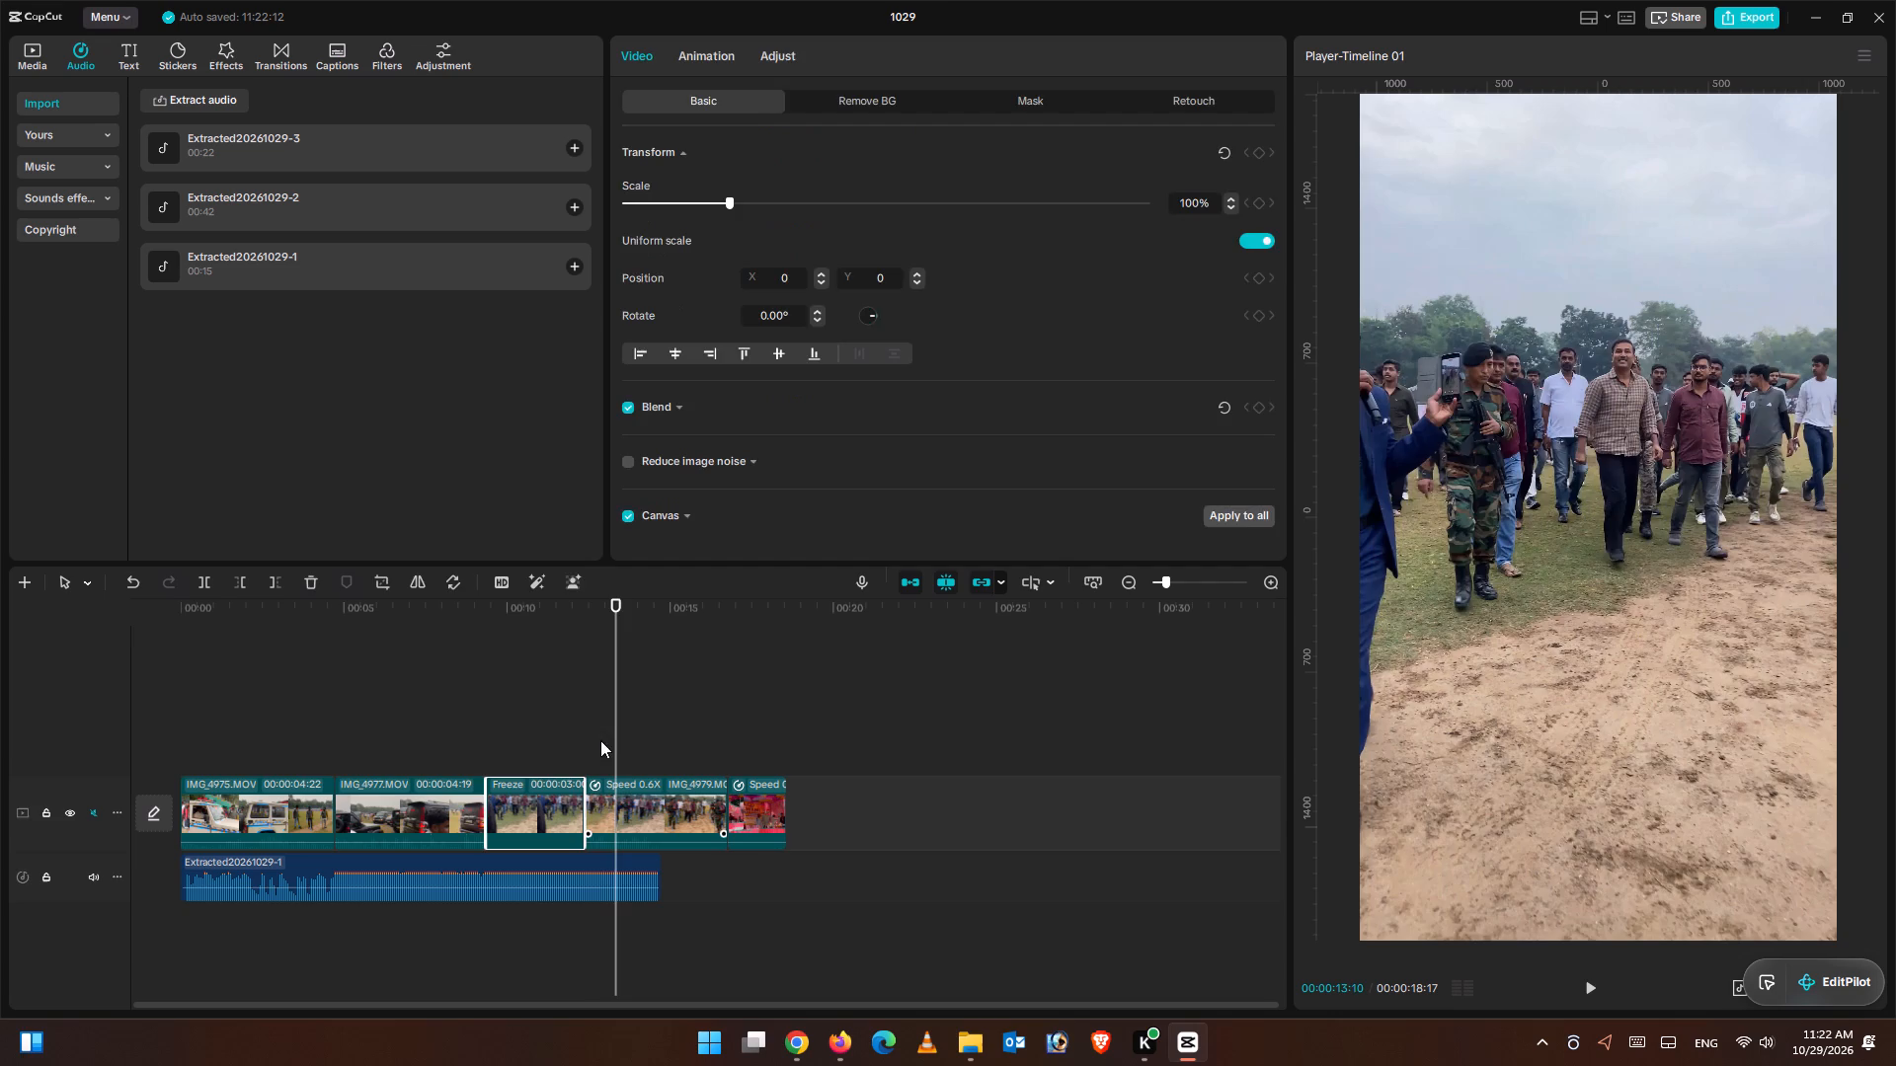
left_click(579, 721)
left_click(556, 798)
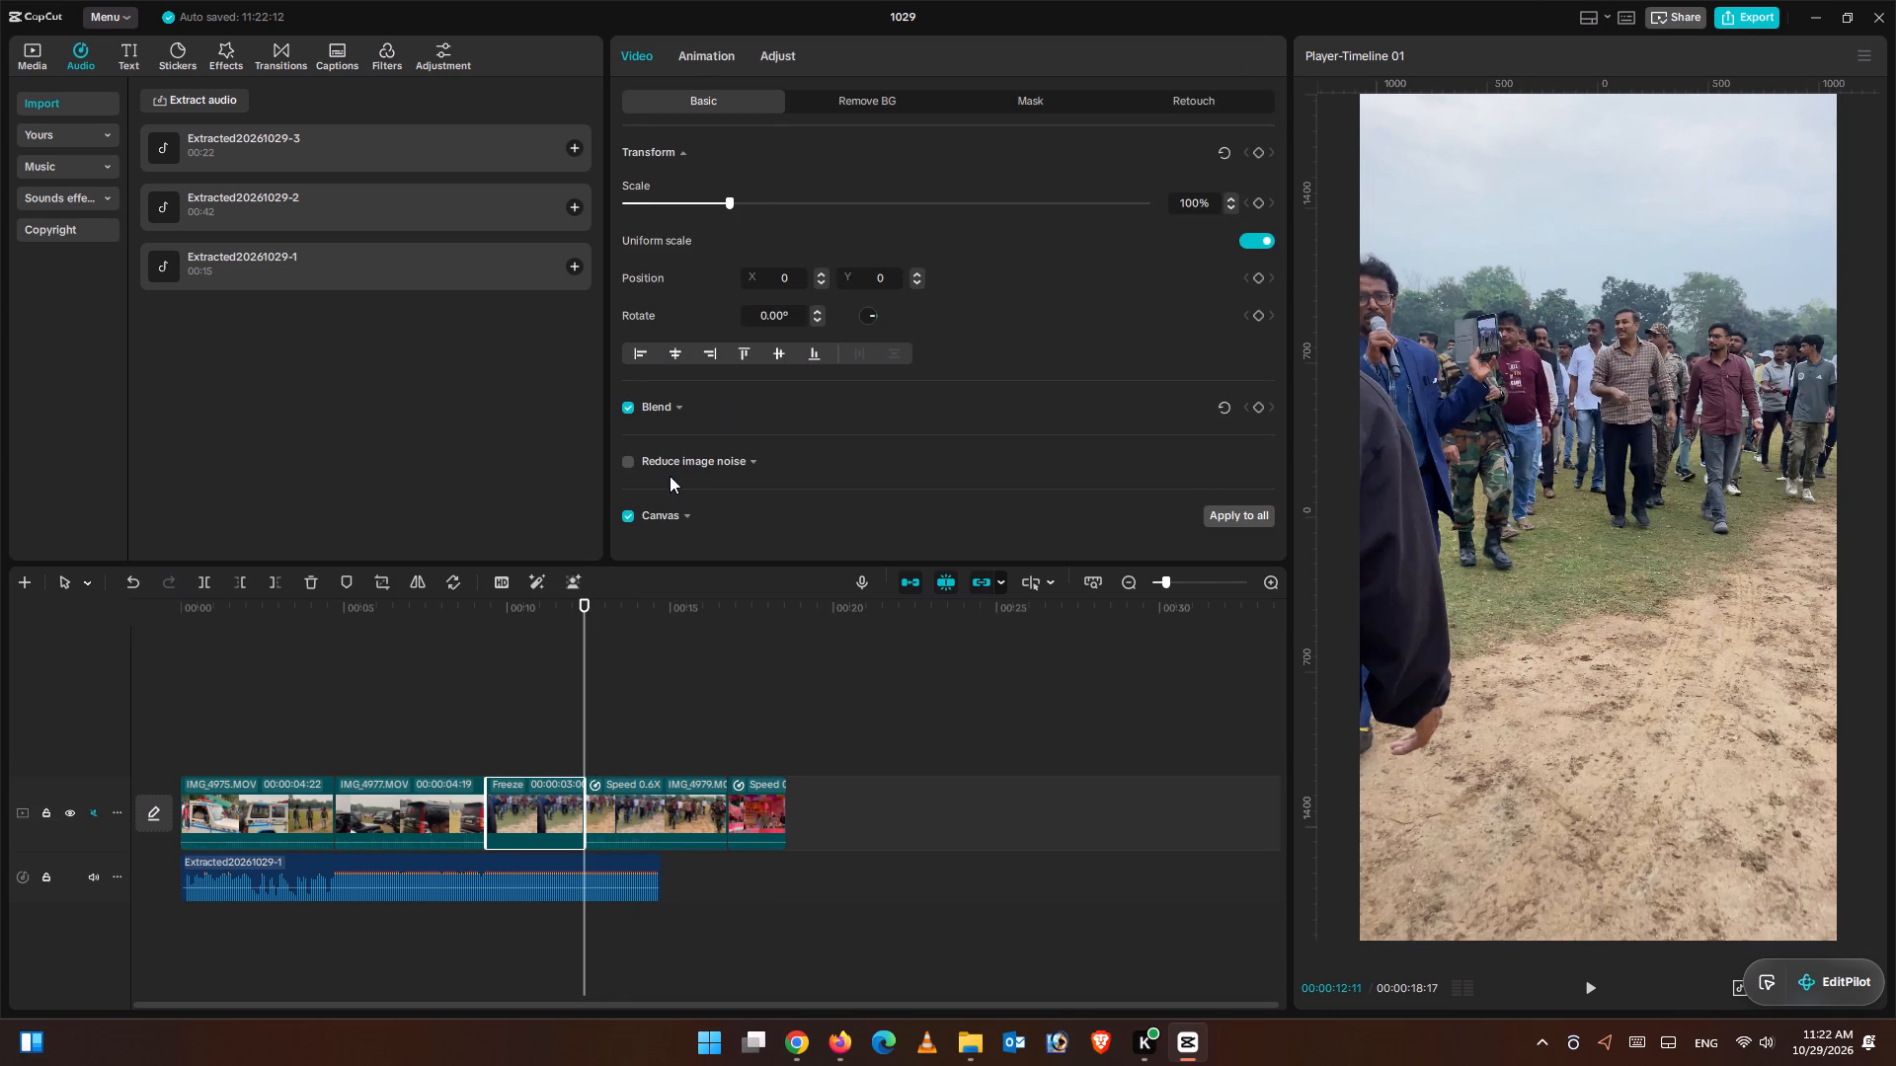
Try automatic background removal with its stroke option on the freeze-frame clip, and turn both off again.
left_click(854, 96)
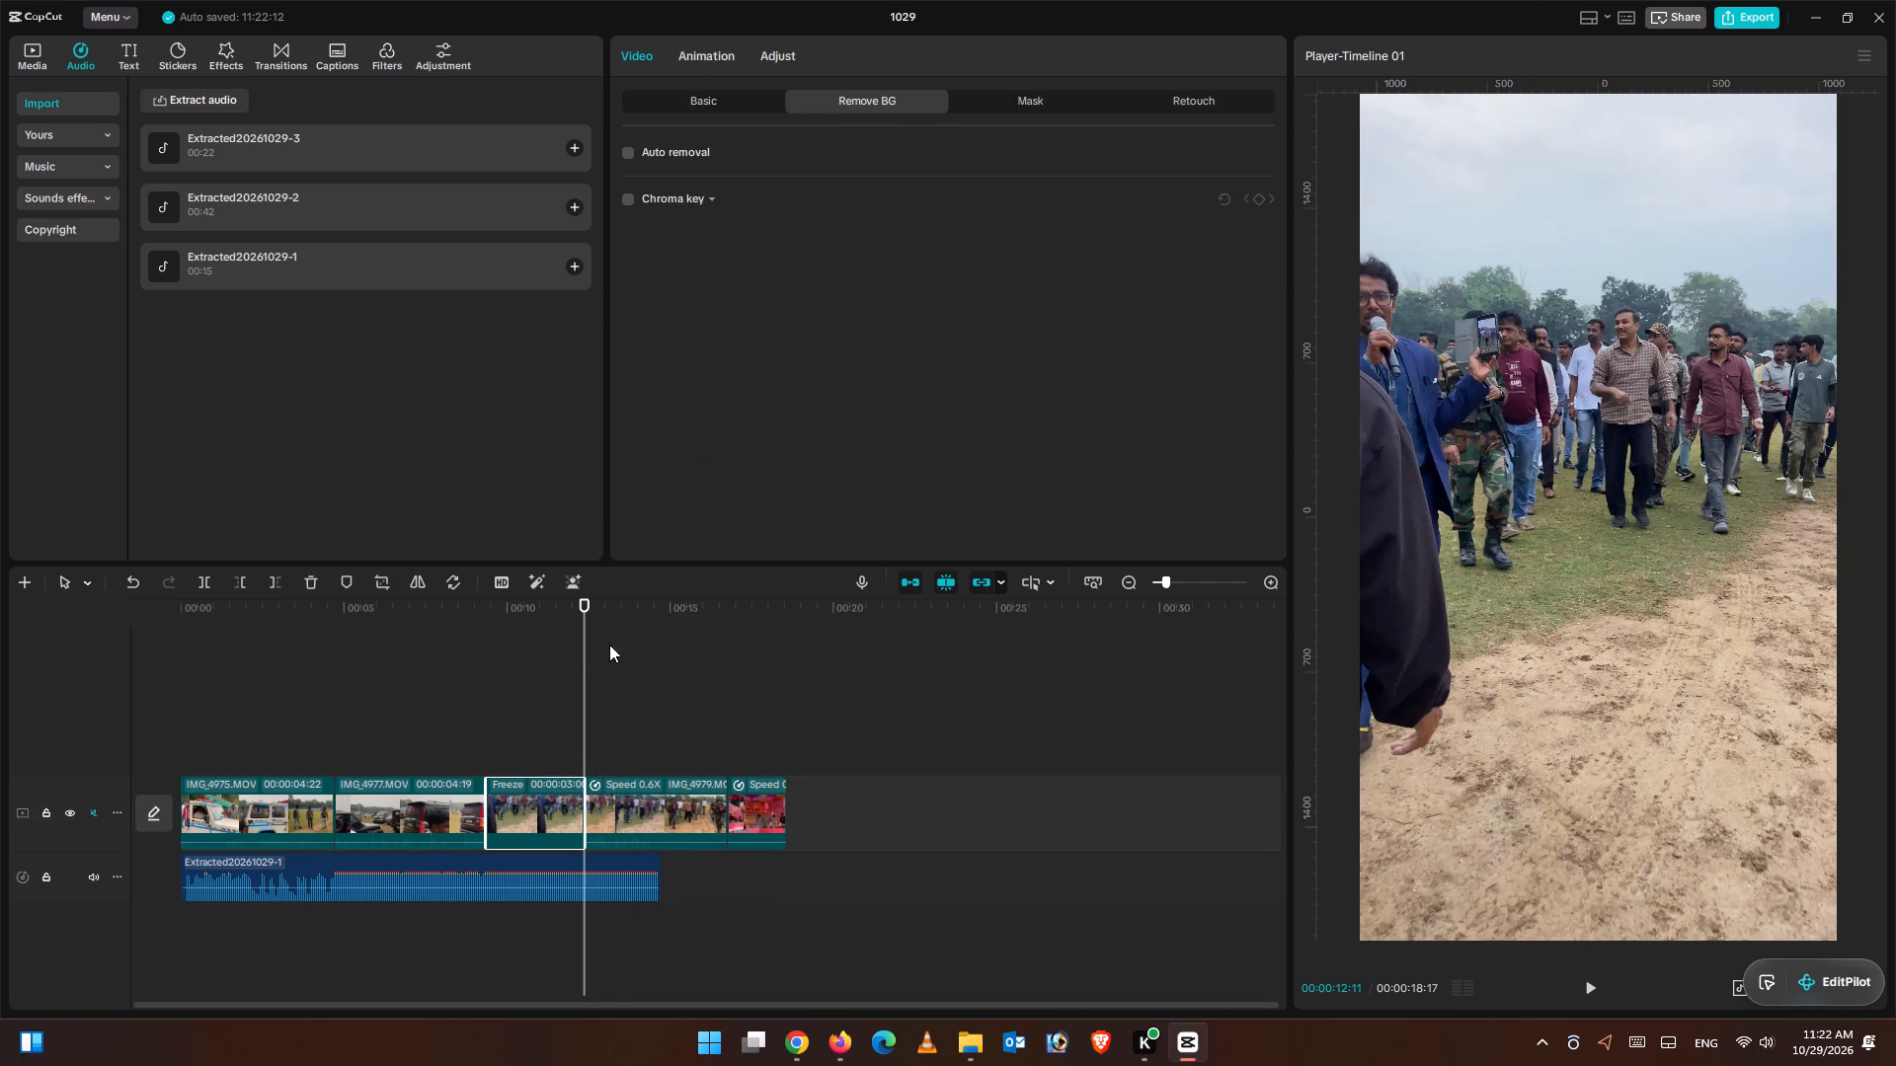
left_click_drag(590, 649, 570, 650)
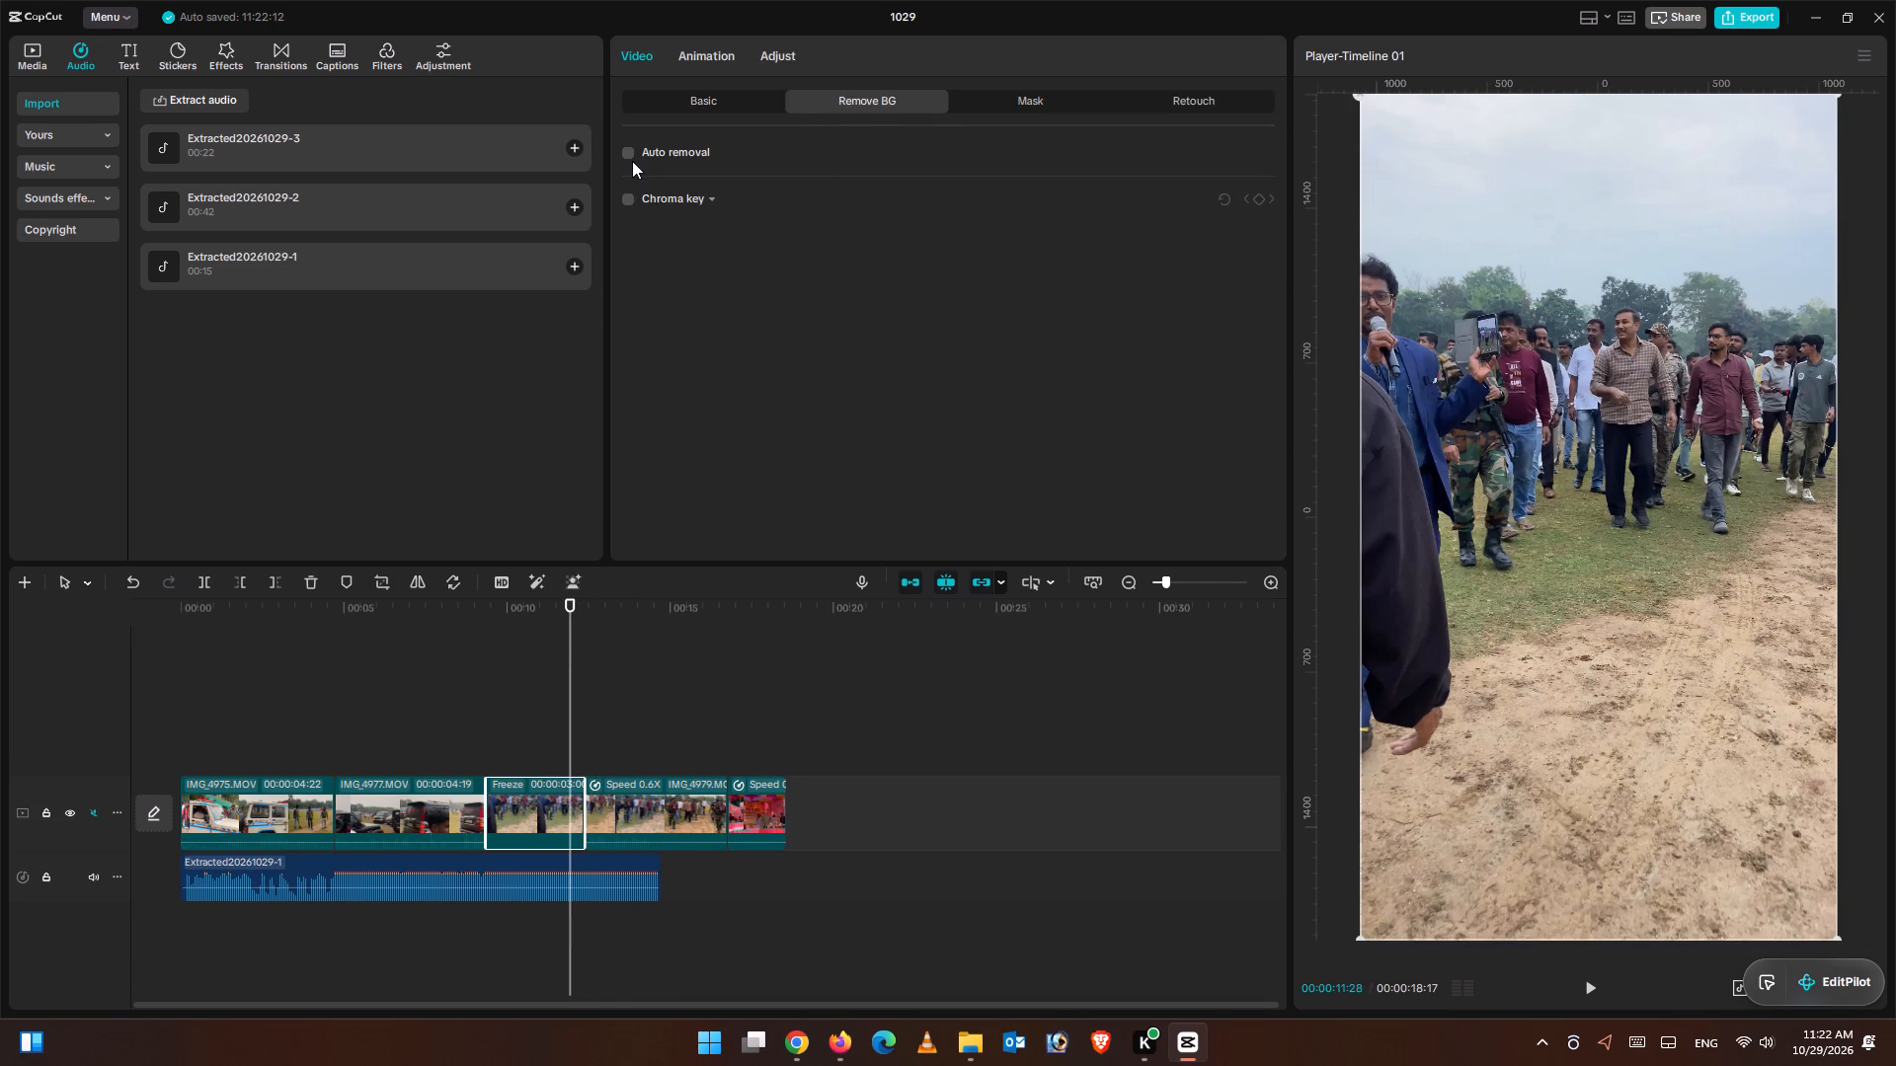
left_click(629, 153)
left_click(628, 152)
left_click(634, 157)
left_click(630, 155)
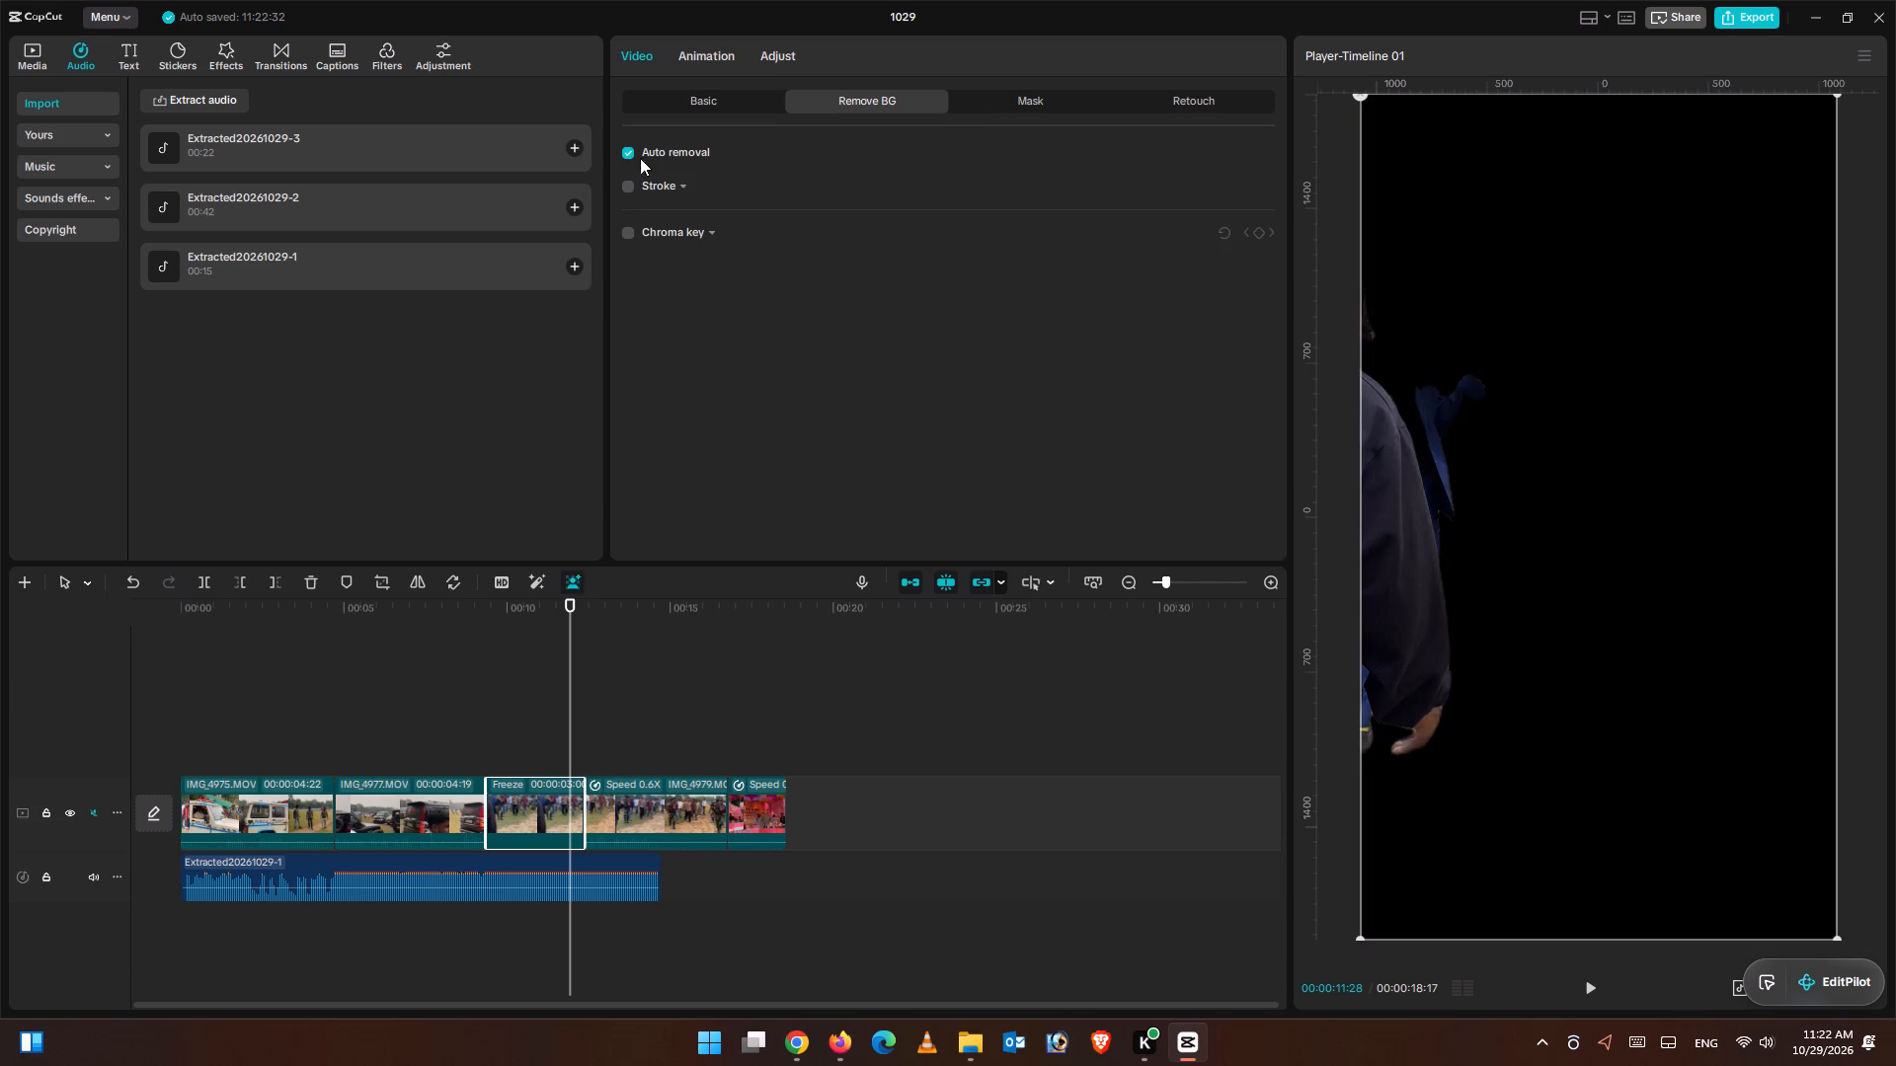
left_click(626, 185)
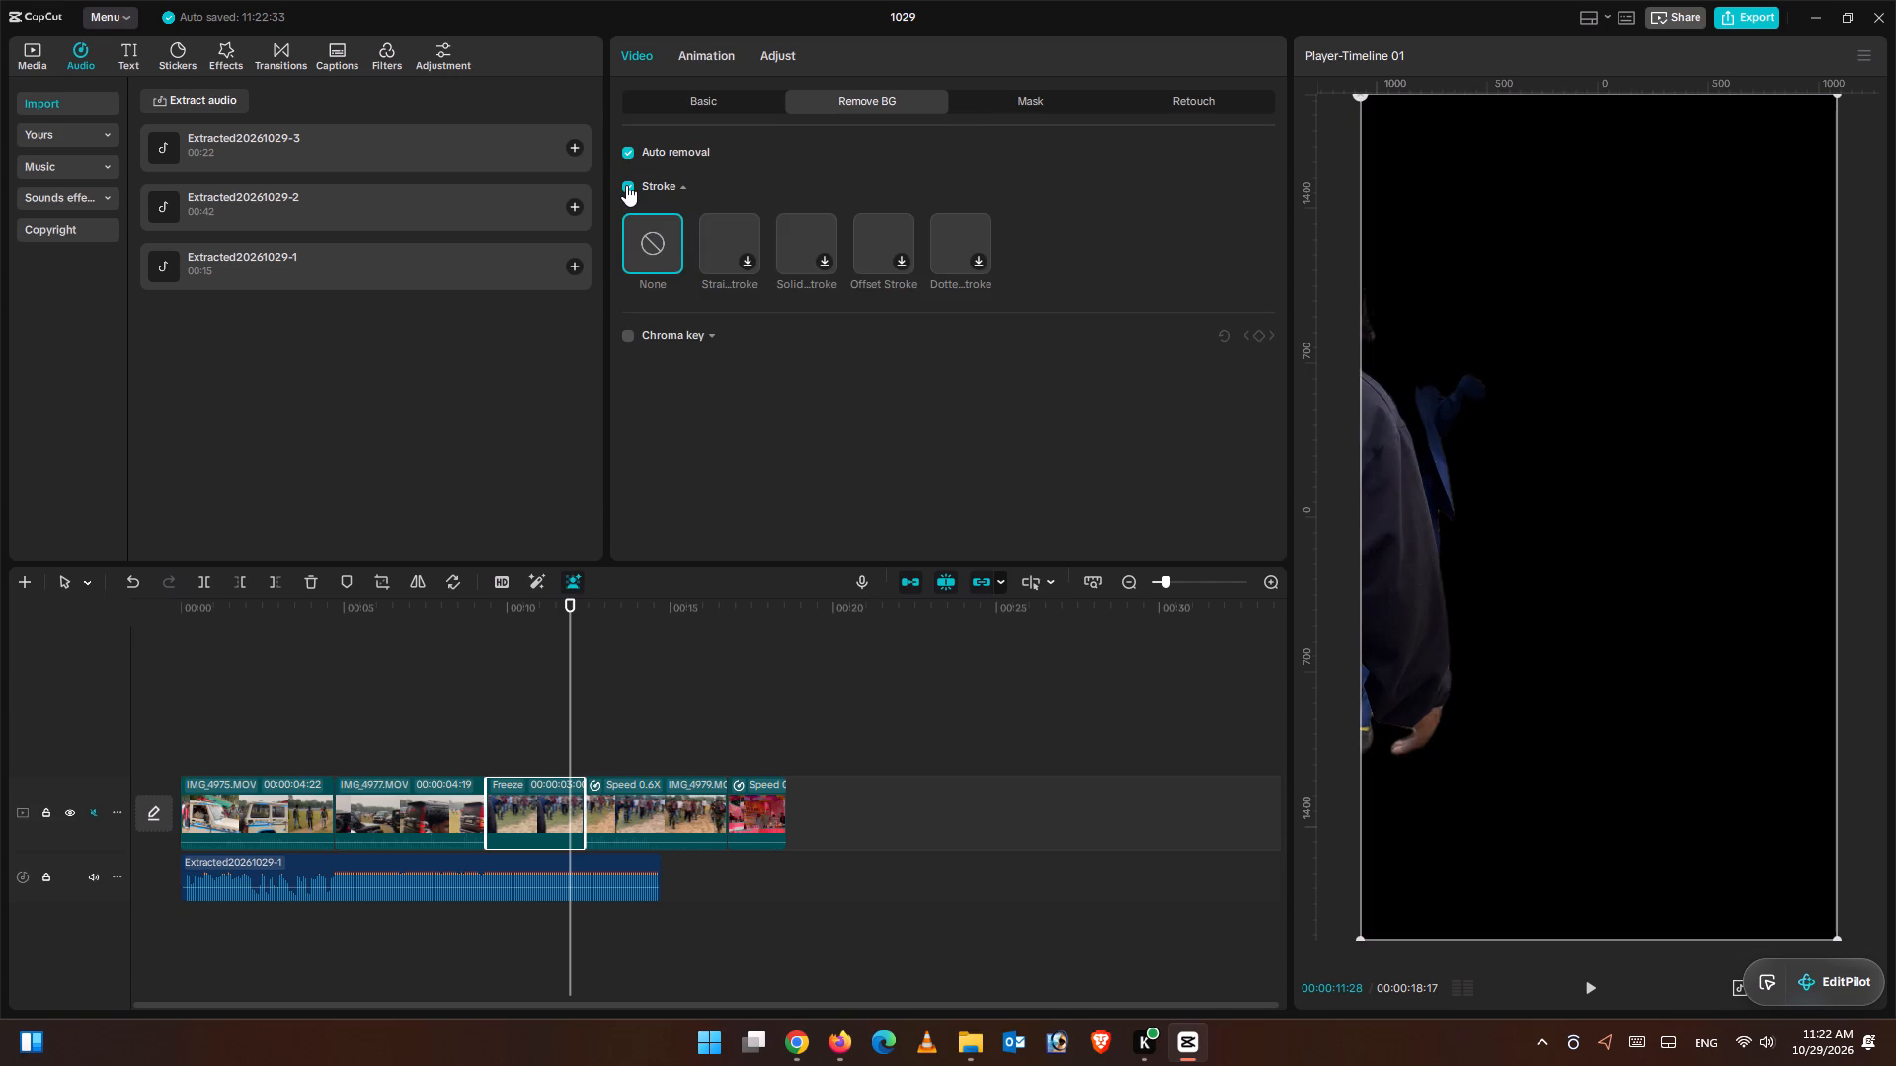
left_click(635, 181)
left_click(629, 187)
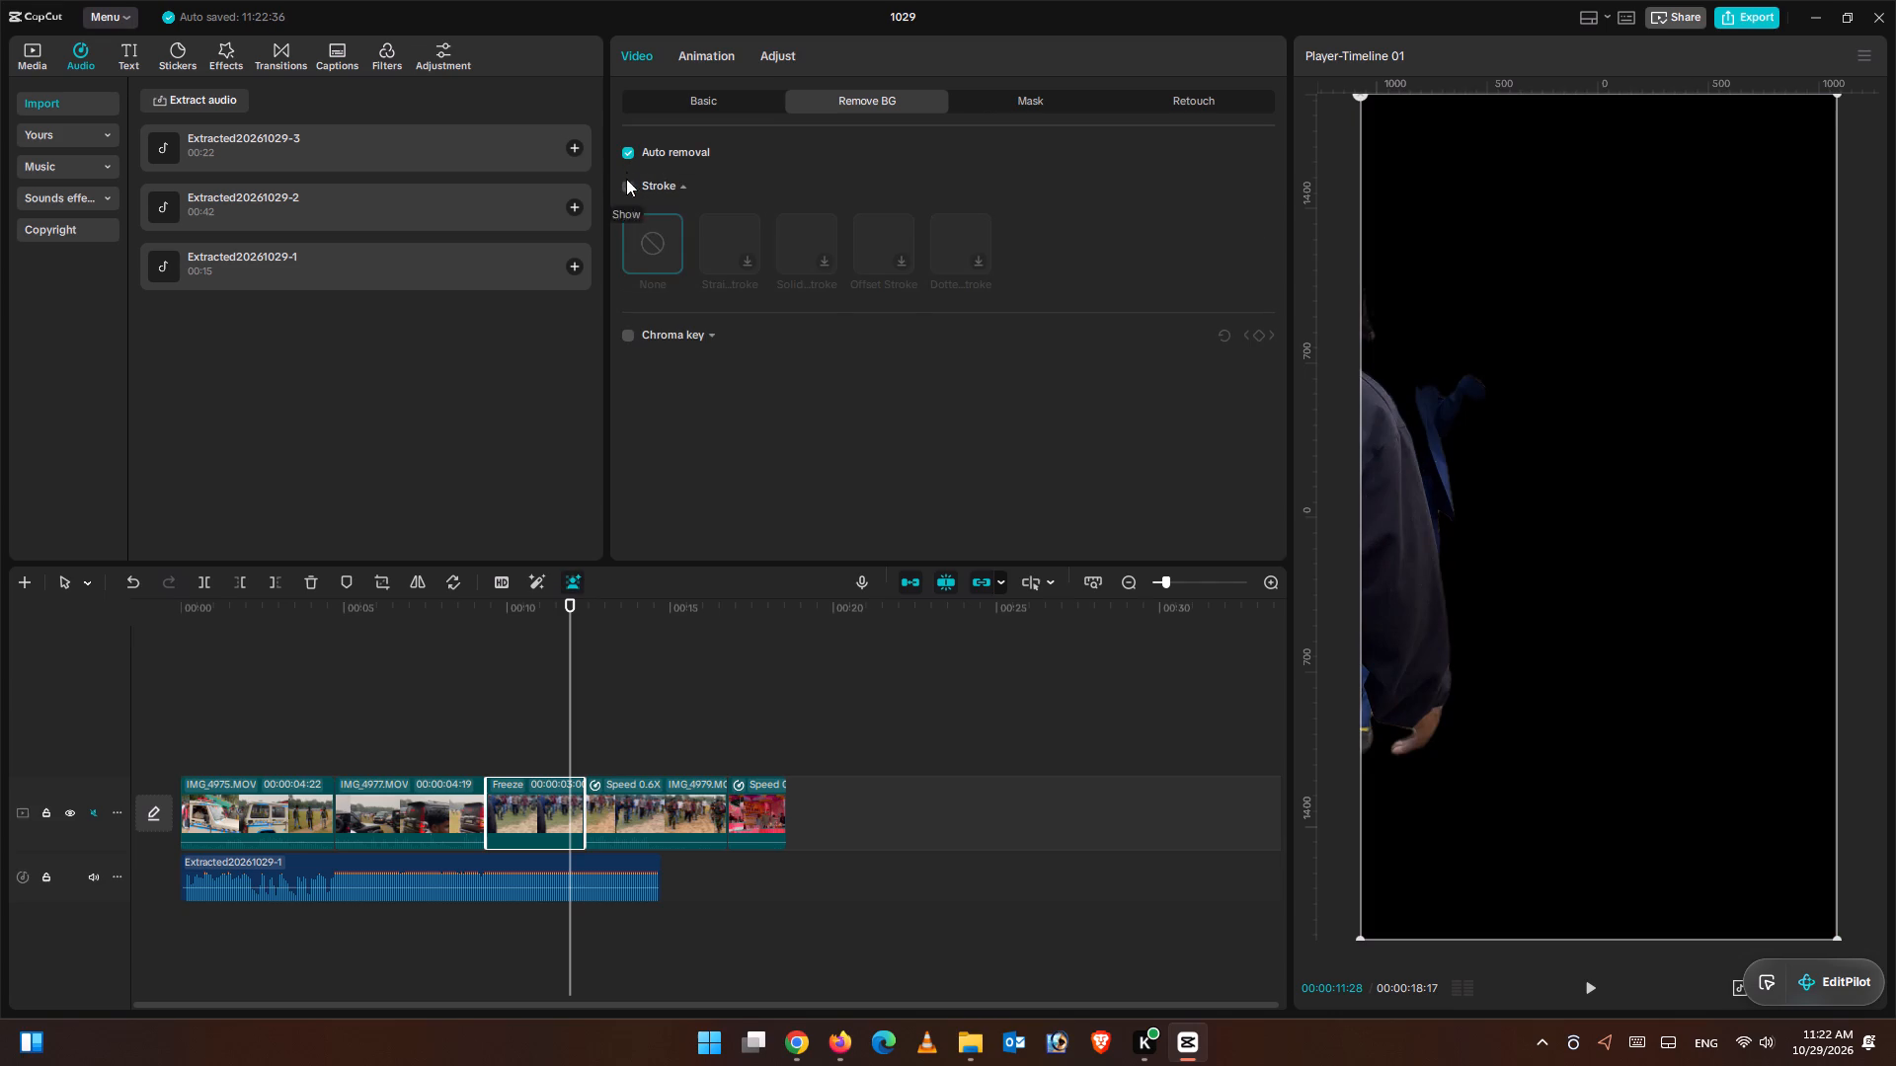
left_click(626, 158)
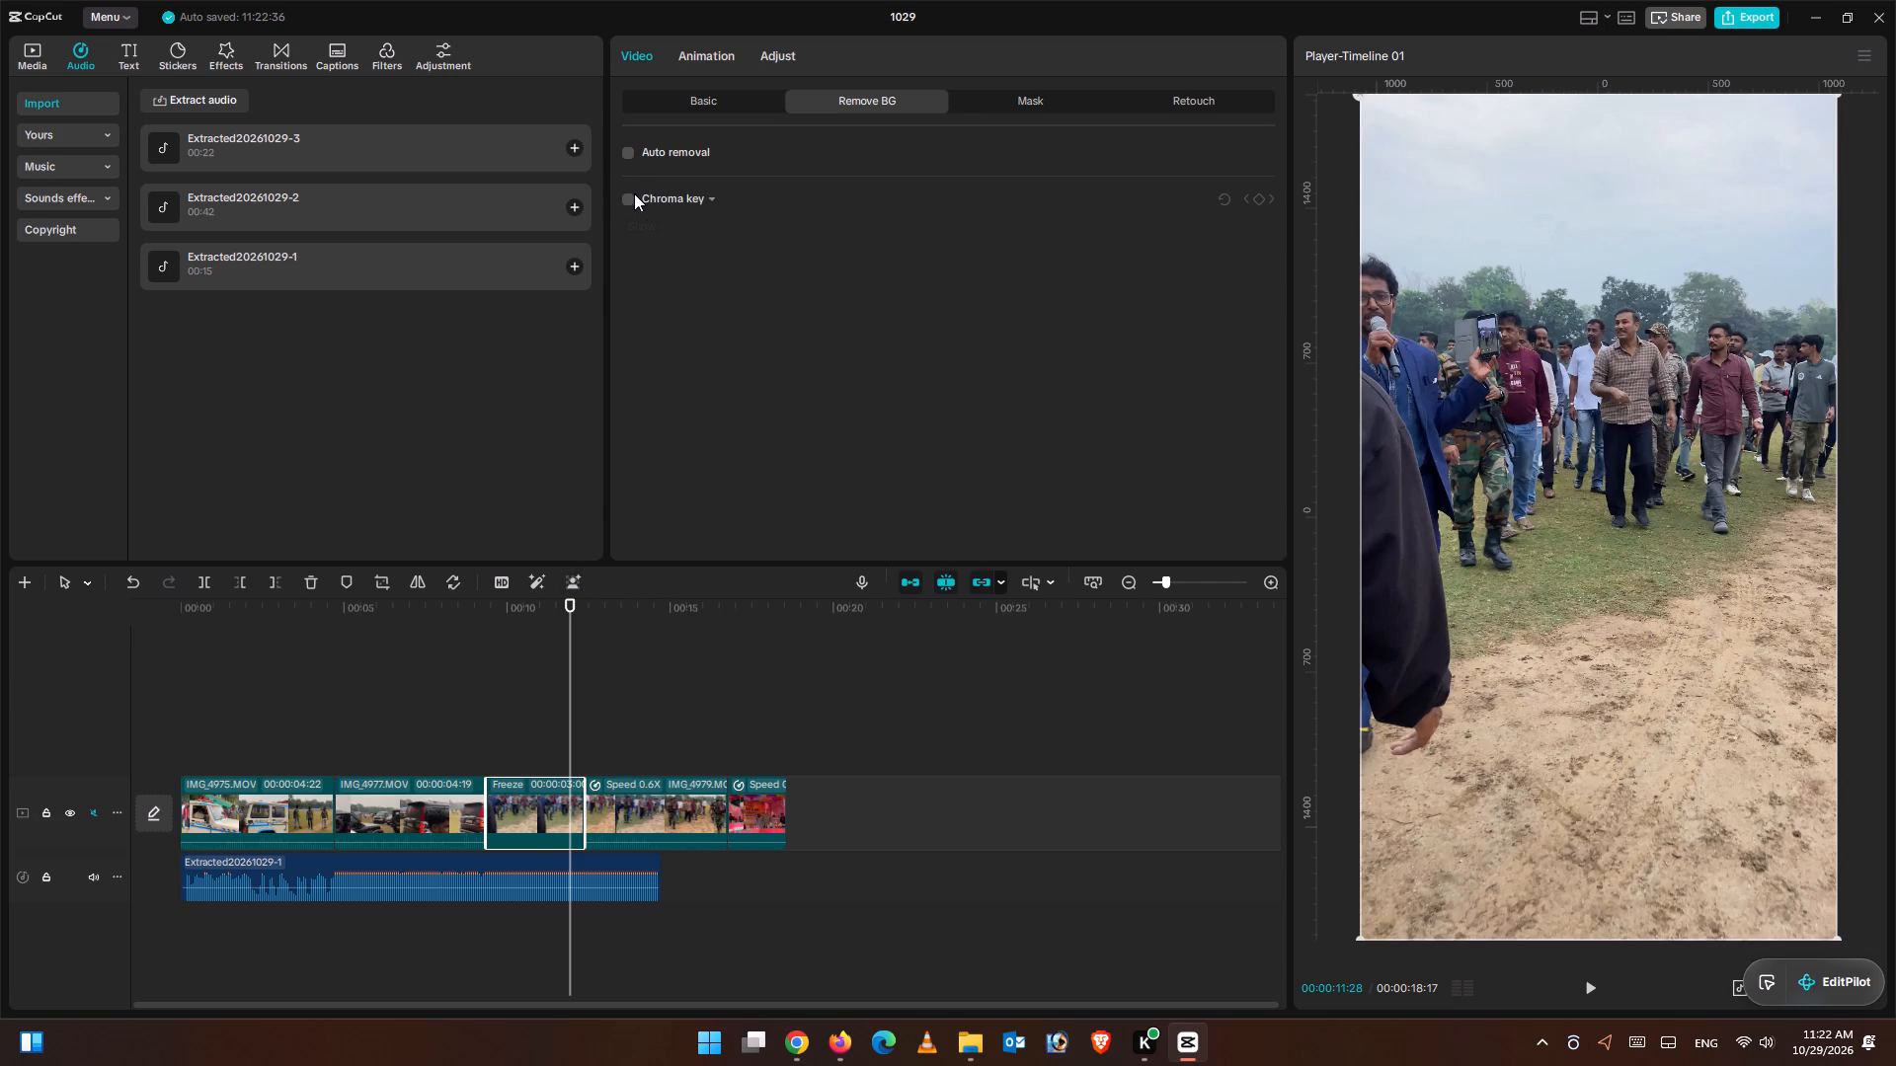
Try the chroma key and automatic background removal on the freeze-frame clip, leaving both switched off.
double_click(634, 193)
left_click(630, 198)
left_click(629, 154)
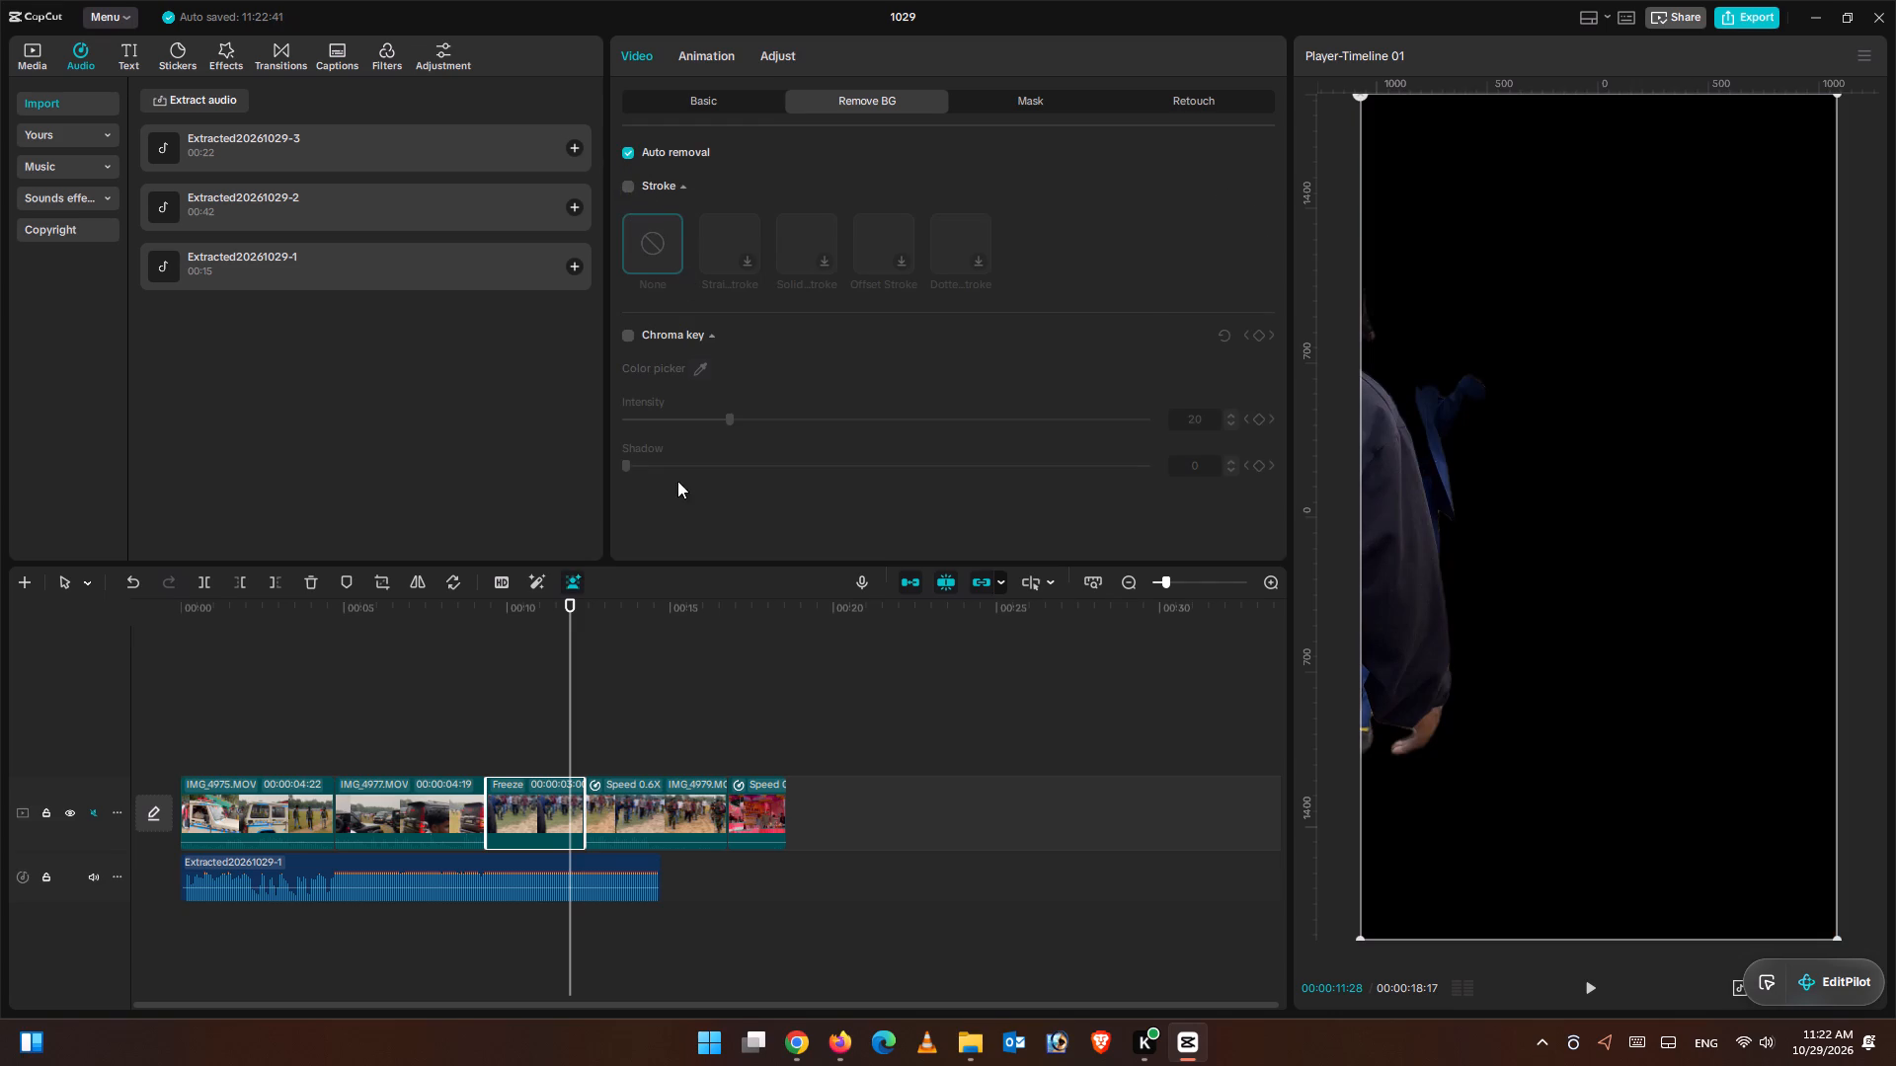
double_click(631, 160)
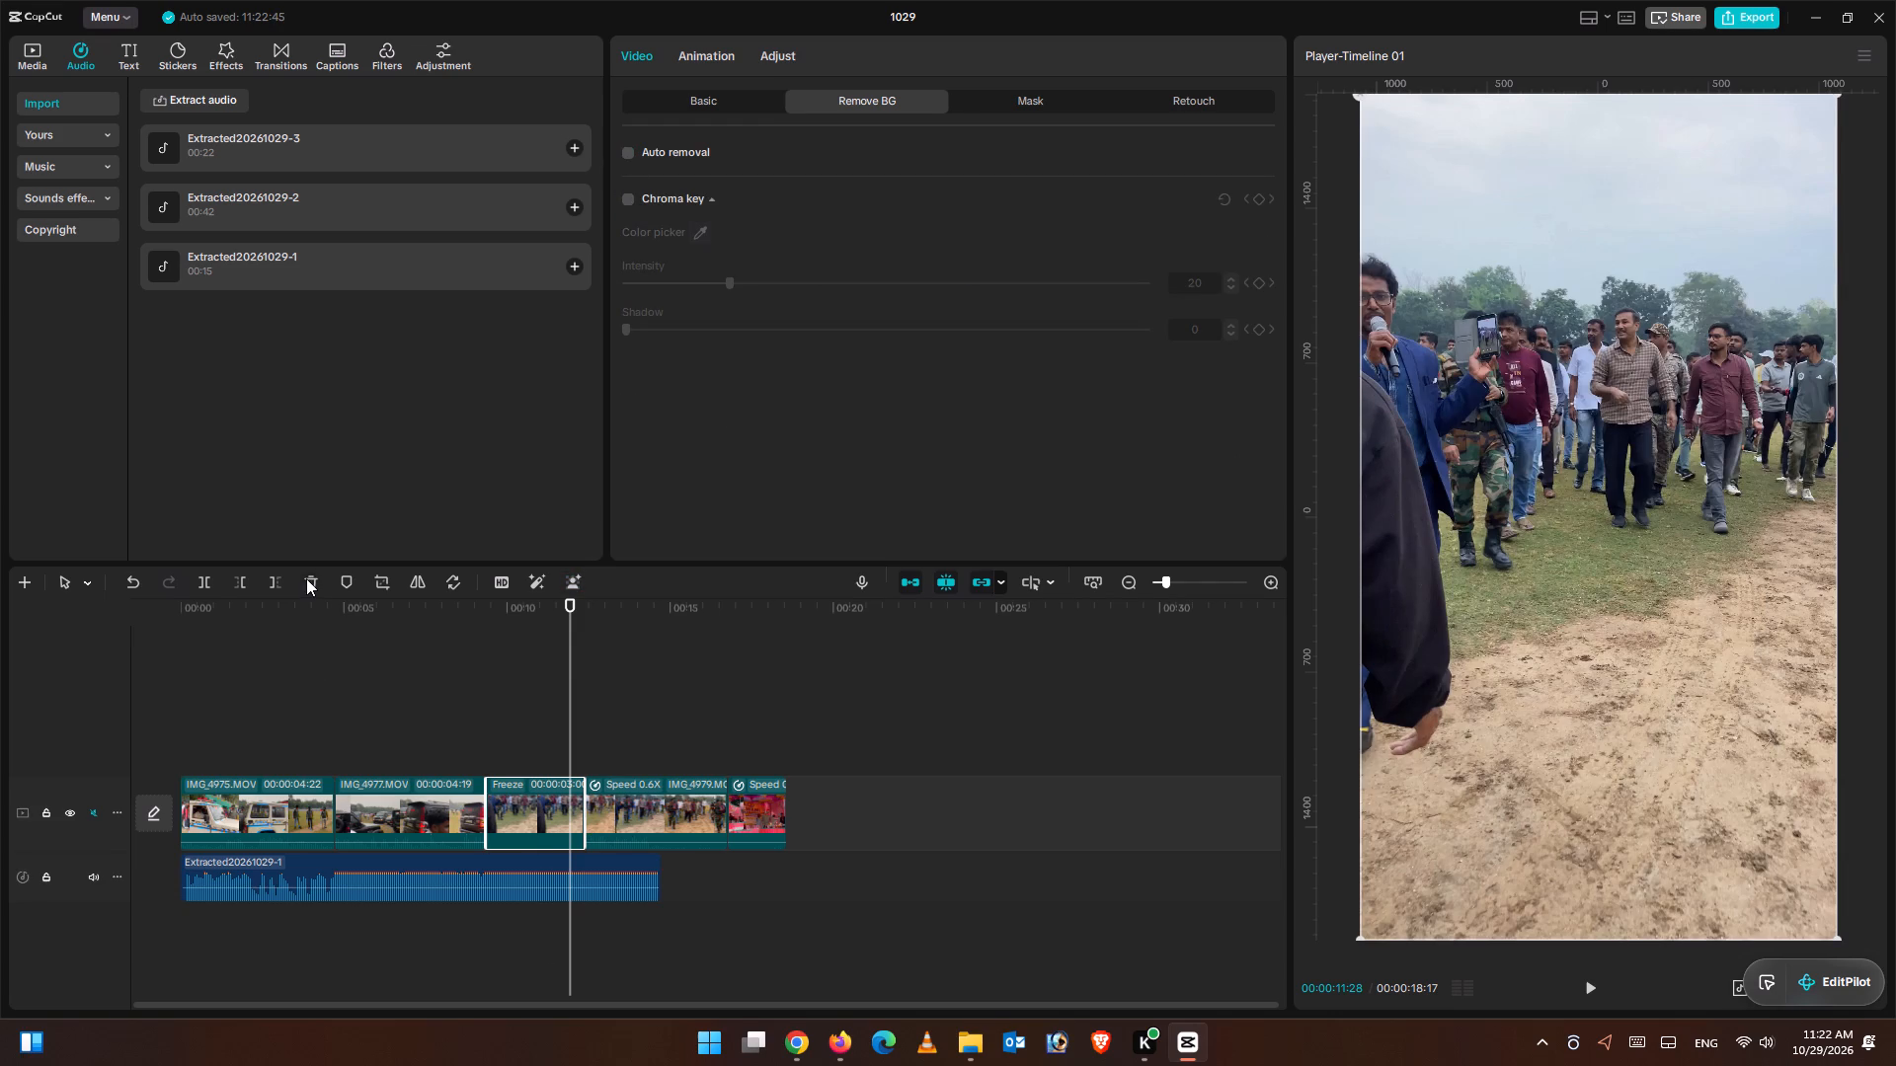
Delete the 3-second freeze-frame clip from between the IMG_4977.MOV and IMG_4979.MOV clips.
left_click(318, 584)
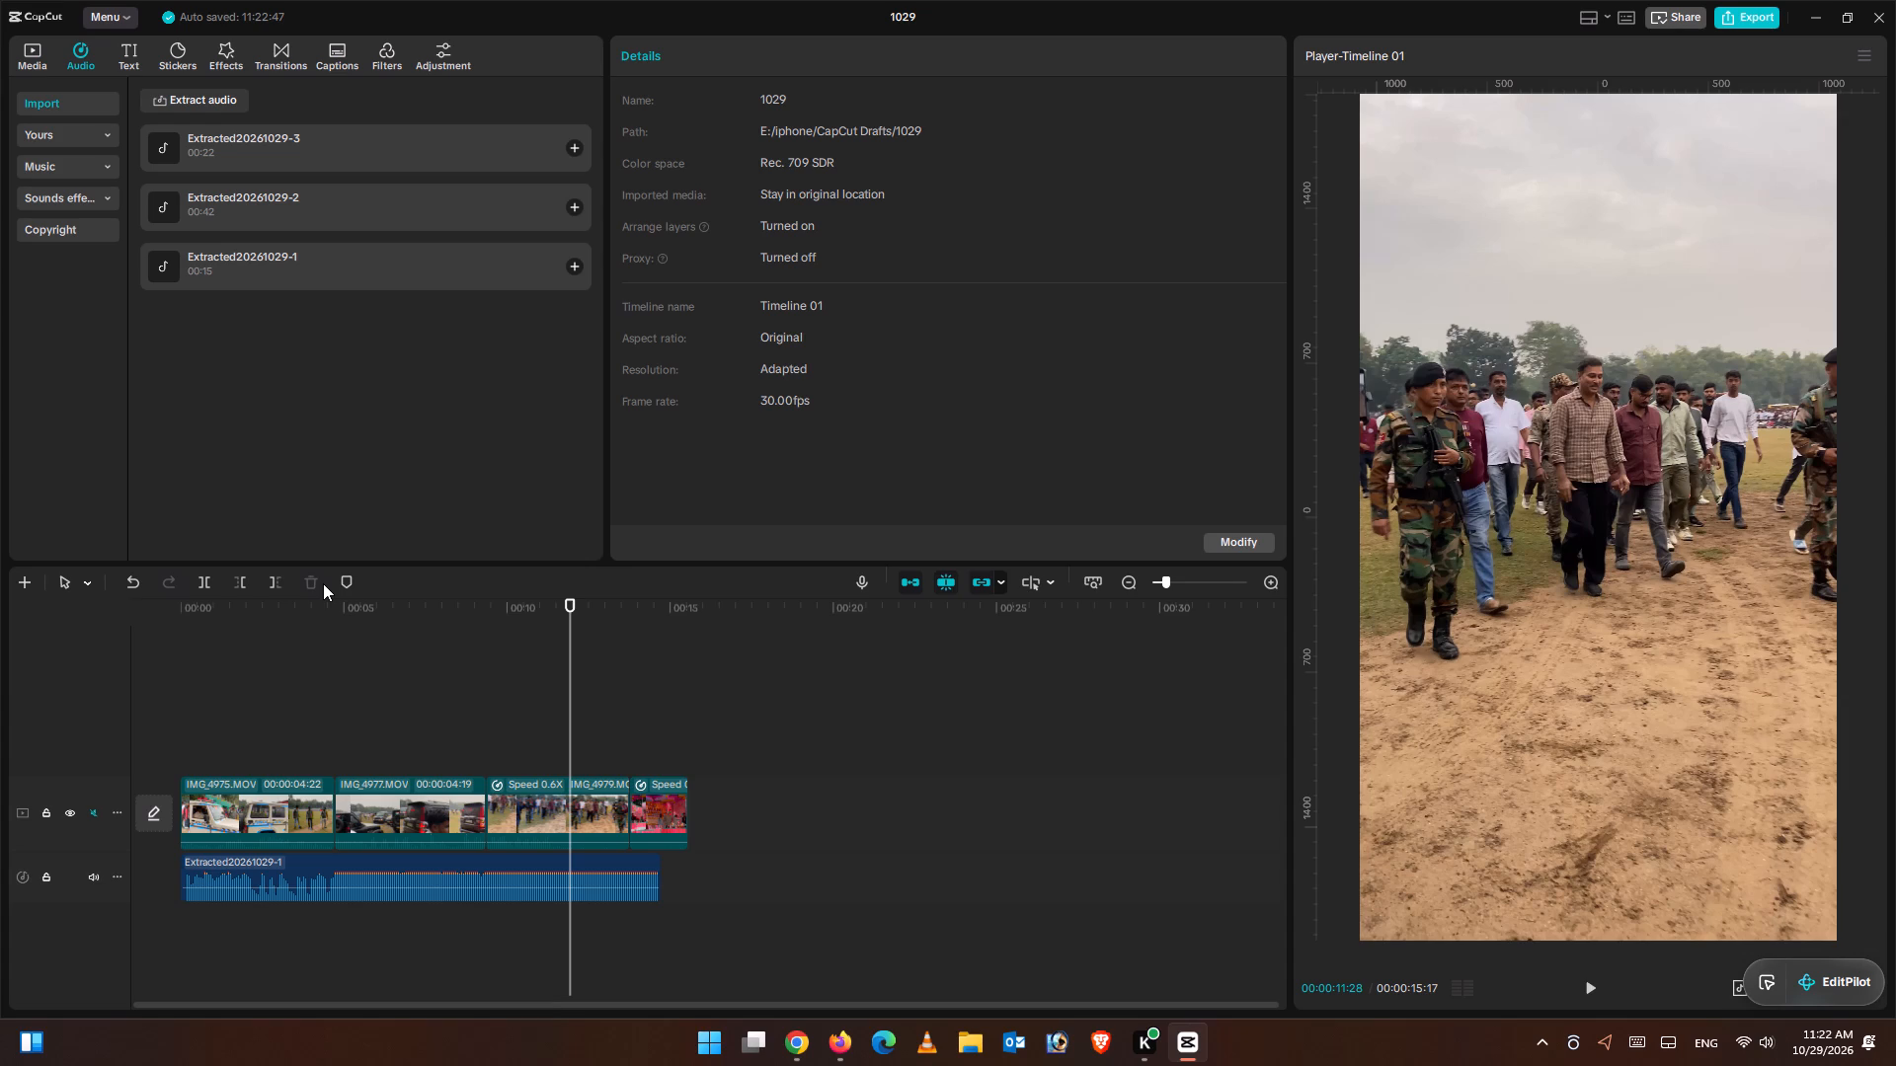
Play the edited video from the beginning of the timeline to review it with the music.
left_click_drag(568, 610, 478, 621)
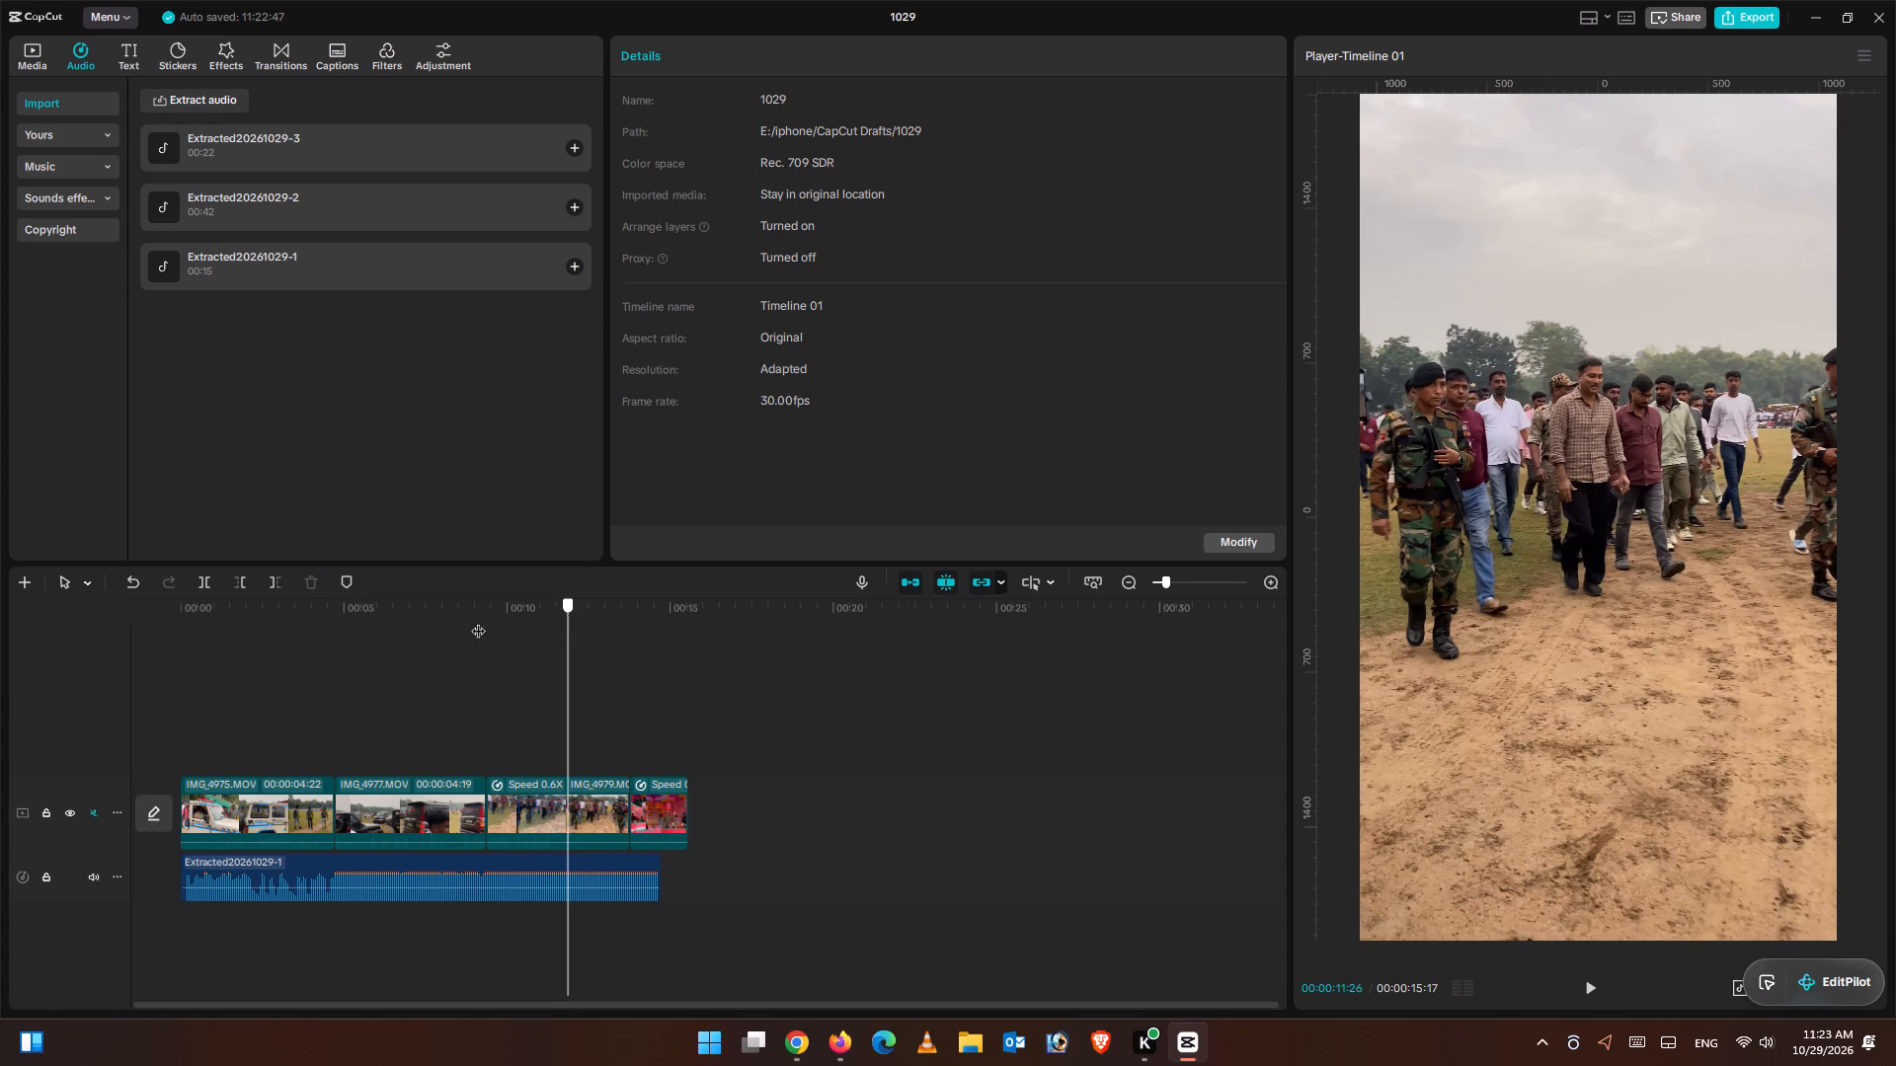
left_click_drag(478, 621, 106, 639)
left_click(1592, 988)
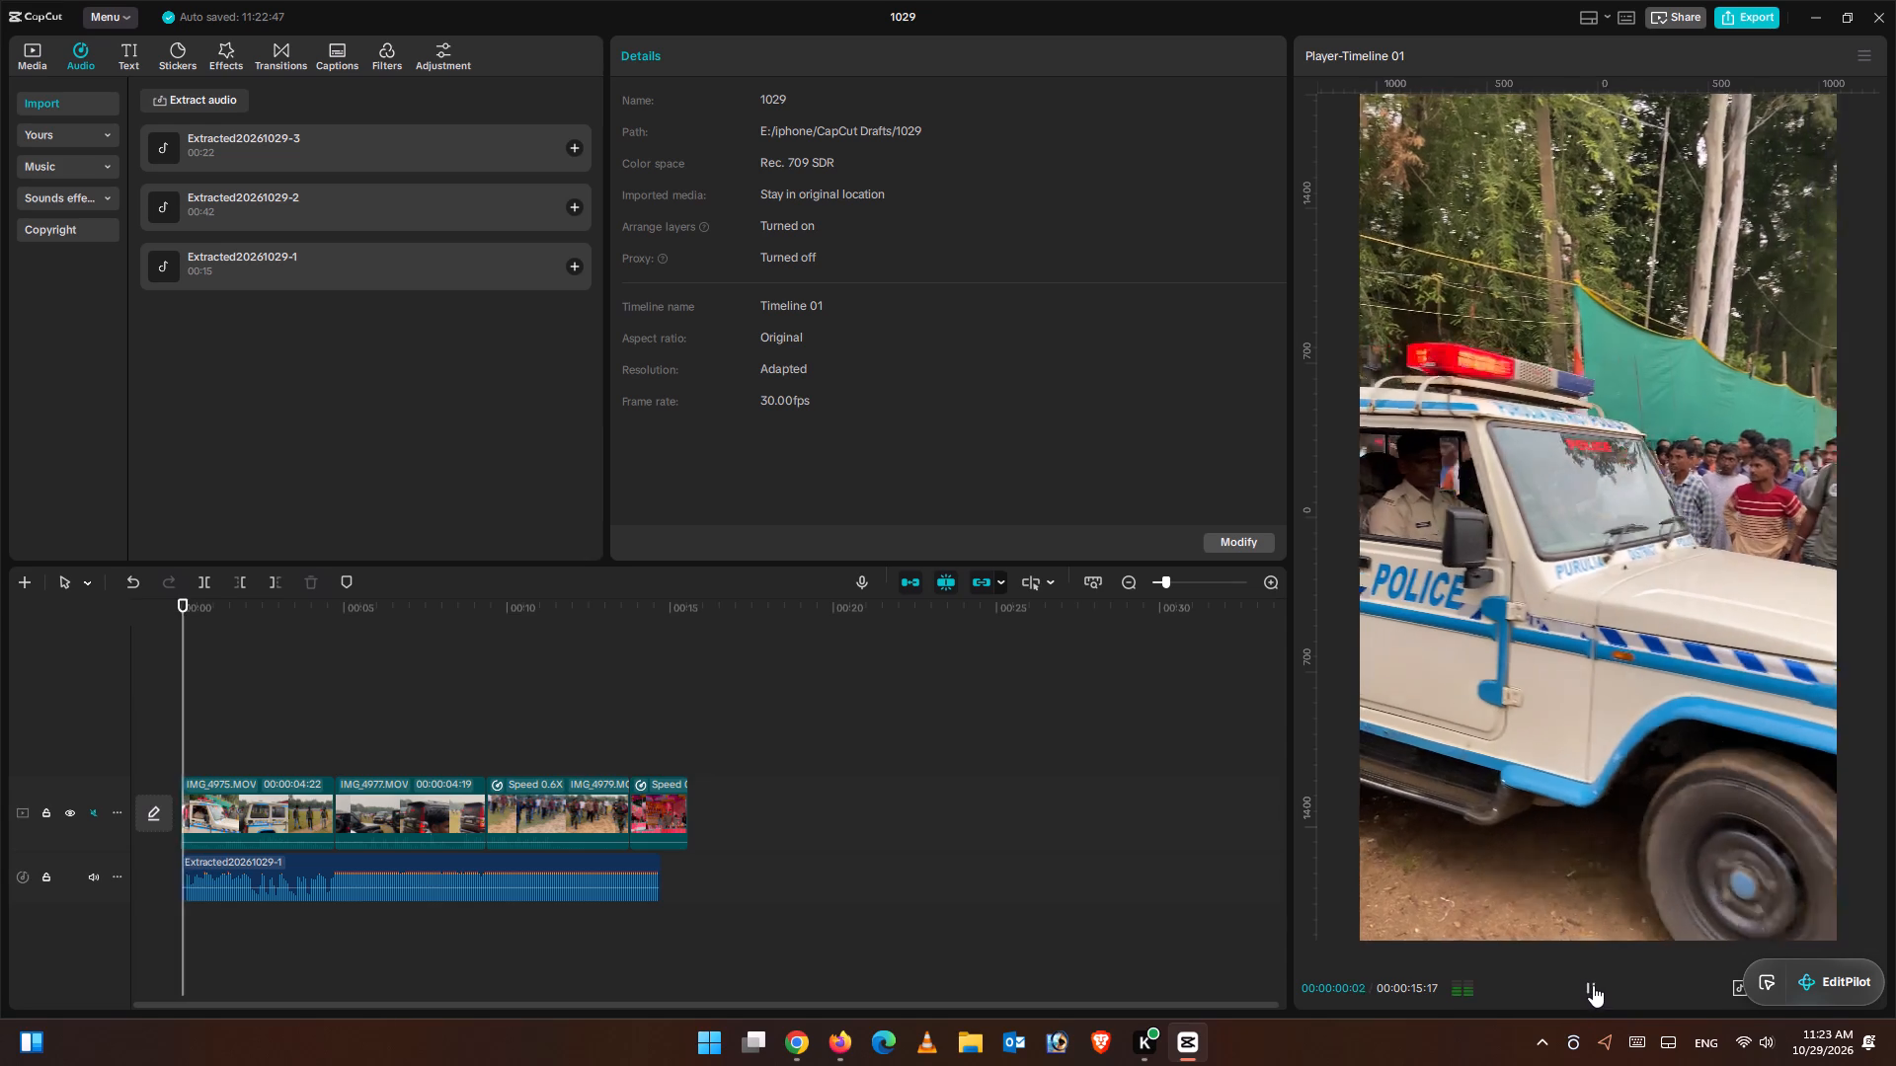
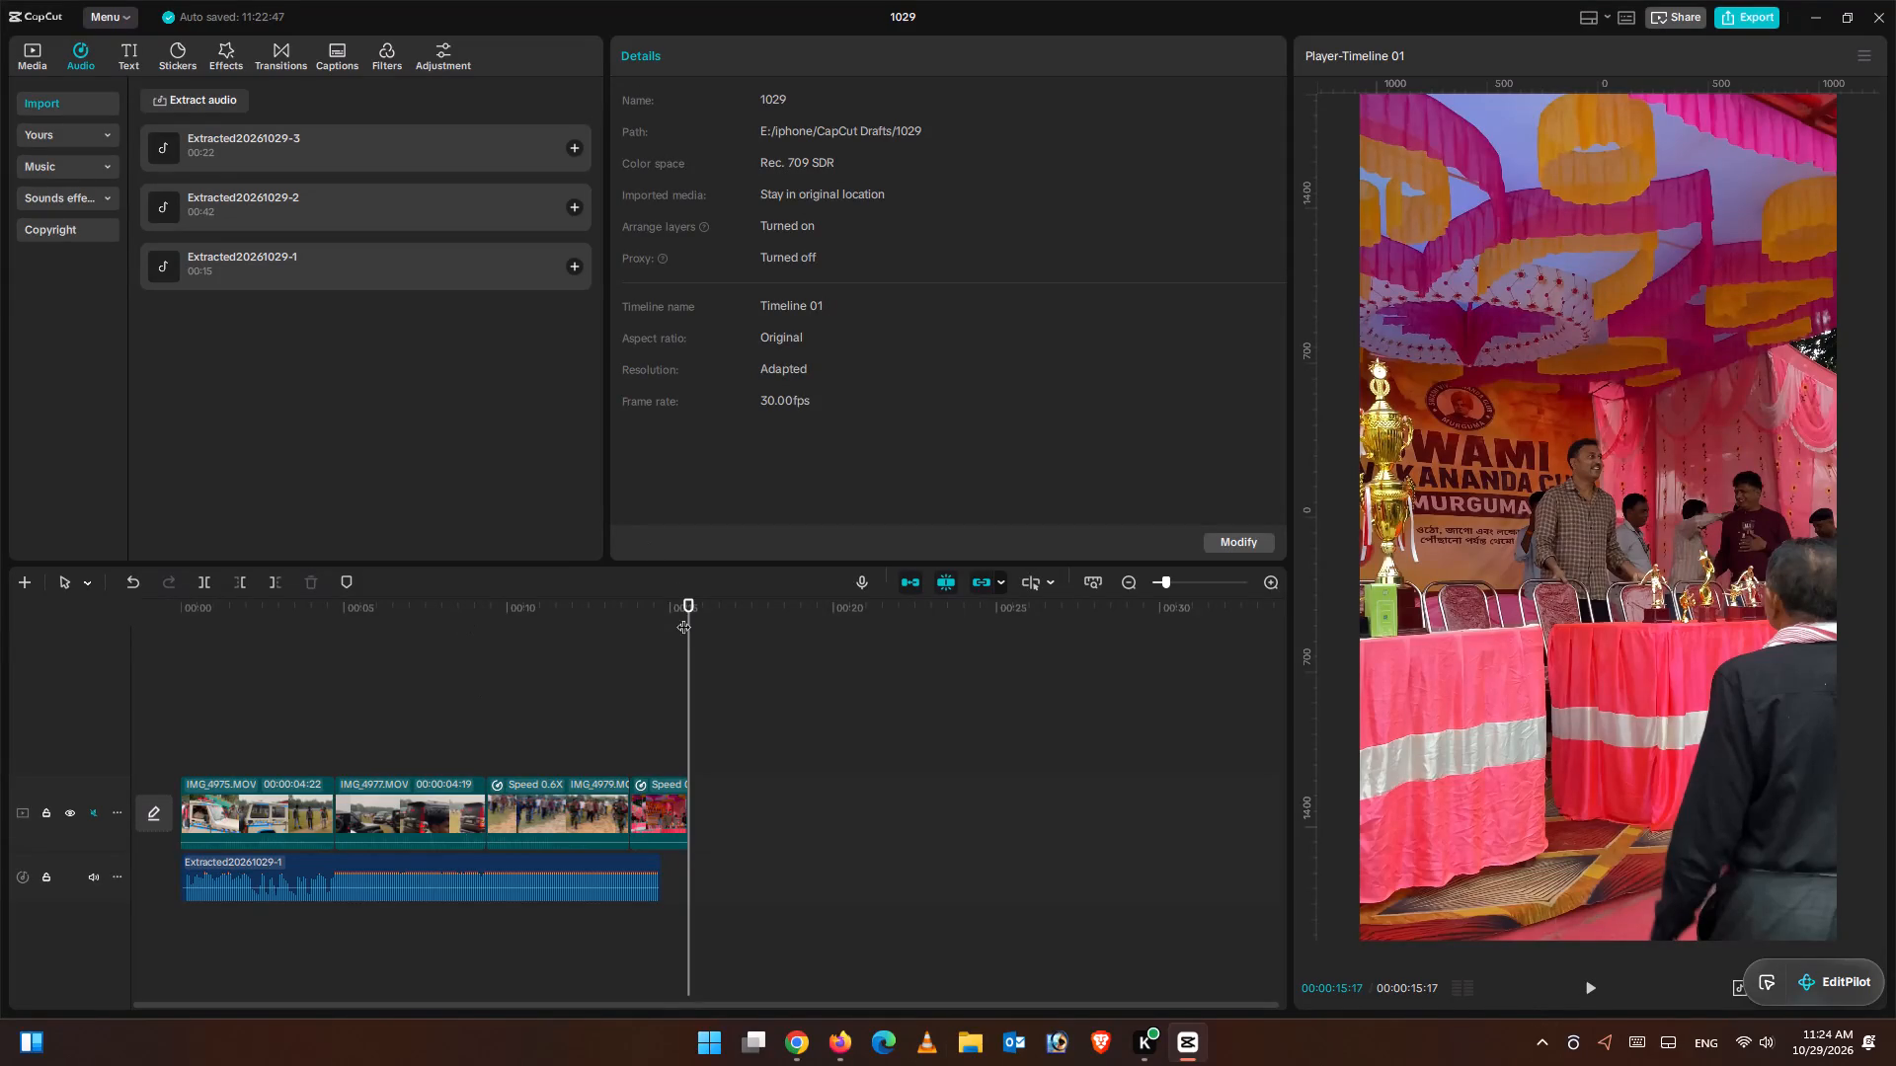
Play the video and replay the cut between the IMG_4977.MOV and IMG_4979.MOV clips several times to check it.
left_click_drag(683, 617, 0, 638)
left_click(1589, 988)
left_click(438, 749)
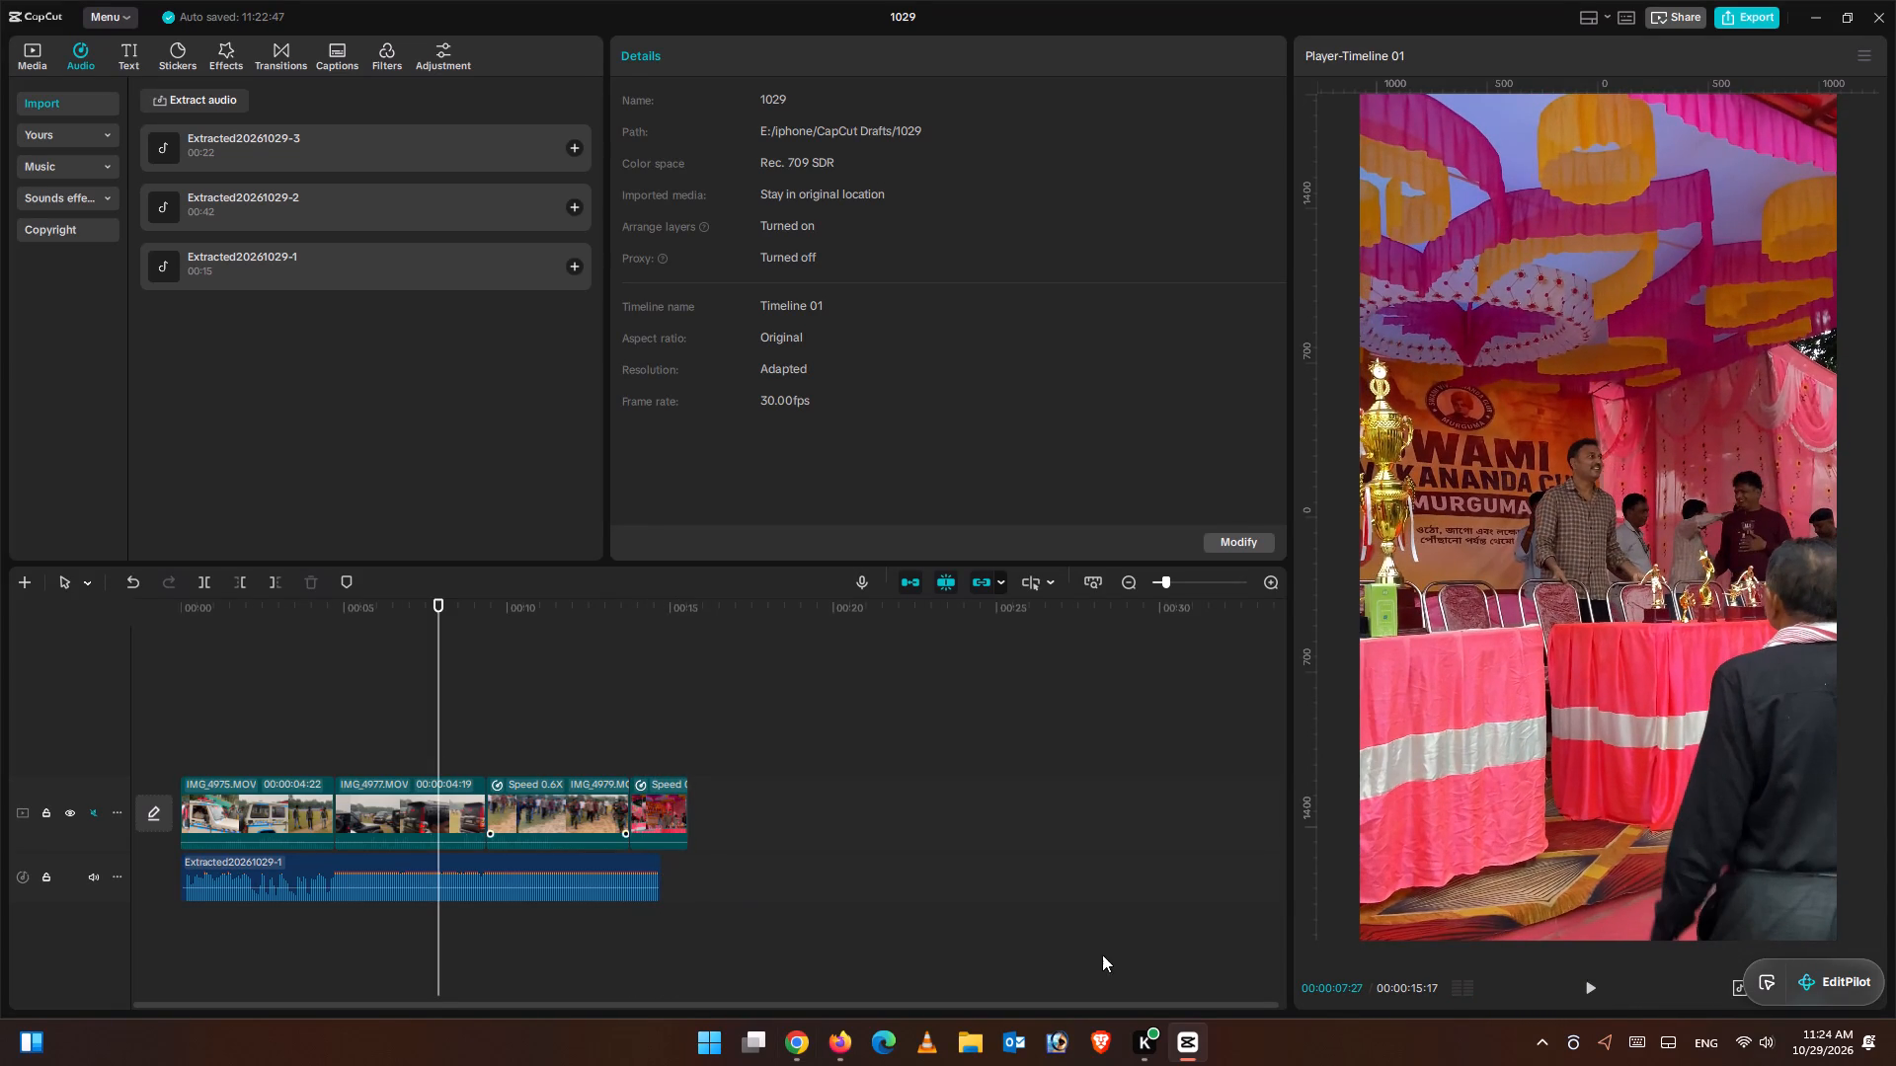
left_click(1601, 983)
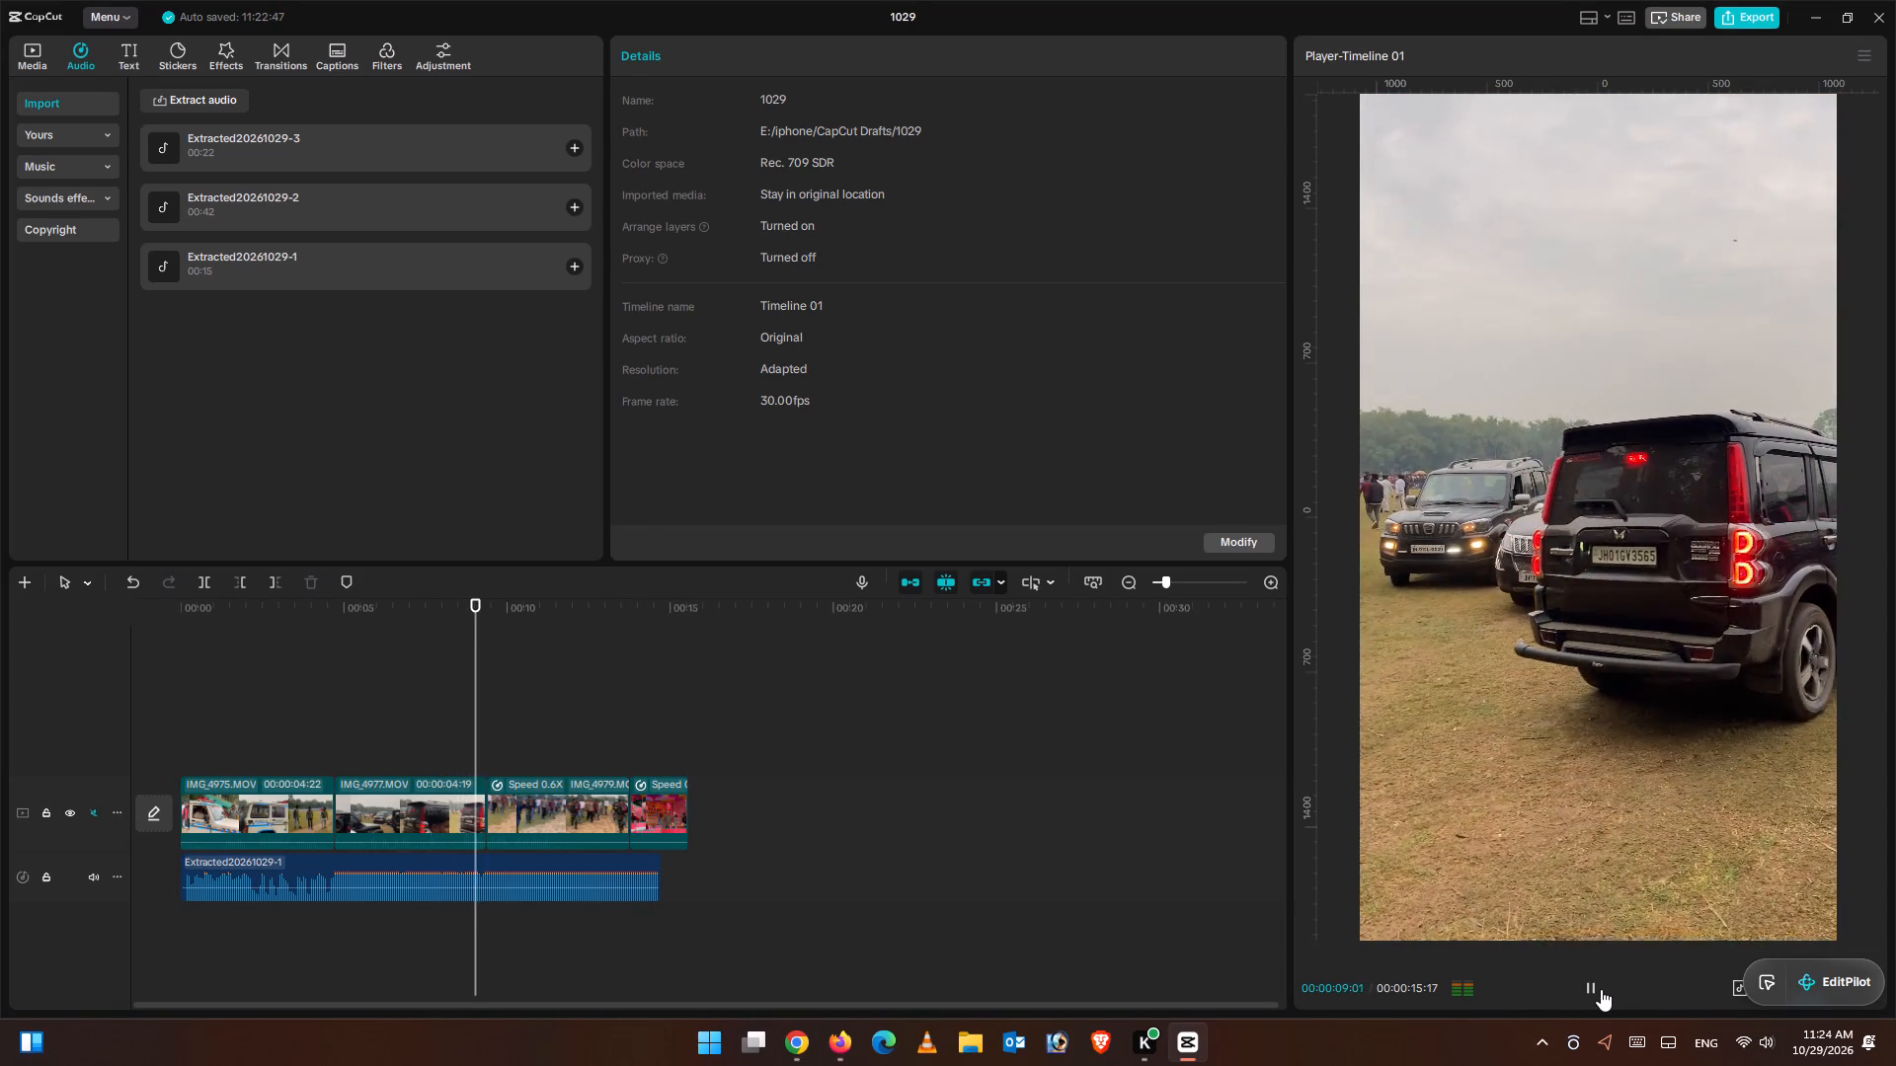
left_click(456, 724)
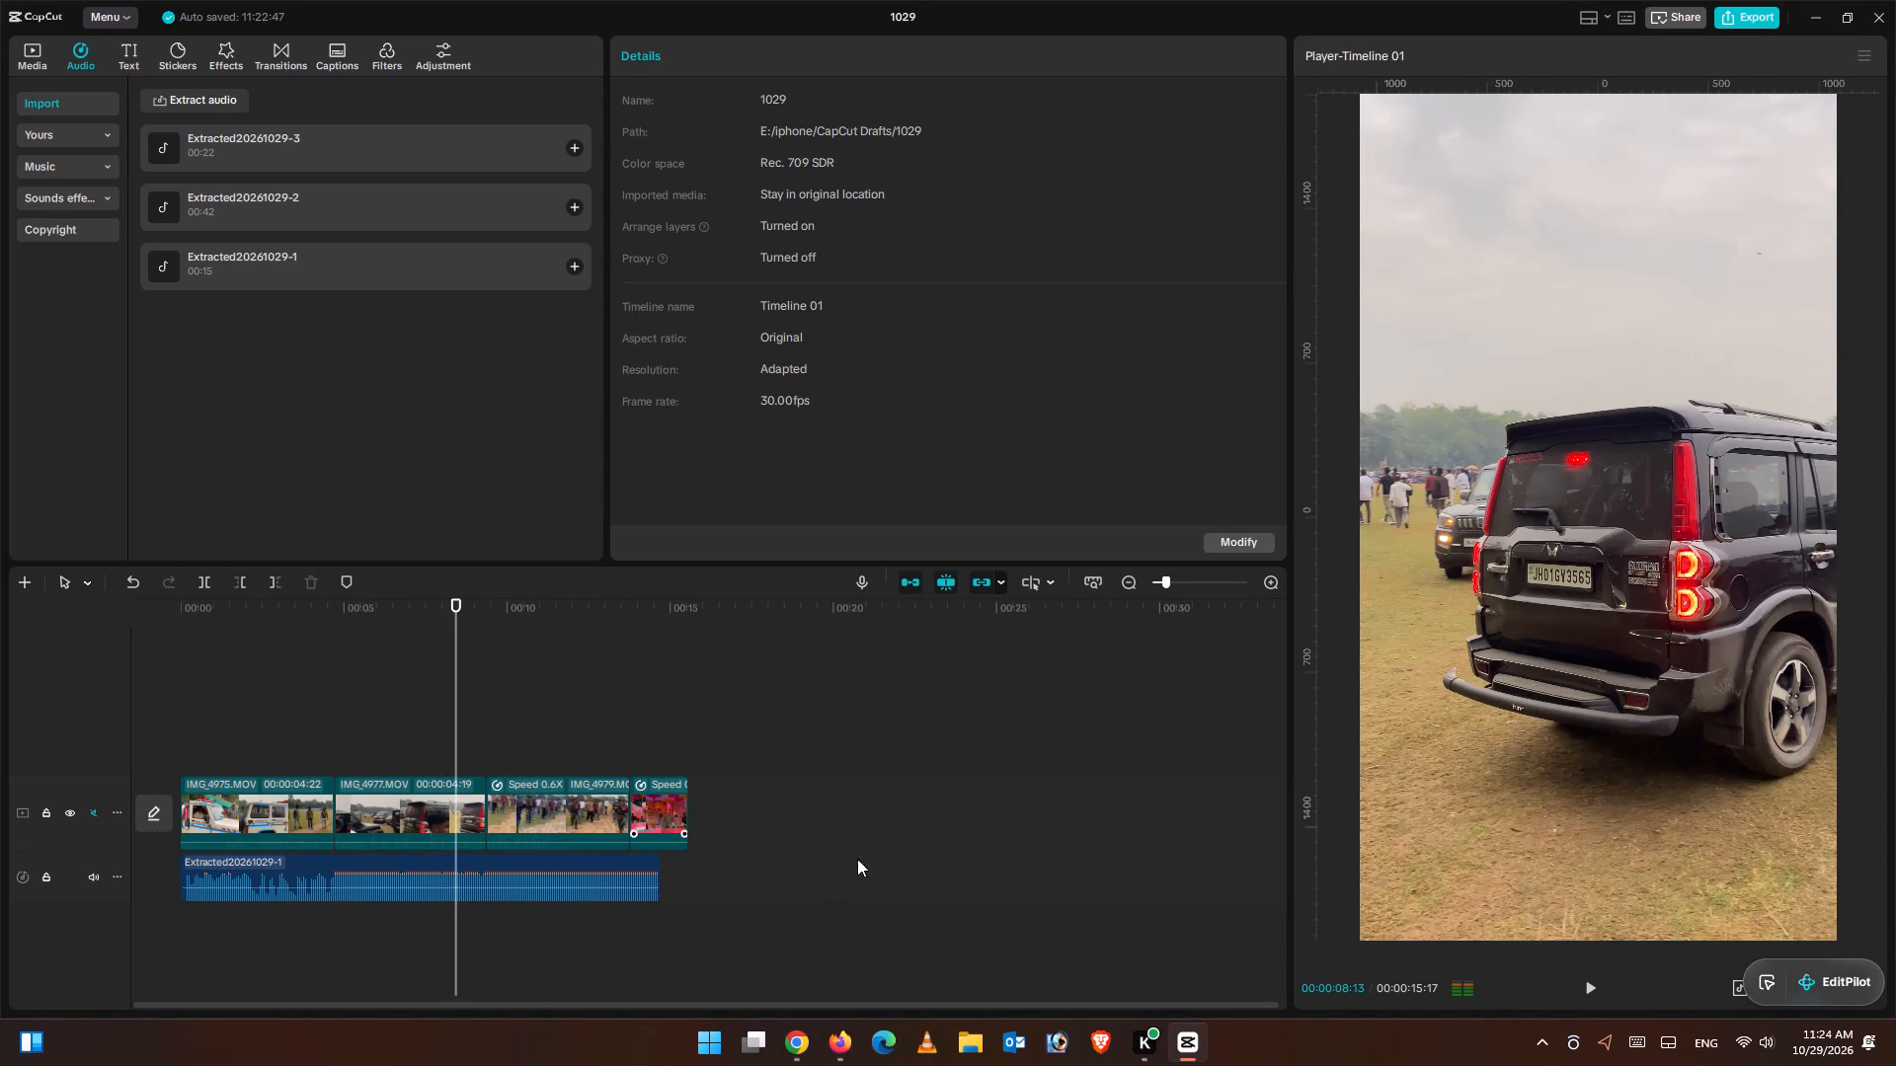
left_click(1598, 990)
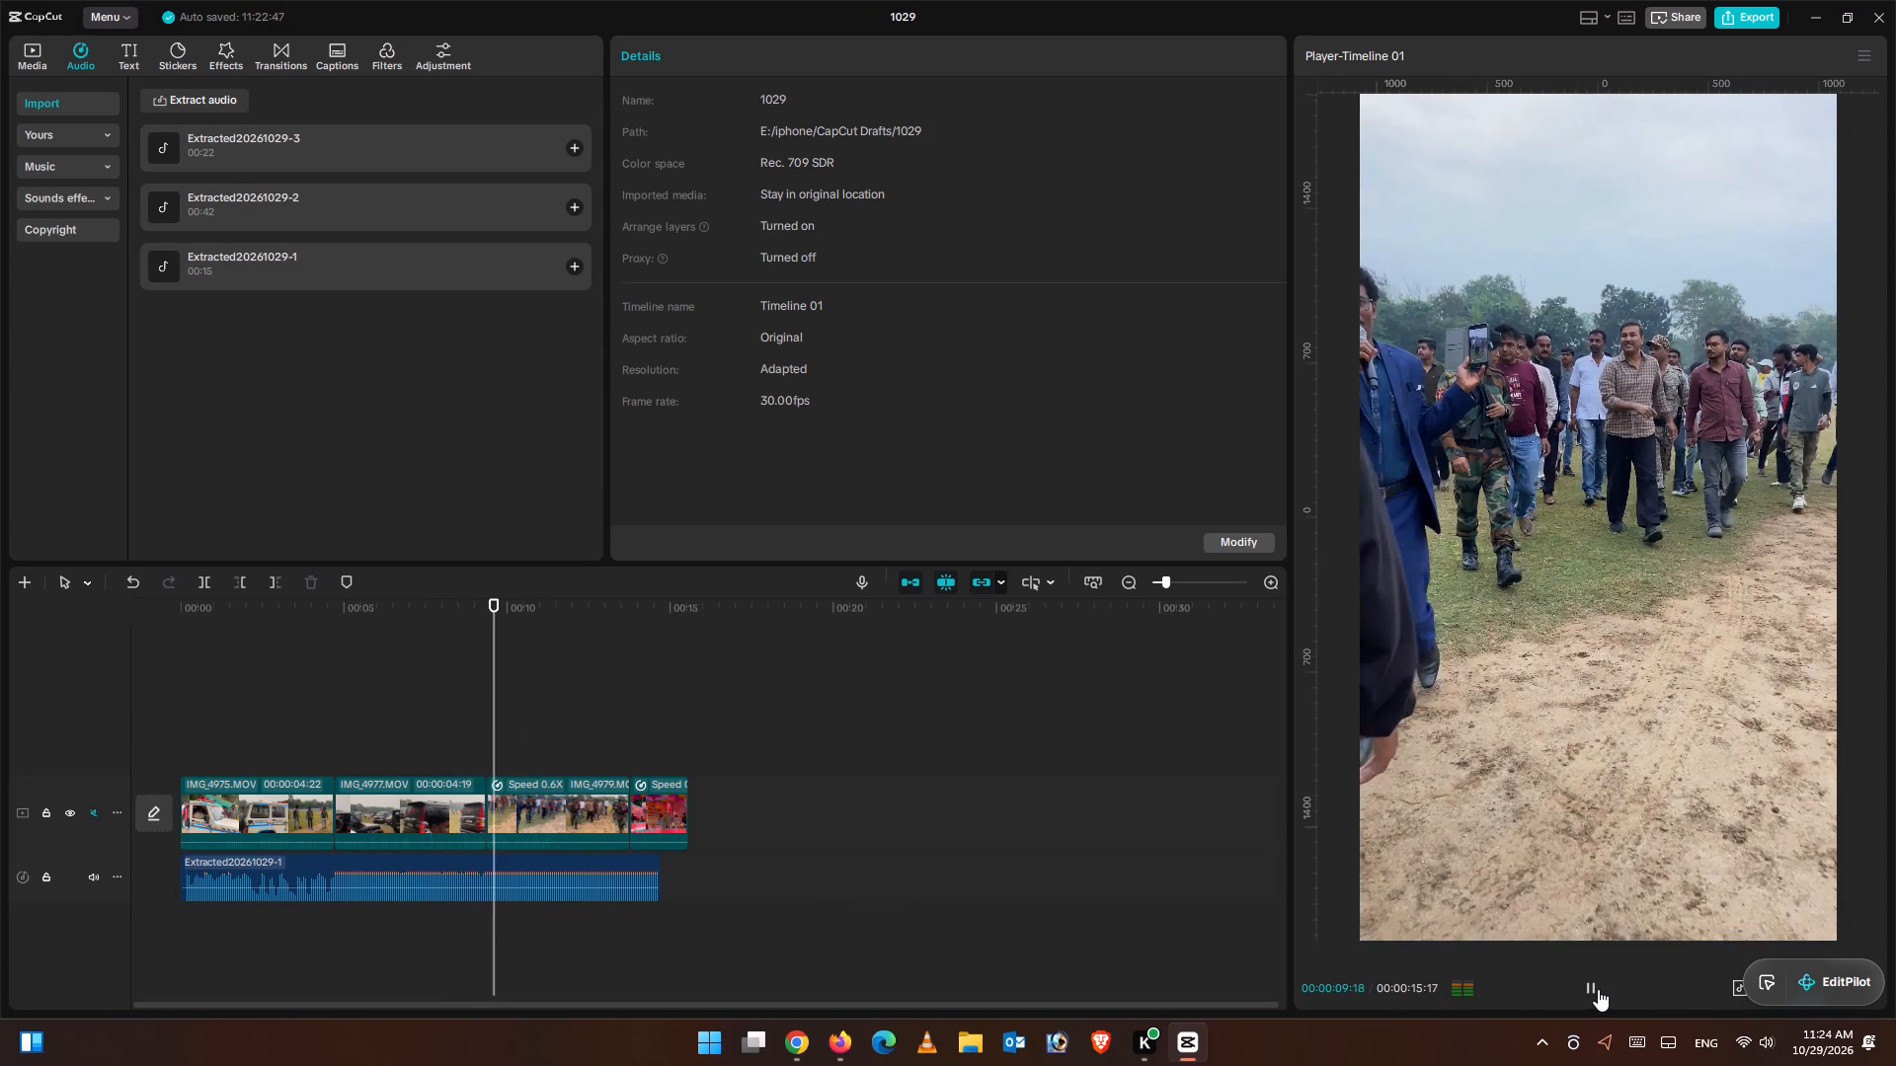
left_click(1598, 990)
left_click(475, 741)
left_click(477, 723)
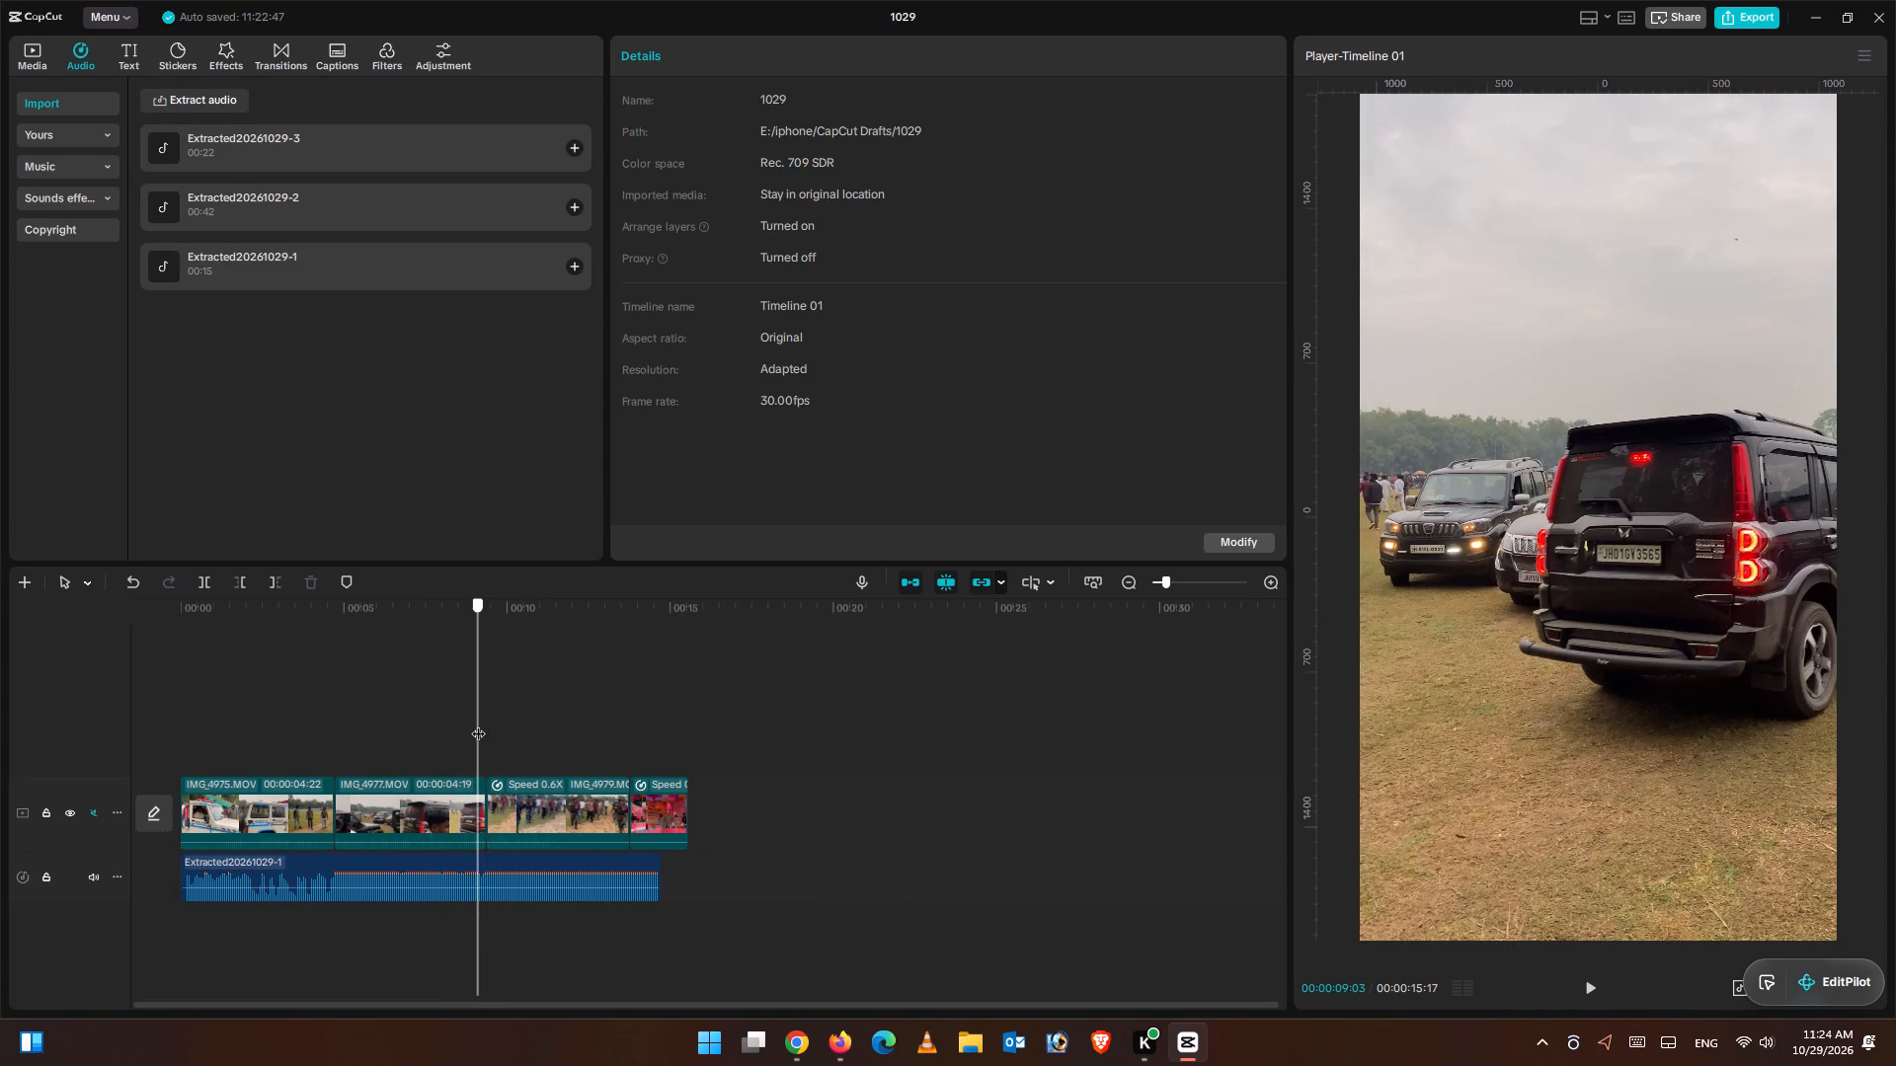
left_click(470, 750)
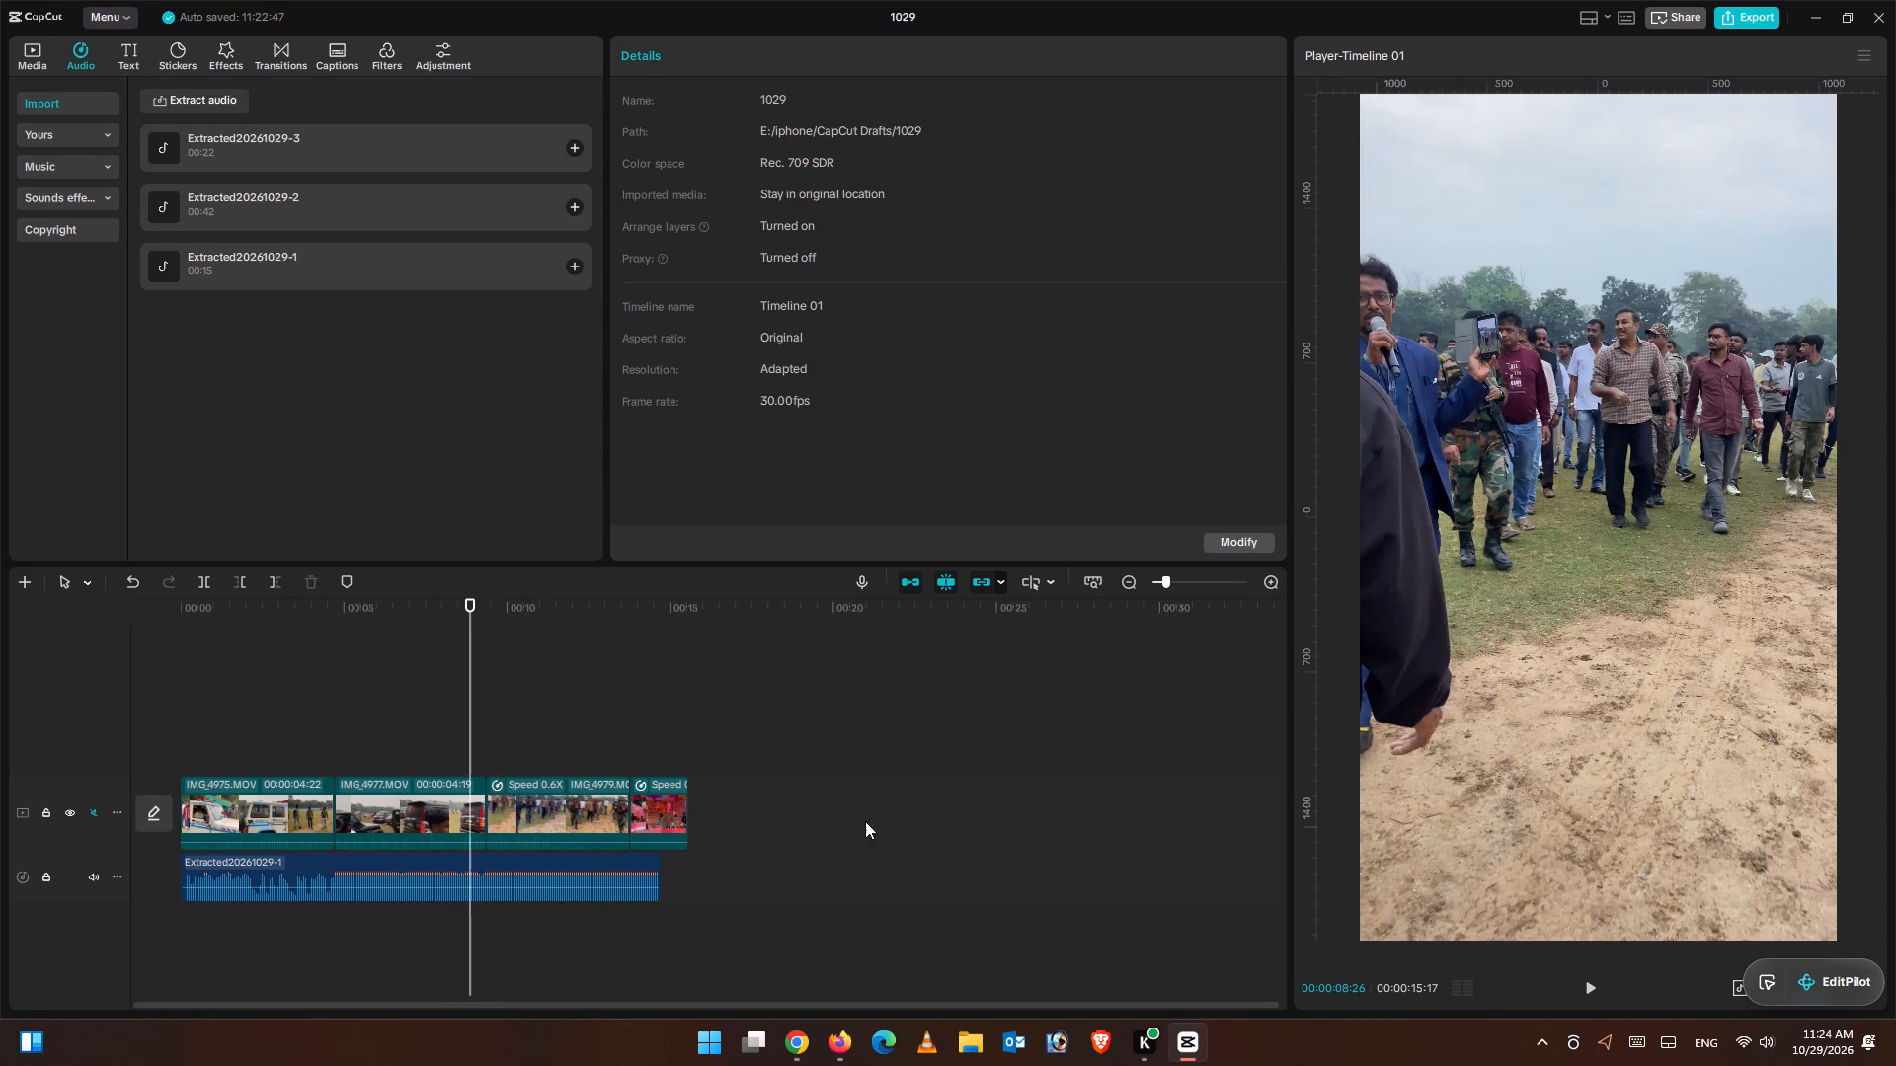
left_click(1592, 987)
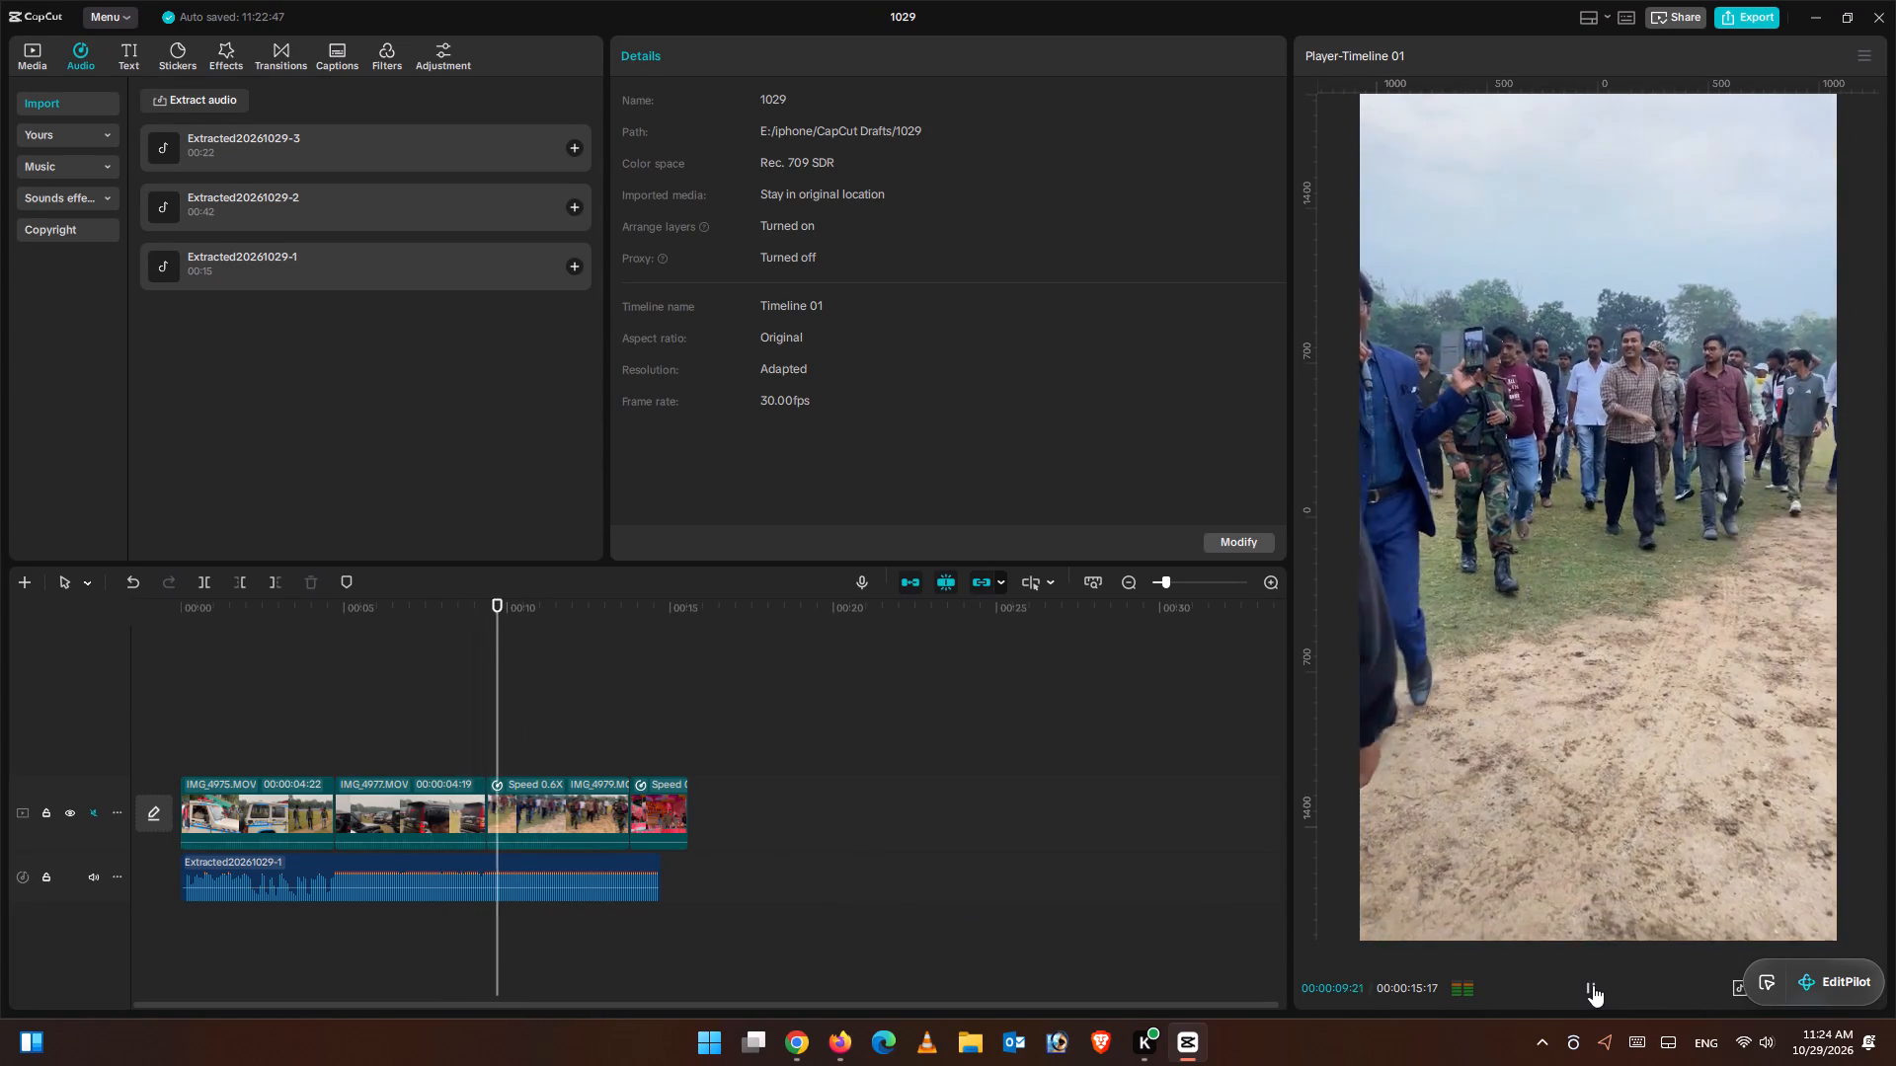
left_click(498, 703)
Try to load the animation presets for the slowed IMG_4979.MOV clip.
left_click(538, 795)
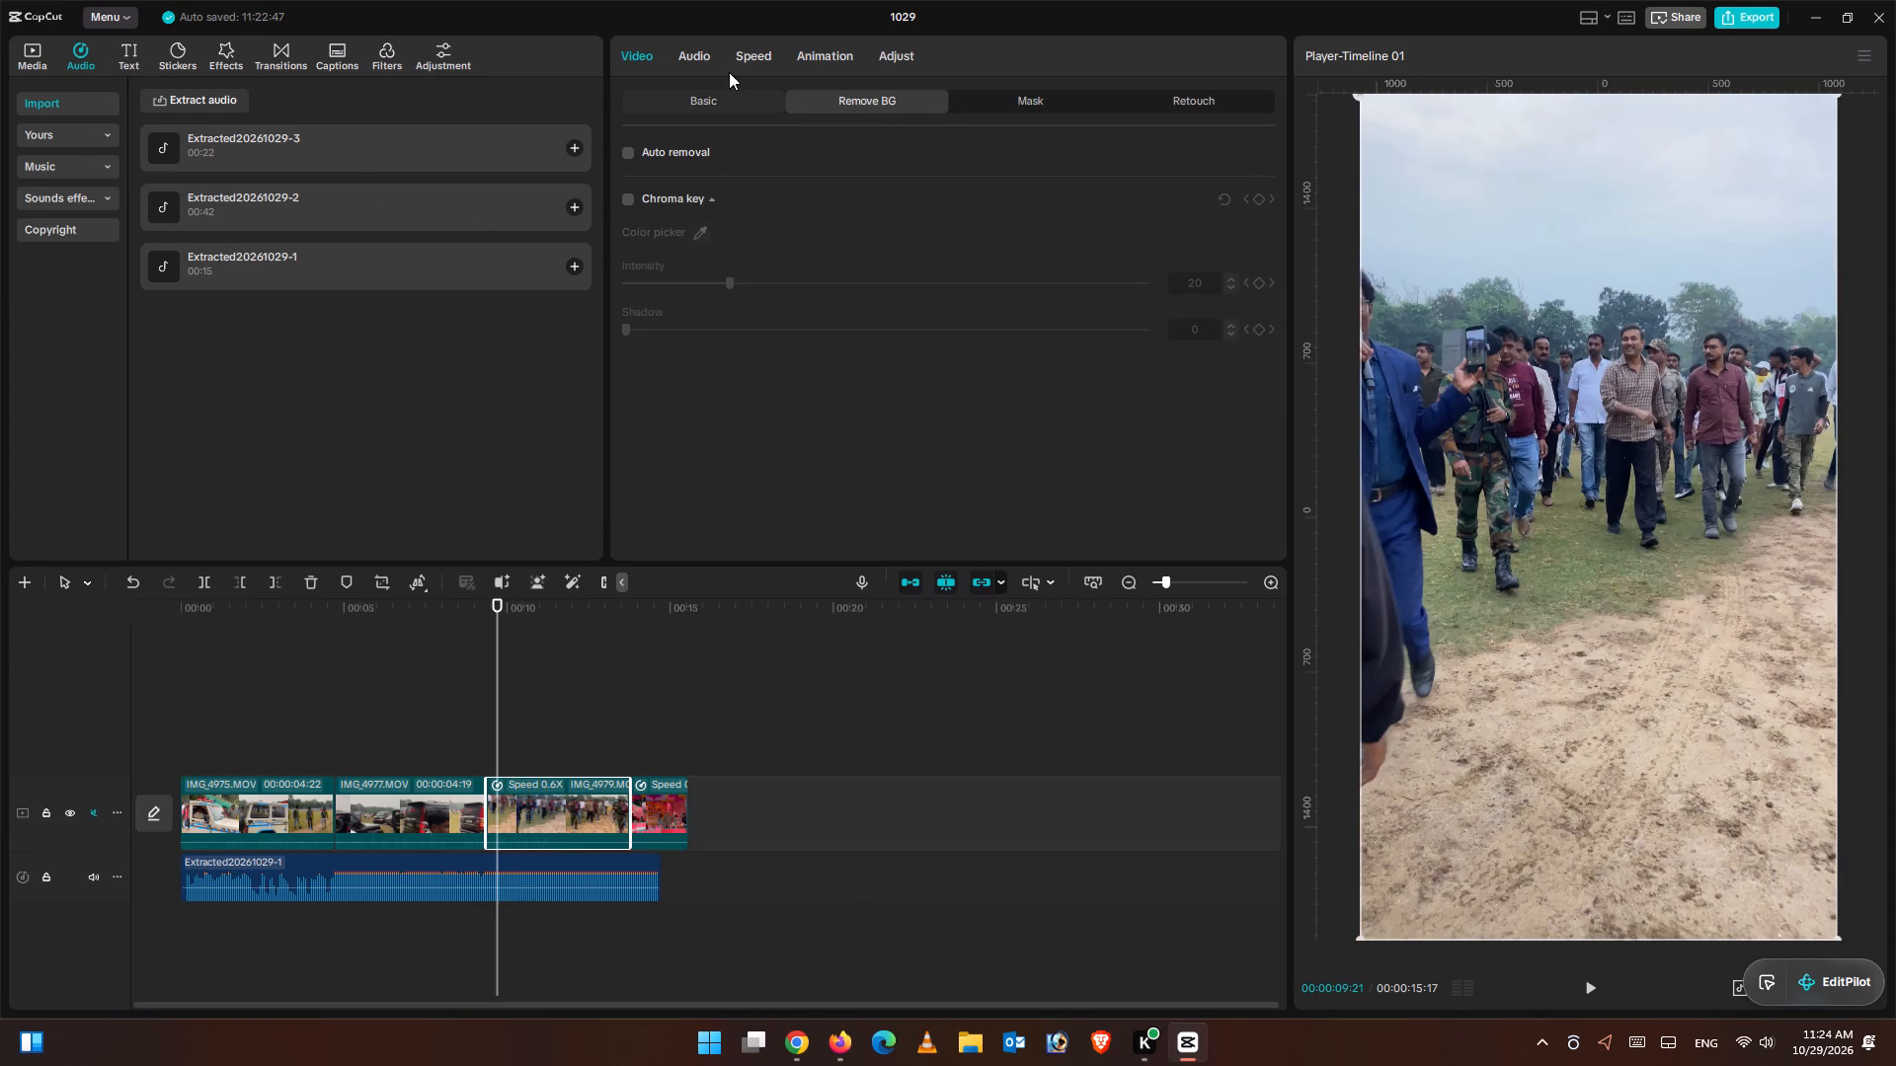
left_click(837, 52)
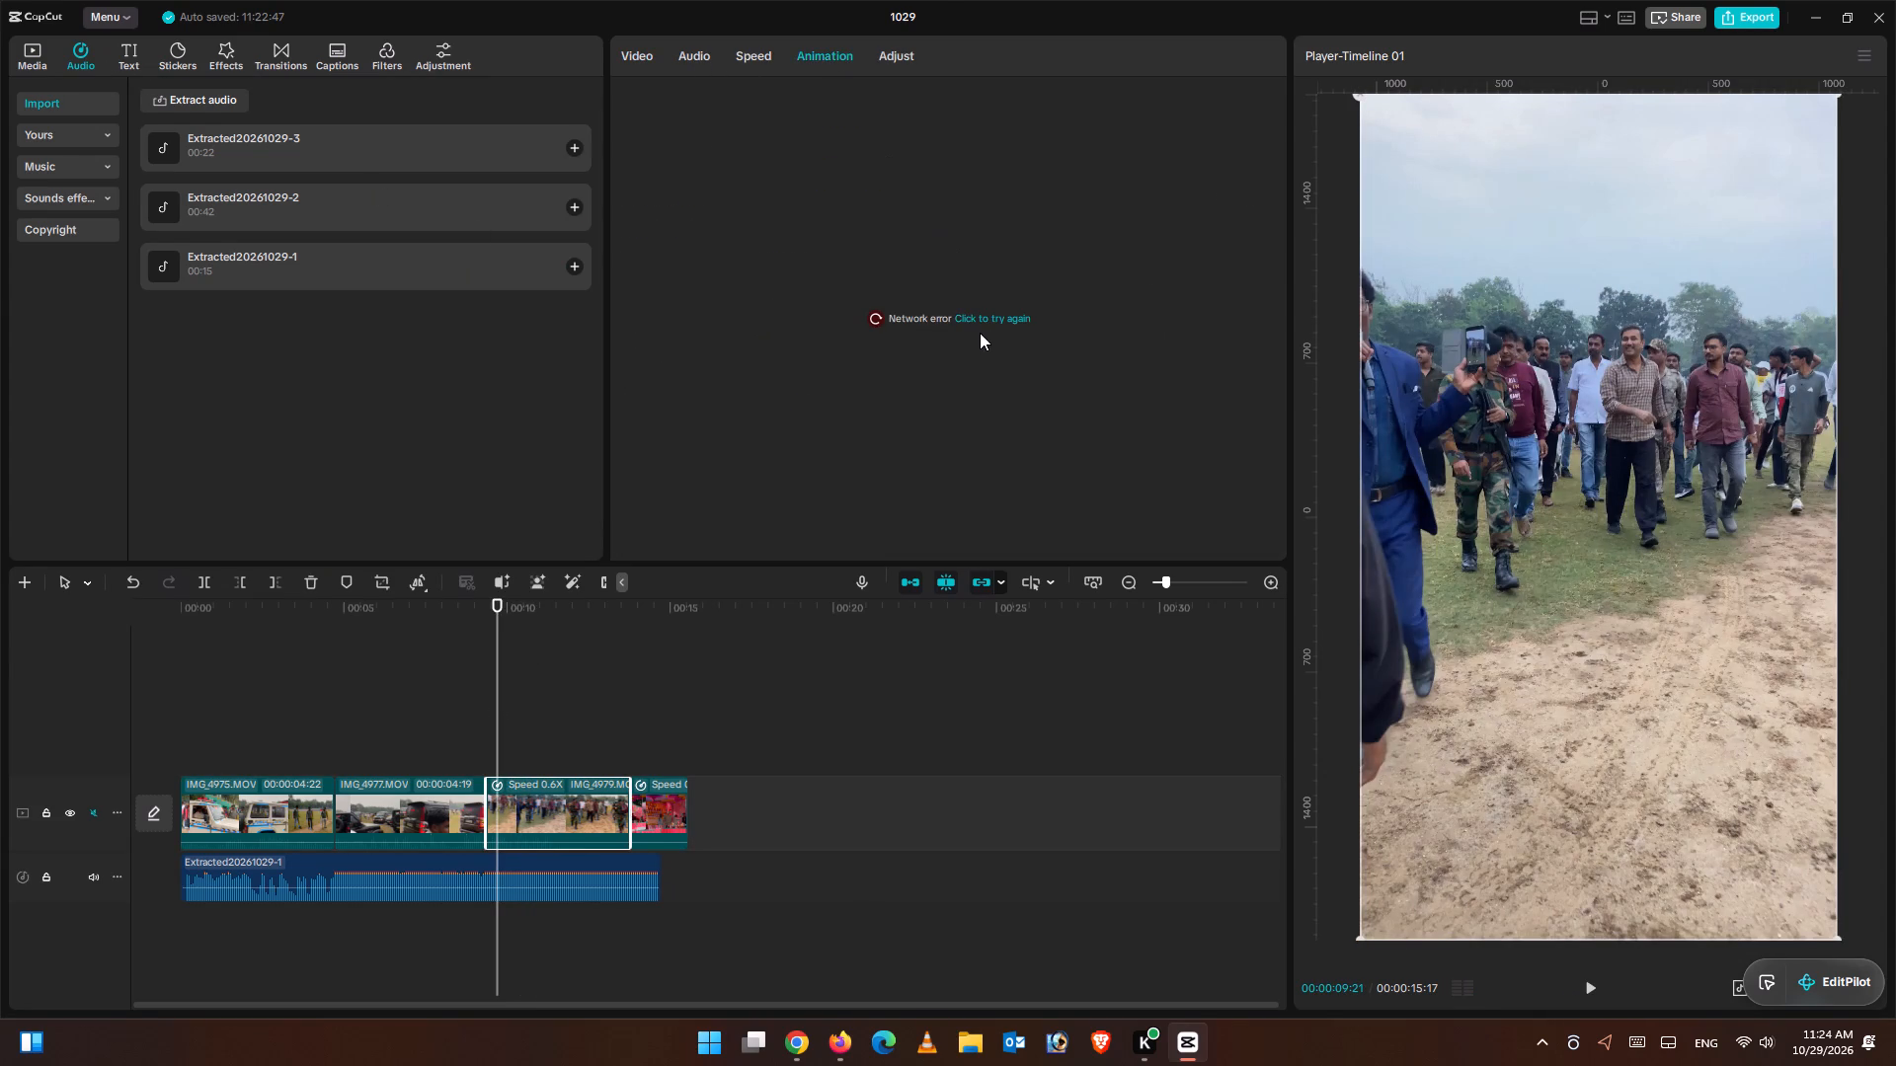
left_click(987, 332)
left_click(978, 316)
Review the second half of the video and trim the end of the IMG_4979.MOV clip at 00:00:13:14.
left_click(436, 732)
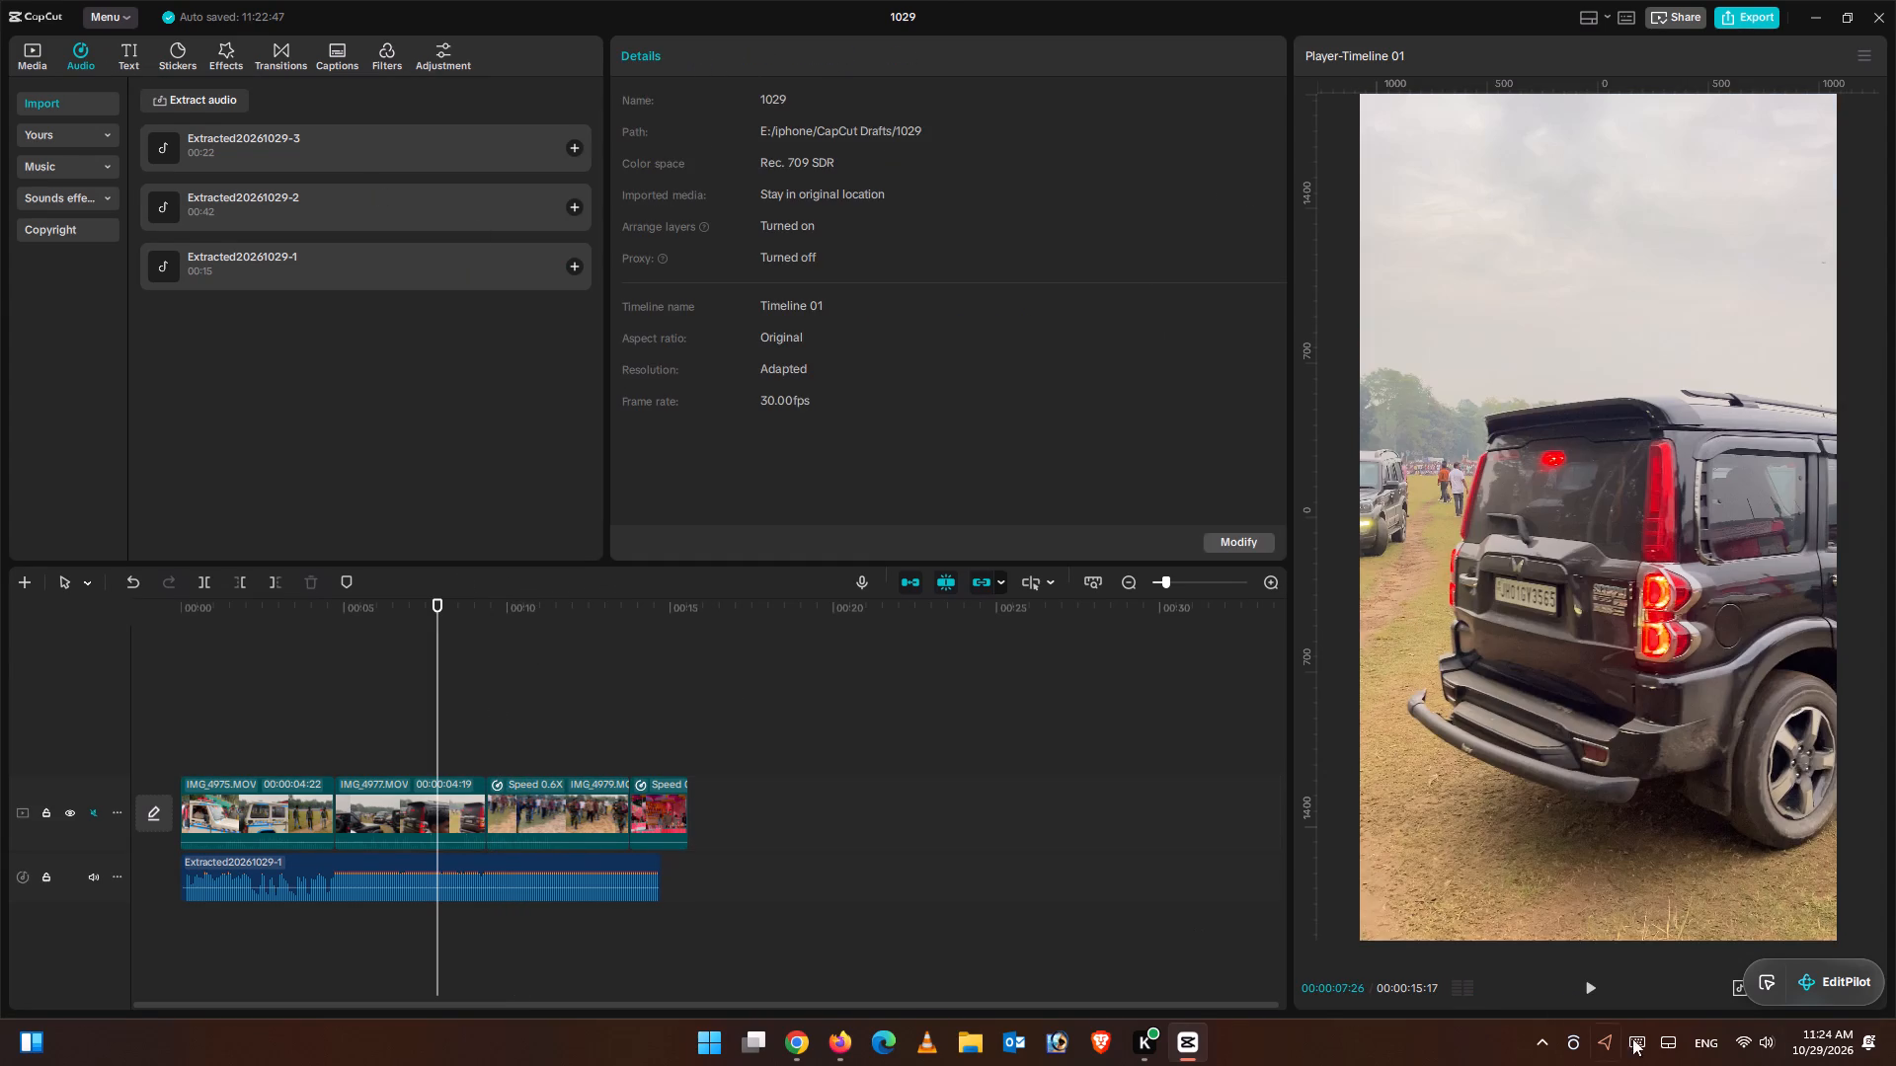
left_click(1586, 989)
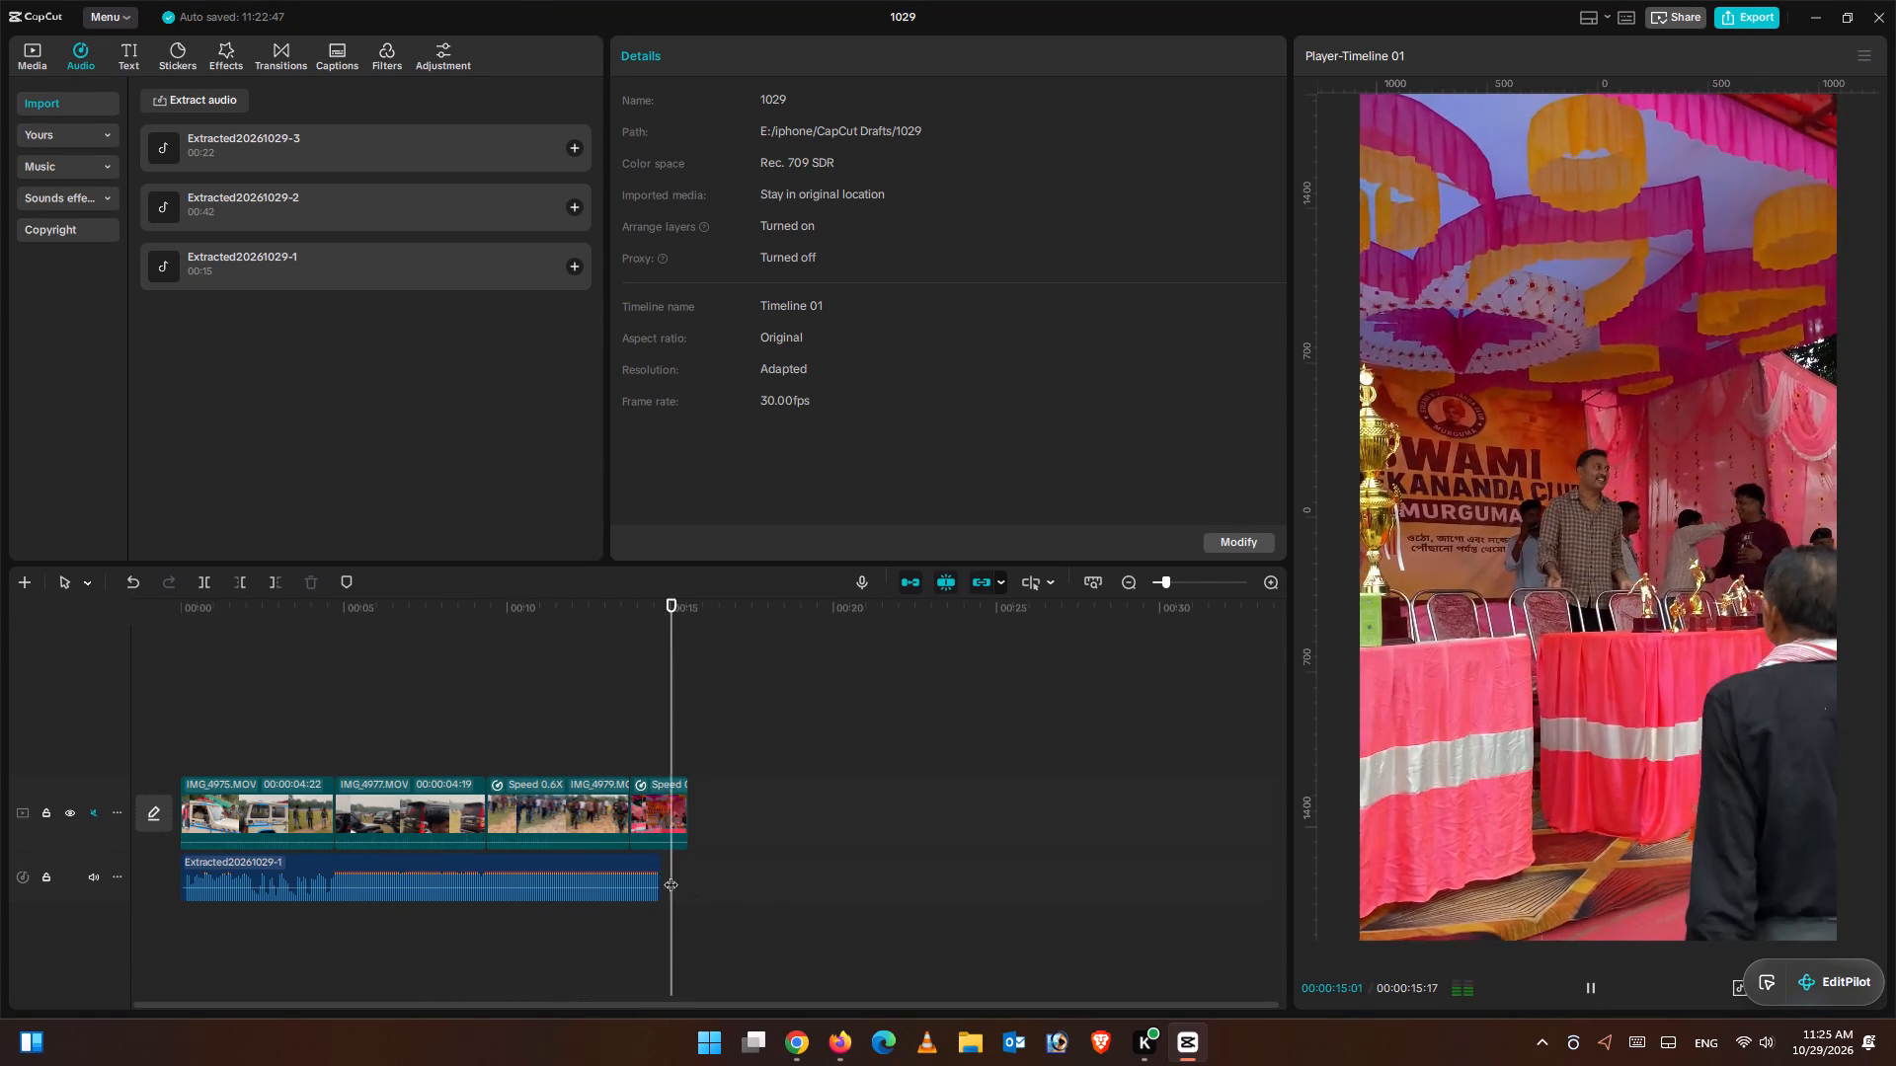
left_click(633, 791)
left_click(593, 745)
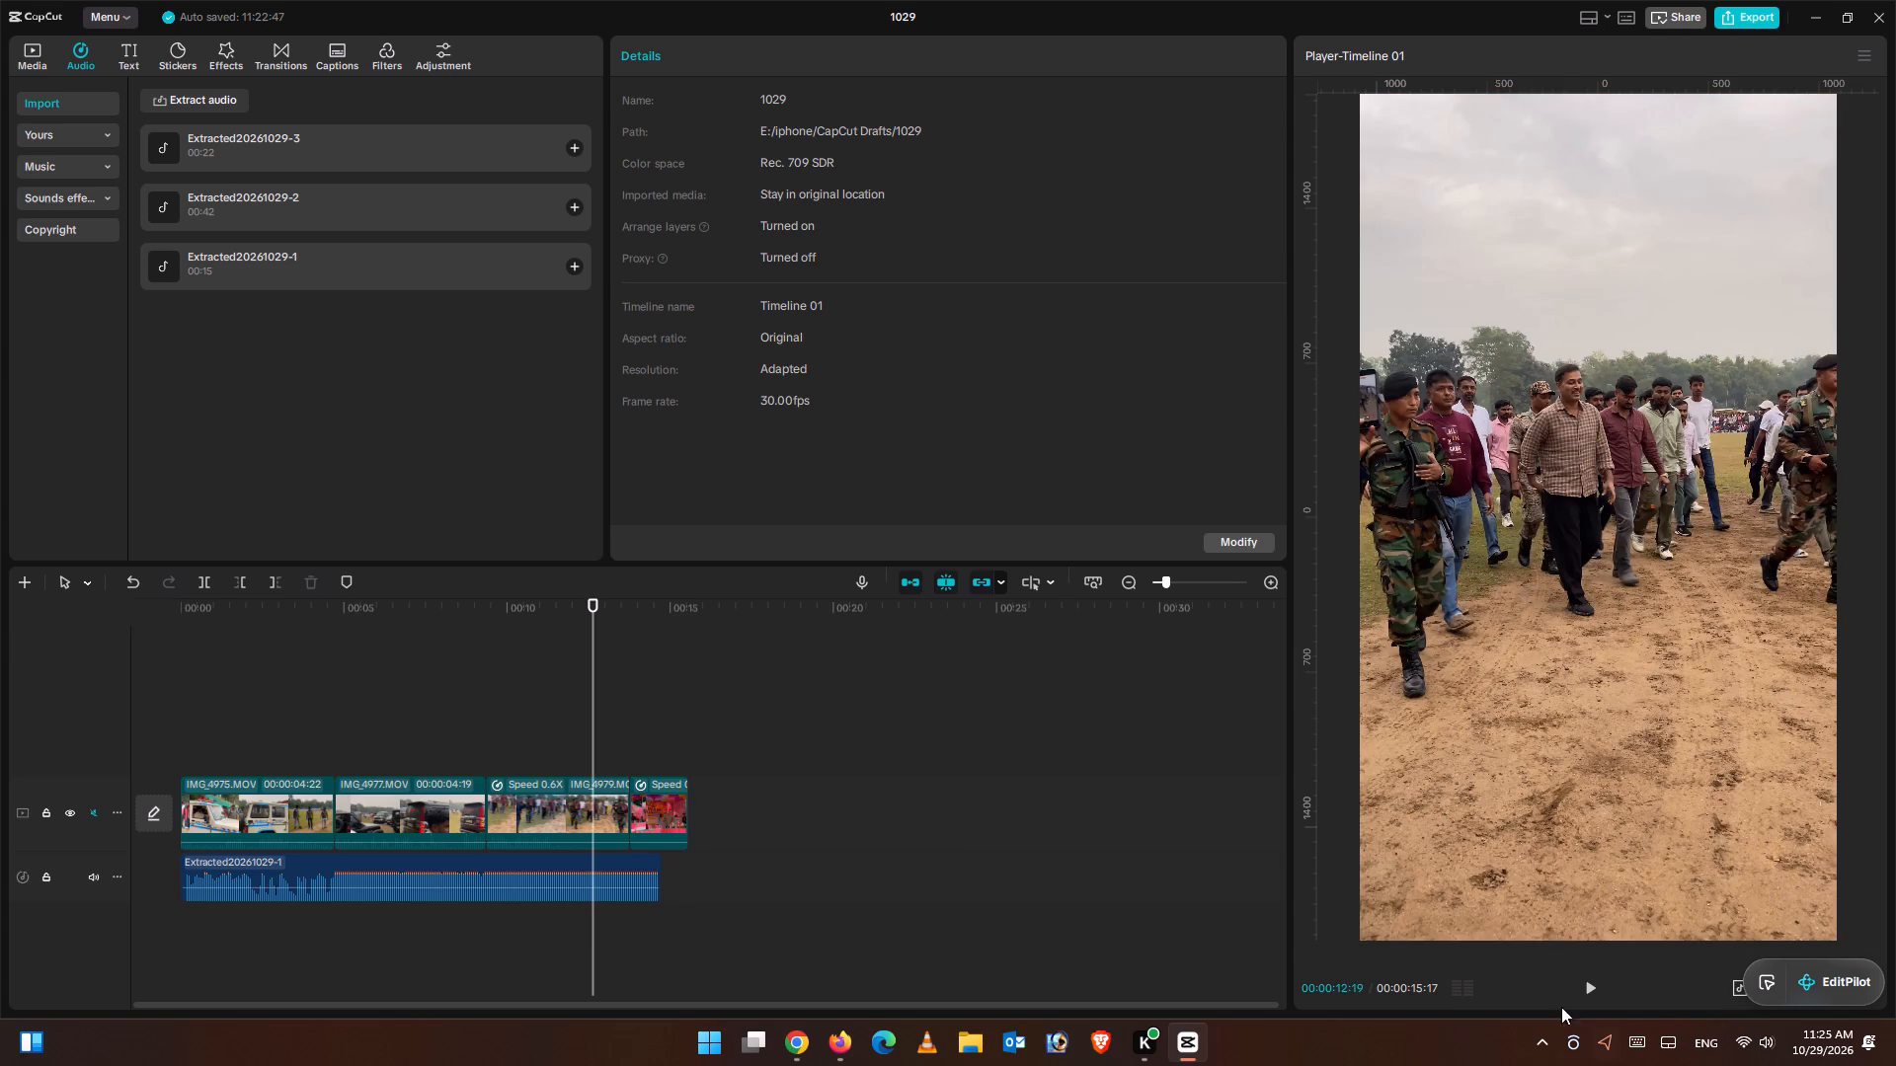
left_click(1576, 988)
left_click(1587, 989)
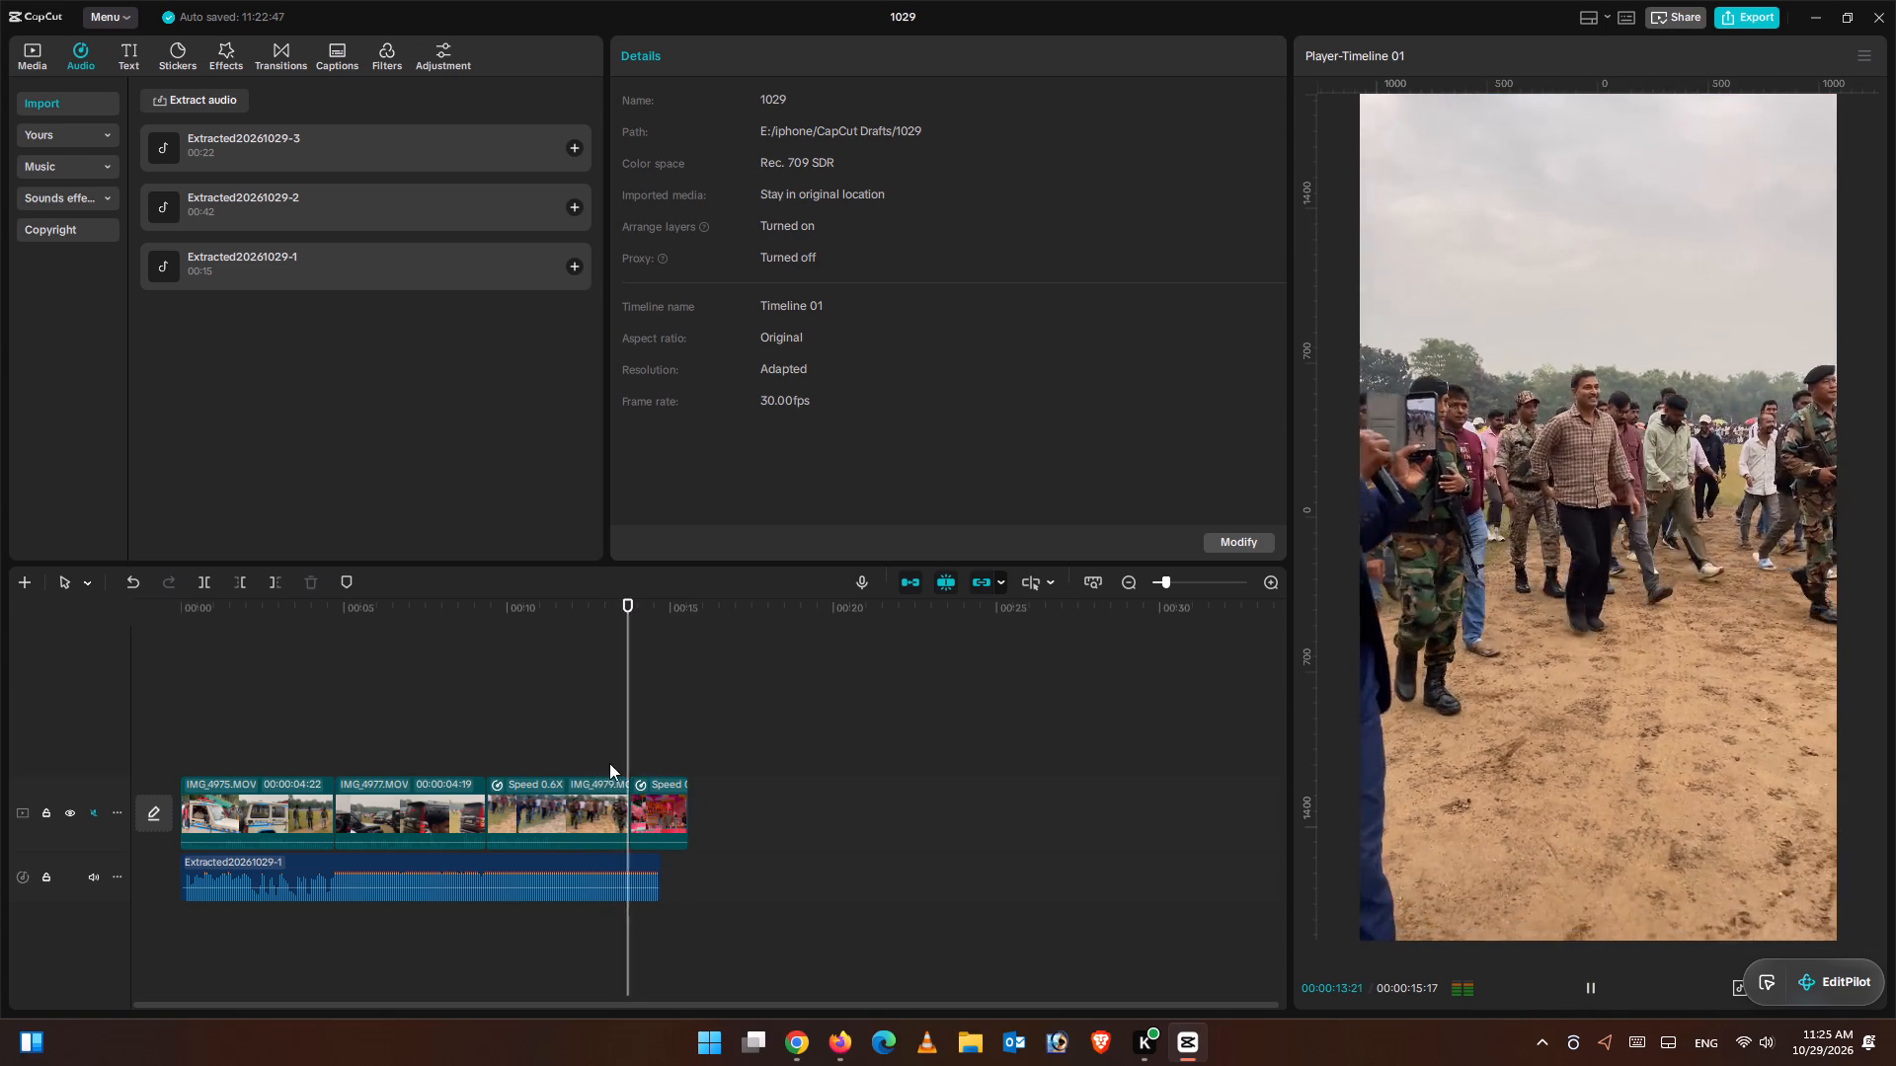
left_click(596, 758)
left_click(1583, 989)
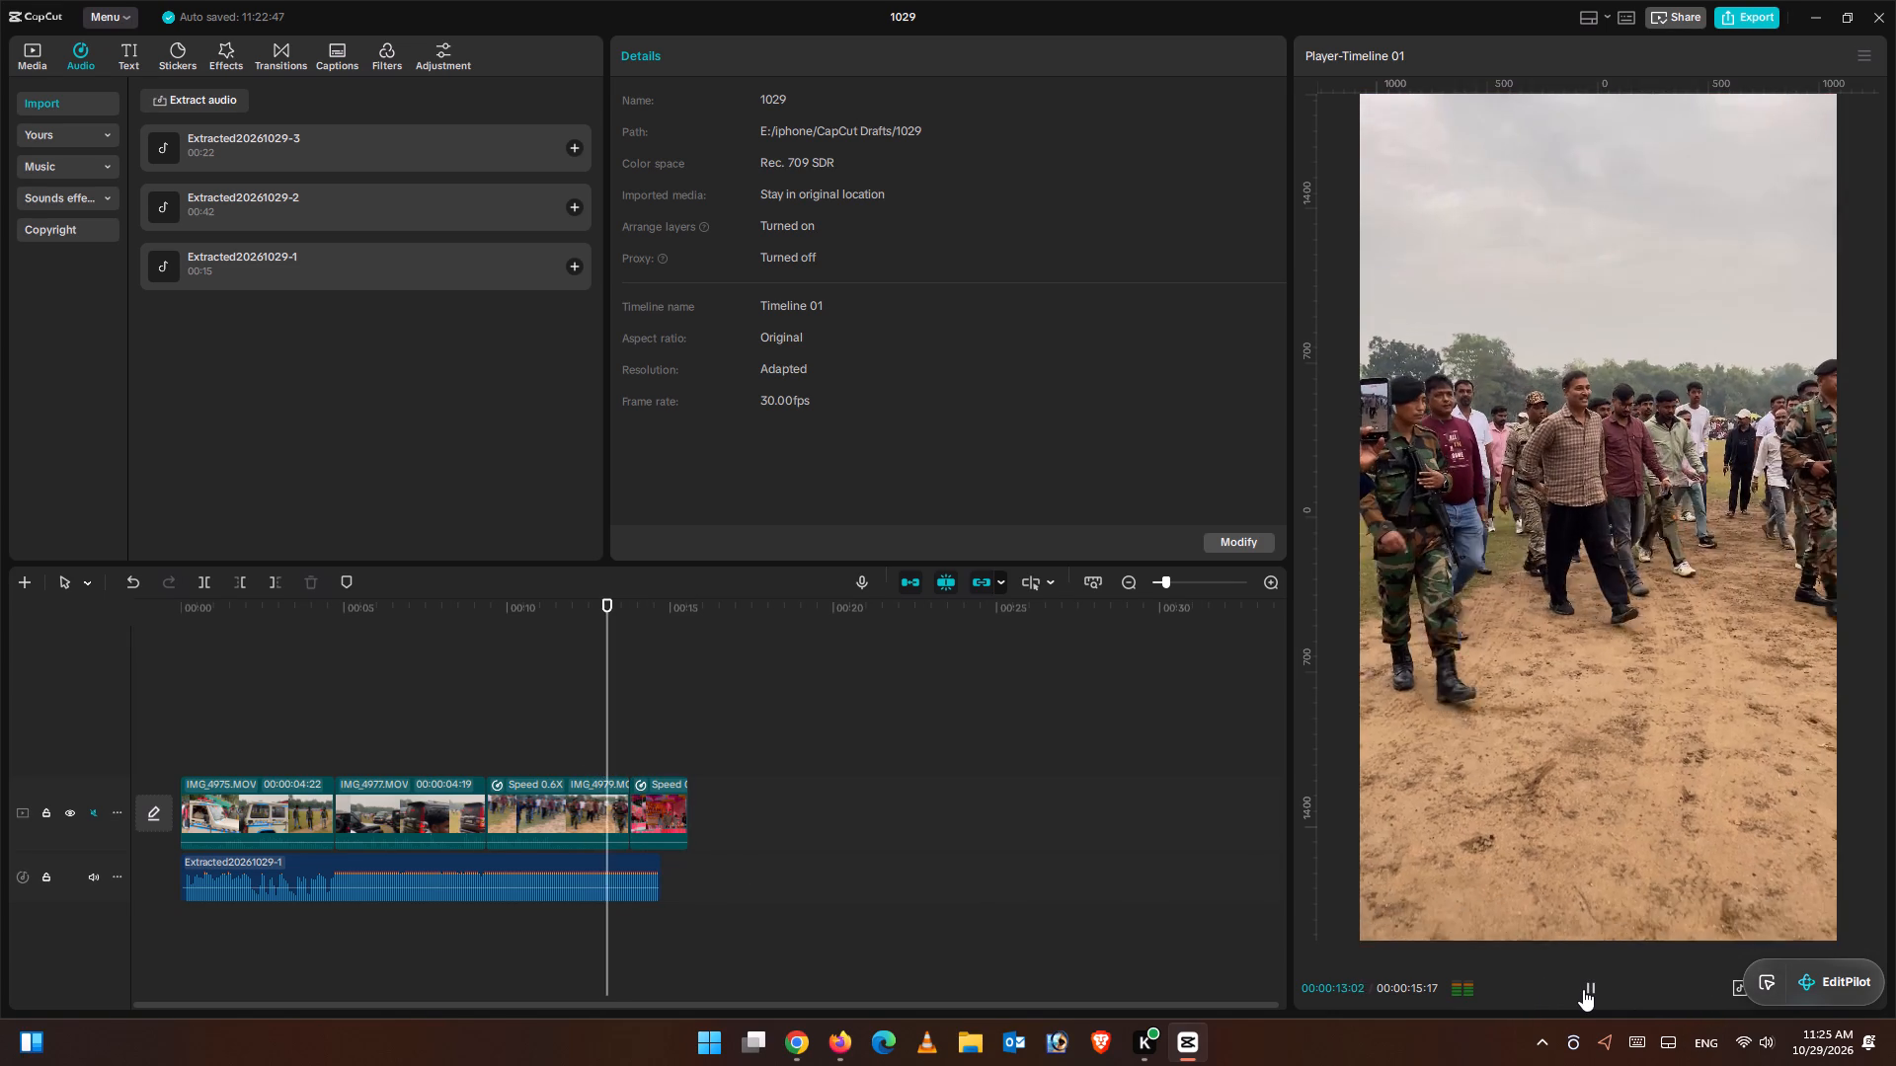
left_click(1583, 987)
left_click_drag(642, 731, 620, 733)
left_click(618, 810)
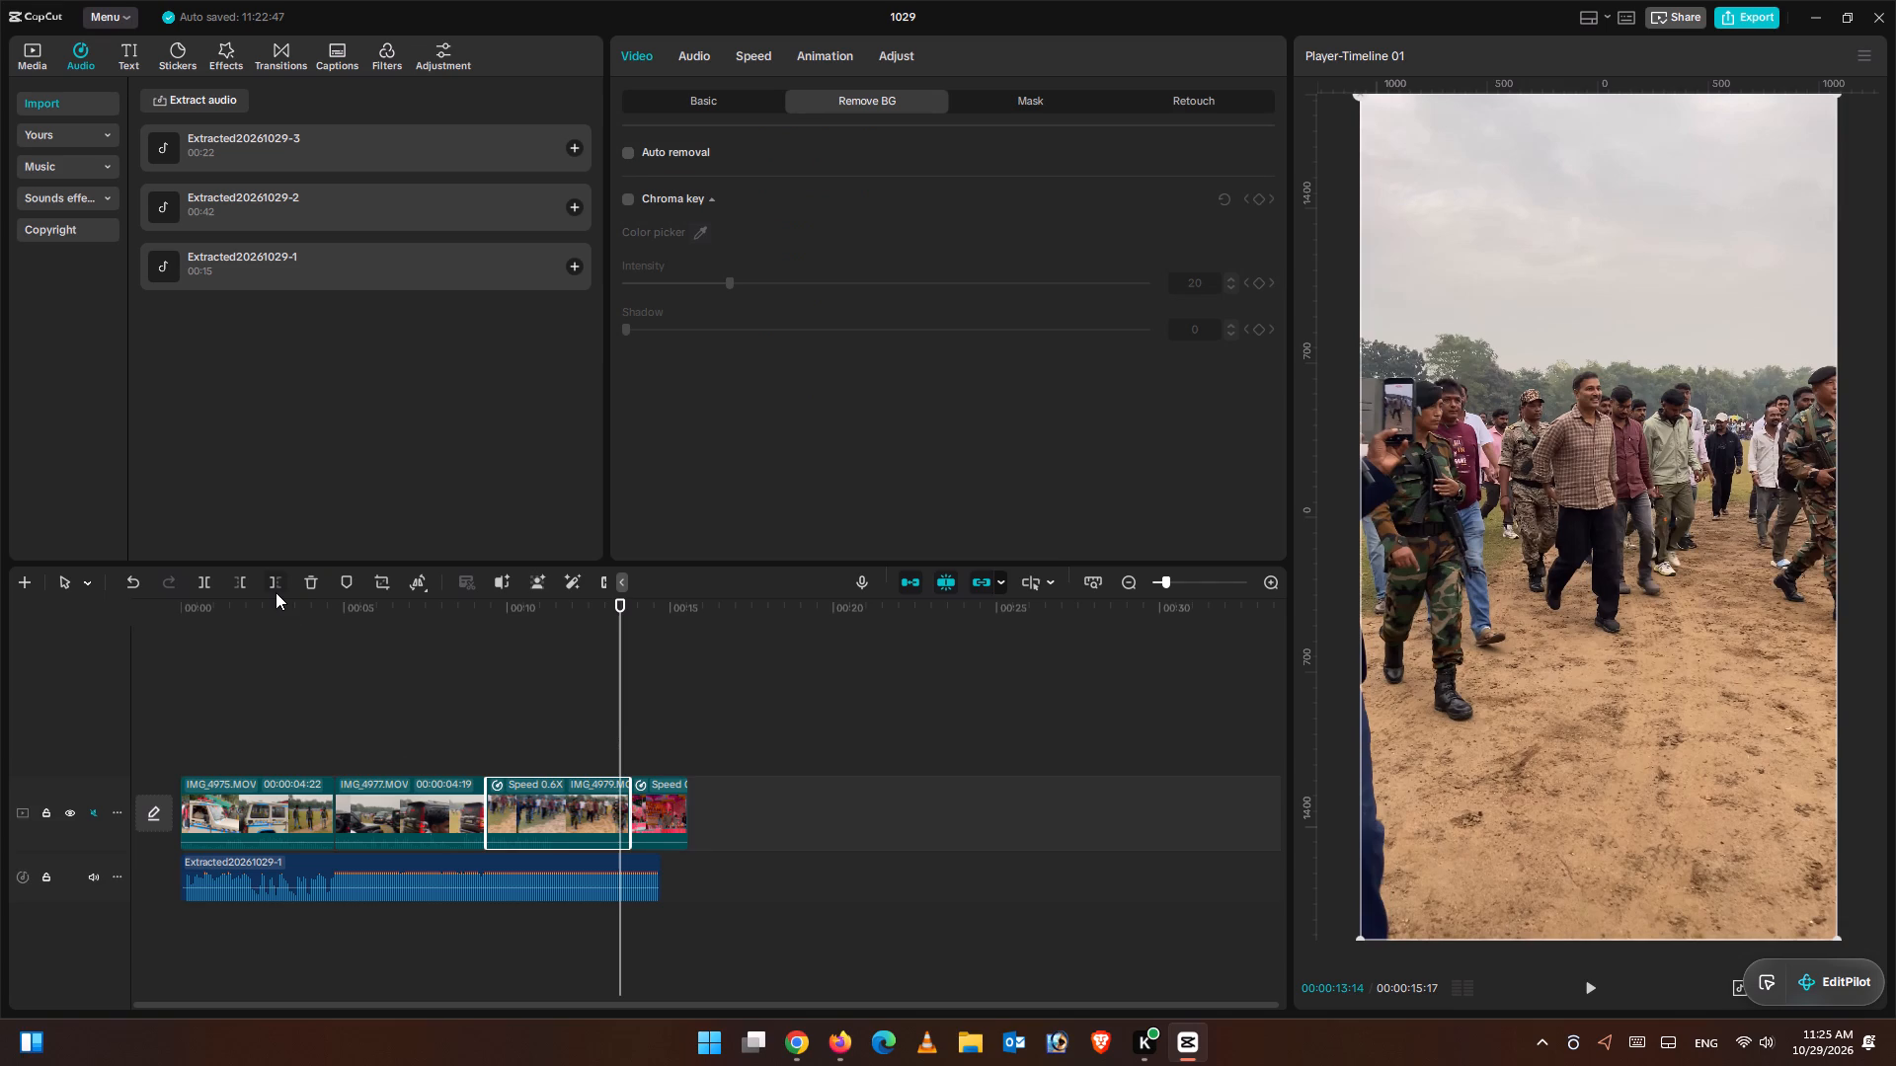
left_click(276, 592)
Delete the last slowed clip, showing the trophy stage, from the end of the timeline.
left_click(653, 790)
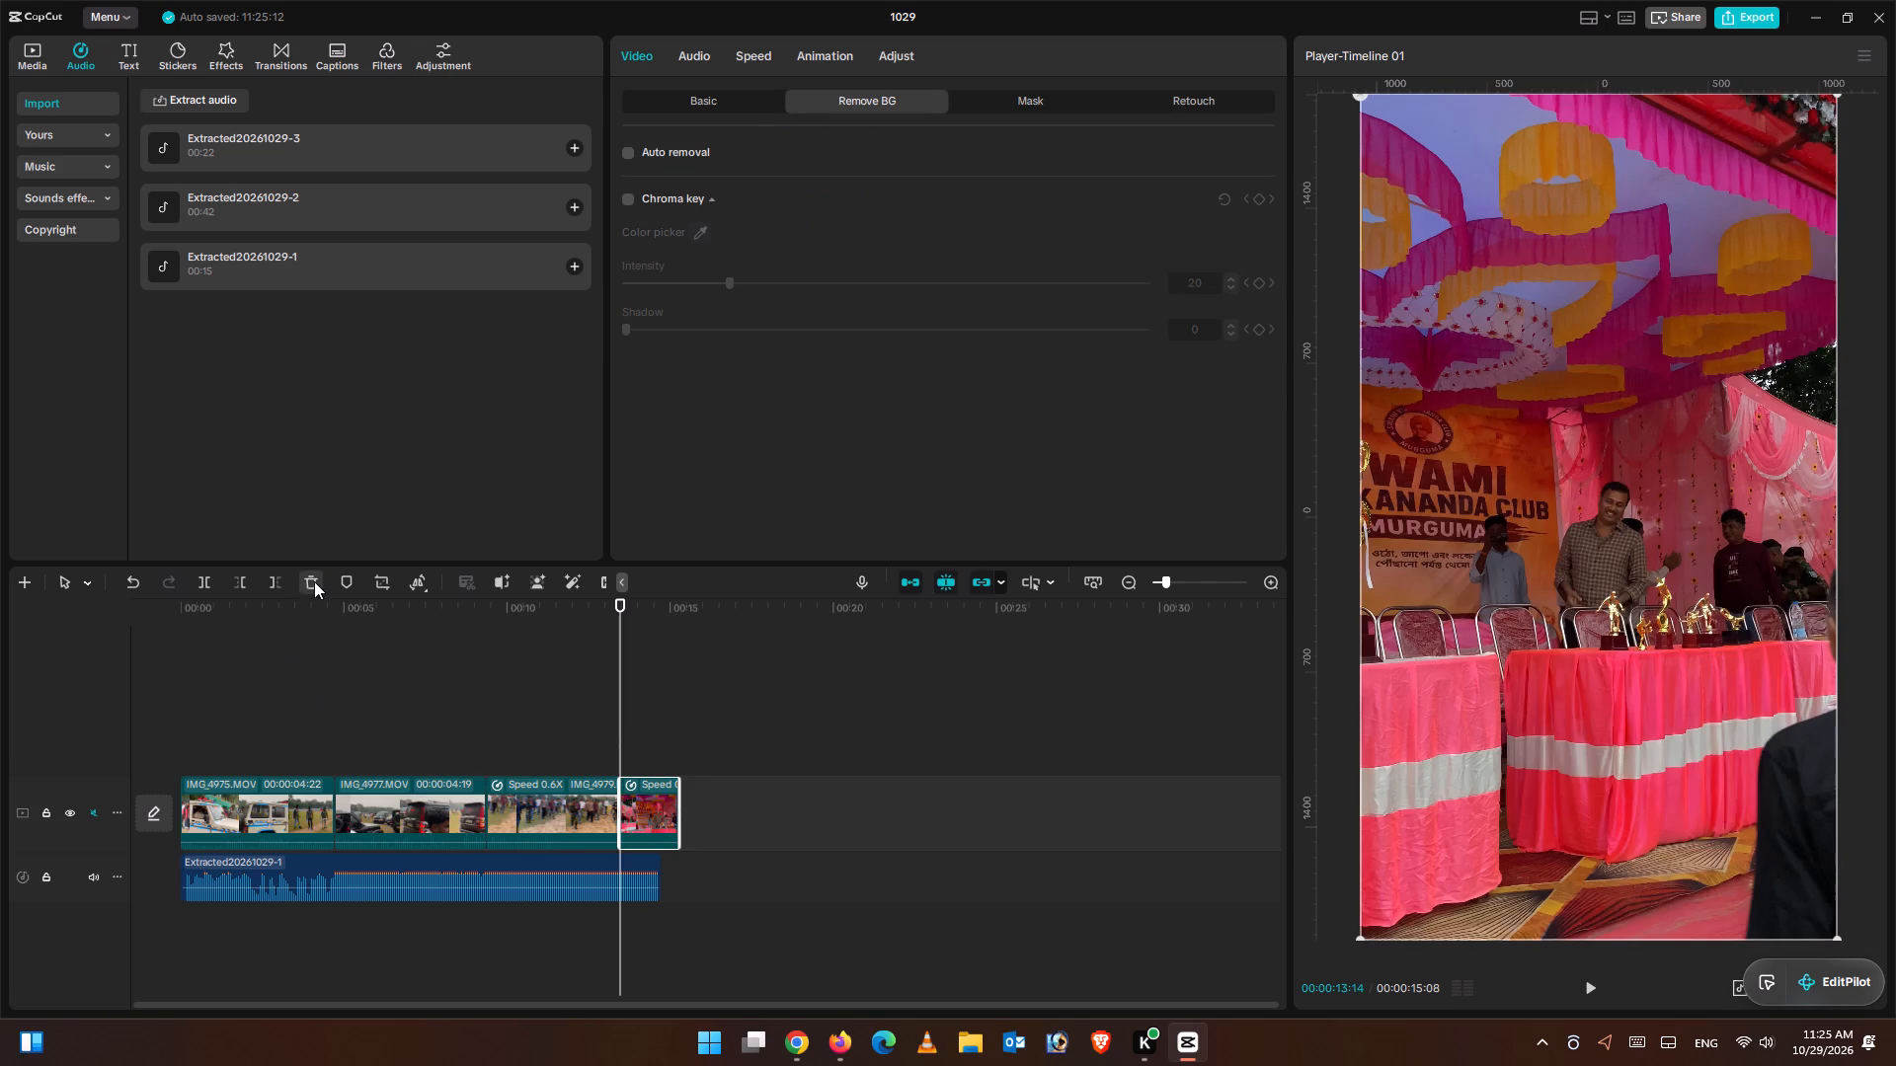
left_click(314, 581)
Preview IMG_4983.MOV and IMG_4982.MOV in the imported media, and add IMG_4982.MOV after the IMG_4979.MOV clip.
left_click(31, 68)
left_click(26, 45)
scroll(493, 420, "down", 3)
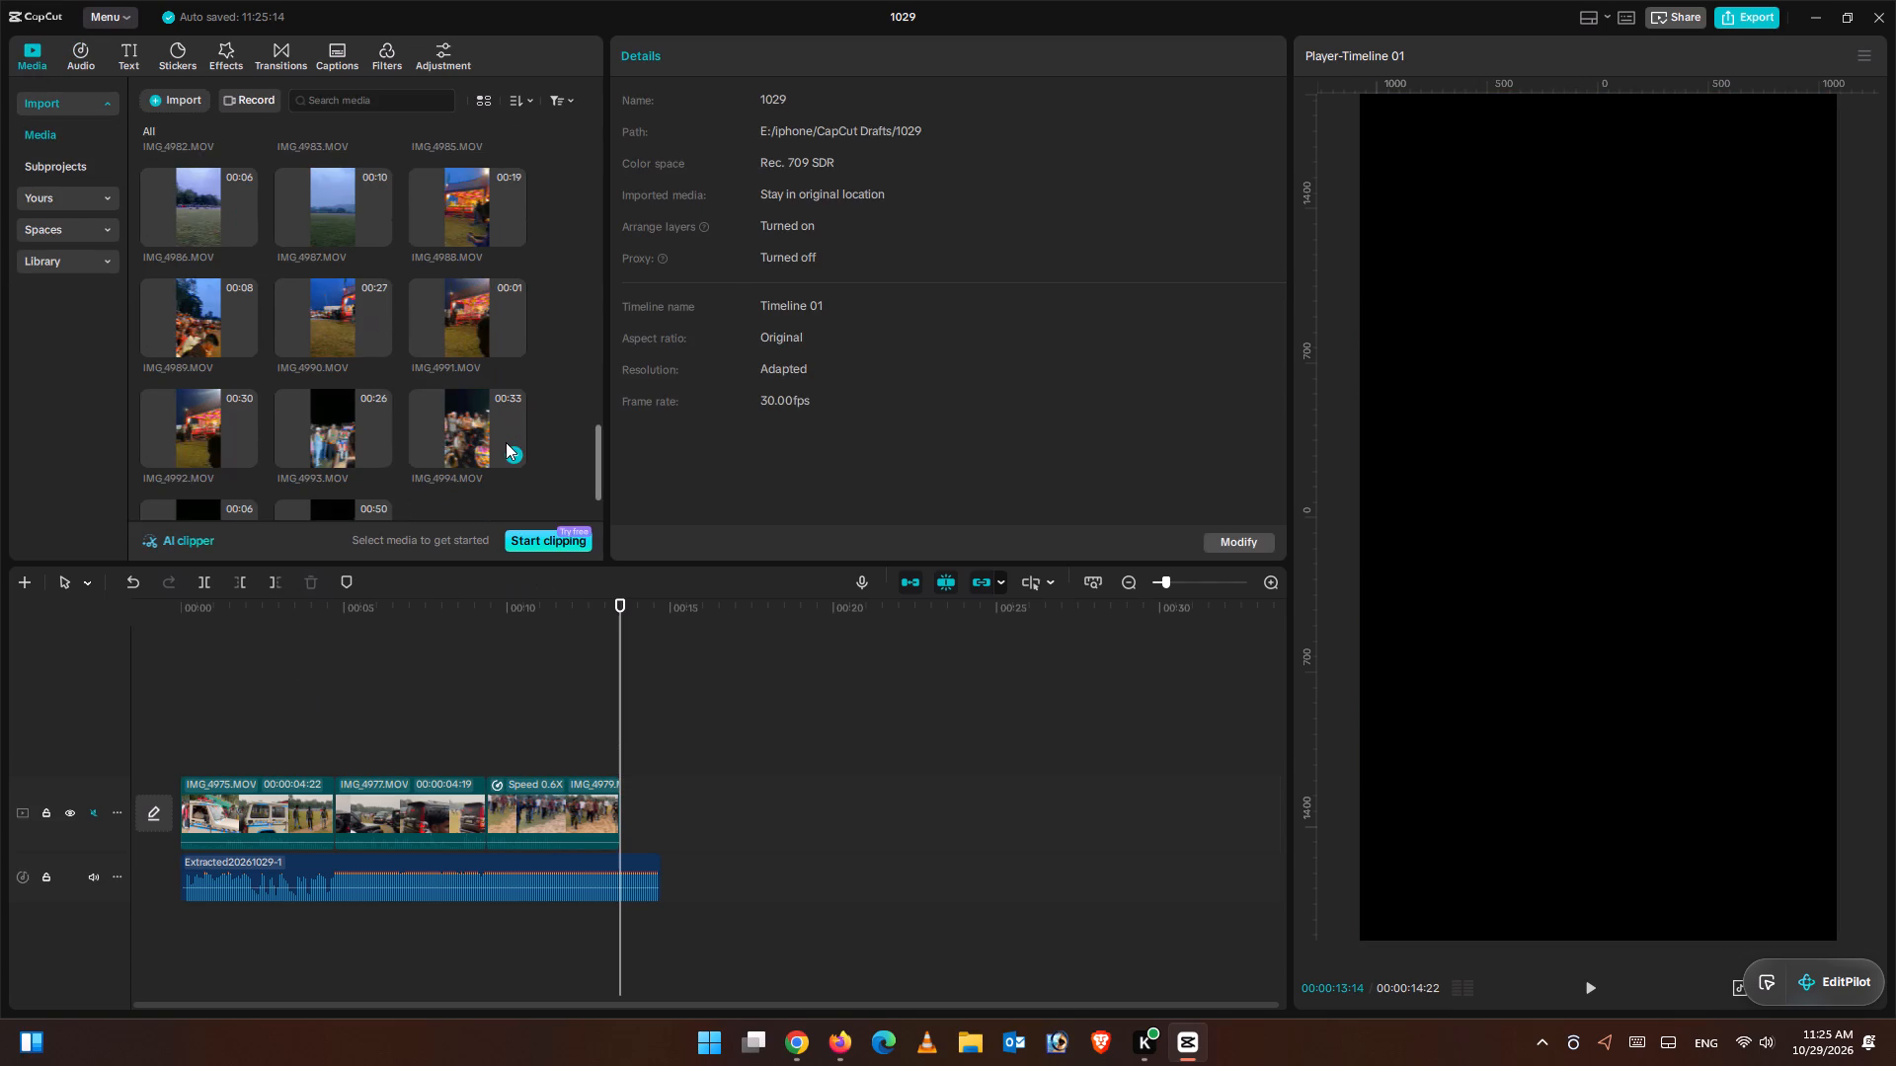
scroll(506, 441, "up", 5)
left_click(324, 409)
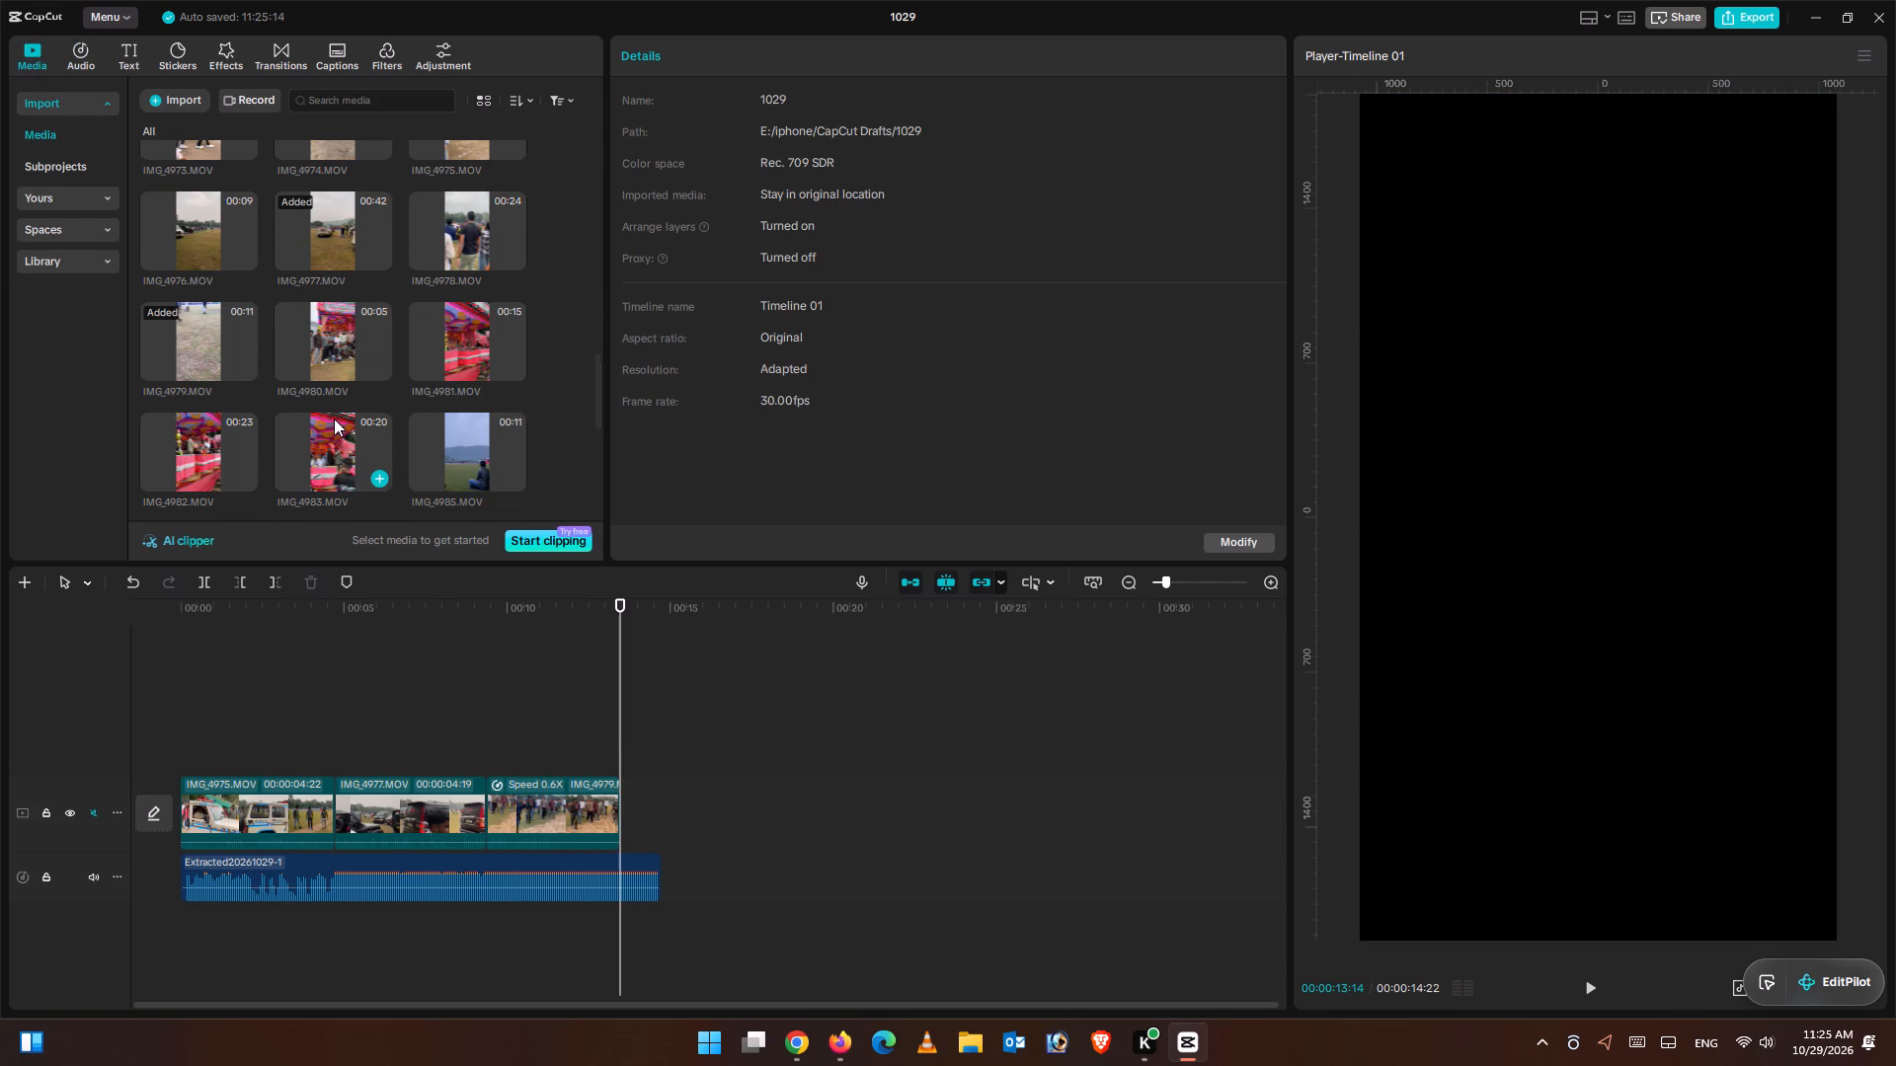
left_click(354, 434)
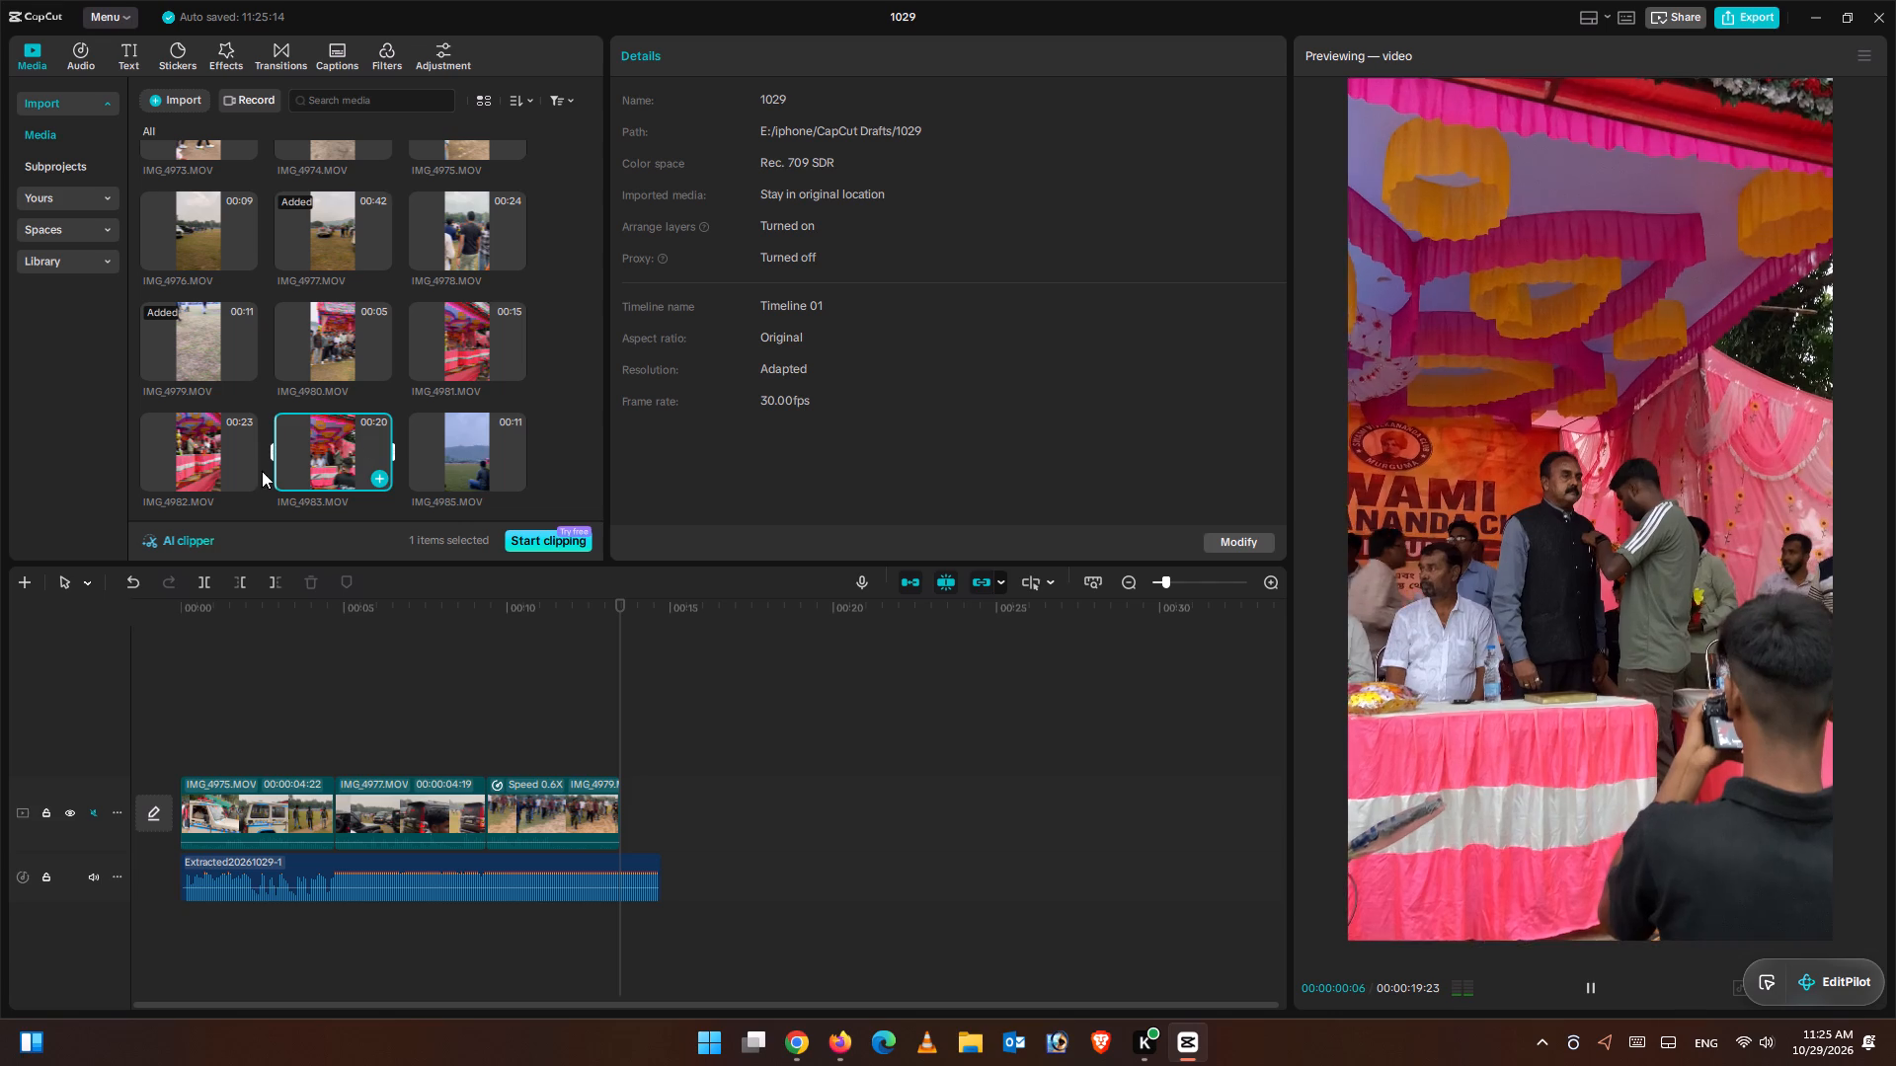
left_click(207, 435)
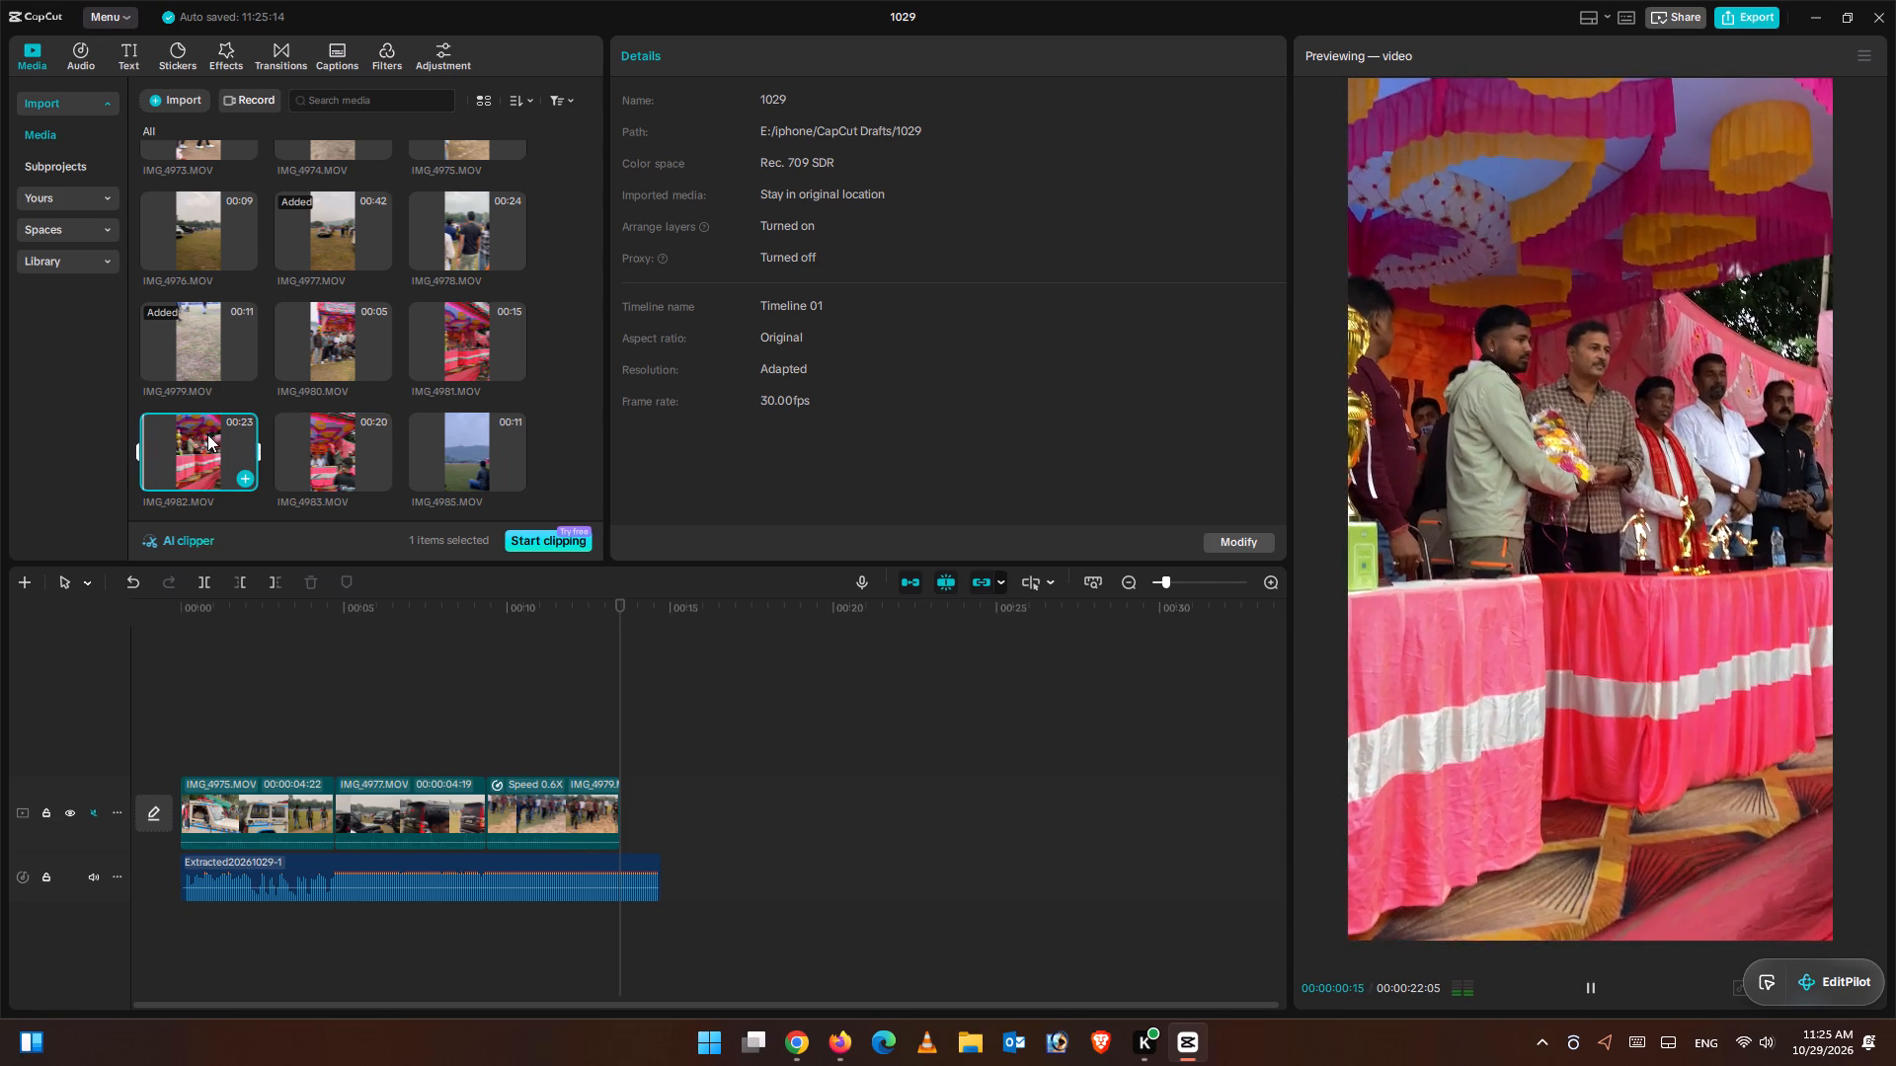
left_click(240, 475)
Trim the beginning of the IMG_4982.MOV clip in two cuts, down to a duration of 00:00:20:06.
left_click_drag(625, 619, 627, 619)
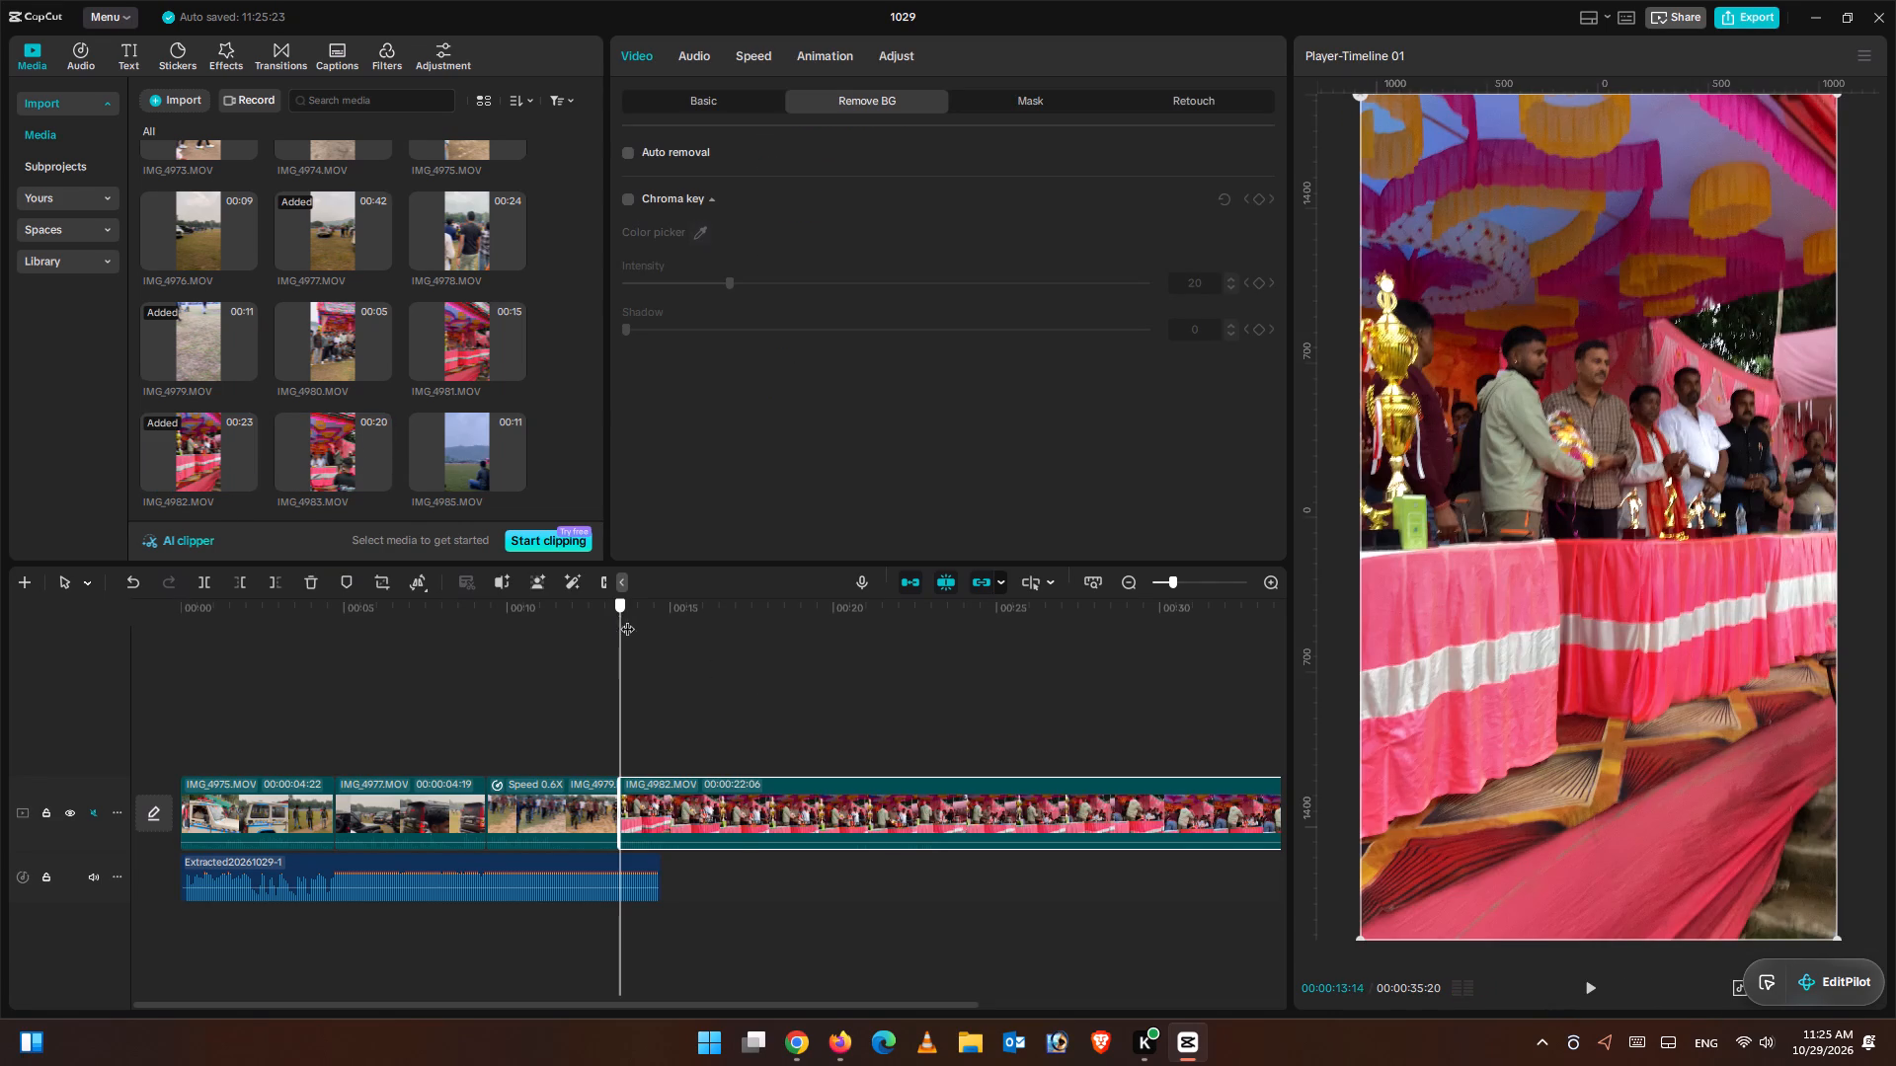
left_click_drag(627, 619, 699, 648)
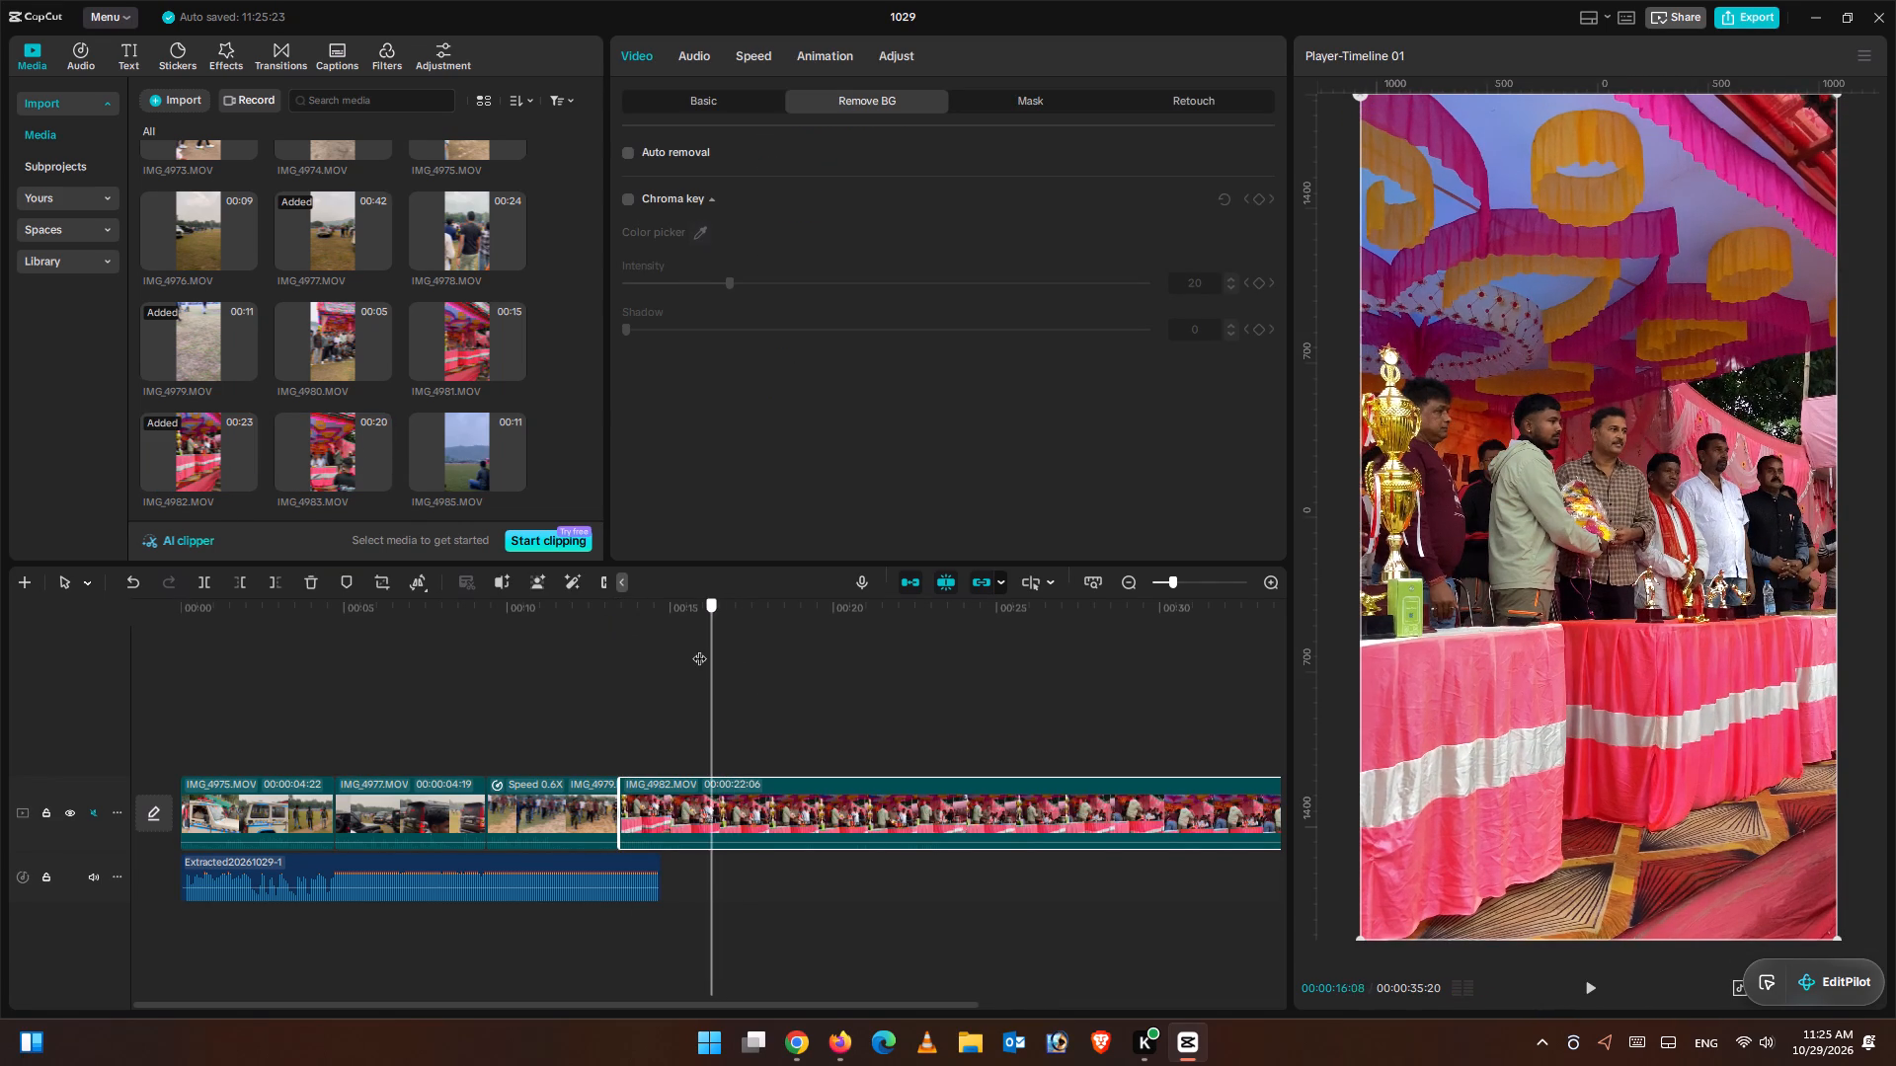
left_click_drag(699, 648, 654, 638)
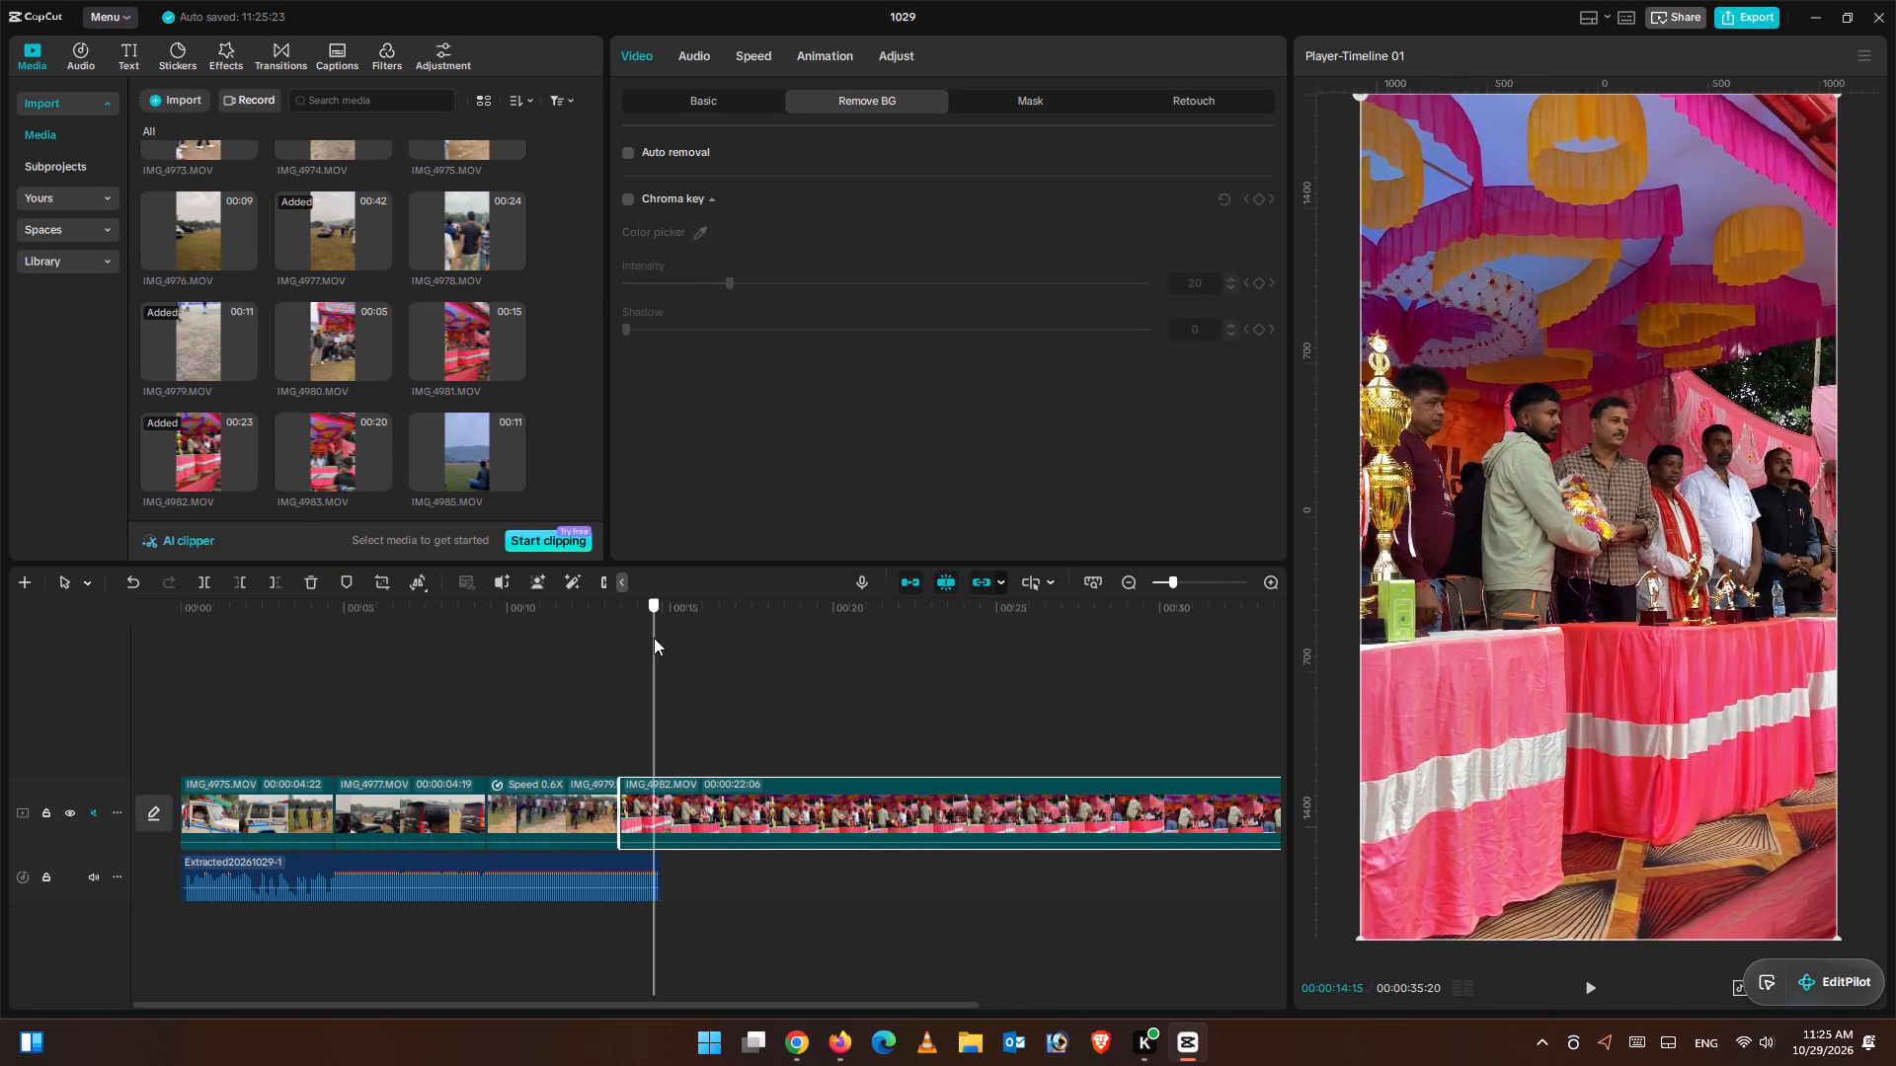
left_click_drag(654, 638, 627, 632)
left_click(249, 578)
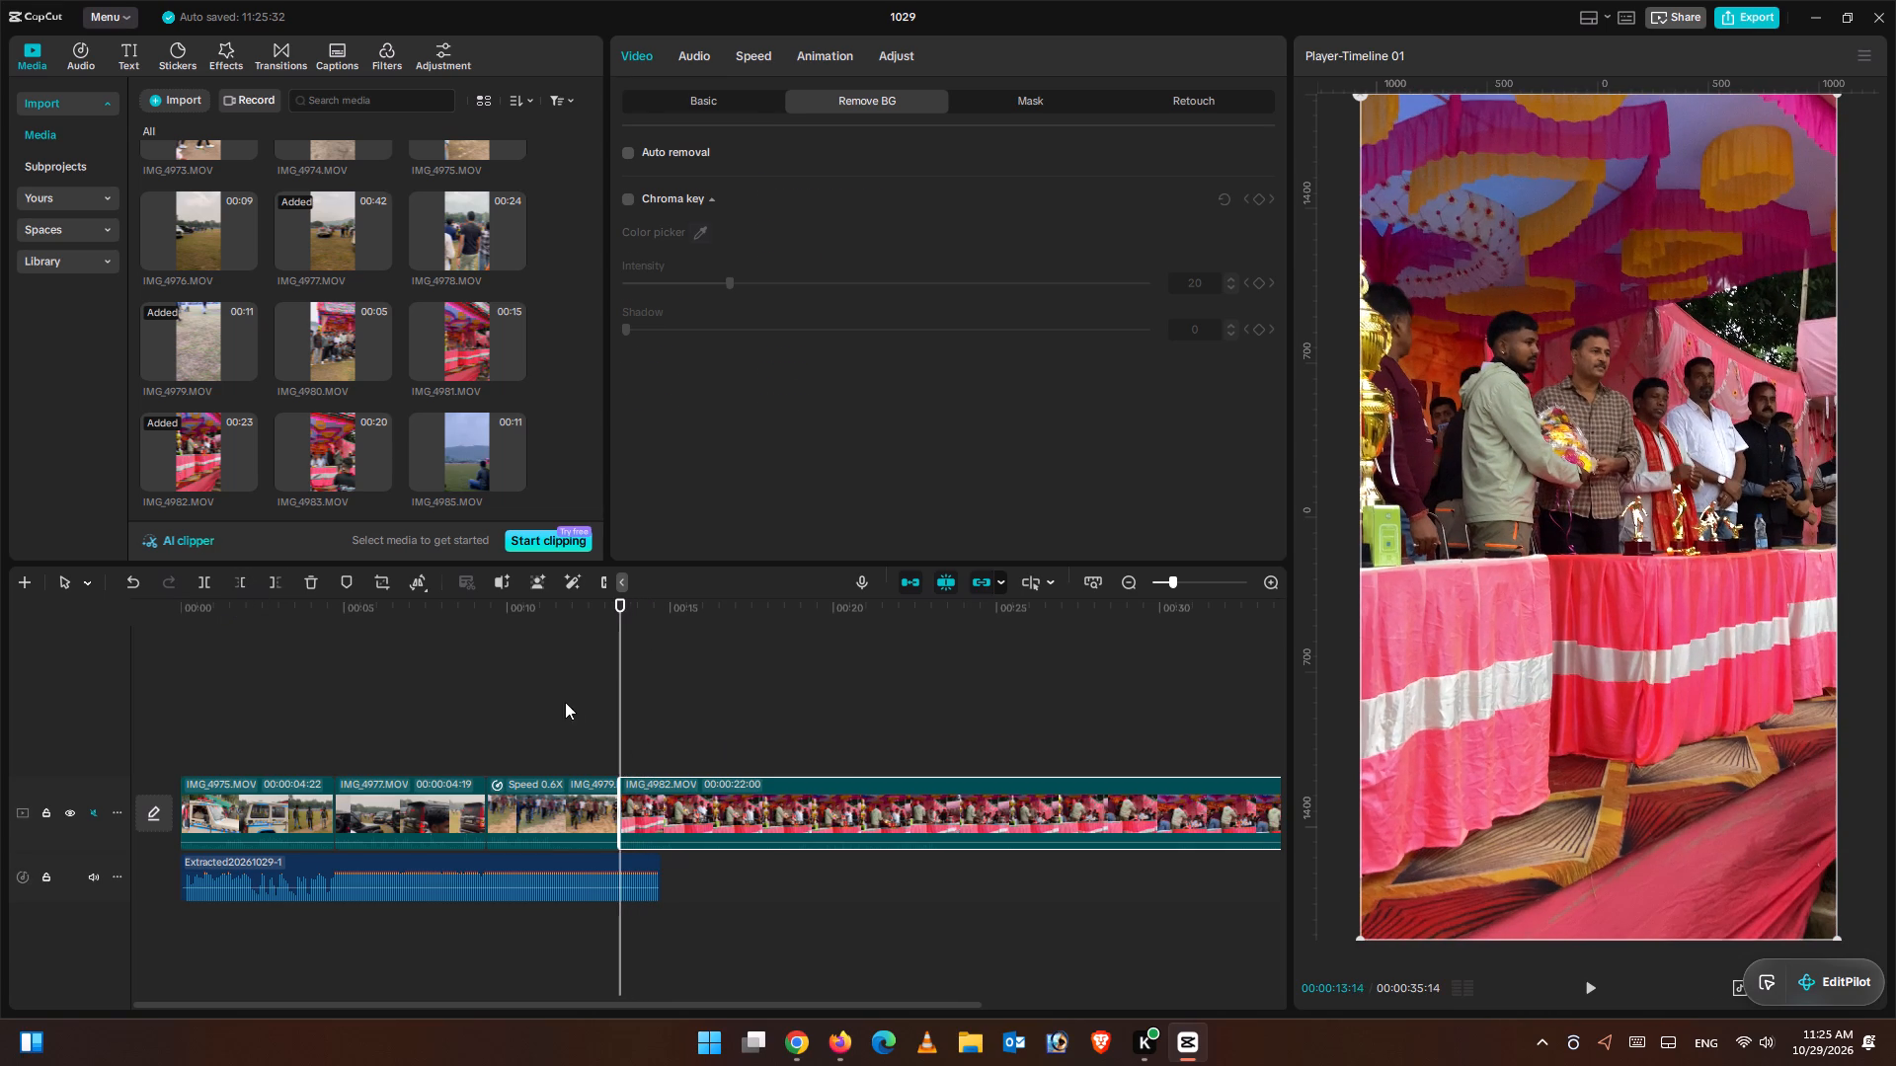
left_click(565, 702)
left_click(1579, 989)
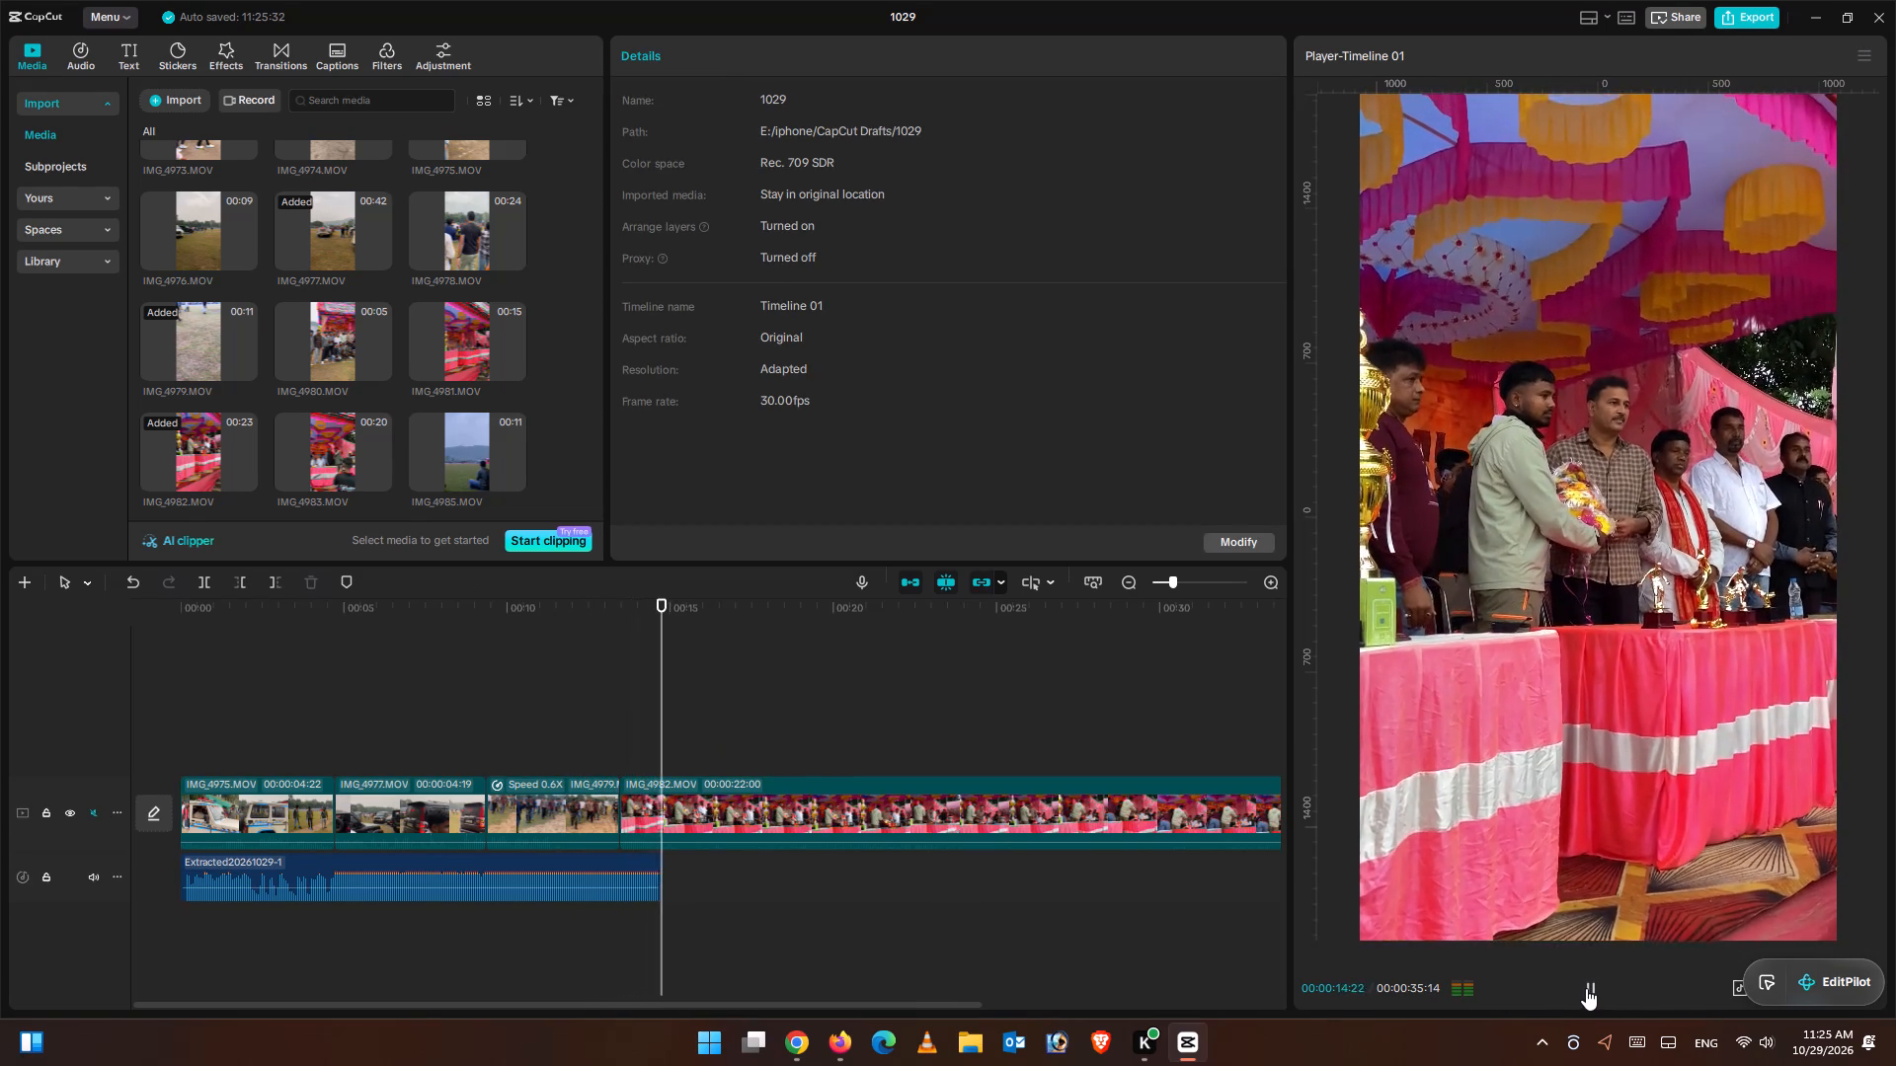
left_click(1586, 988)
left_click(241, 592)
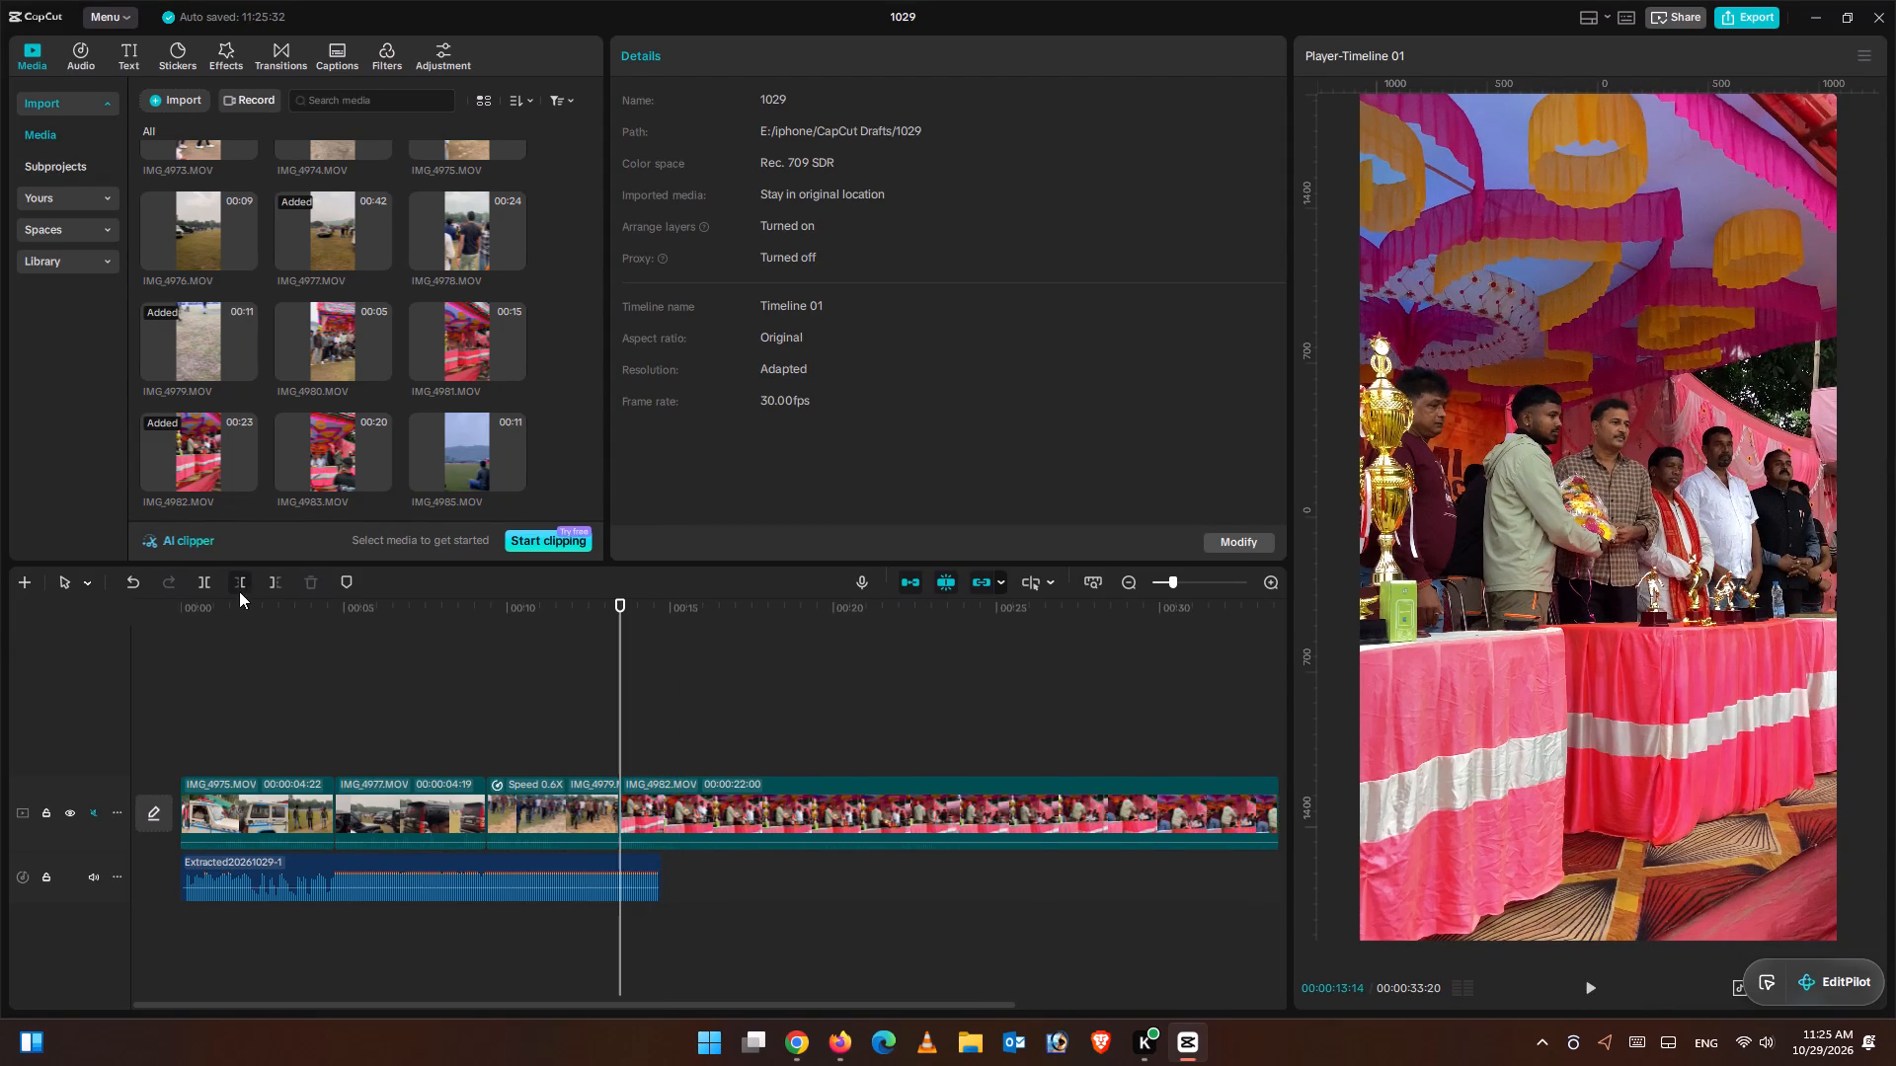
Play the trimmed IMG_4982.MOV clip and its join with the IMG_4979.MOV clip.
left_click(1591, 988)
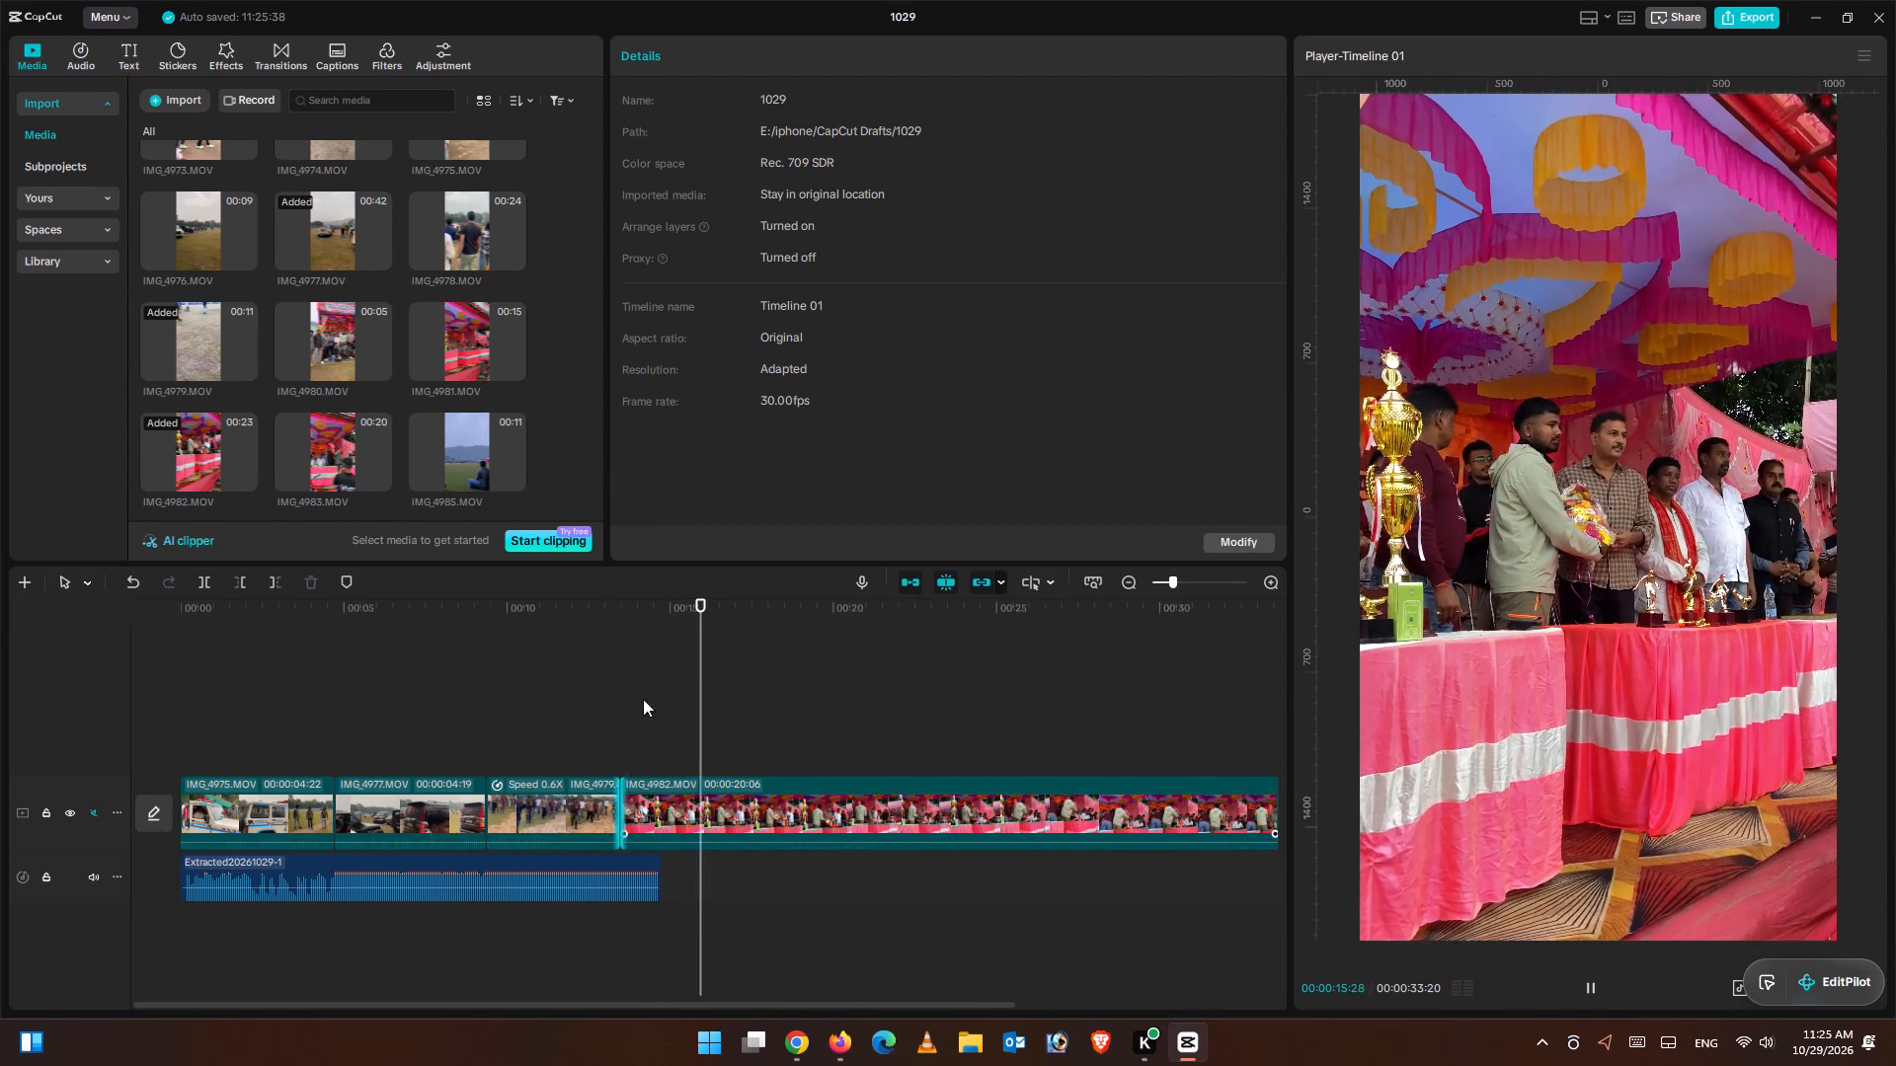
left_click(587, 685)
left_click(1595, 984)
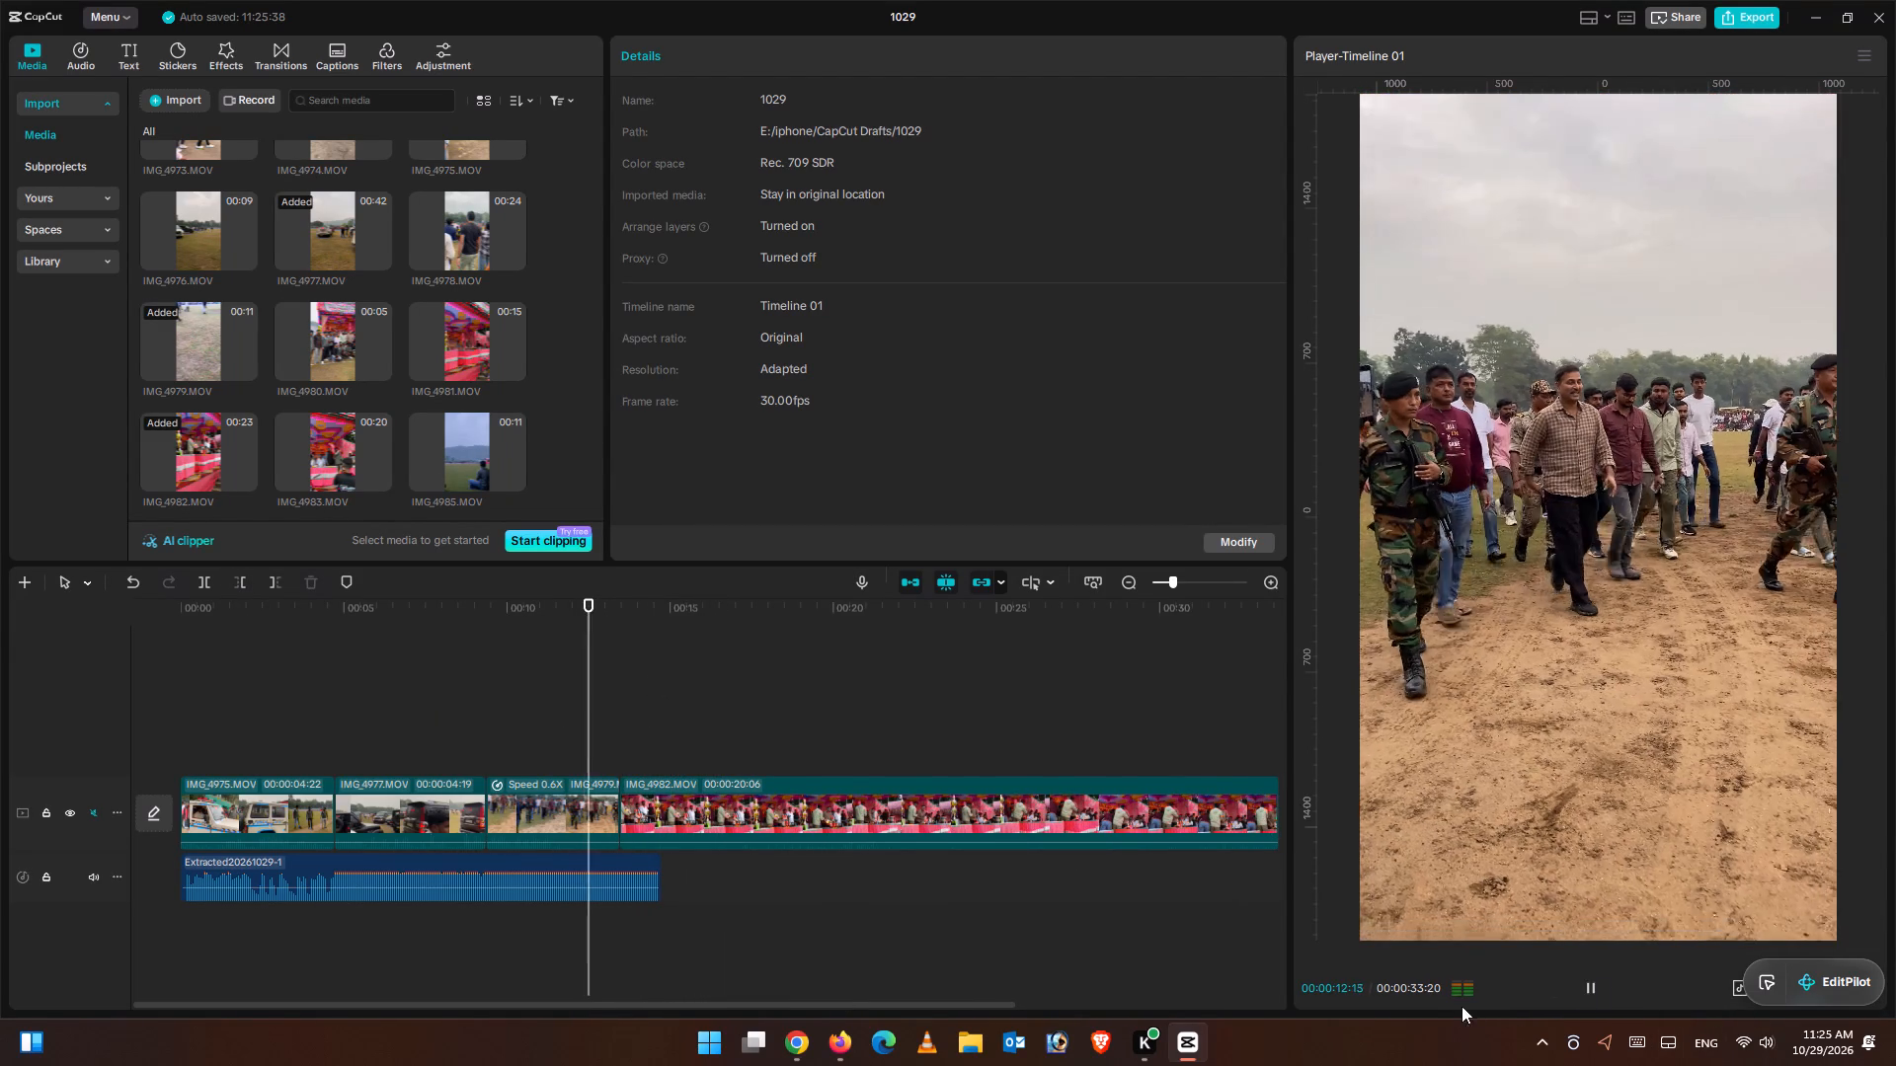
Switch to Firefox and search YouTube for "rolex bgm".
left_click(850, 1053)
left_click(795, 91)
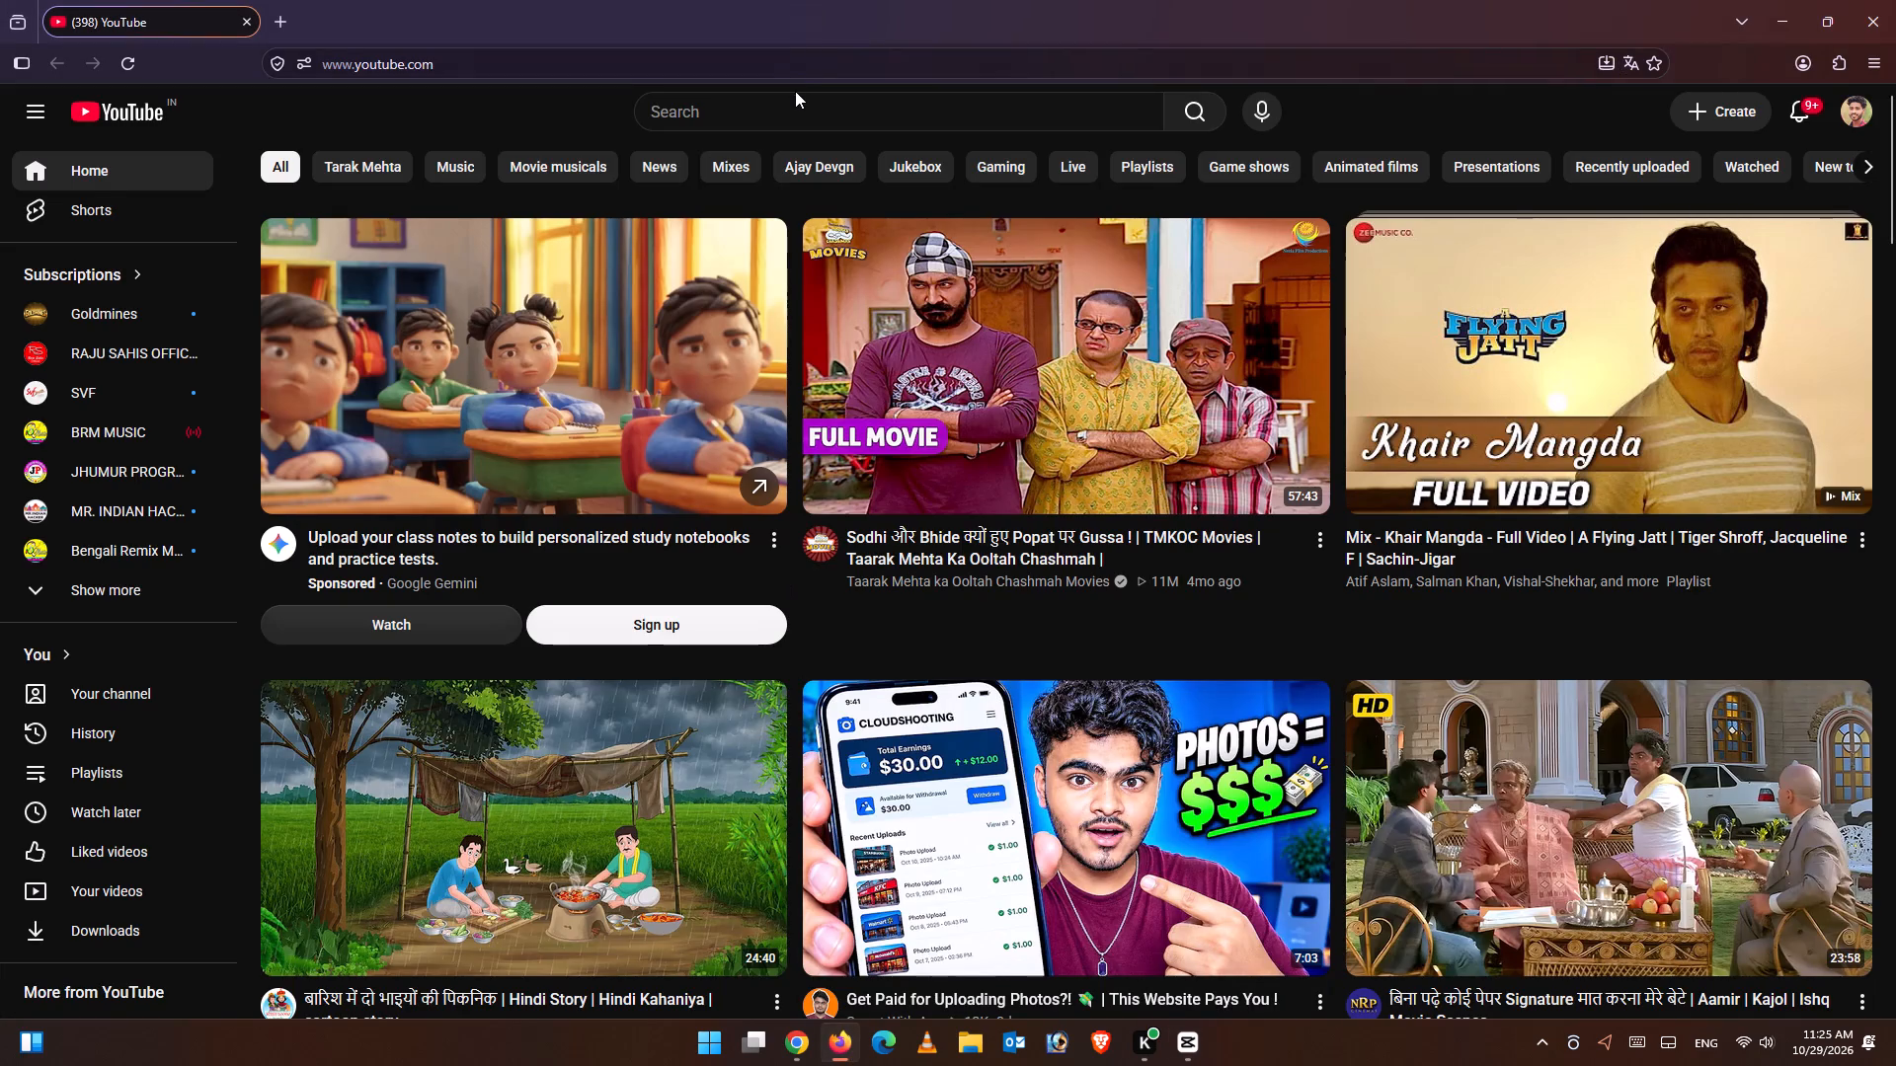
left_click(795, 97)
type("rolex")
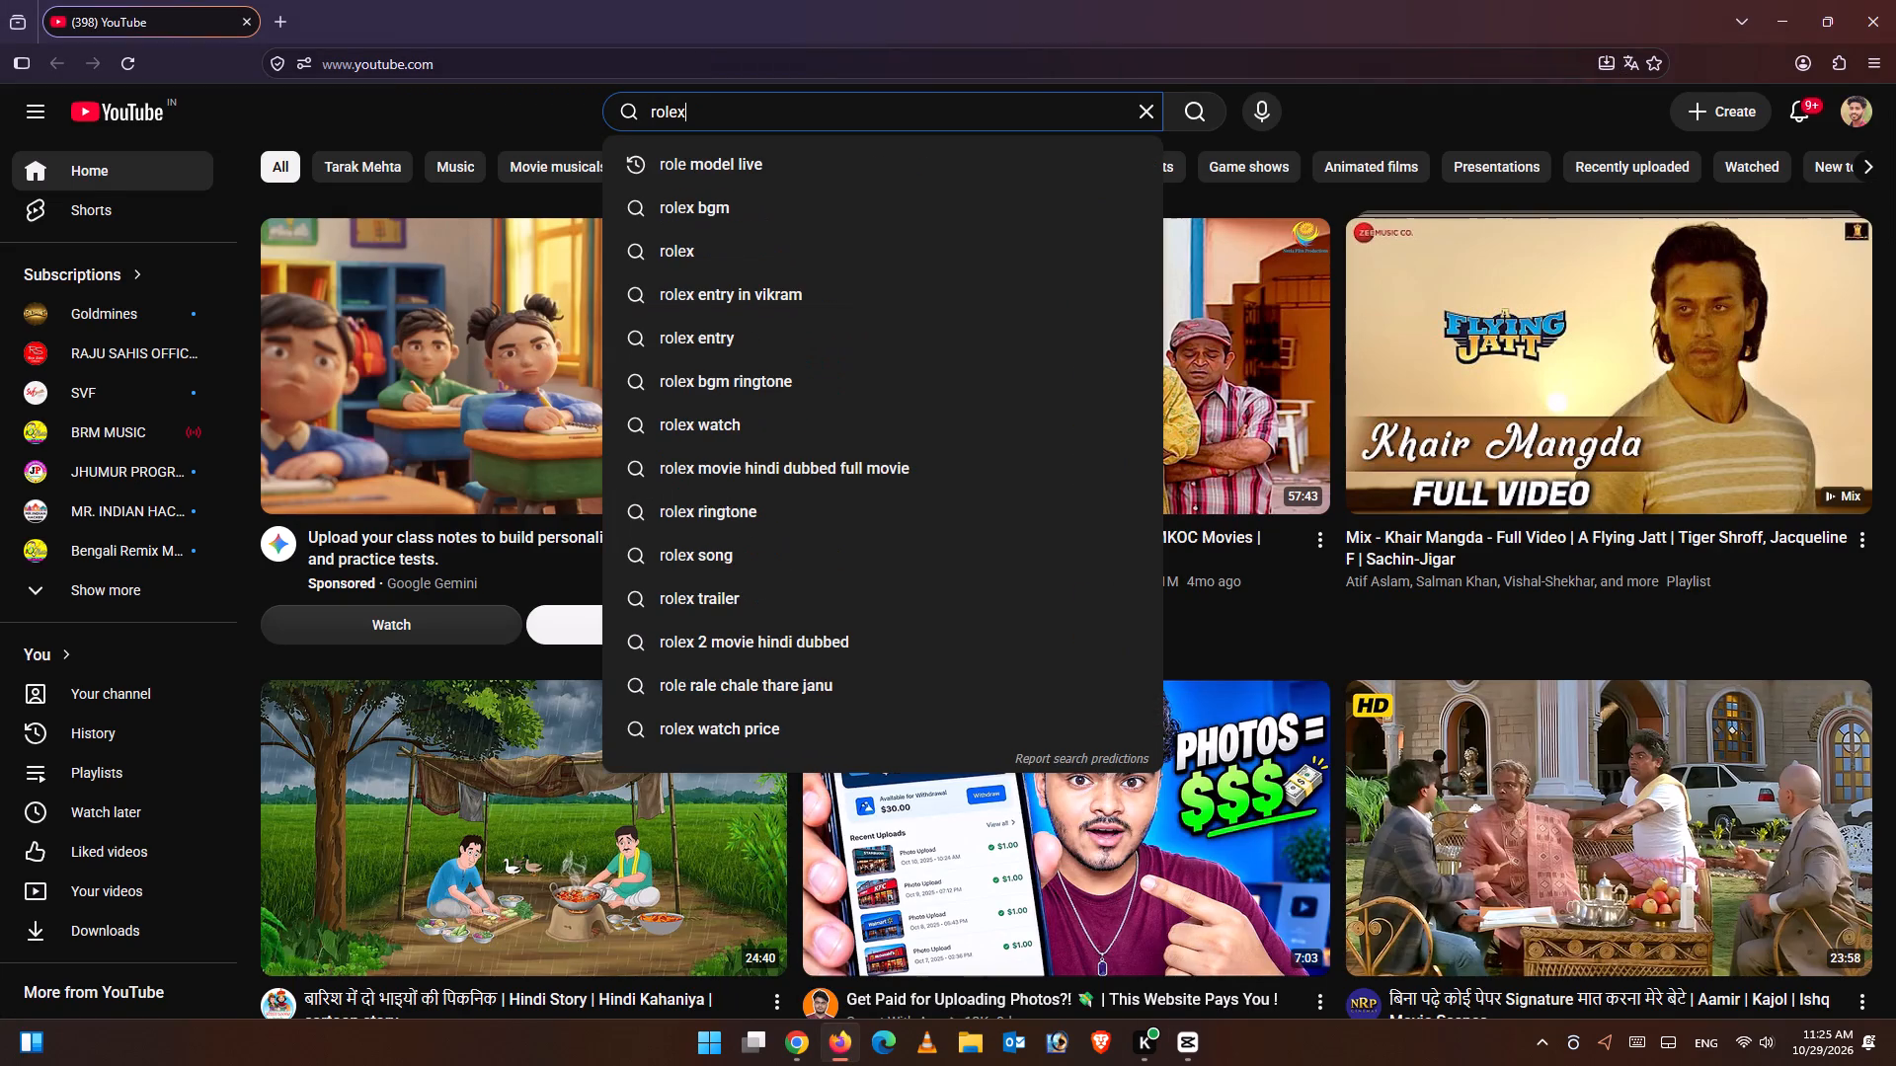
left_click(758, 174)
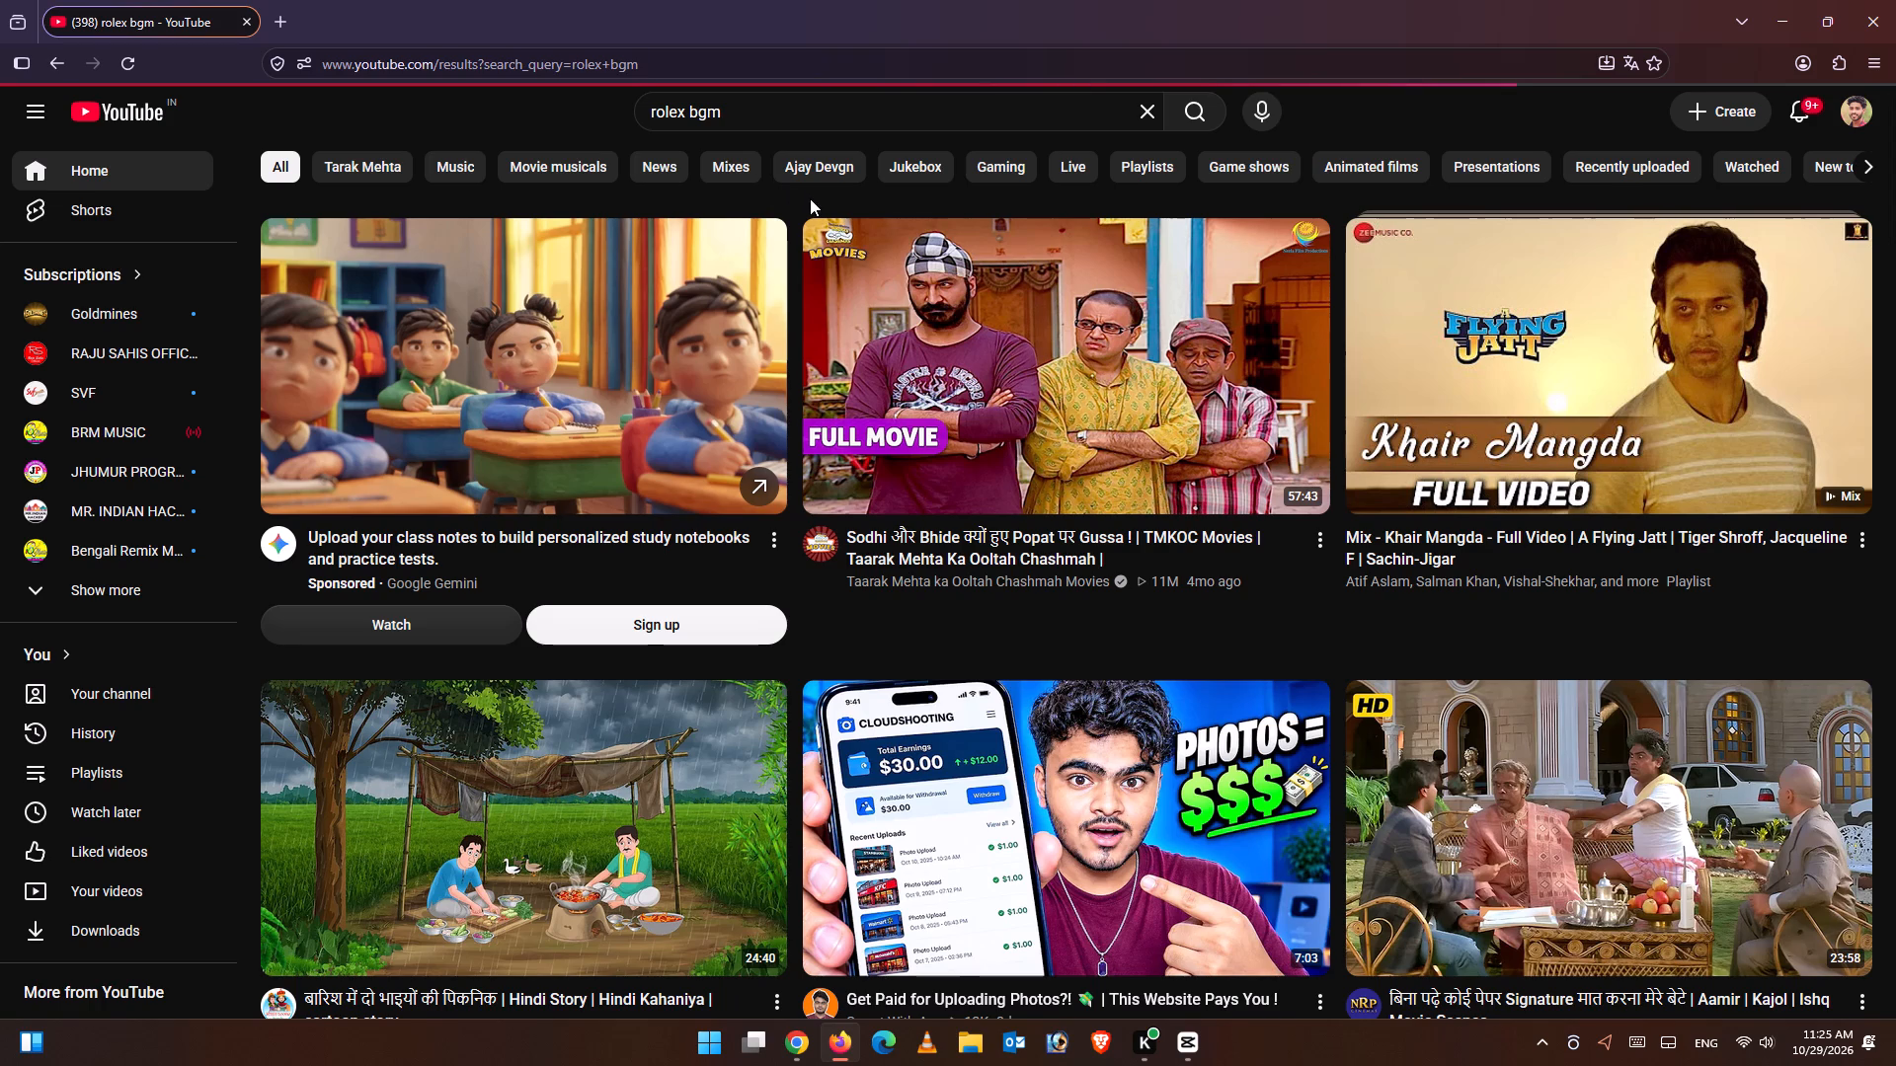
left_click(1212, 103)
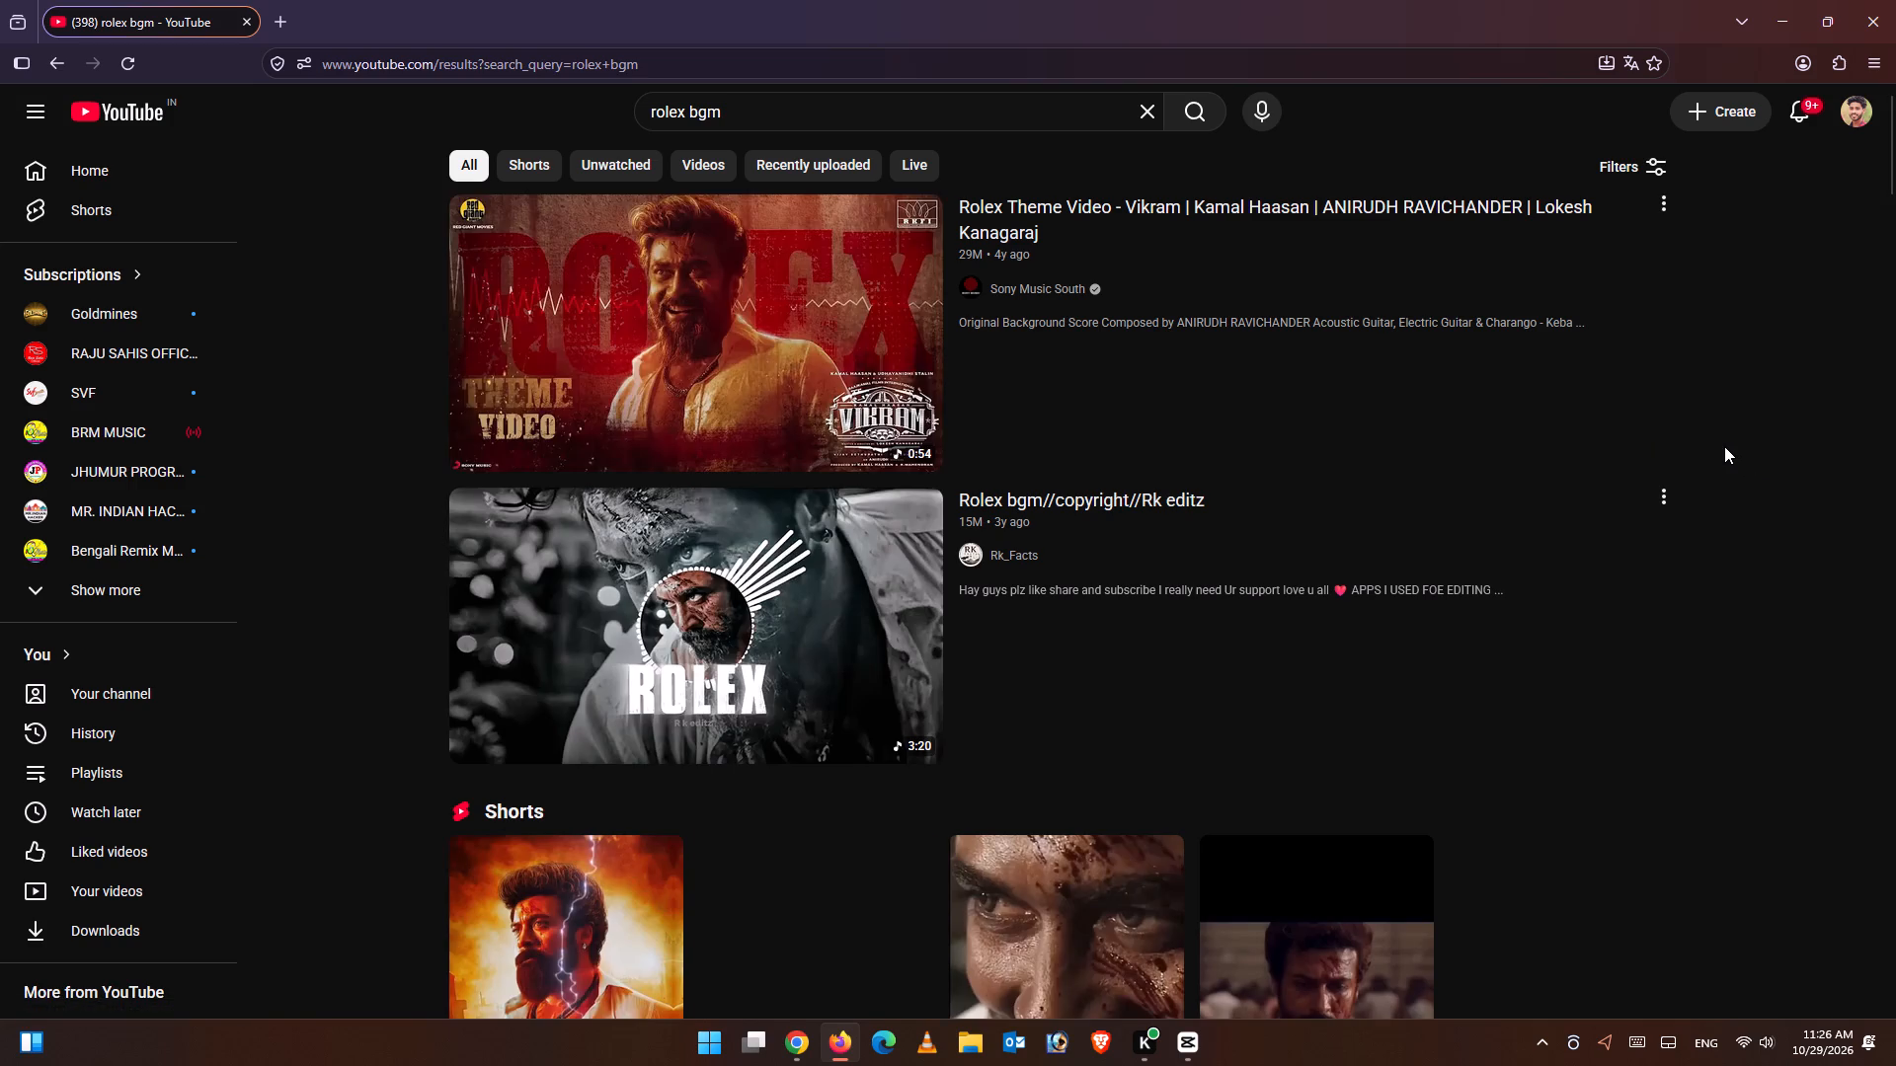
Look through the rolex bgm search results, including the Shorts and mix suggestions, for a suitable music video.
scroll(1257, 767, "down", 6)
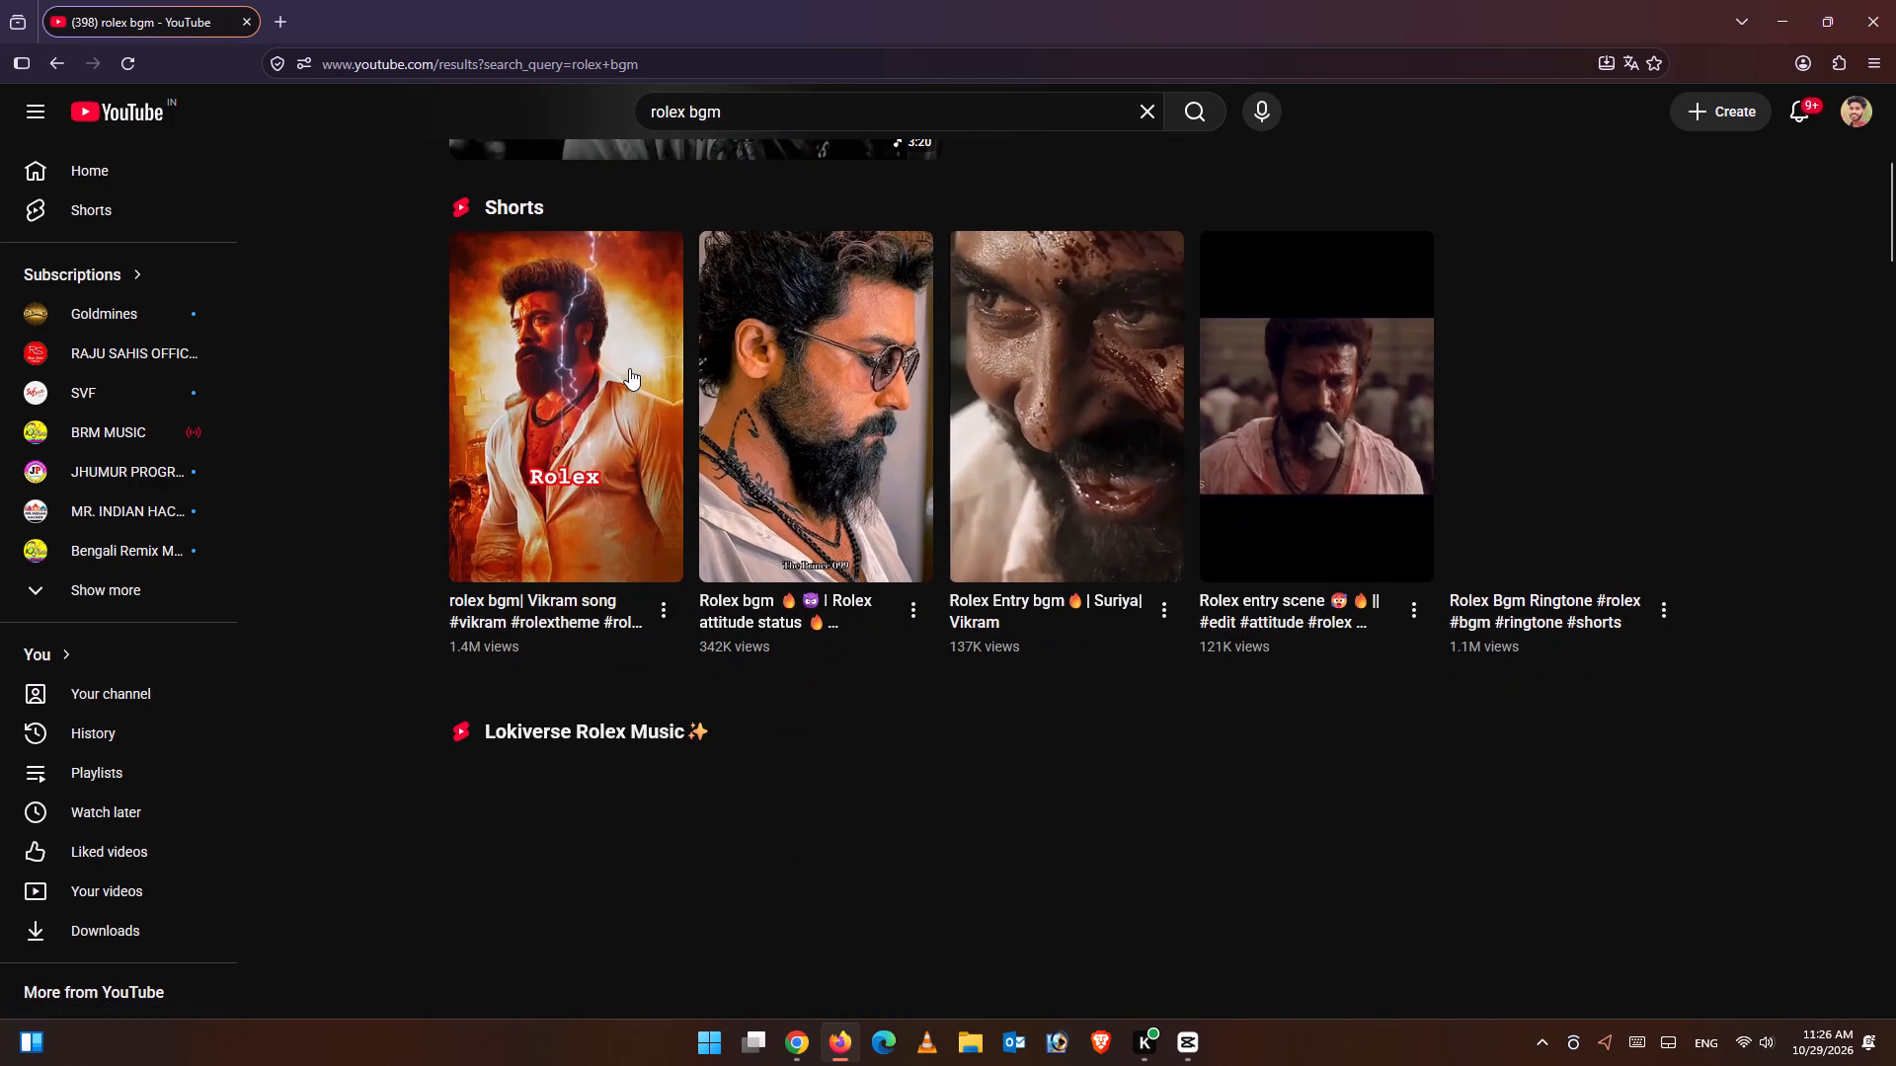
scroll(769, 779, "down", 2)
scroll(773, 785, "up", 1)
scroll(773, 785, "down", 3)
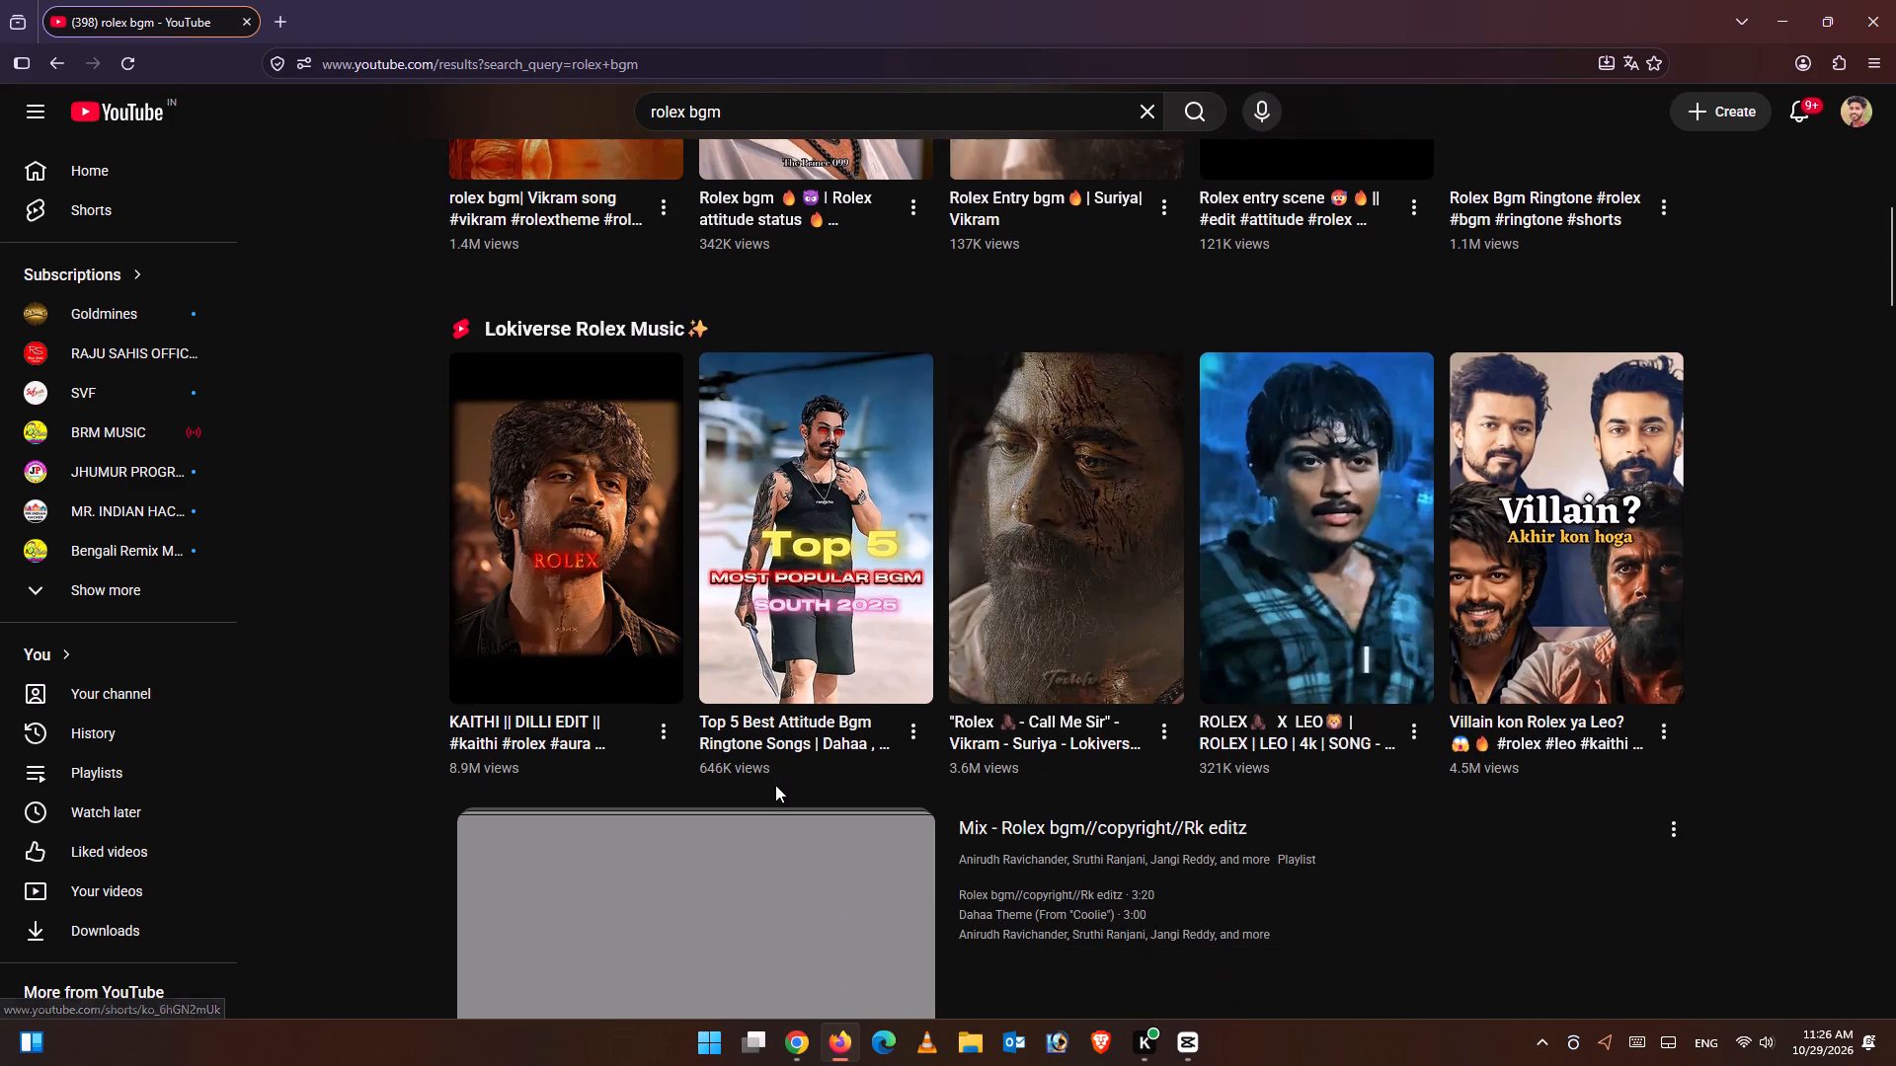
scroll(1136, 886, "down", 2)
scroll(1170, 849, "up", 1)
scroll(1170, 847, "down", 2)
scroll(1168, 842, "up", 4)
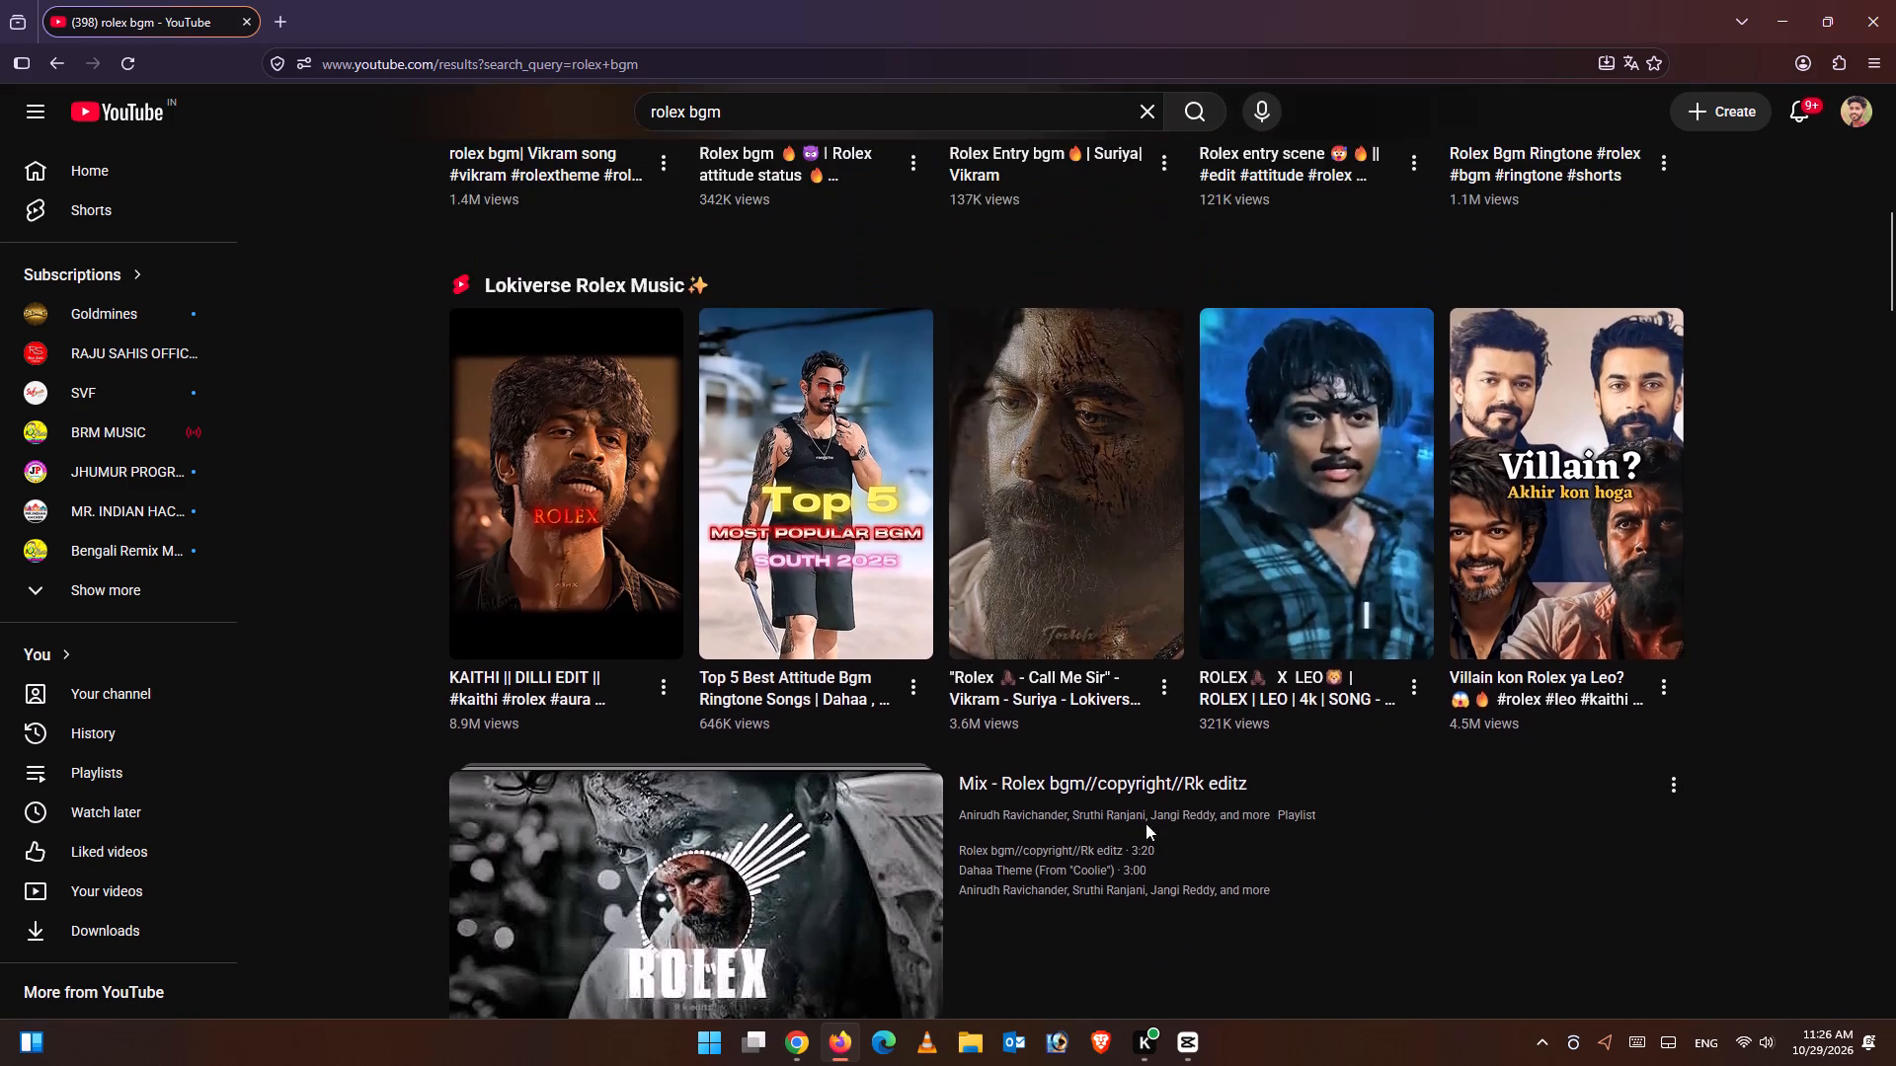
scroll(1145, 823, "up", 5)
scroll(1029, 796, "down", 1)
scroll(1028, 795, "up", 1)
scroll(918, 612, "up", 3)
Open the "Rolex bgm//copyright//Rk editz" video, reload its page, and skip the ad.
left_click(736, 560)
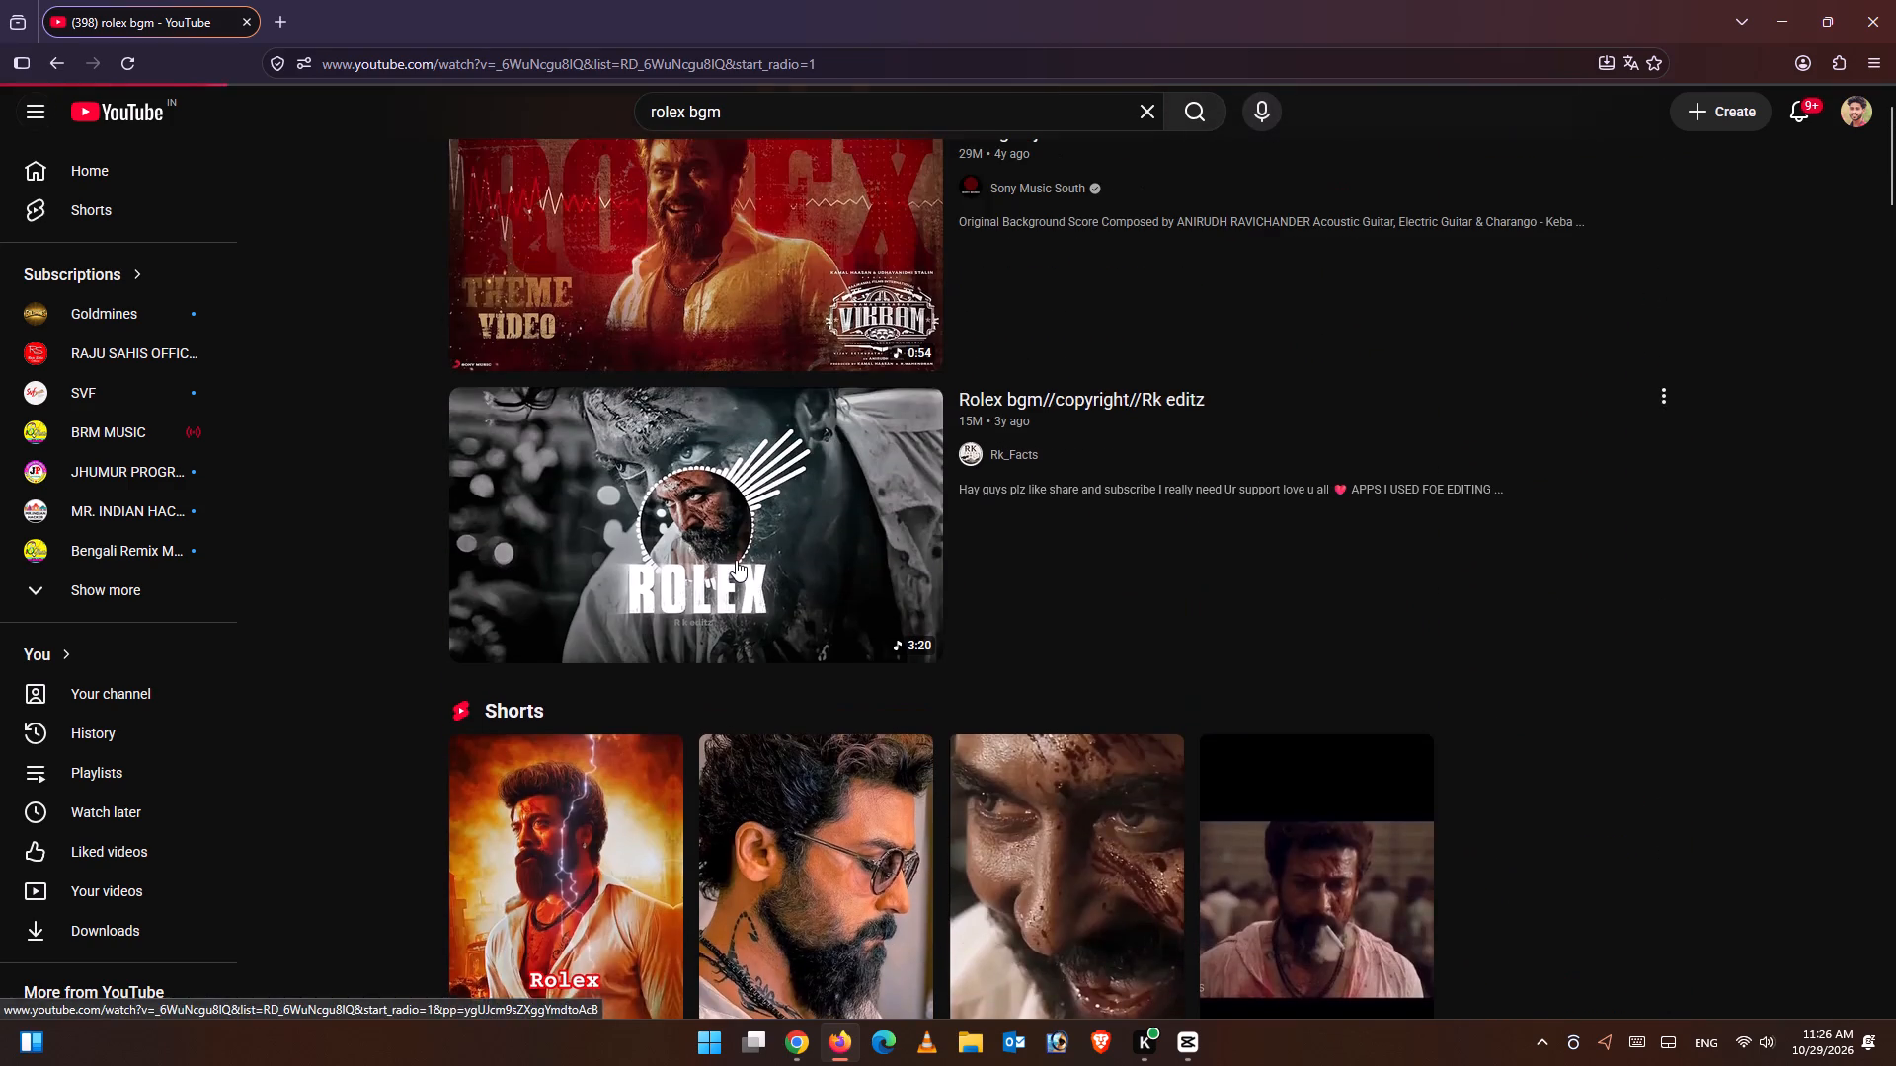
left_click(695, 522)
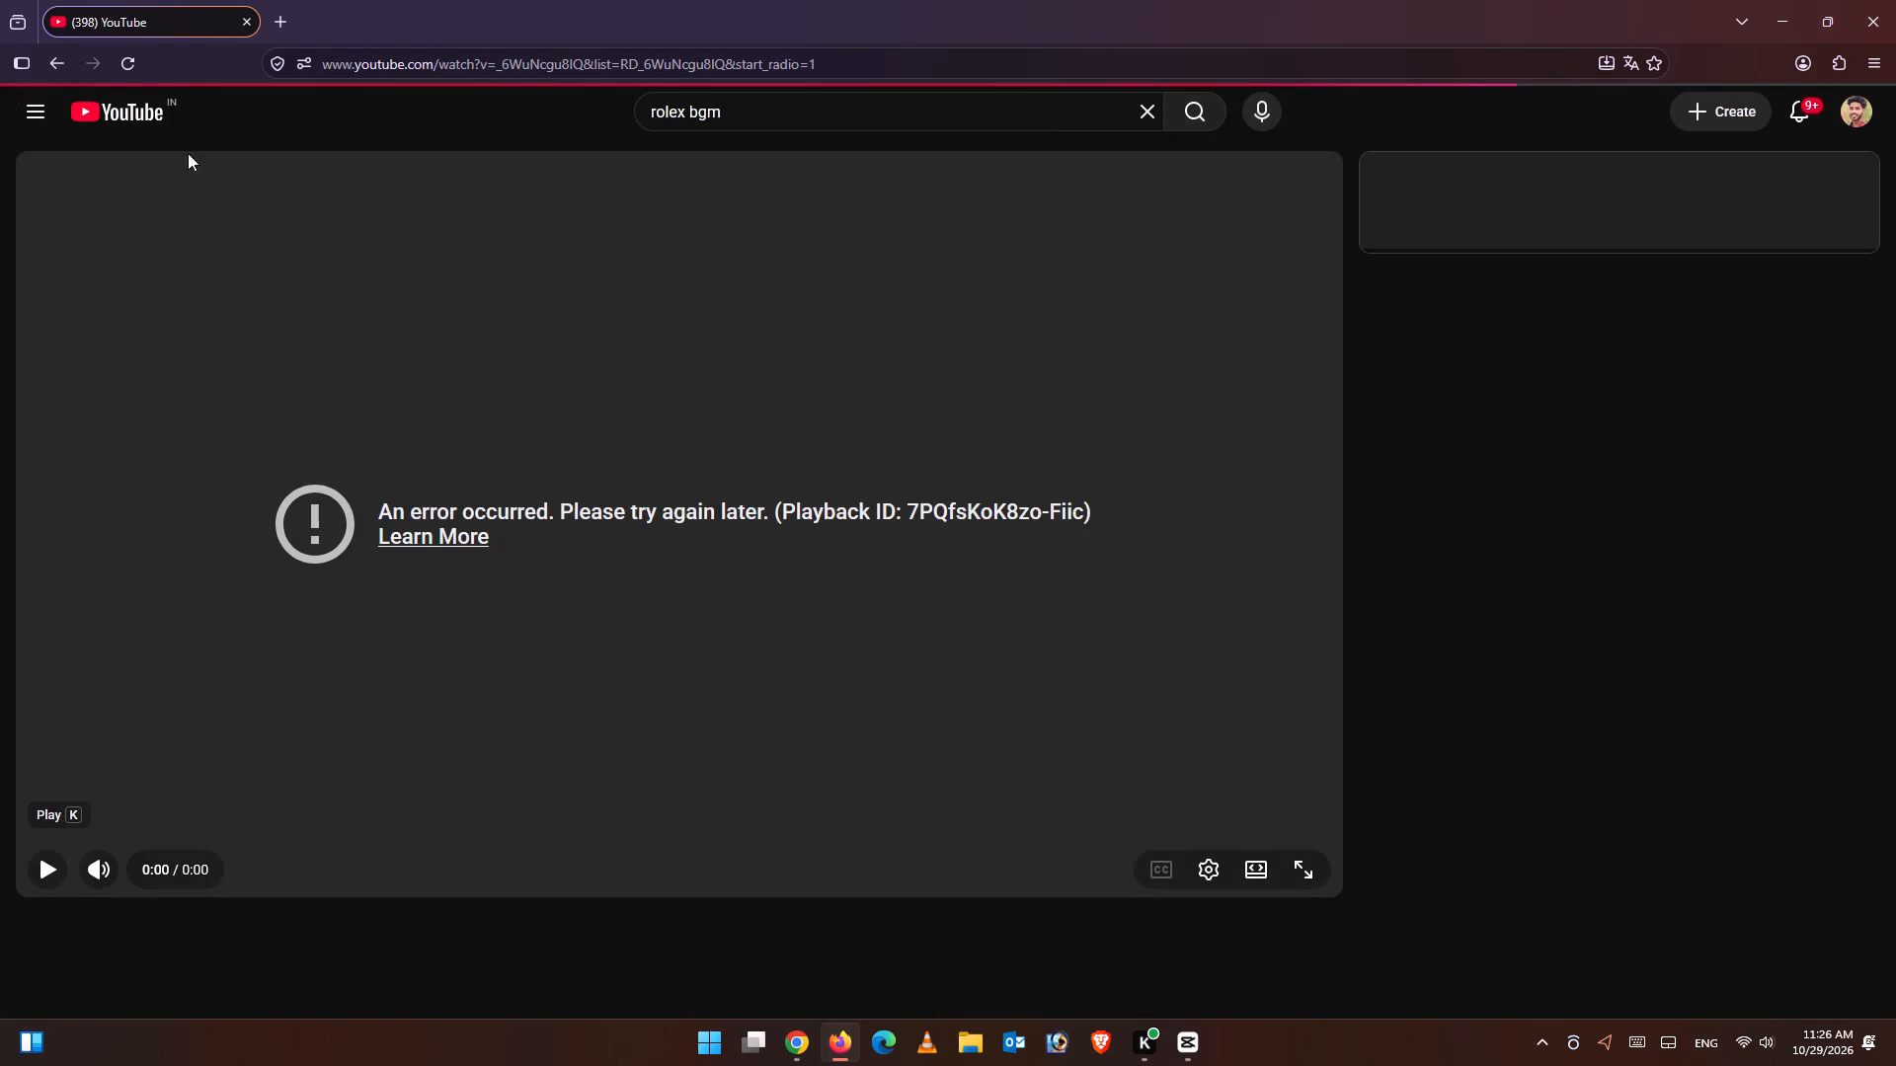
left_click(136, 66)
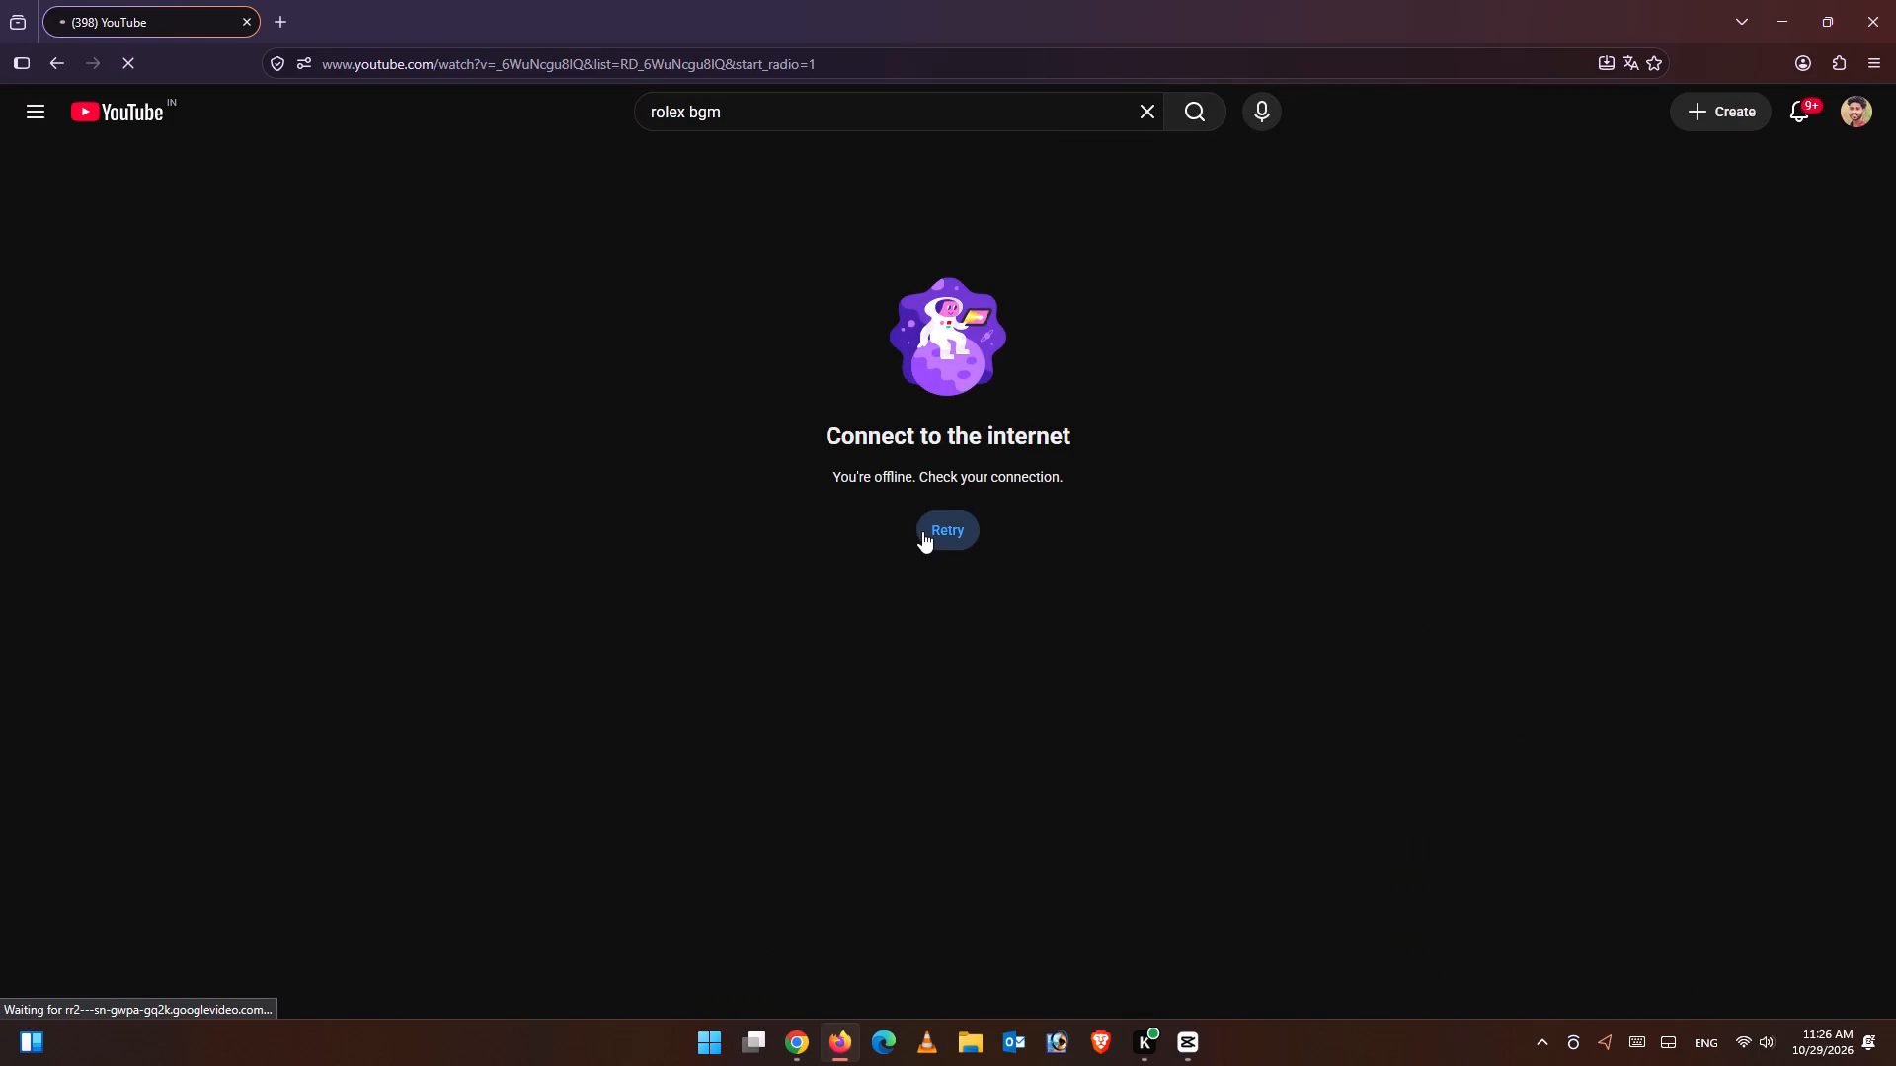
left_click(921, 531)
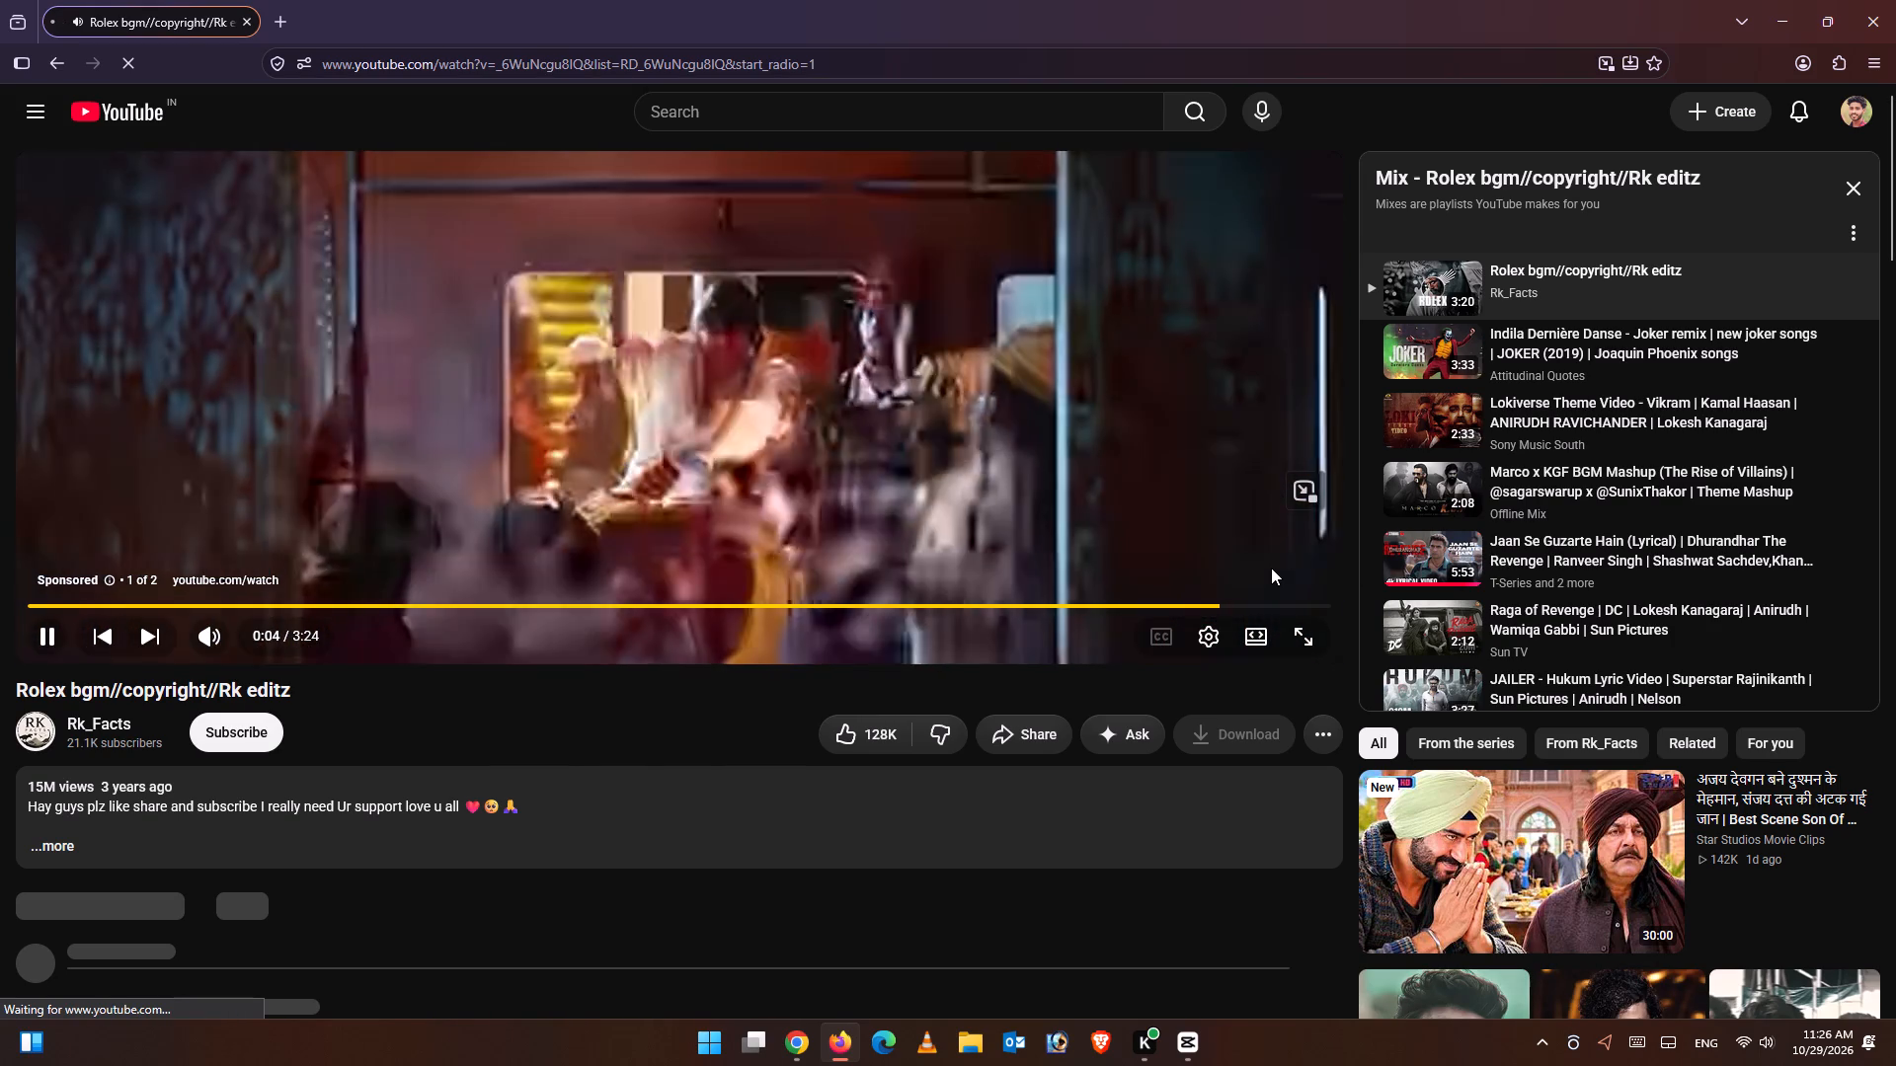
left_click(1264, 578)
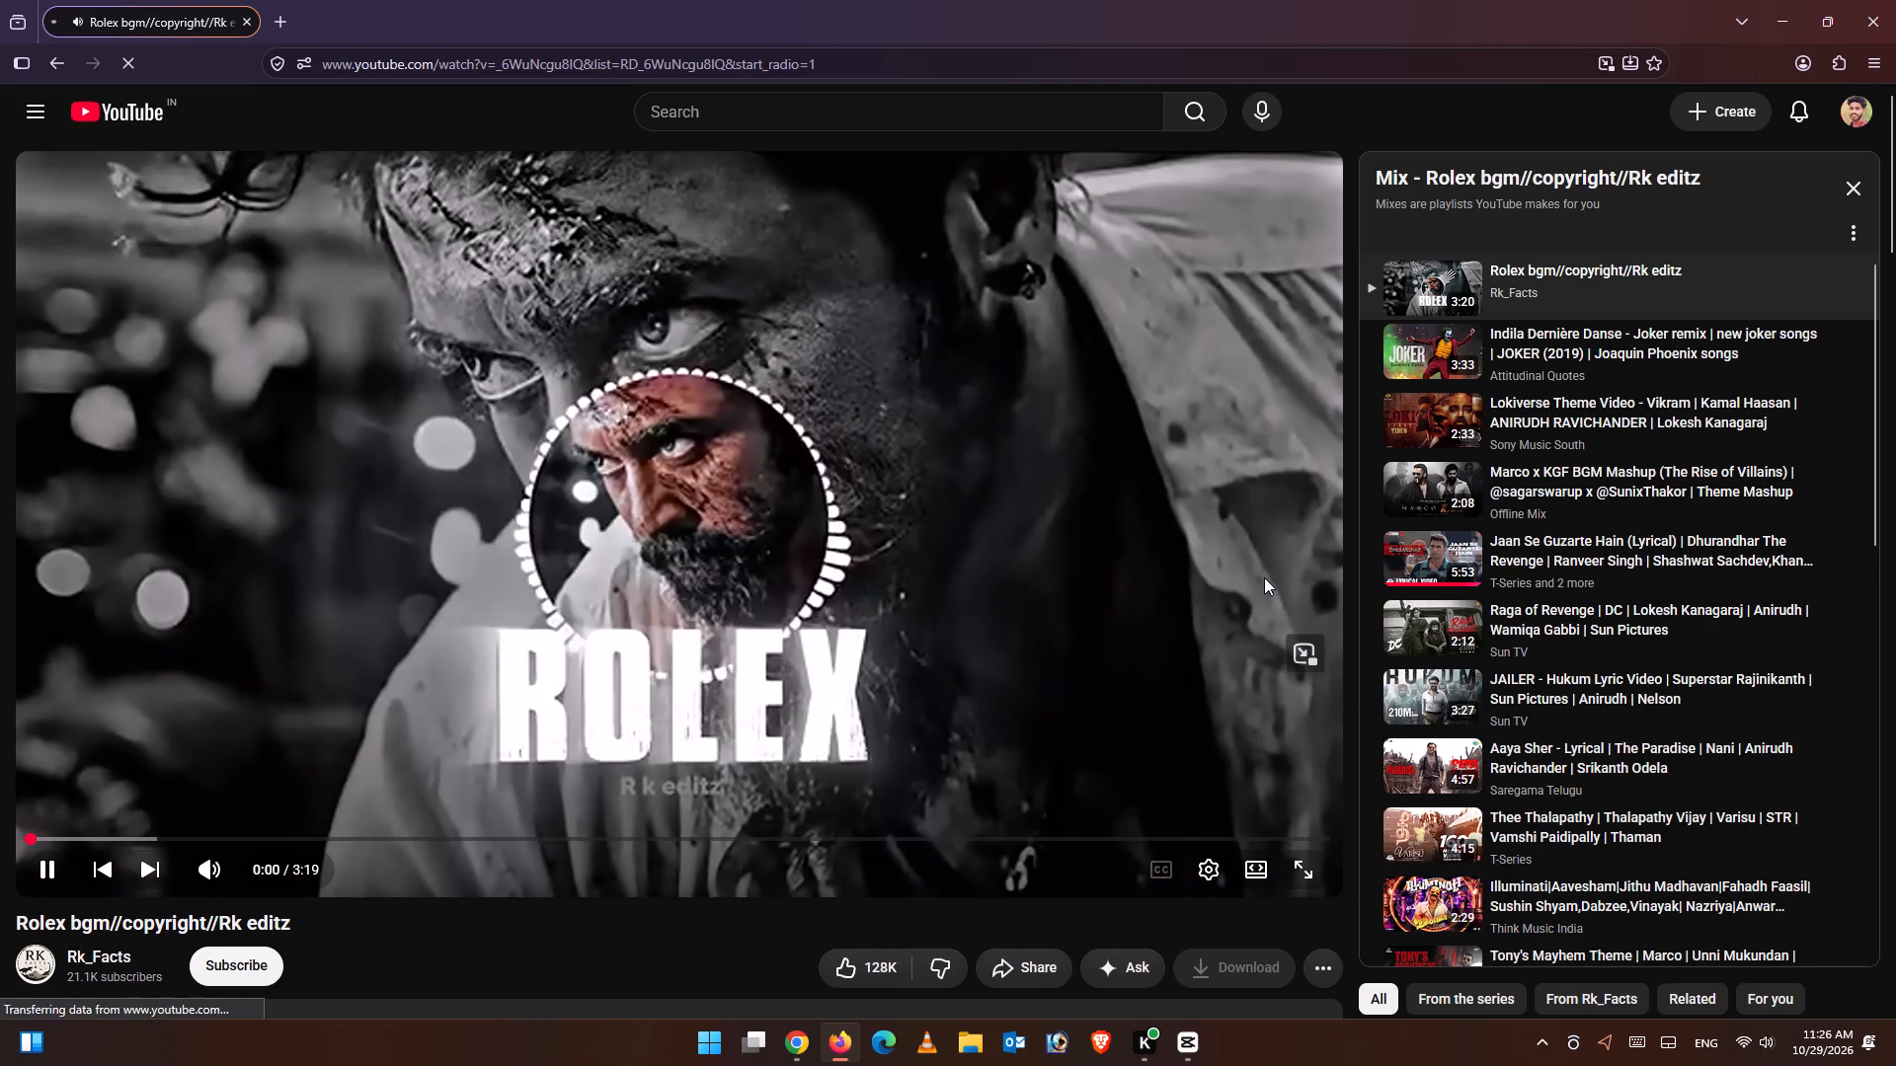
Listen to the Rolex bgm video at several successive points within its first minute.
left_click(104, 826)
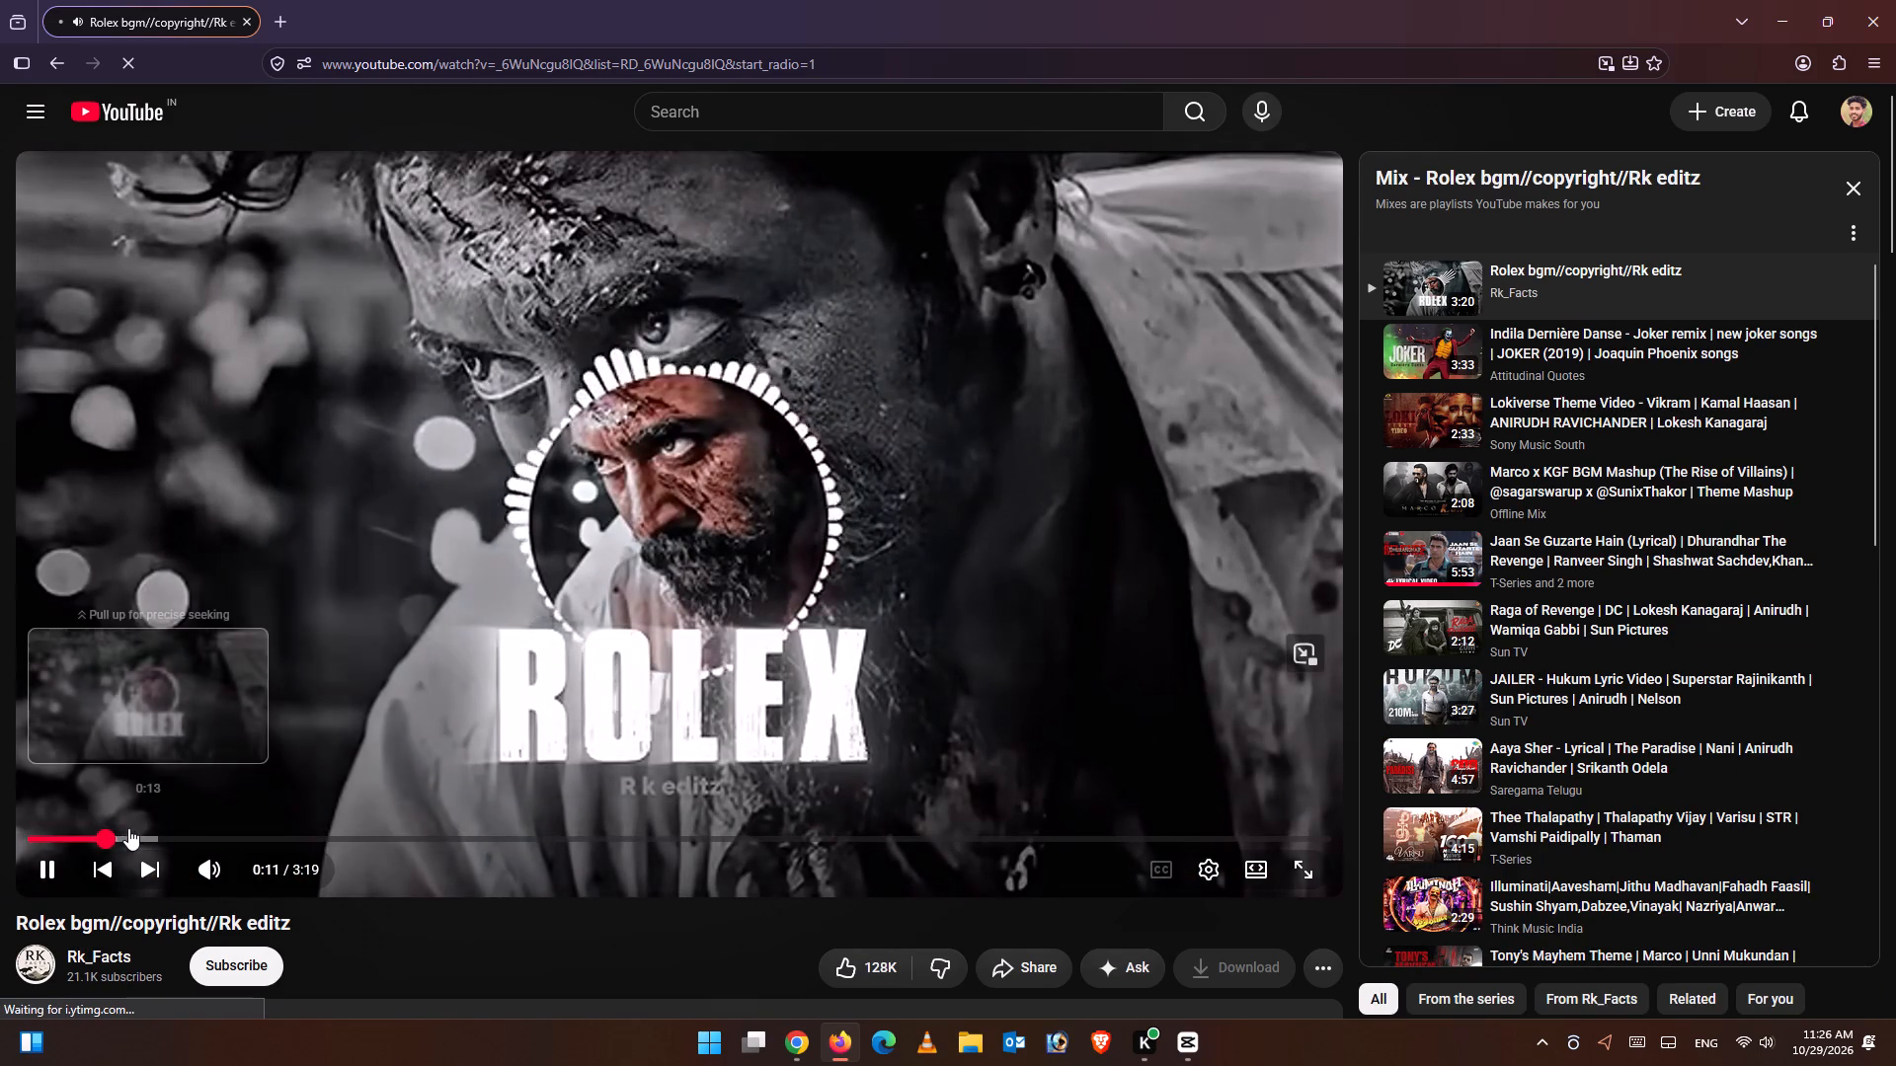
left_click(136, 828)
left_click(164, 835)
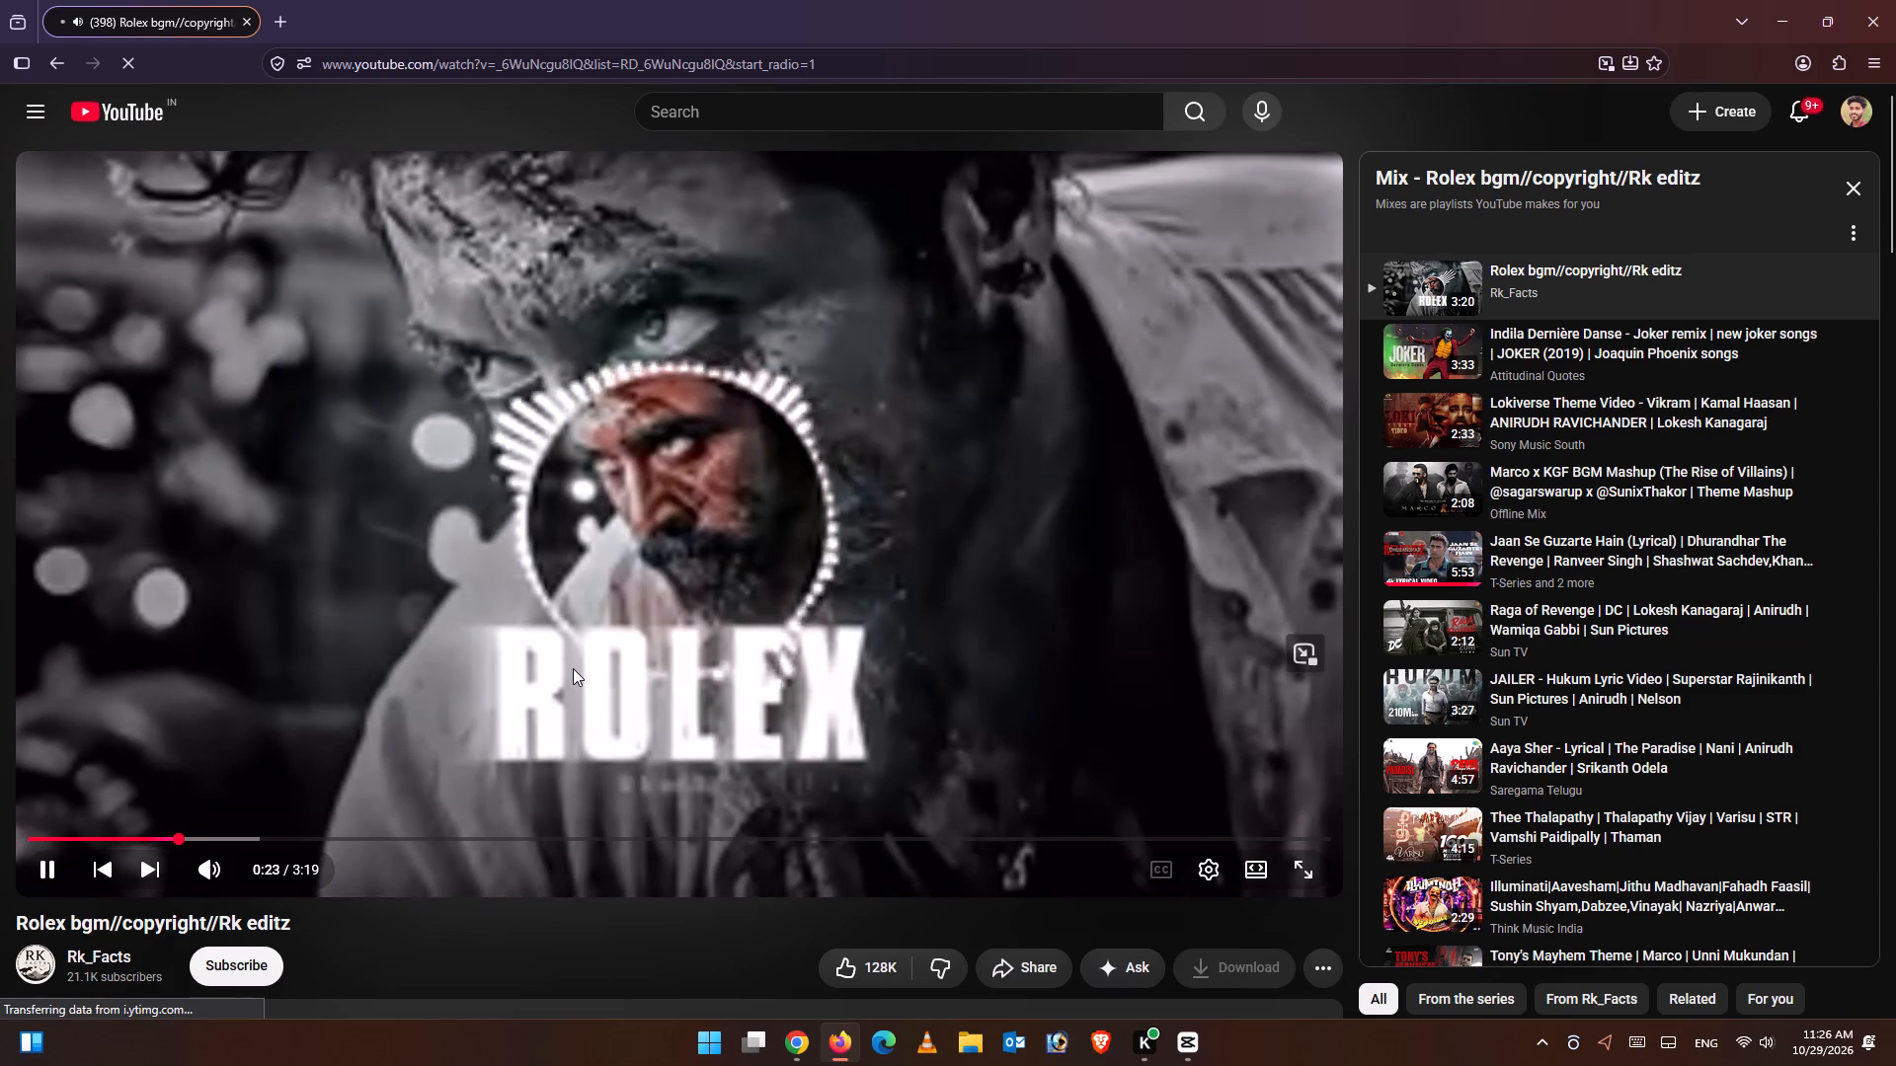
left_click(238, 833)
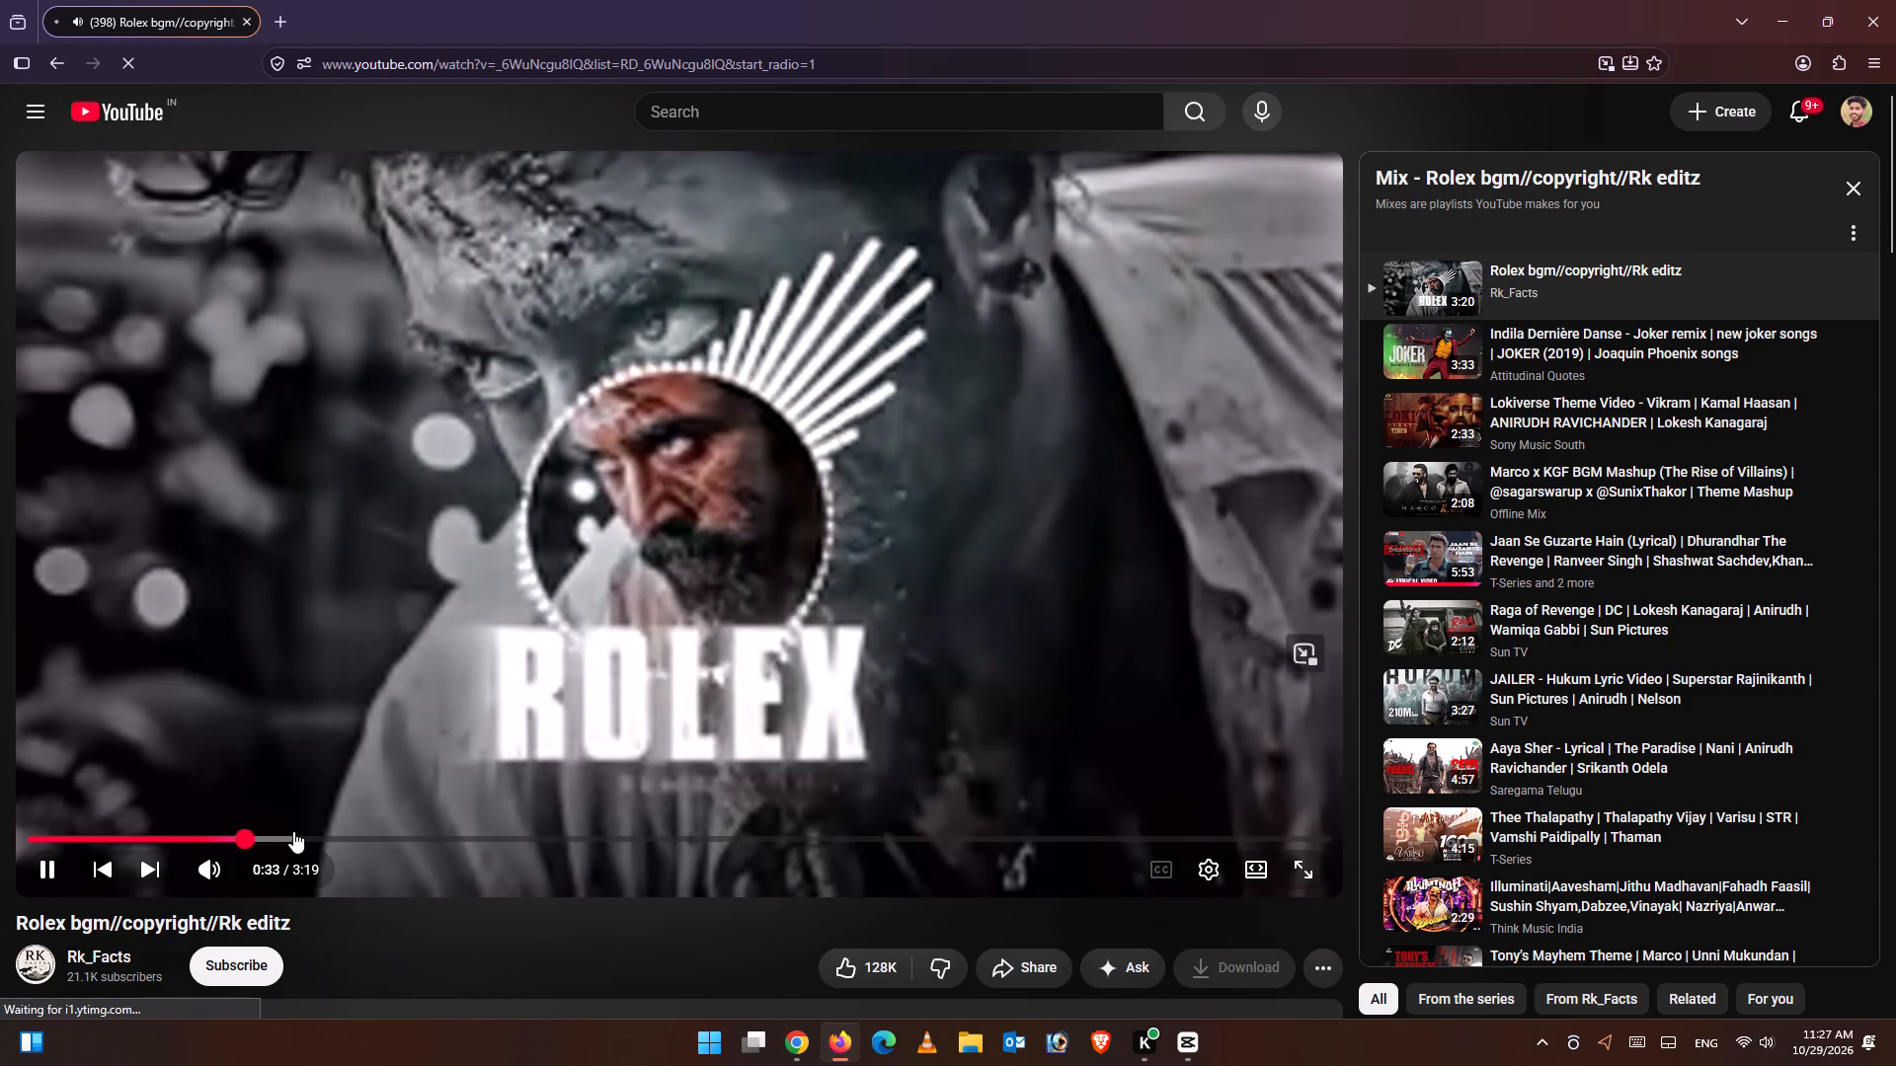
left_click(296, 831)
Open "Marco x KGF BGM Mashup (The Rise of Villains)" from the mix playlist and listen at several points through its first half.
left_click(66, 49)
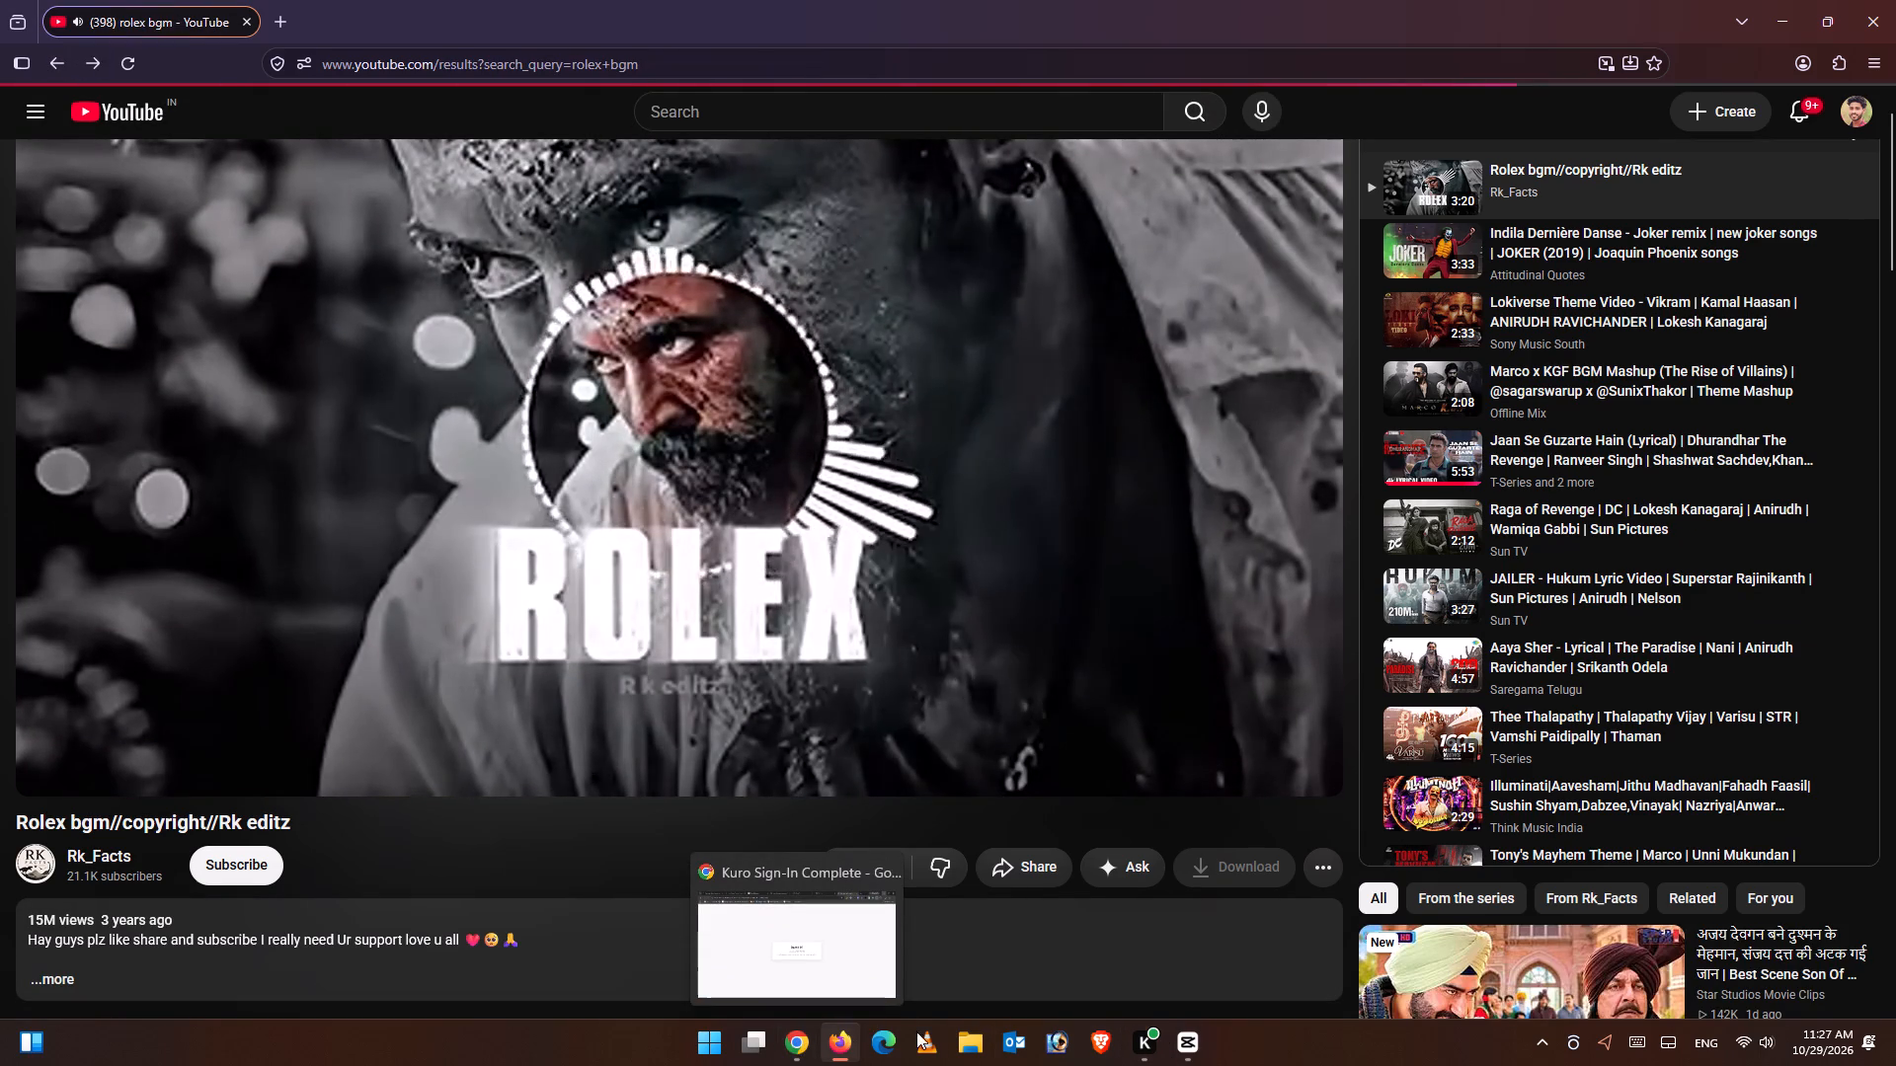
left_click(58, 75)
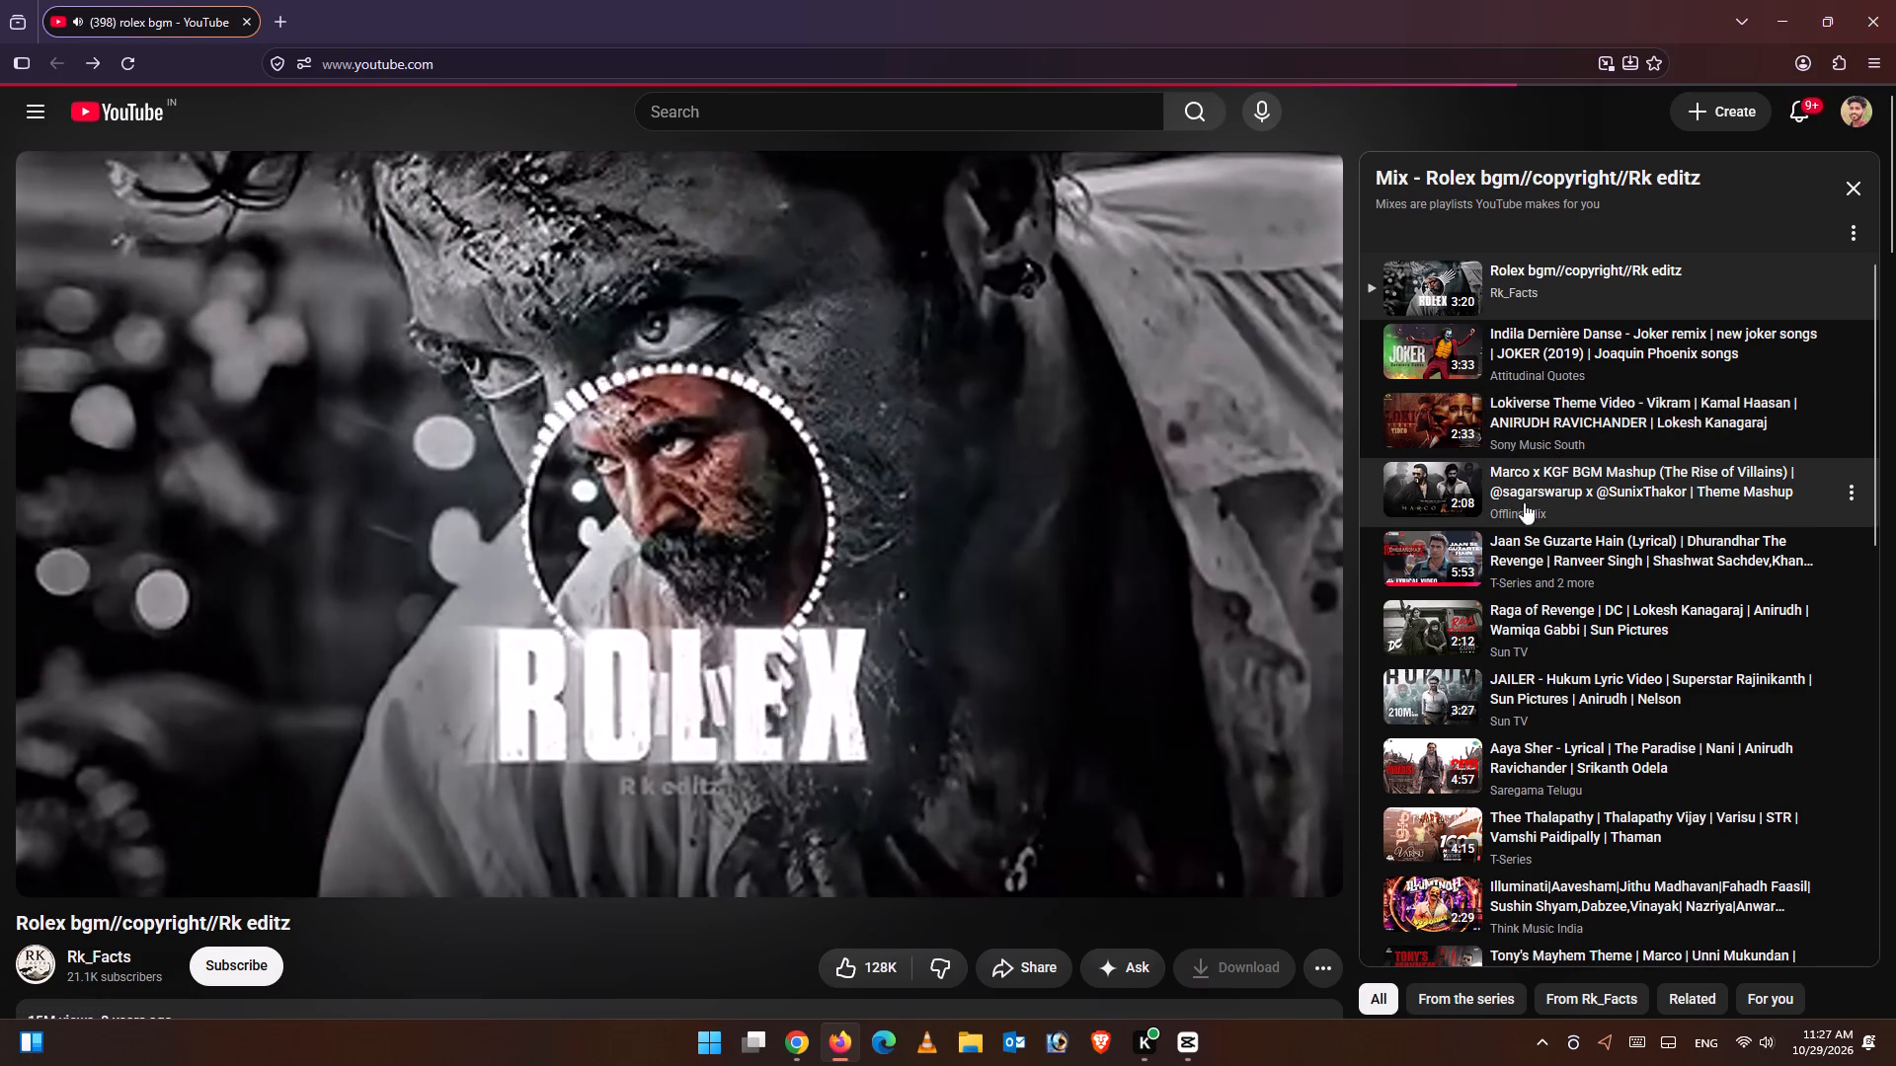
left_click(1486, 491)
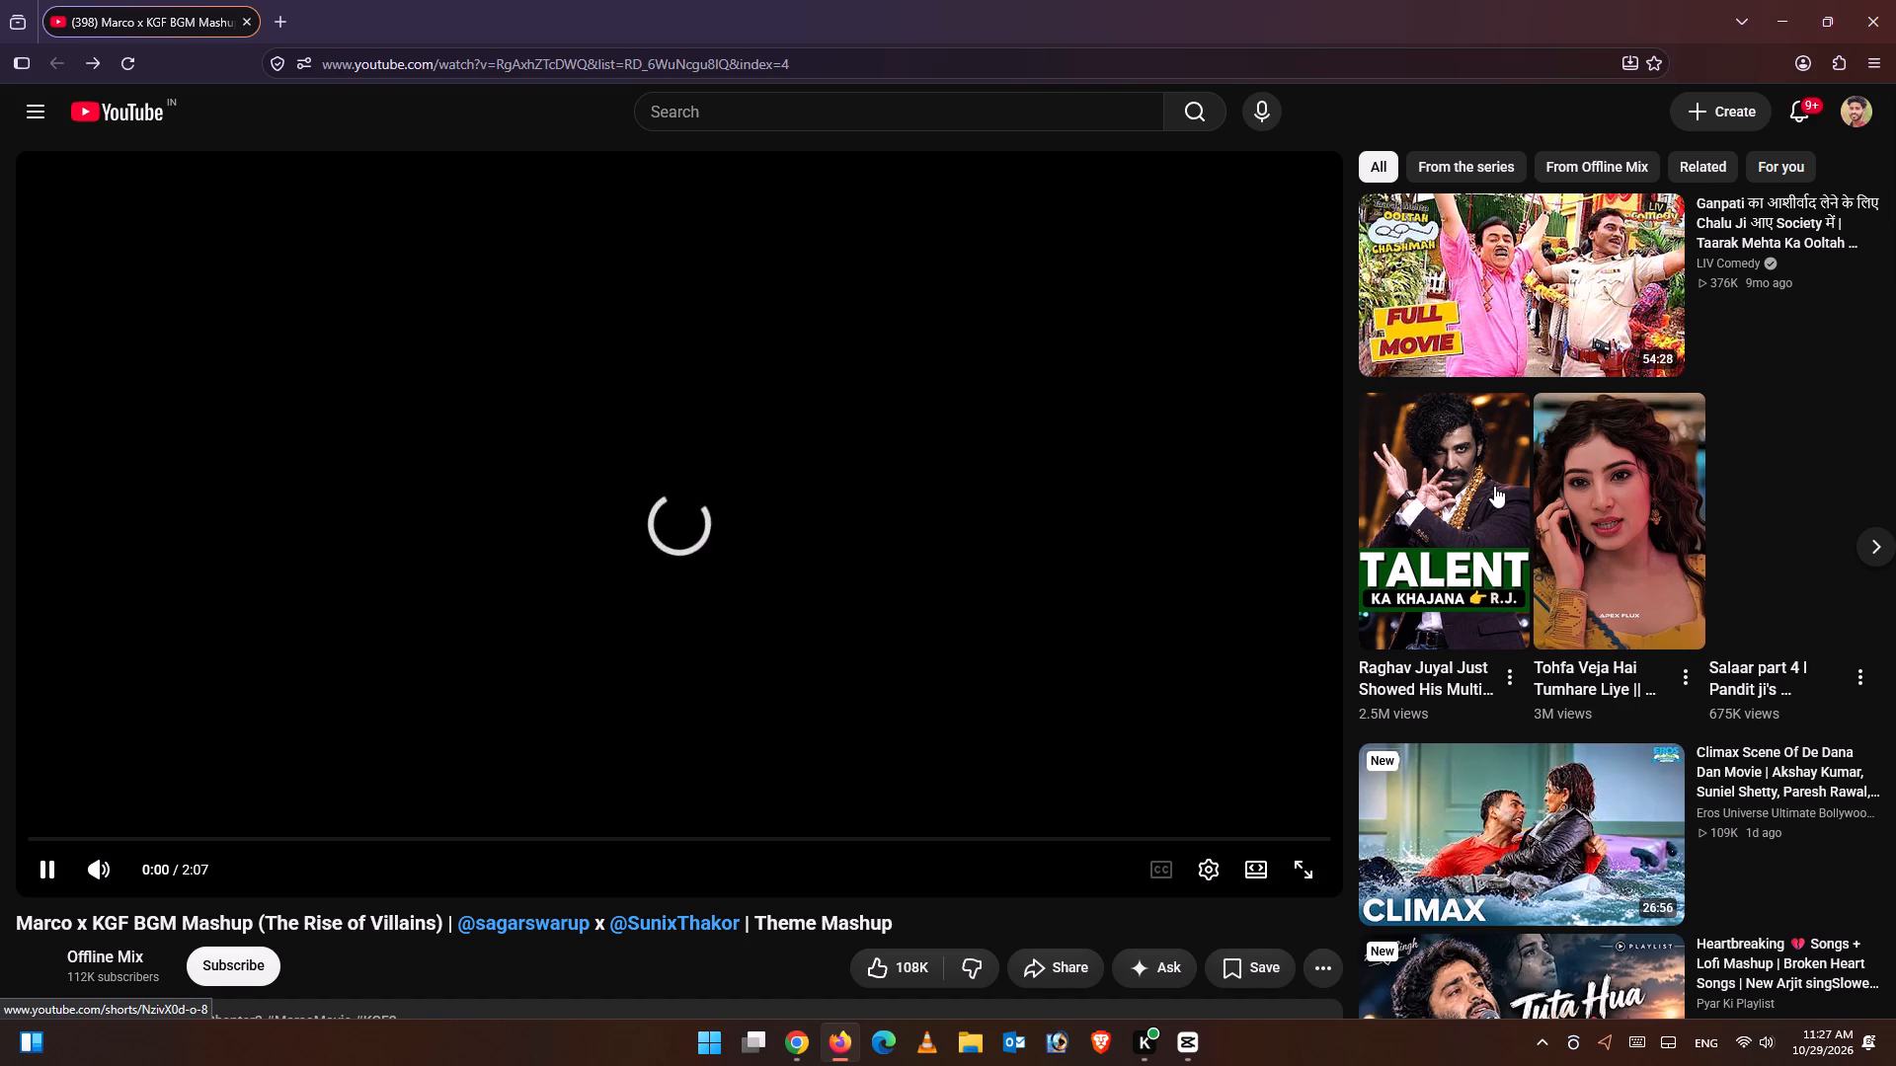
scroll(1842, 692, "down", 1)
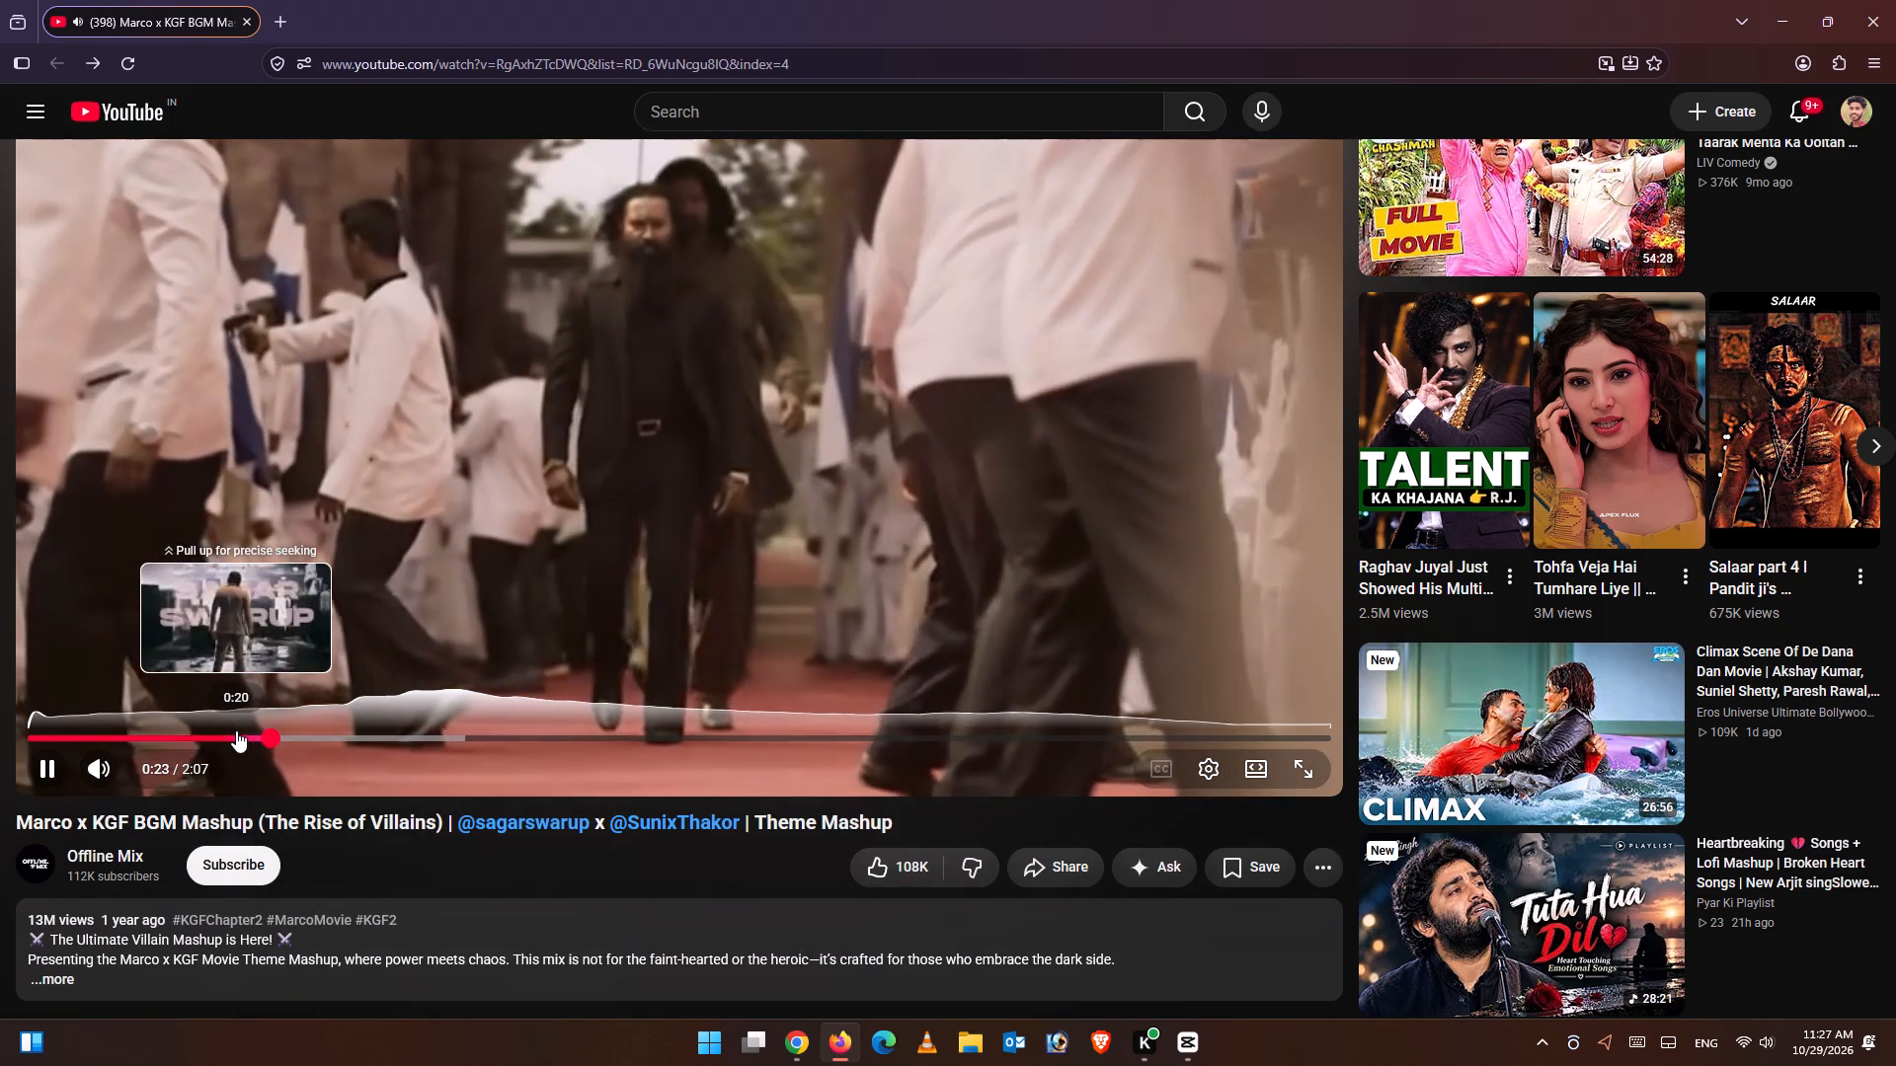
left_click(303, 732)
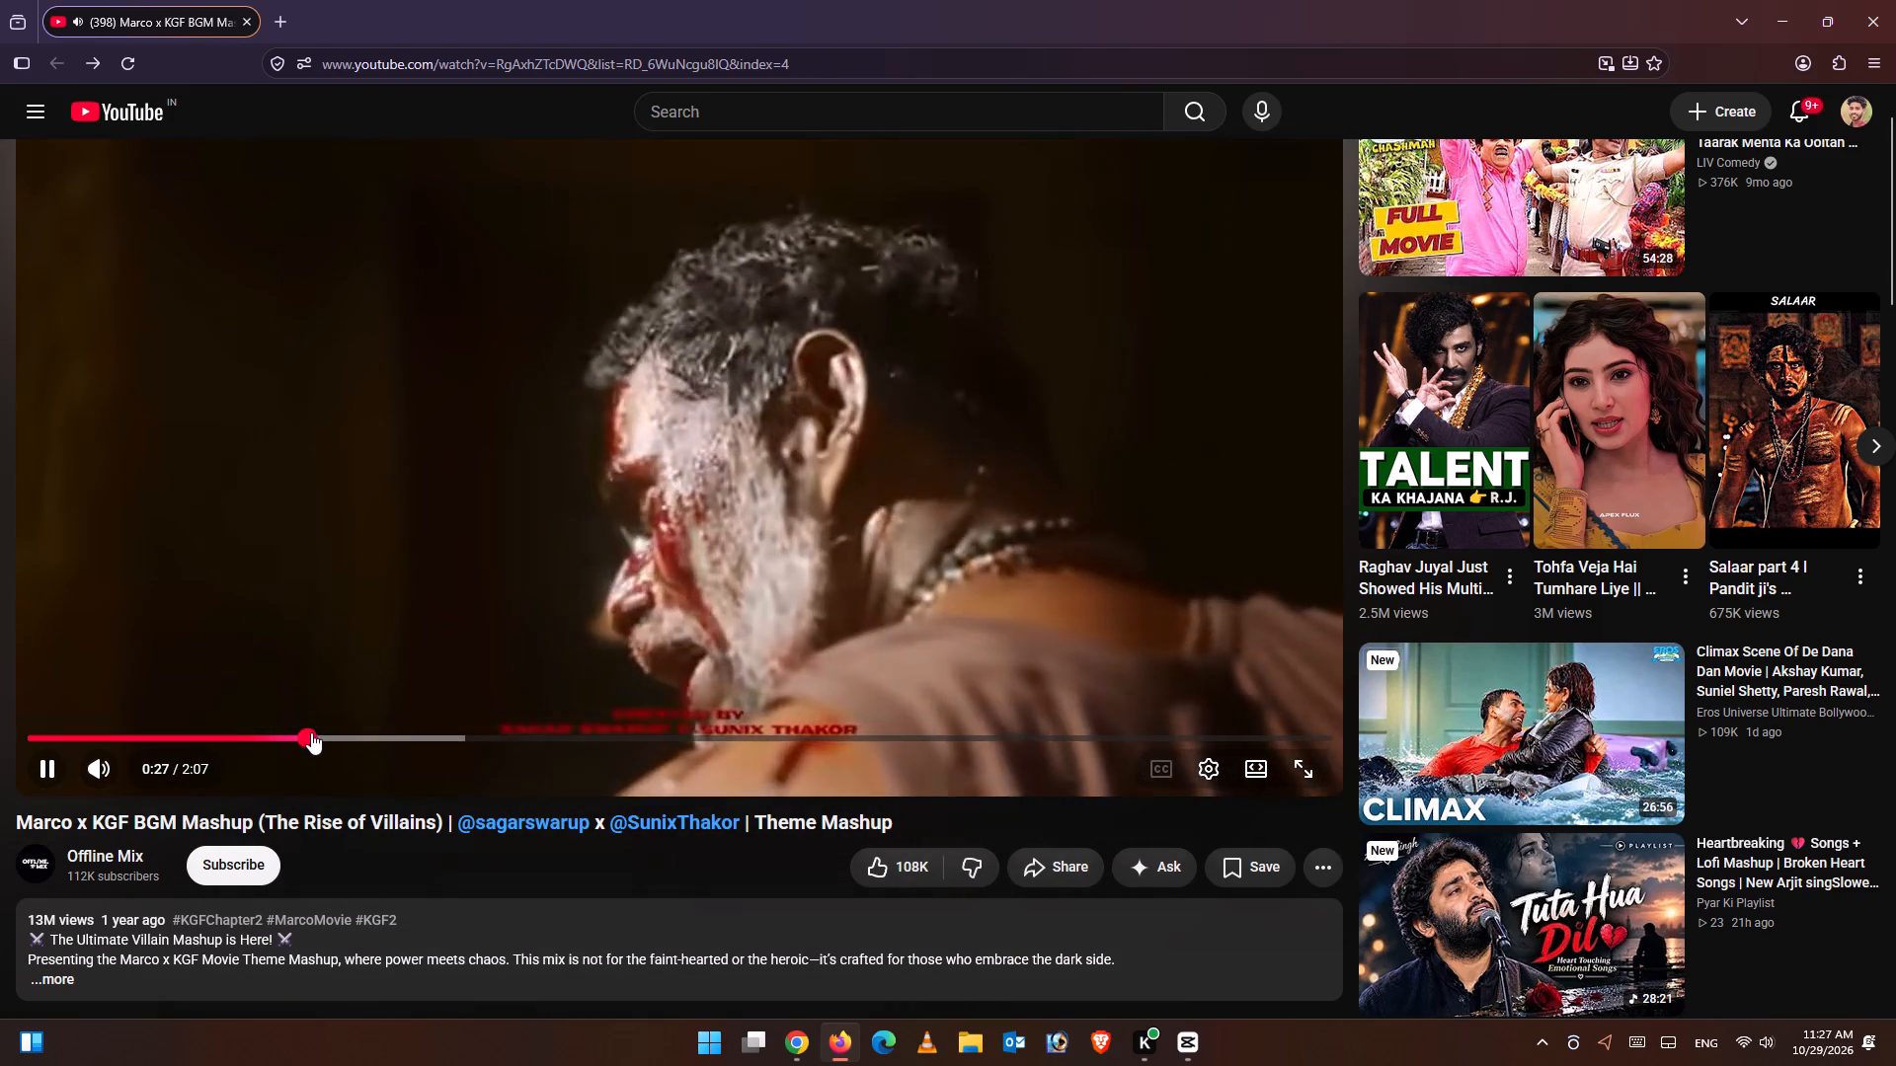
left_click(353, 736)
left_click(418, 726)
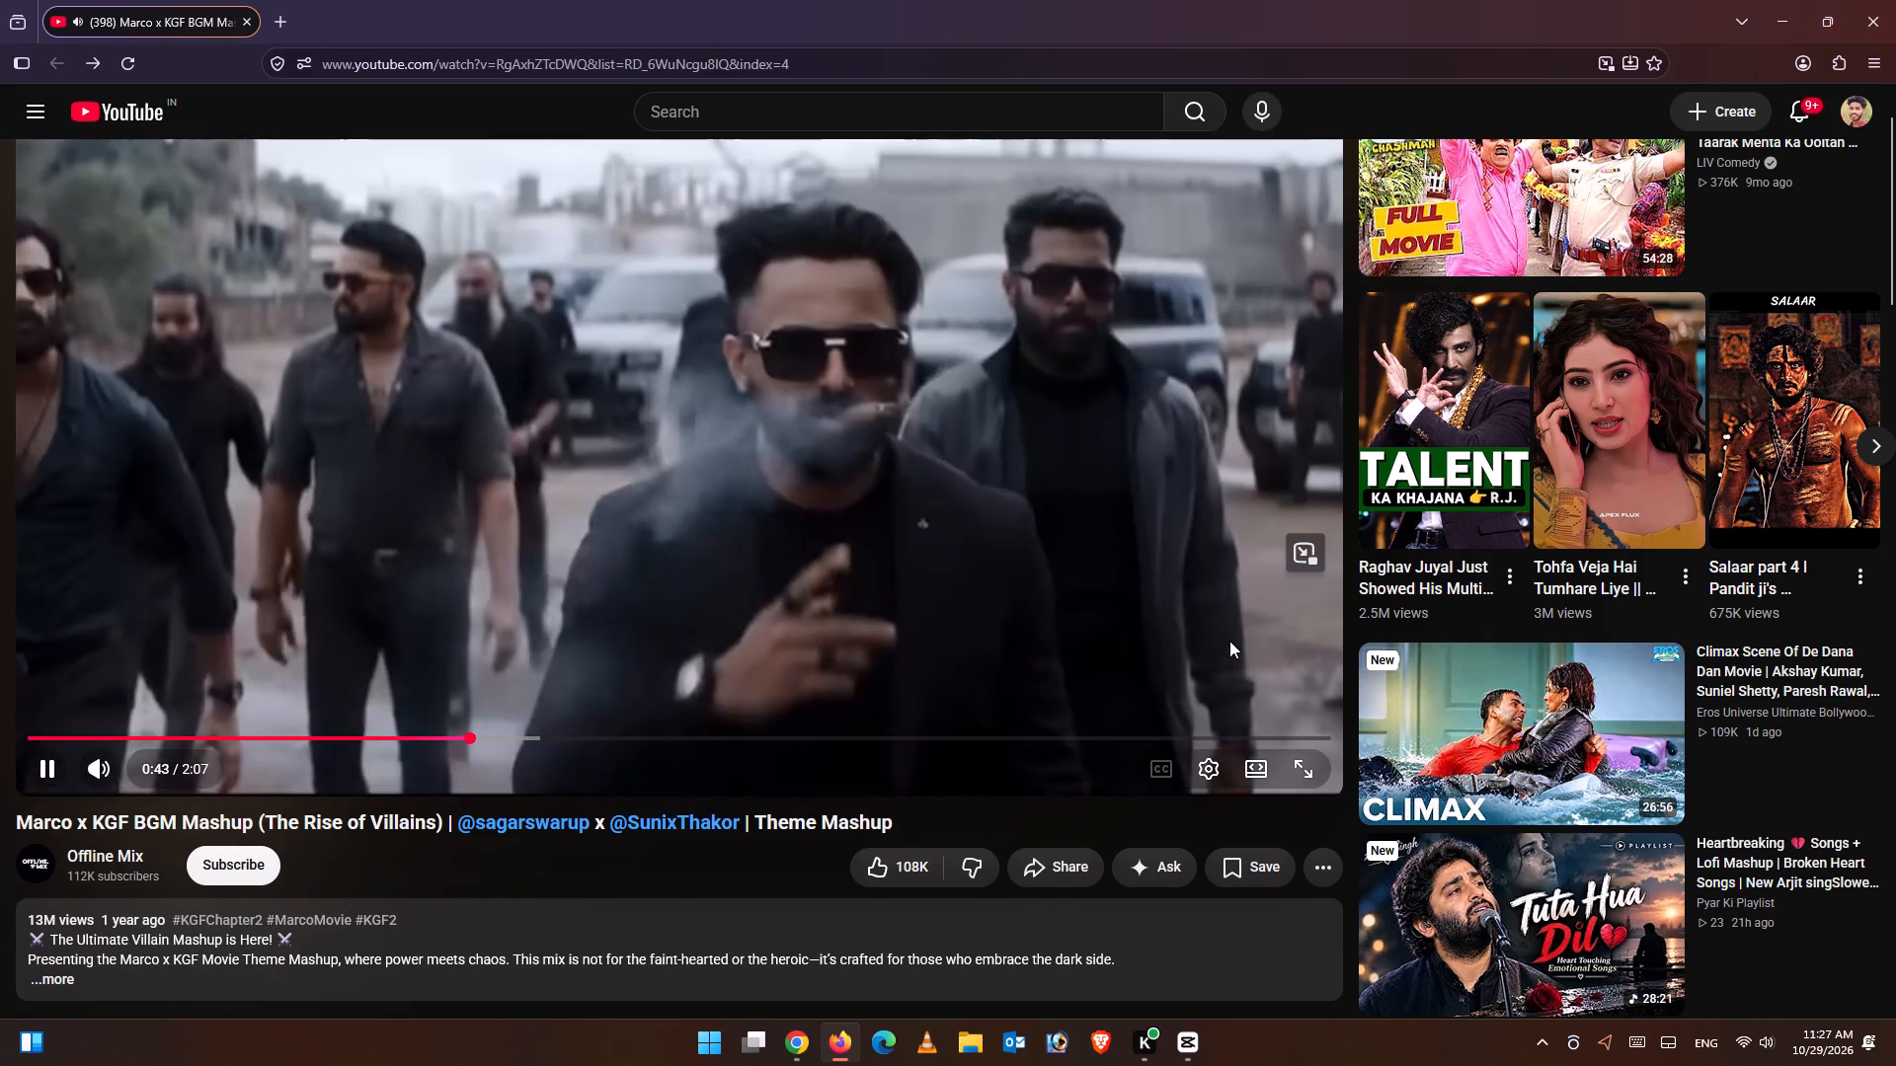
left_click(530, 731)
left_click(580, 734)
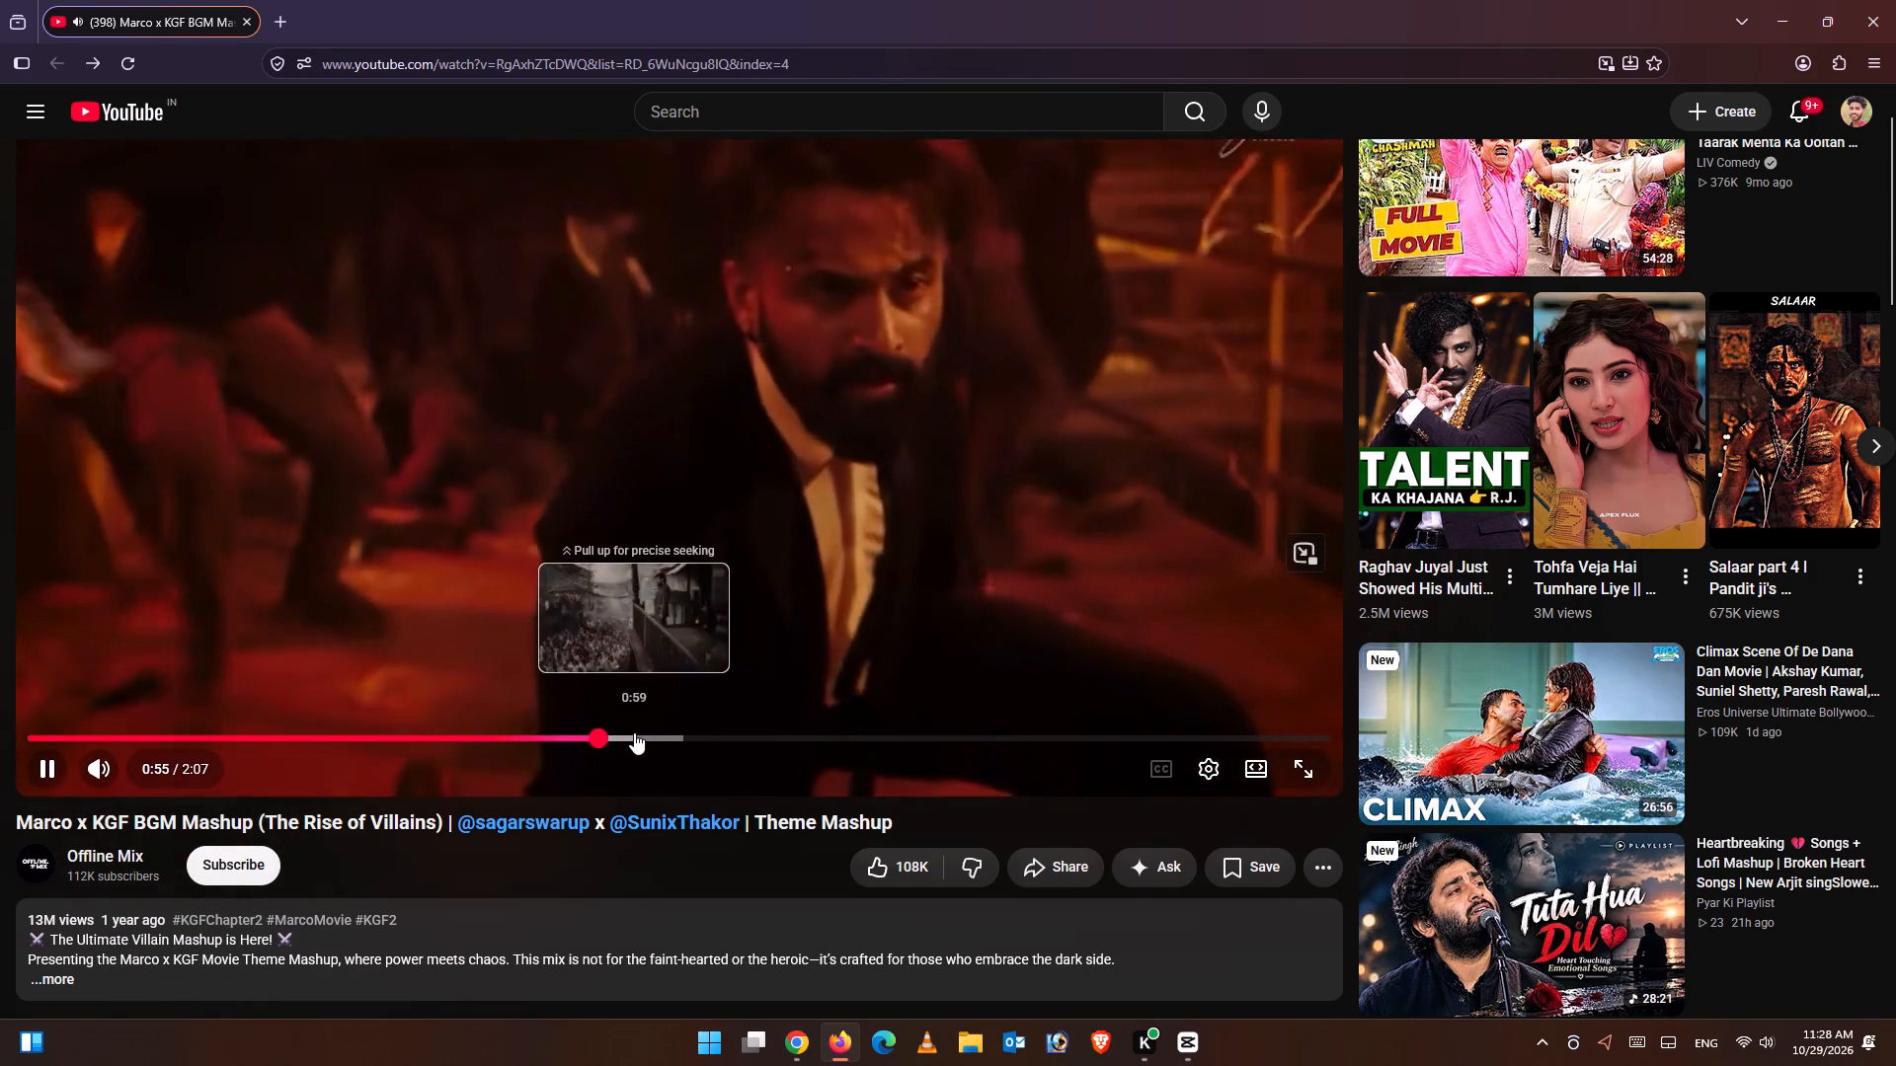
left_click(634, 732)
left_click(669, 728)
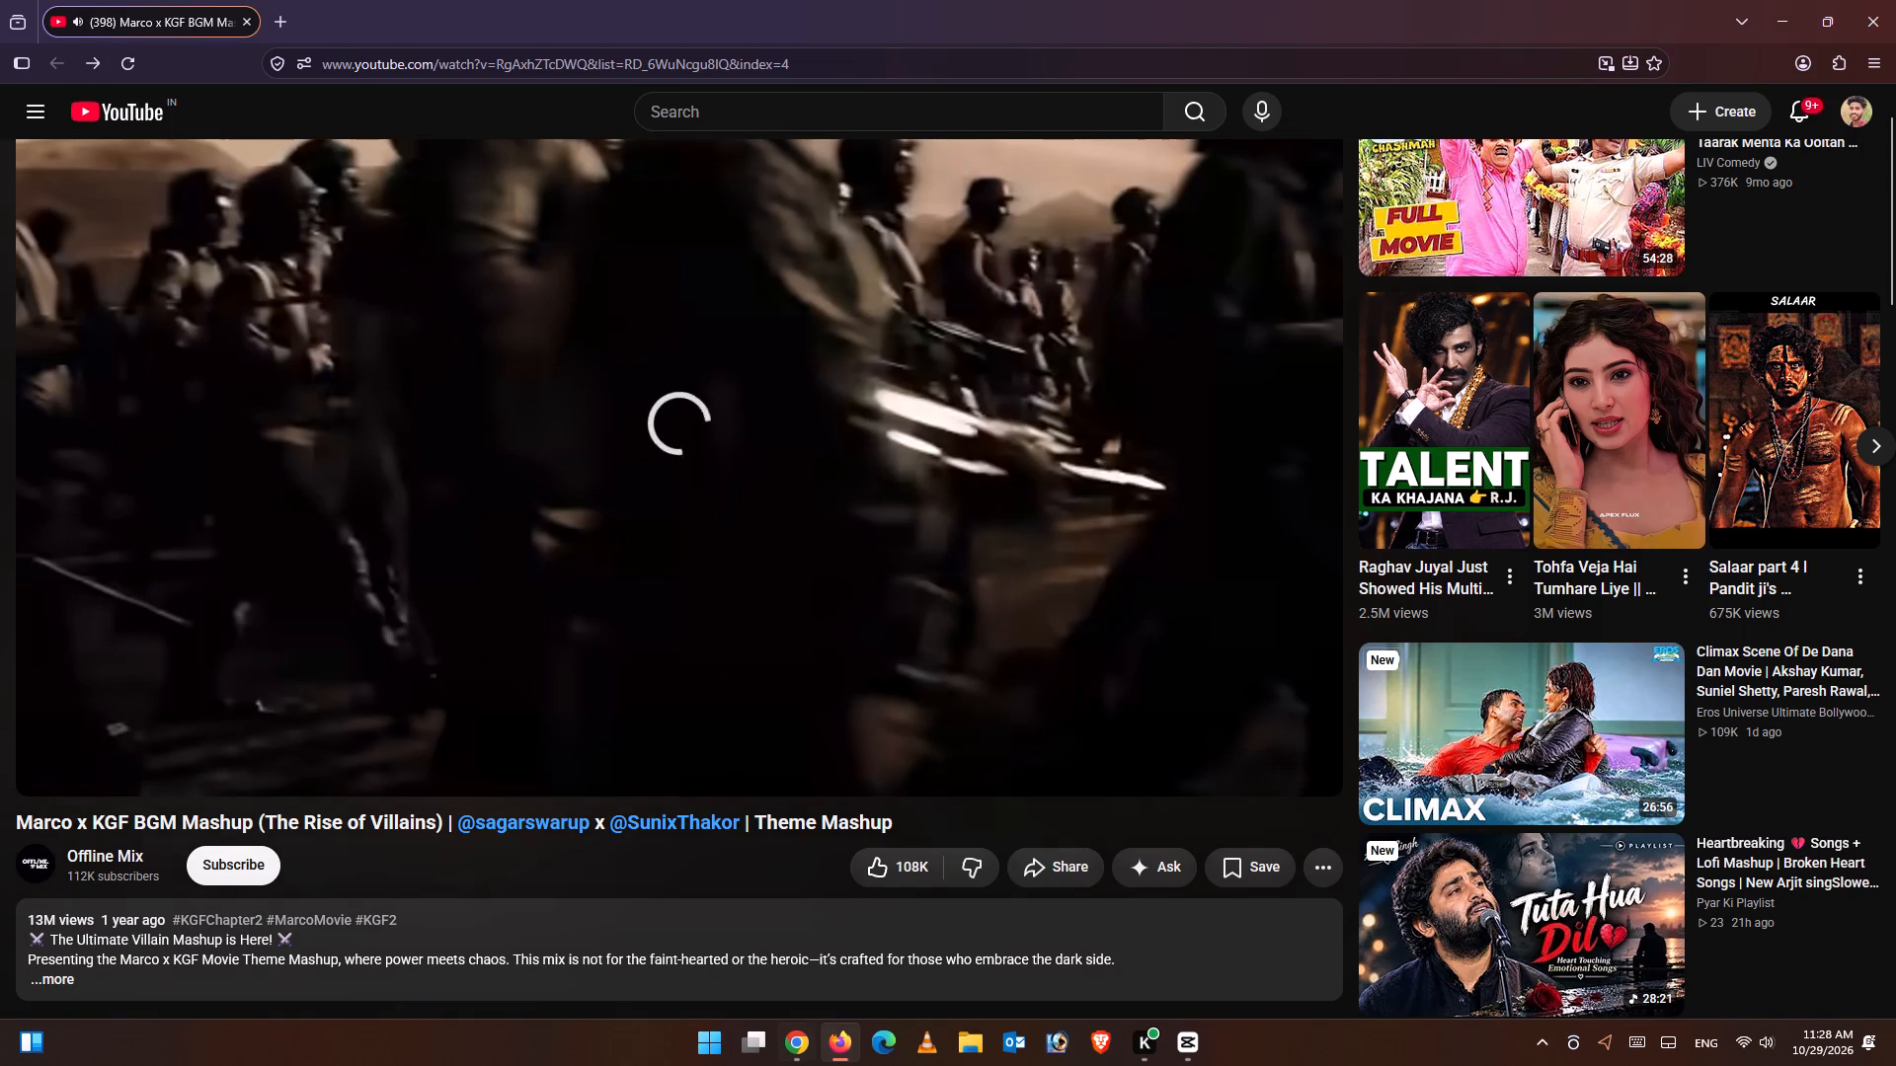
Switch back to the 1029 project in CapCut.
left_click(1184, 1051)
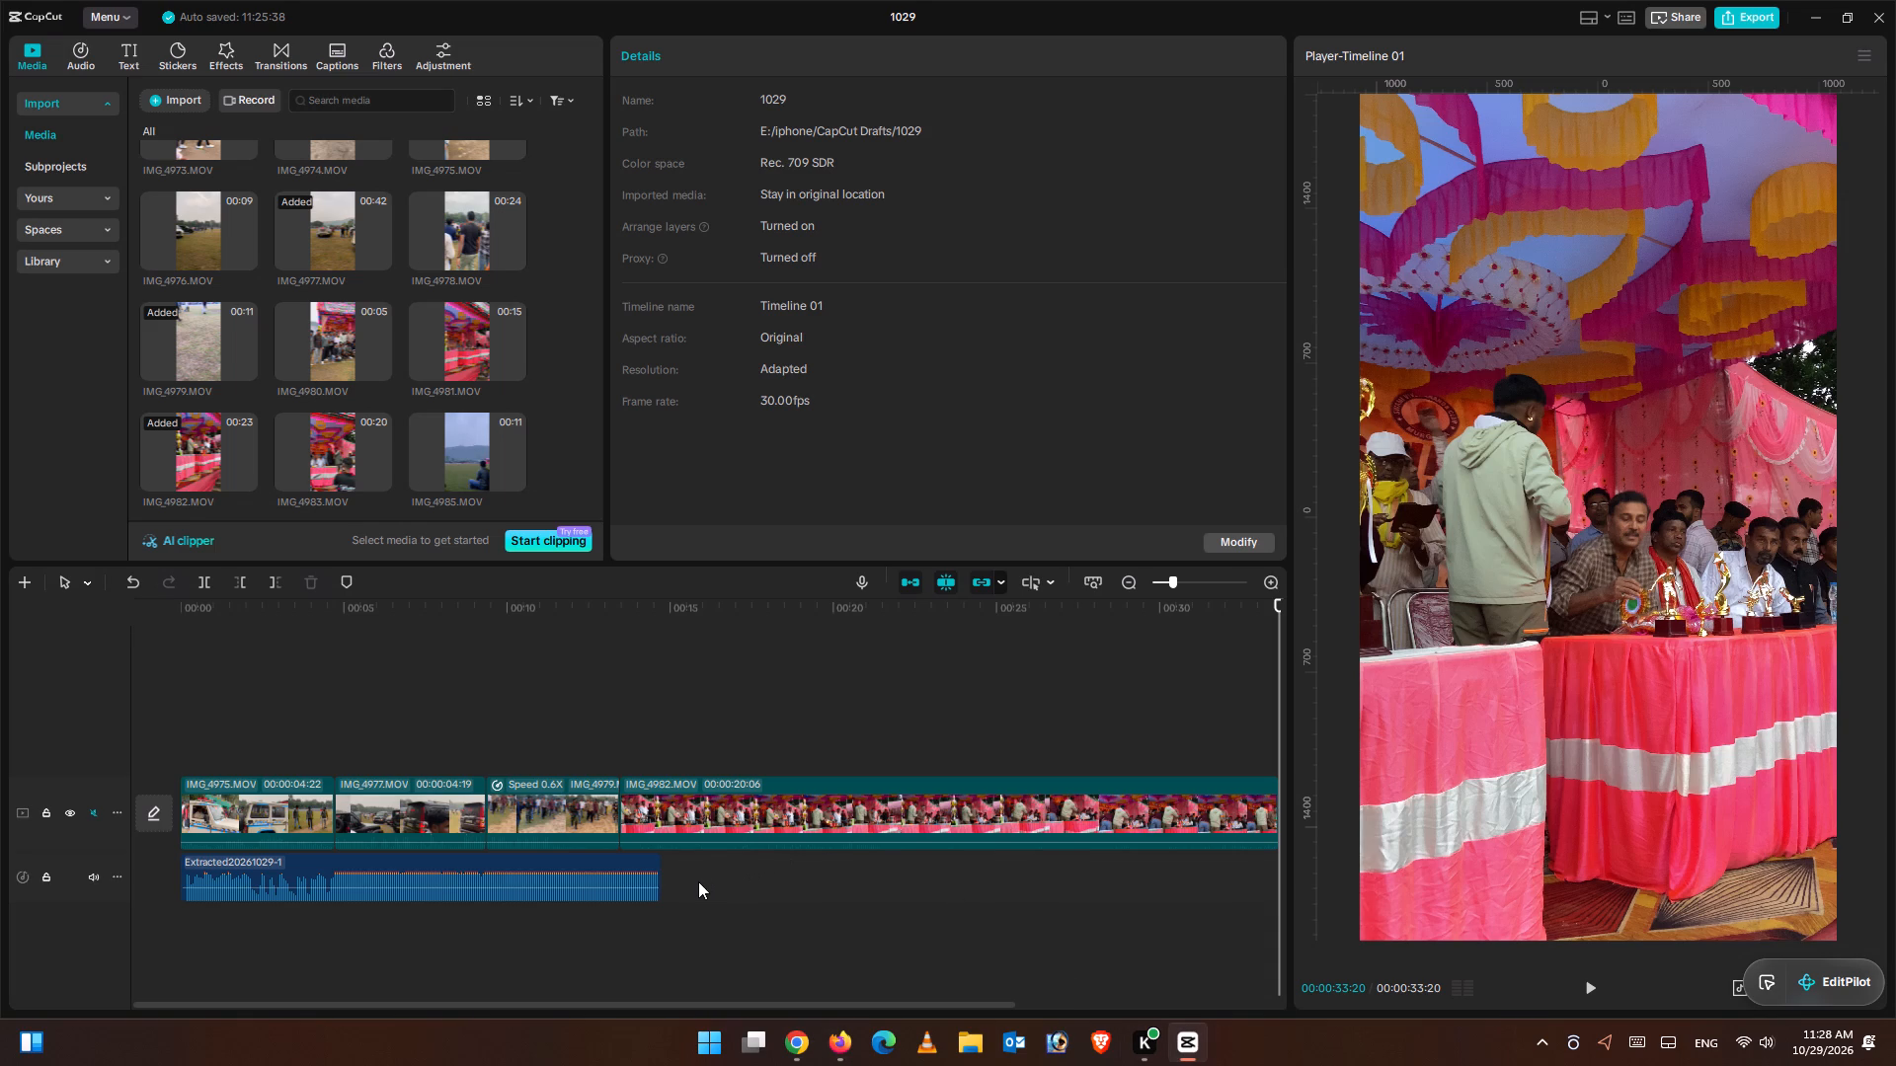
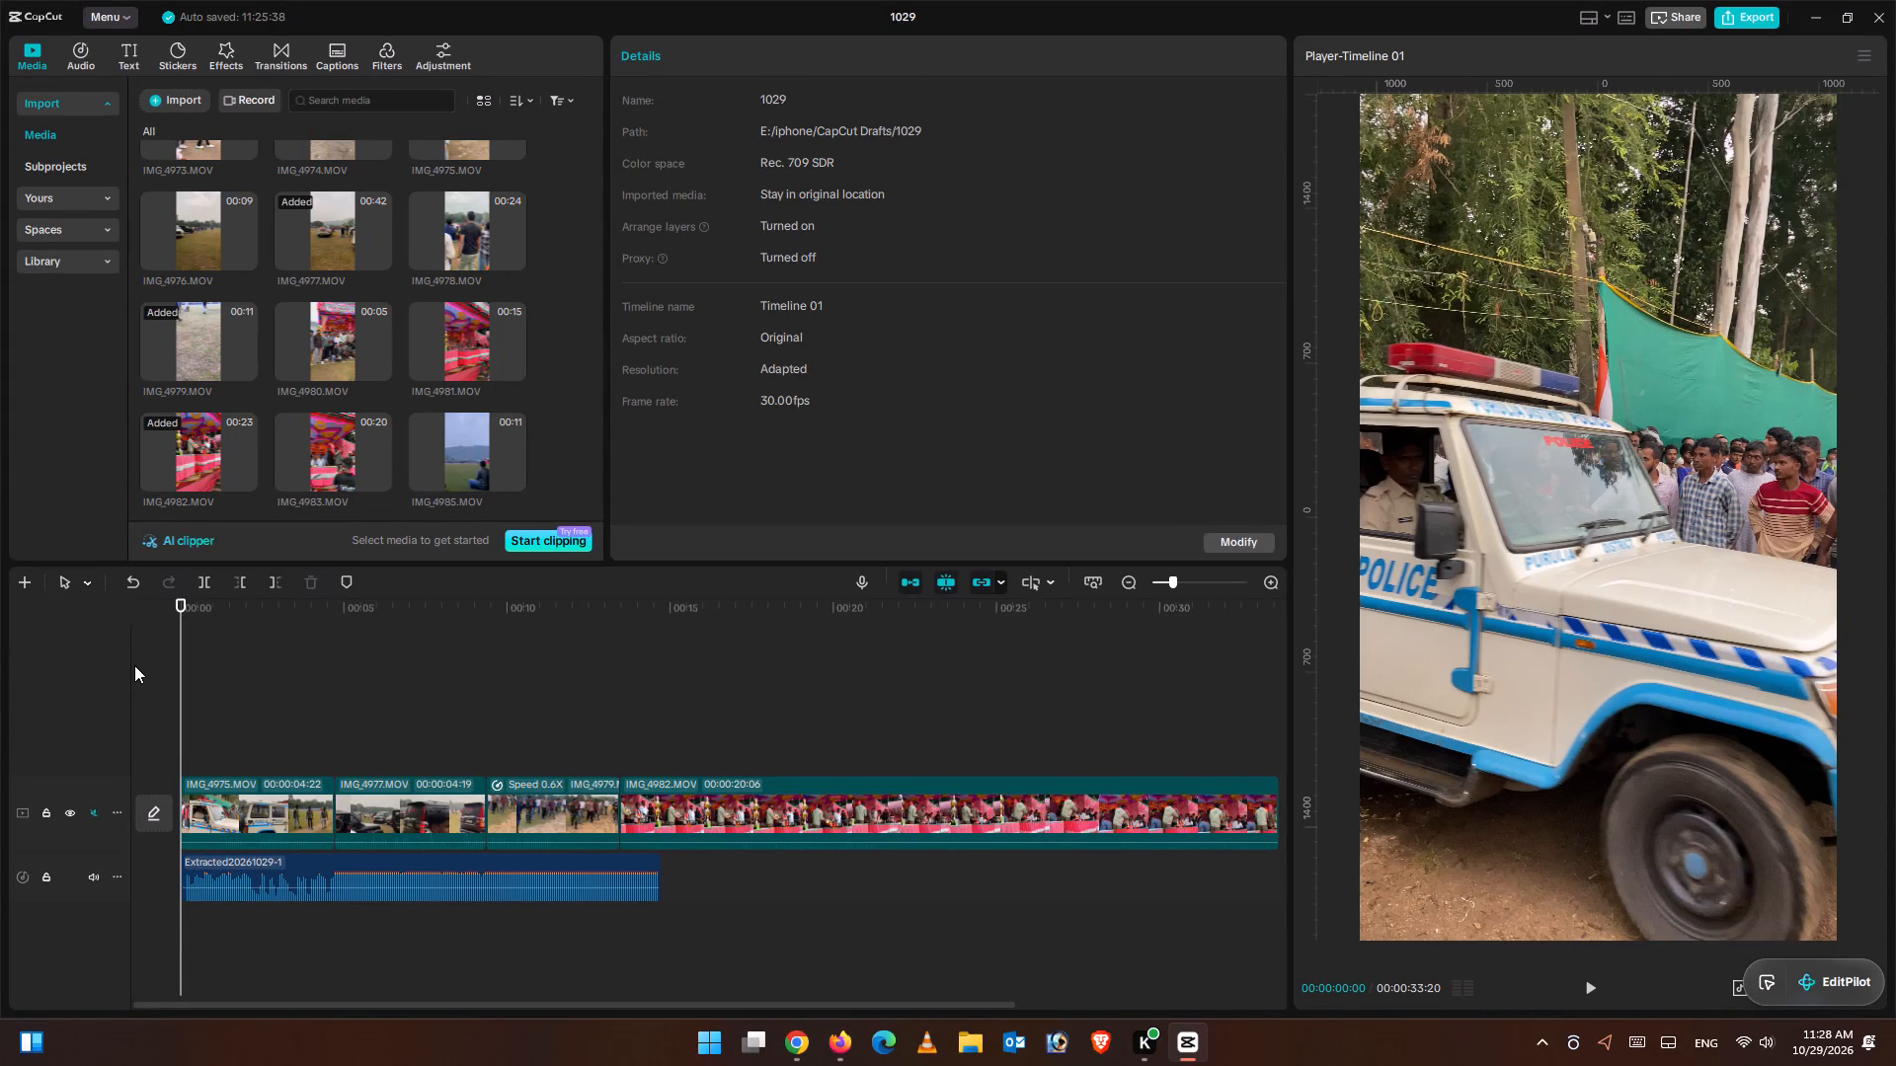
Extract audio from a local video, choosing the "Pushpa_Rolex_BGM_villain_walk" file in New folder (2) as the source.
left_click(64, 50)
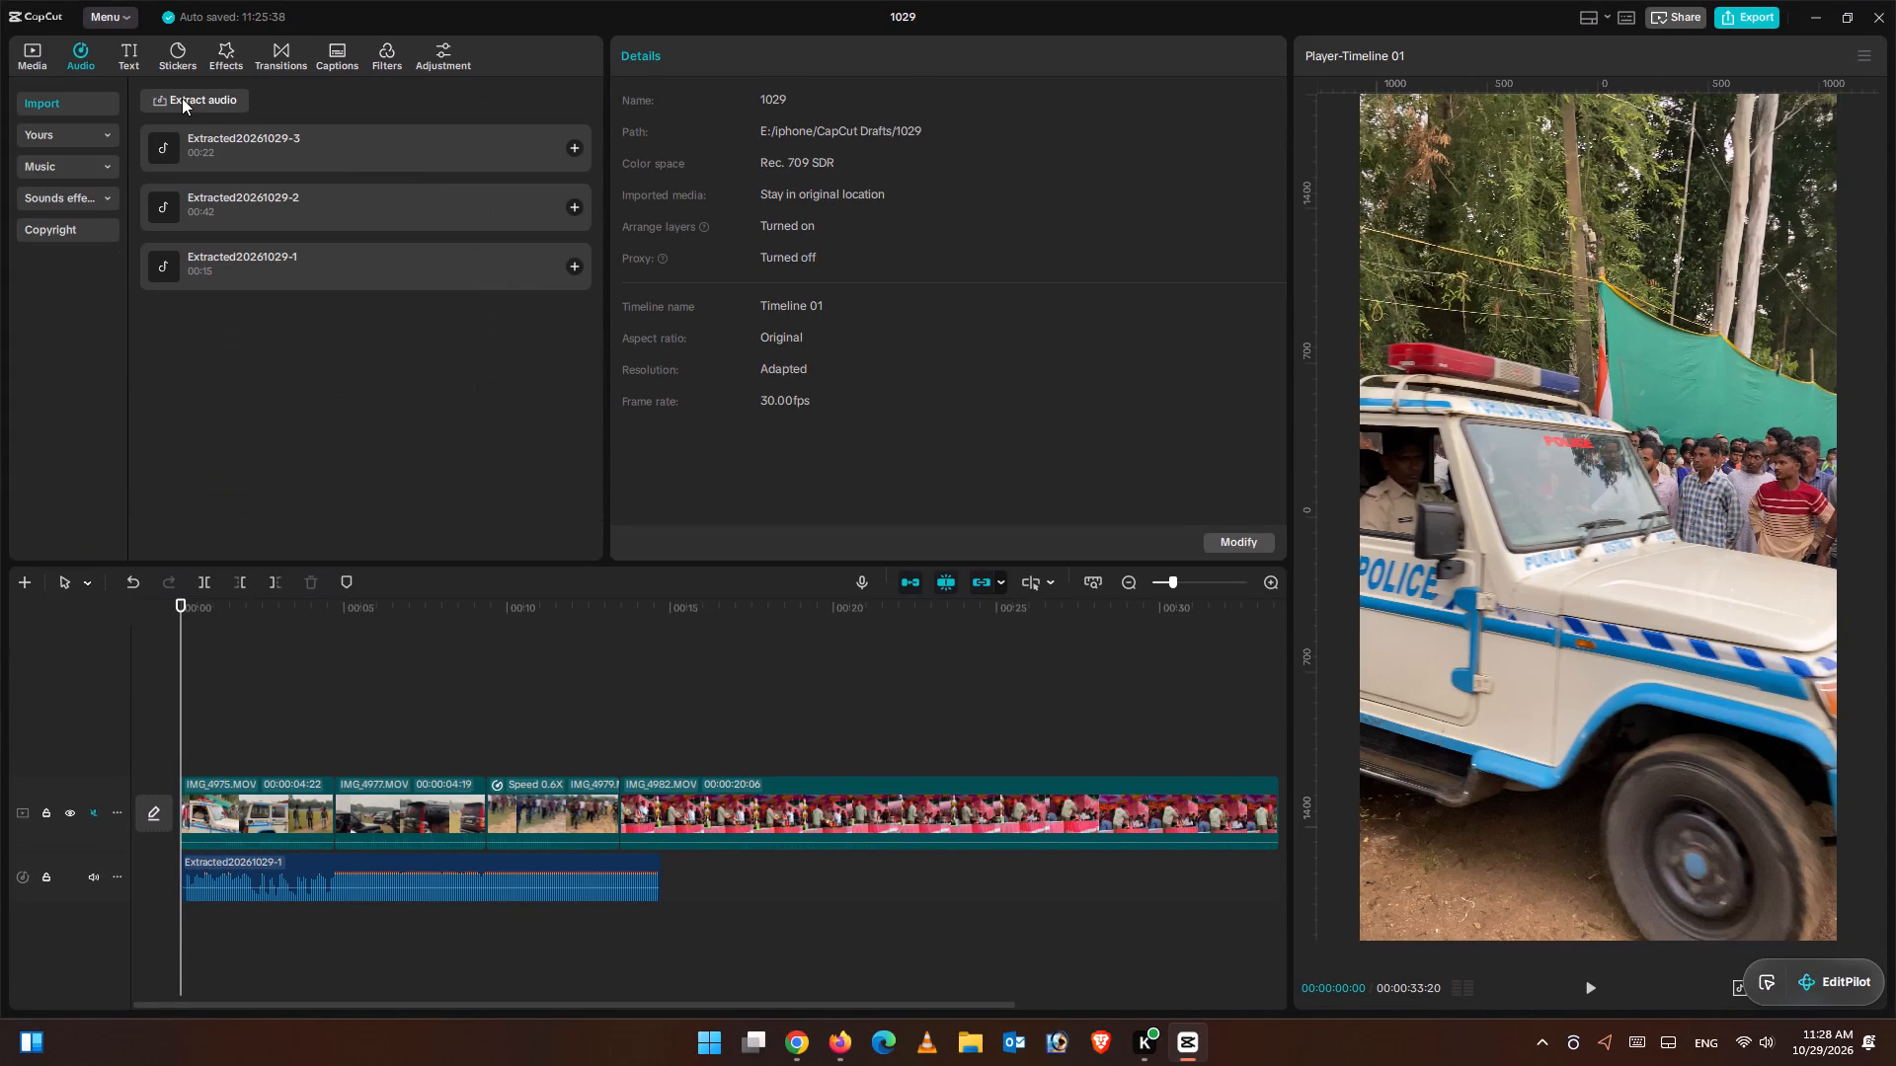
left_click(182, 98)
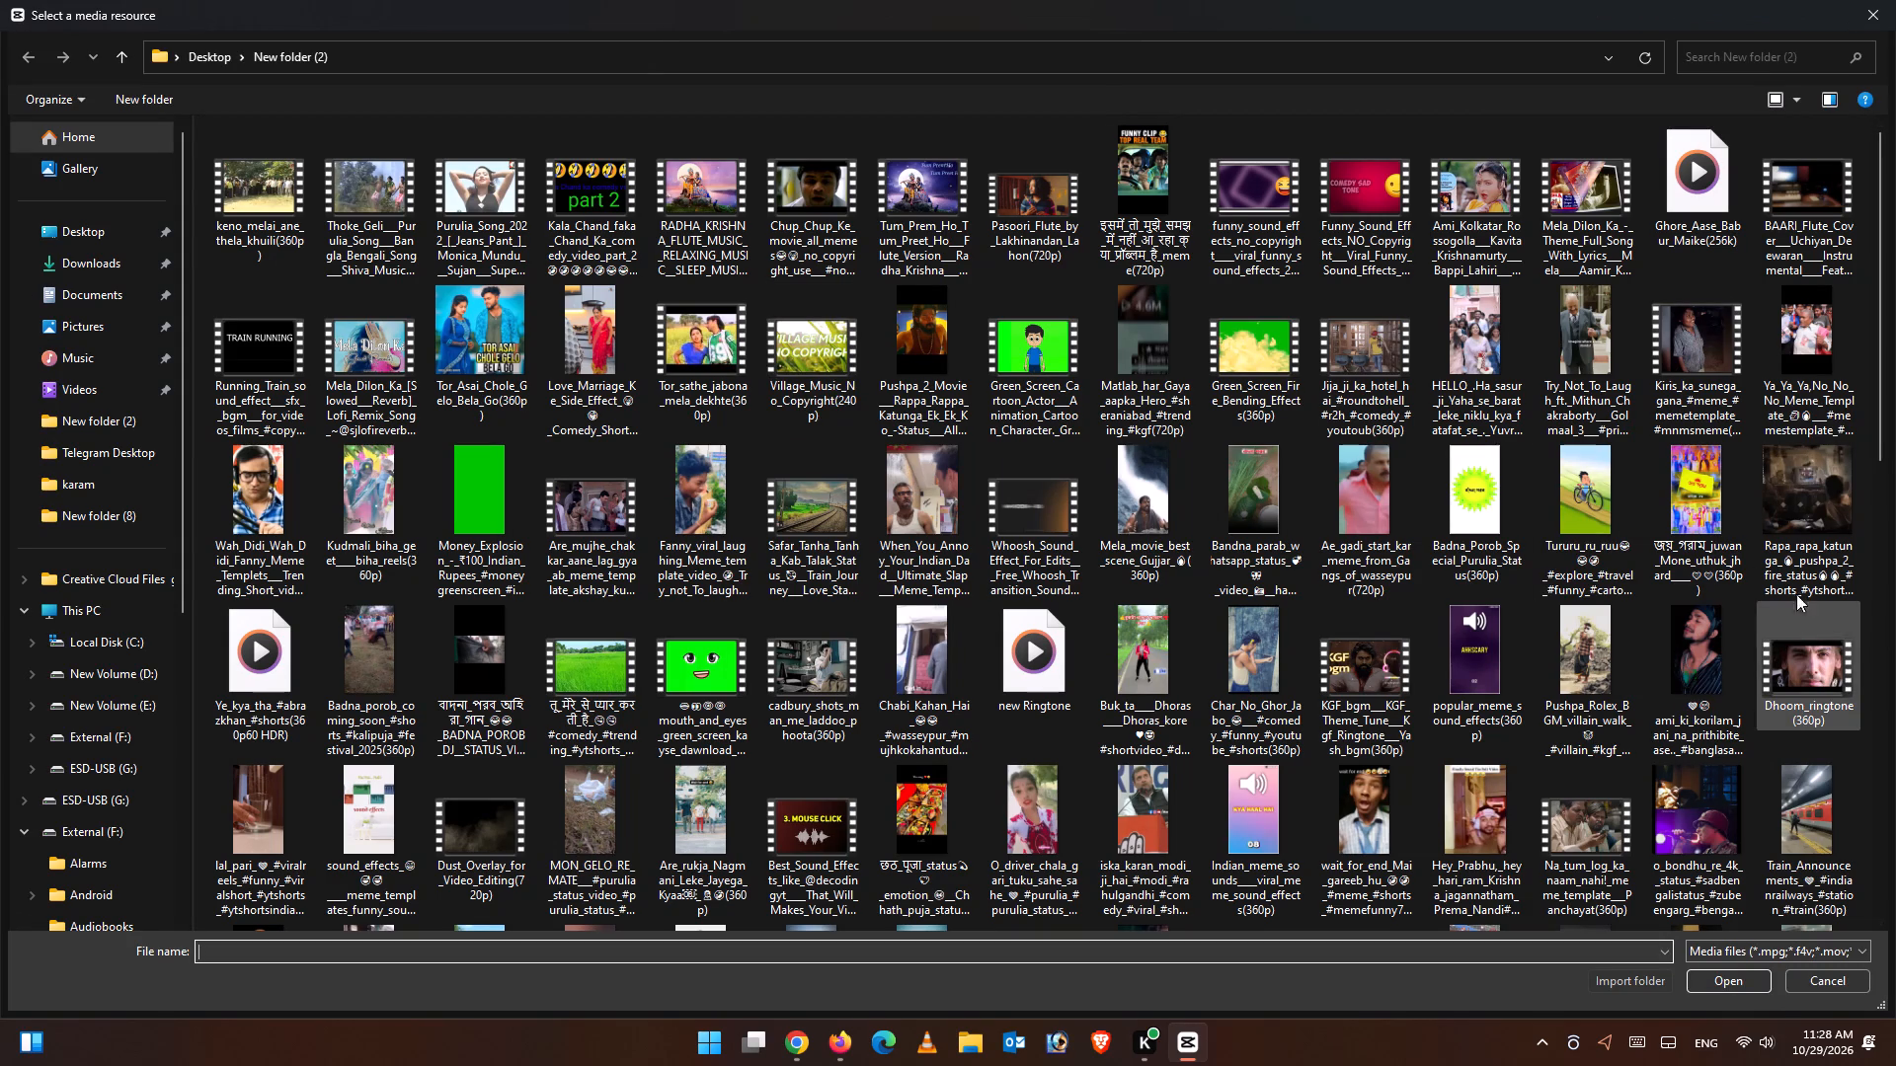
left_click(1795, 573)
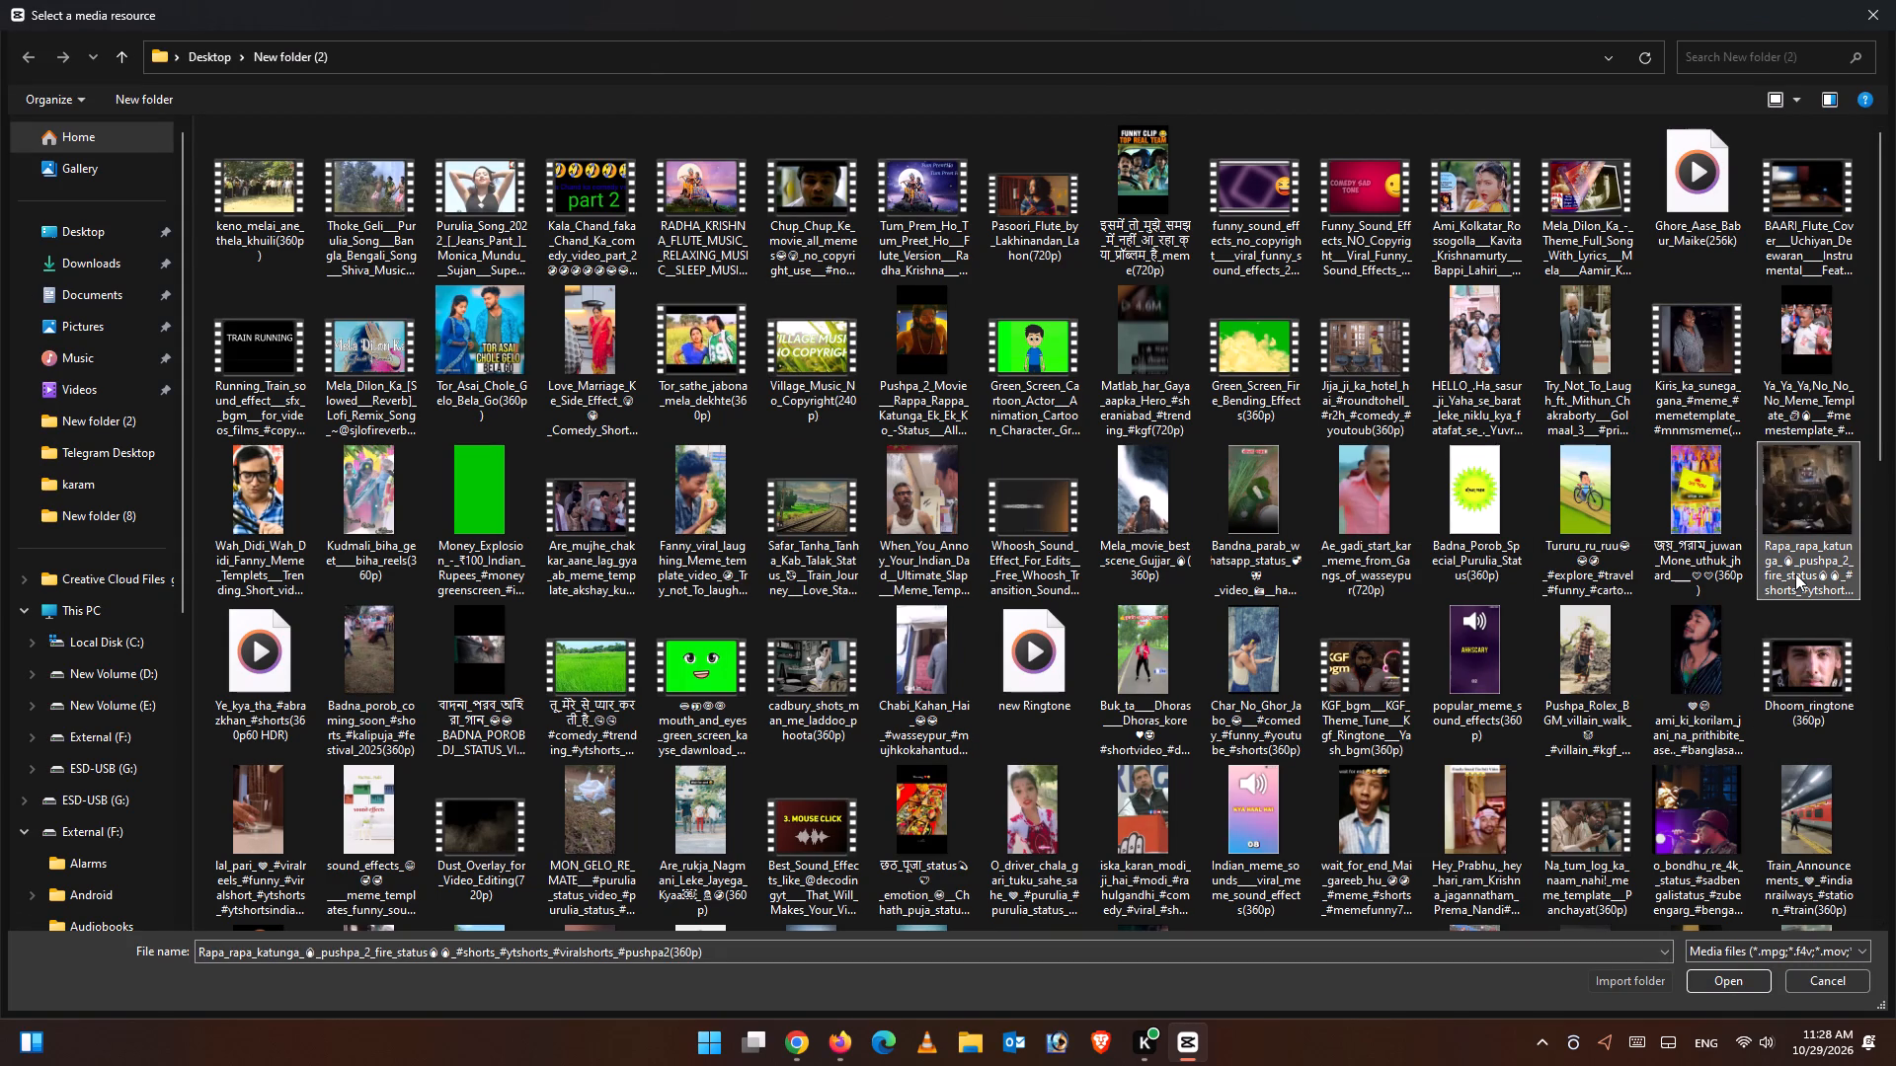
left_click(1586, 706)
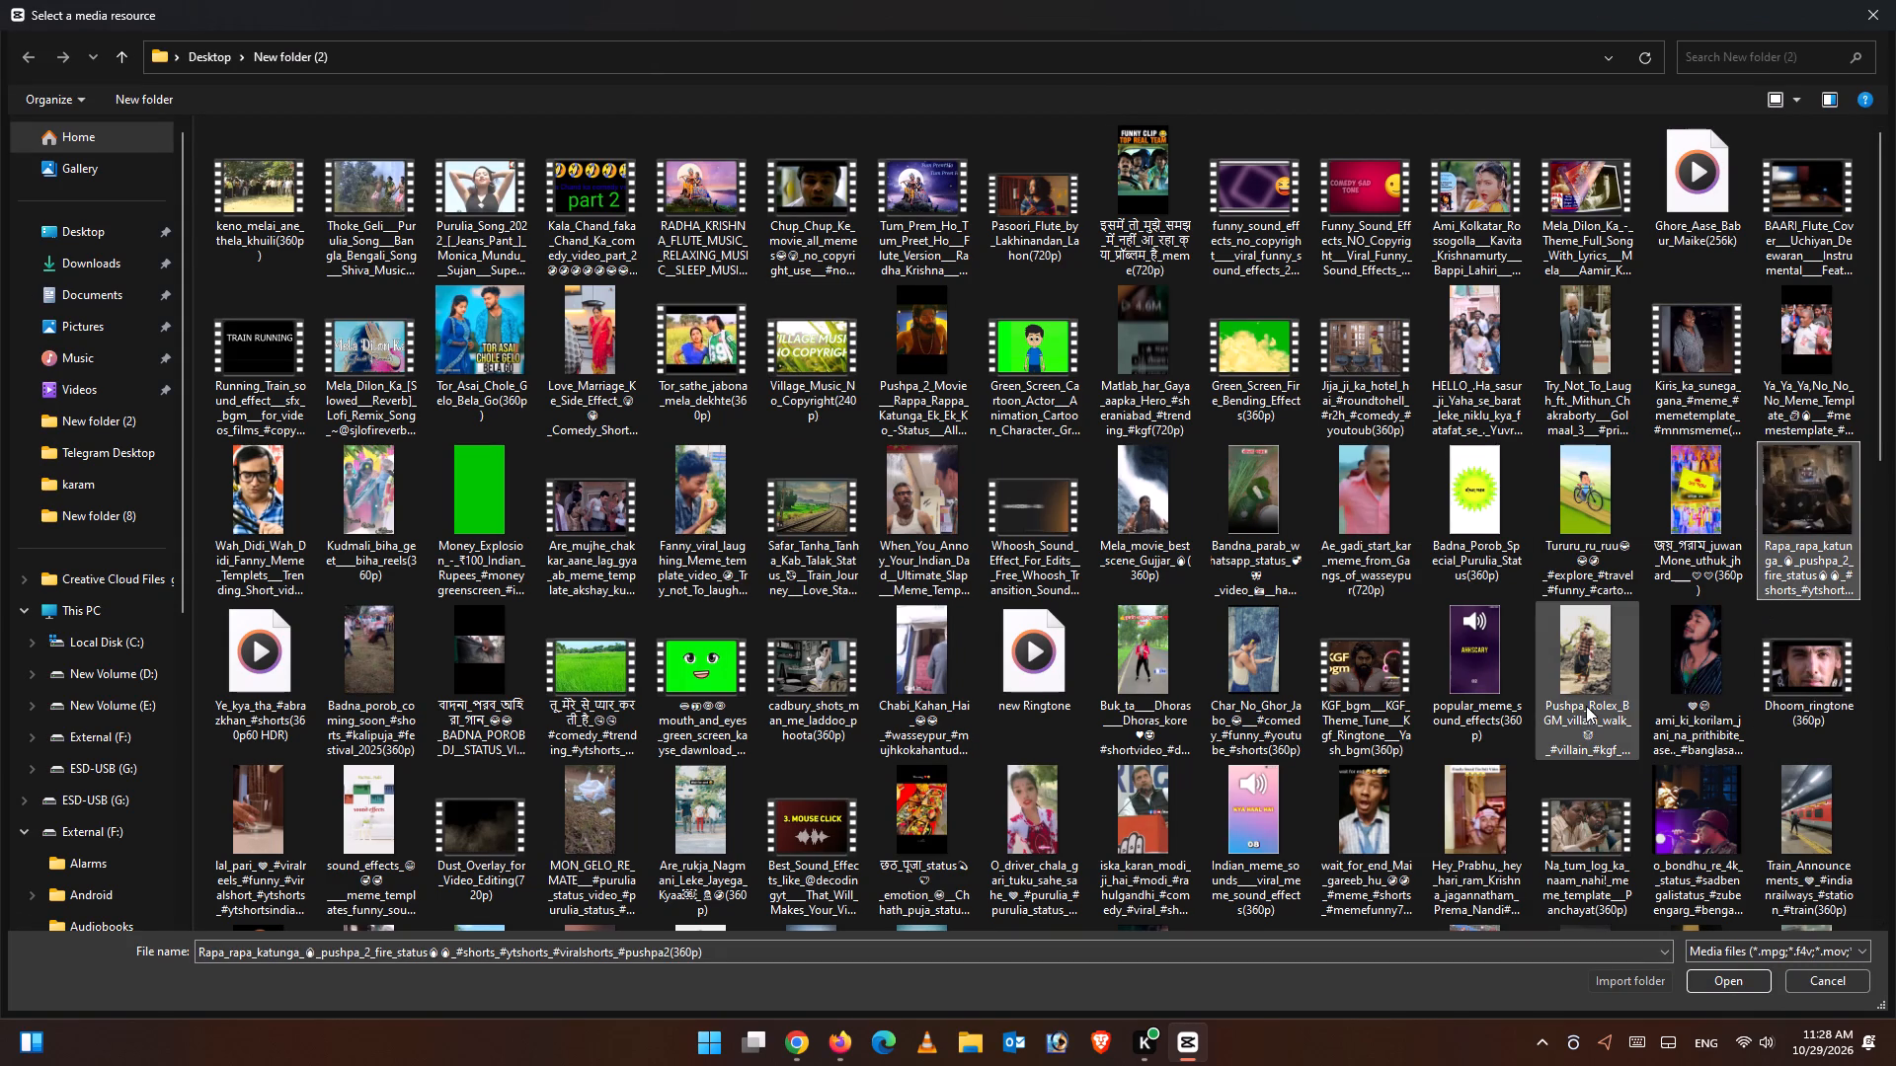
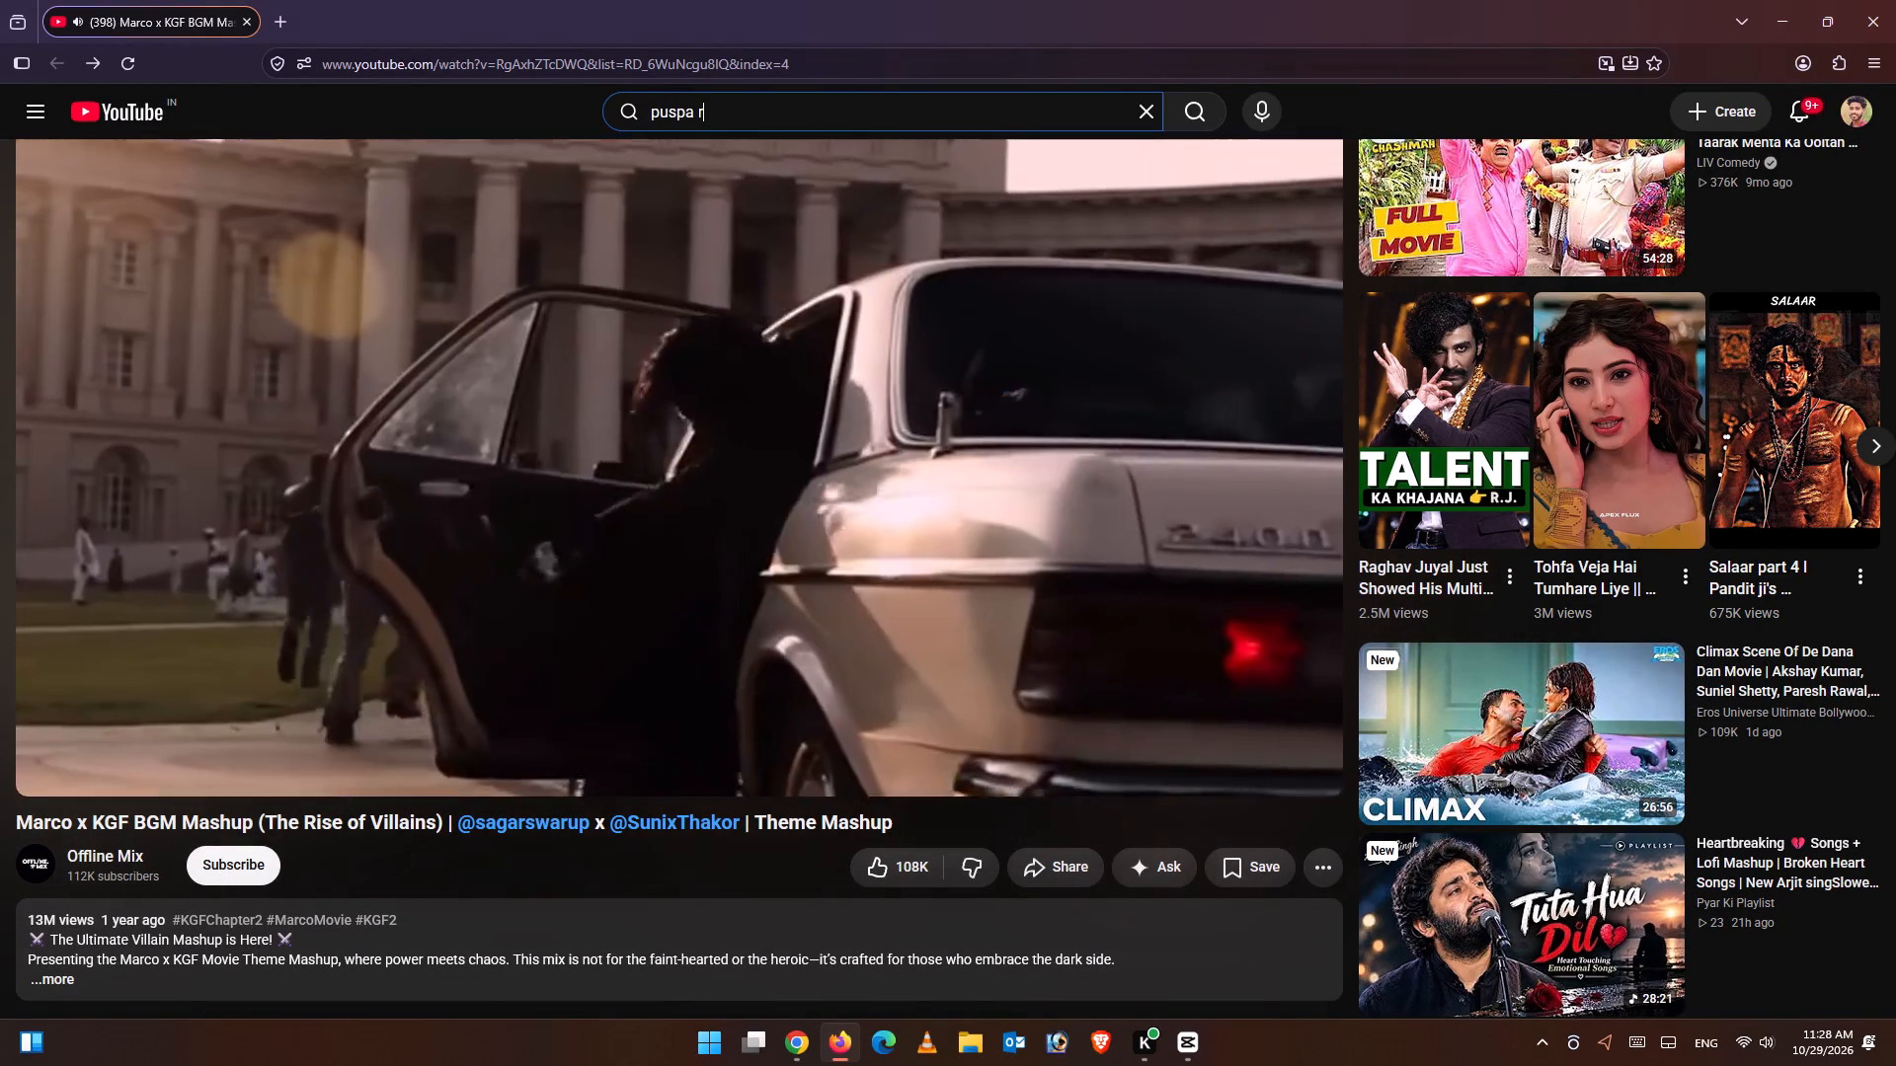
Complete the YouTube search query for the Pushpa Rolex BGM.
type("ole")
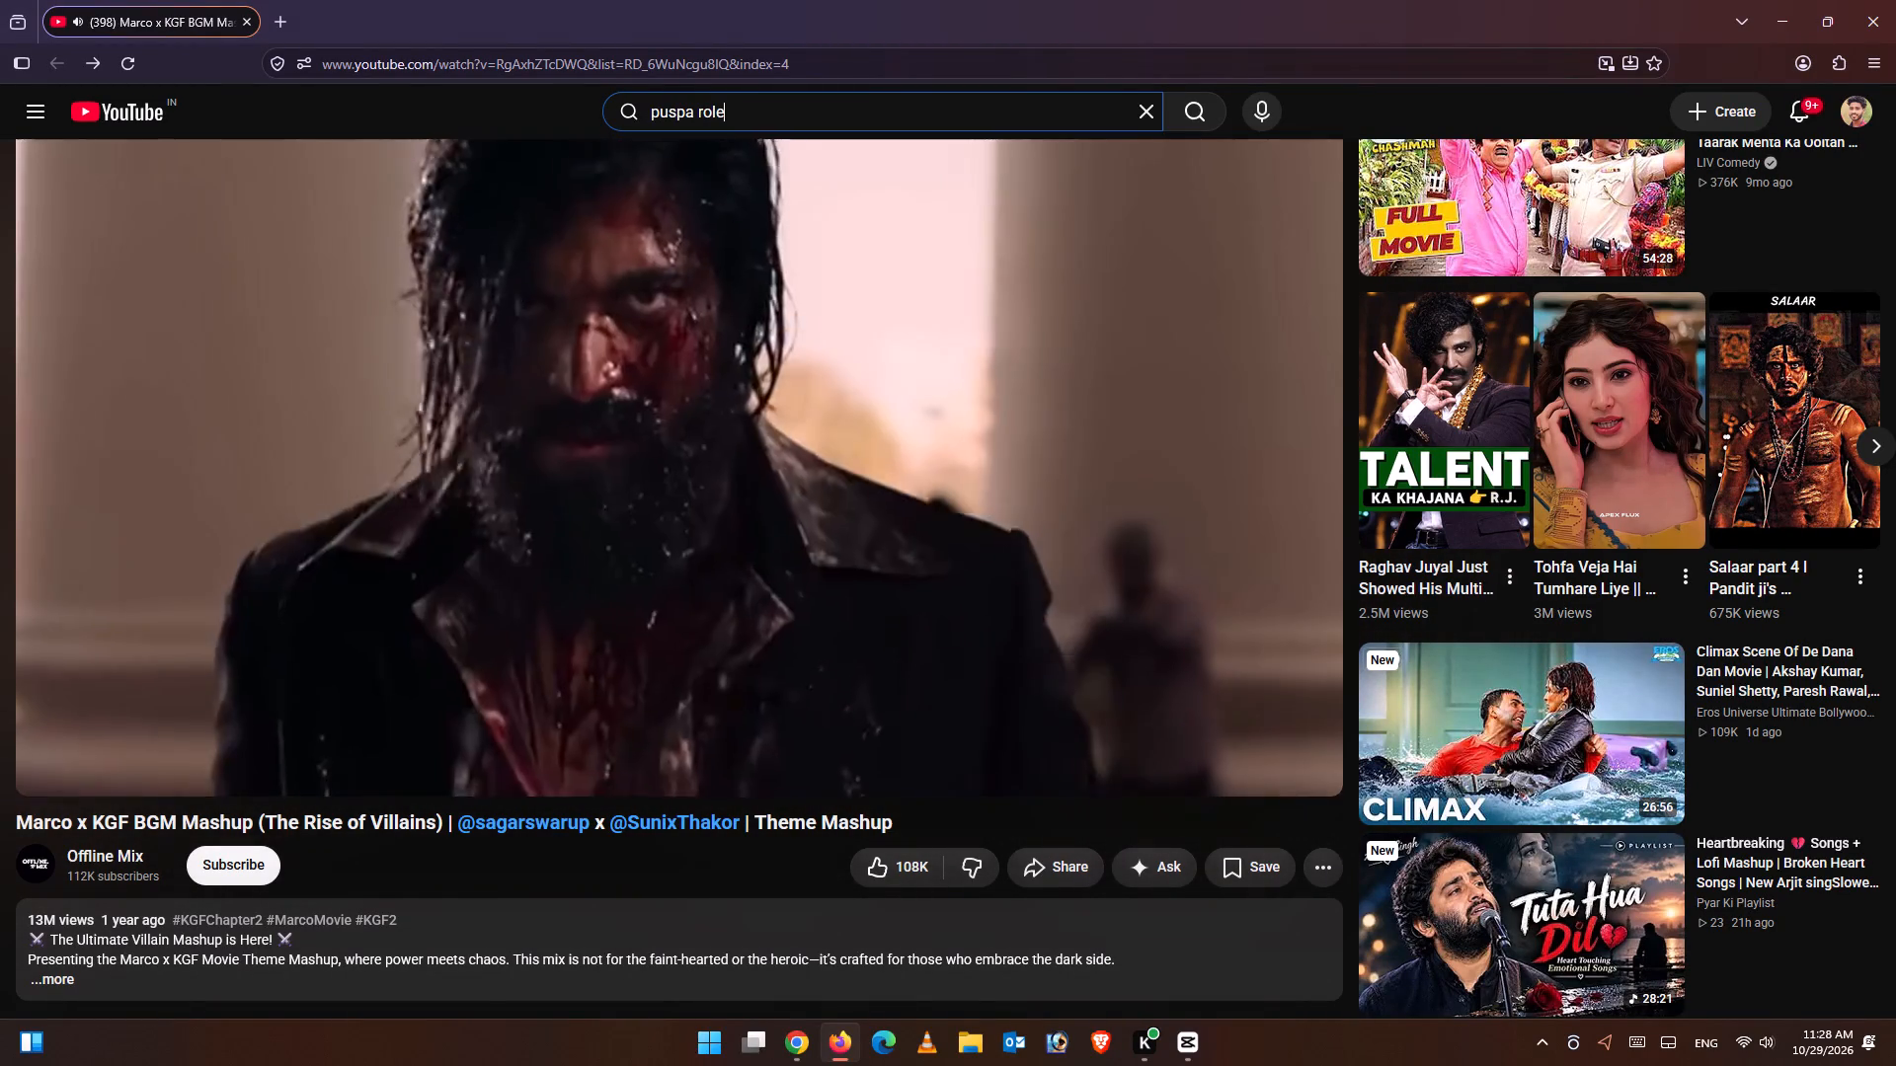
type("x")
key("space")
type("bg")
type(",m")
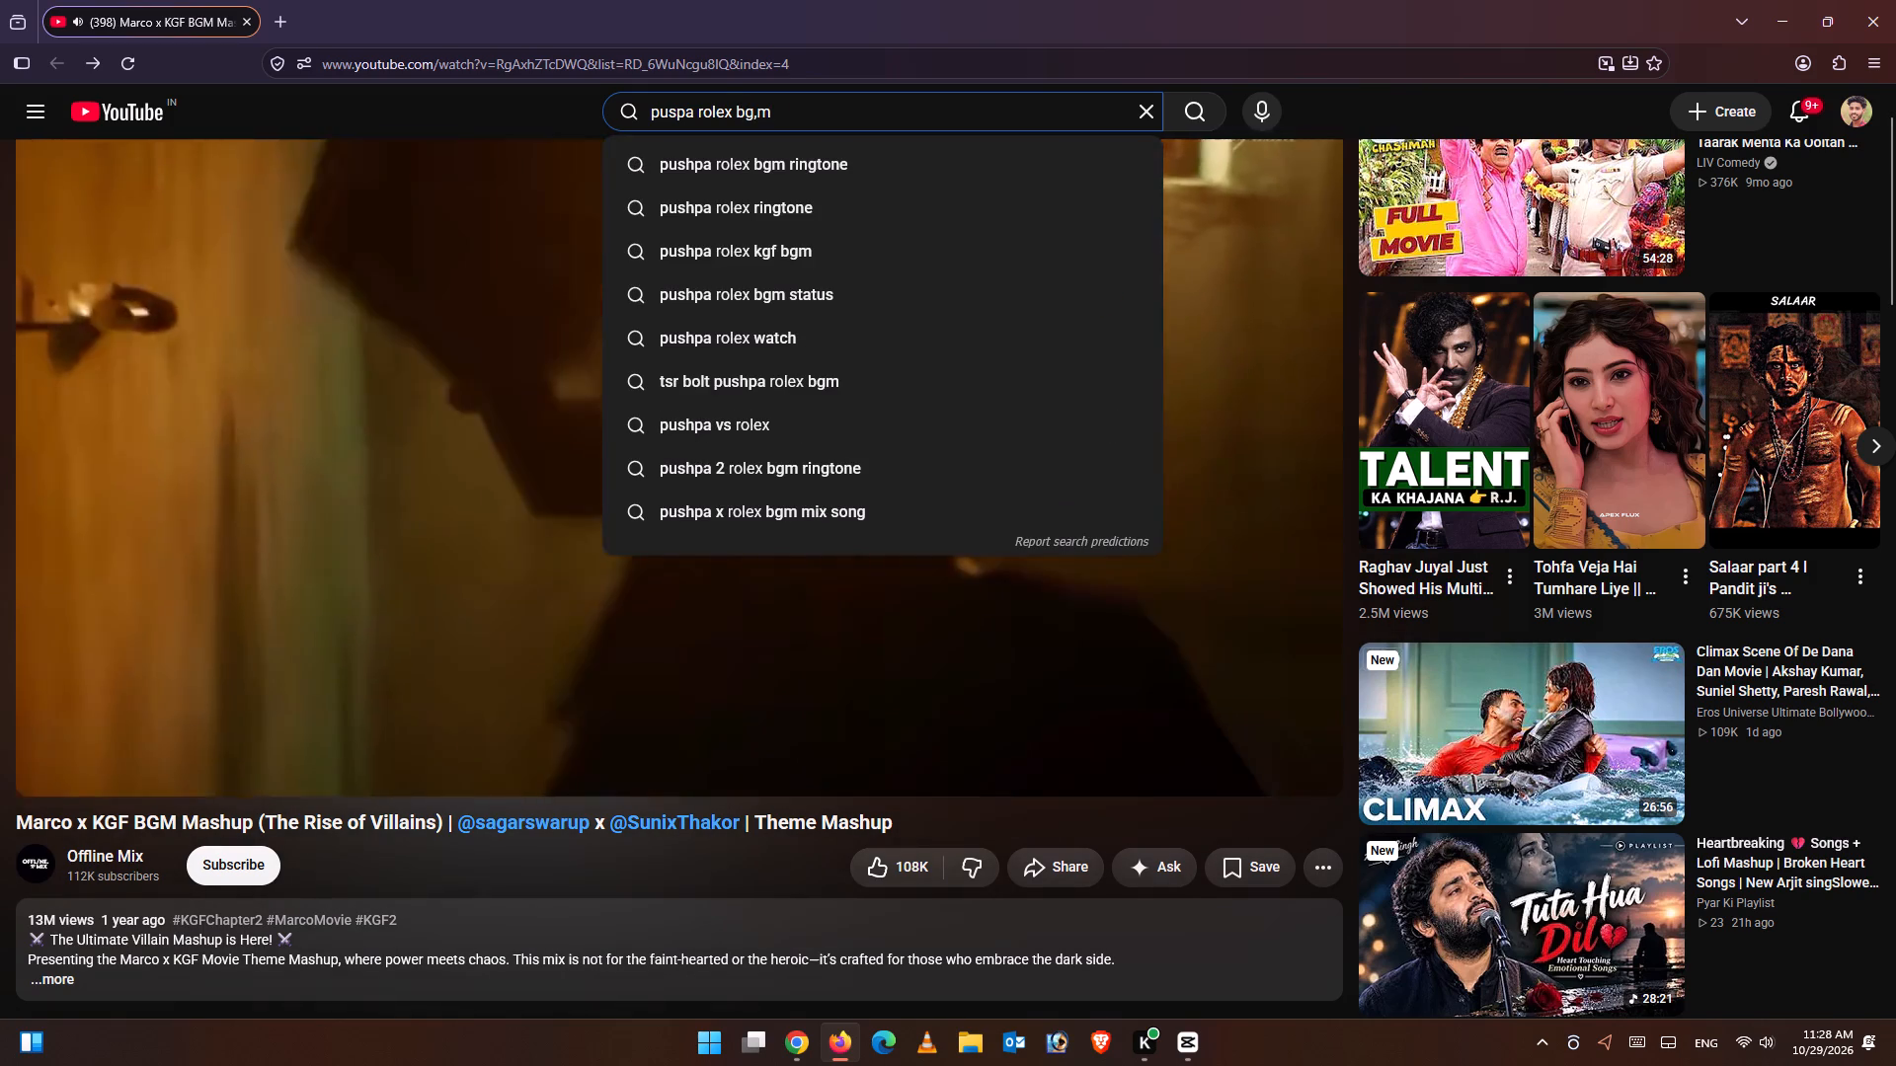
Correct the end of the YouTube query and search for the suggestion "pushpa rolex bgm ringtone".
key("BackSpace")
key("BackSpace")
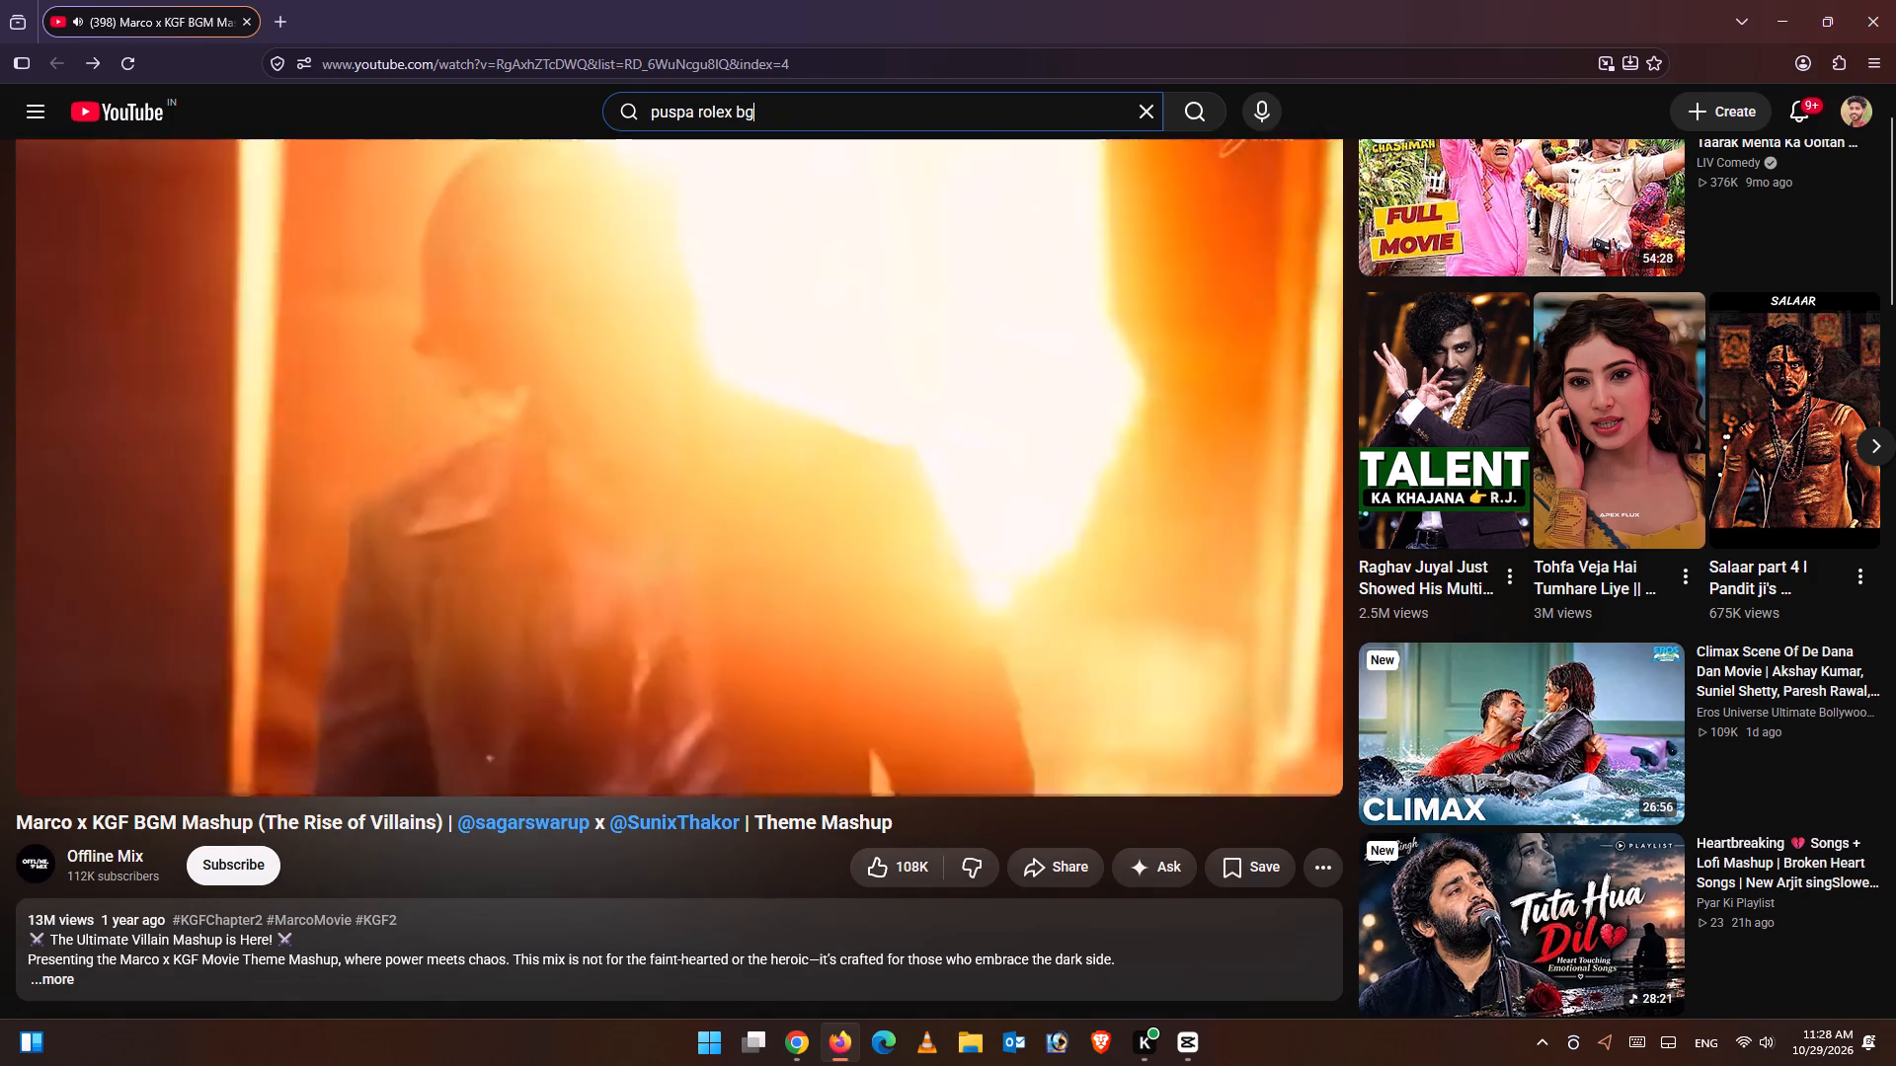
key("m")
left_click(768, 167)
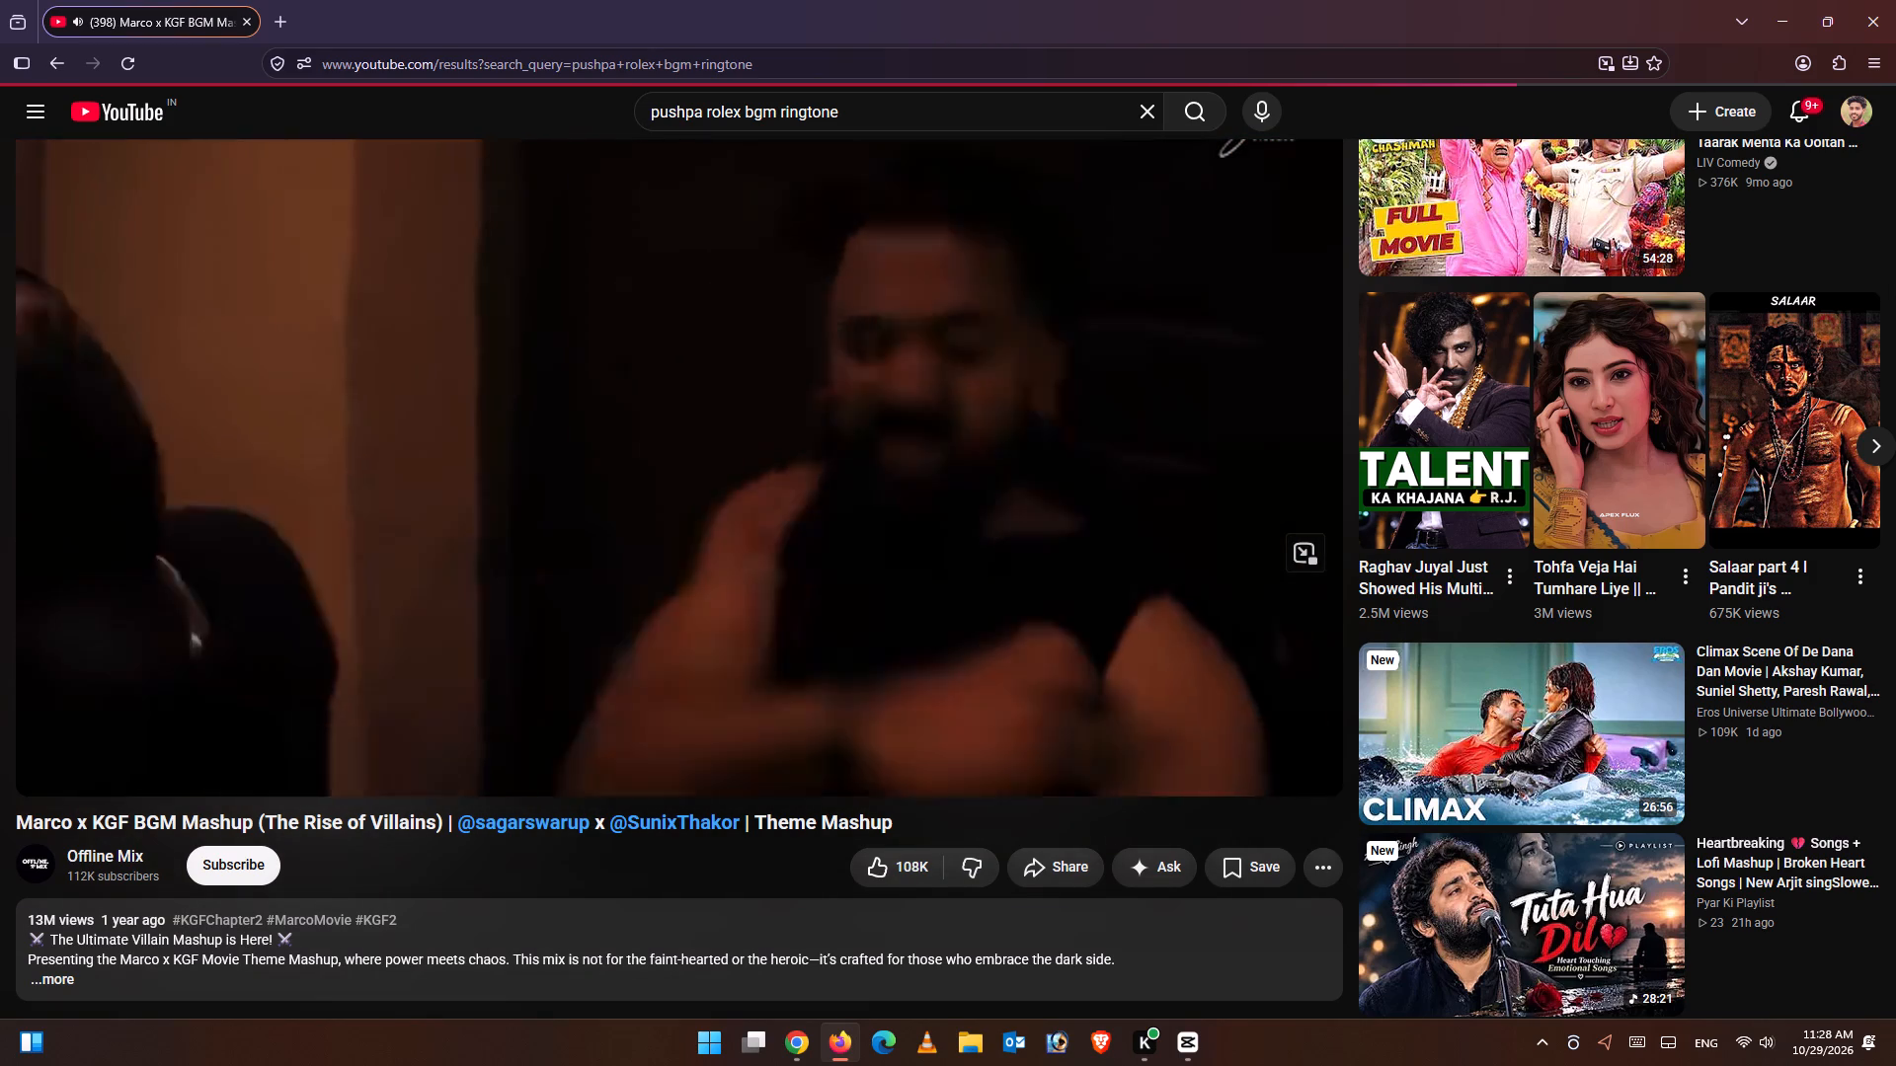
Lower the system volume in the Windows quick settings.
left_click(1778, 1042)
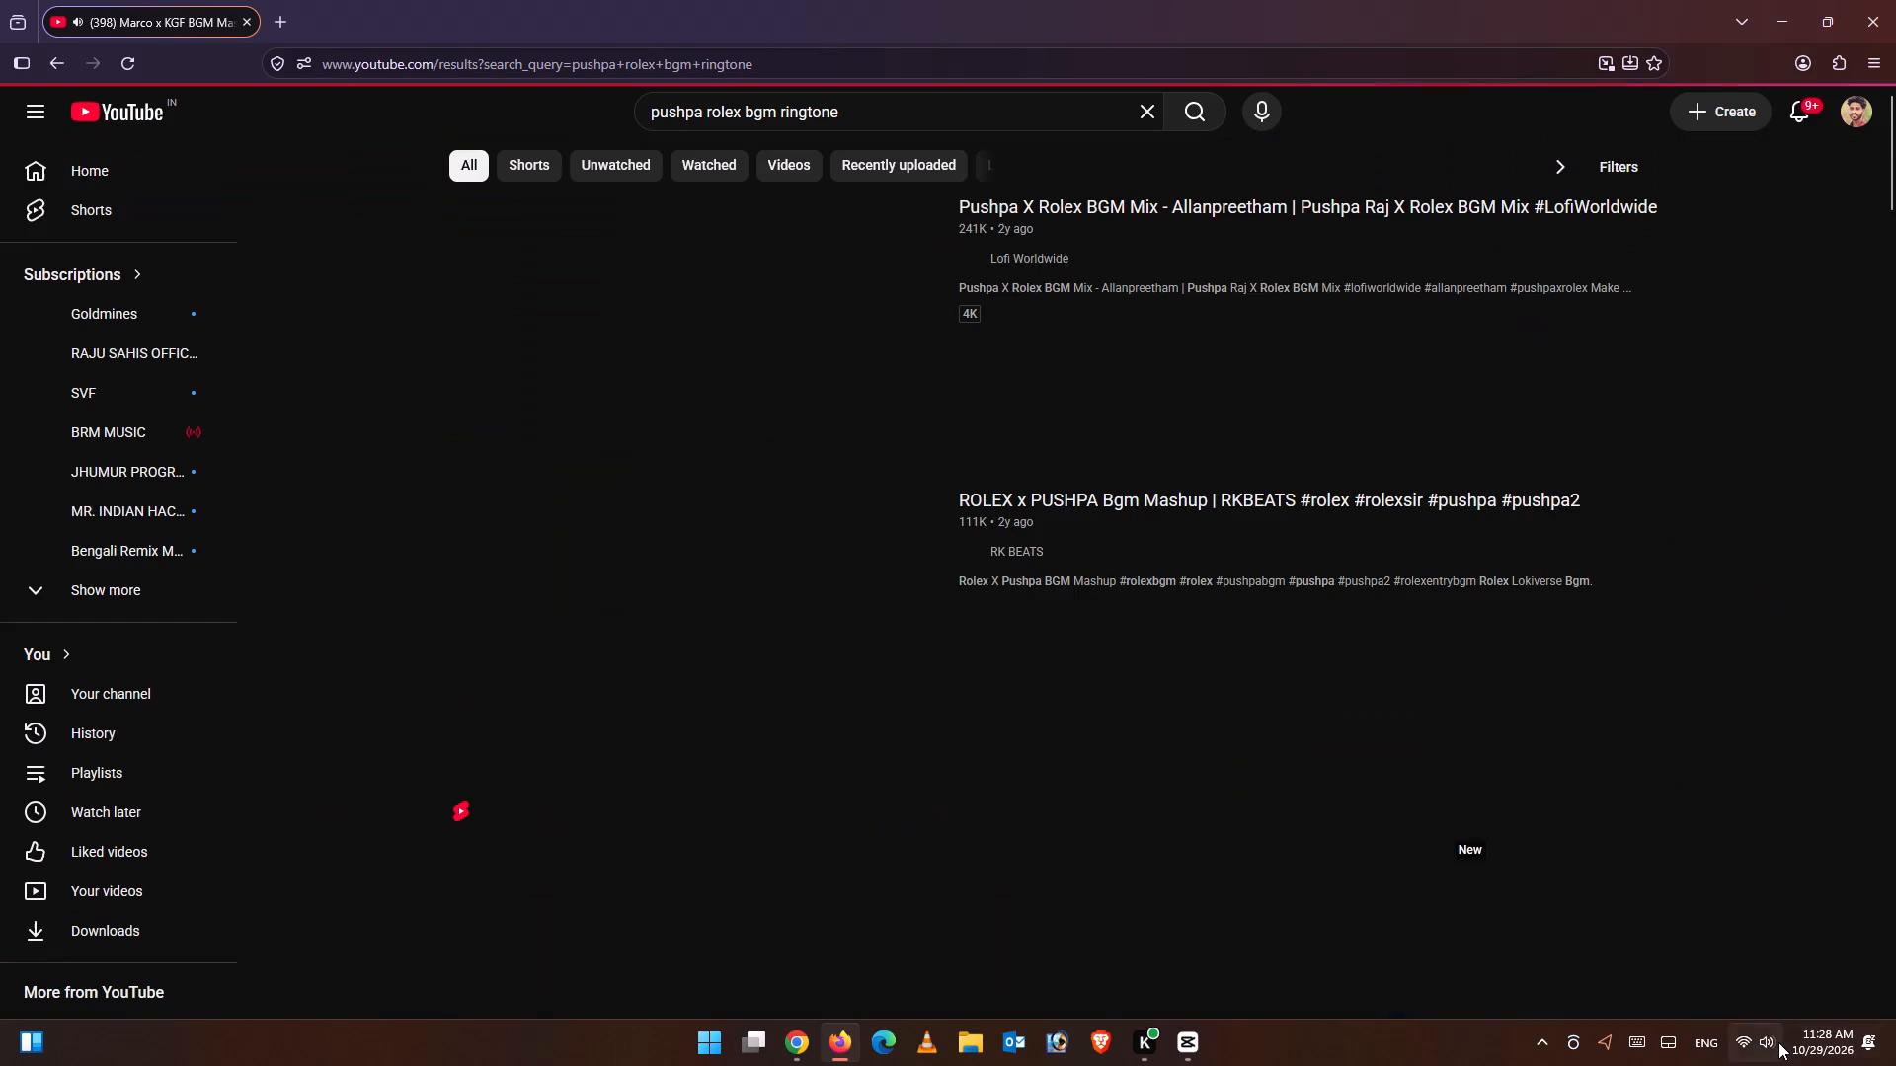
scroll(1711, 912, "down", 3)
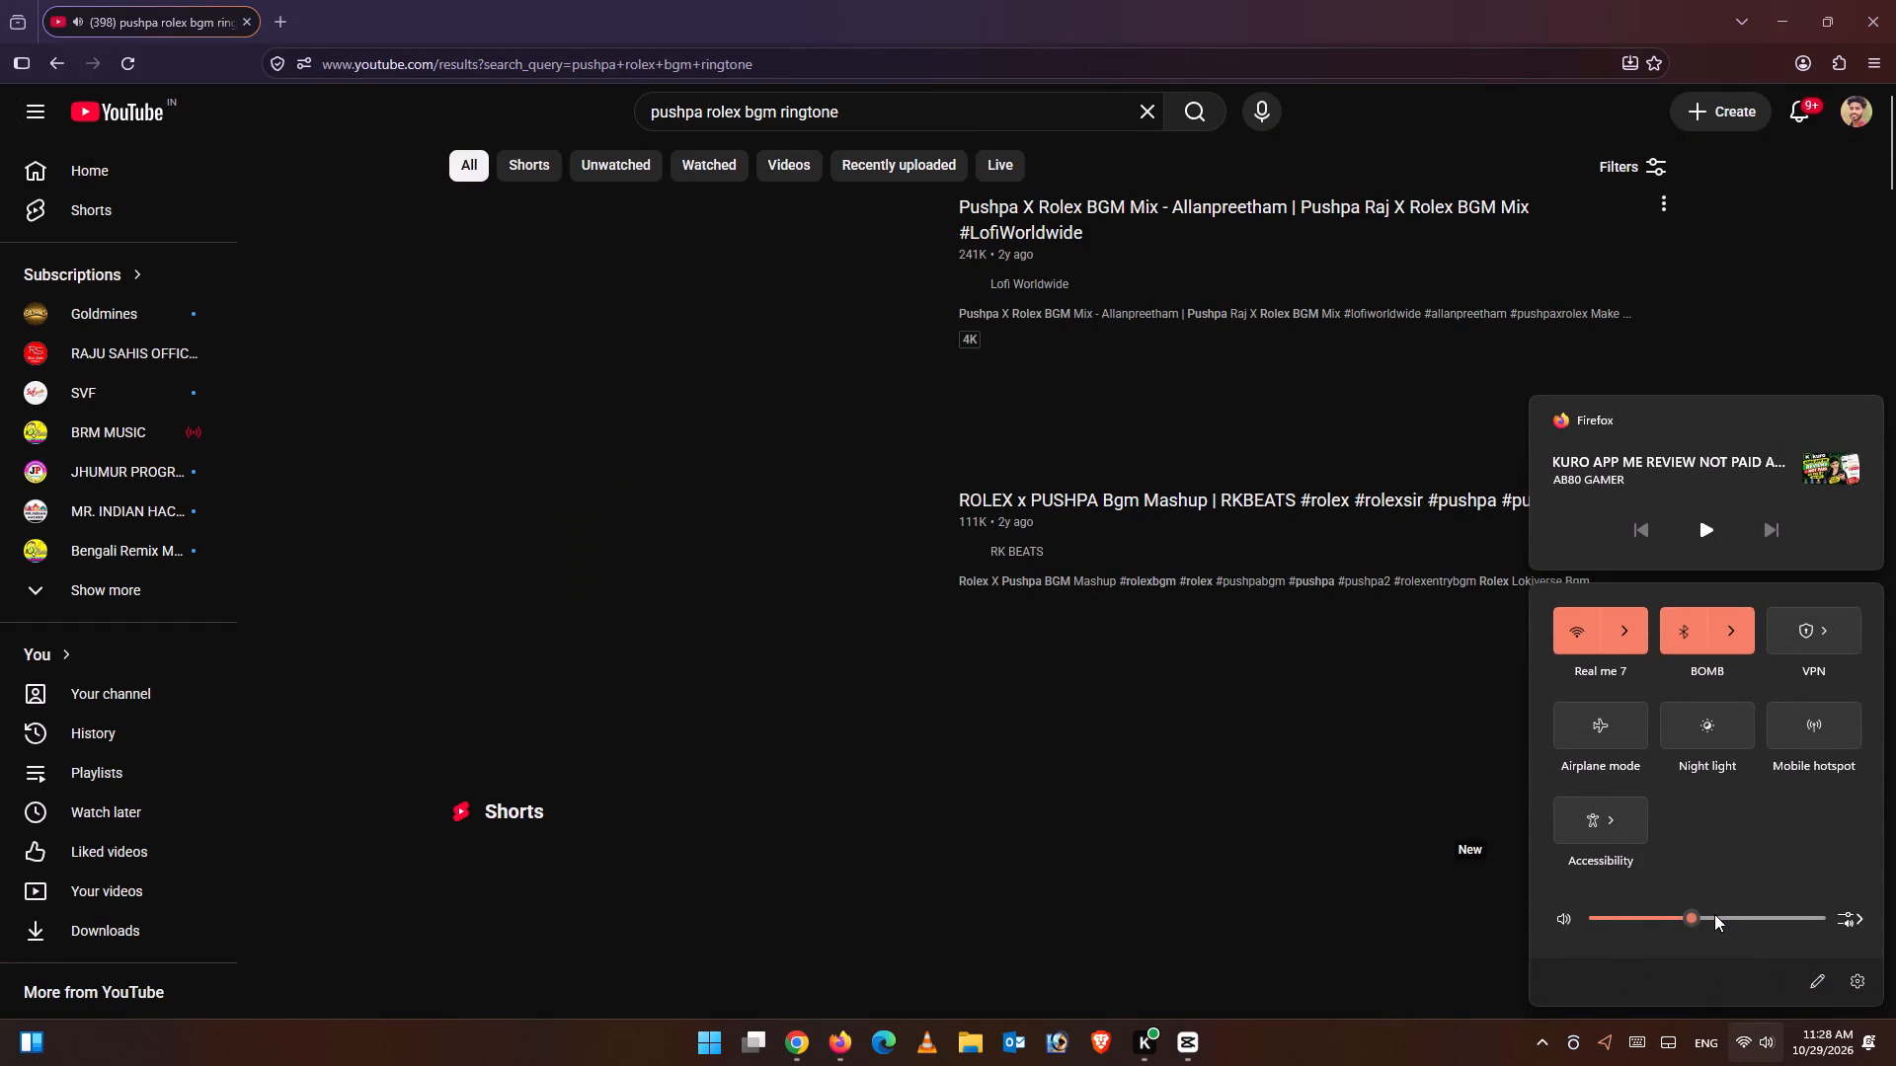
left_click(398, 121)
Open the video "Pushpa X Rolex BGM Mix - Allanpreetham" by Lofi Worldwide from the search results.
left_click(606, 312)
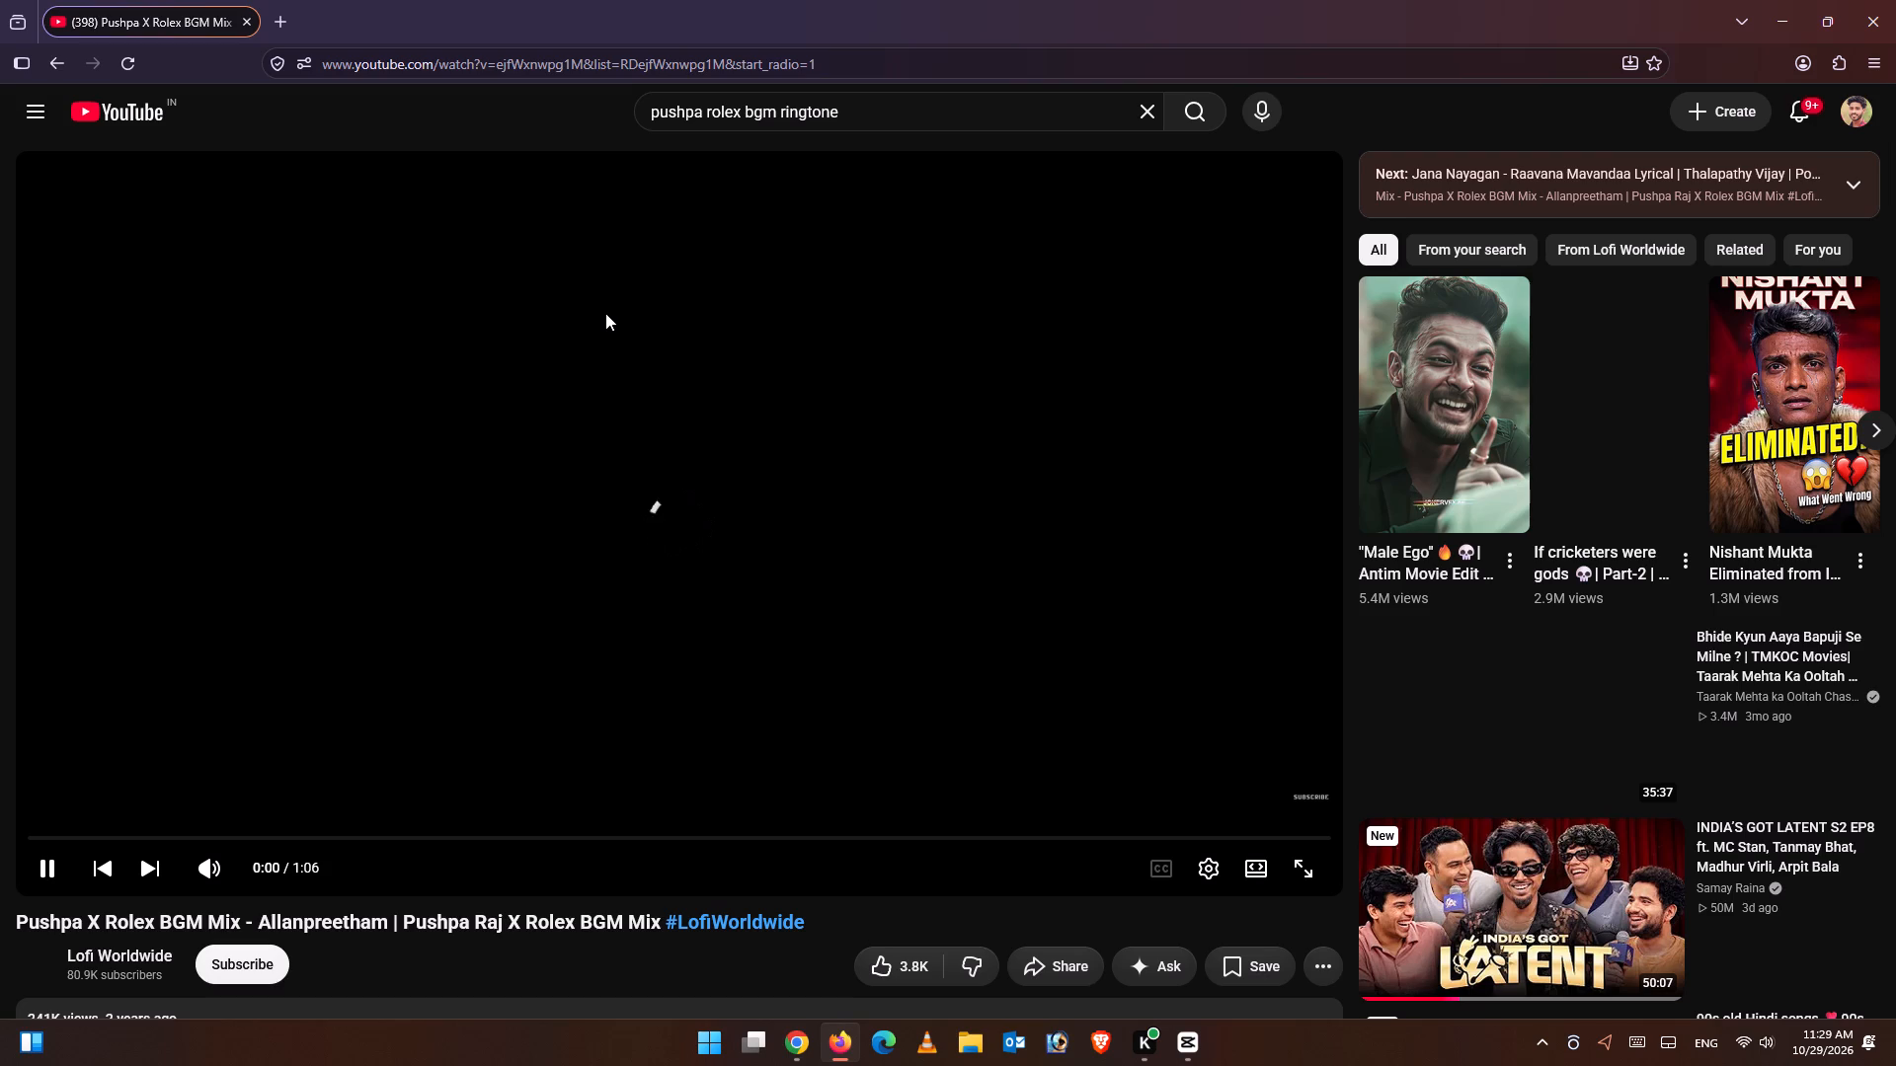
Open the sharing options of the "Pushpa X Rolex BGM Mix" video from Lofi Worldwide to get its link.
left_click(1084, 959)
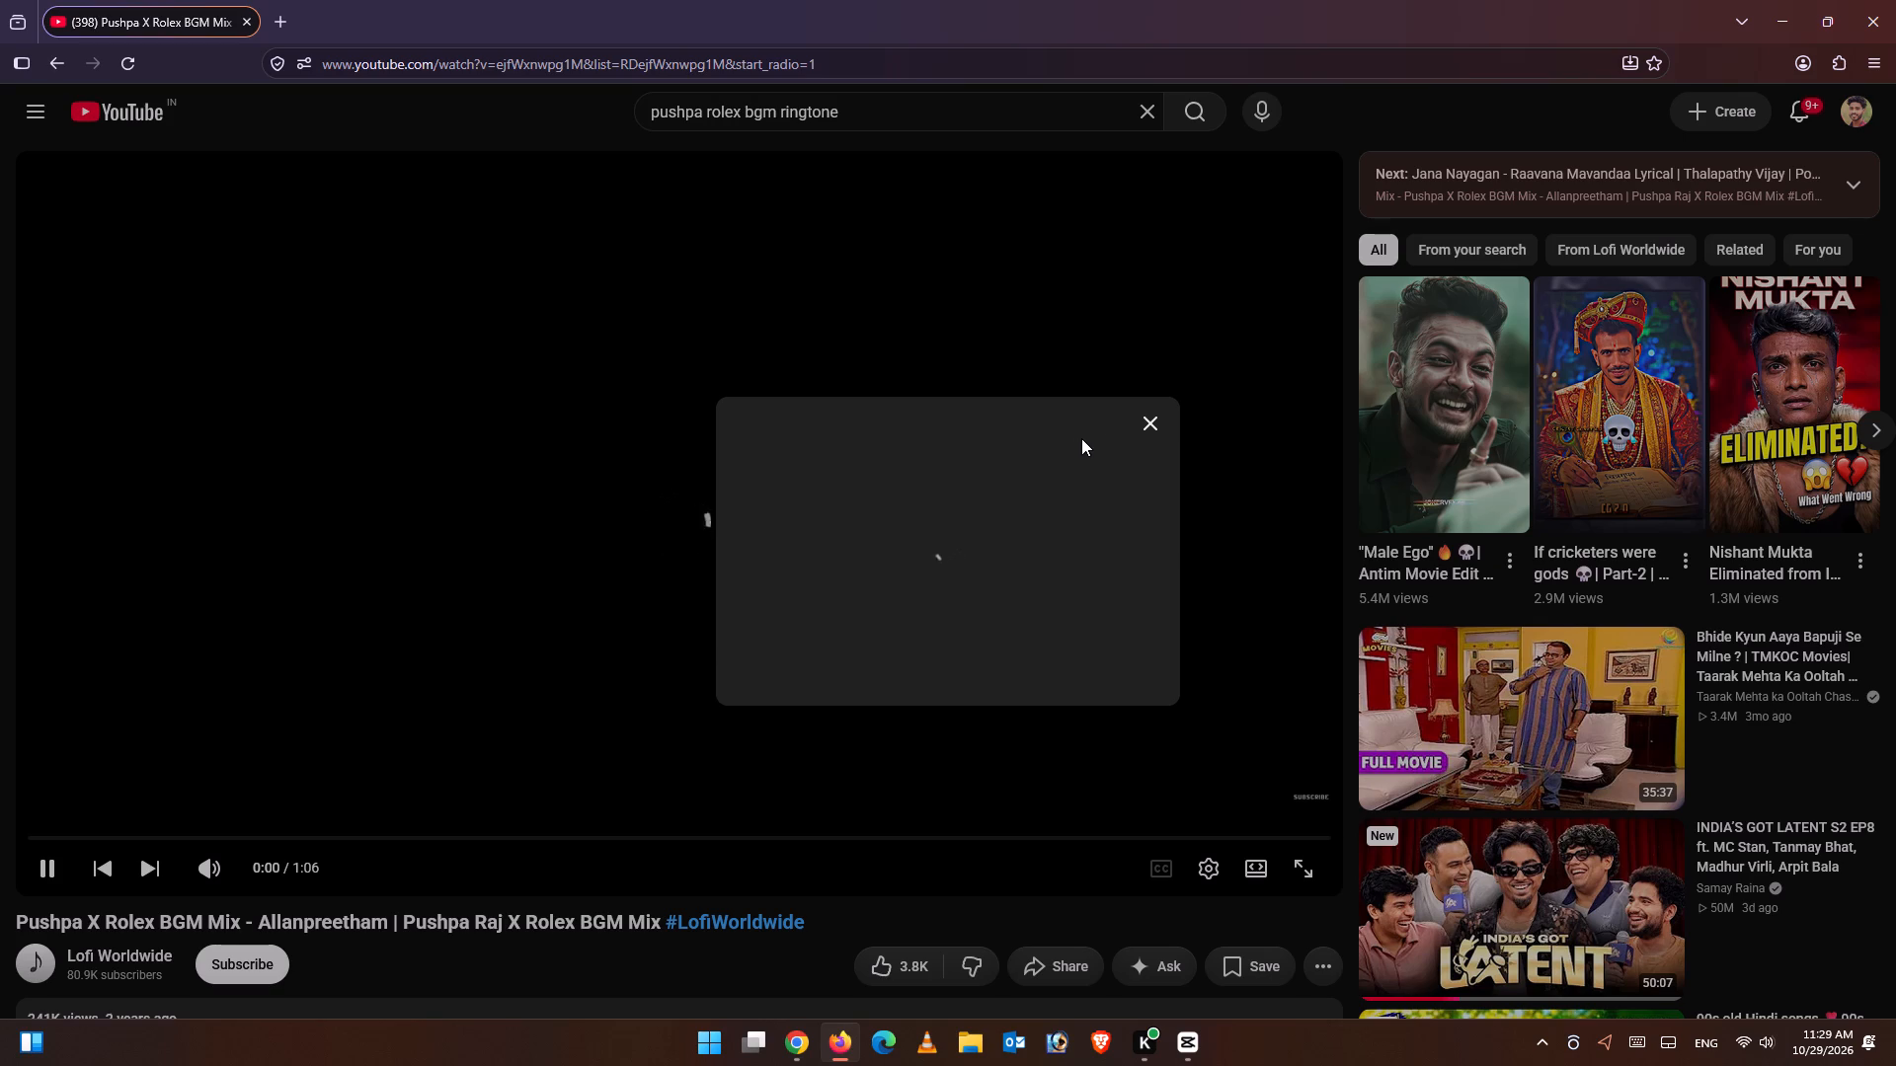
left_click(1160, 412)
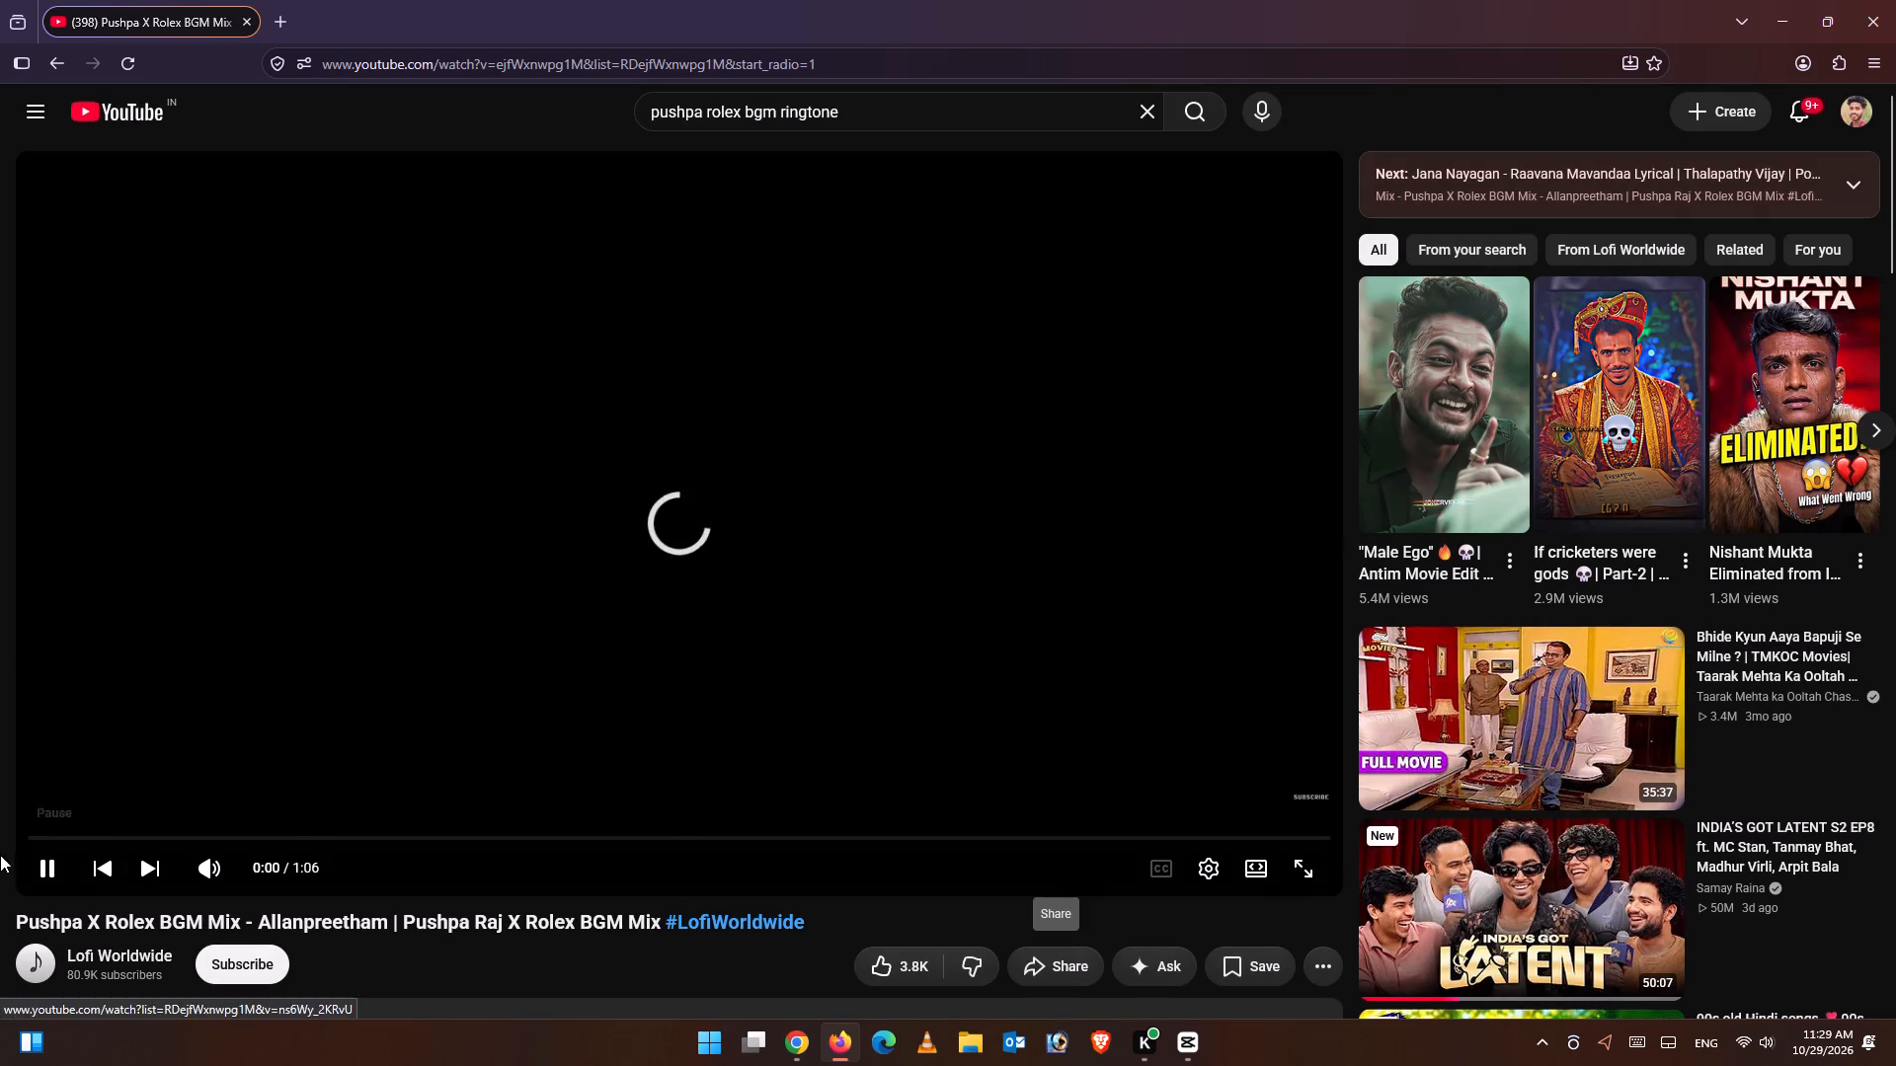
Play the Pushpa X Rolex BGM Mix video from its beginning, with the sharing dialog closed.
left_click(47, 854)
left_click(54, 863)
left_click_drag(57, 832, 240, 849)
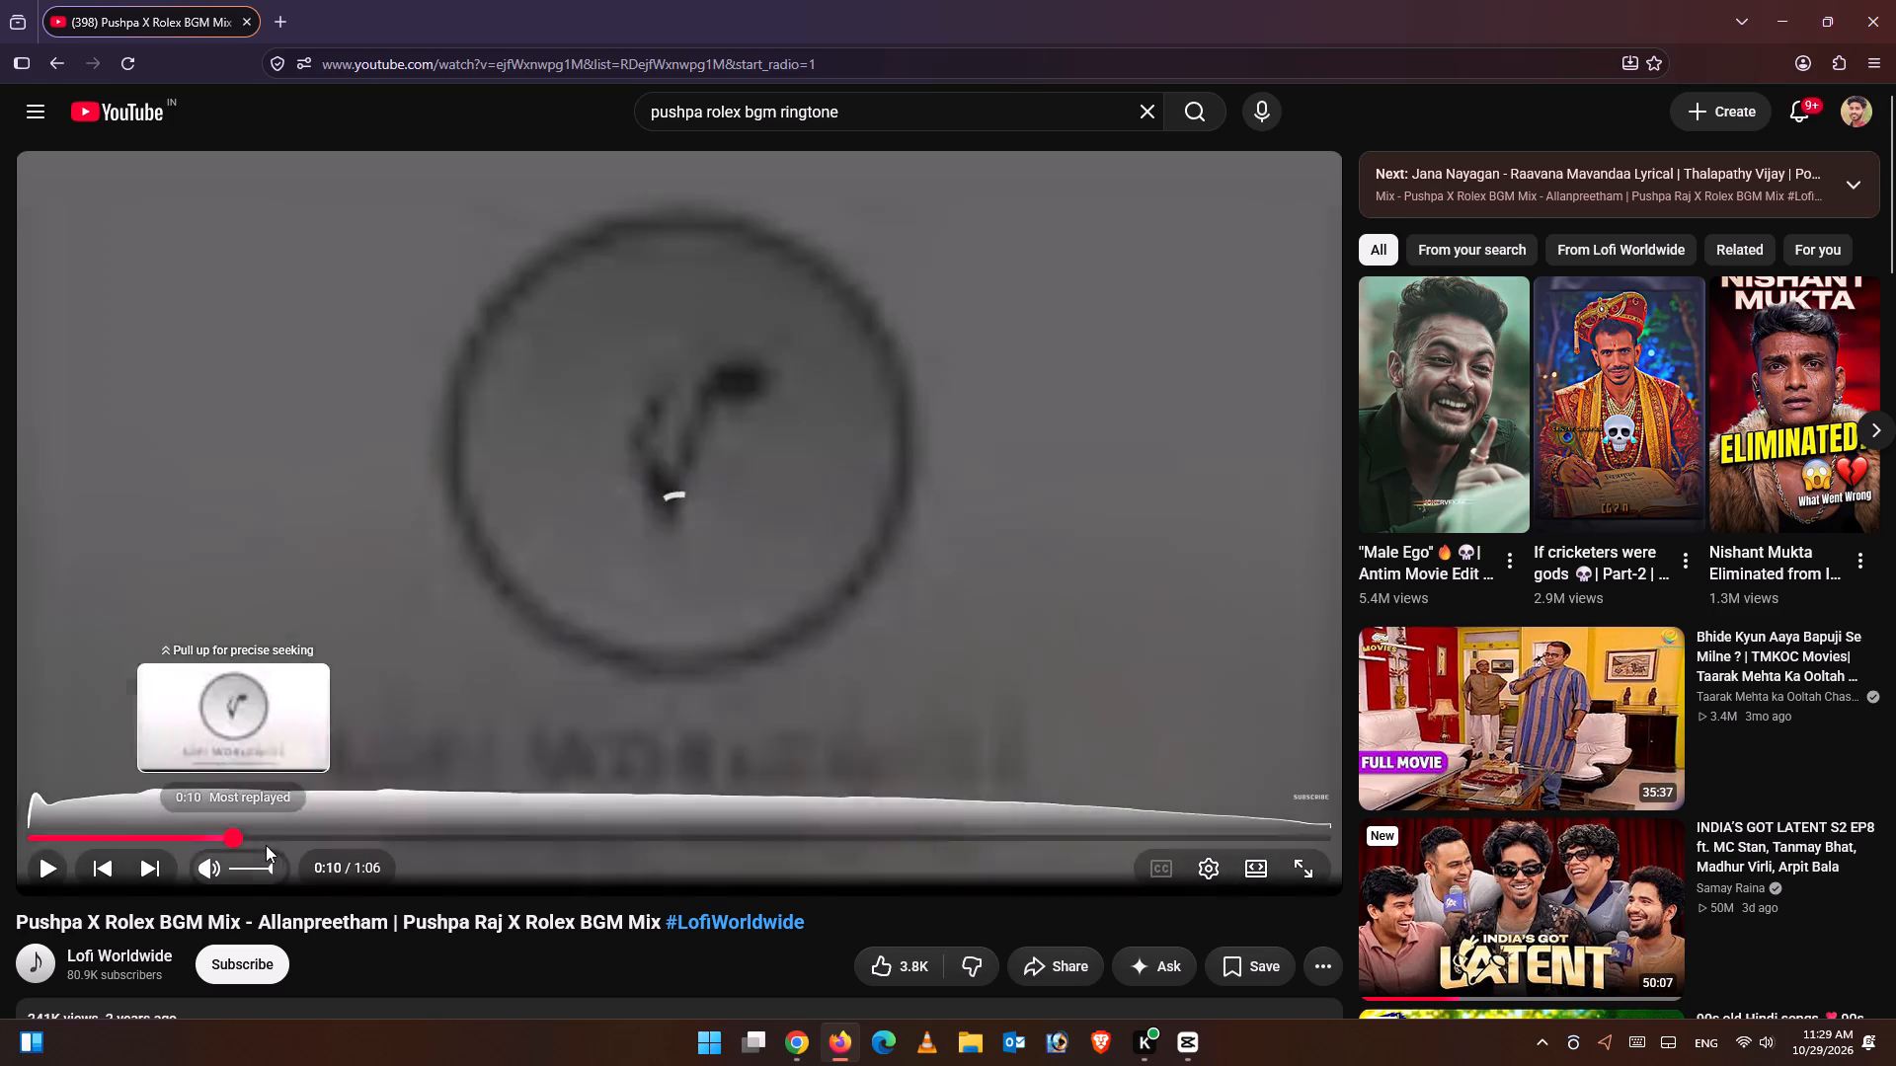
left_click_drag(269, 836, 0, 860)
left_click(88, 865)
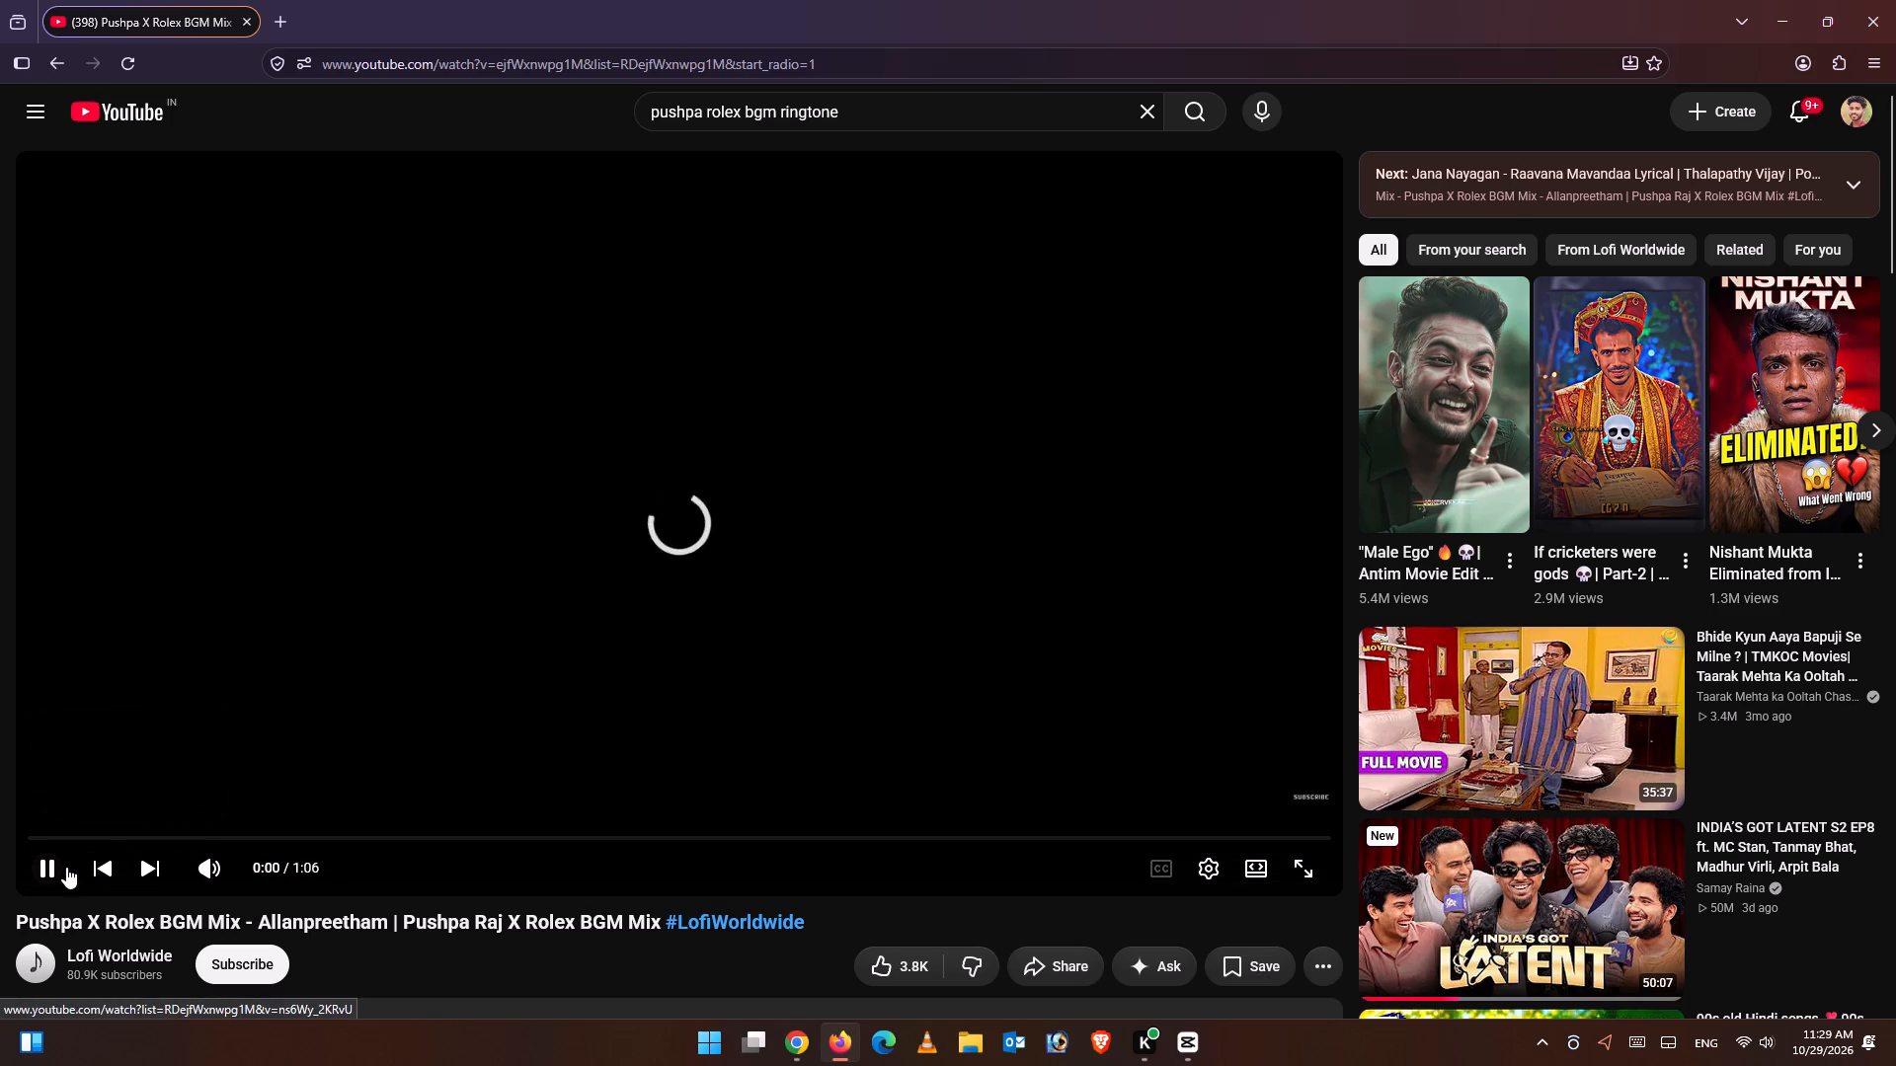
left_click(66, 867)
left_click(66, 866)
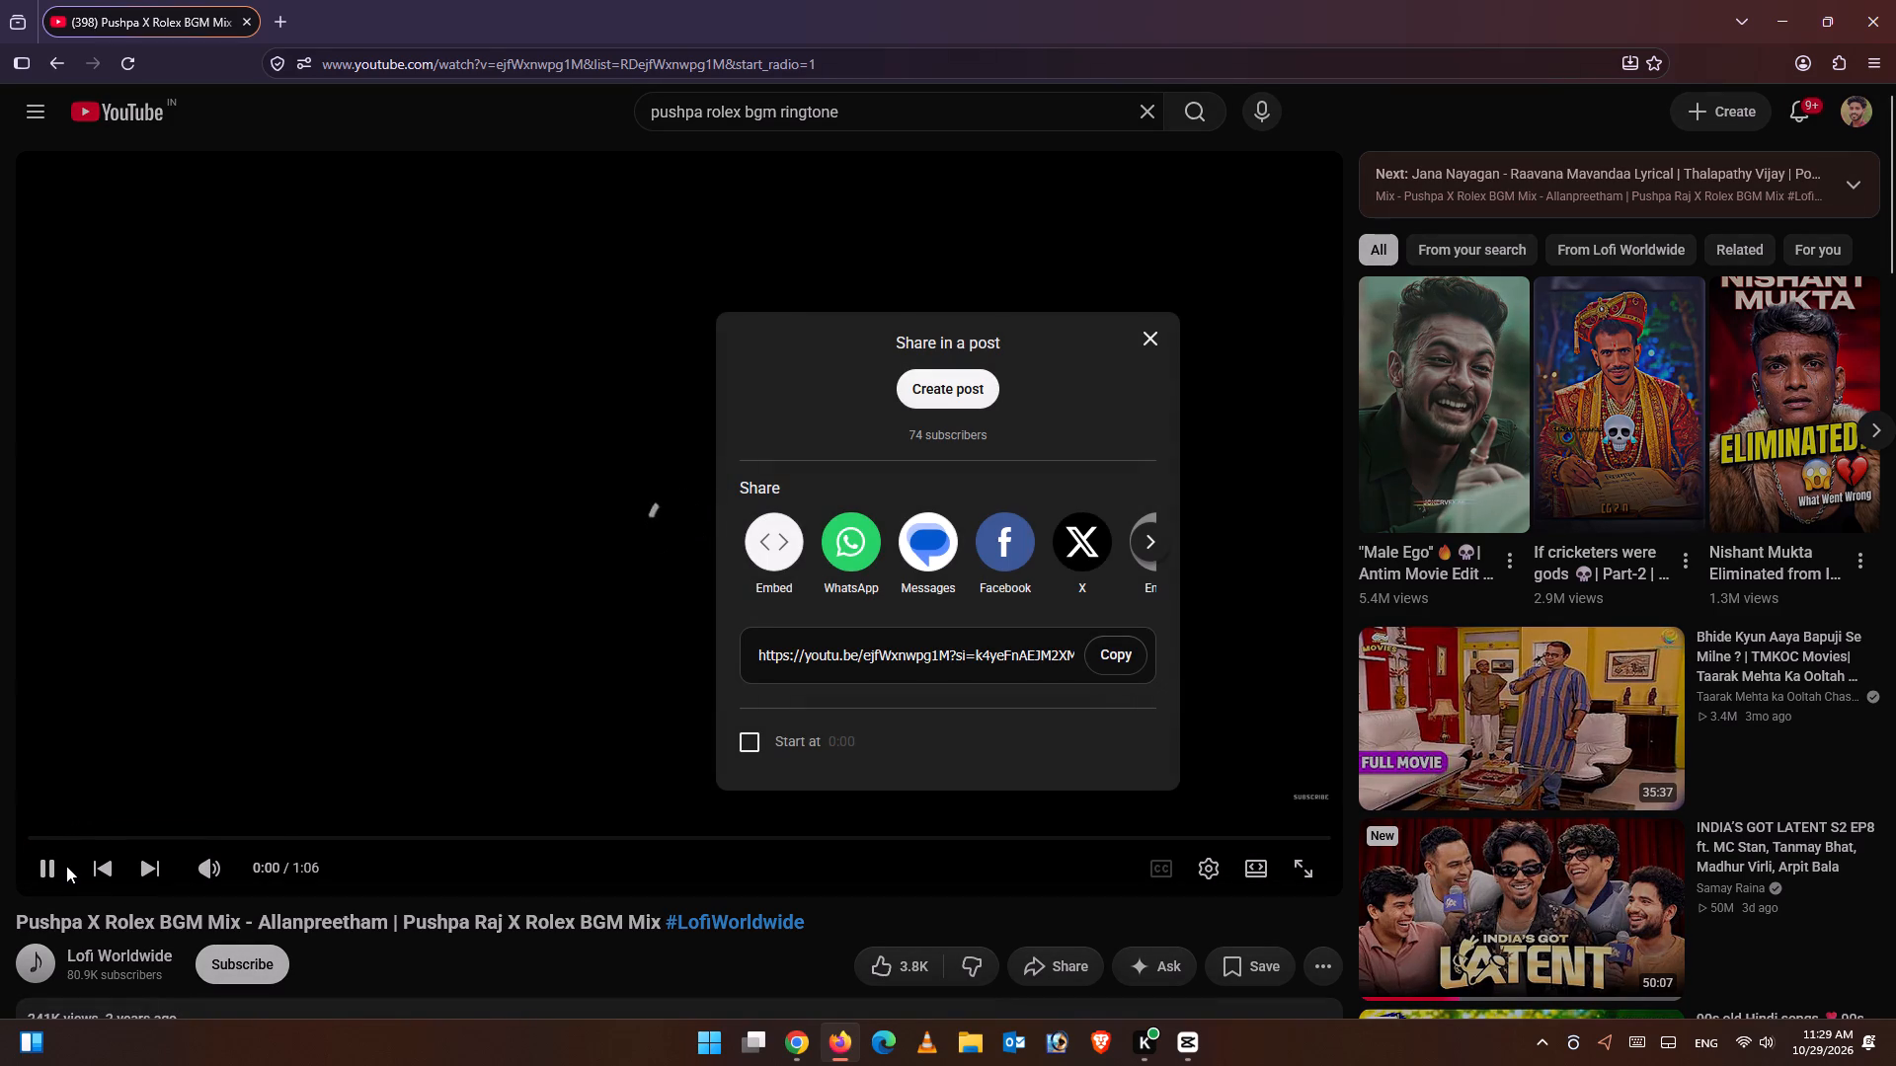
left_click(1146, 339)
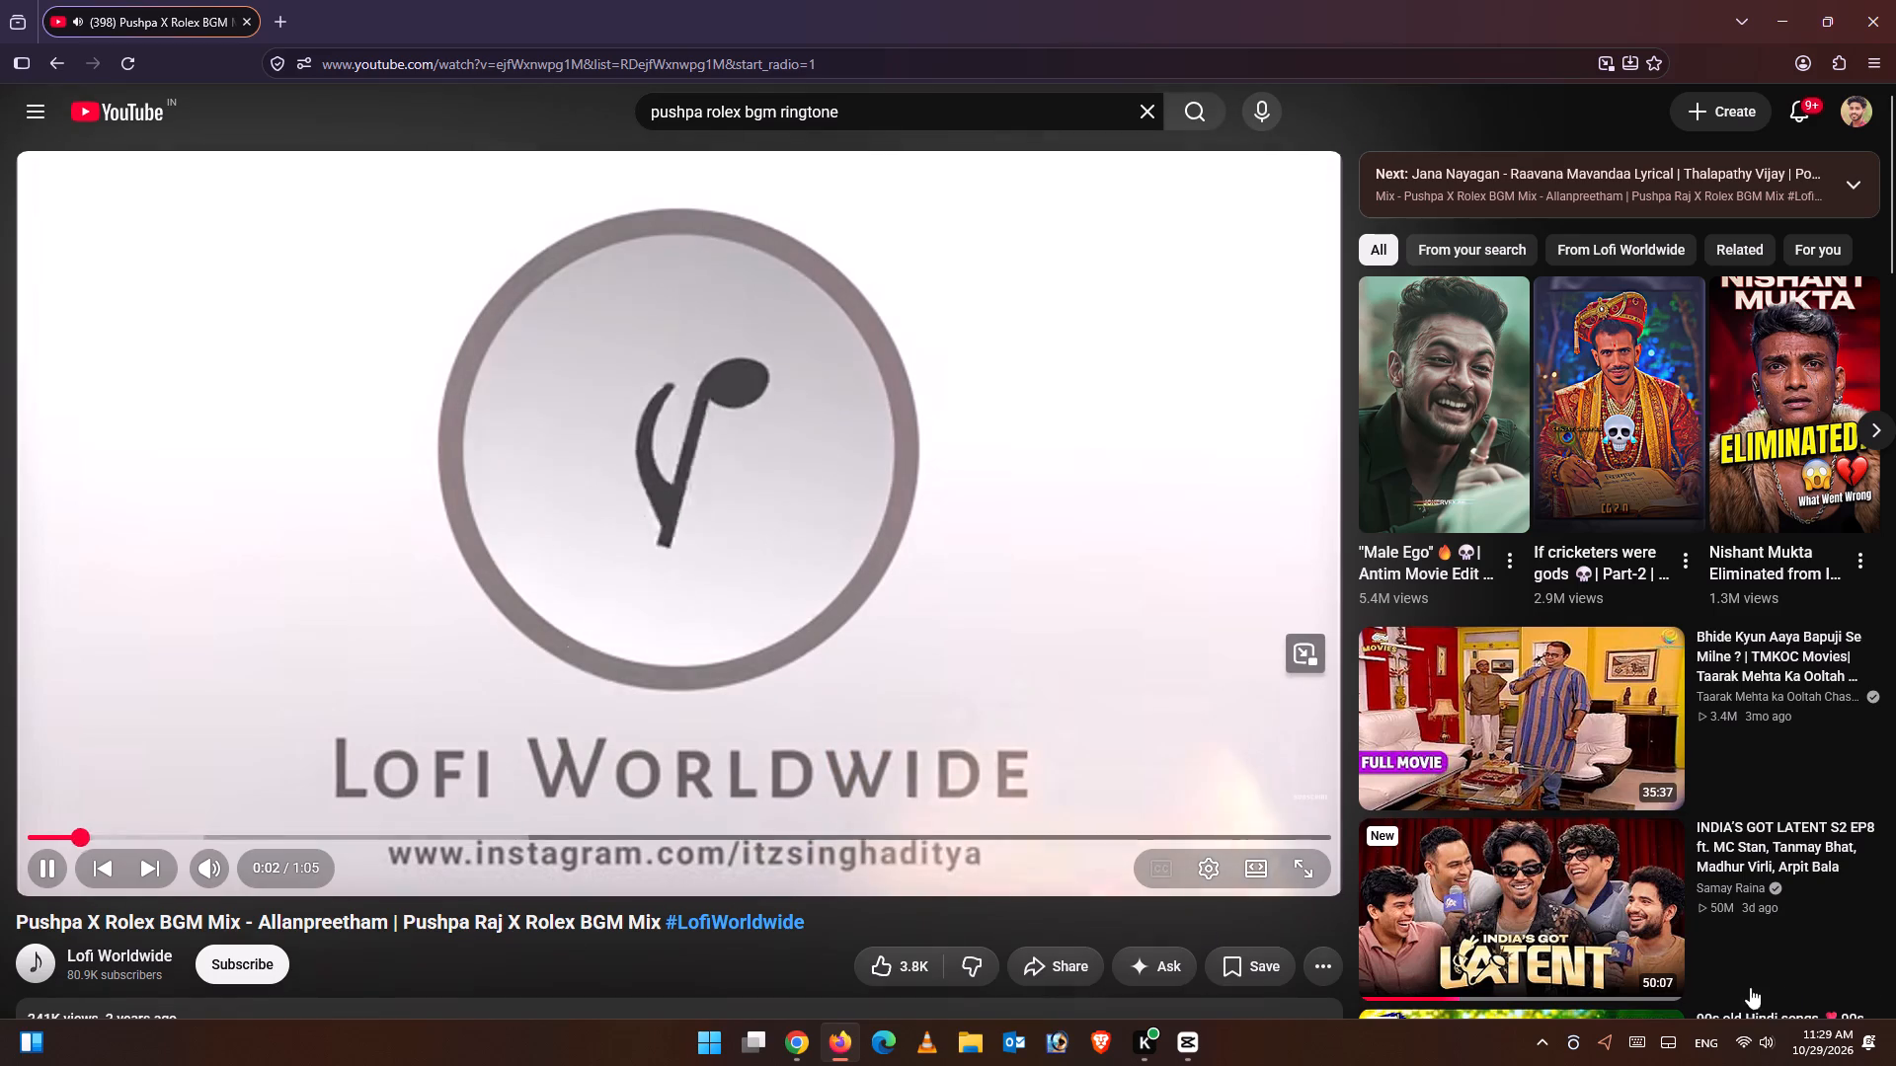
Raise the system sound volume to hear the Pushpa X Rolex BGM Mix better.
left_click(1773, 1046)
scroll(1698, 921, "up", 3)
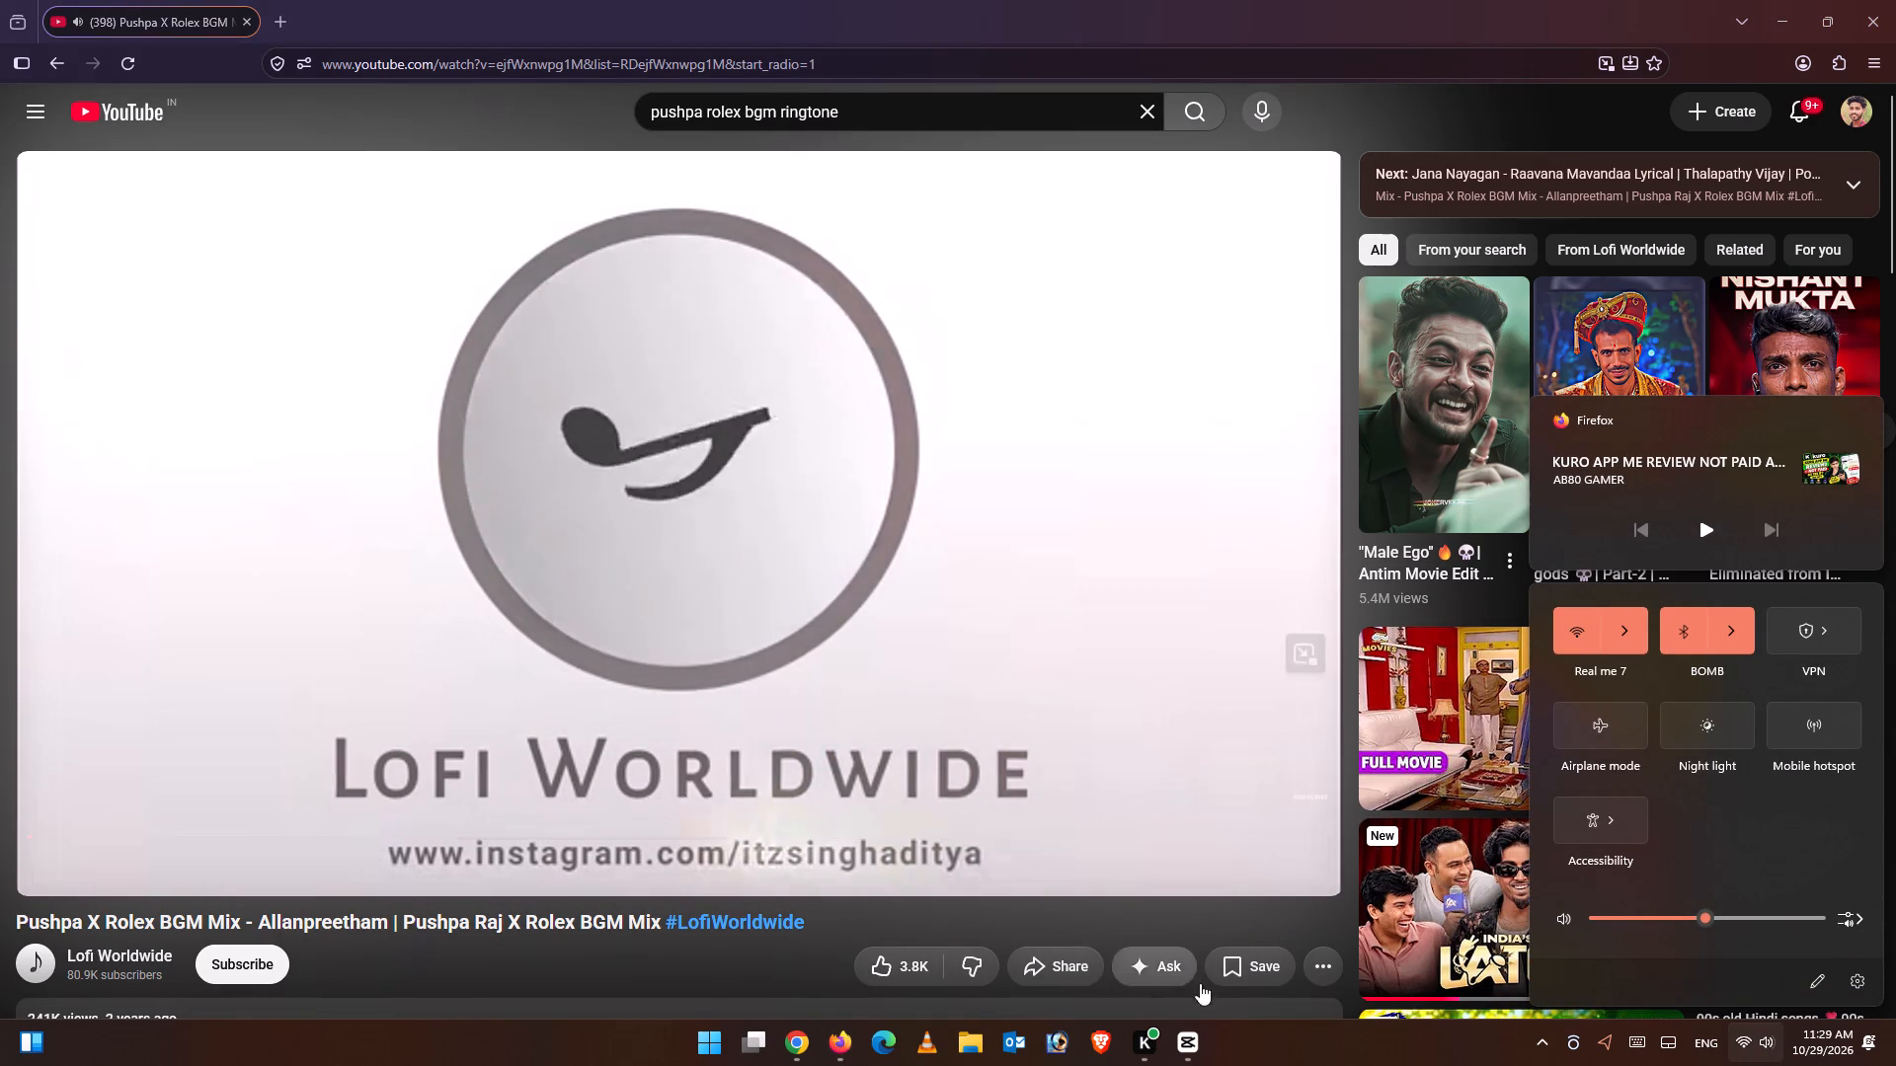
Copy the share link of the Pushpa X Rolex BGM Mix video.
left_click(1034, 971)
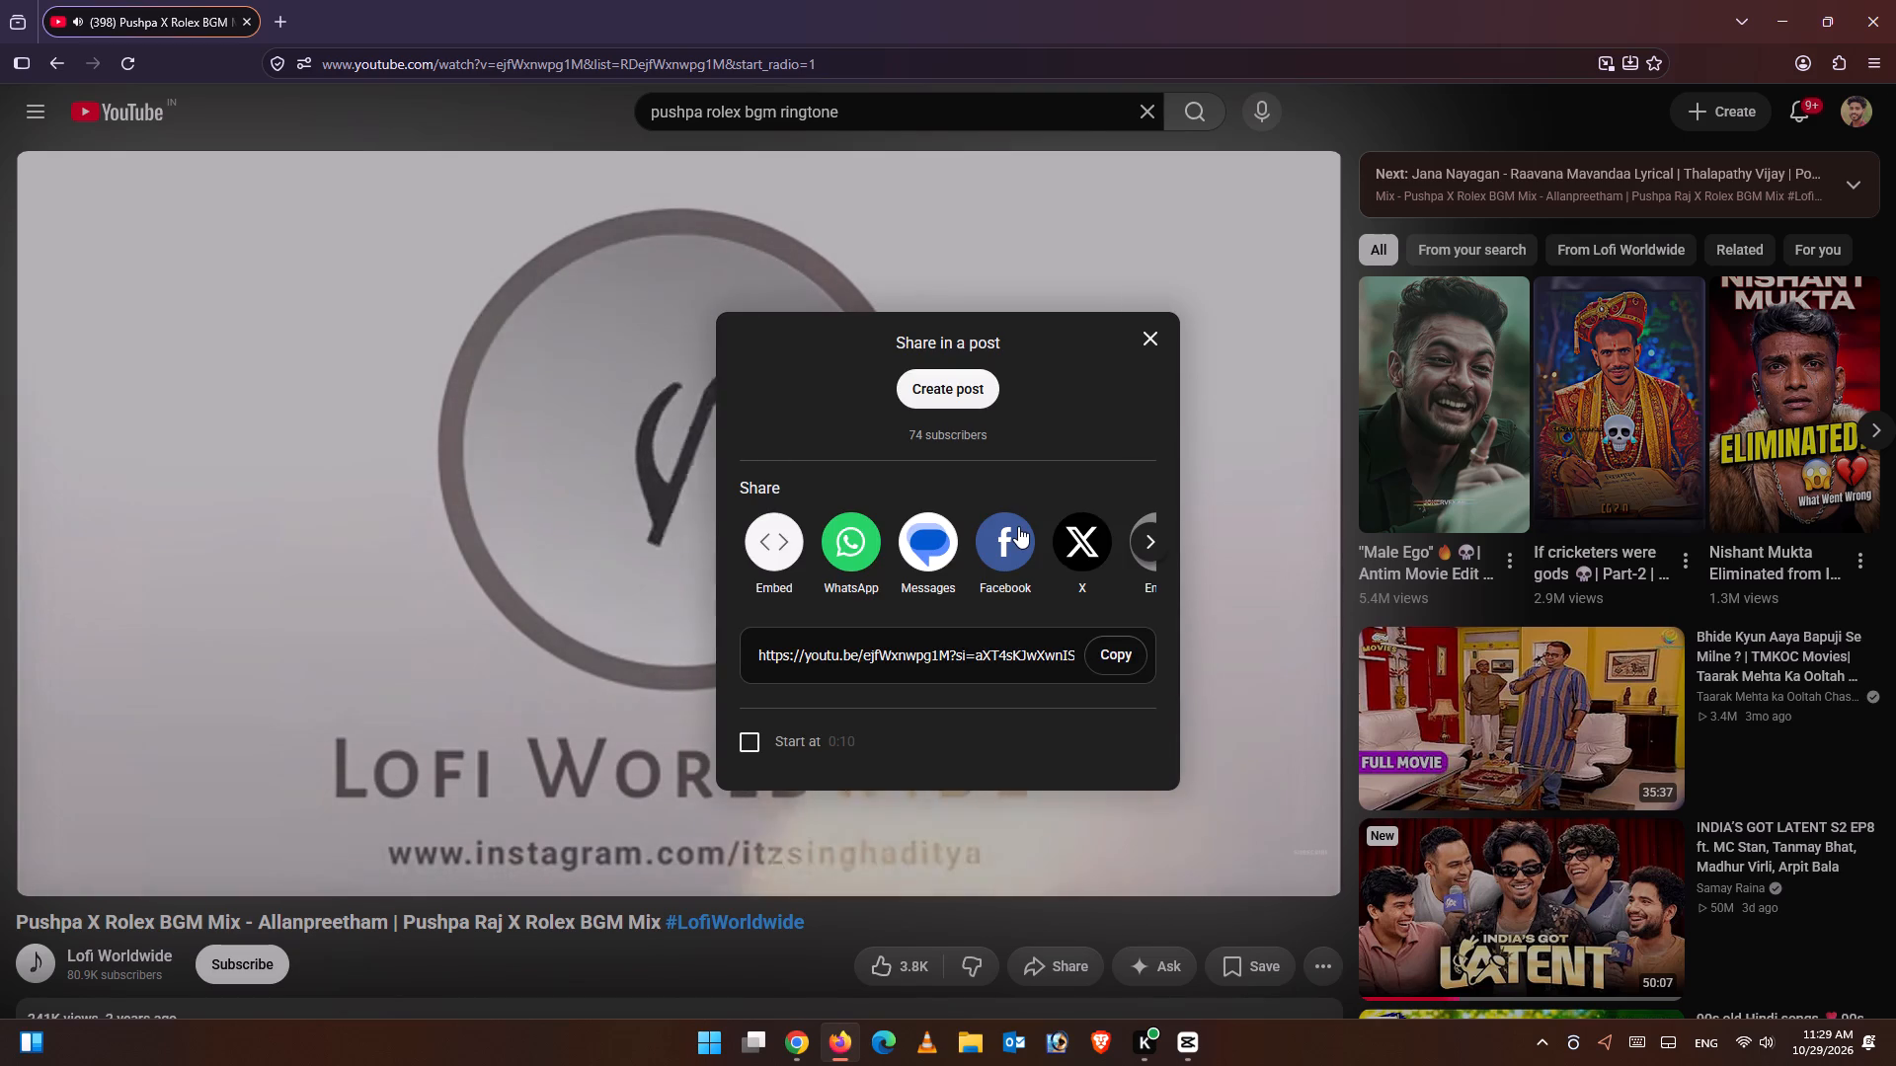
left_click(1099, 641)
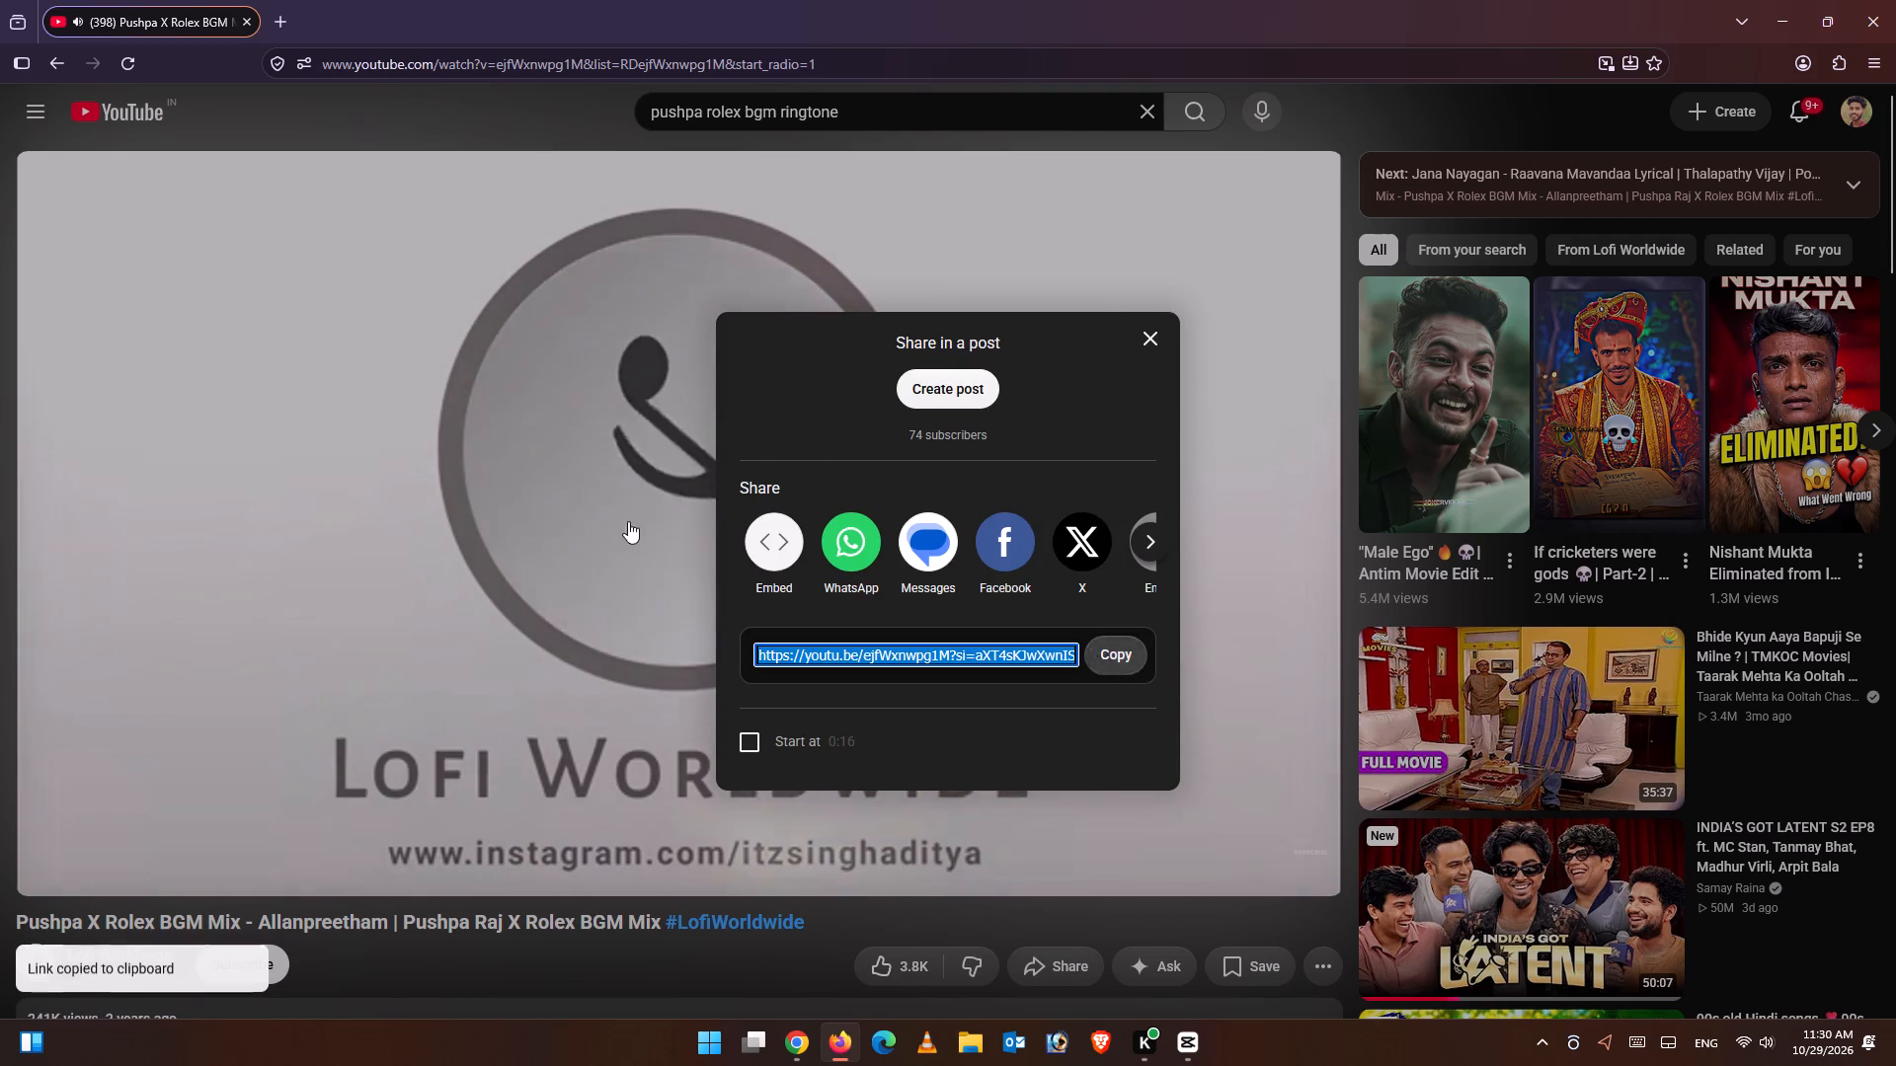
Search Google in a new browser tab for "youtube video convert into music".
left_click(273, 10)
left_click(323, 63)
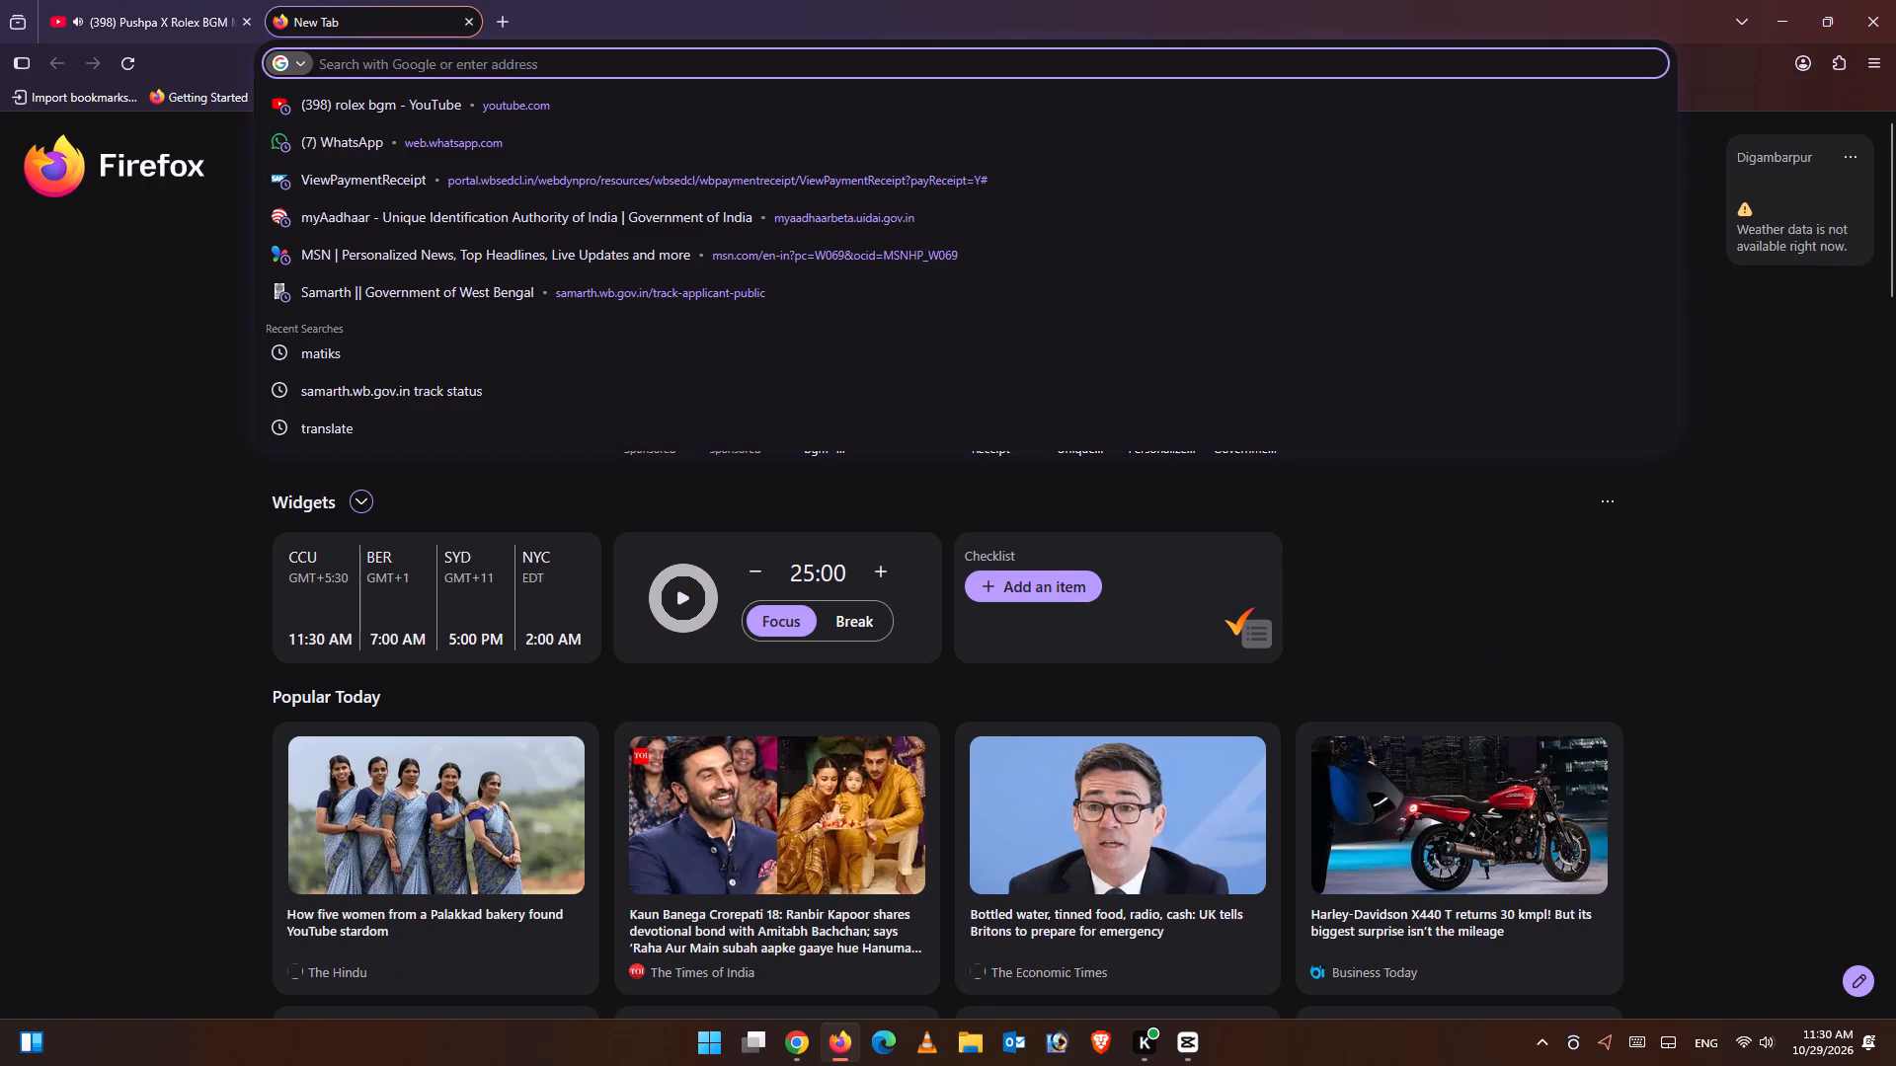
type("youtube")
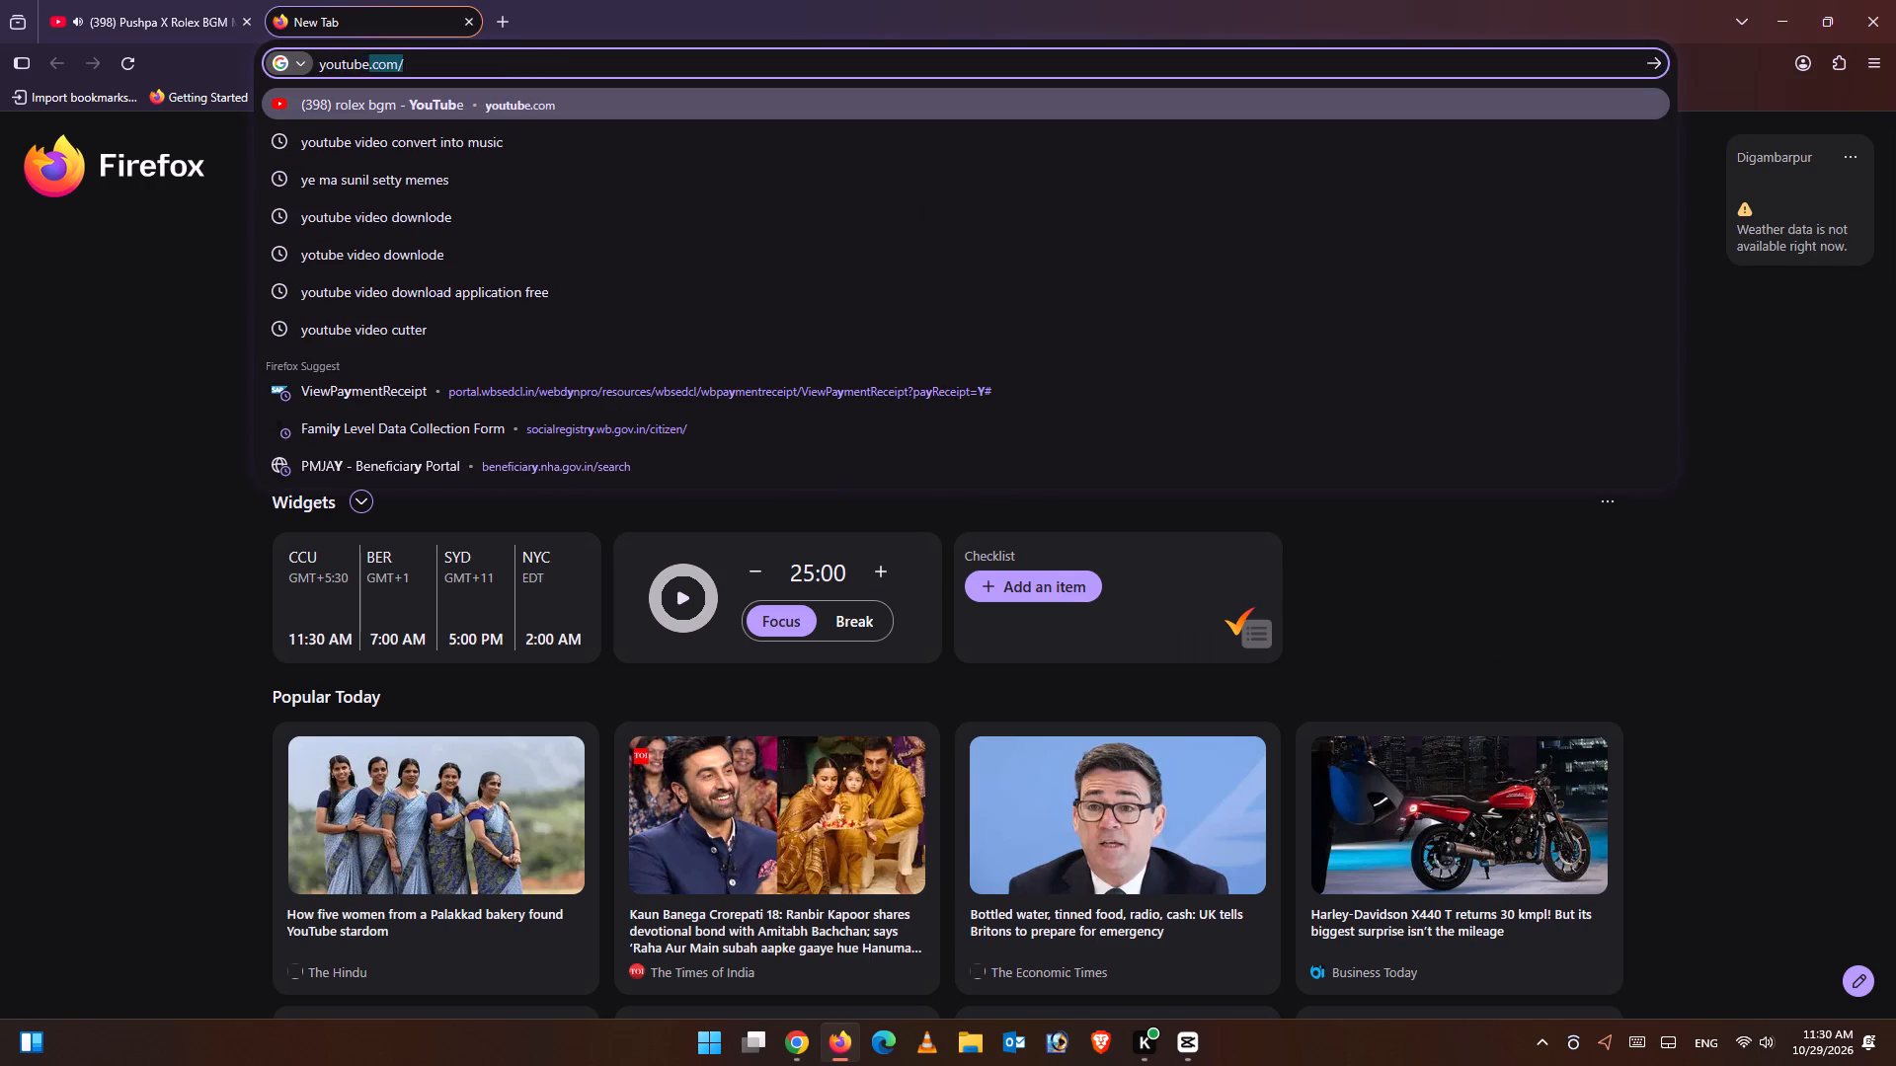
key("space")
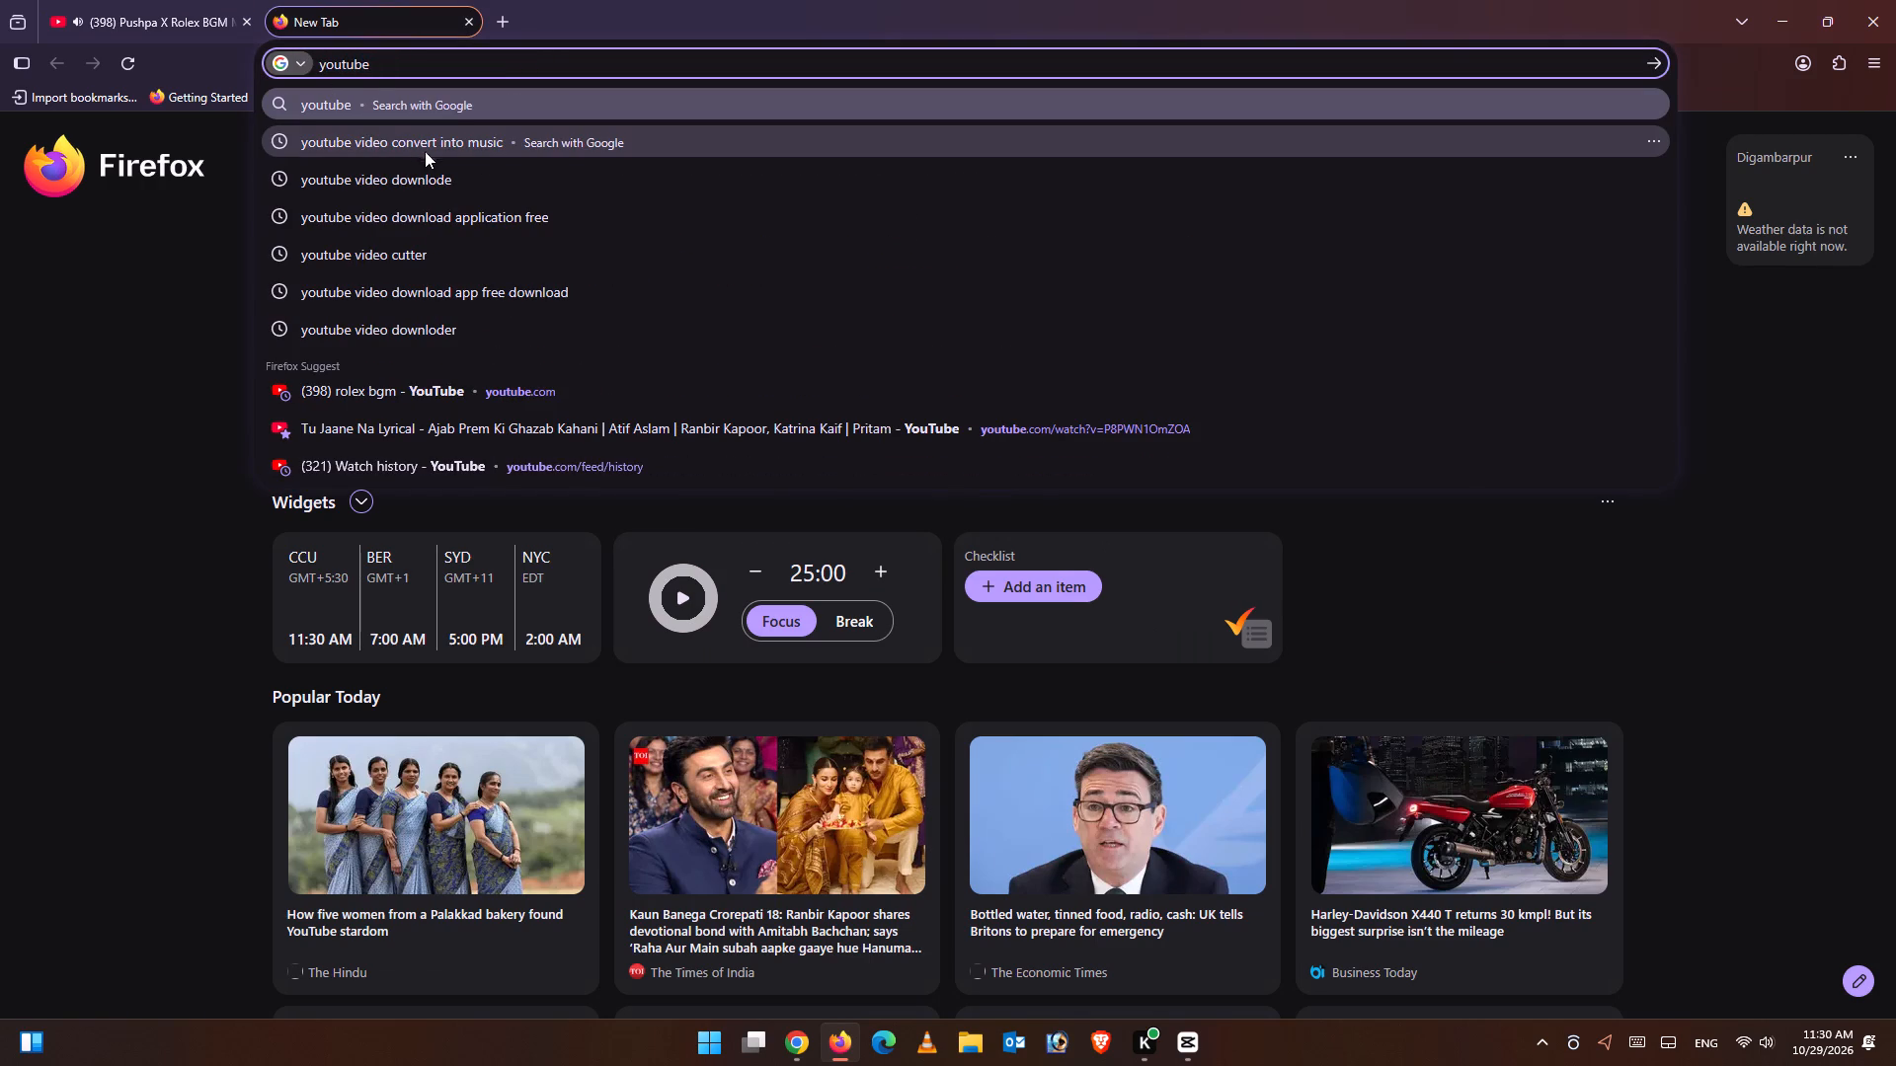
left_click(494, 155)
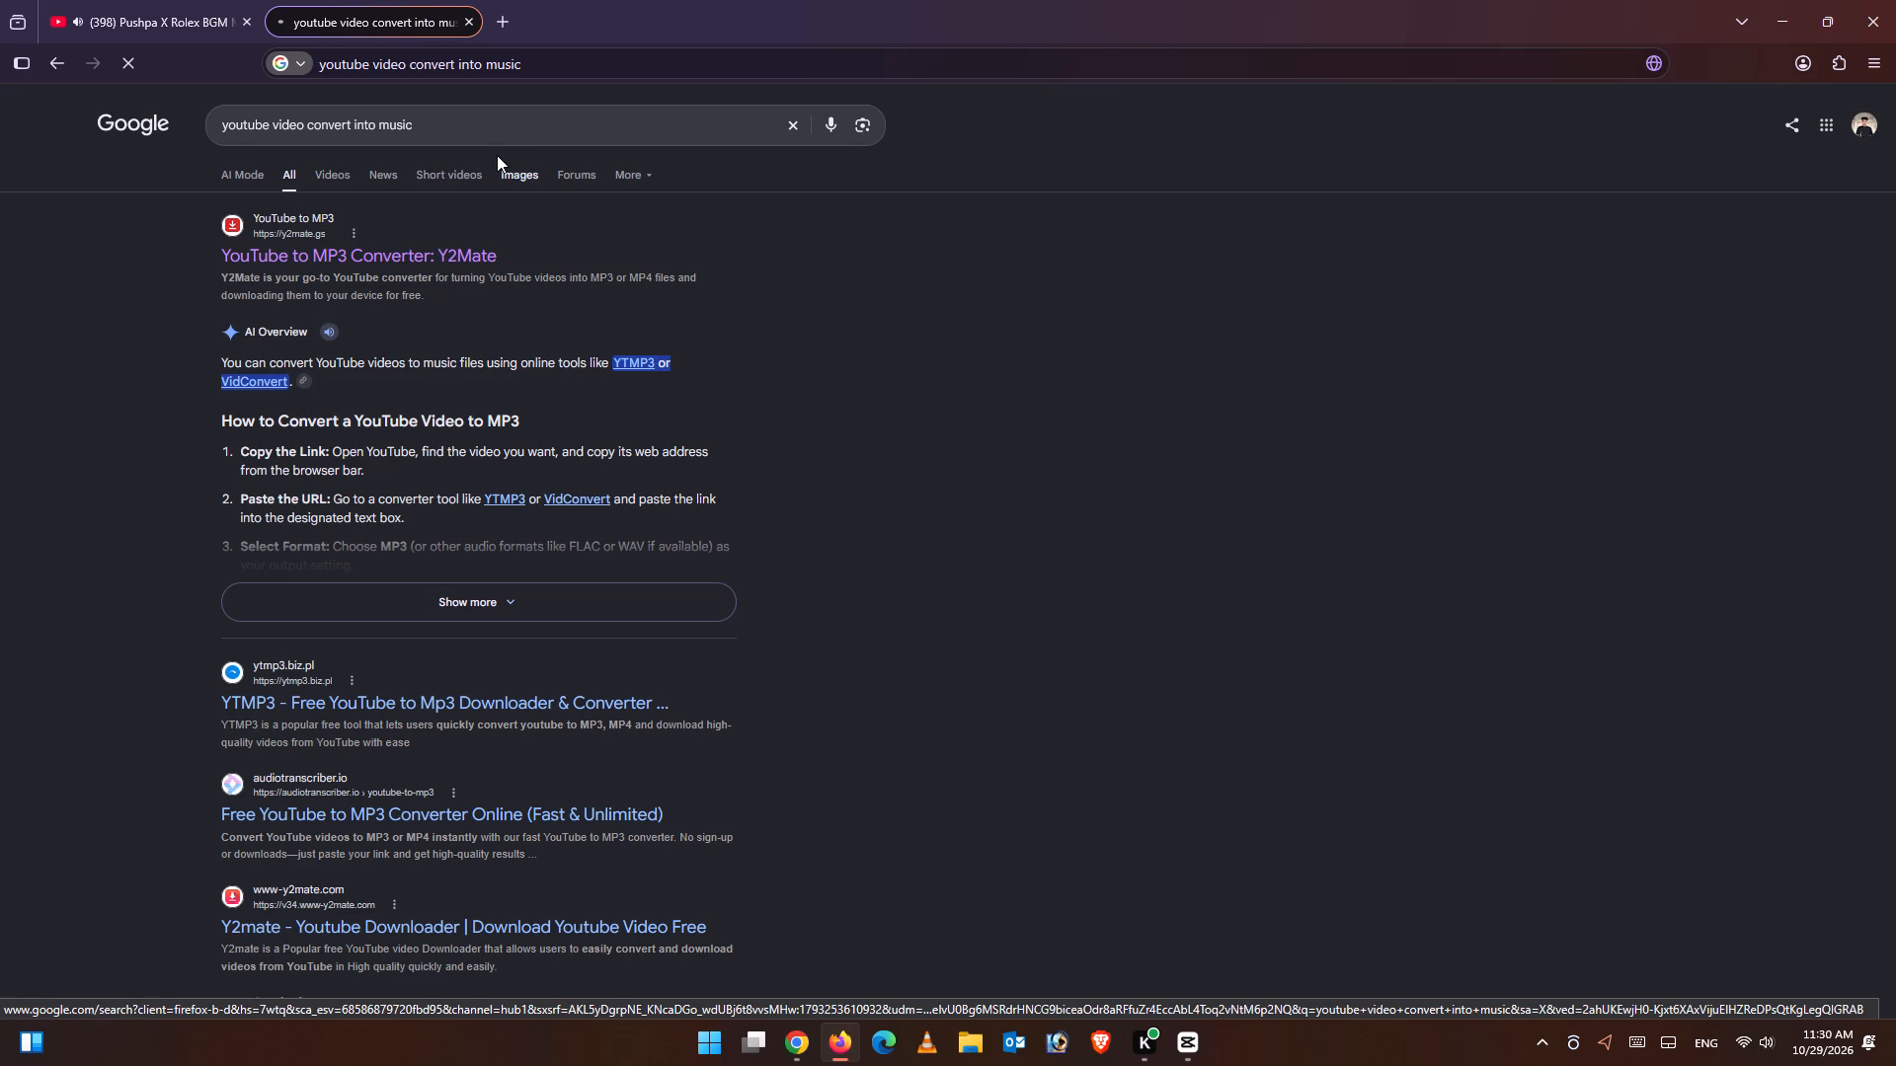
Open the Y2Mate YouTube to MP3 converter from the "youtube video convert into music" search results.
left_click(203, 0)
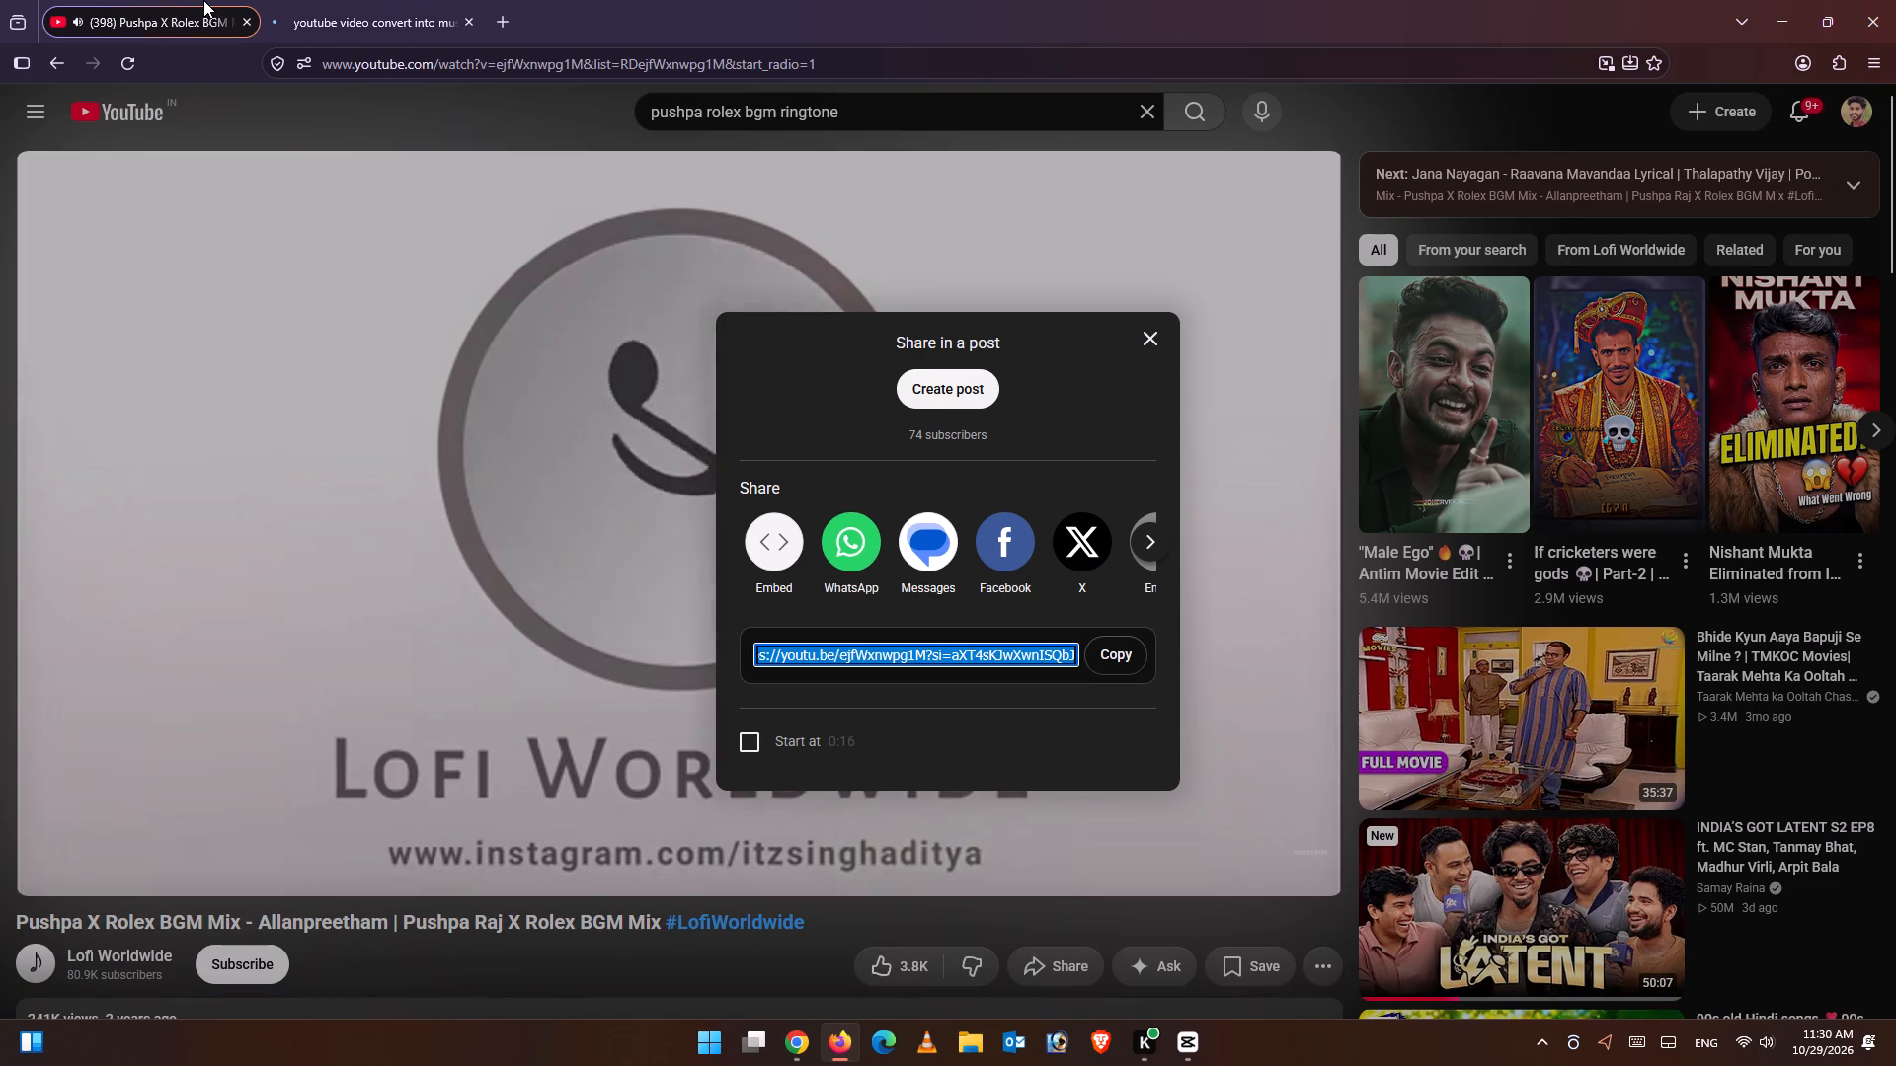
left_click(374, 0)
left_click(333, 235)
left_click(350, 276)
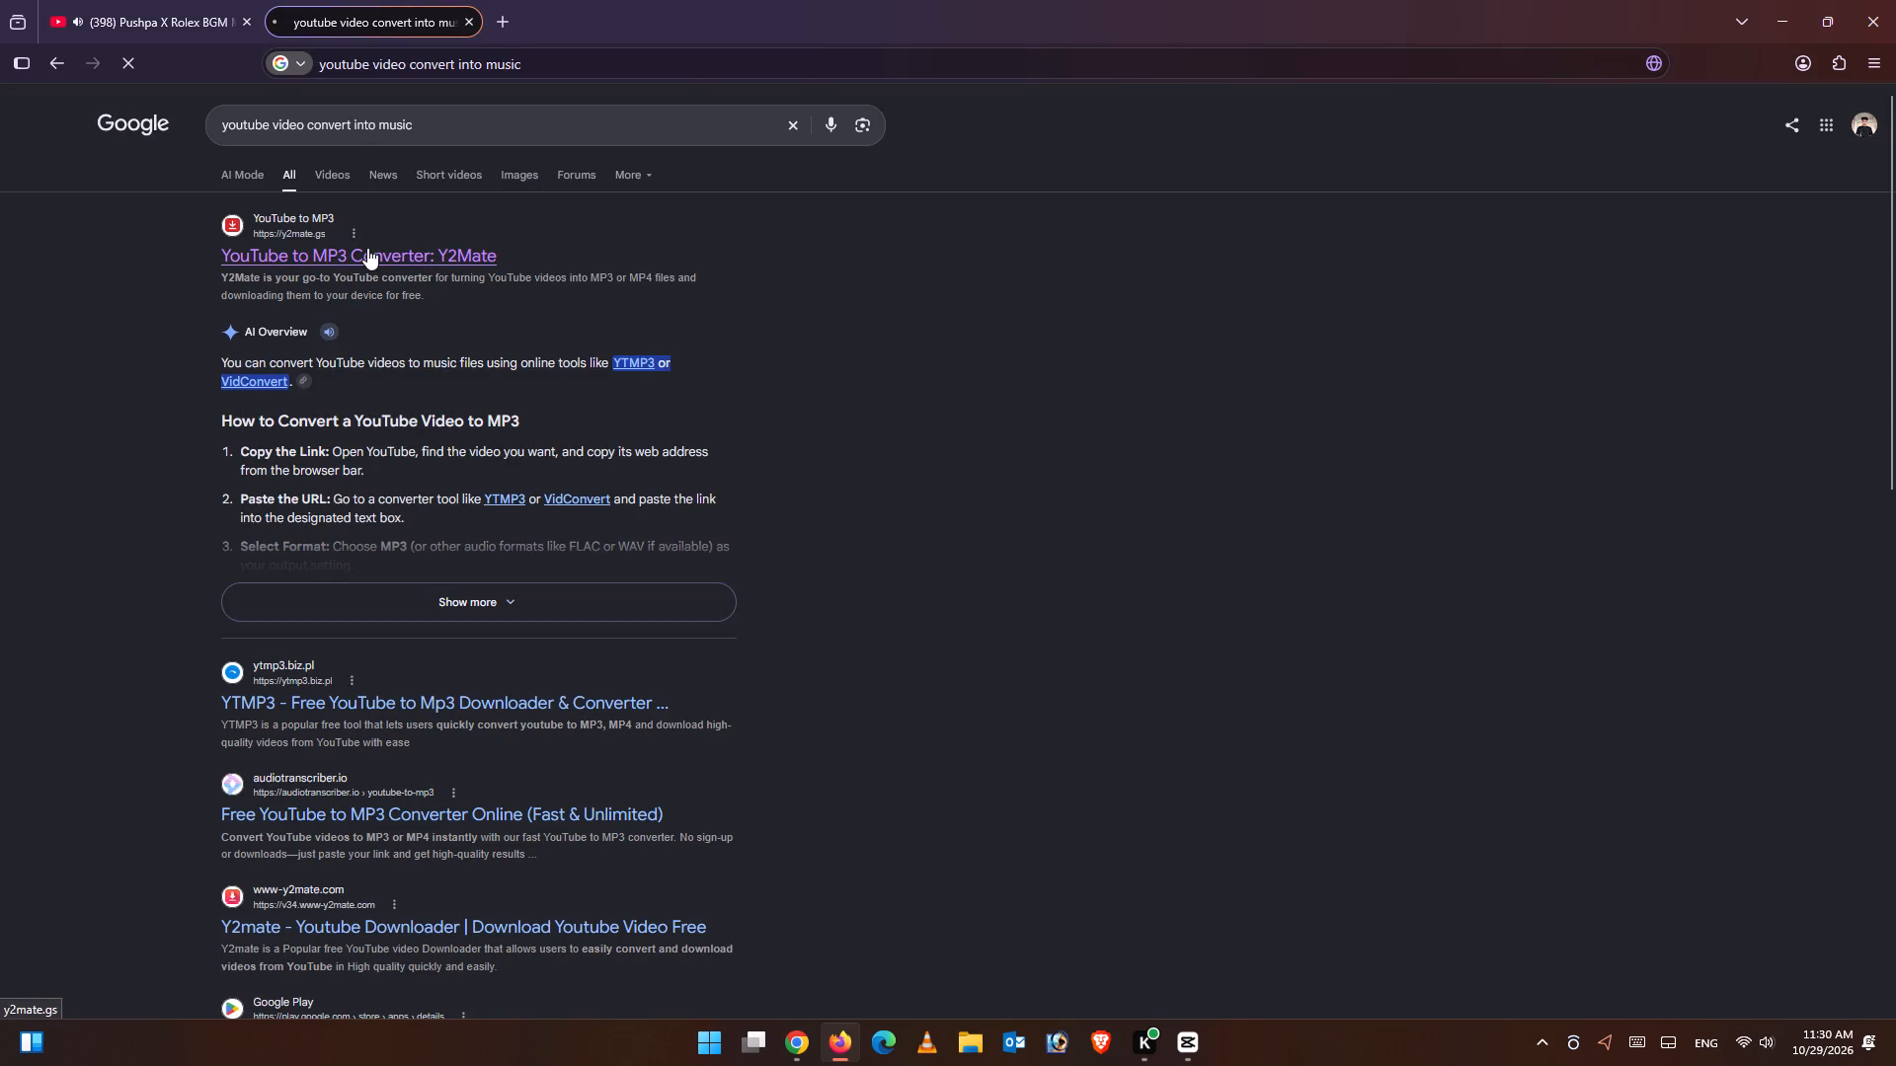
left_click(367, 248)
left_click(217, 0)
left_click(1195, 1047)
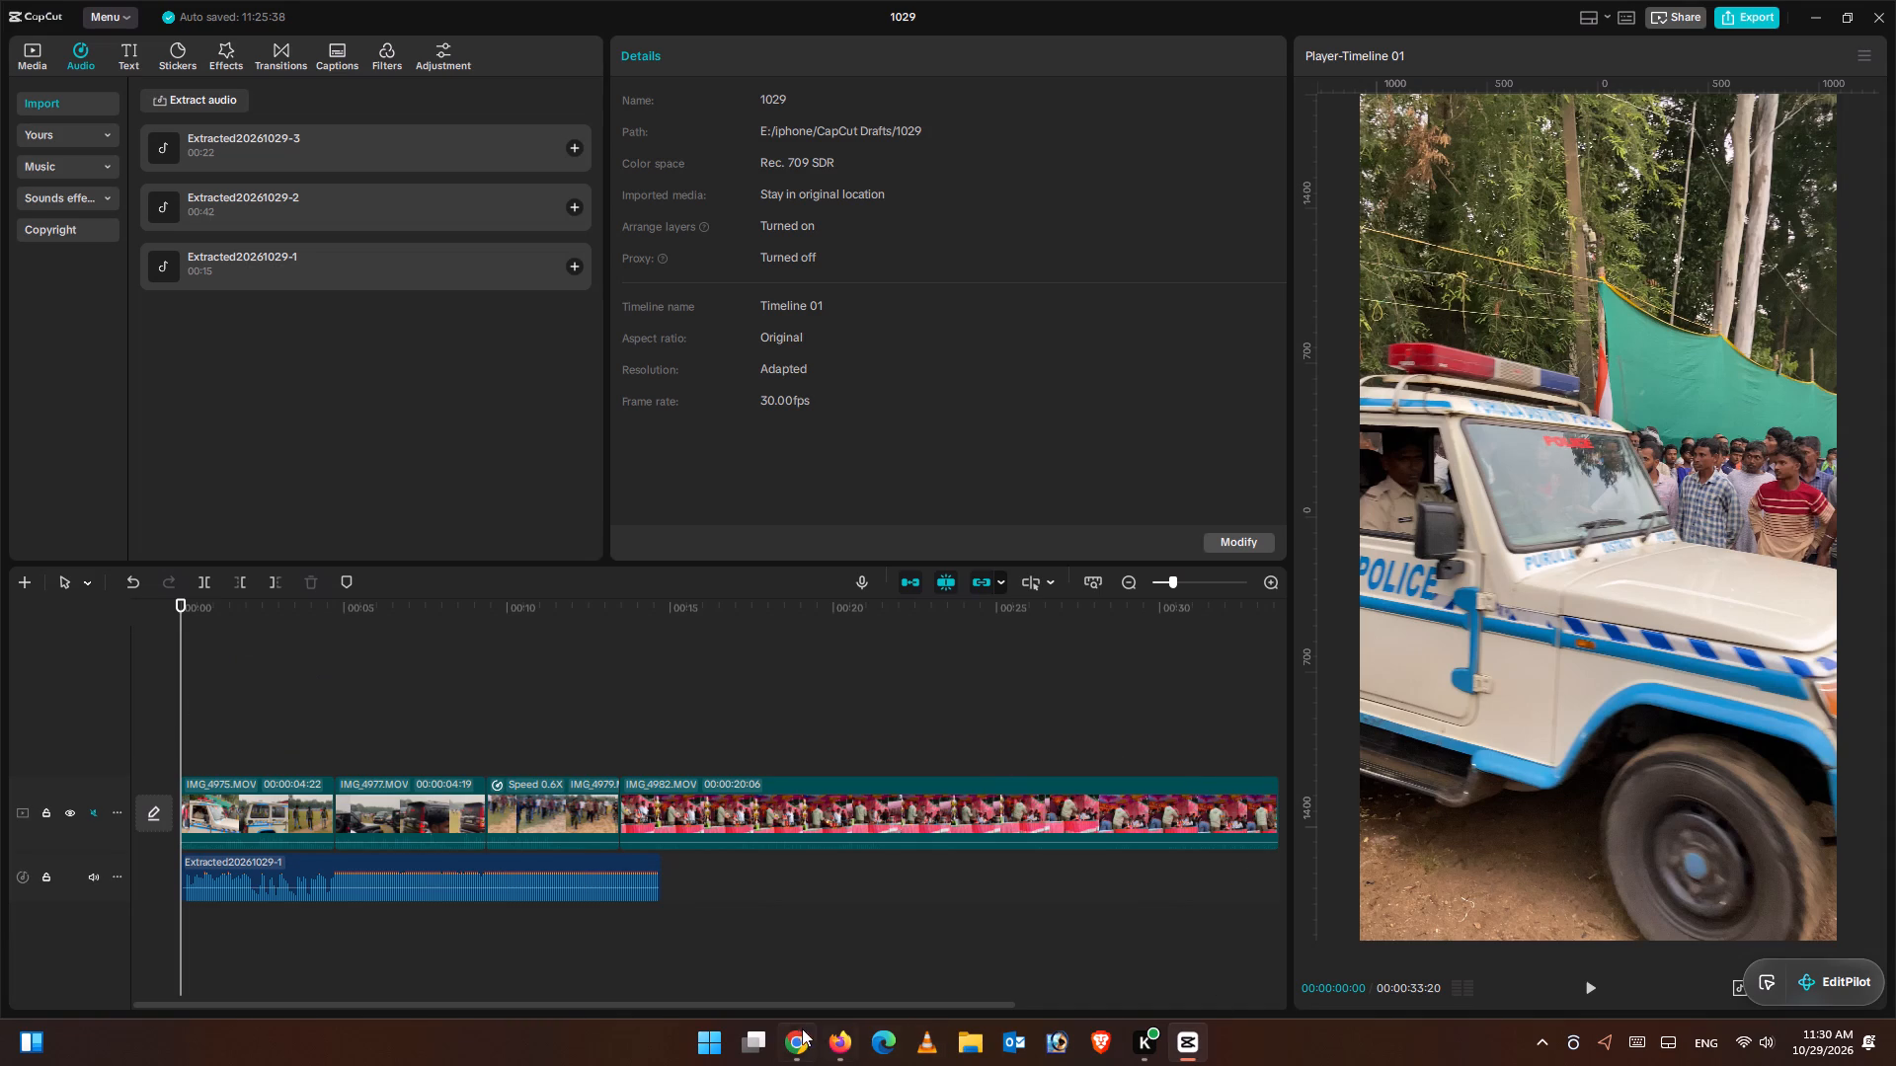
left_click(842, 1038)
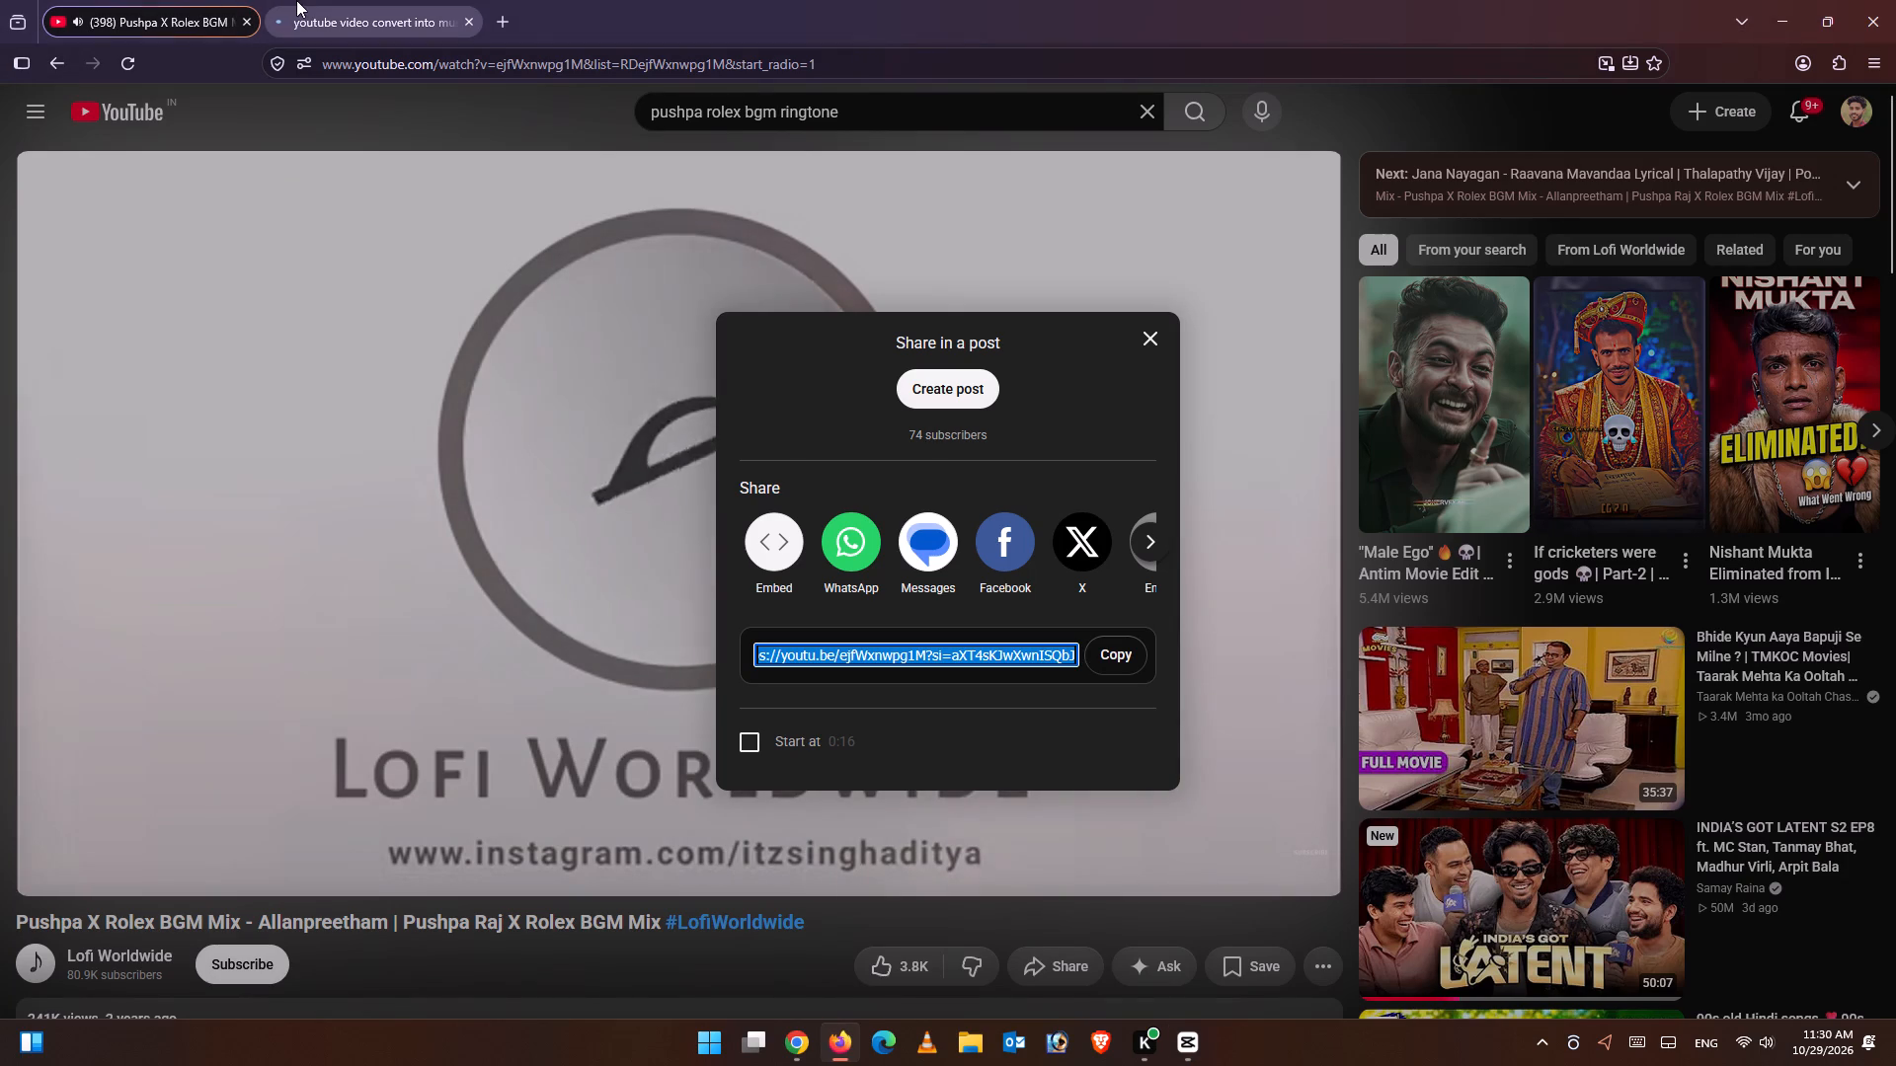
left_click(539, 564)
left_click(305, 703)
left_click(456, 0)
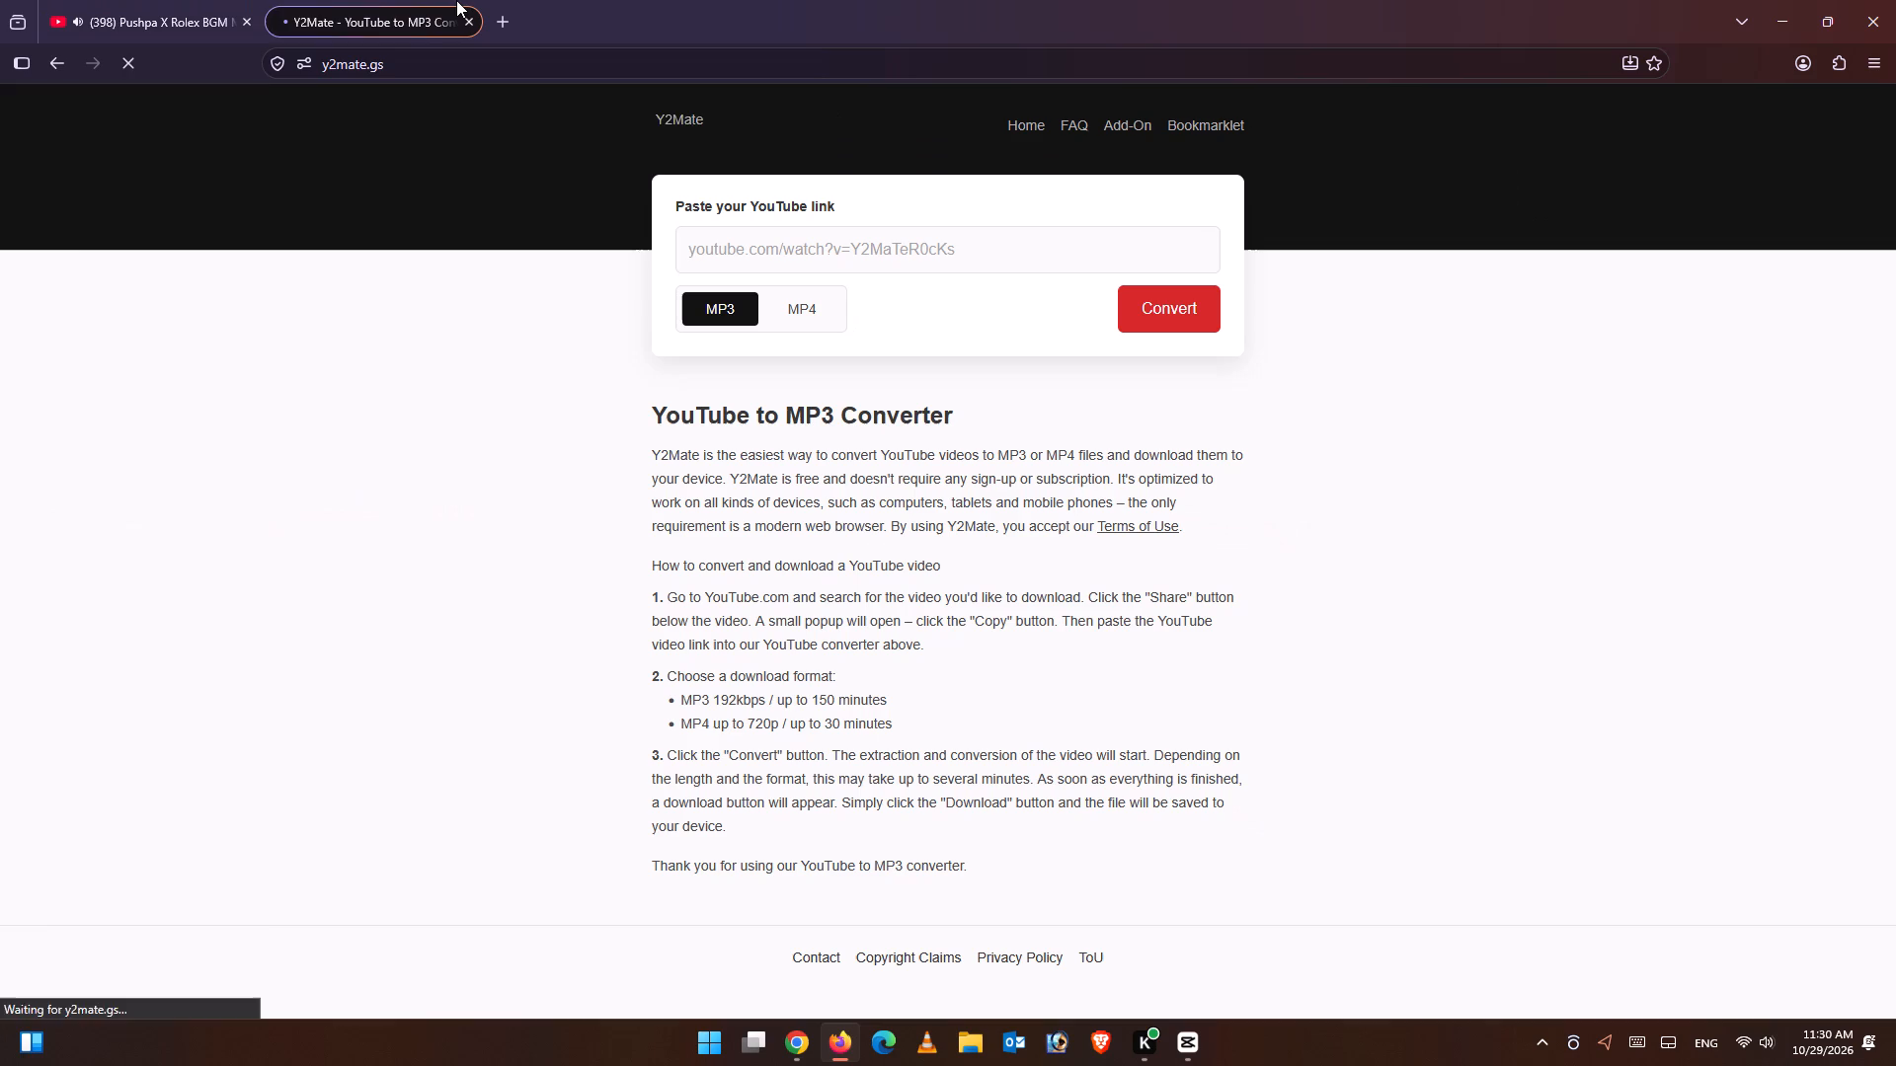
Paste the copied YouTube video link into Y2Mate and start converting it to MP3.
right_click(750, 249)
left_click(797, 398)
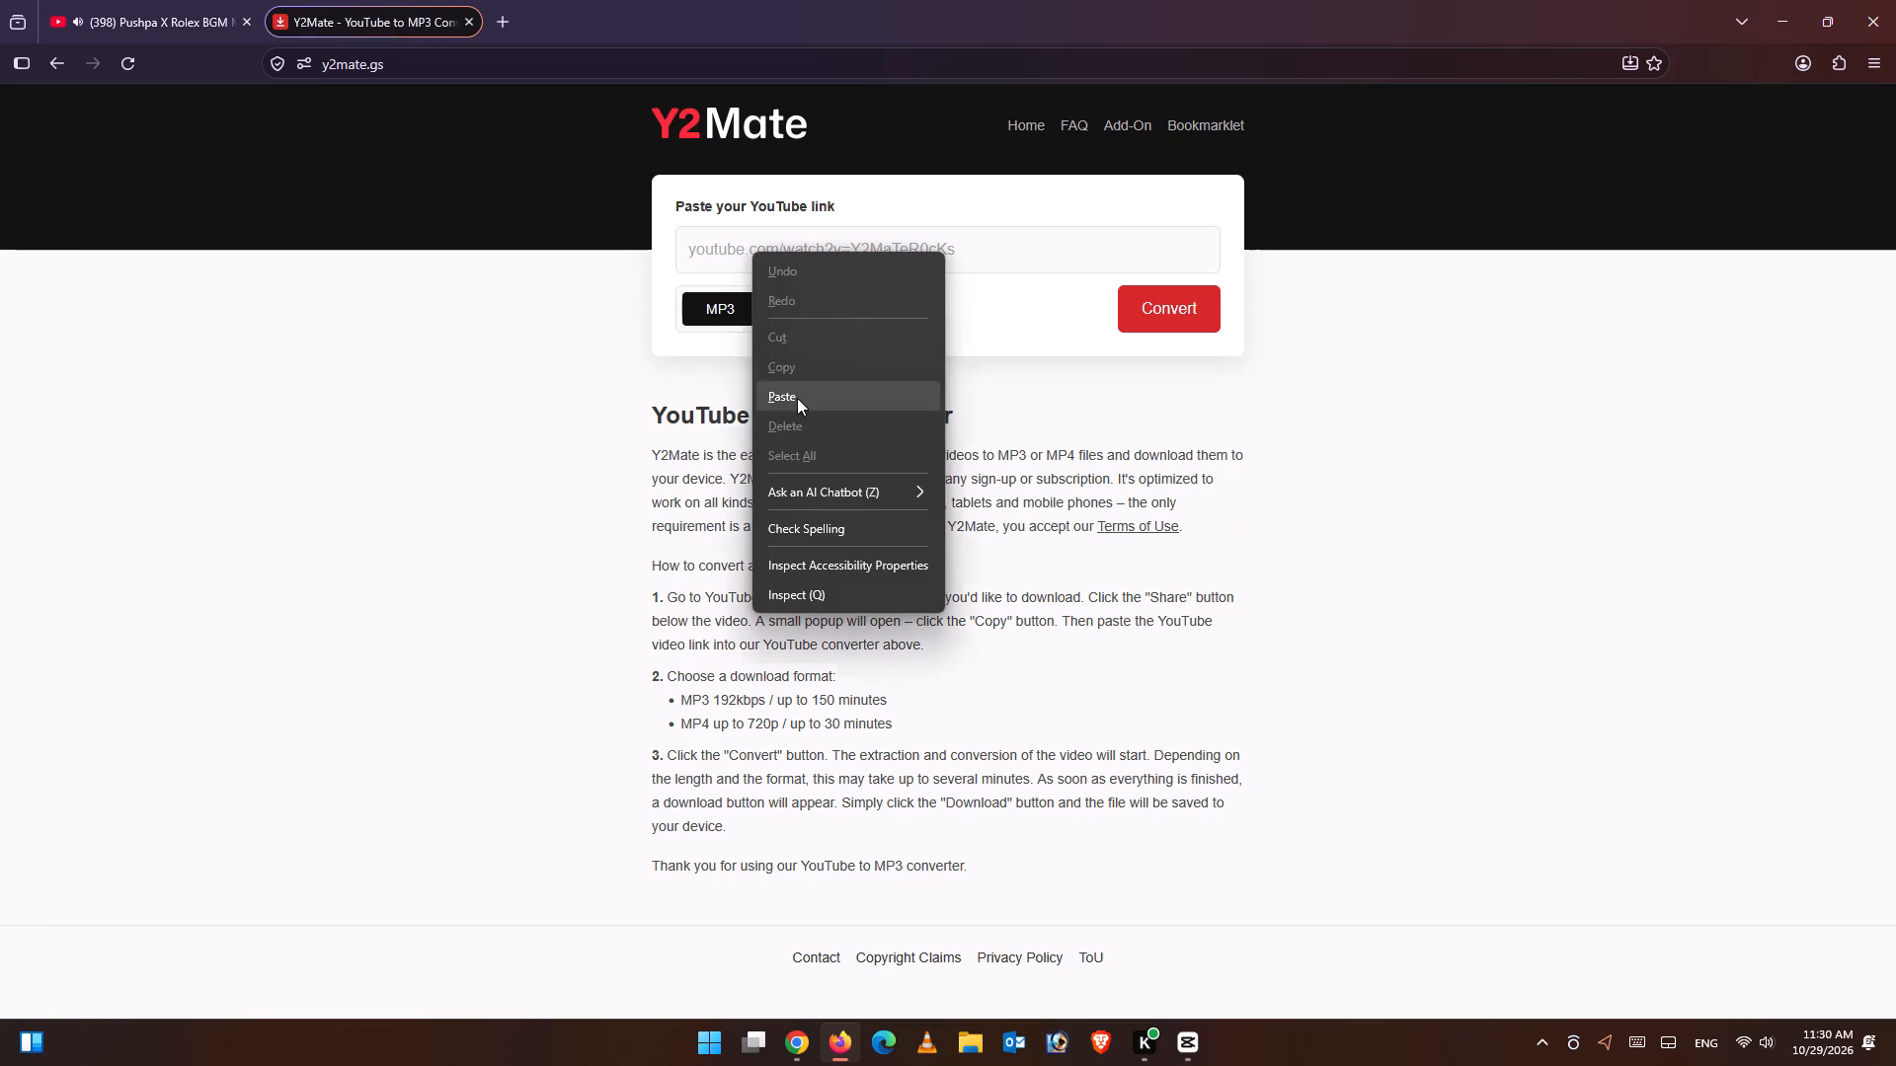
left_click(1148, 313)
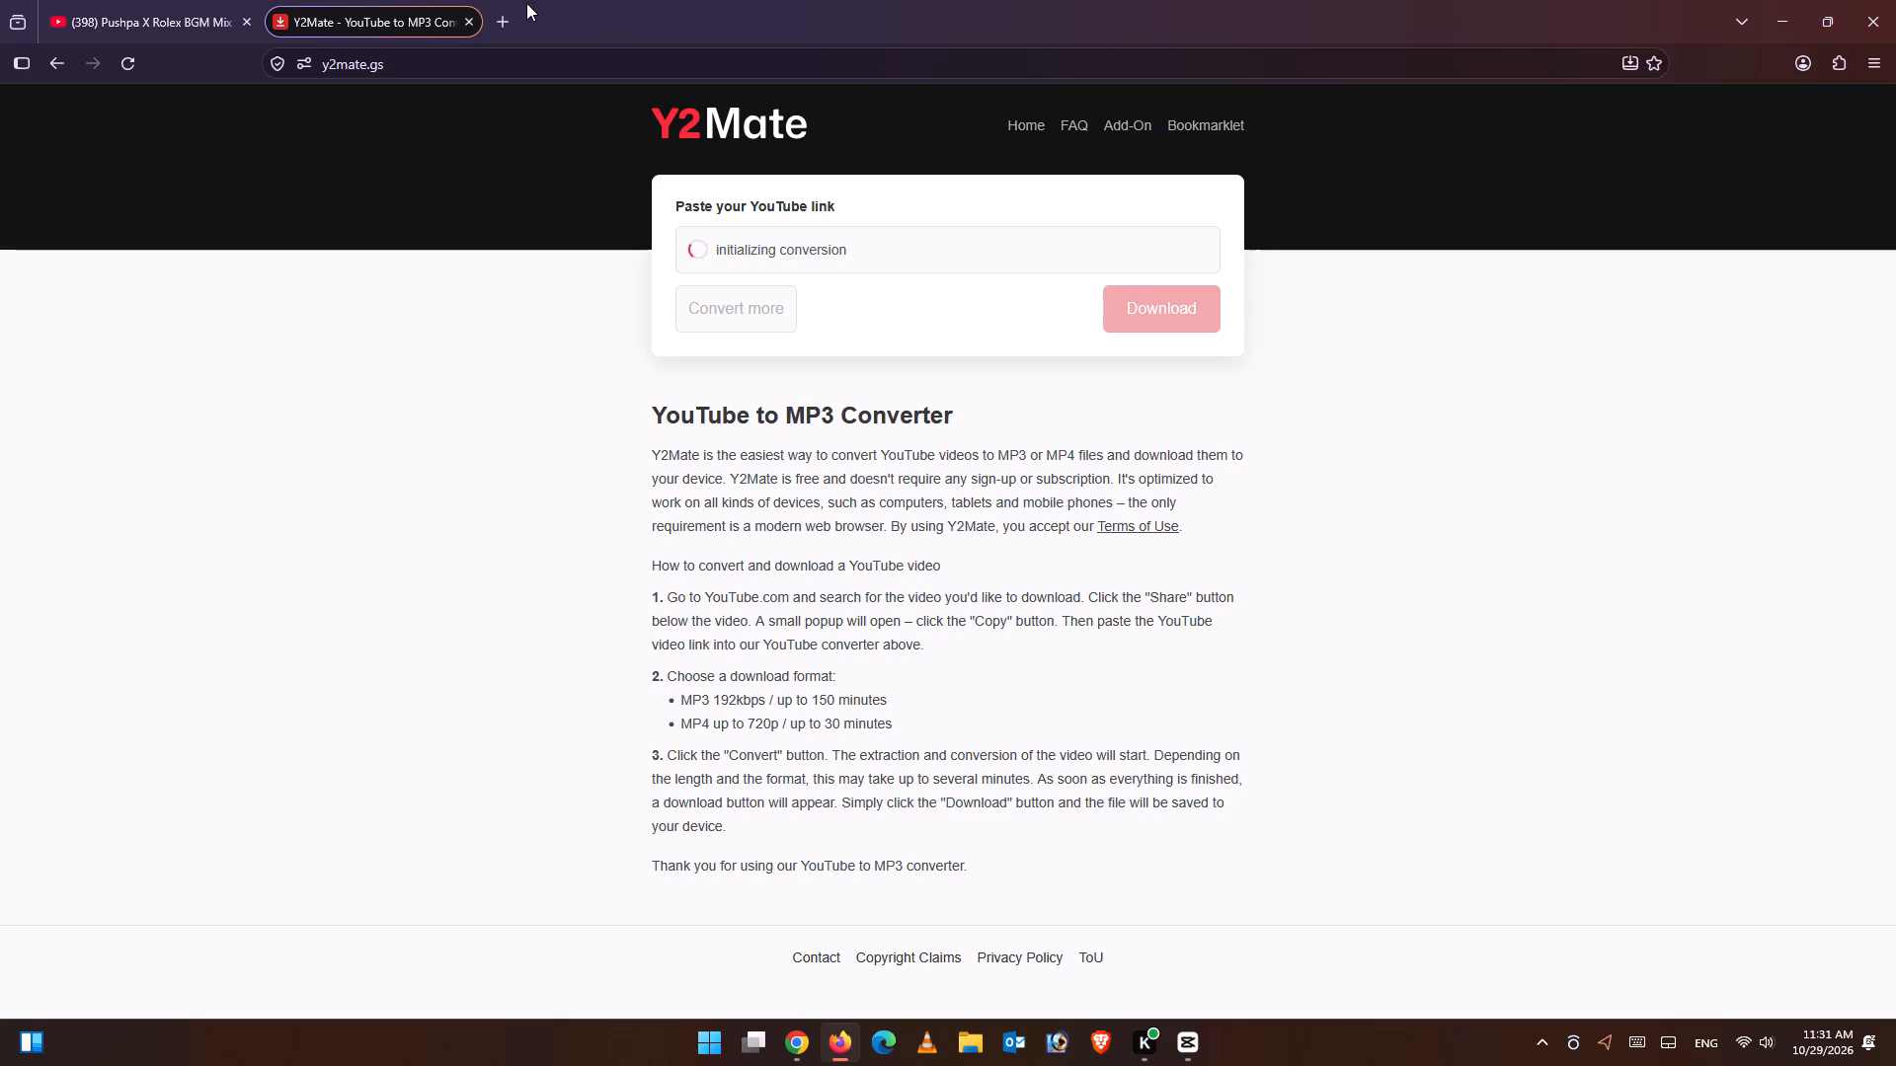
Switch back to the 1029 project in CapCut.
left_click(1194, 1048)
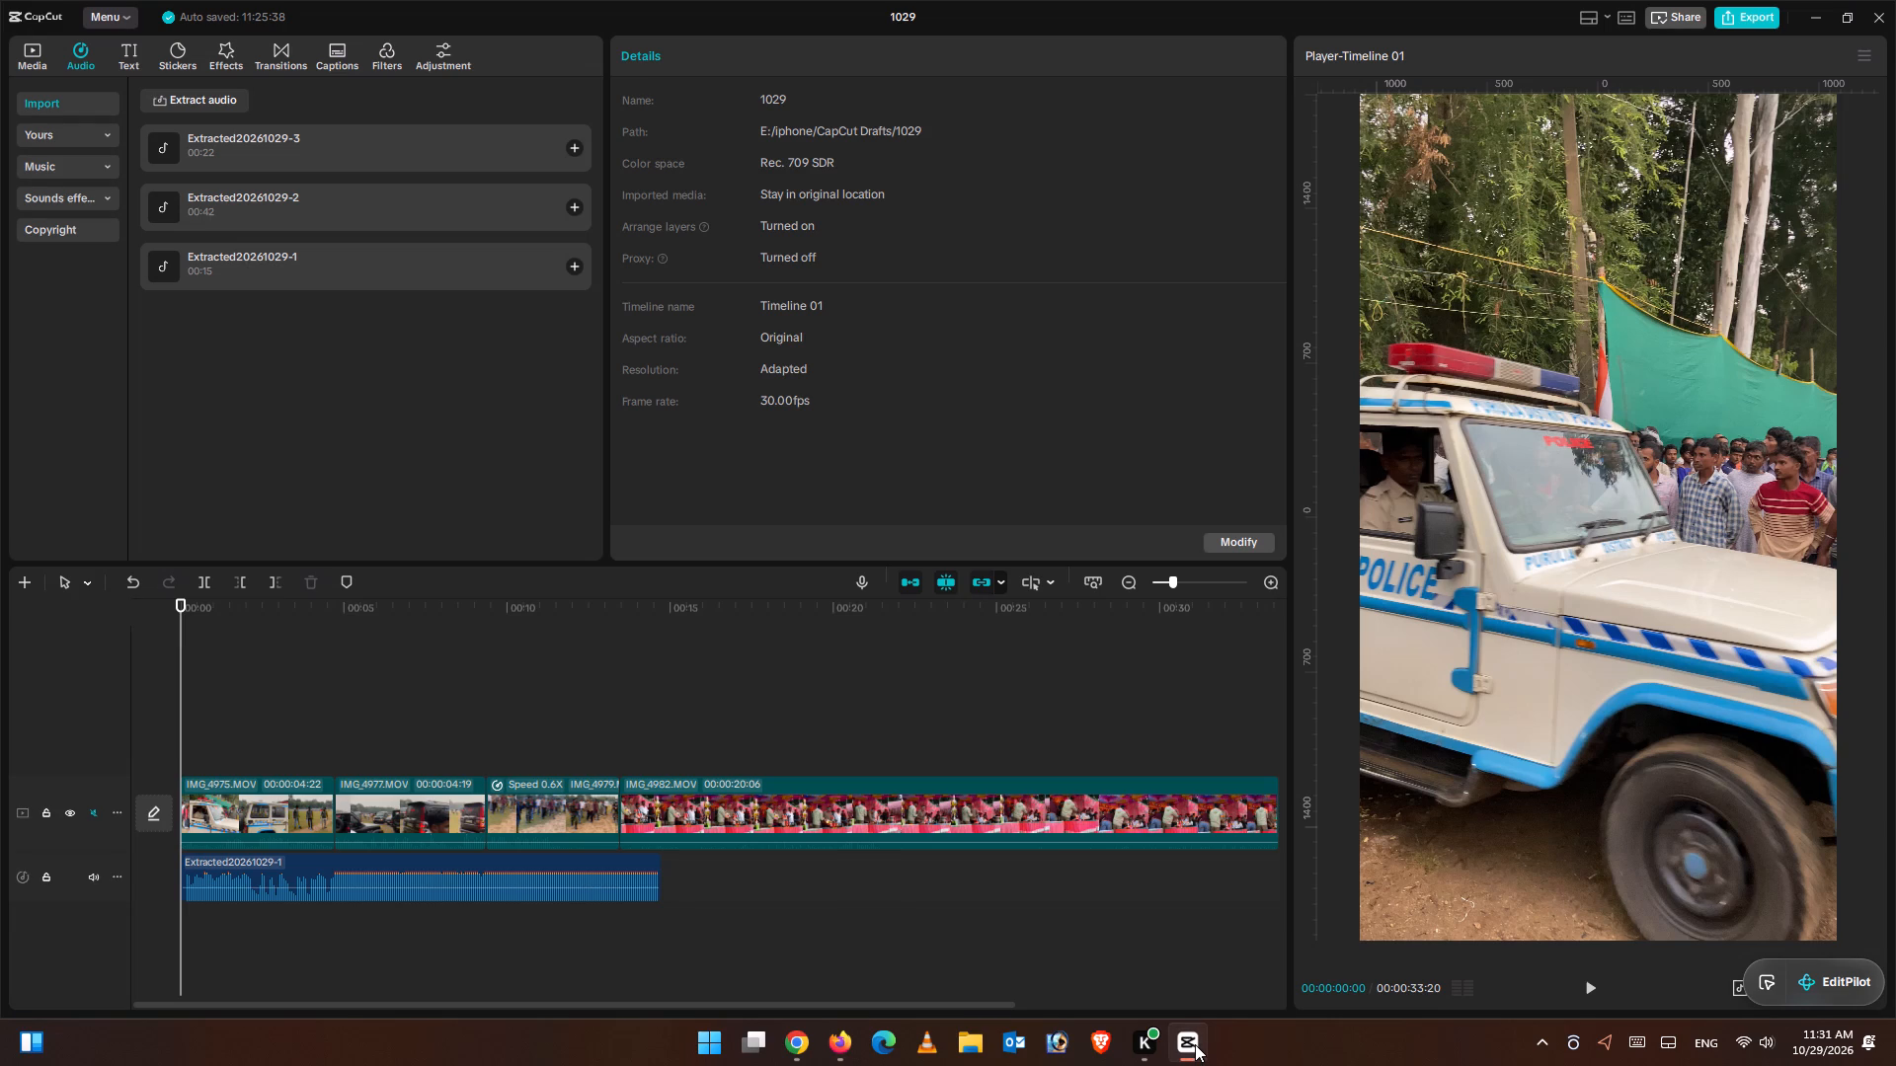
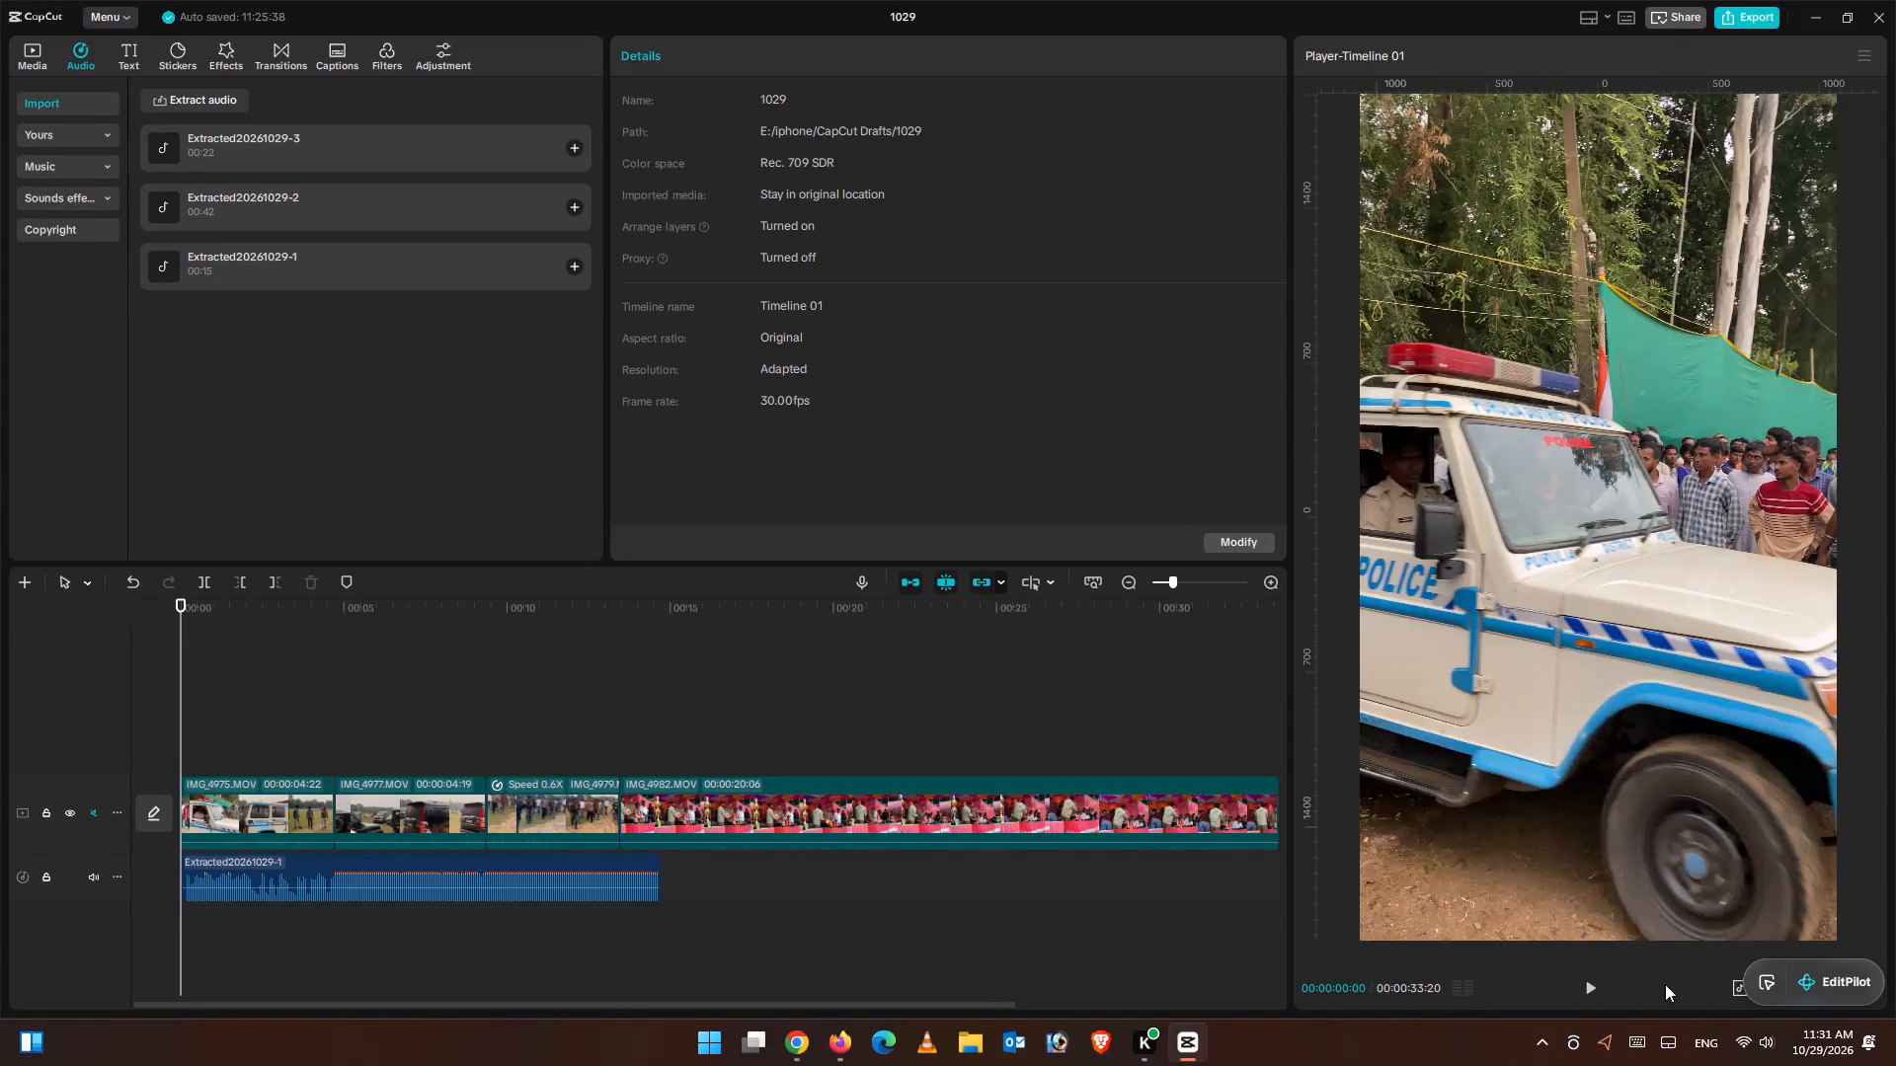
Play back the current edit and extend the end of the IMG_4977.MOV timeline clip to a duration of 00:00:20:16.
left_click(1596, 991)
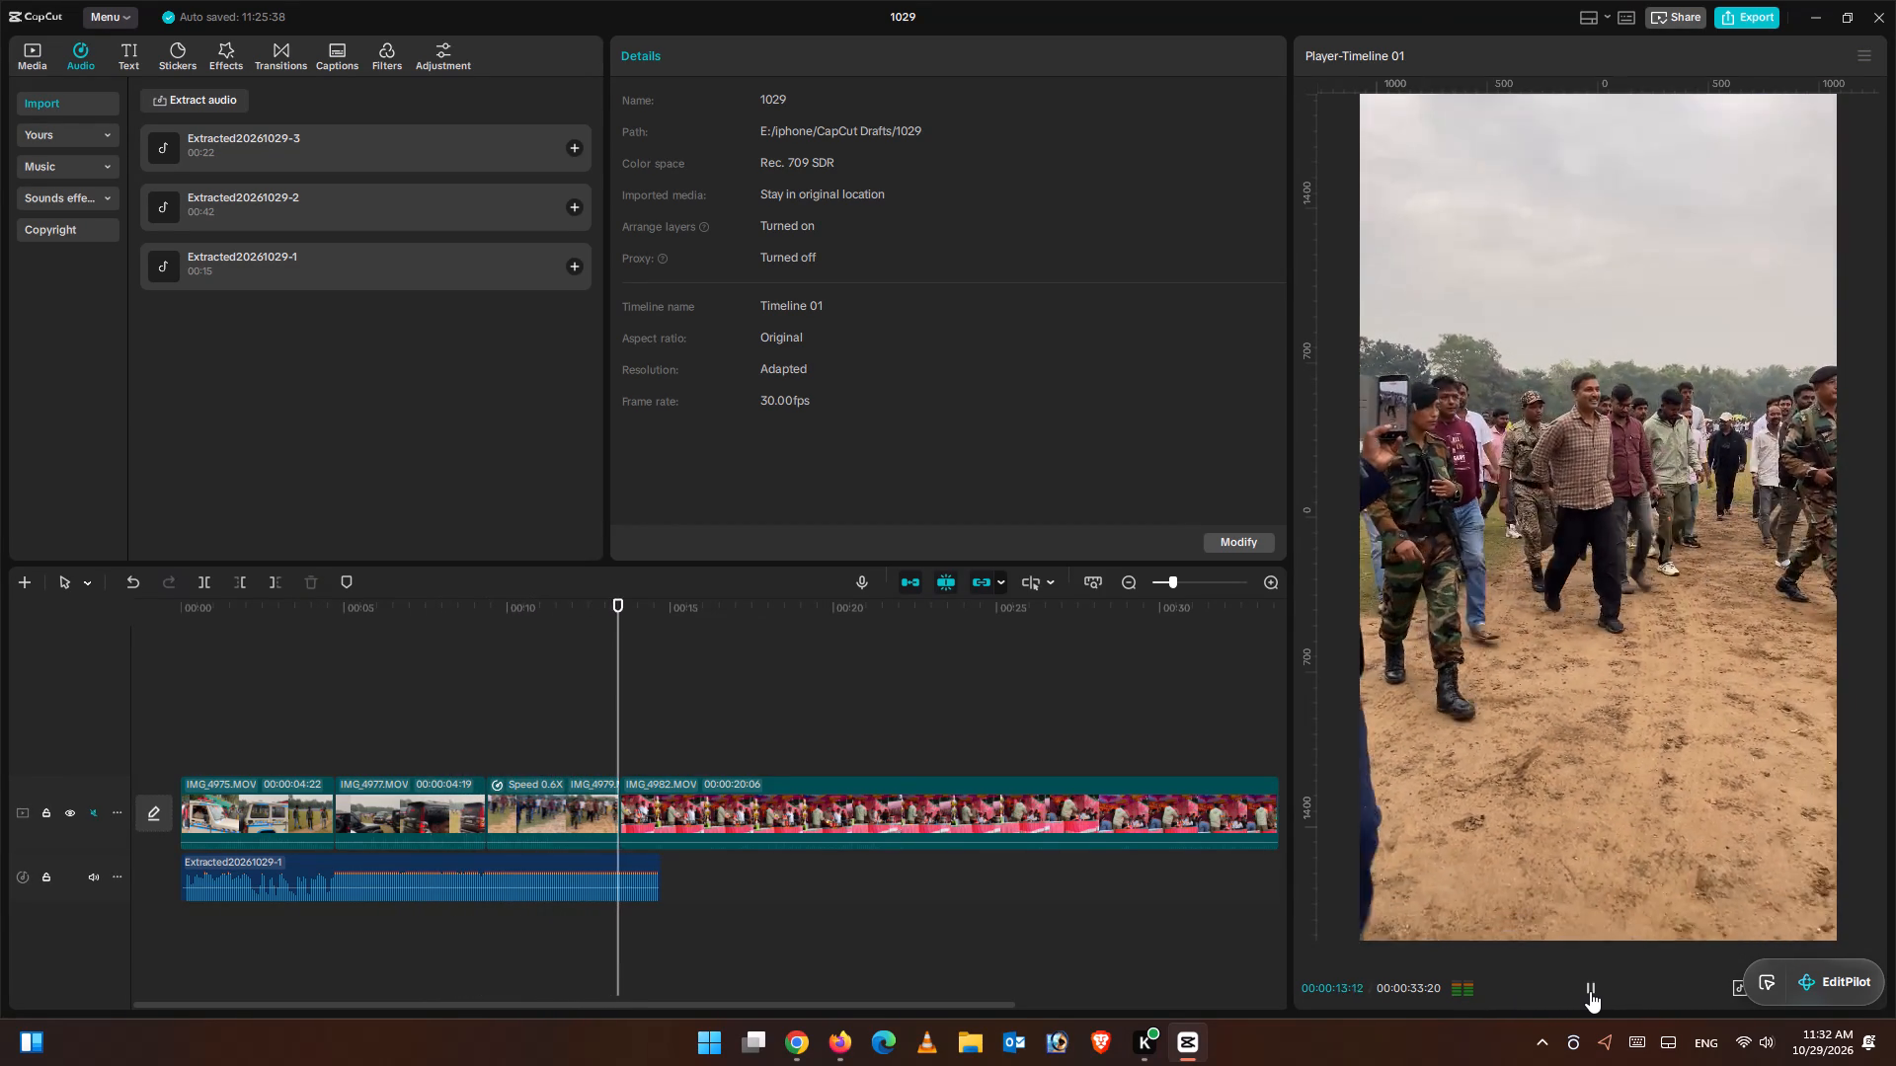
left_click(1590, 991)
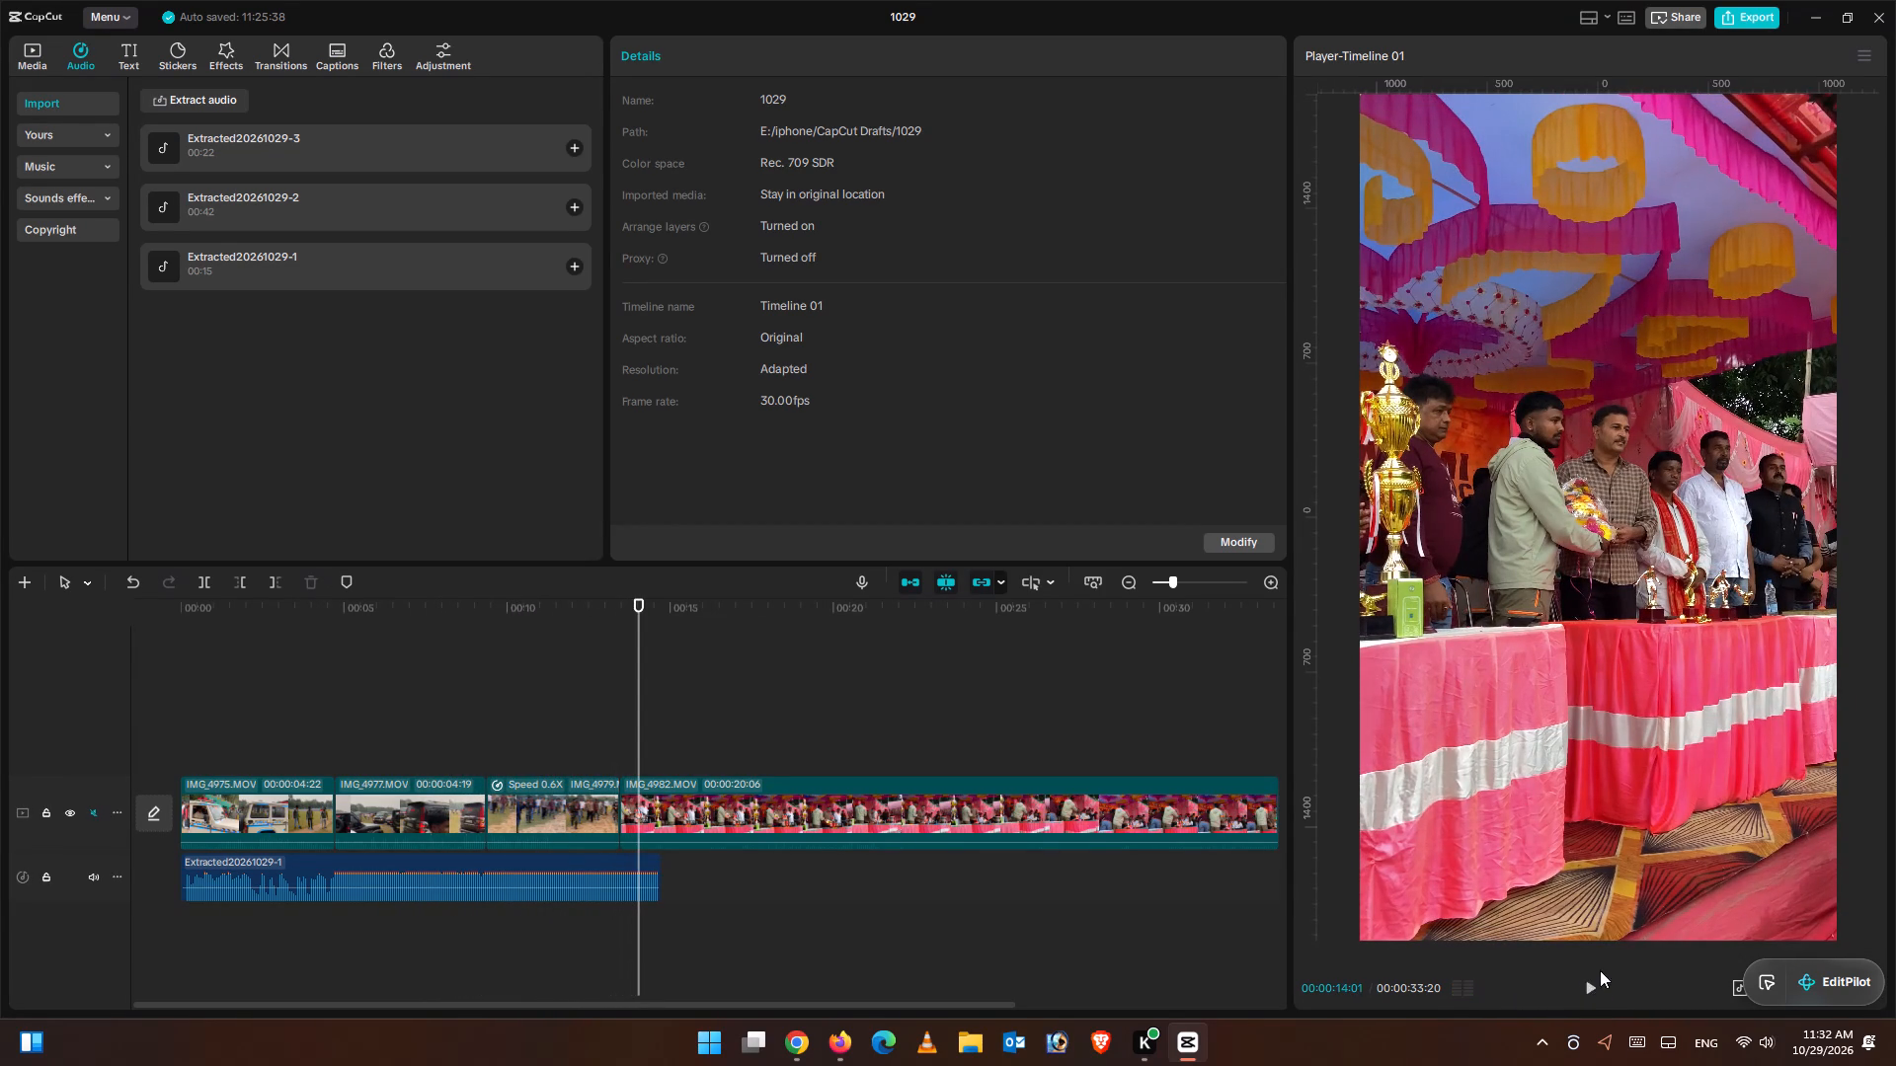
left_click(412, 733)
left_click(453, 797)
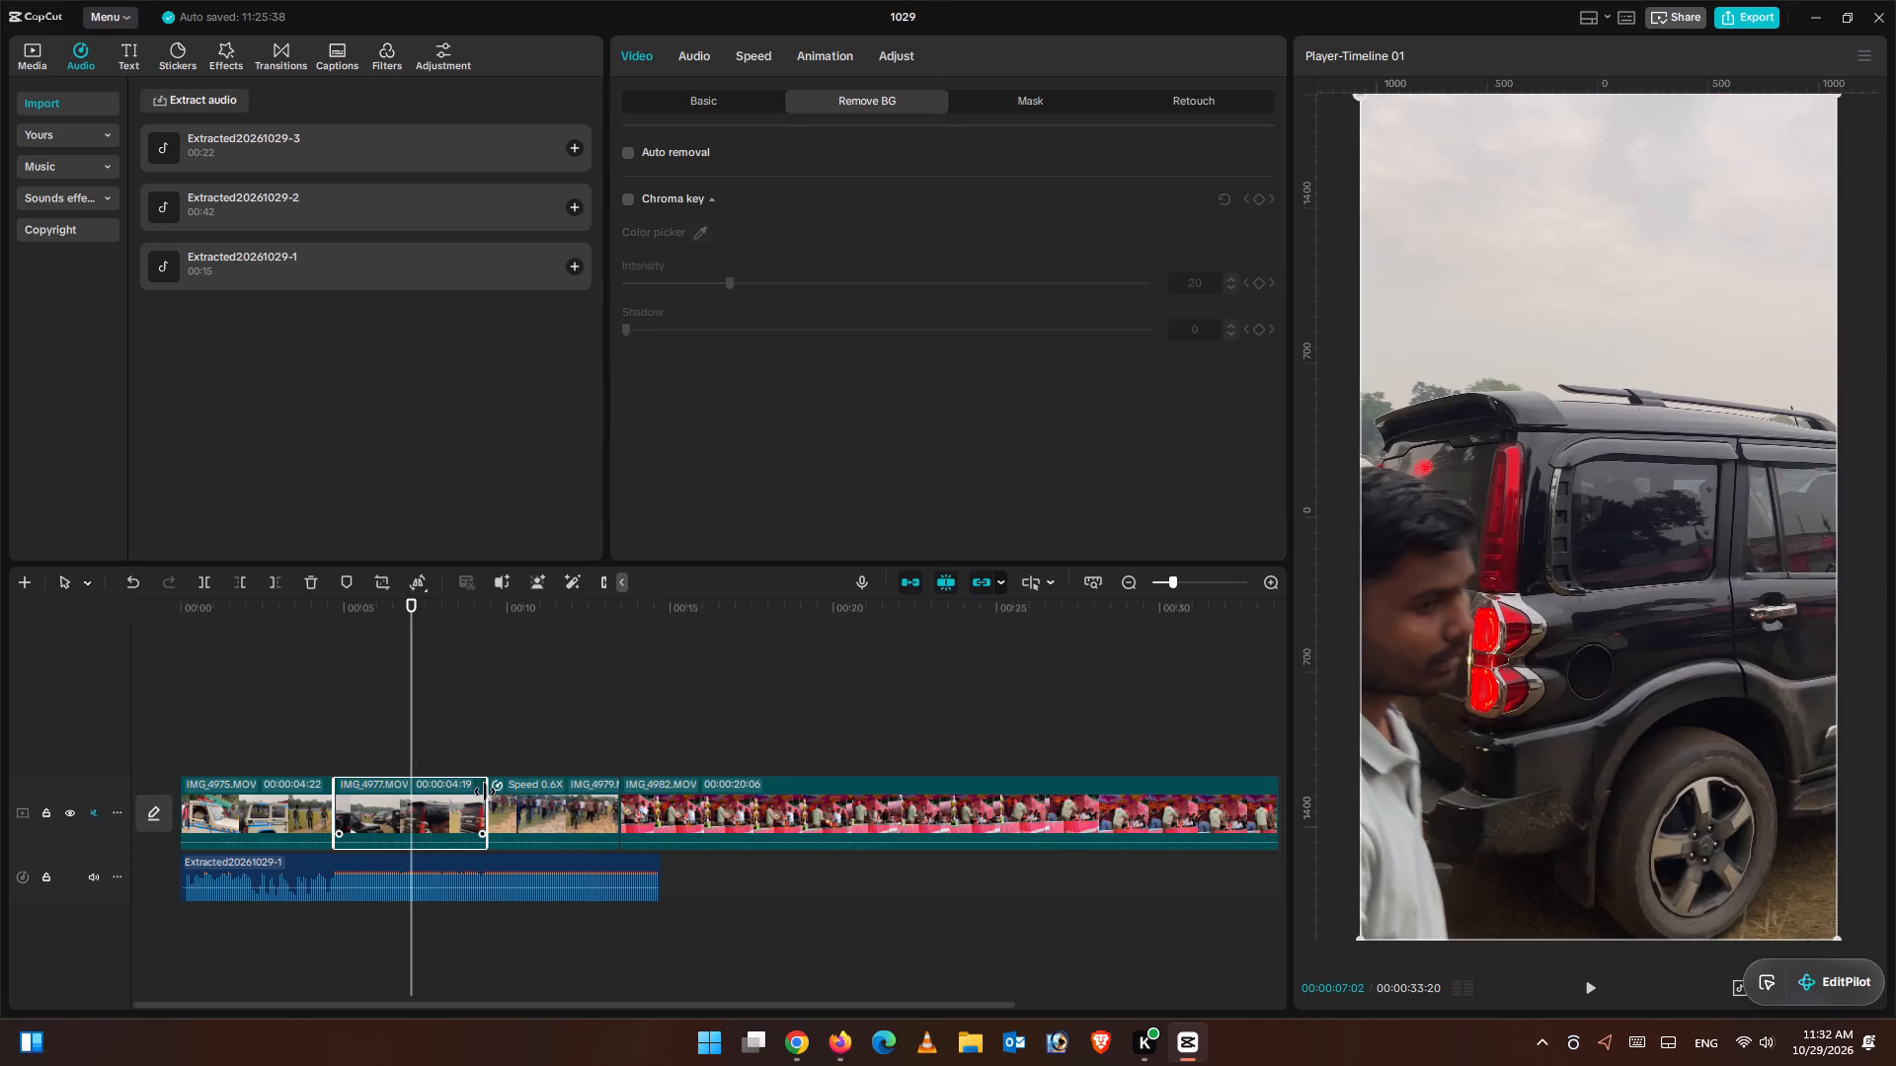
left_click_drag(486, 793, 1088, 788)
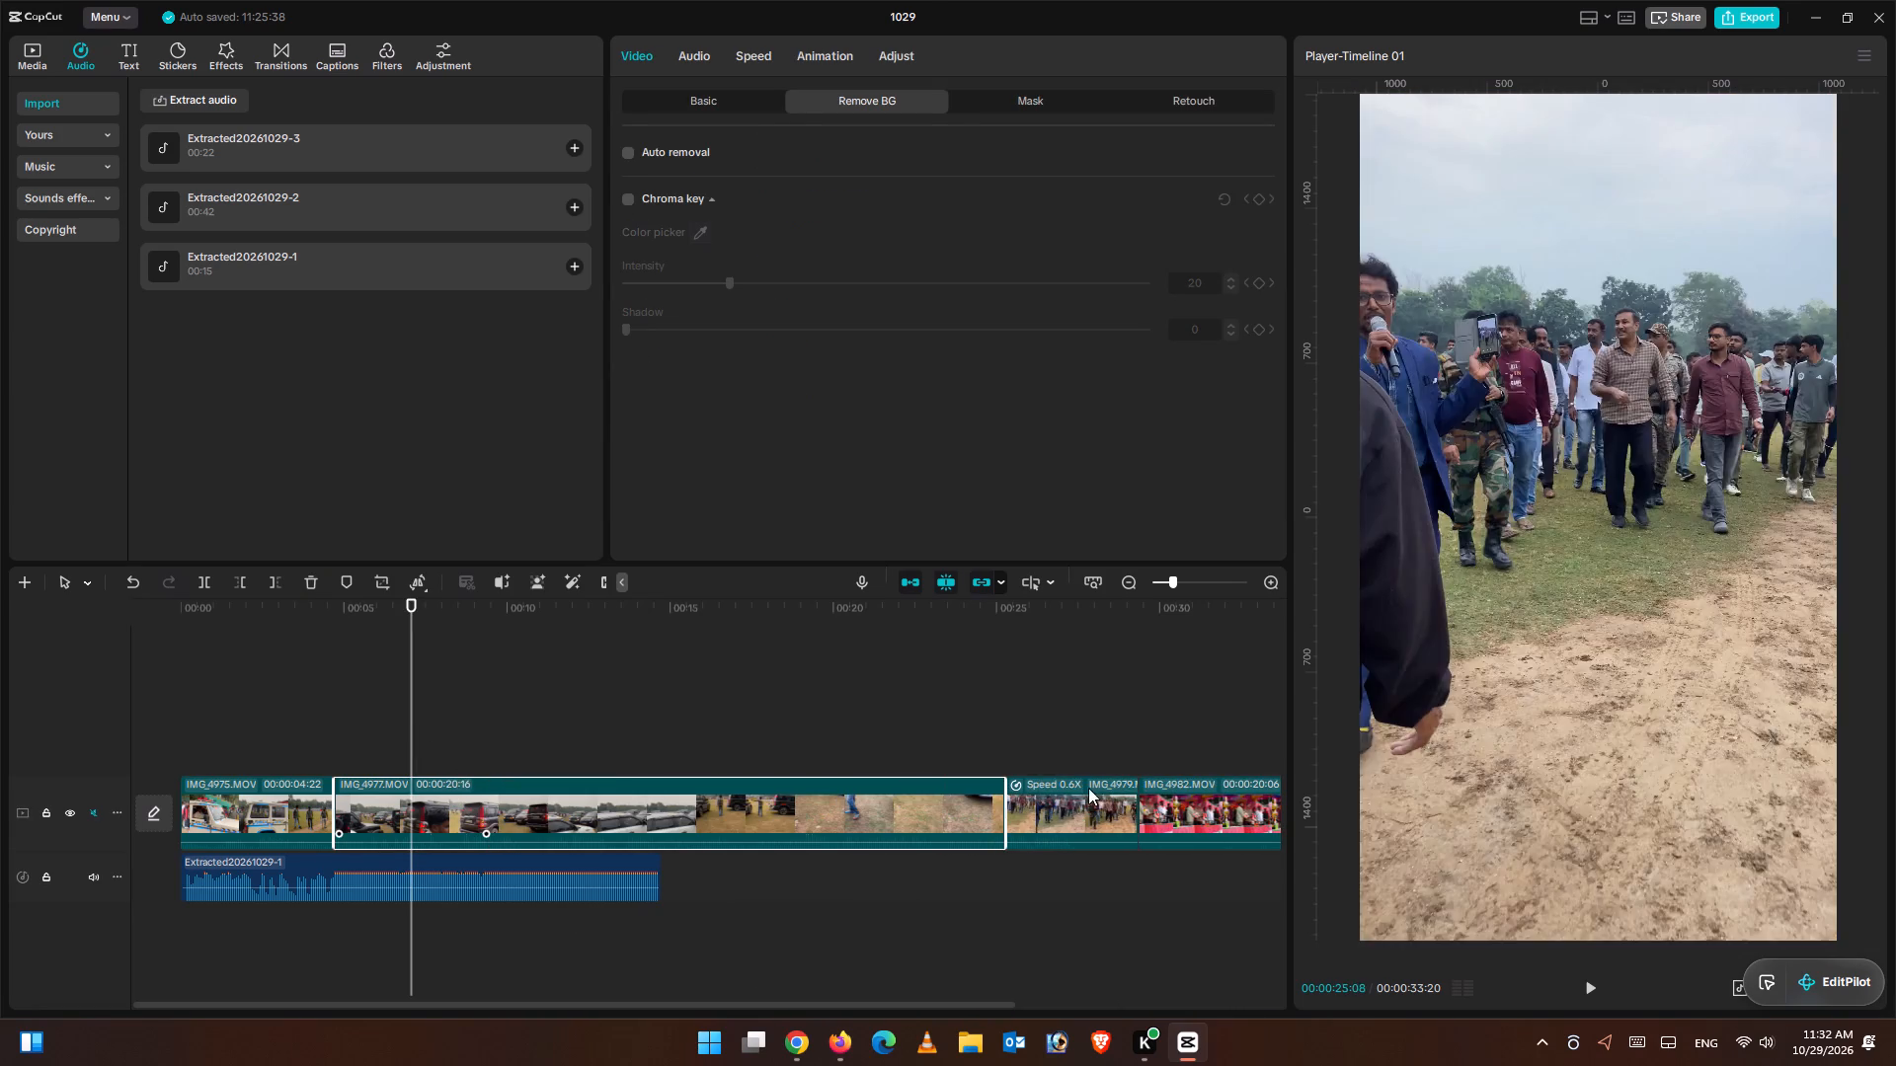
left_click_drag(1088, 788, 1087, 788)
Scrub through the extended IMG_4977.MOV clip on the timeline to examine its added footage and its start.
left_click(689, 717)
left_click_drag(689, 717, 704, 717)
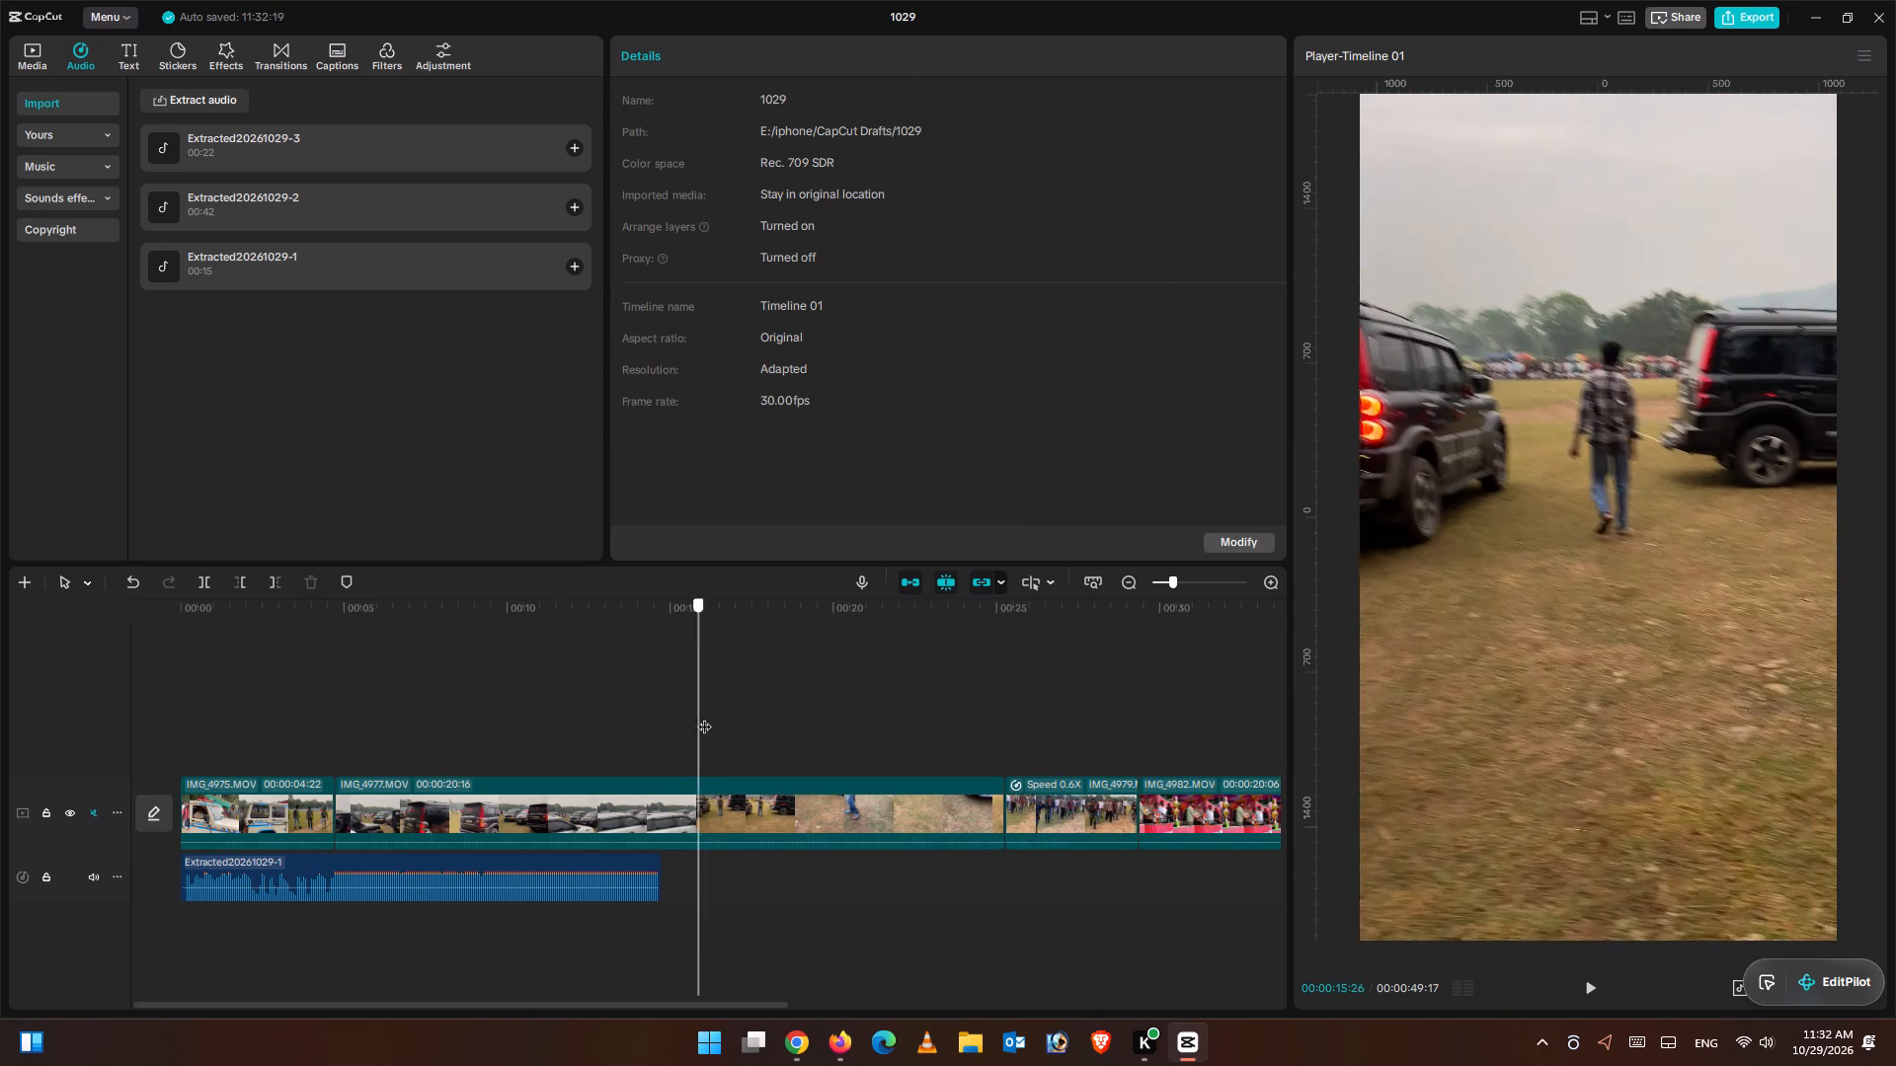
left_click_drag(704, 717, 808, 723)
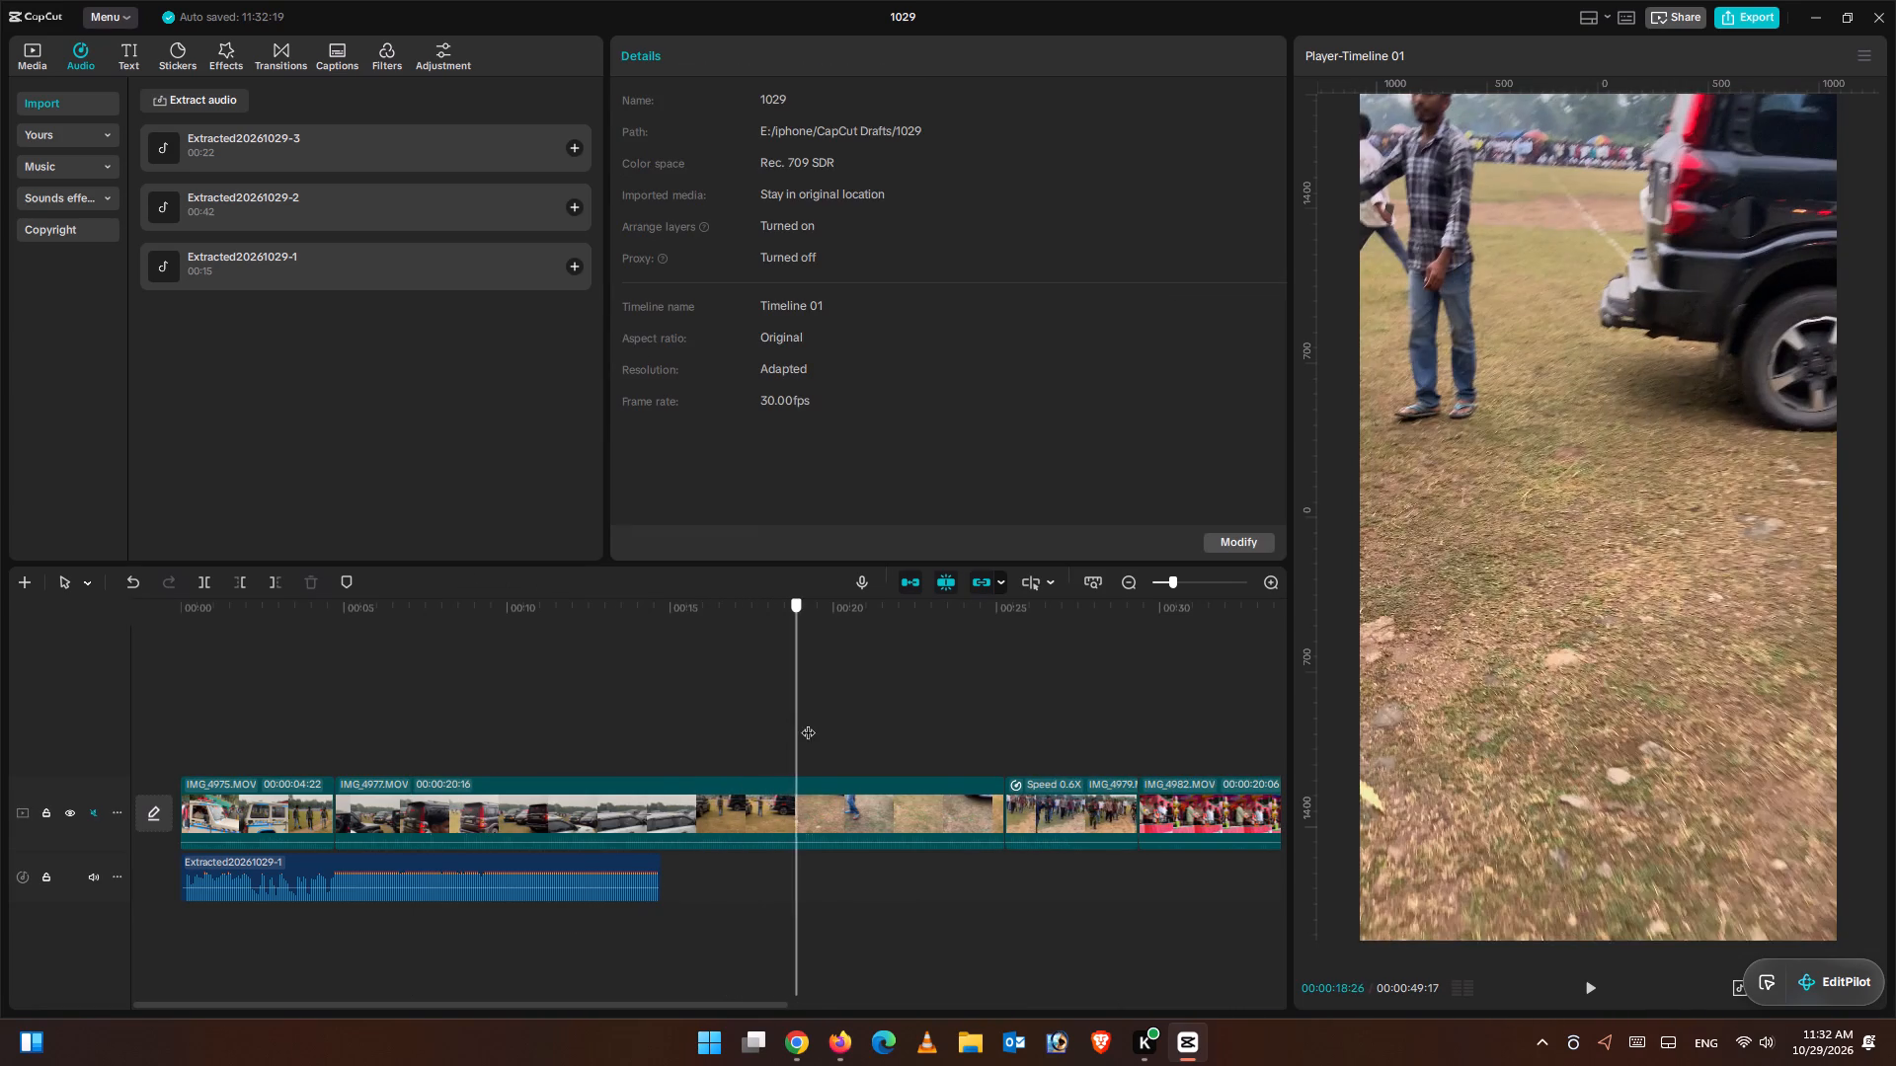
left_click_drag(808, 723, 878, 725)
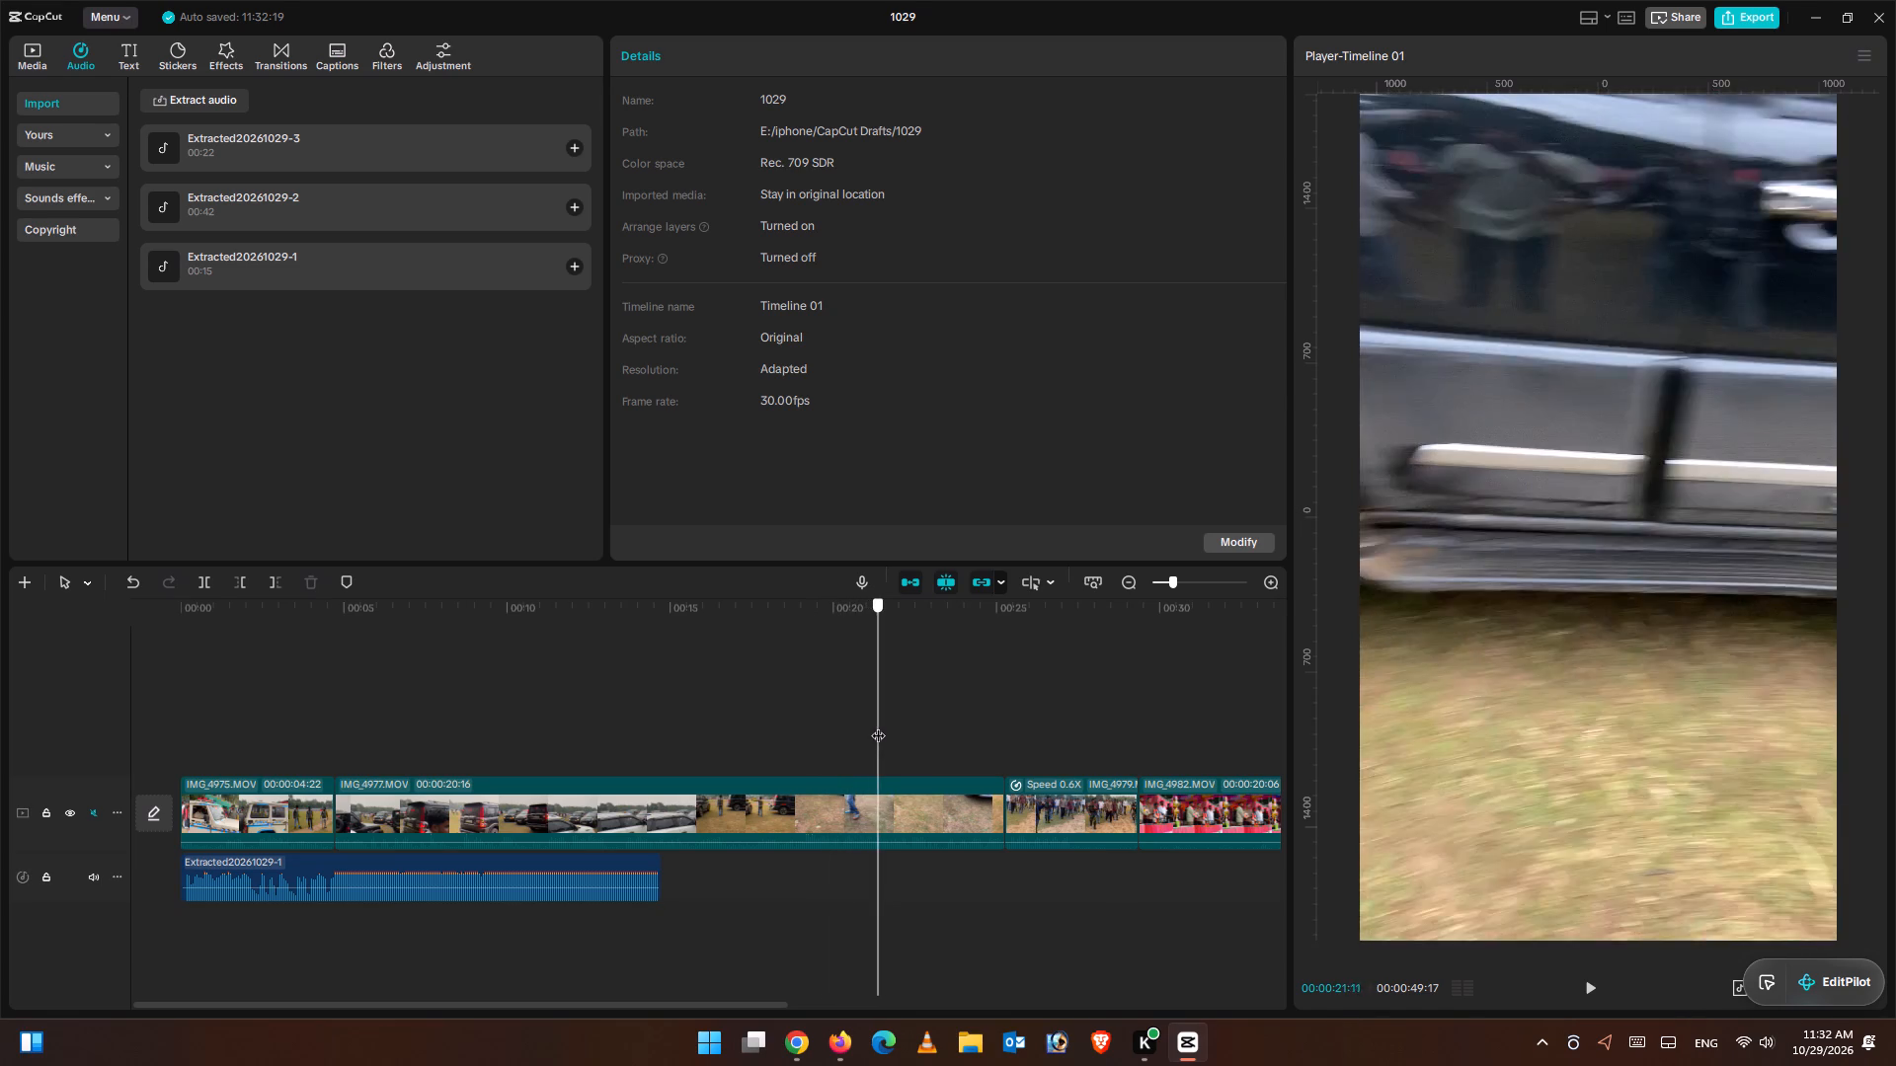
left_click_drag(878, 725, 452, 746)
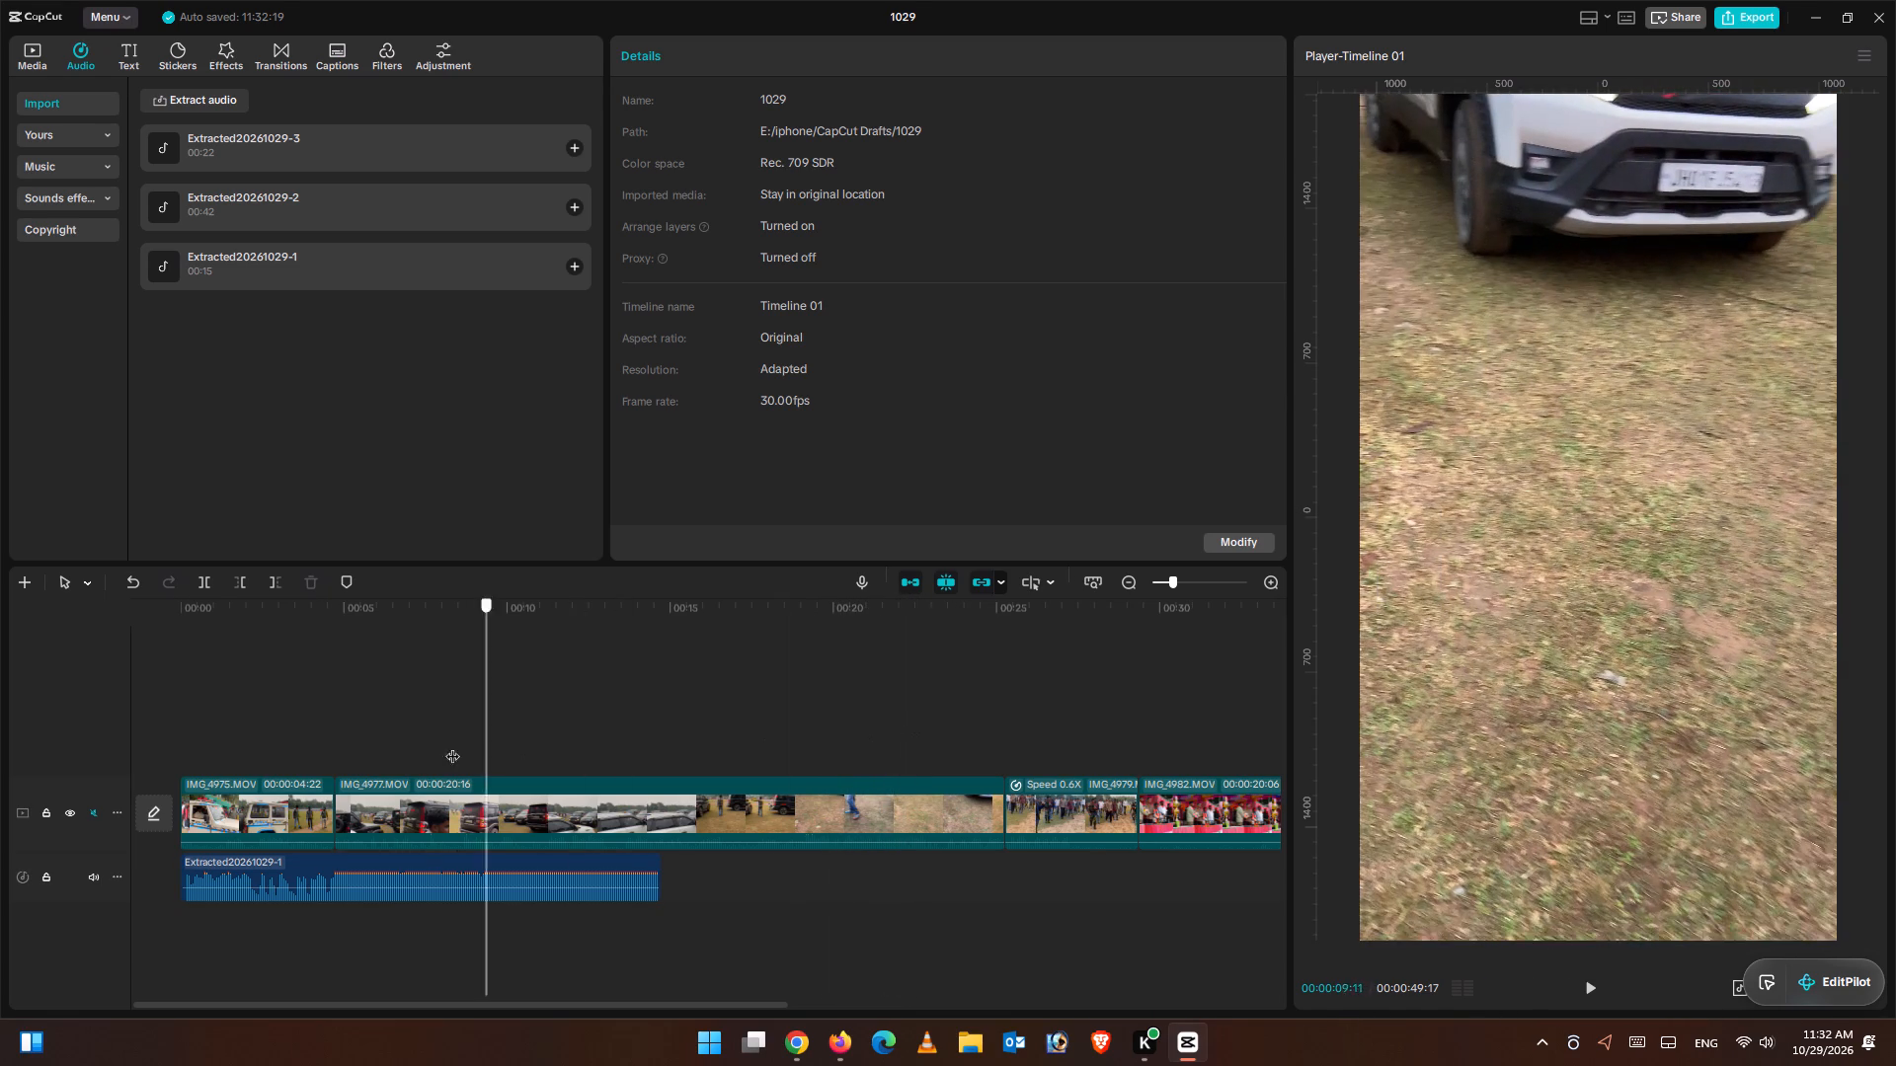
left_click_drag(452, 746, 329, 730)
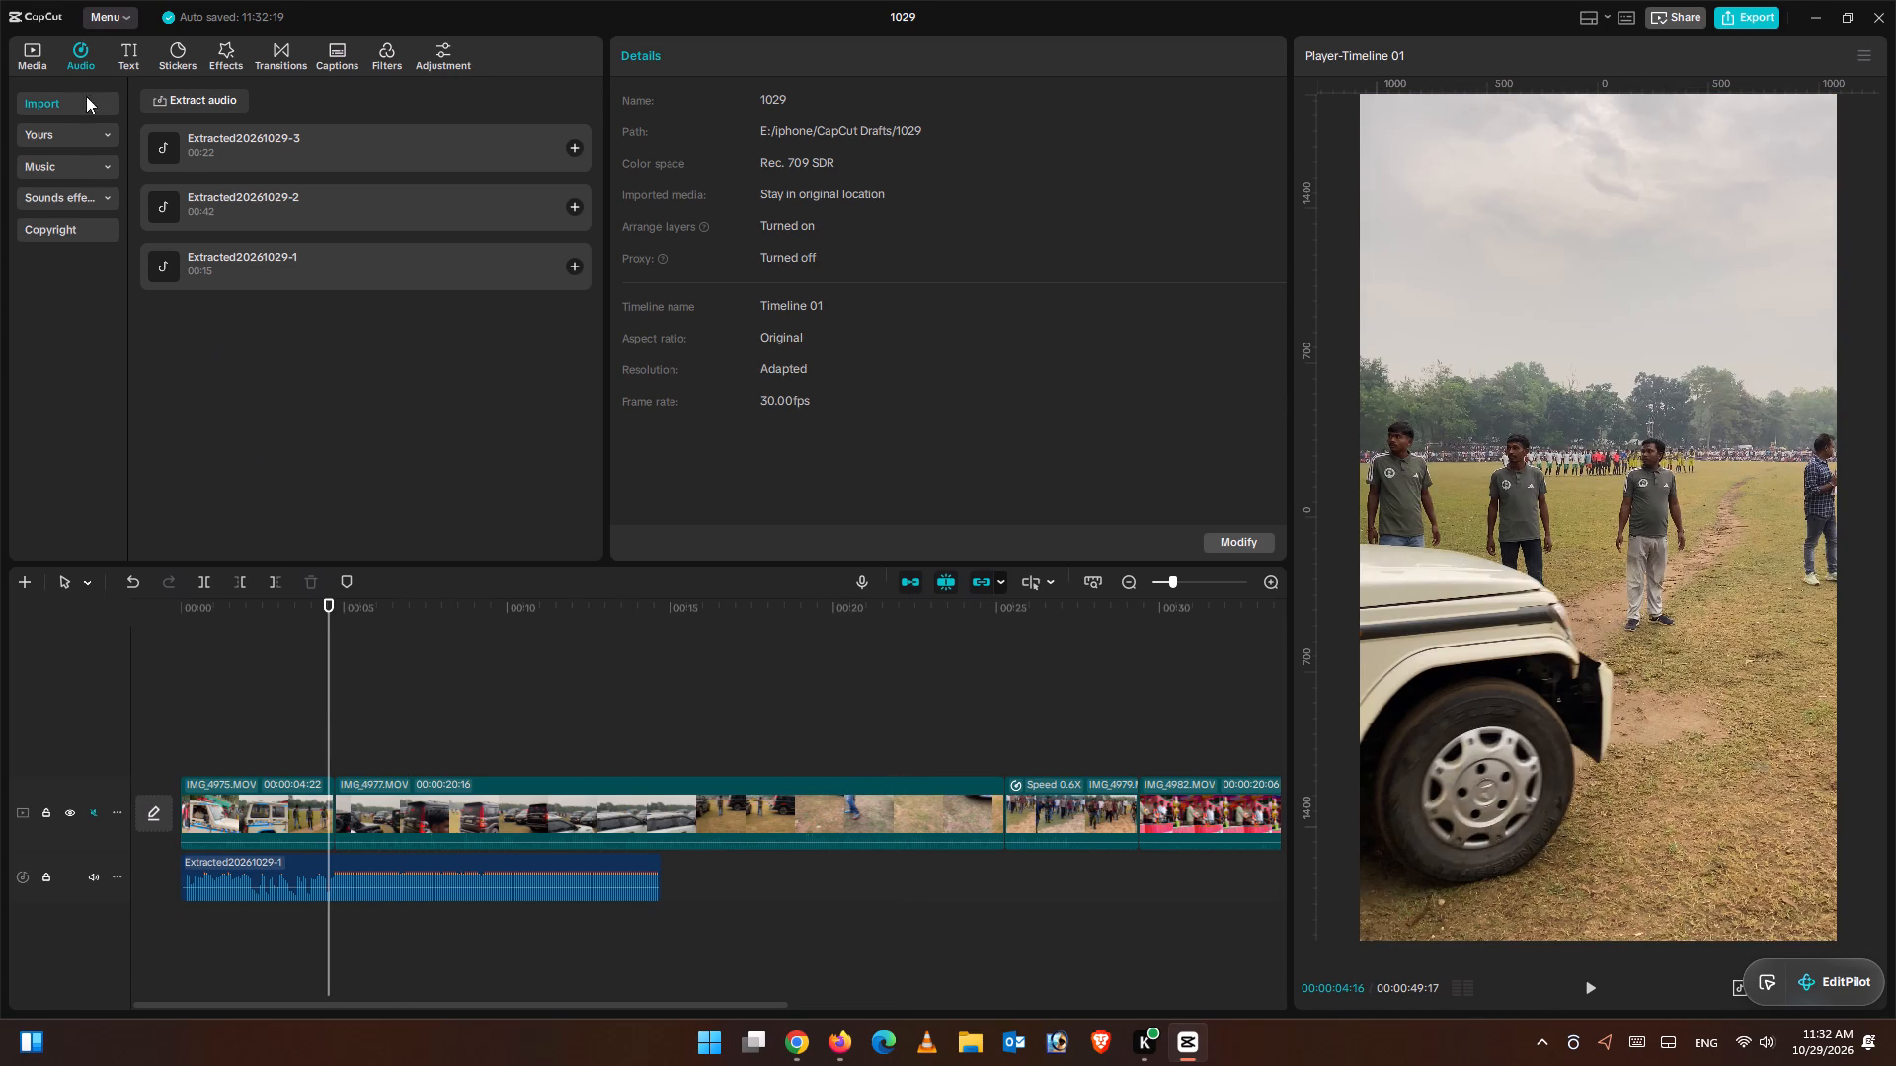
Preview the source clips IMG_4977.MOV and IMG_4976.MOV from the imported media at several points.
left_click(44, 51)
left_click(460, 227)
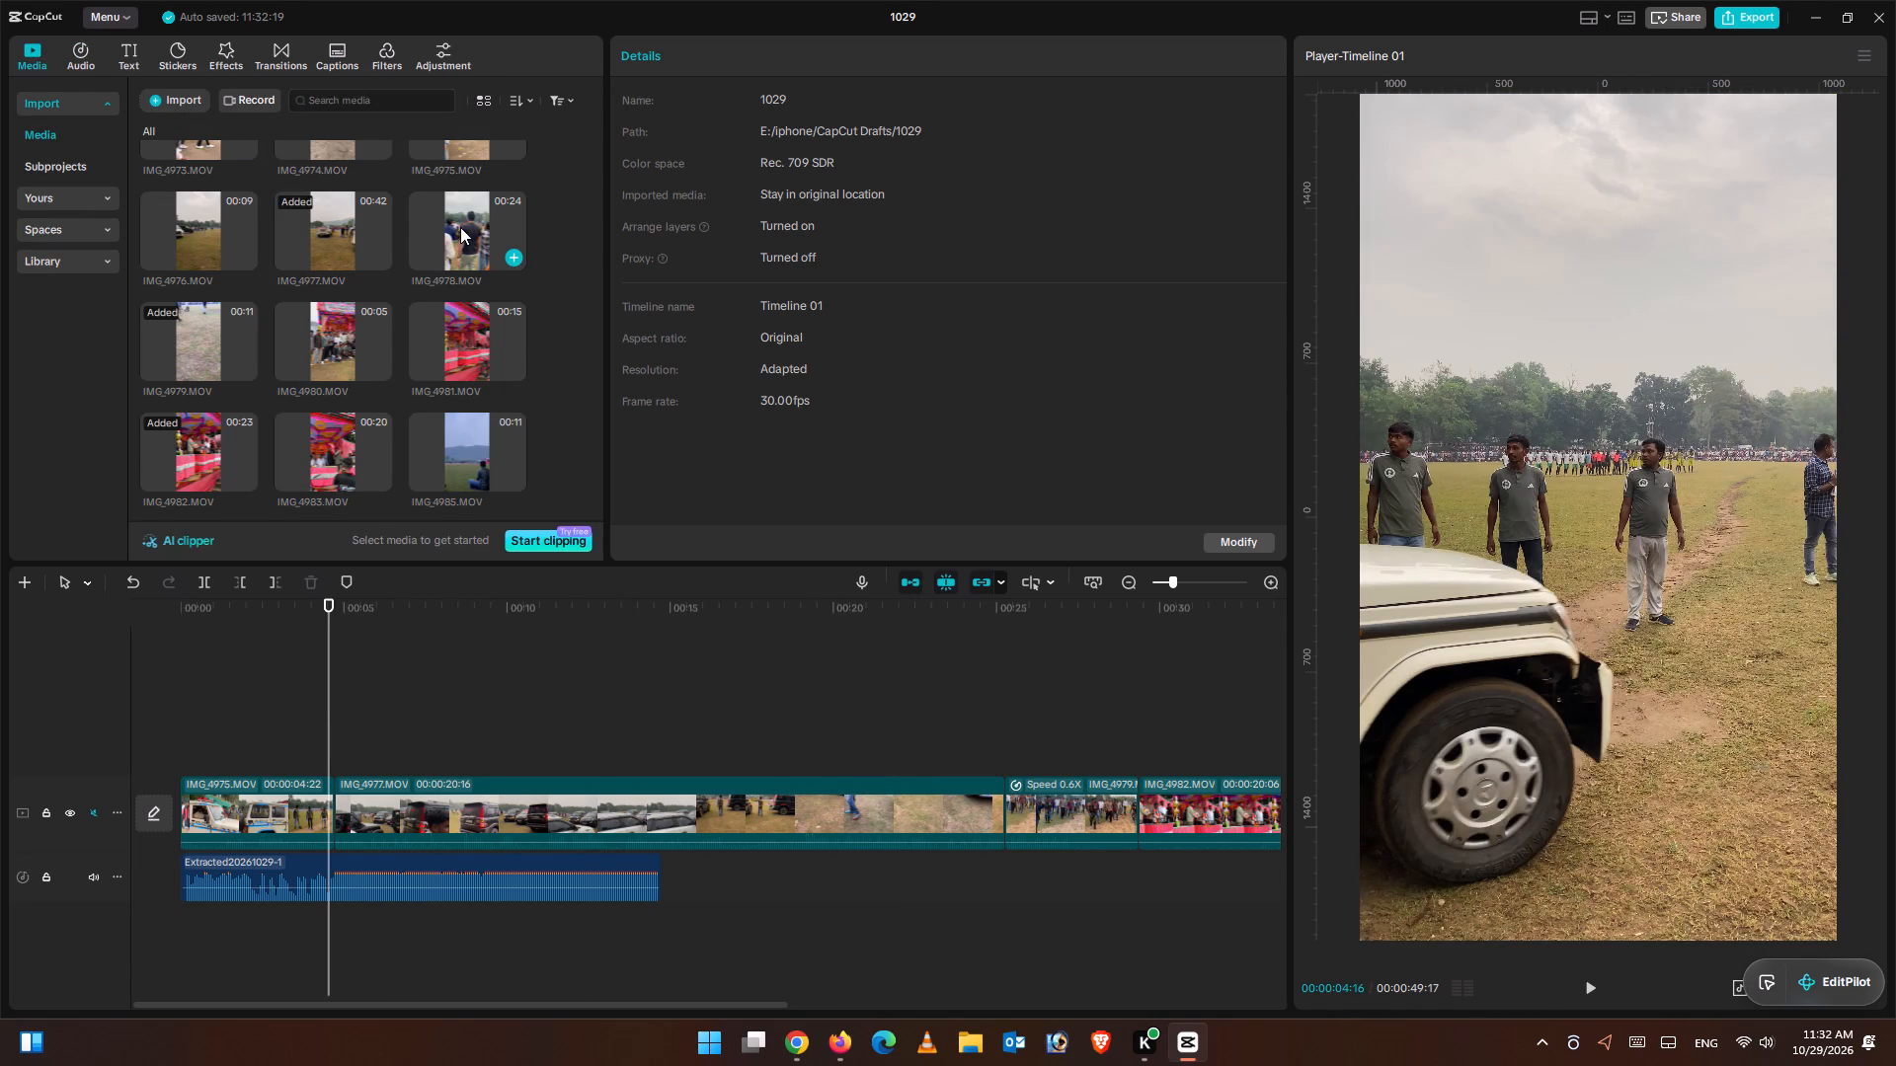
left_click(355, 224)
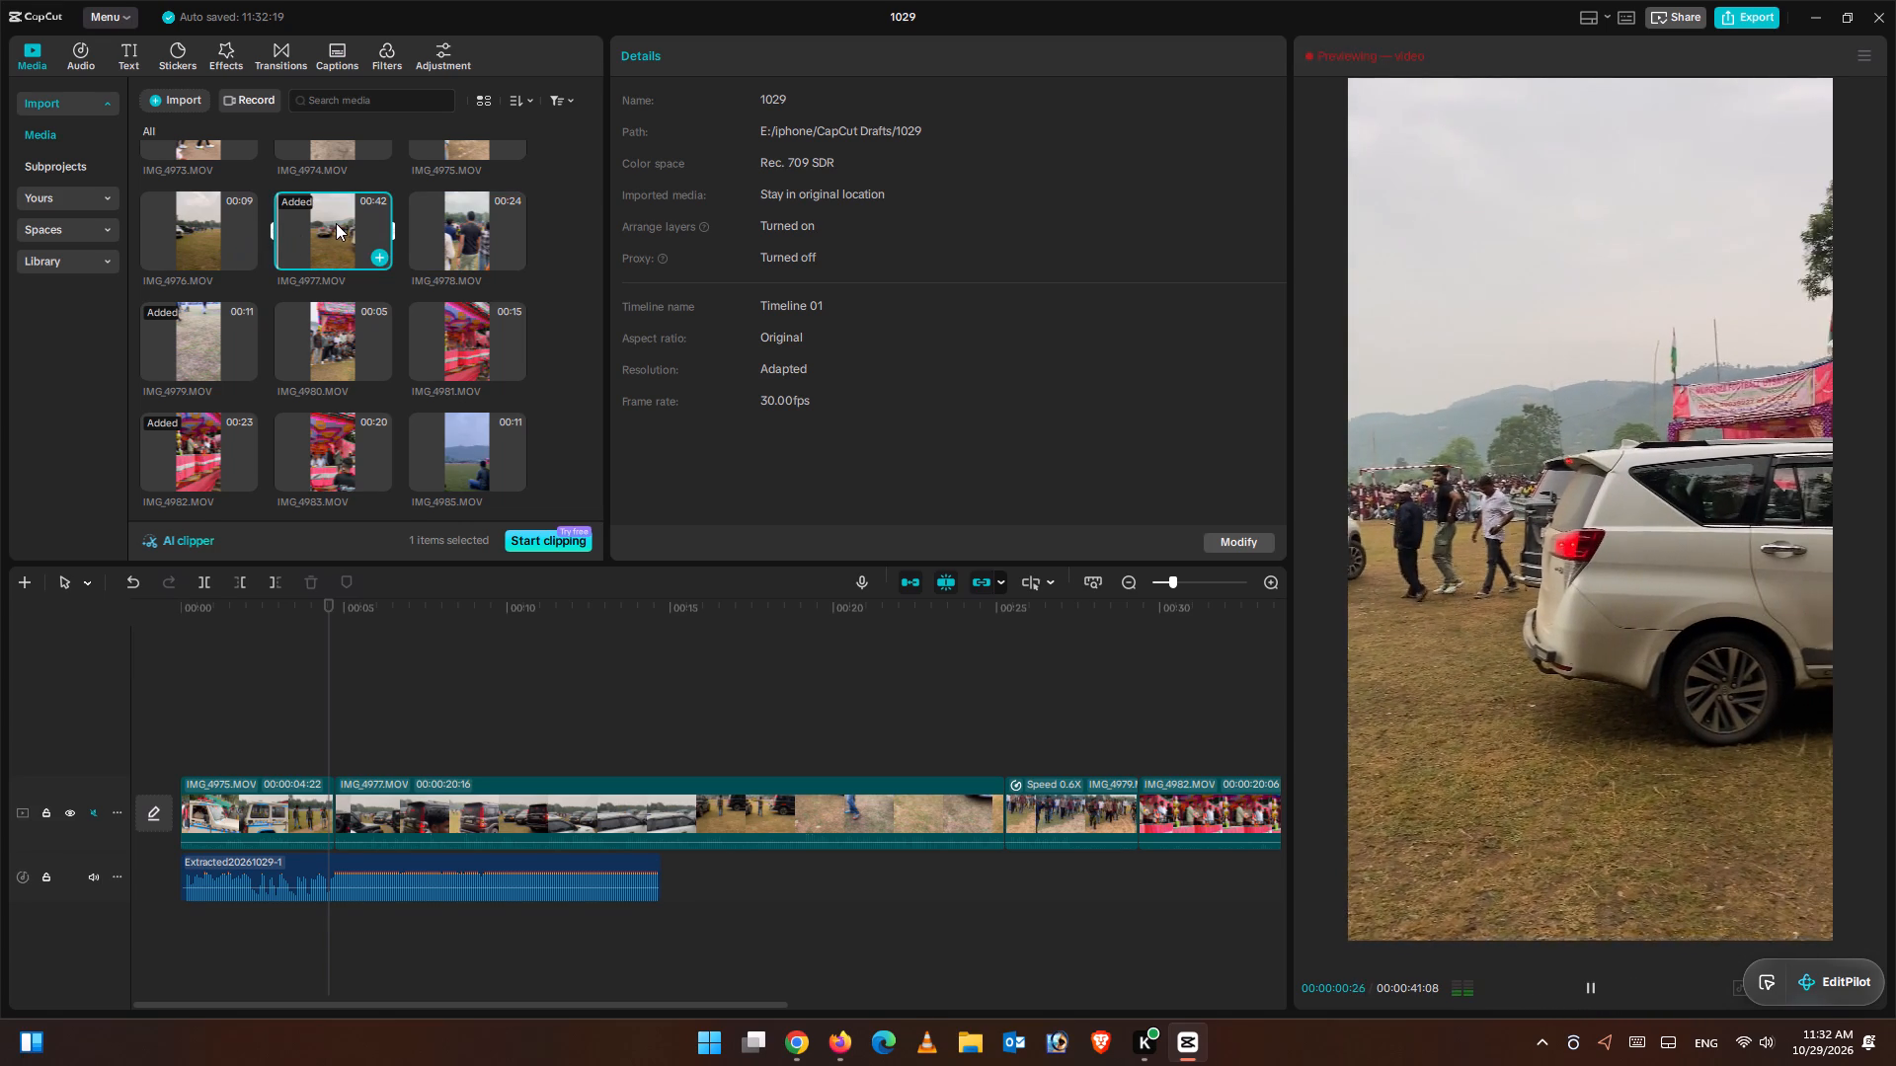
left_click(336, 222)
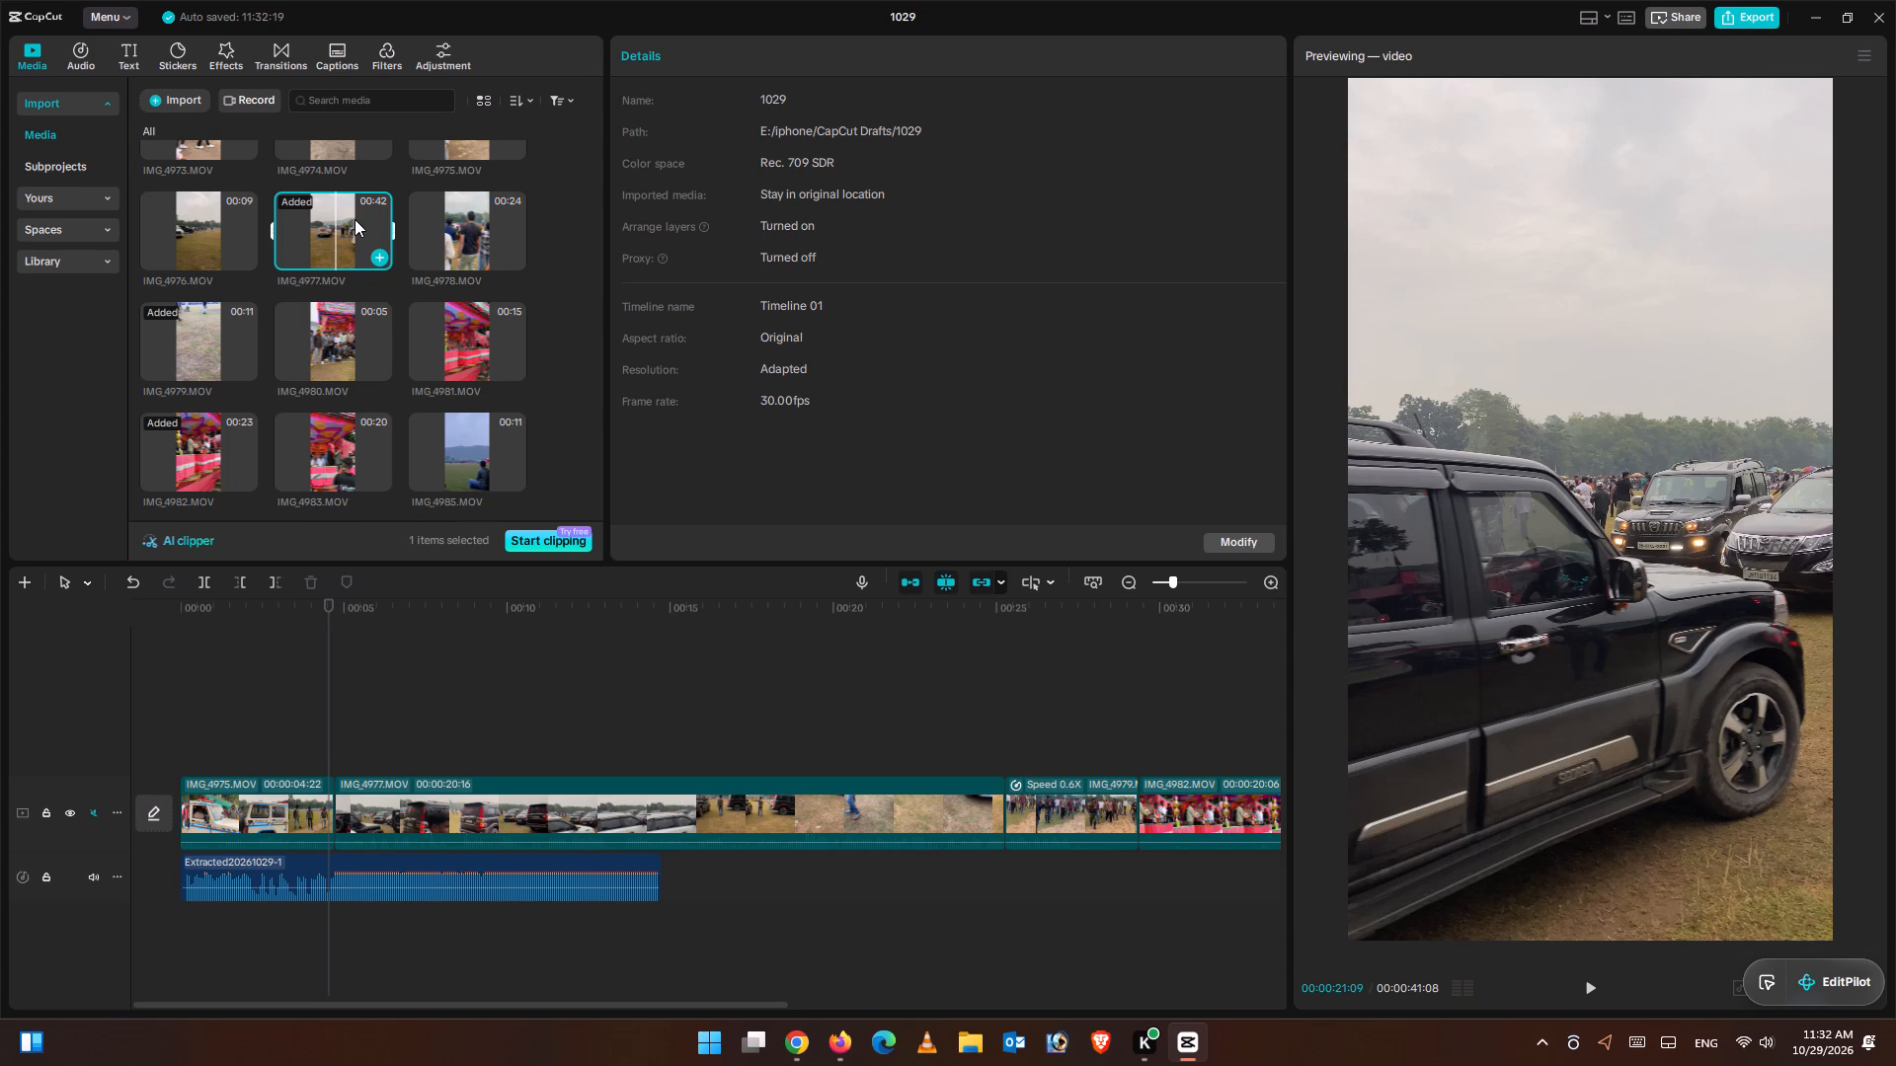
left_click(217, 232)
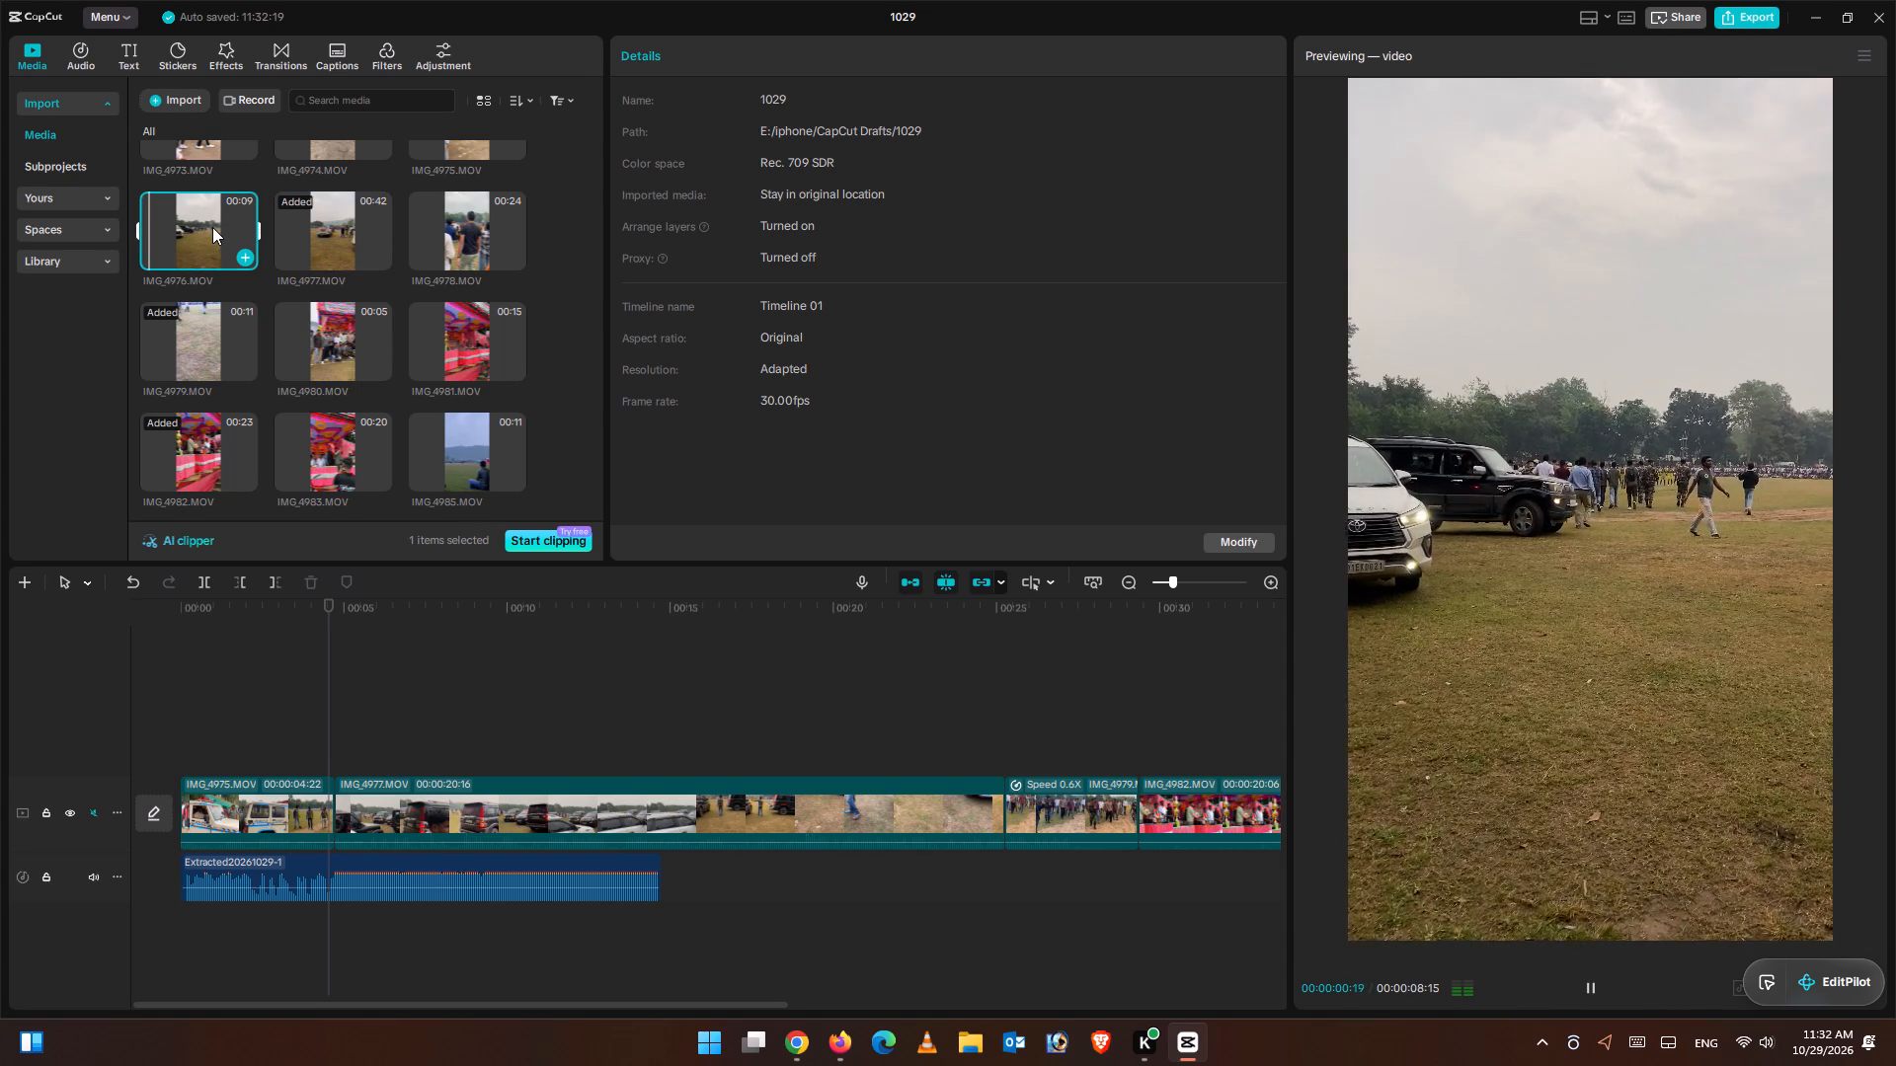
left_click(185, 221)
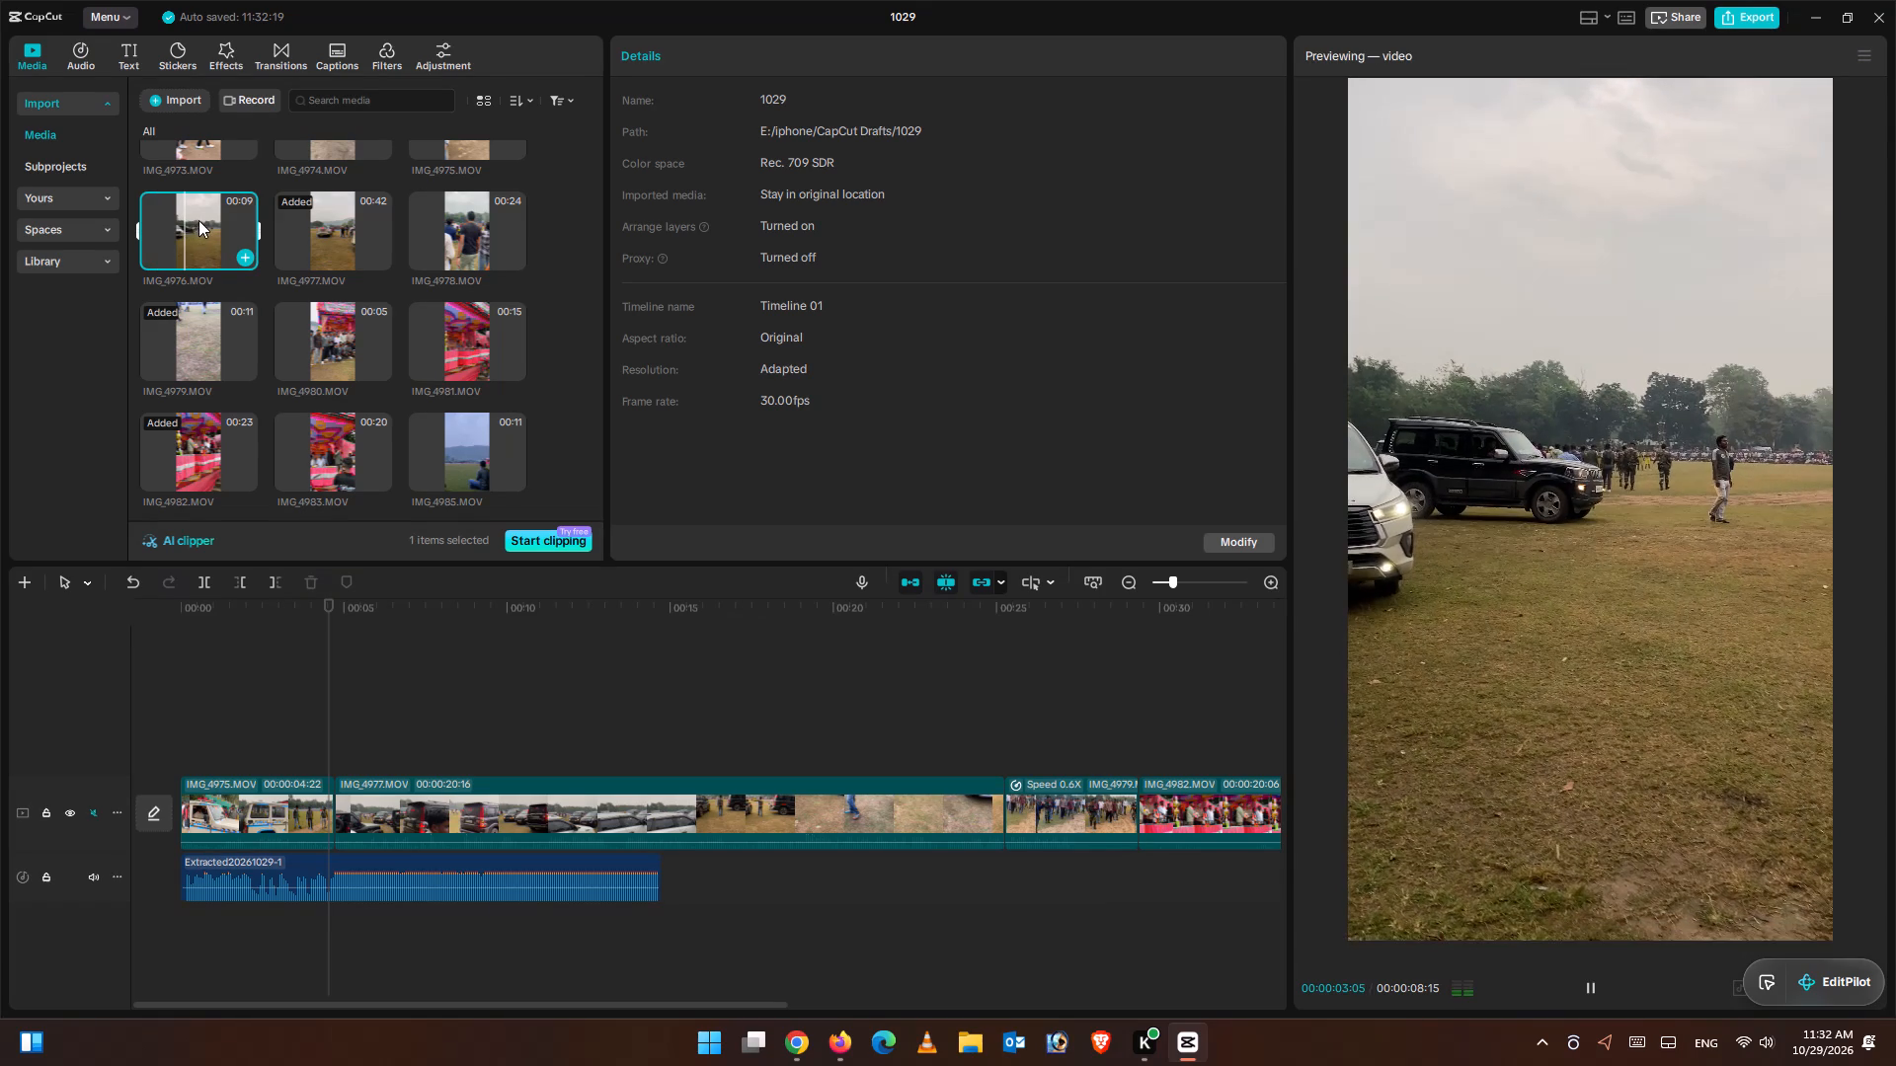
left_click(226, 214)
left_click(235, 213)
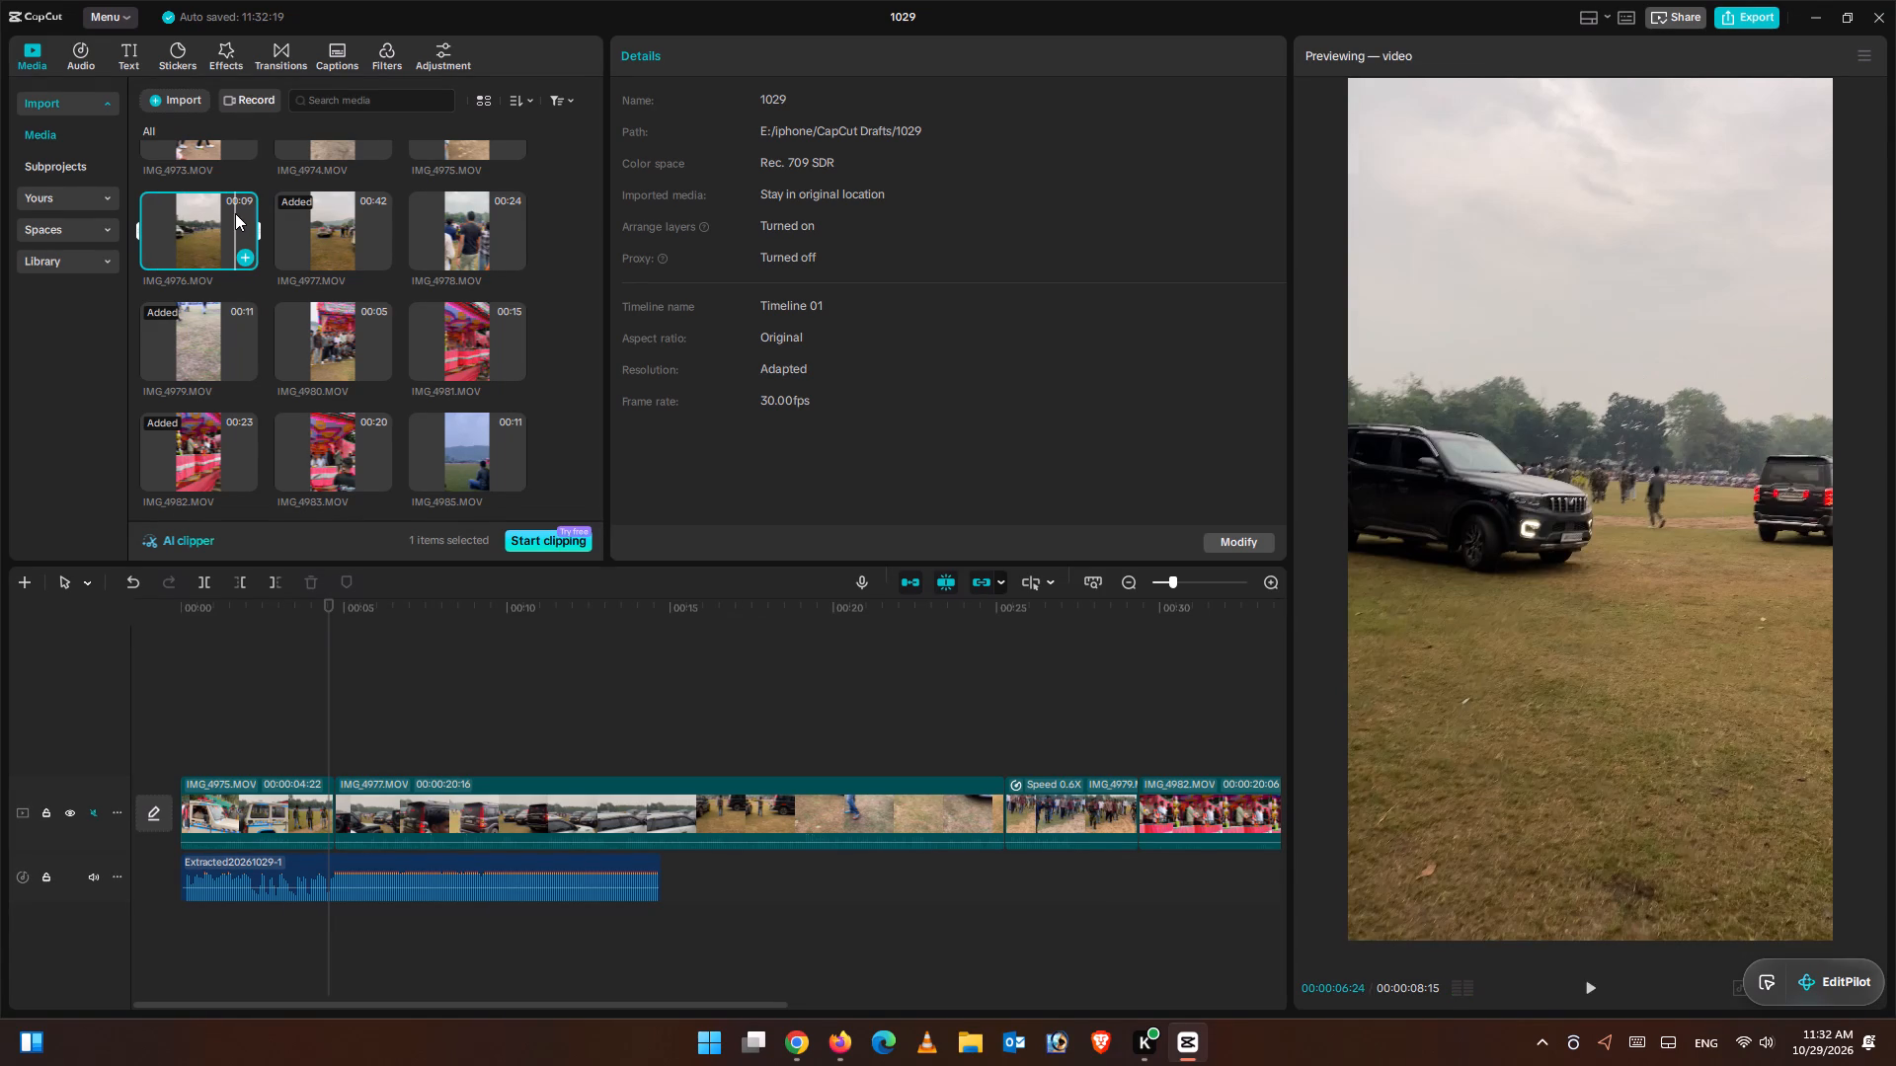
Preview the source clips IMG_4975.MOV and IMG_4974.MOV at several points, returning to the opening part of IMG_4975.MOV.
scroll(487, 247, "up", 1)
left_click(461, 196)
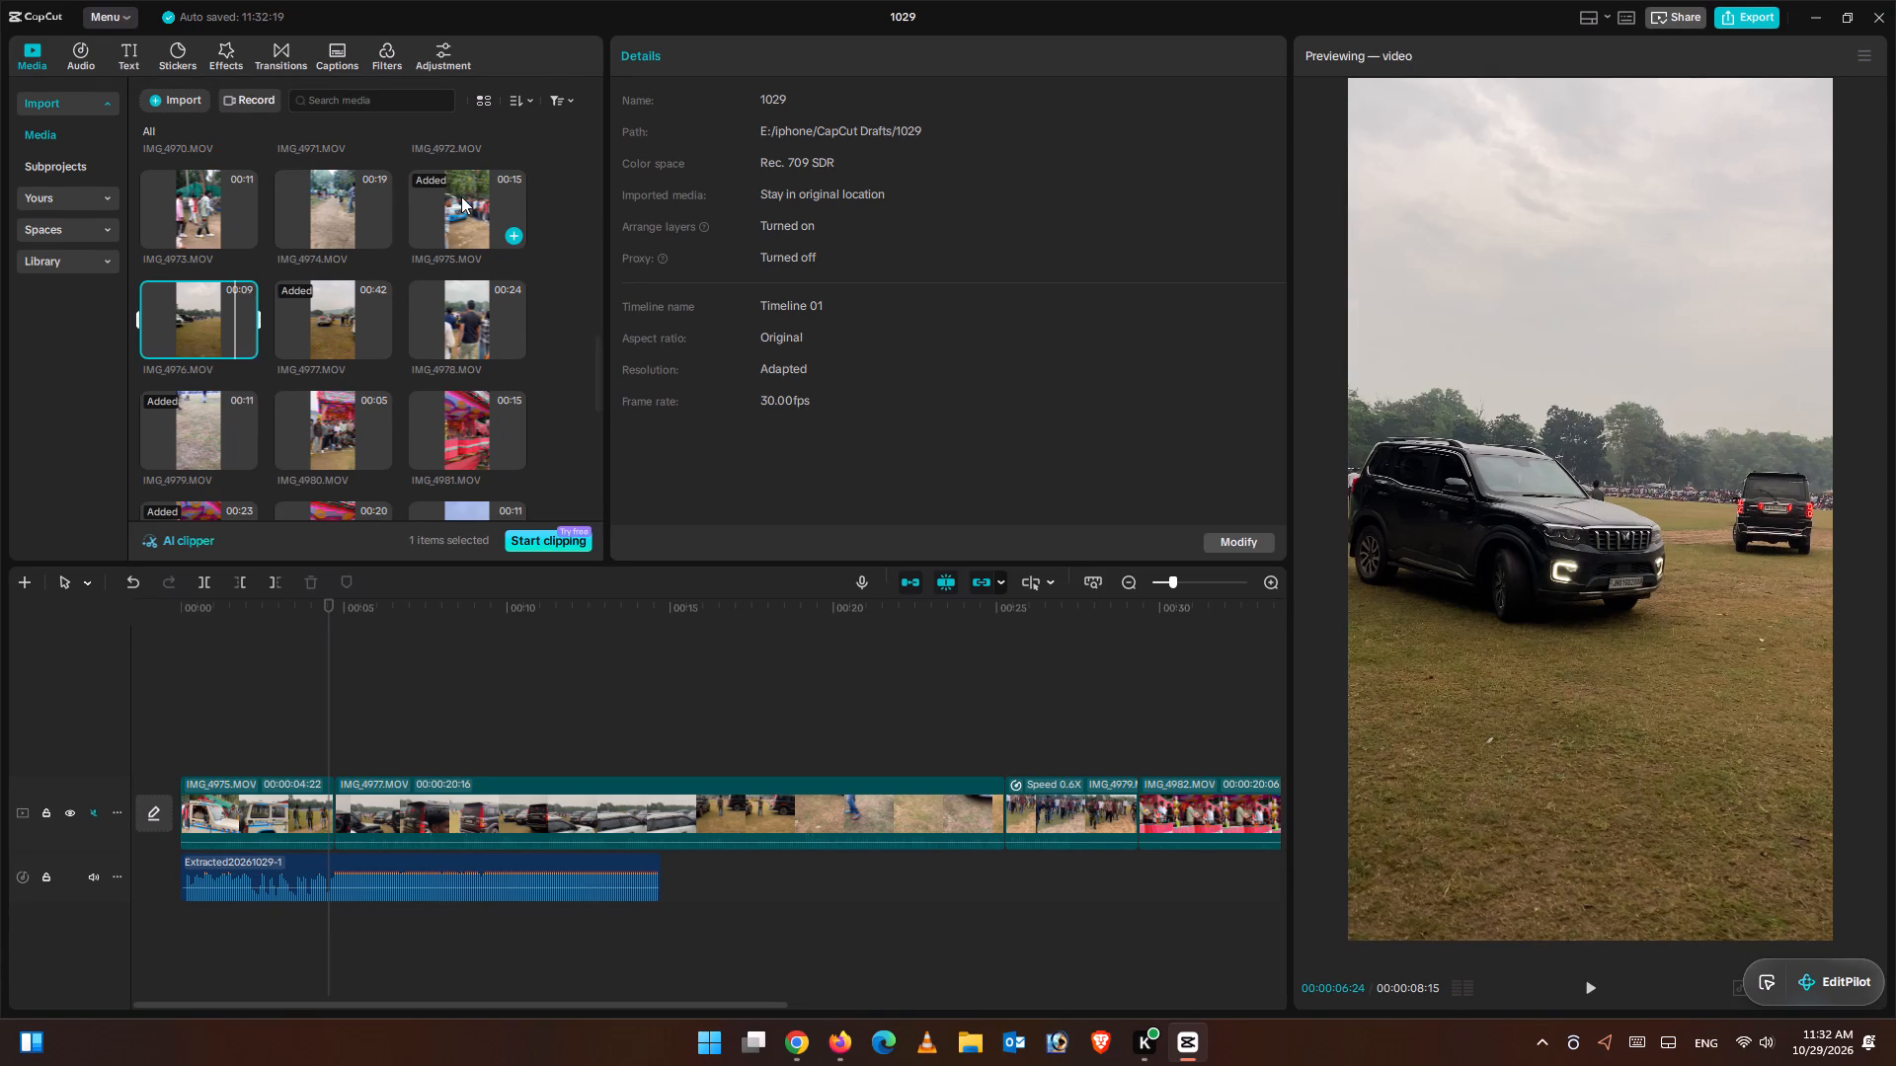
left_click(478, 196)
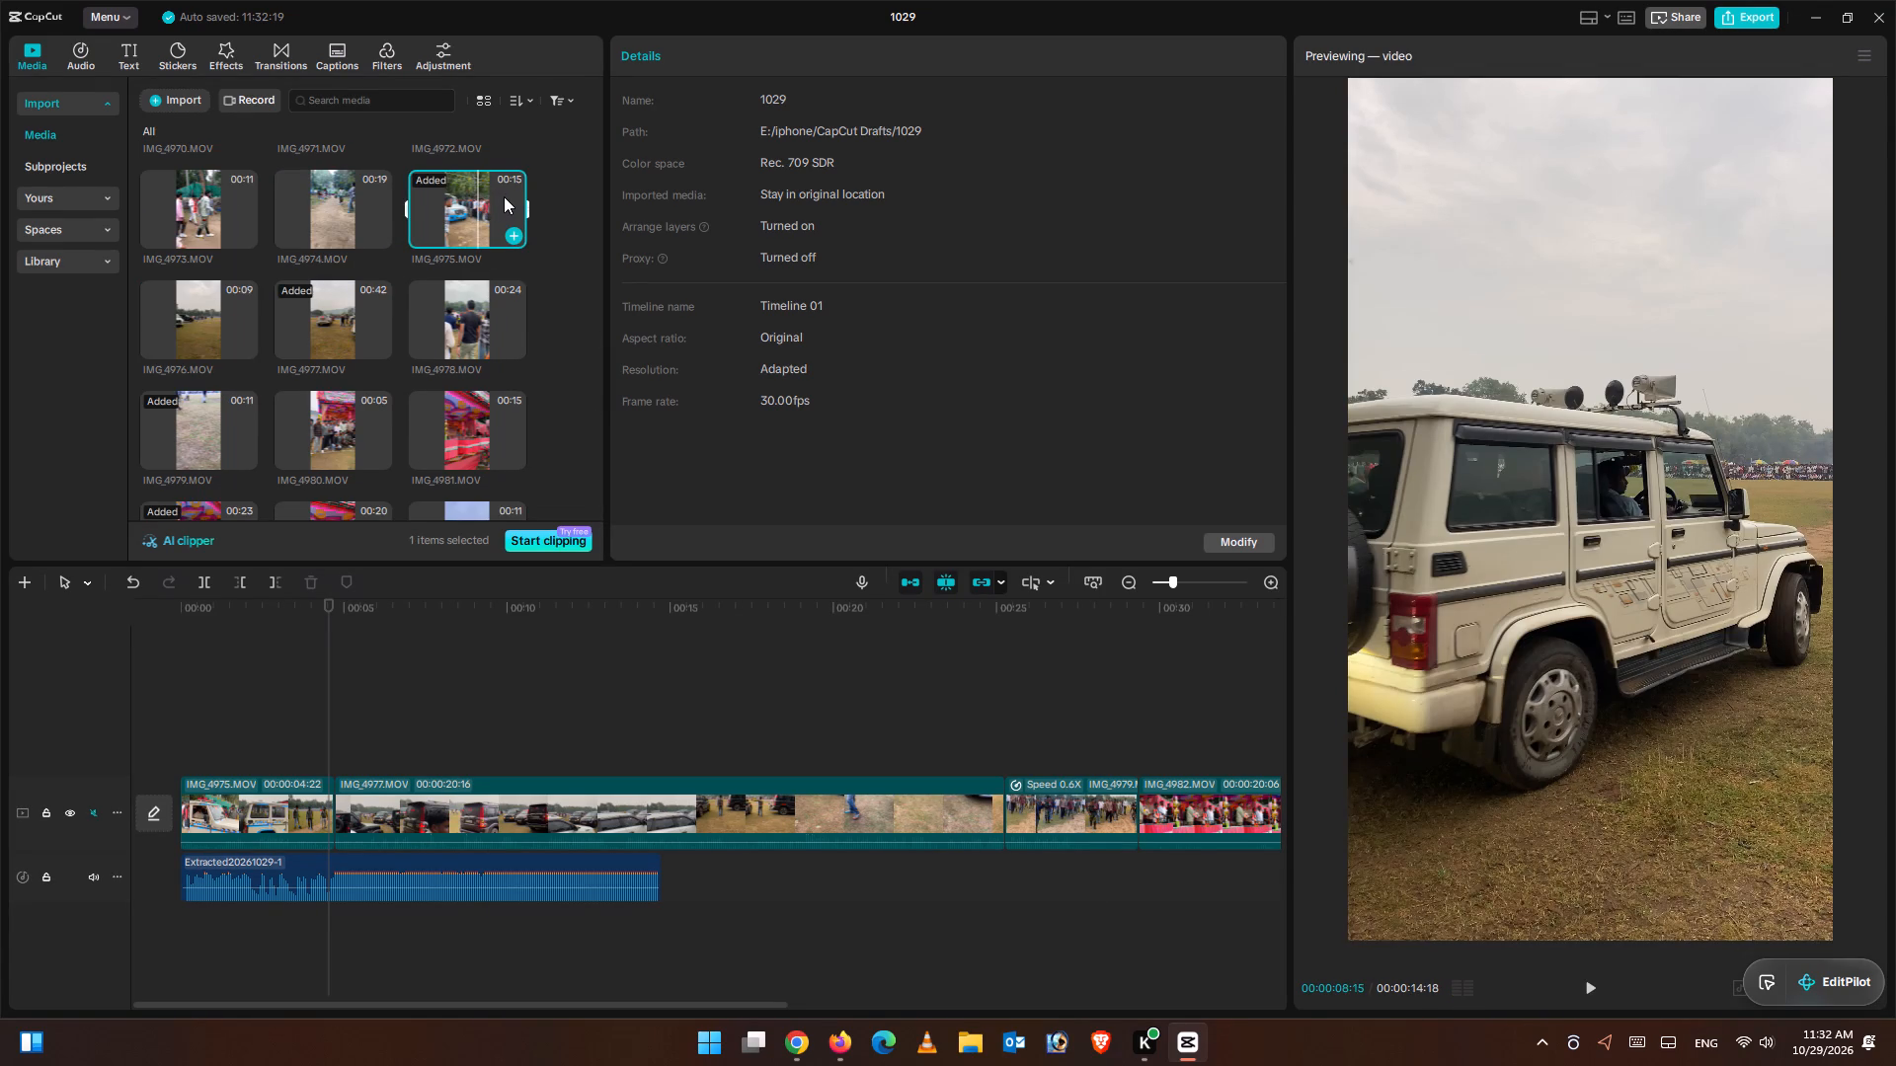
left_click(504, 196)
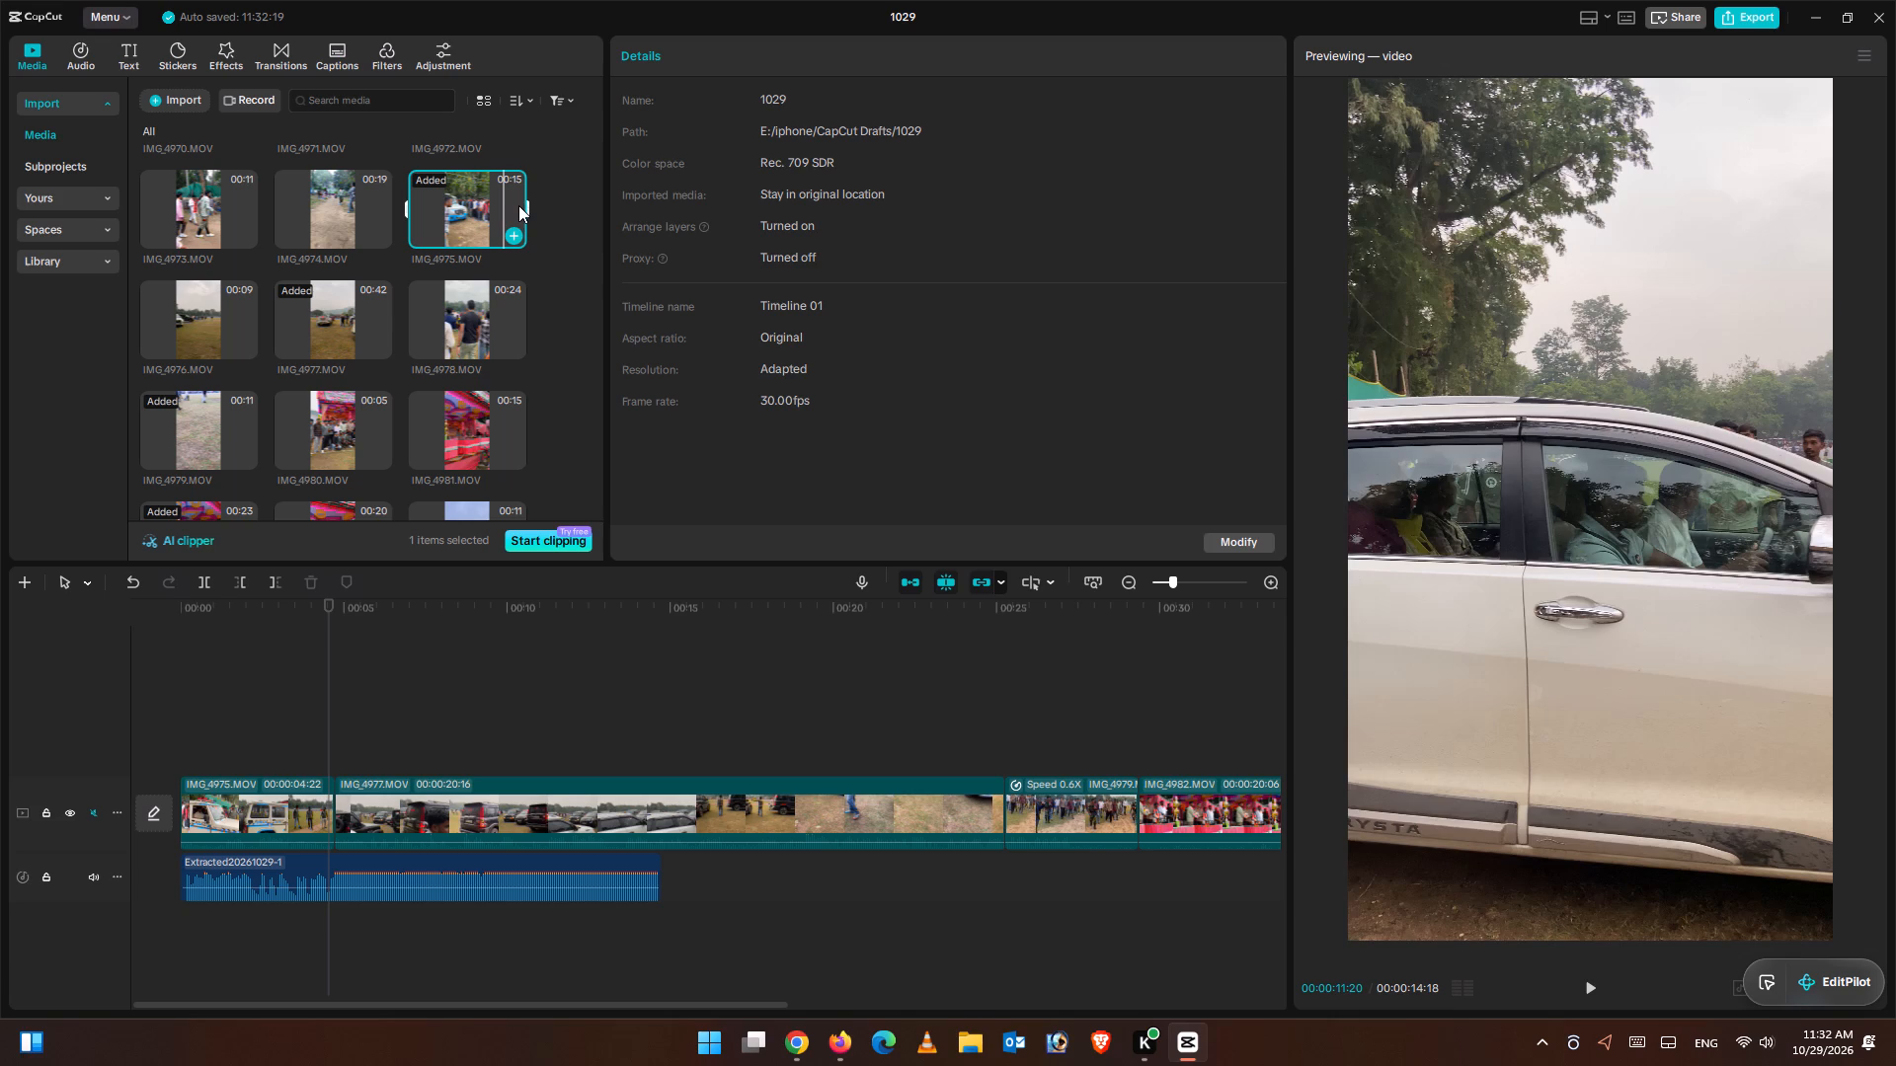
left_click(518, 205)
left_click(328, 208)
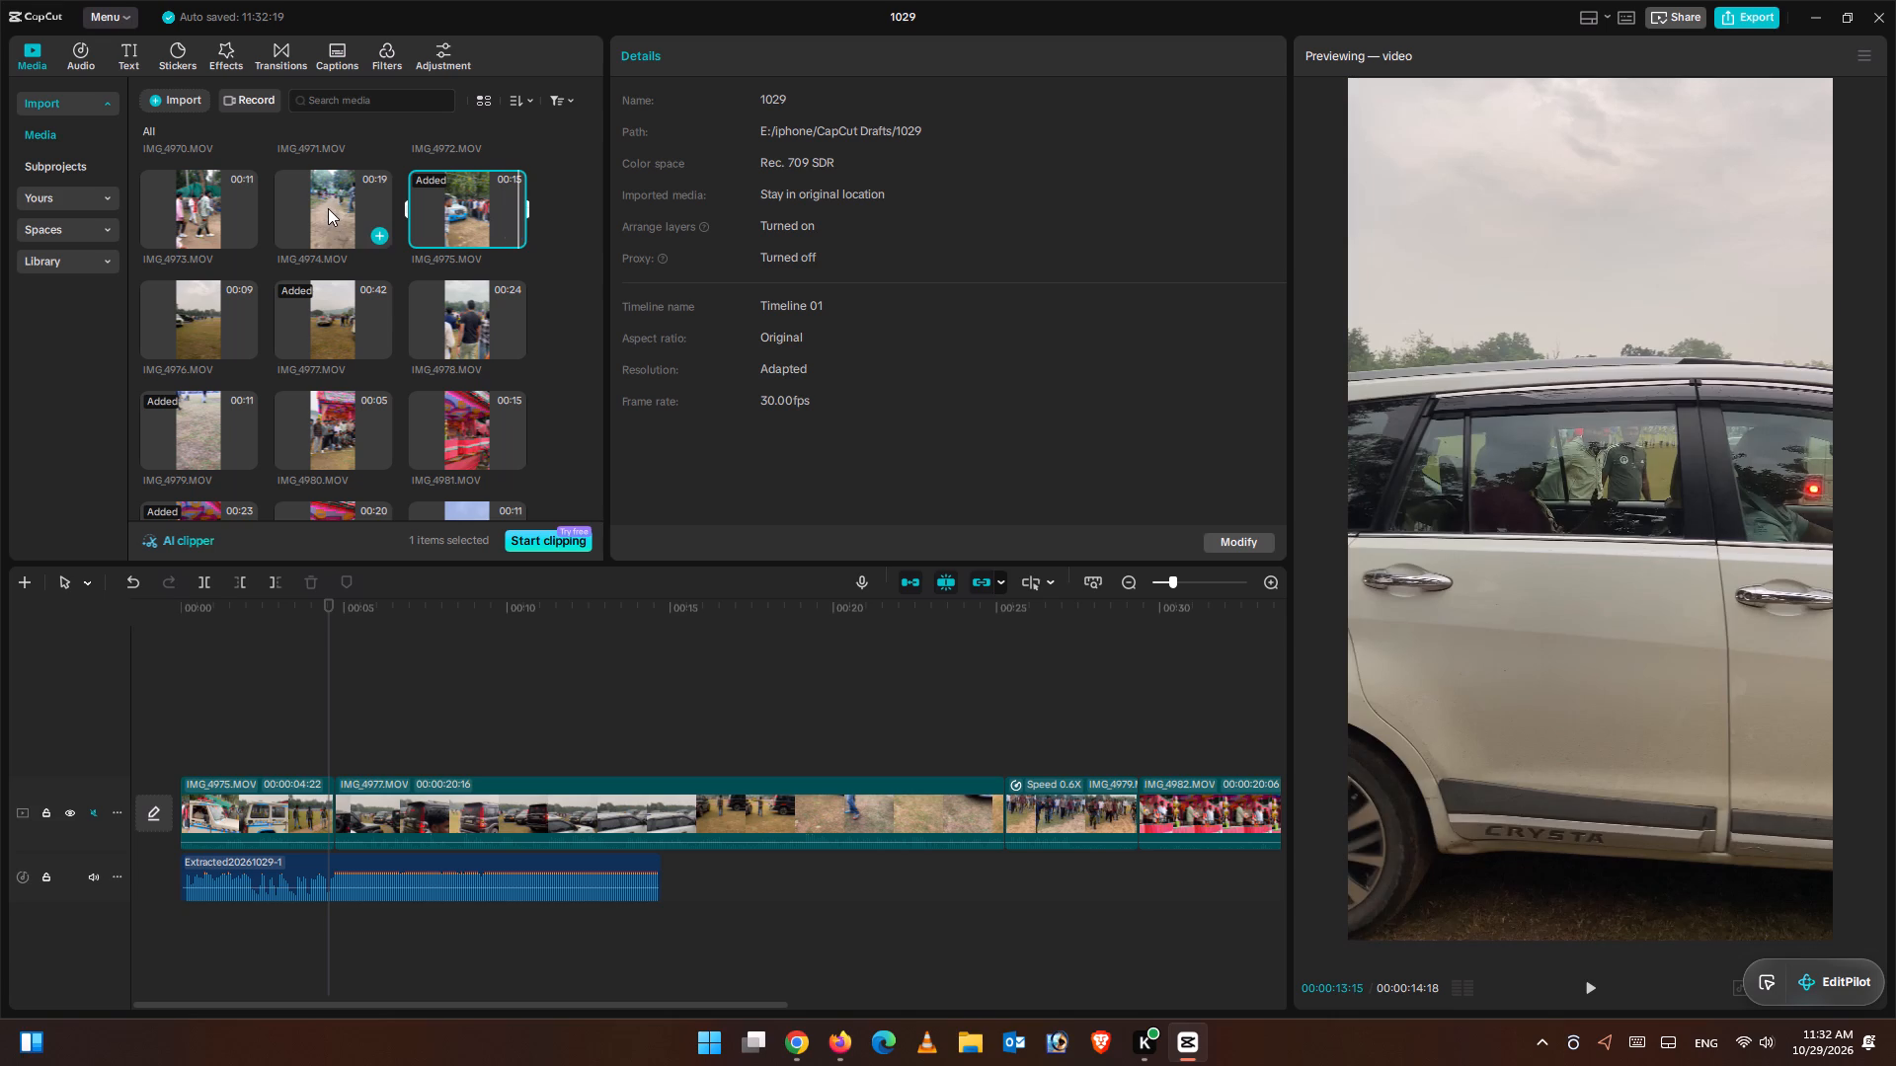
left_click(334, 208)
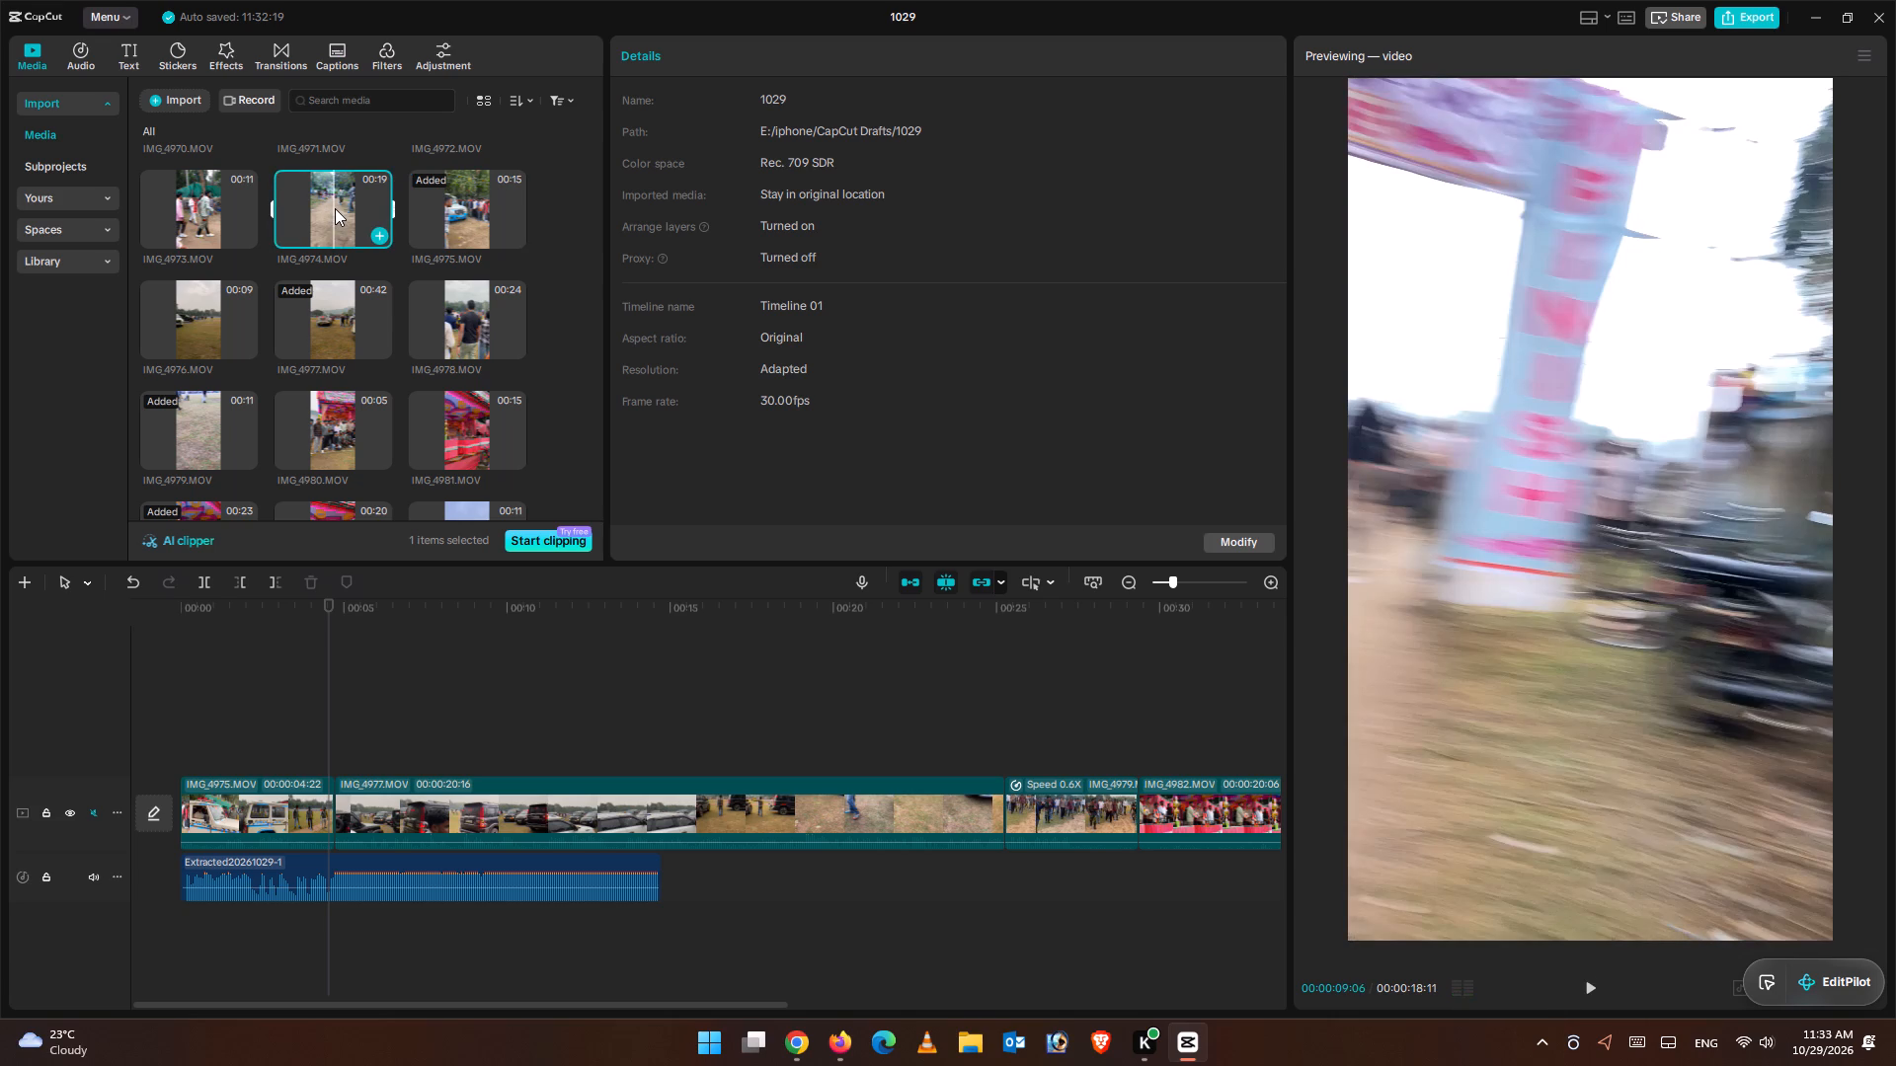
left_click(315, 200)
left_click(263, 200)
left_click(286, 200)
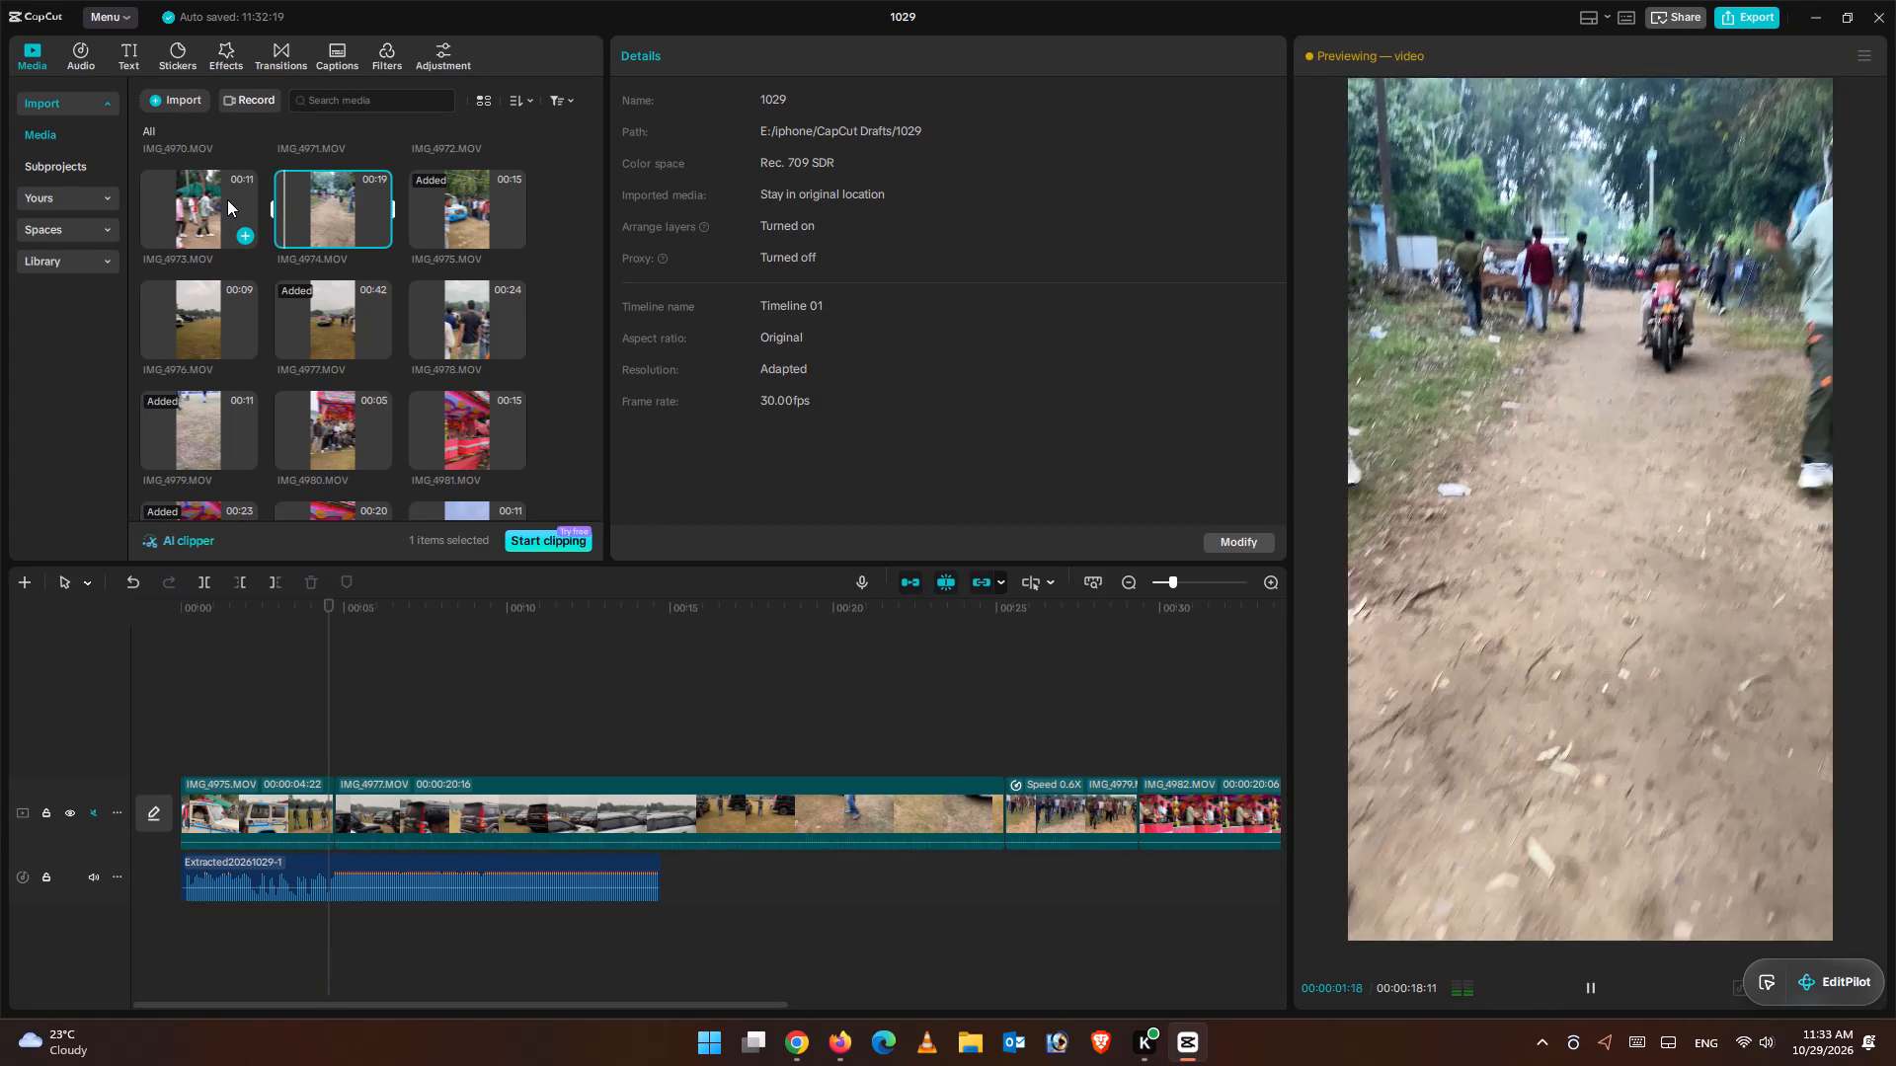
left_click(481, 211)
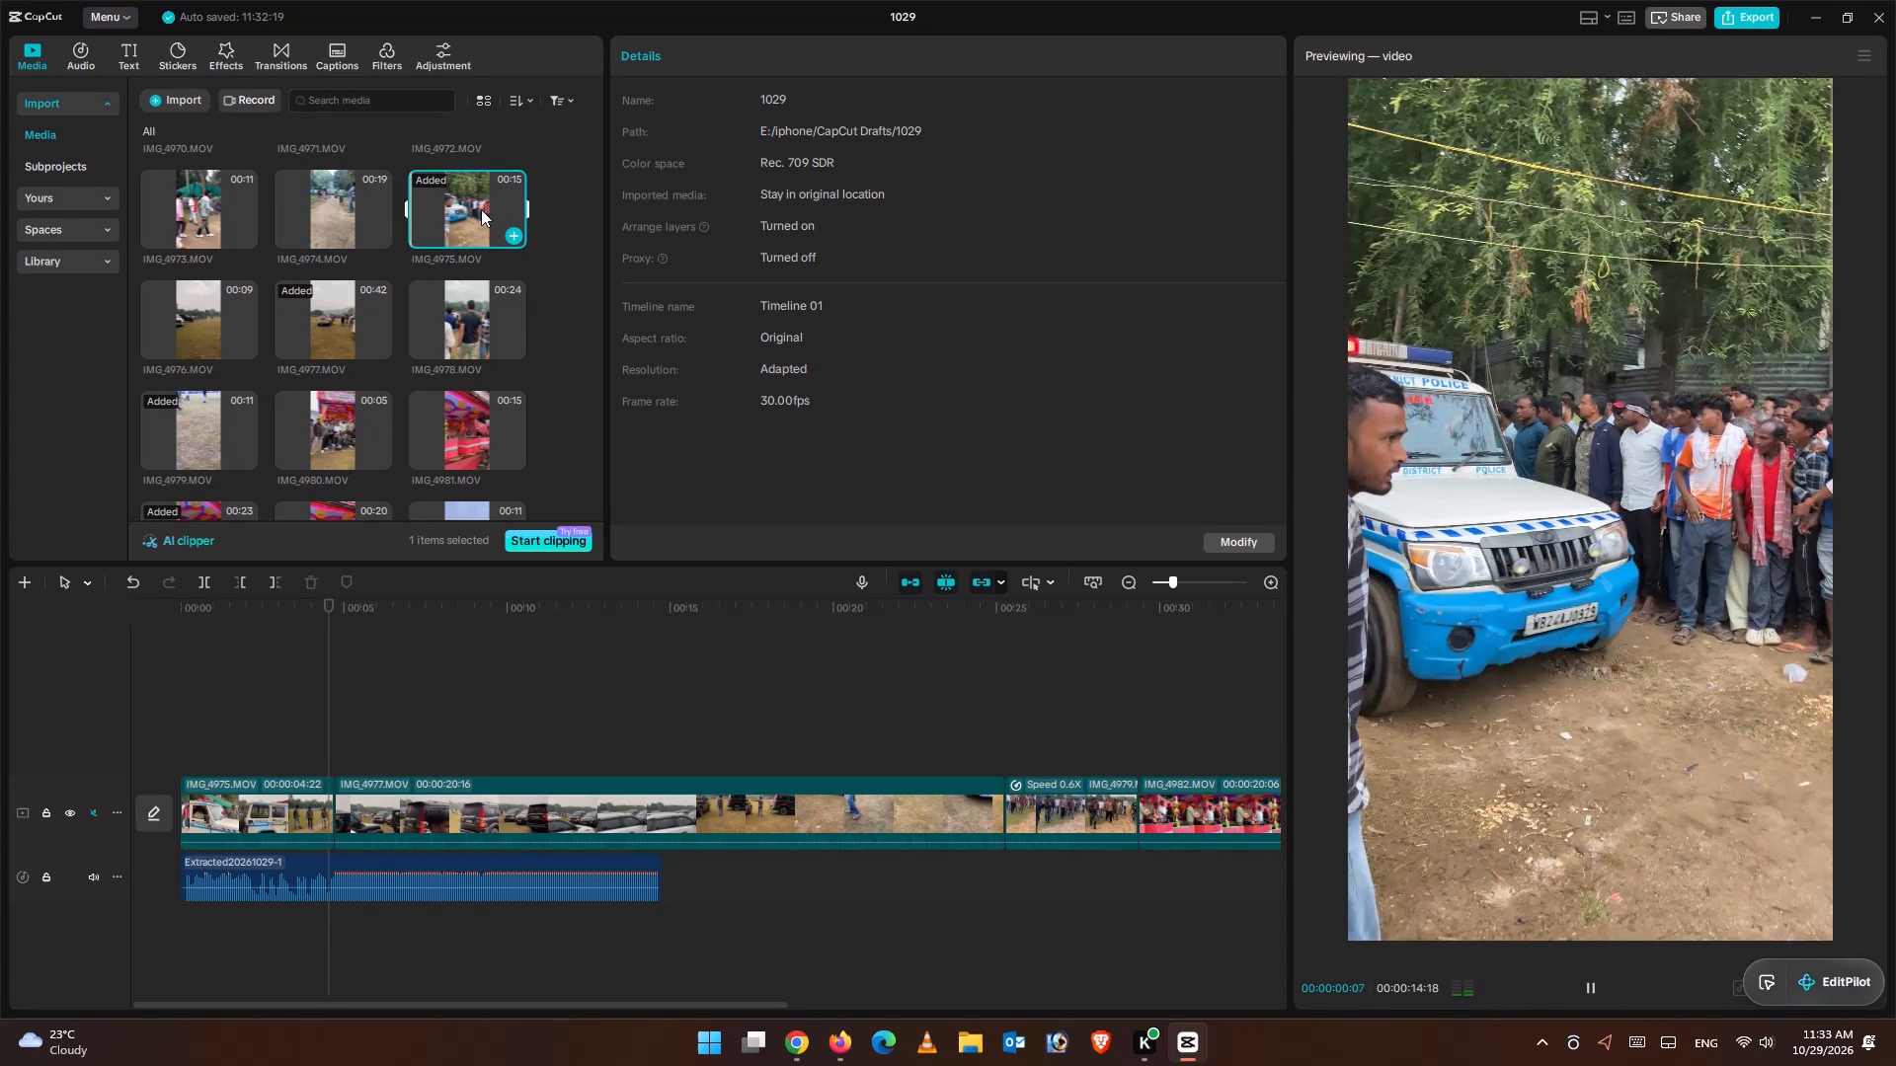
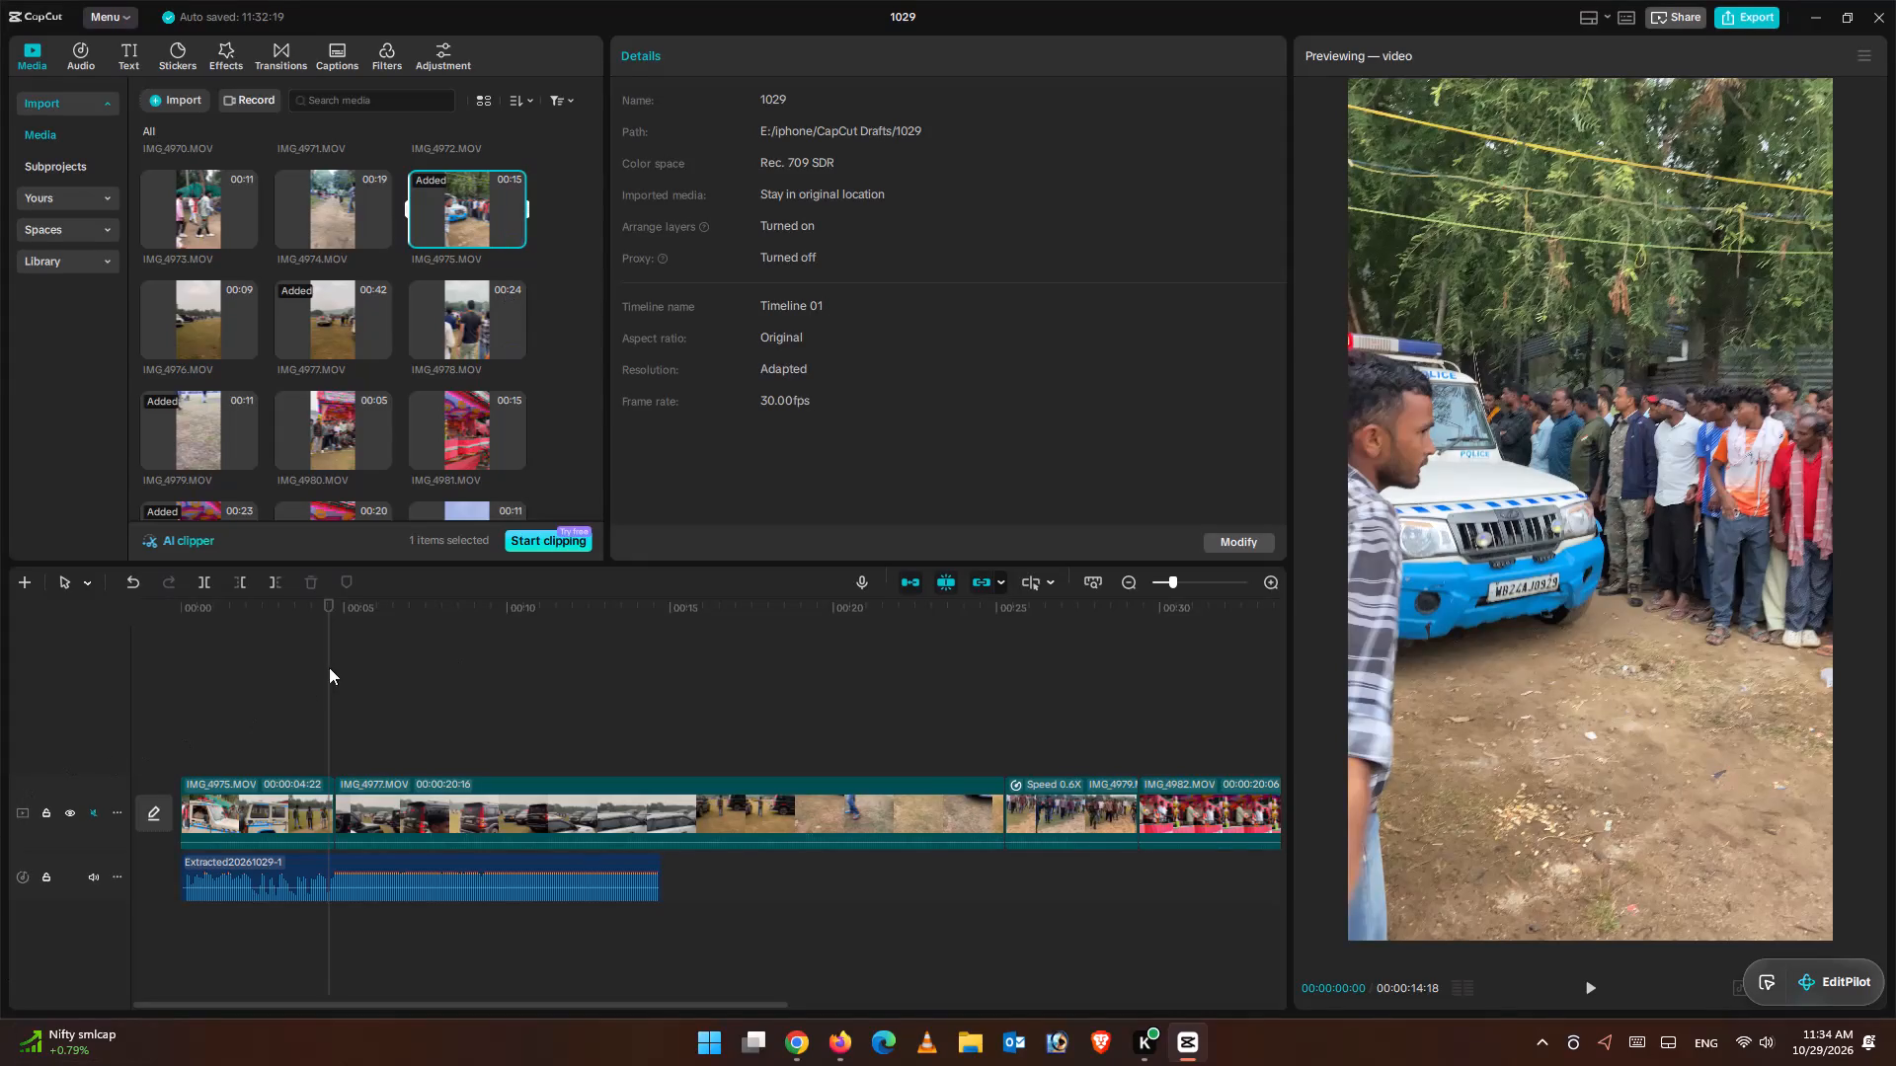
Play back the edit from the start of the timeline and check the later IMG_4979 and IMG_4982.MOV clips.
left_click_drag(331, 620, 0, 630)
left_click_drag(332, 612, 0, 613)
left_click(312, 632)
left_click_drag(312, 616, 0, 609)
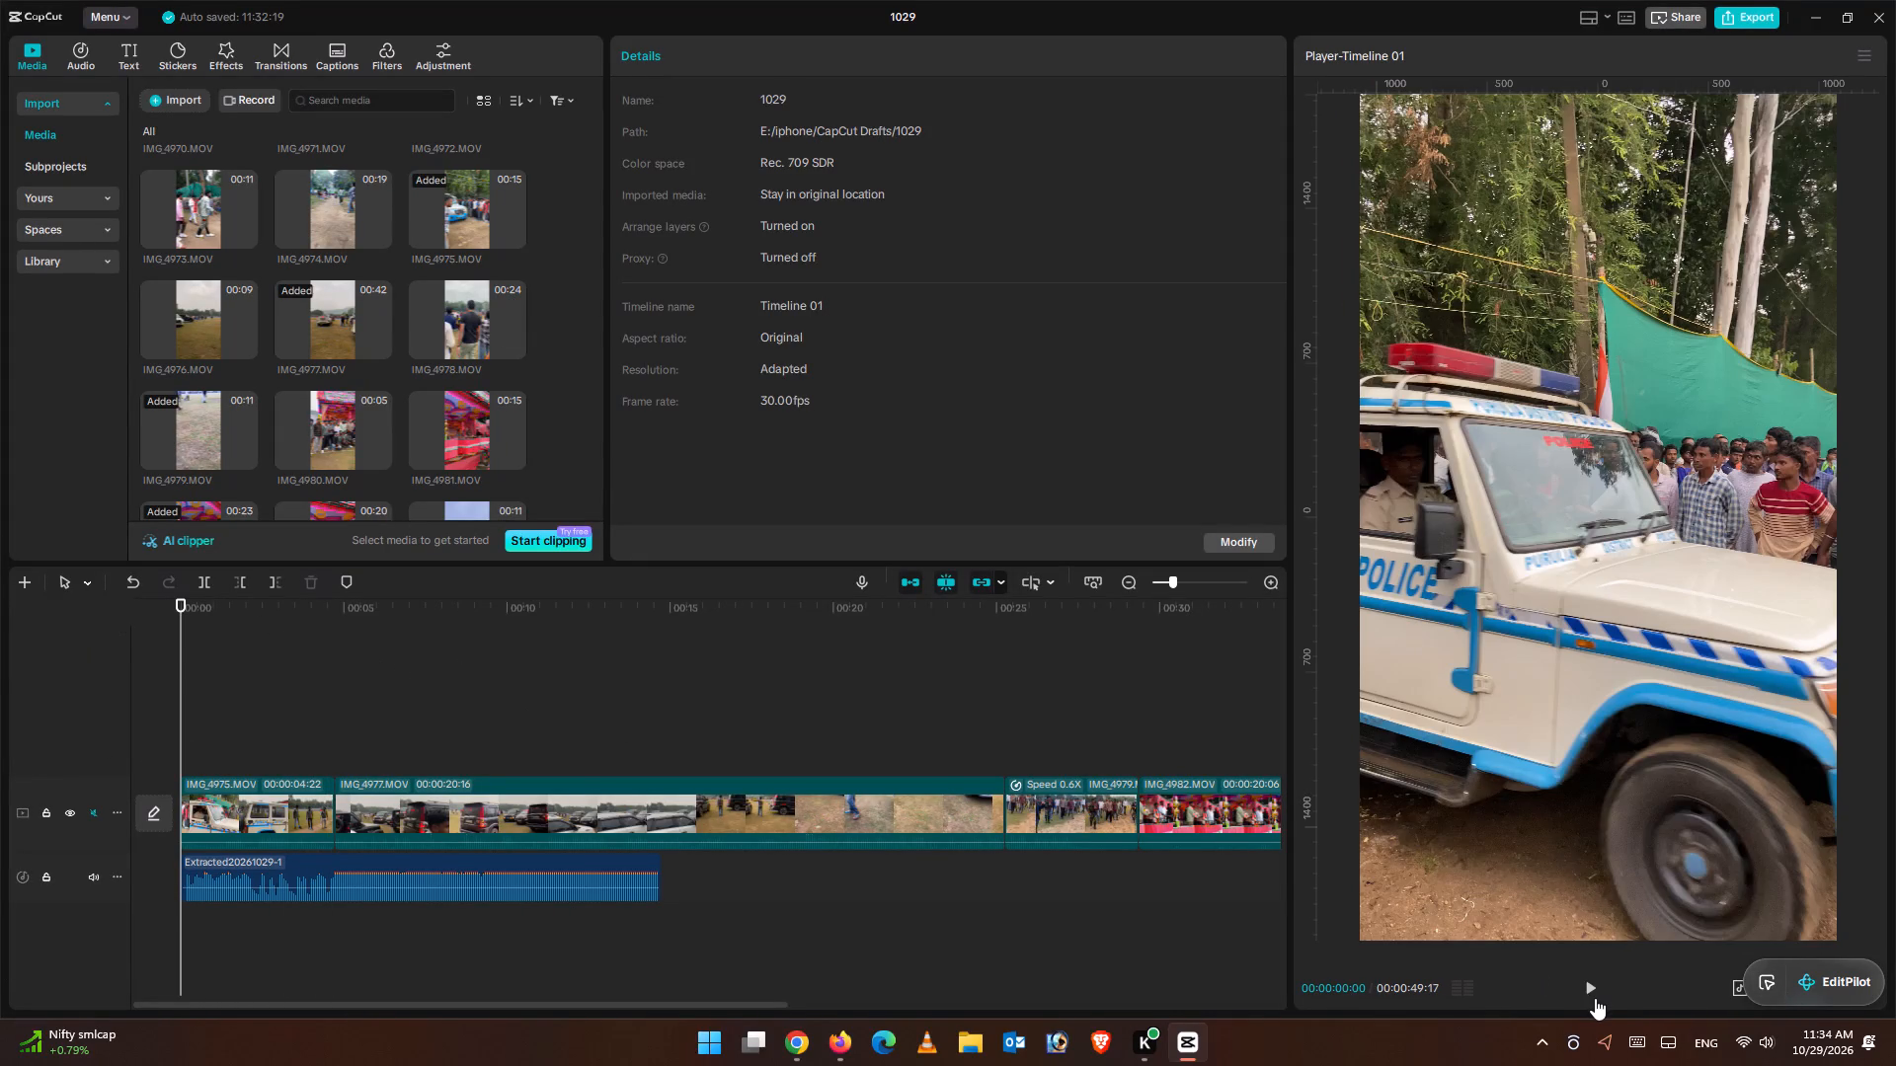
left_click(1595, 998)
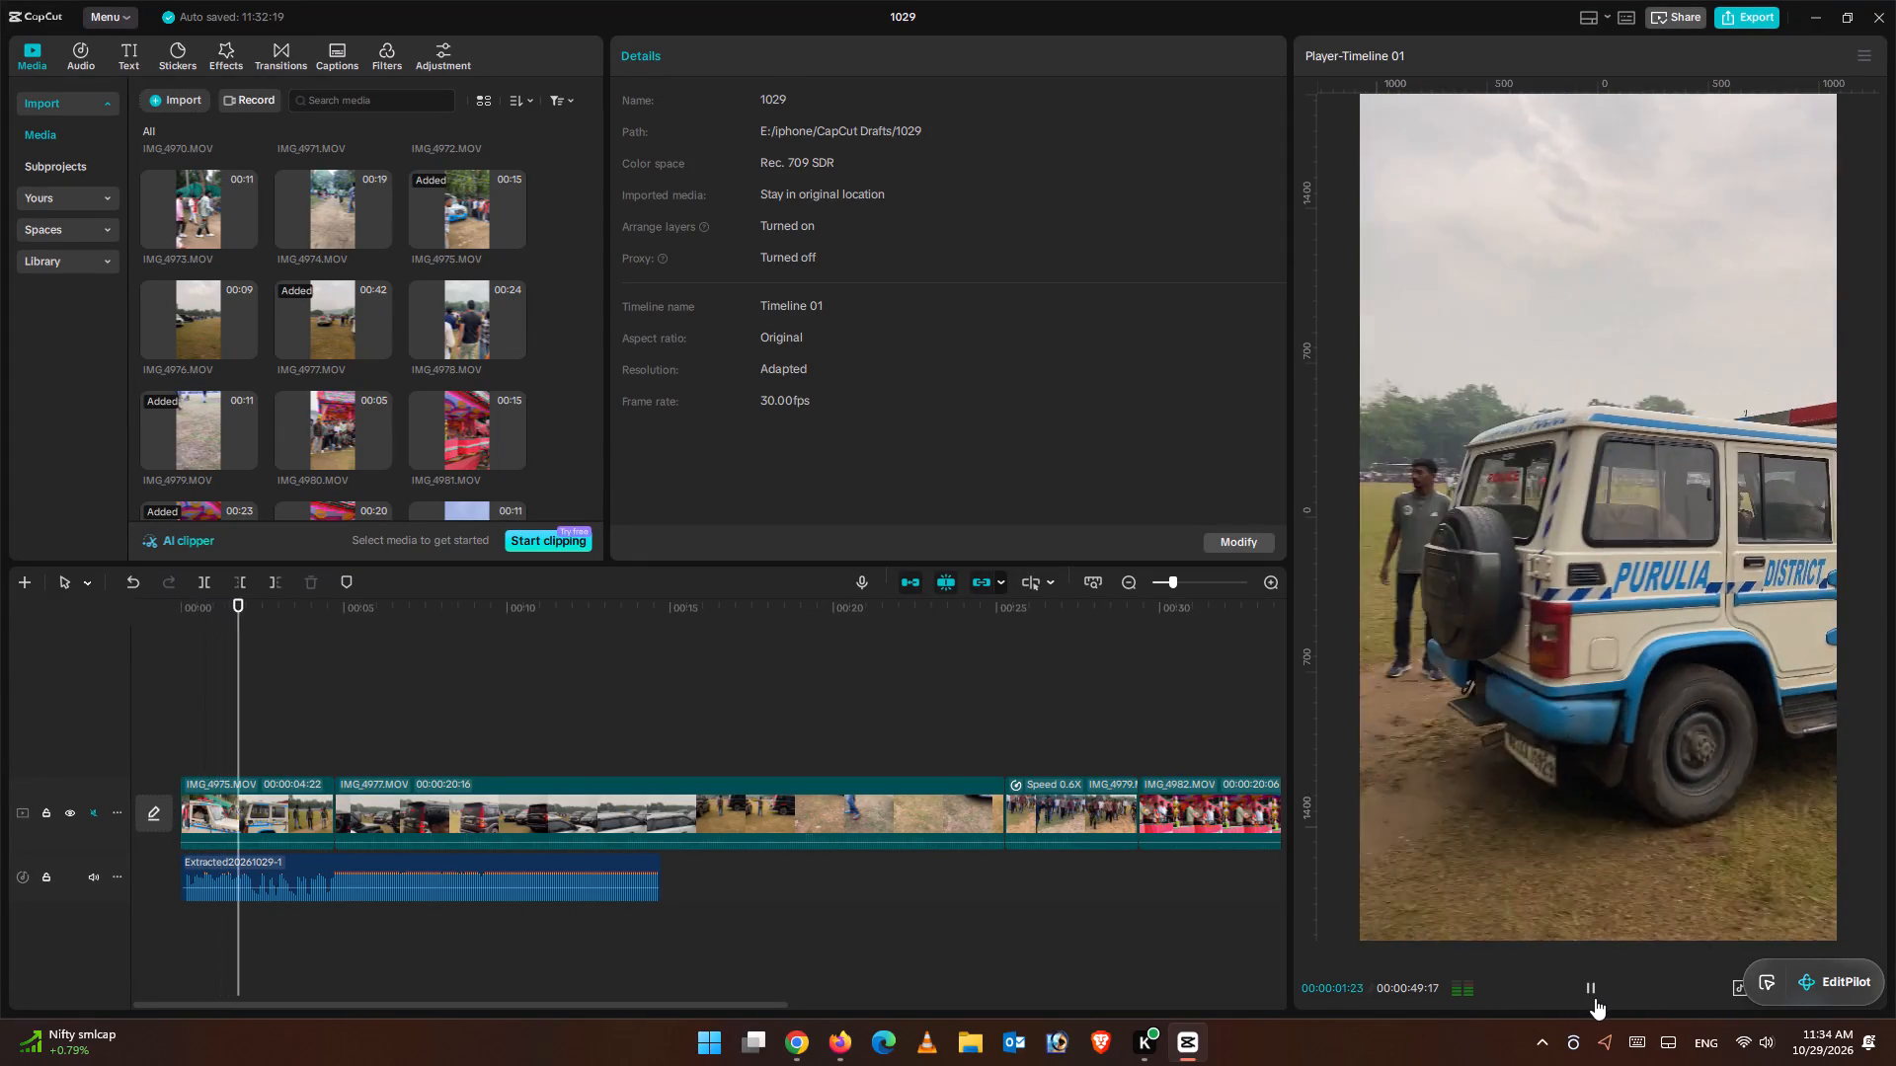
left_click(1595, 997)
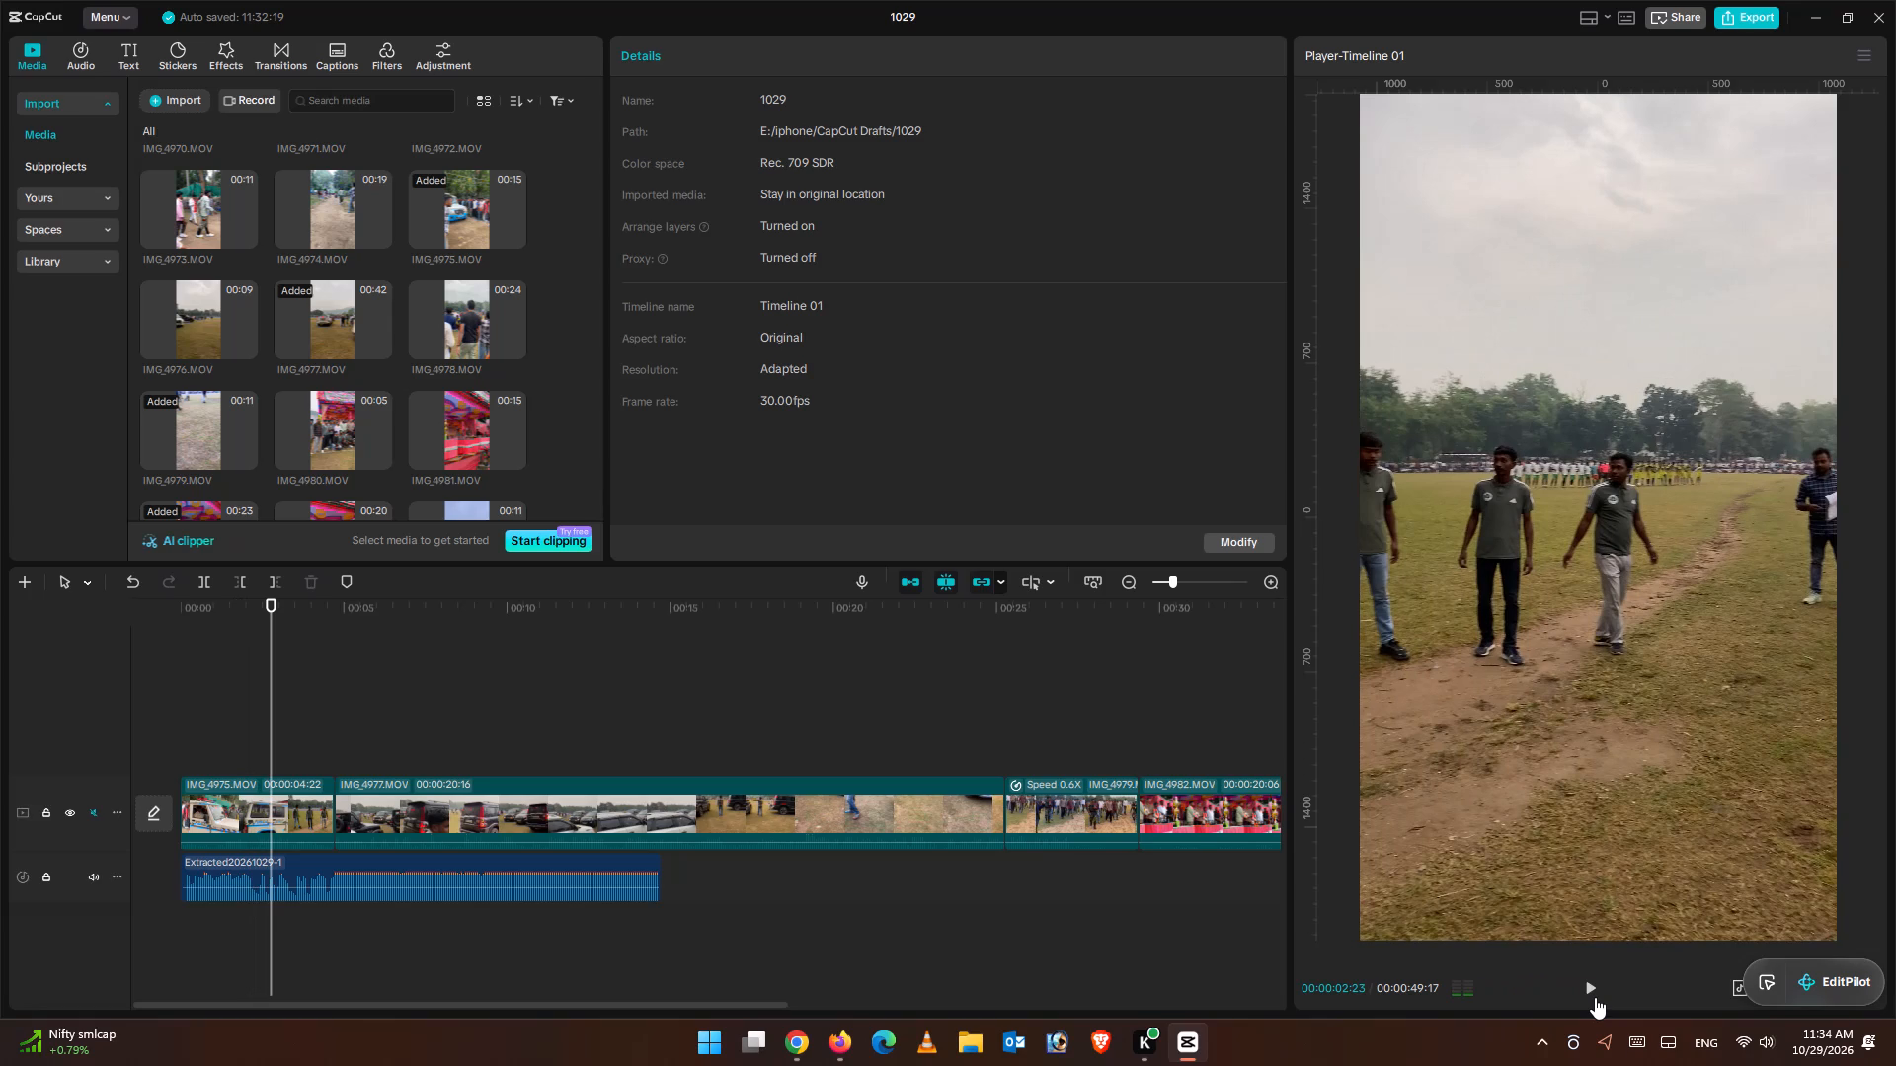
left_click(1595, 997)
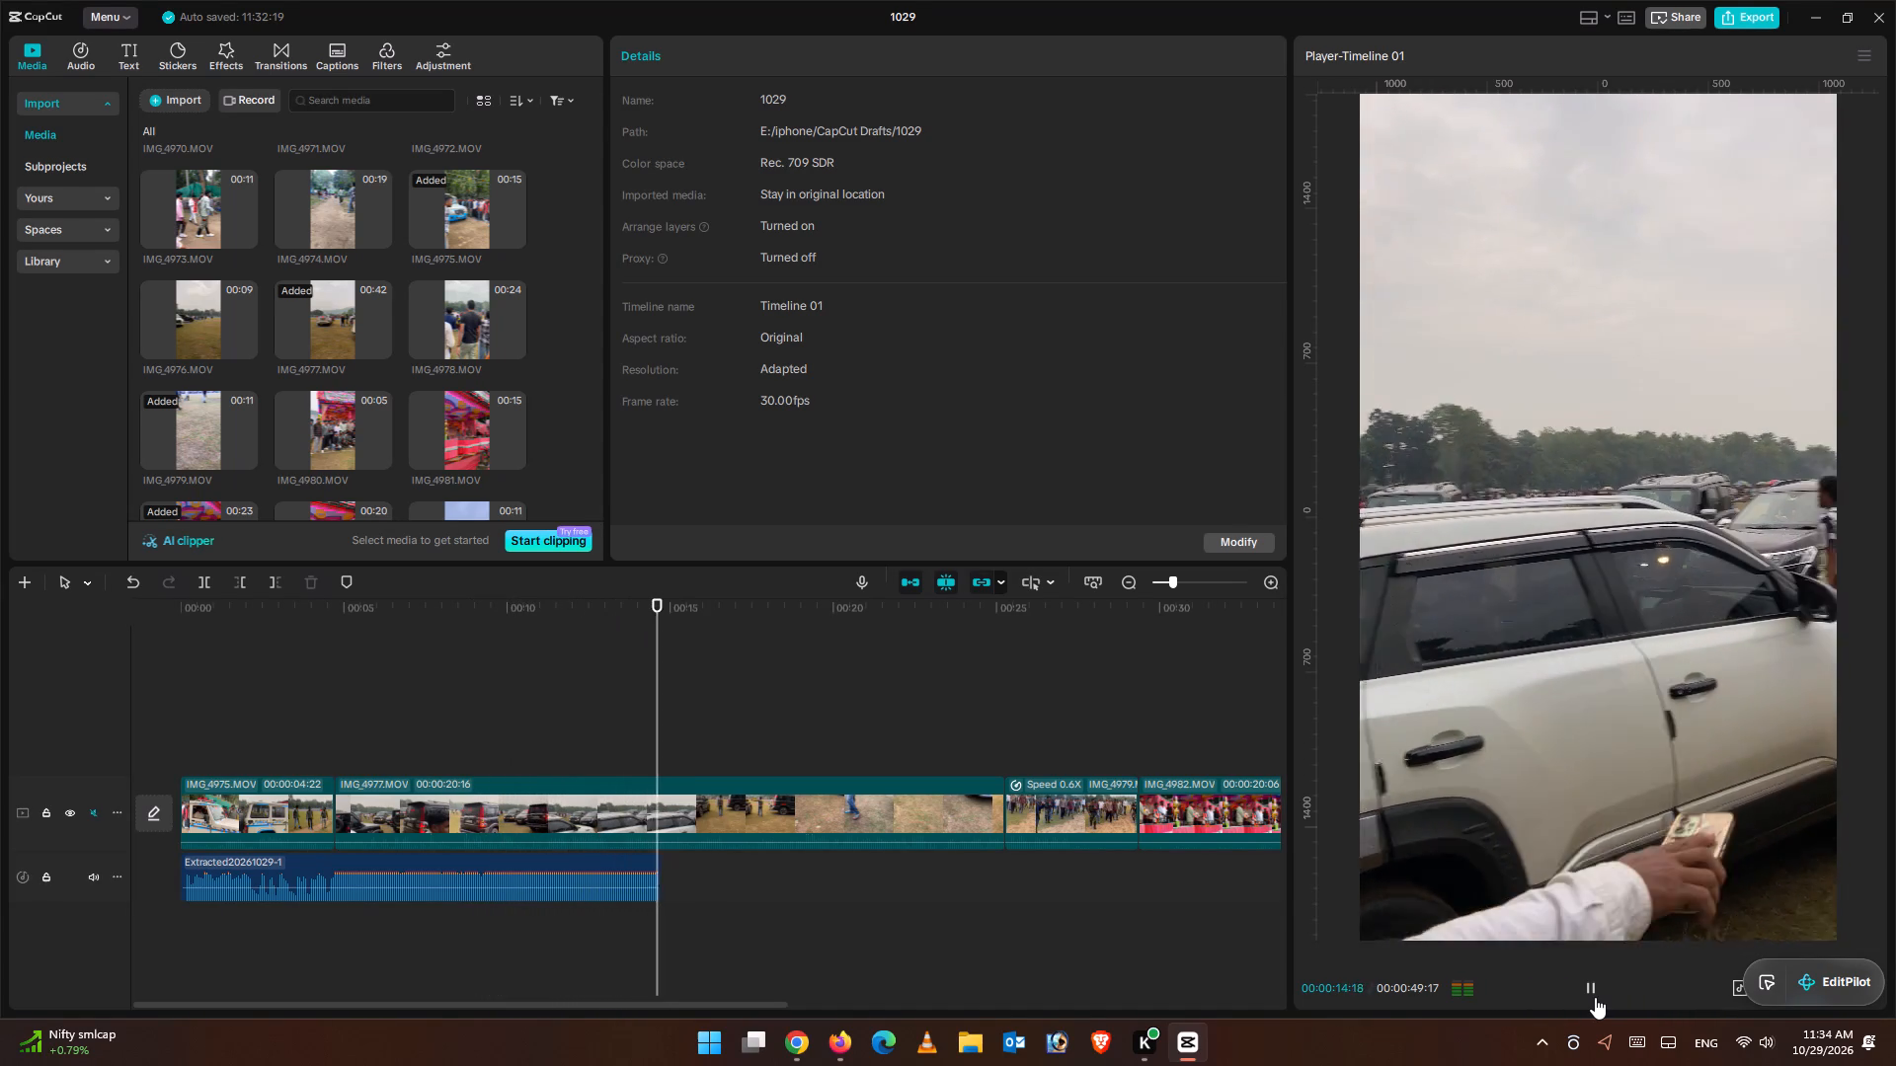
left_click(1146, 733)
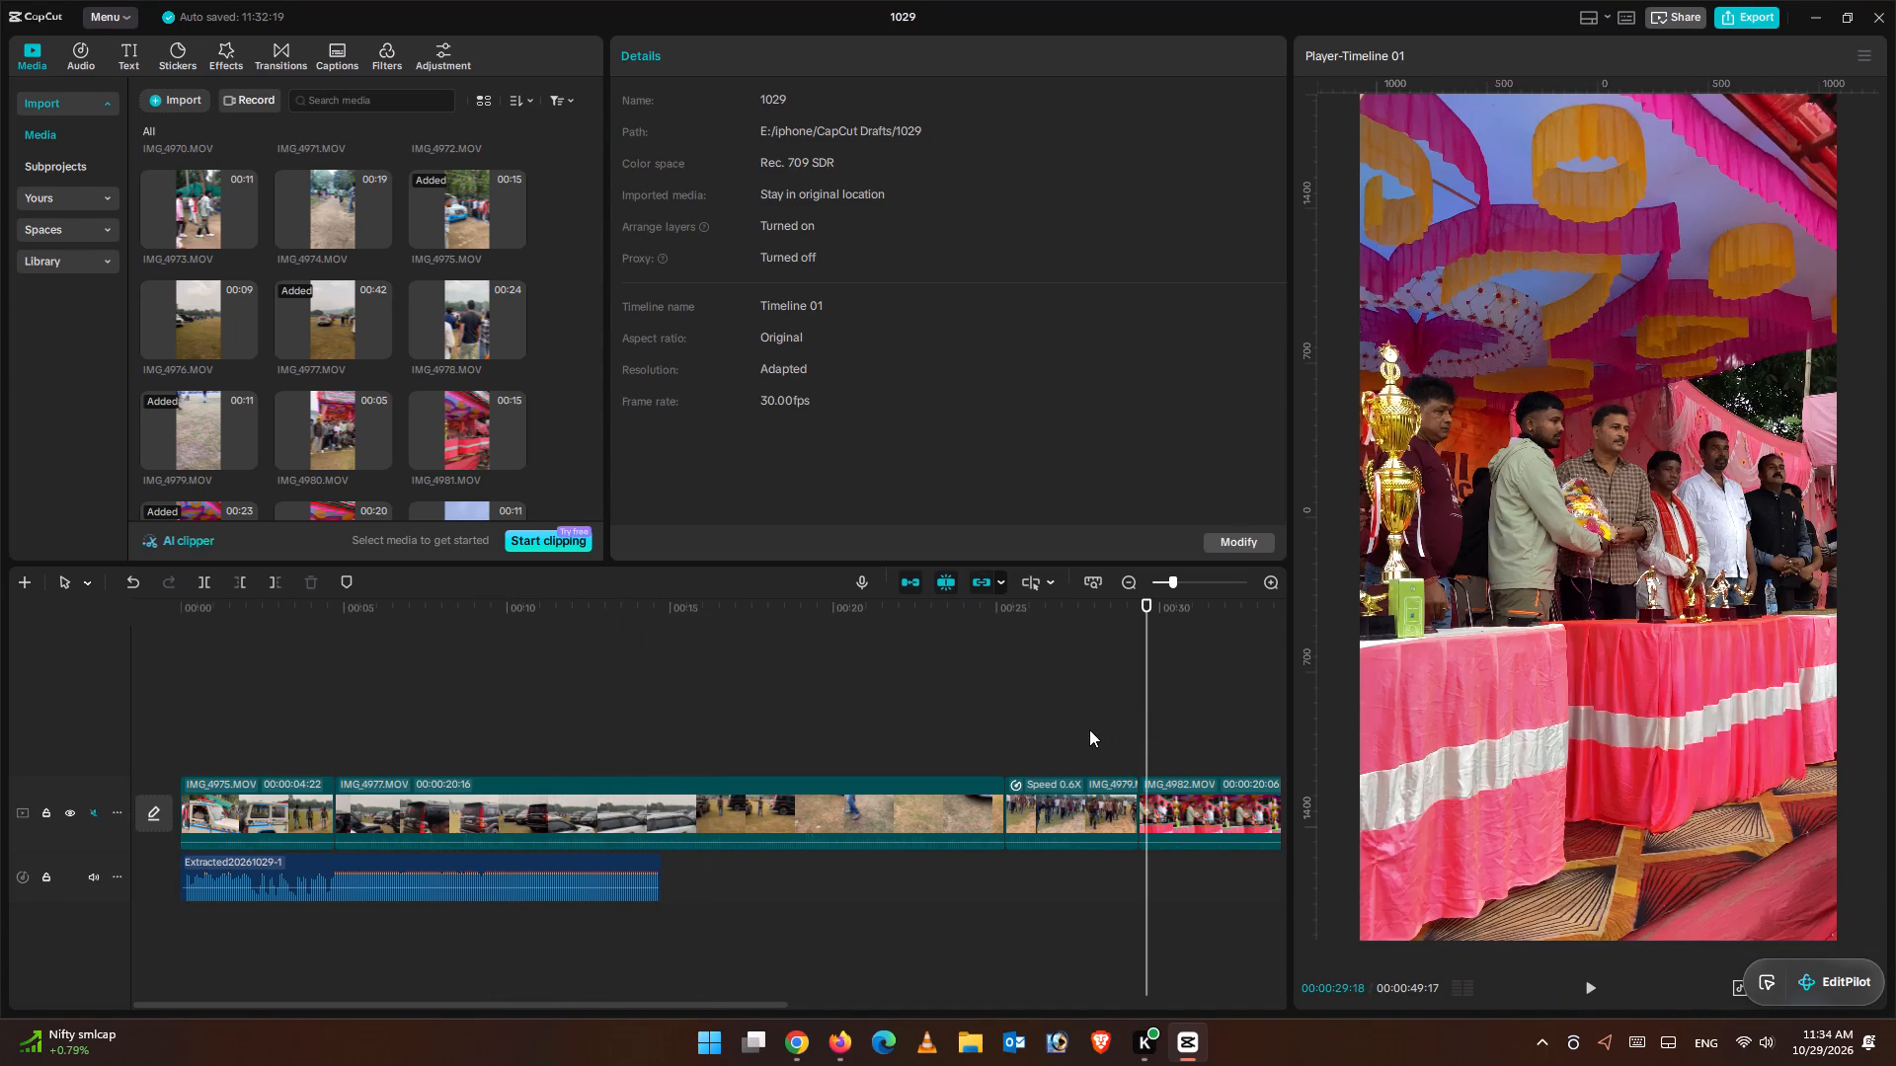
left_click(1083, 728)
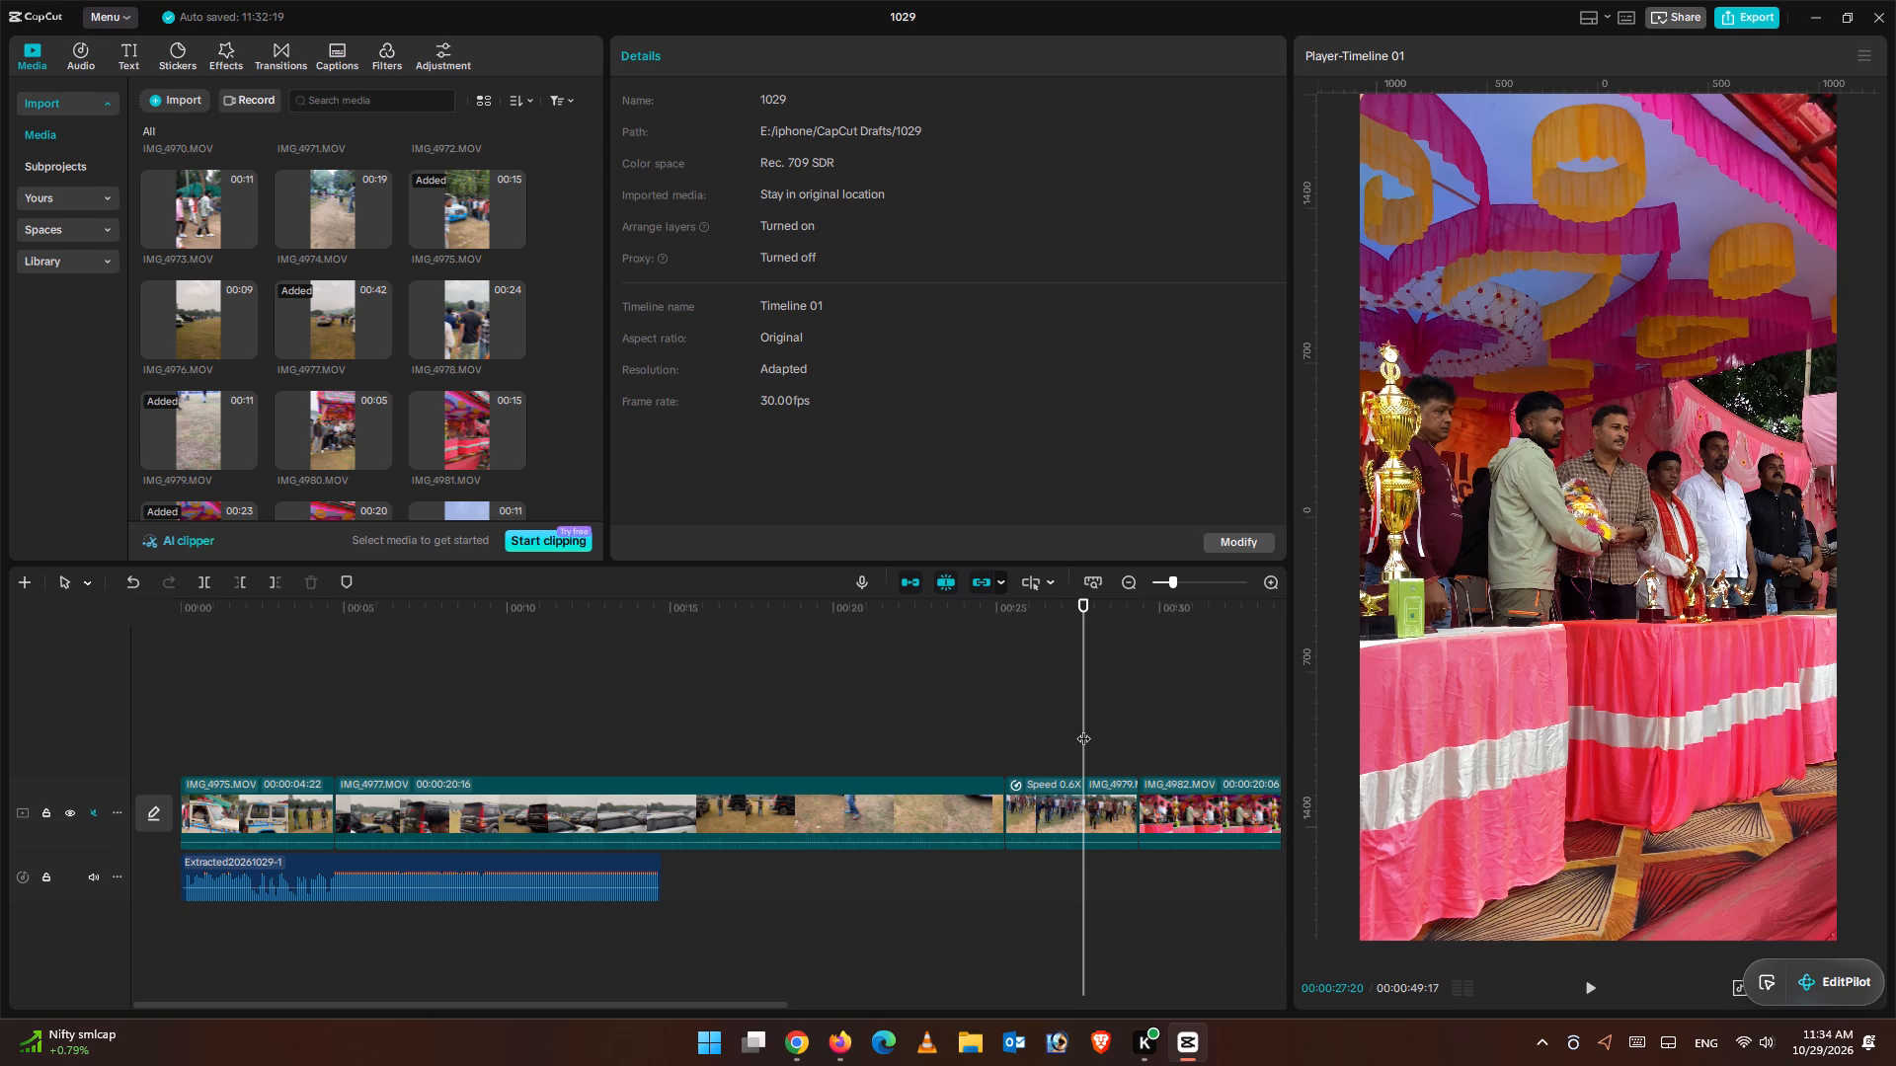
left_click(1026, 702)
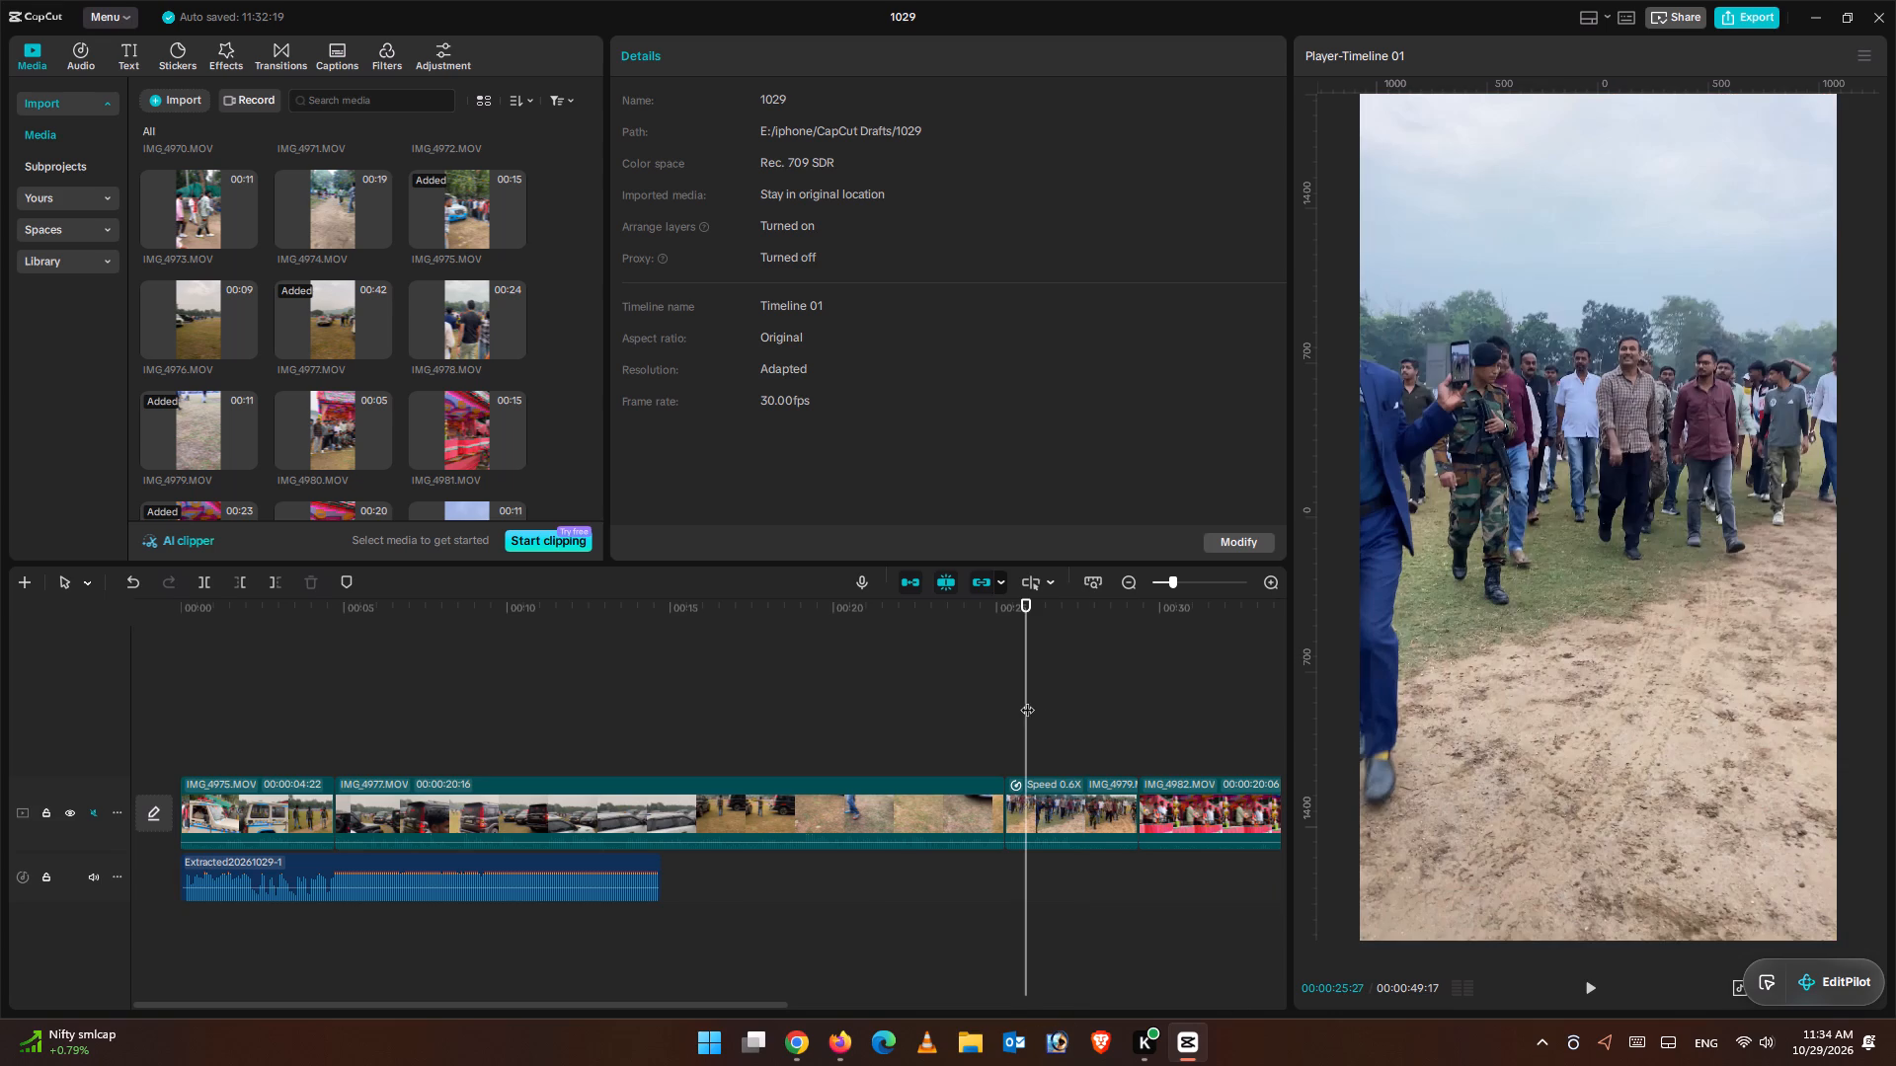
left_click_drag(1047, 691, 696, 664)
left_click_drag(1011, 631, 750, 633)
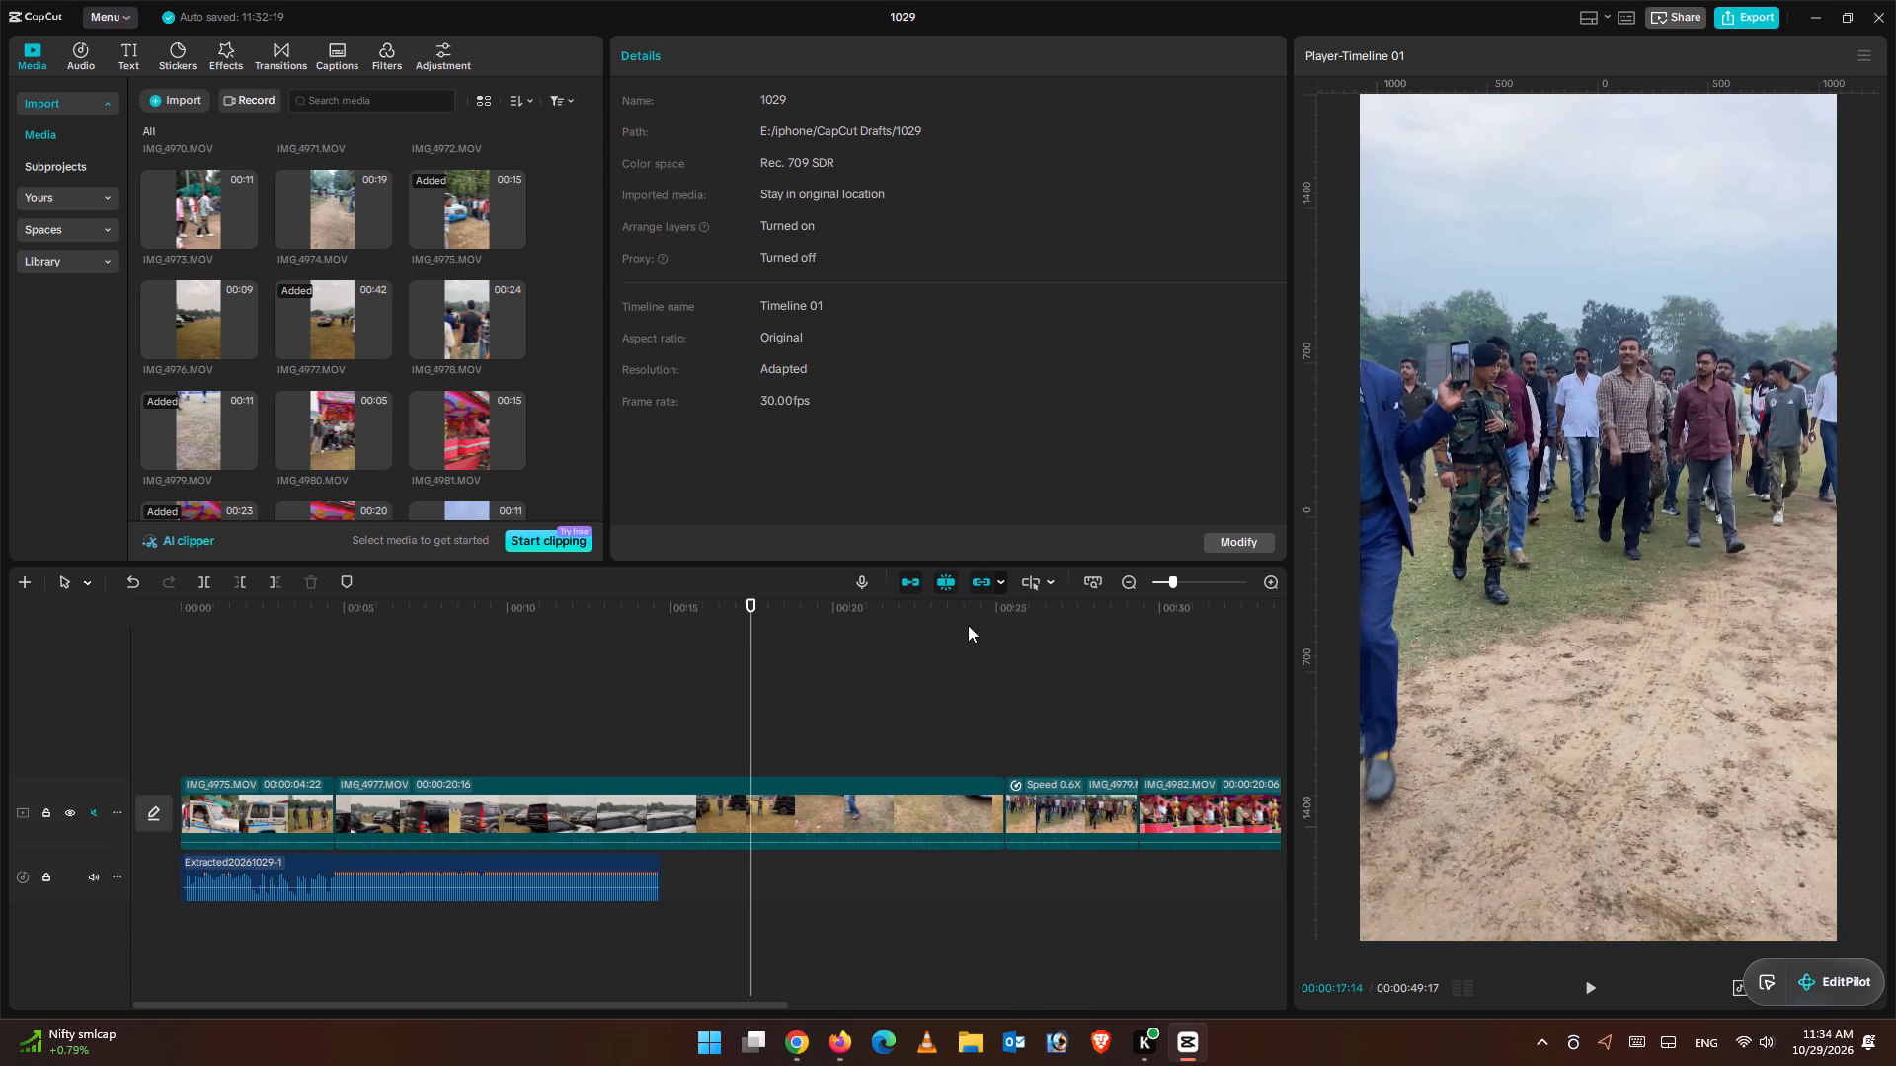
Scrub through the opening IMG_4975.MOV clip and extend its start to give it a duration of 00:00:06:00.
left_click_drag(730, 610, 101, 737)
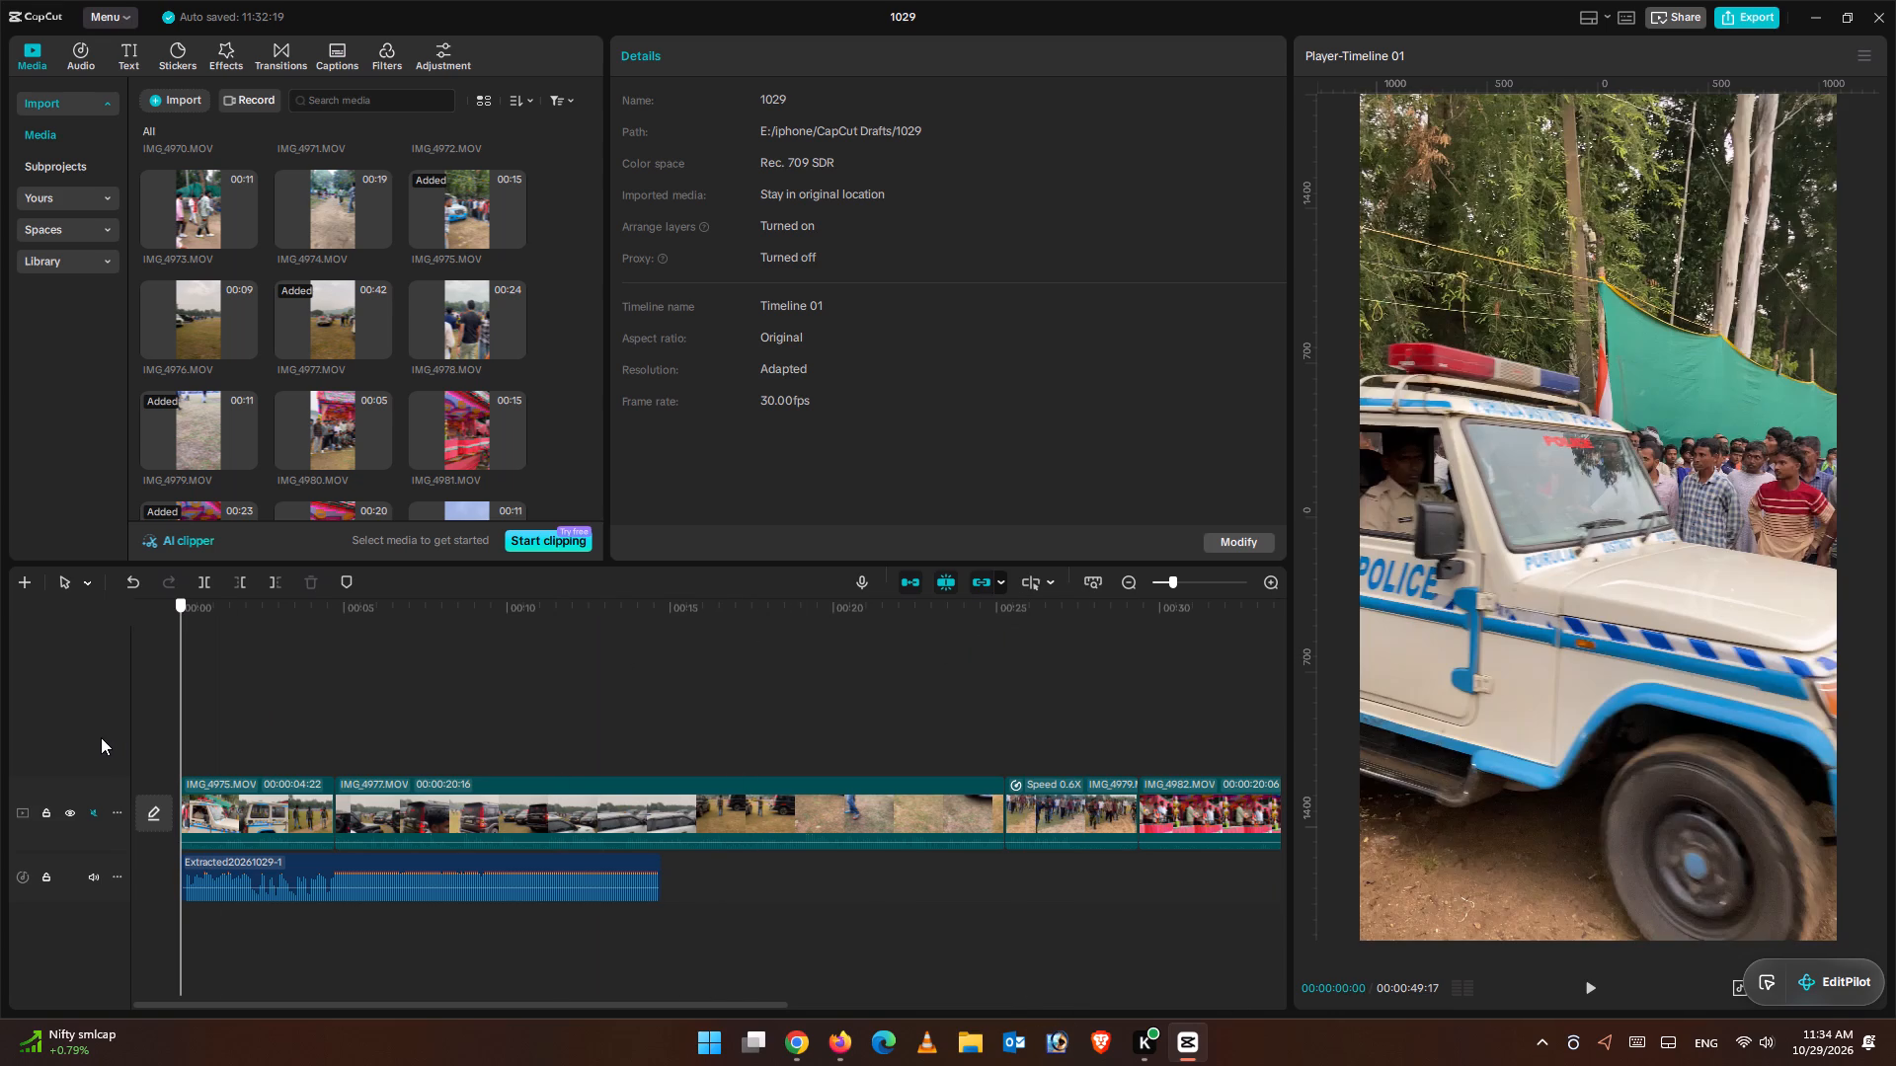
left_click_drag(101, 737, 150, 745)
left_click_drag(150, 745, 260, 747)
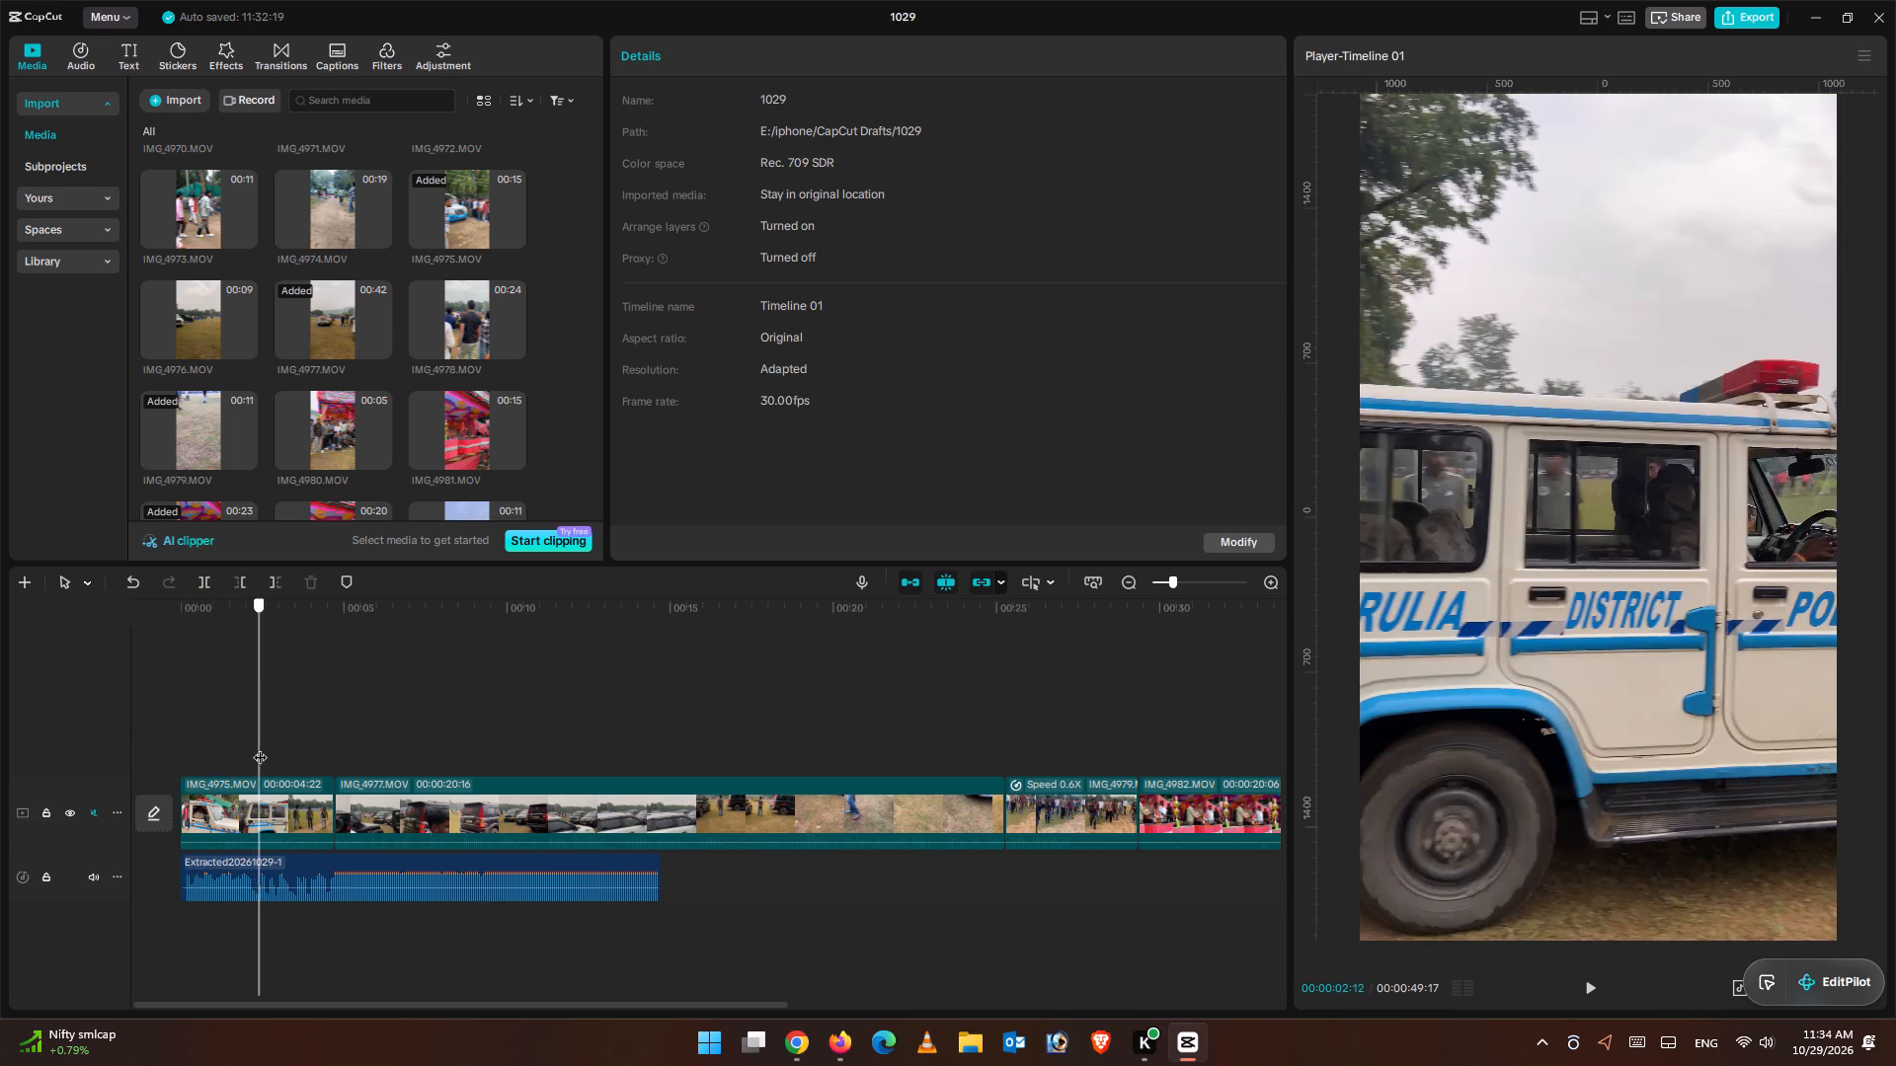
left_click_drag(260, 747, 274, 748)
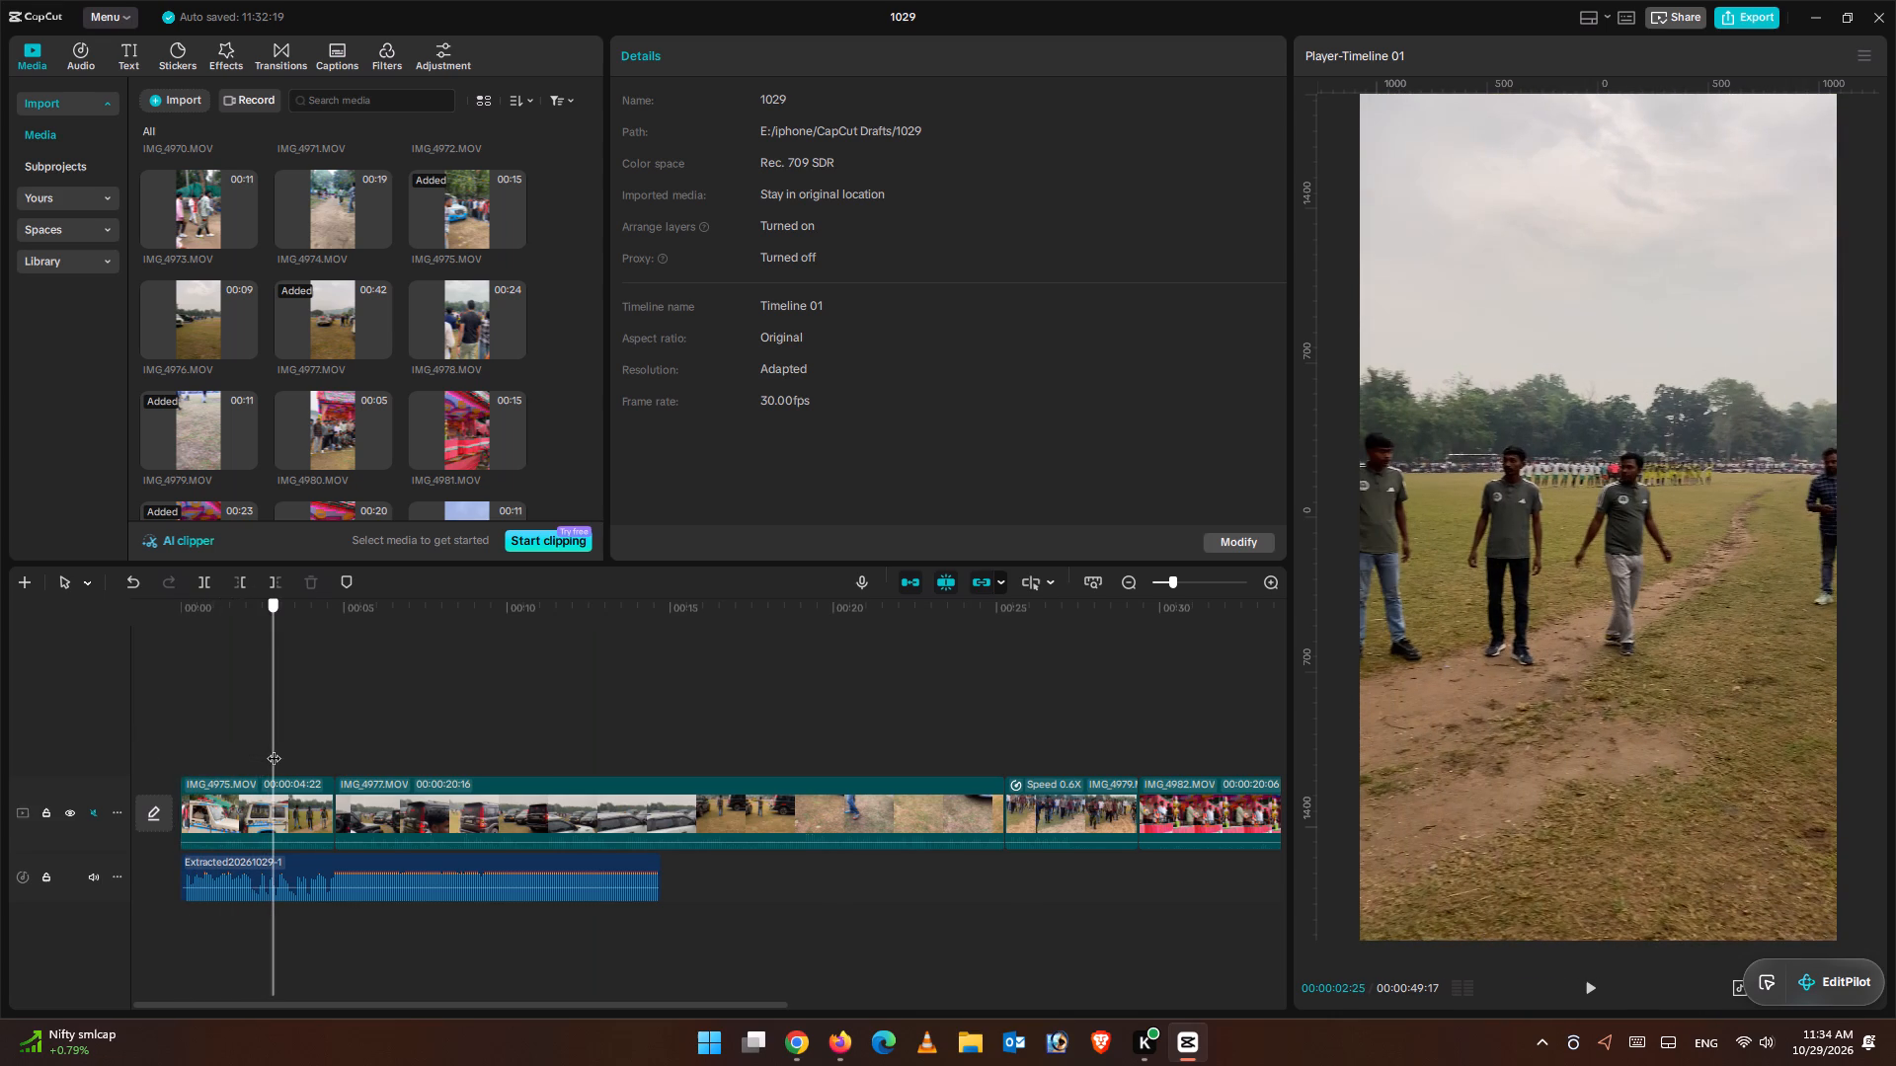
left_click_drag(274, 748, 233, 743)
left_click(238, 819)
left_click_drag(180, 791, 162, 788)
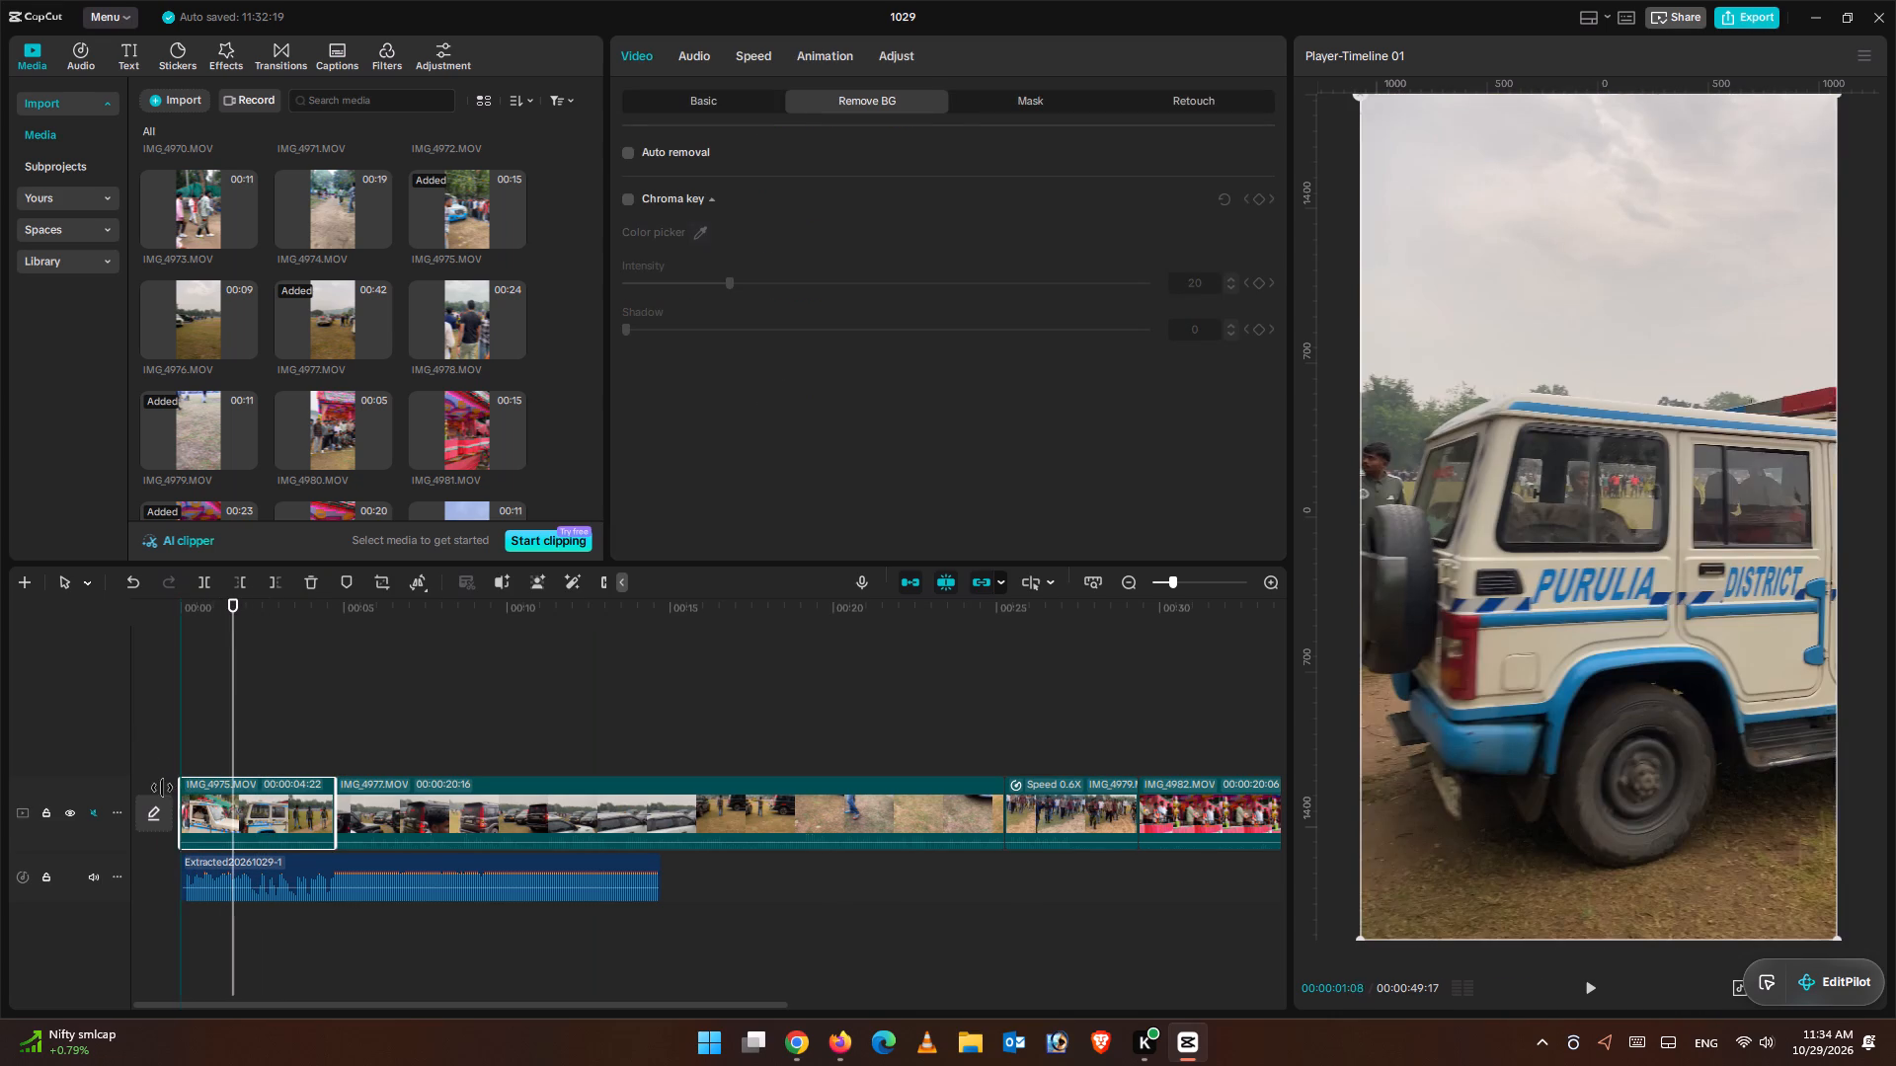
left_click_drag(162, 788, 118, 777)
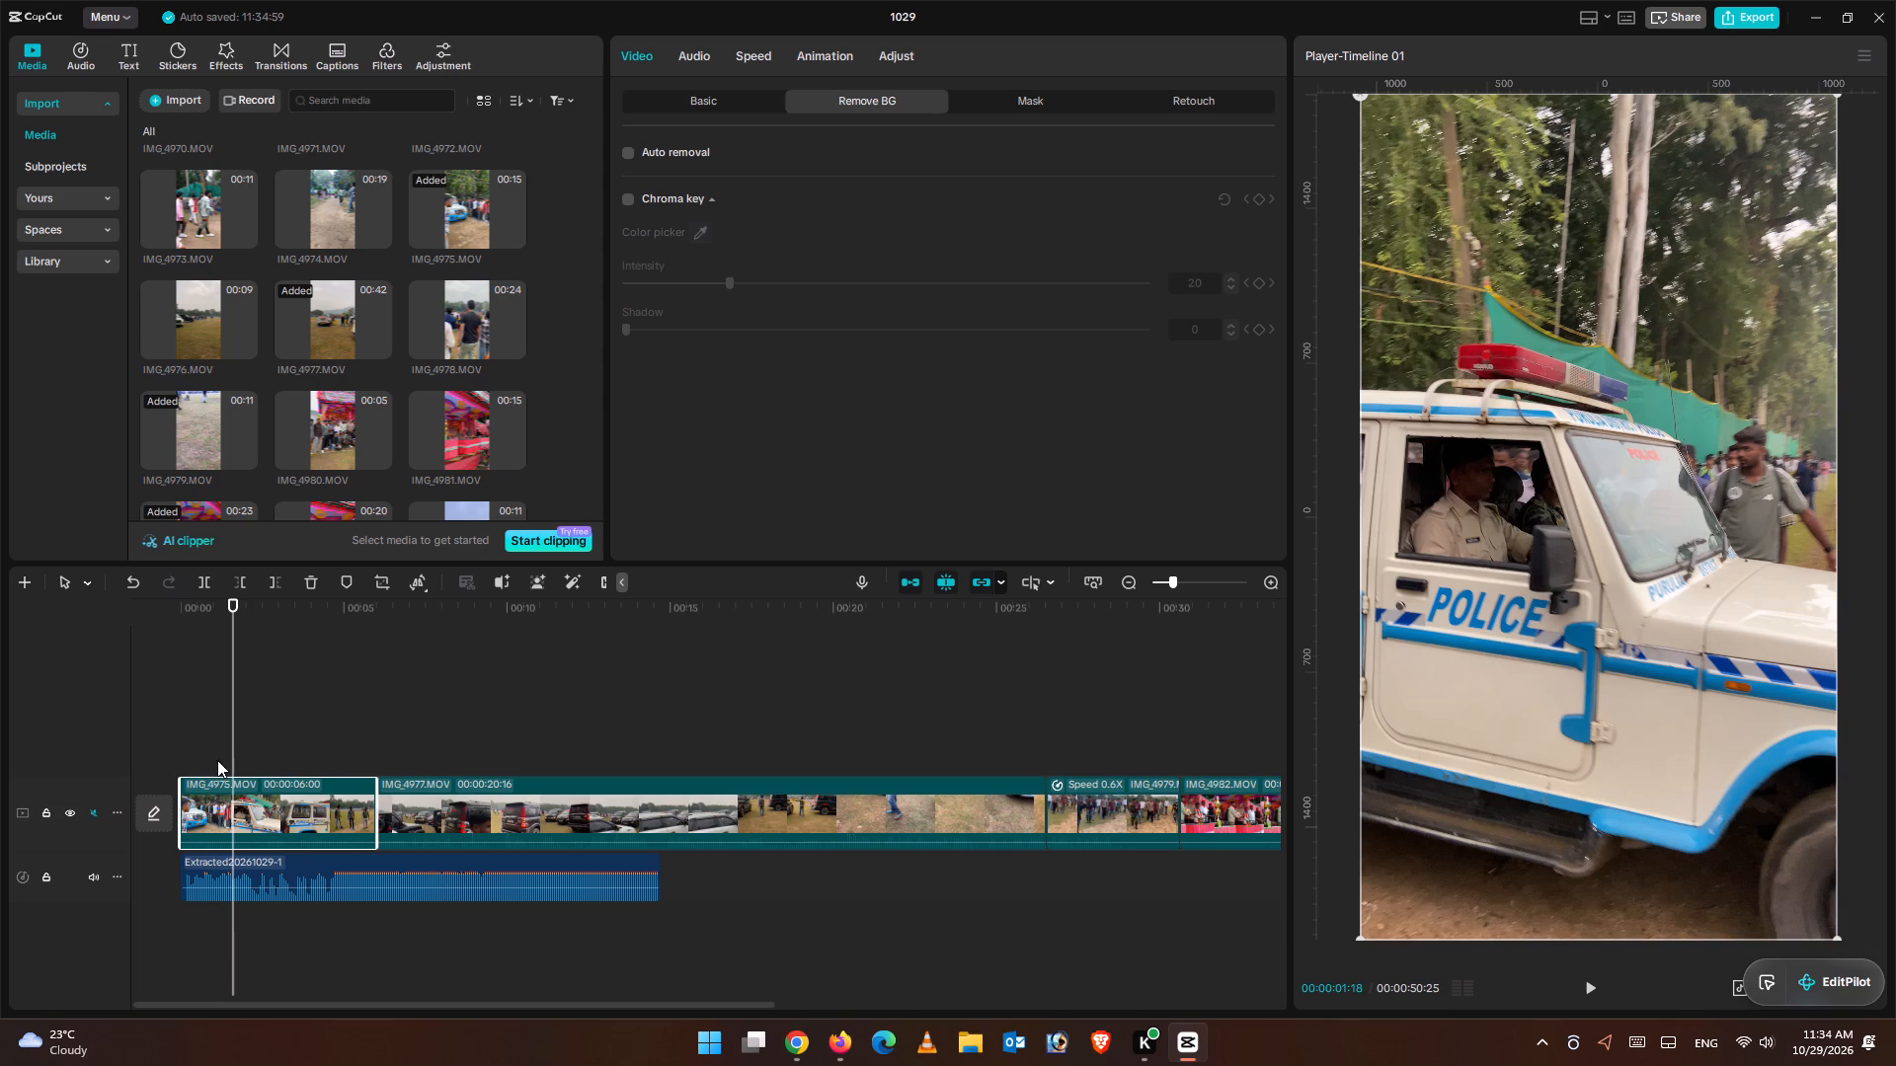
left_click_drag(181, 786, 142, 783)
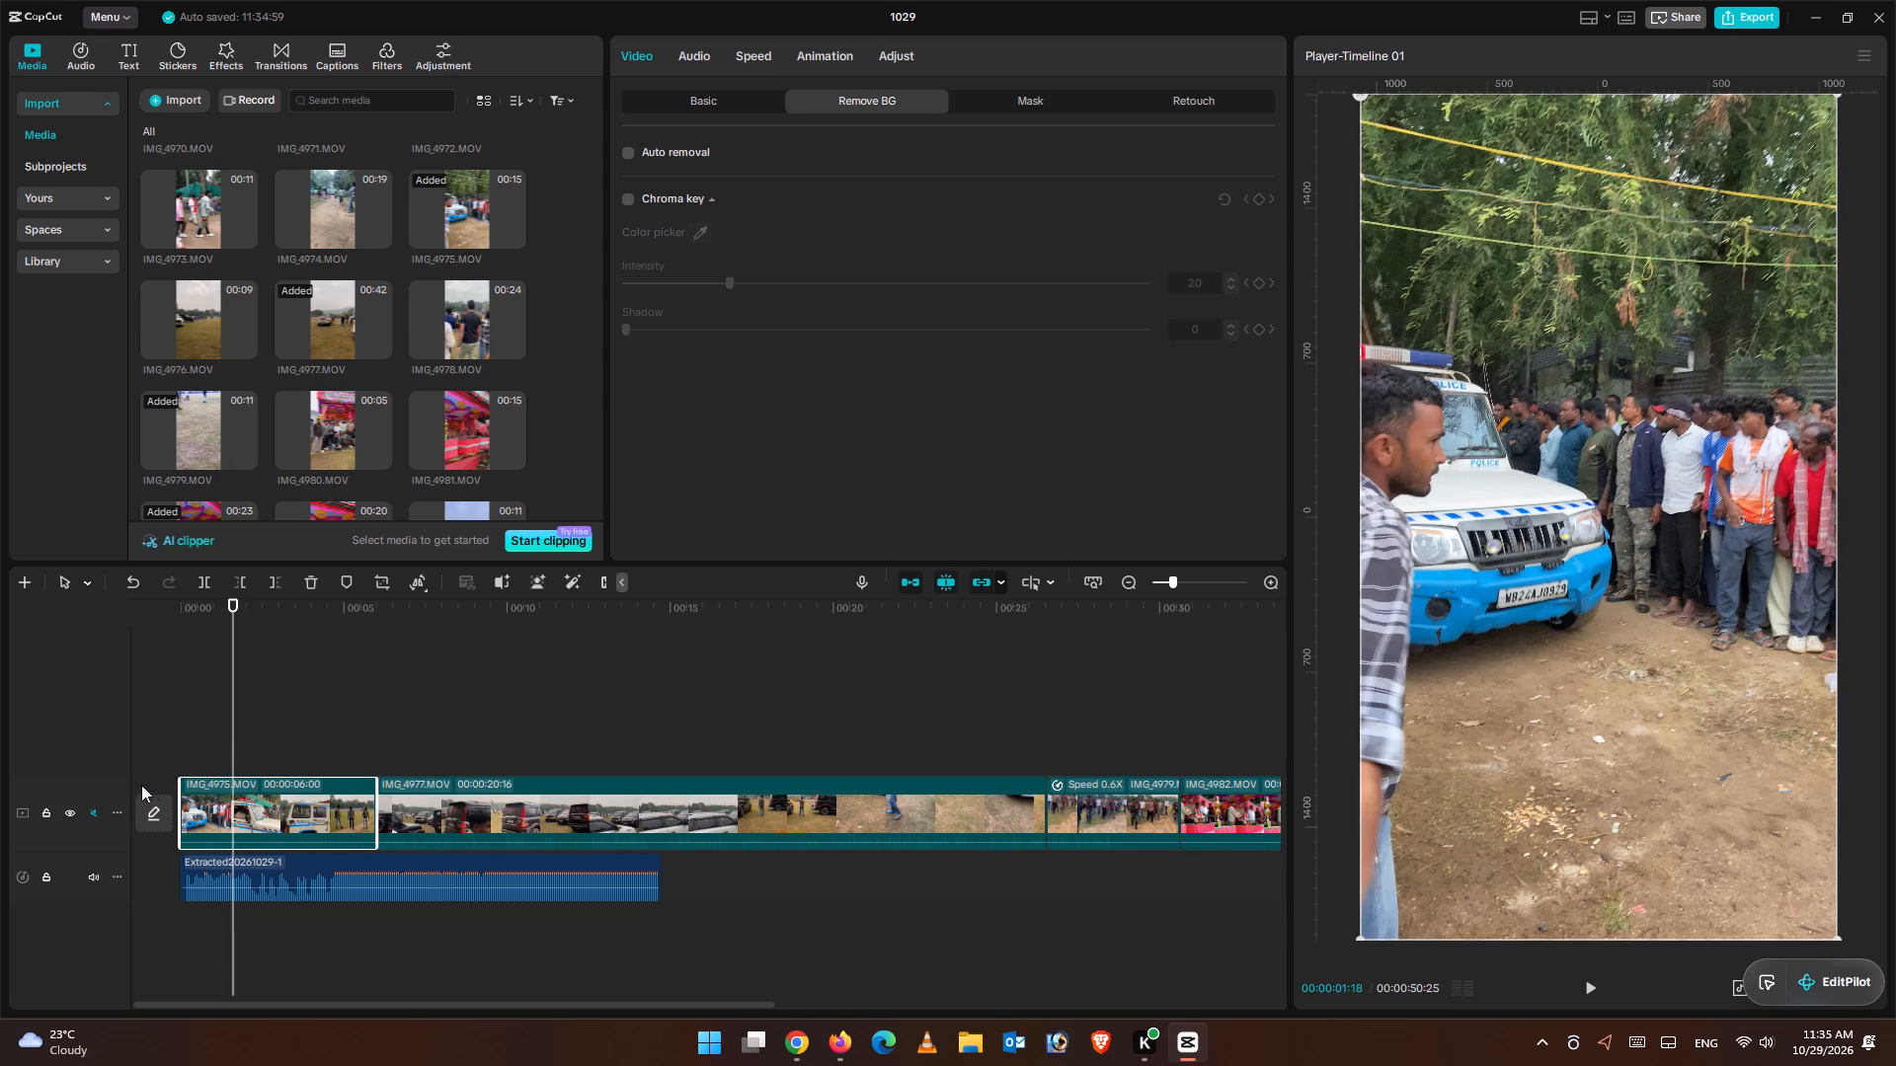
Trim the end of the IMG_4975.MOV clip at 00:00:04:19, once the police vehicle has passed.
left_click_drag(231, 726, 319, 753)
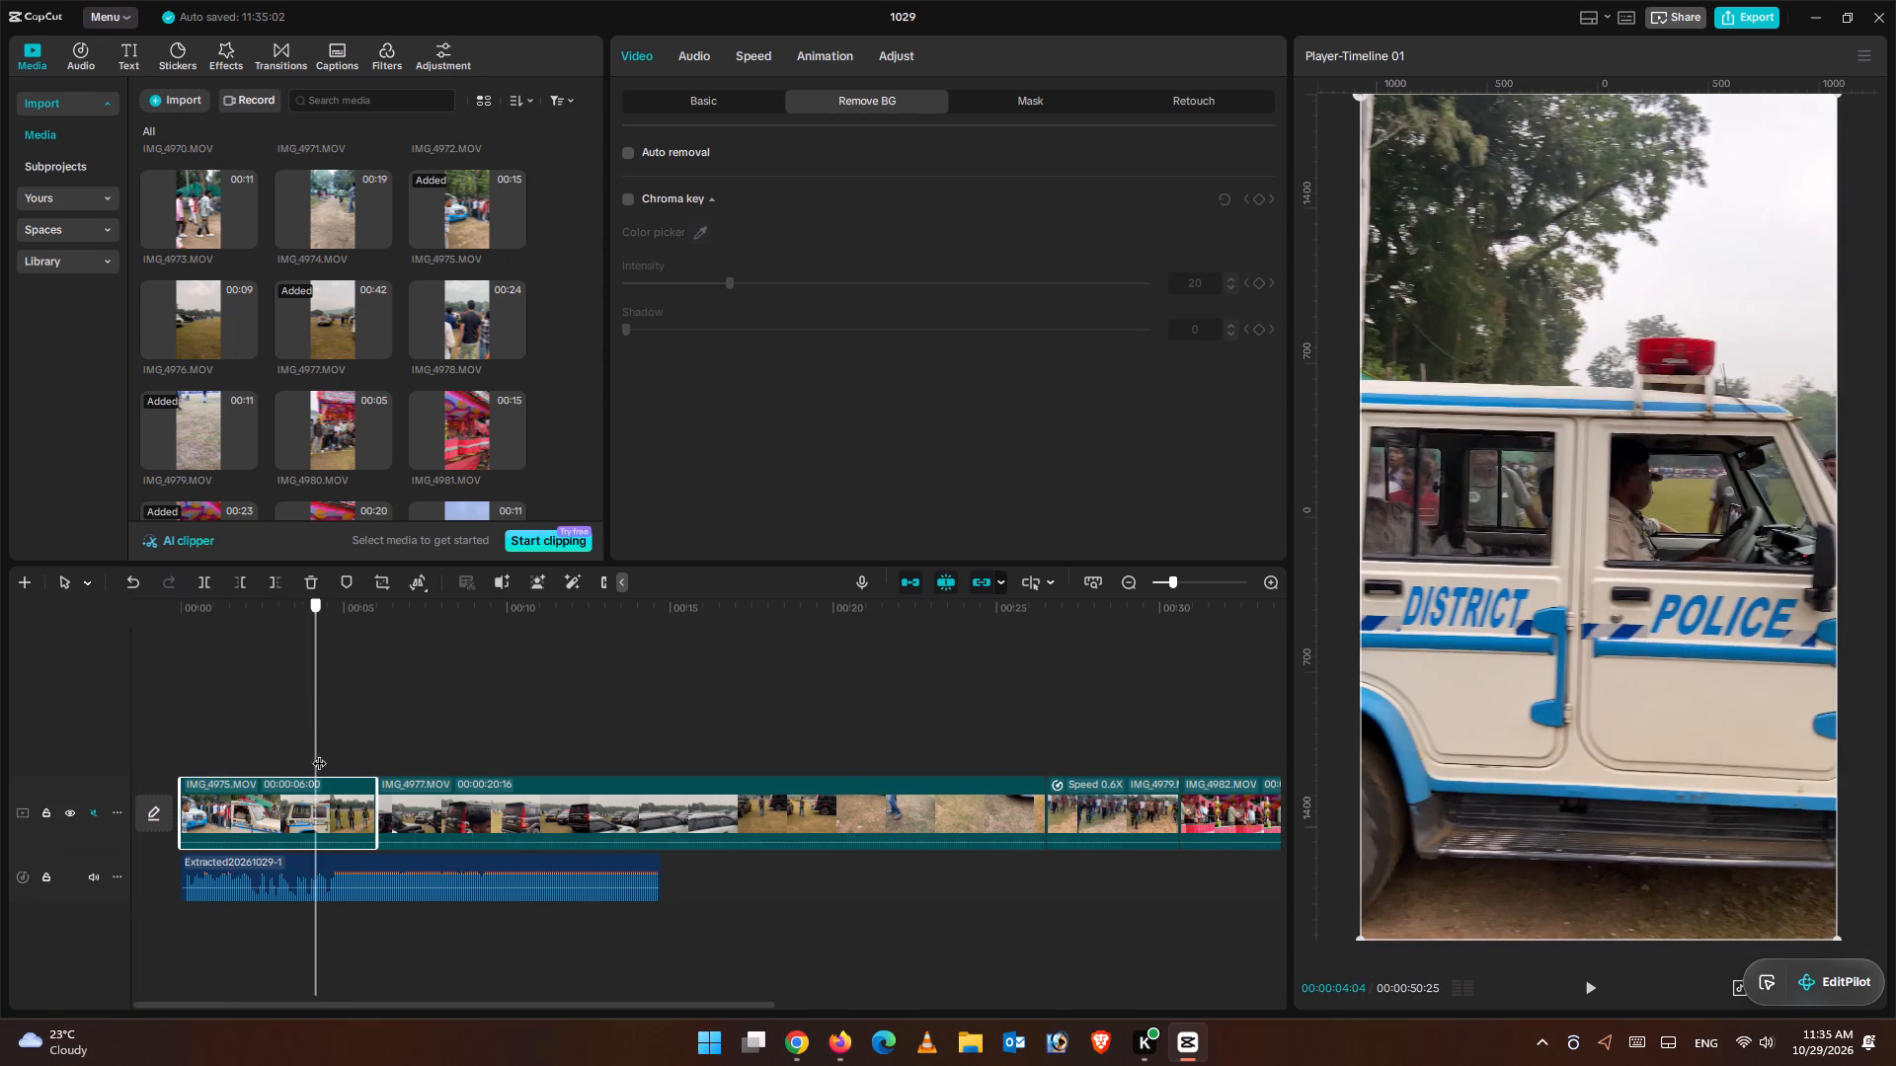
left_click_drag(319, 753, 345, 763)
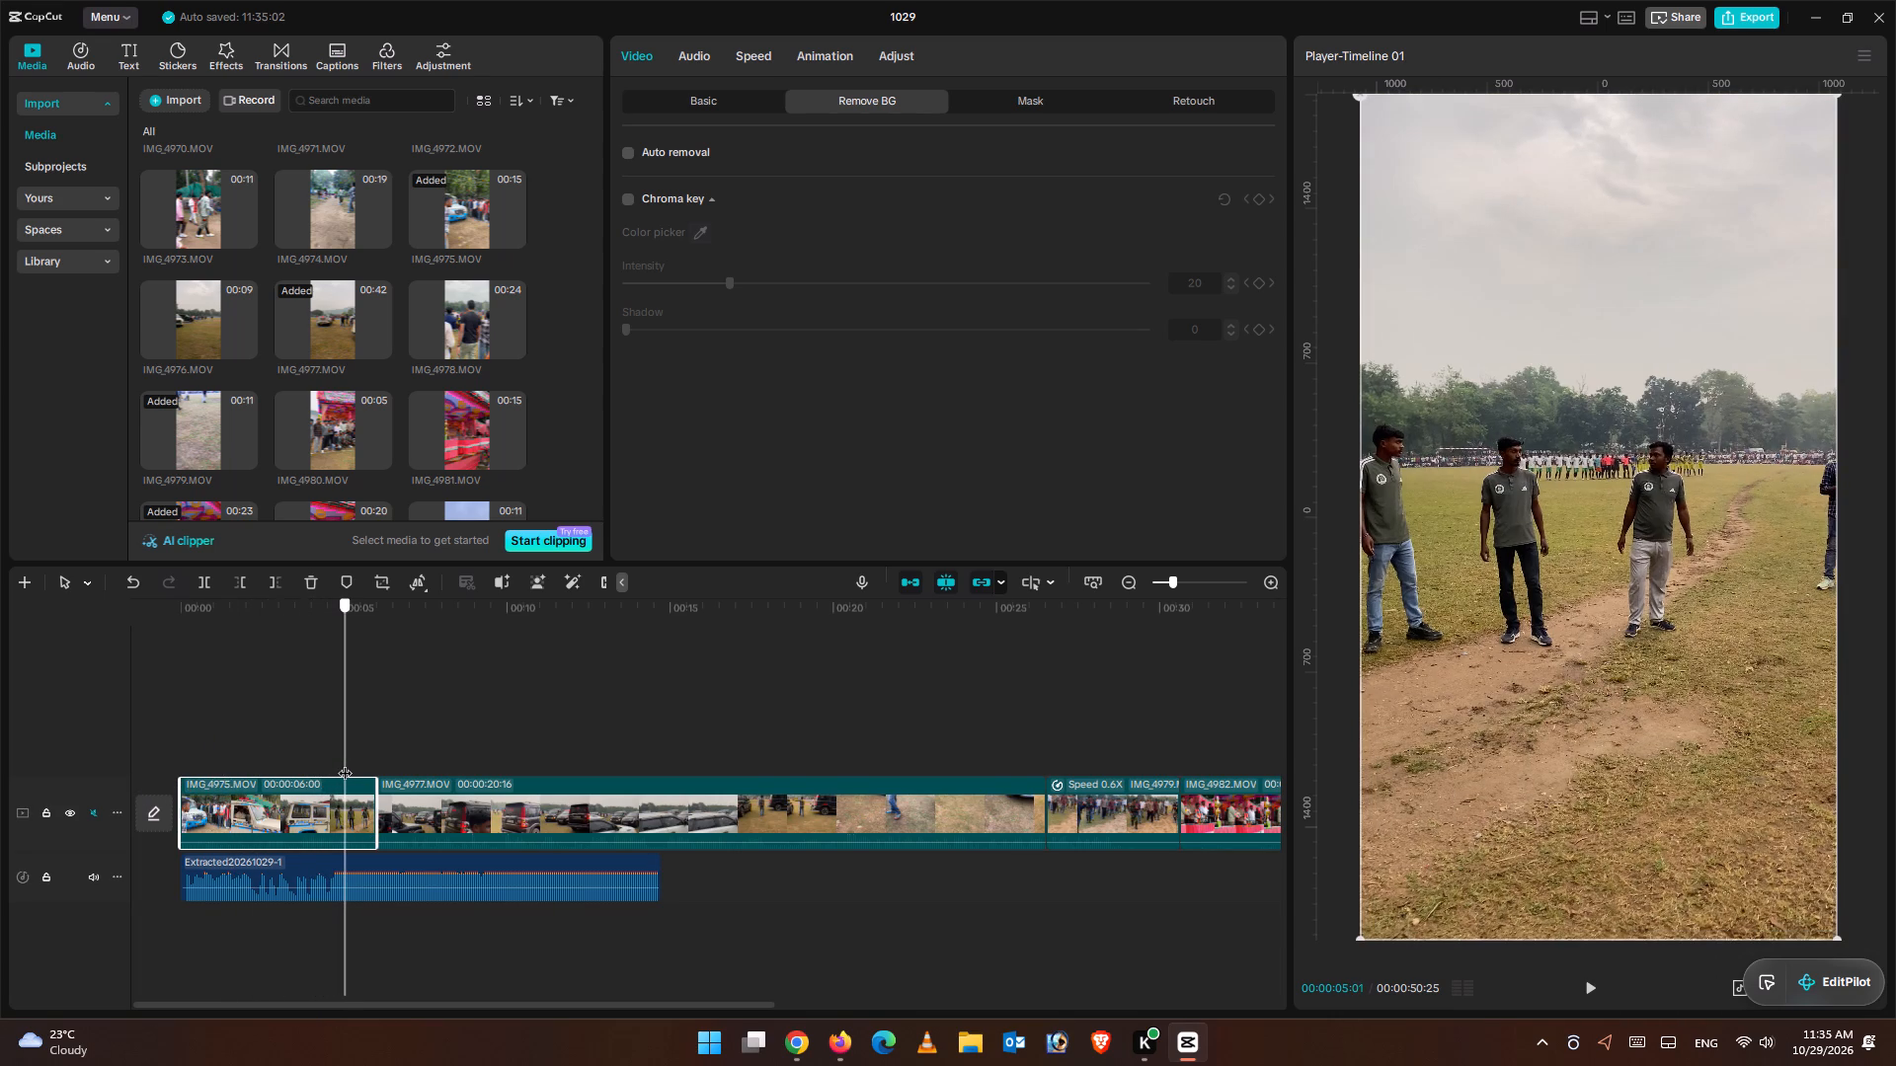
left_click_drag(345, 763, 333, 763)
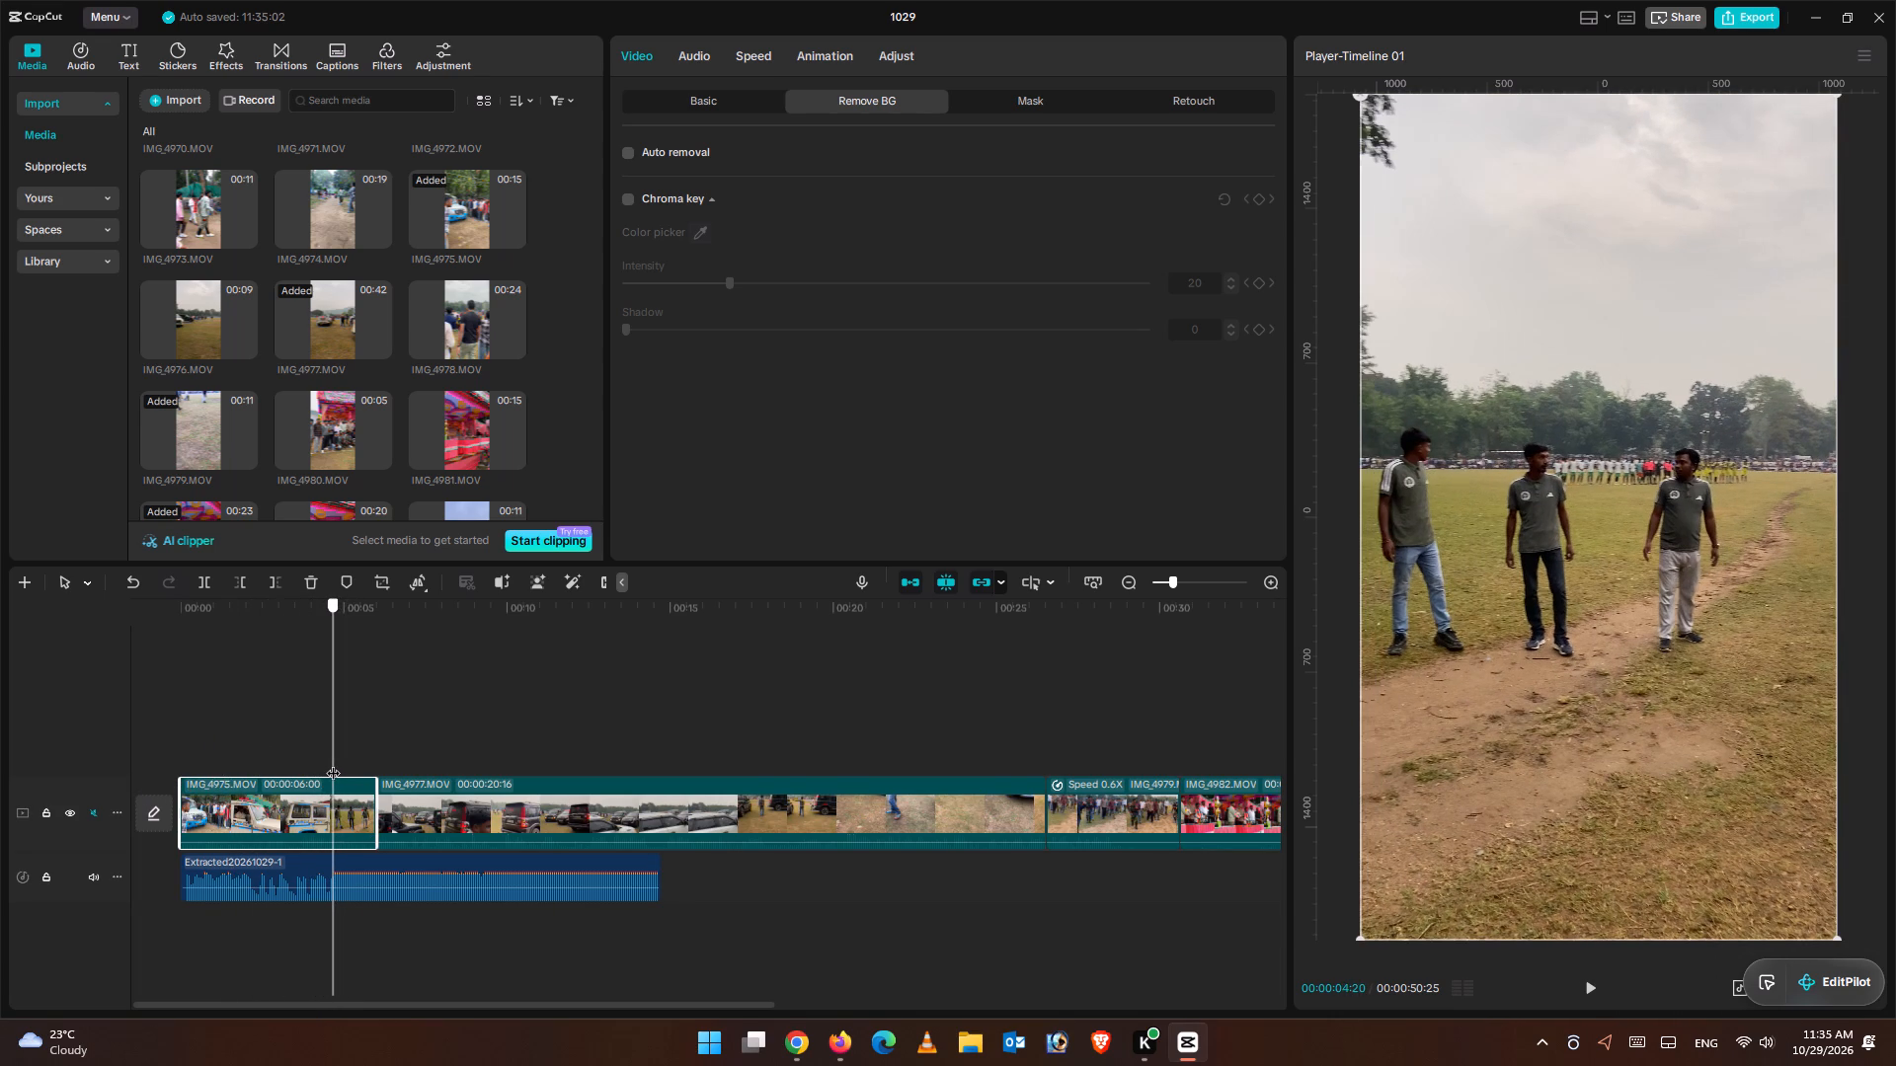
left_click_drag(333, 763, 332, 763)
left_click(278, 585)
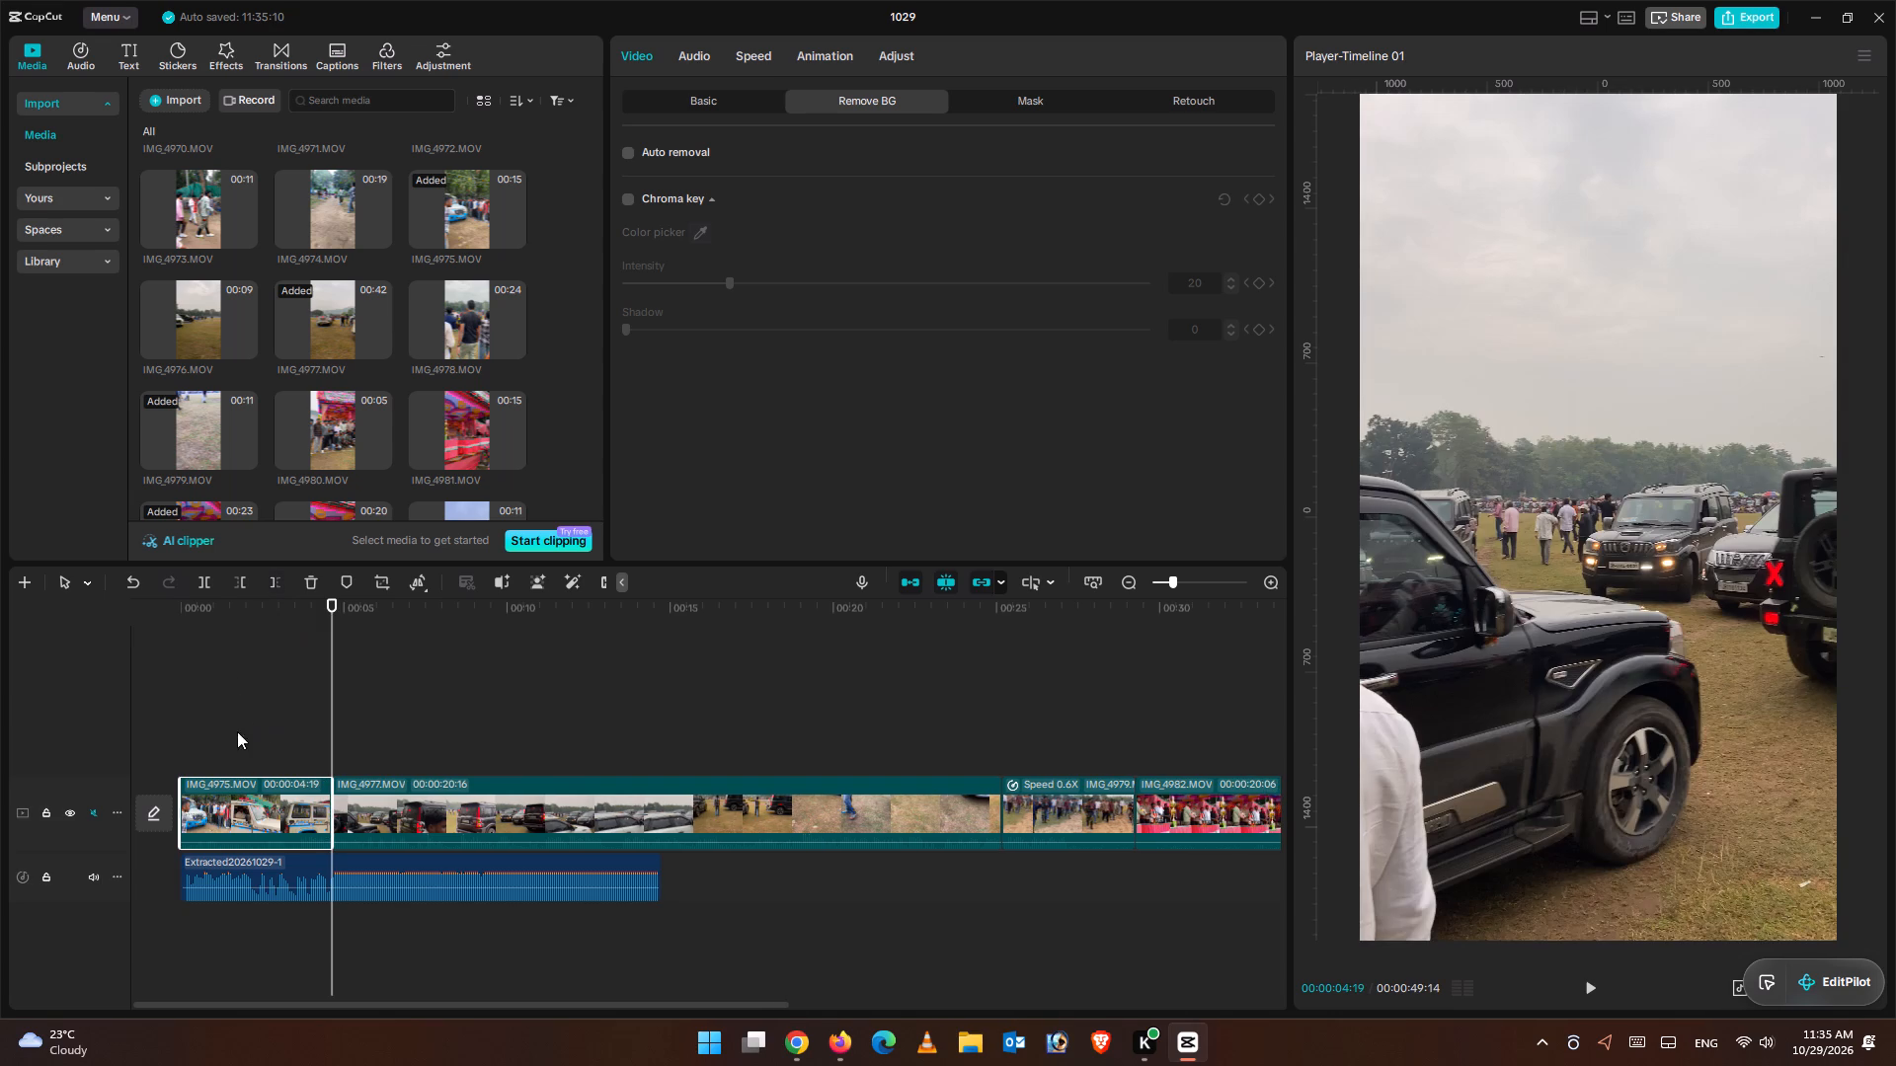
Play back the opening and trim the end of the IMG_4977.MOV clip at 00:00:09:07, giving a duration of 00:00:04:18.
left_click_drag(341, 625, 332, 624)
left_click_drag(332, 622, 0, 653)
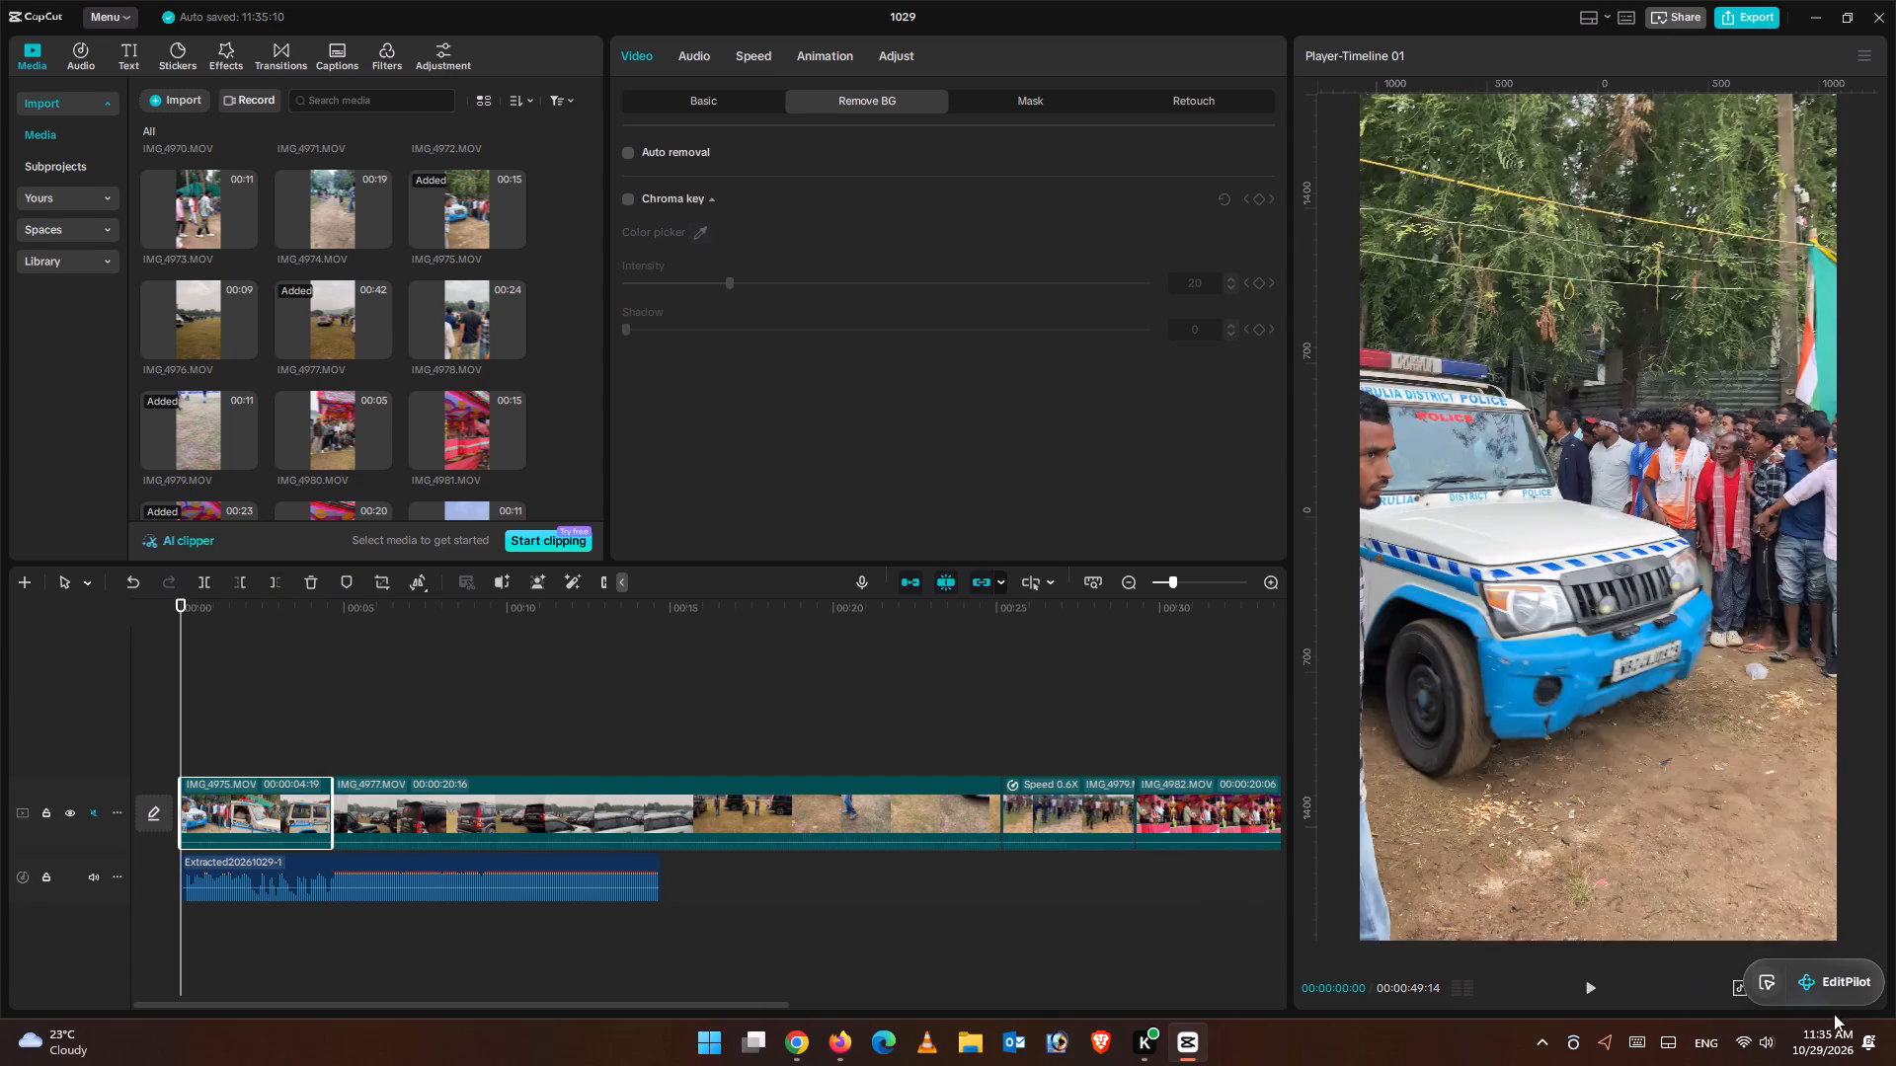
left_click(1580, 981)
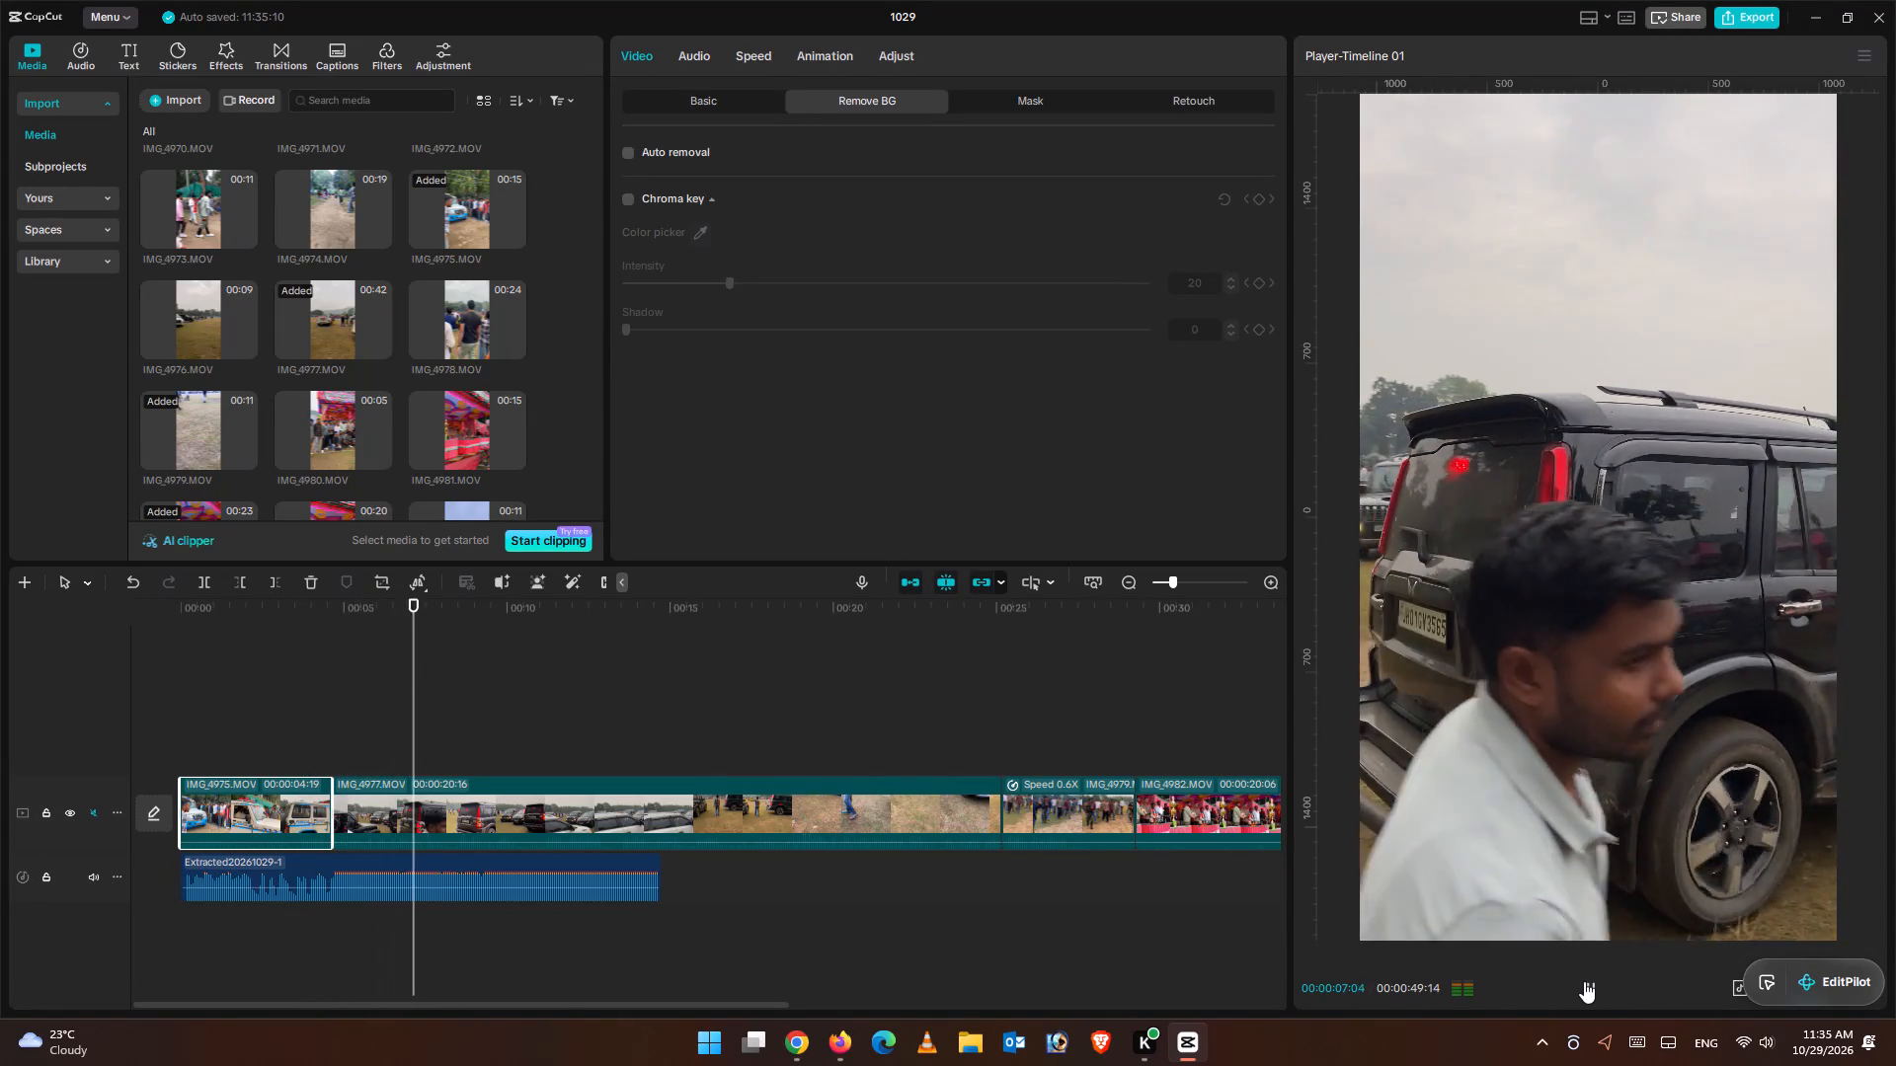
left_click(1584, 981)
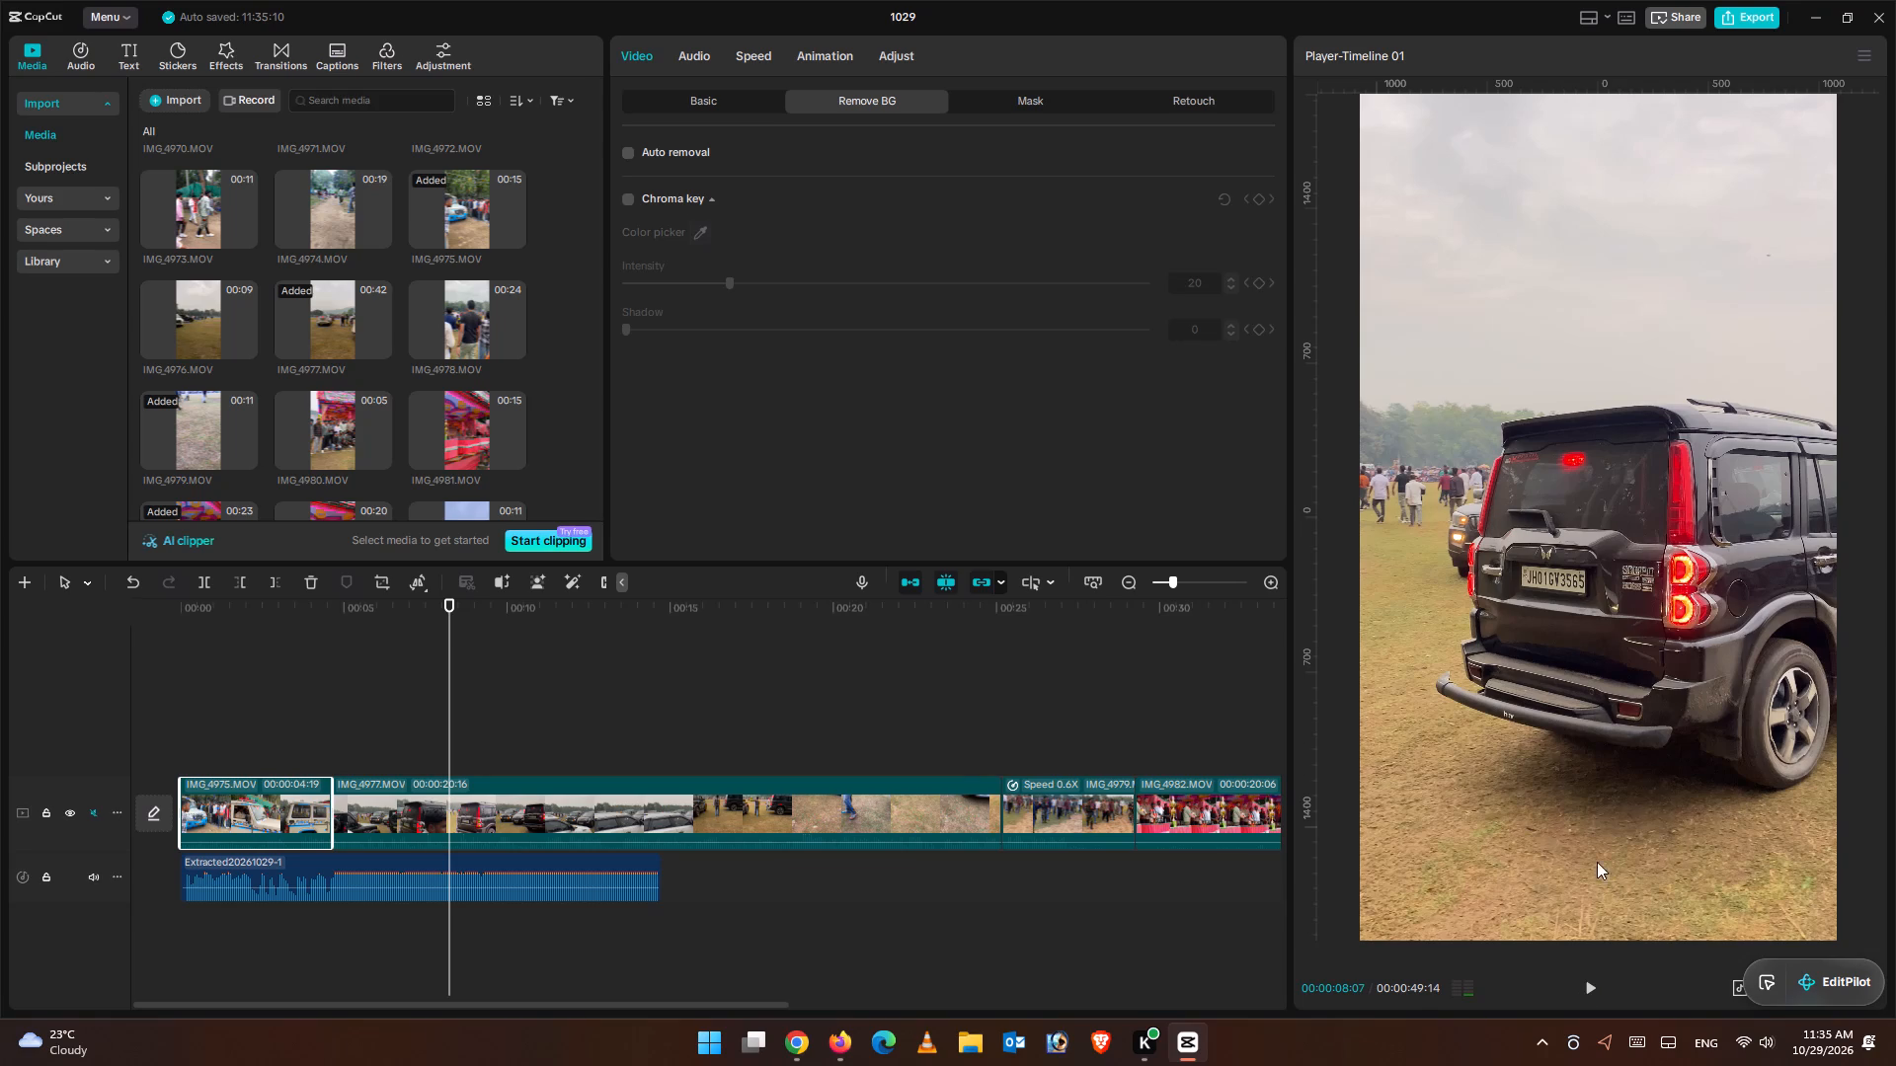
left_click_drag(453, 615, 484, 657)
left_click(540, 748)
left_click(488, 728)
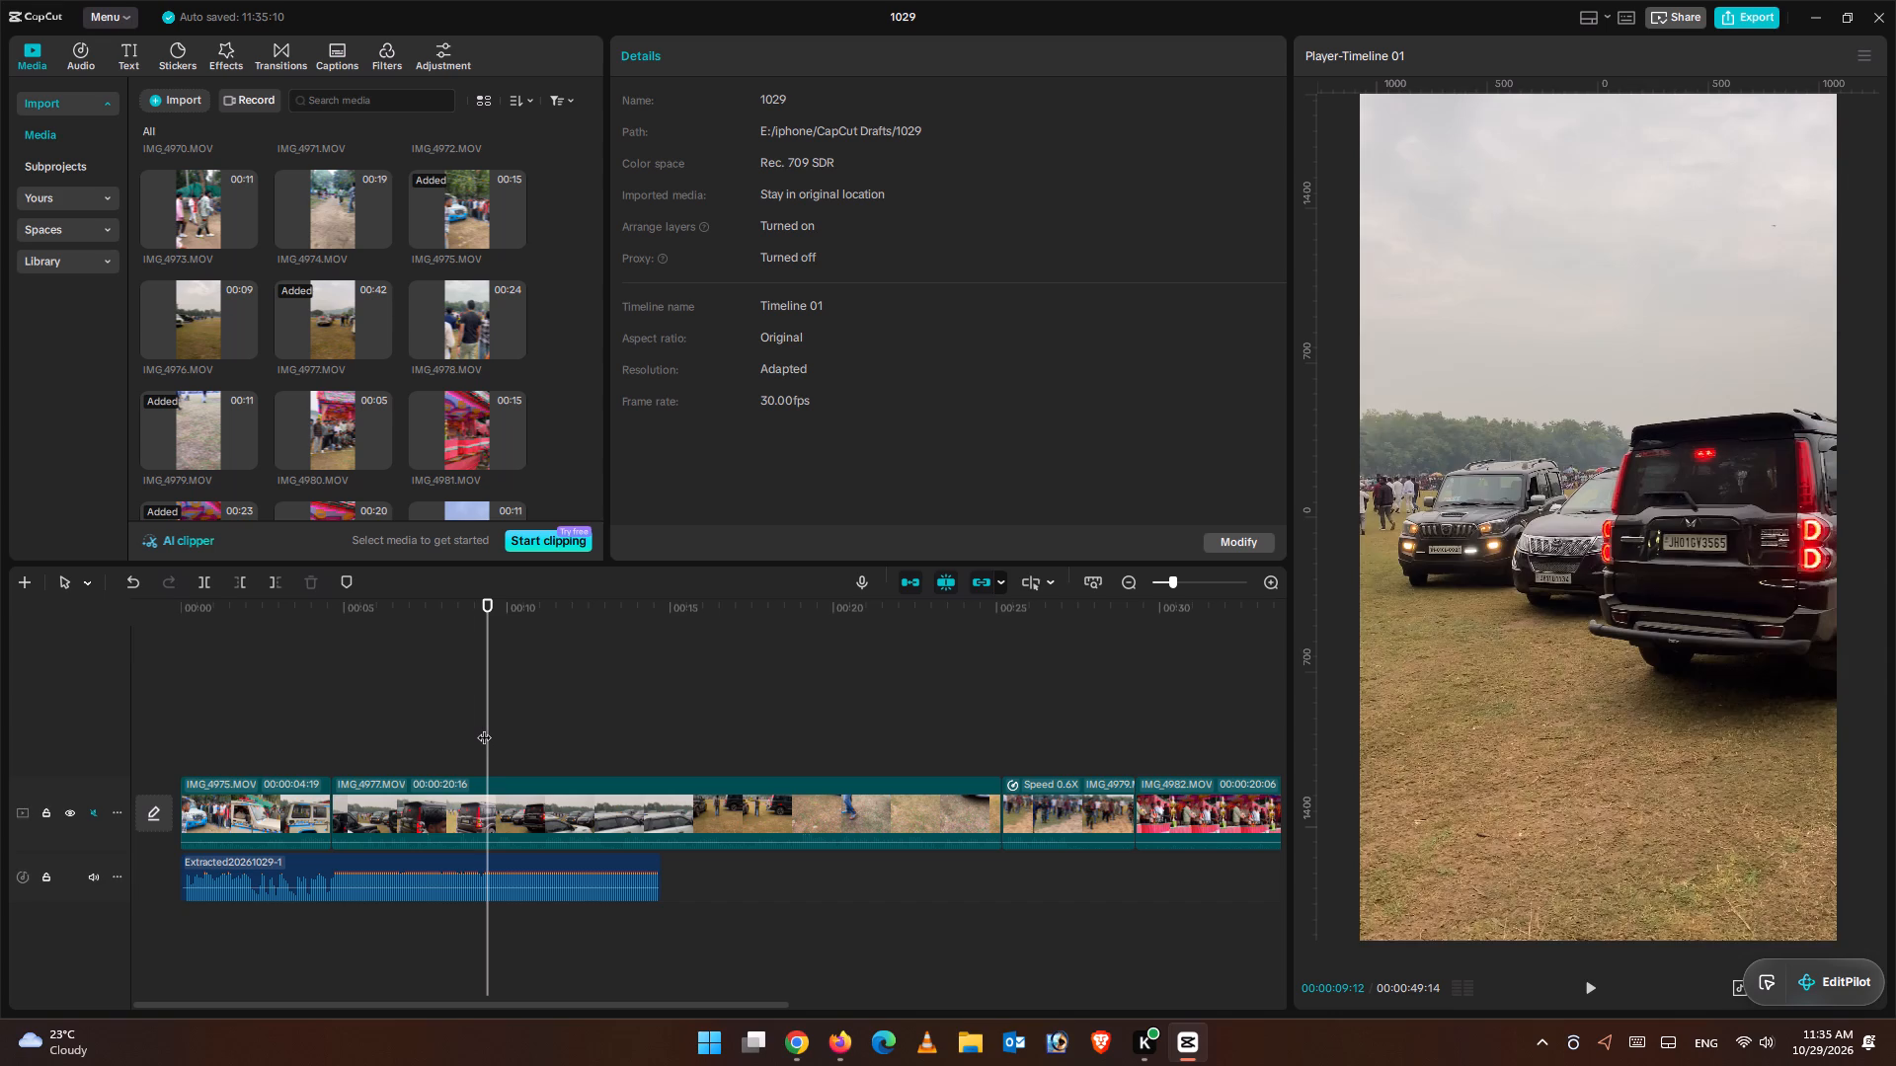
left_click(484, 727)
left_click(513, 778)
left_click(293, 563)
left_click(279, 585)
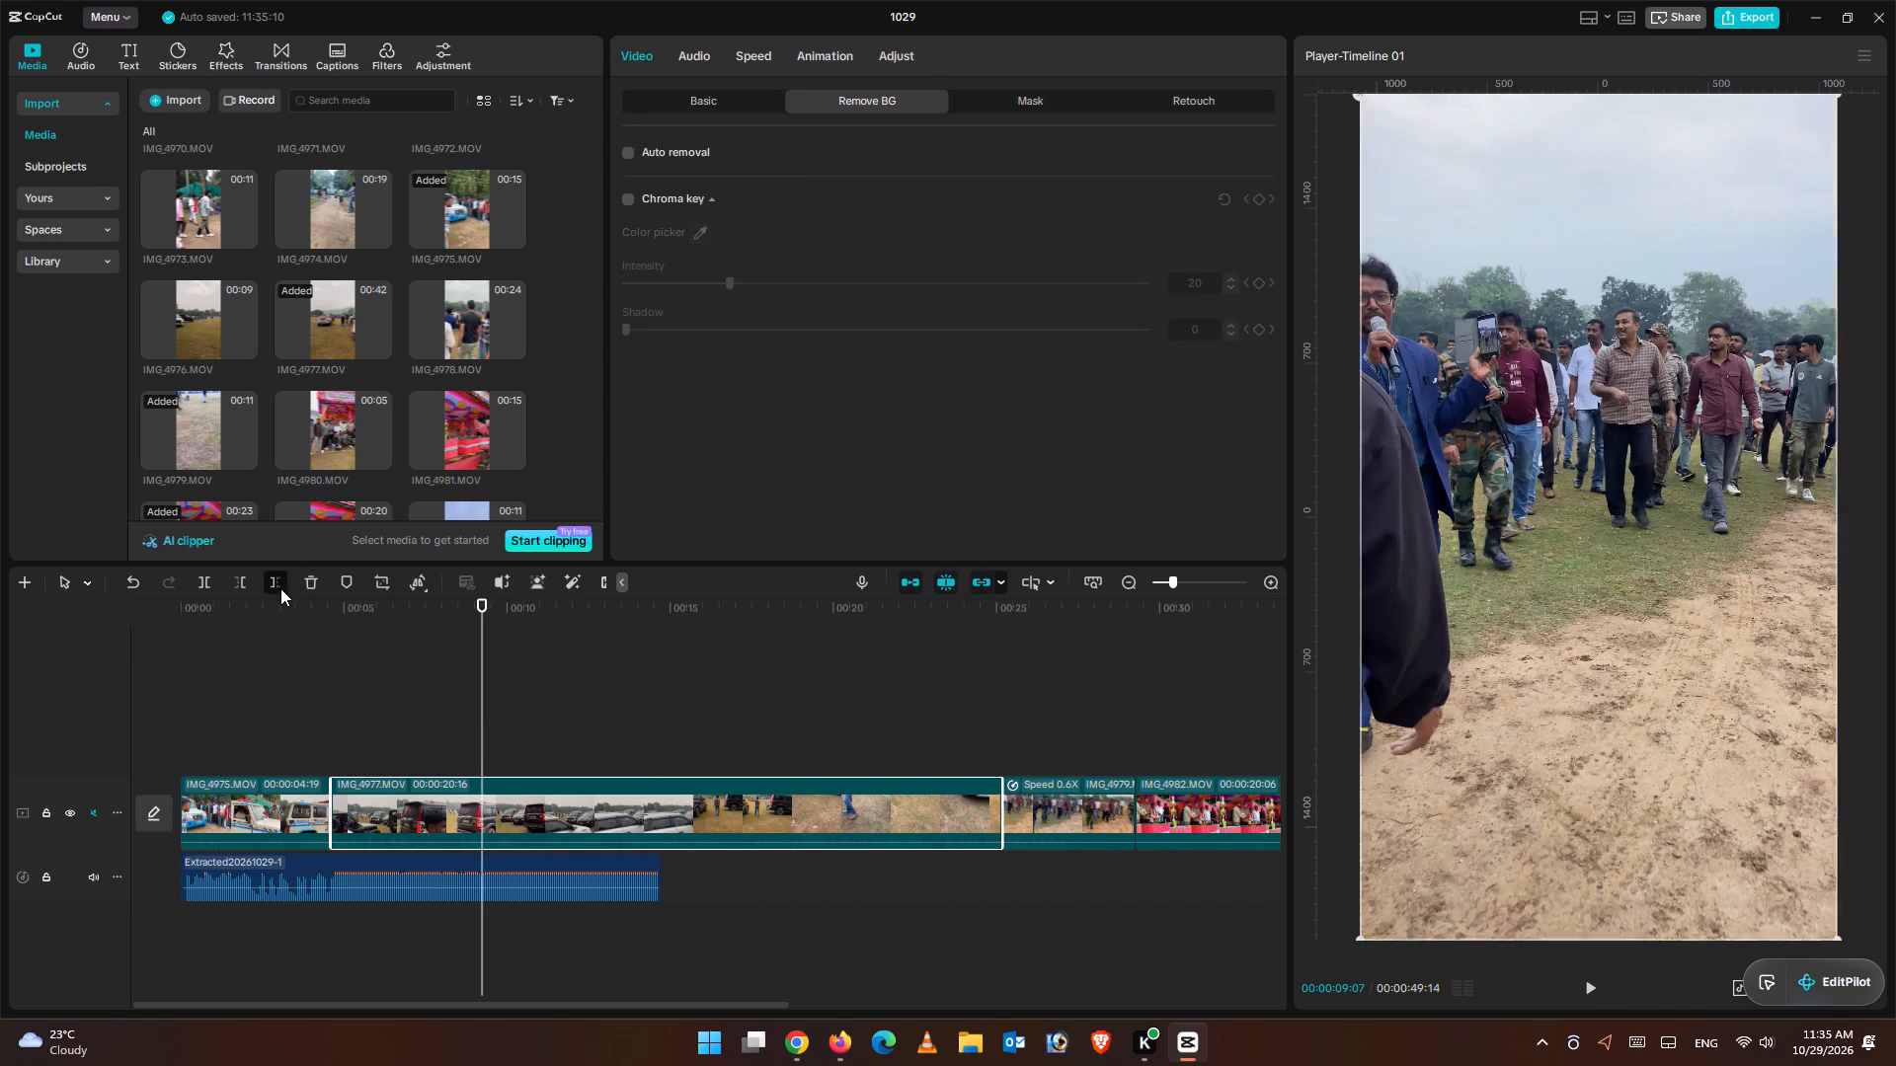
Play back the shortened edit and examine the cut from the slowed IMG_4979 clip to IMG_4982.MOV.
left_click(419, 679)
left_click(371, 684)
left_click(1597, 979)
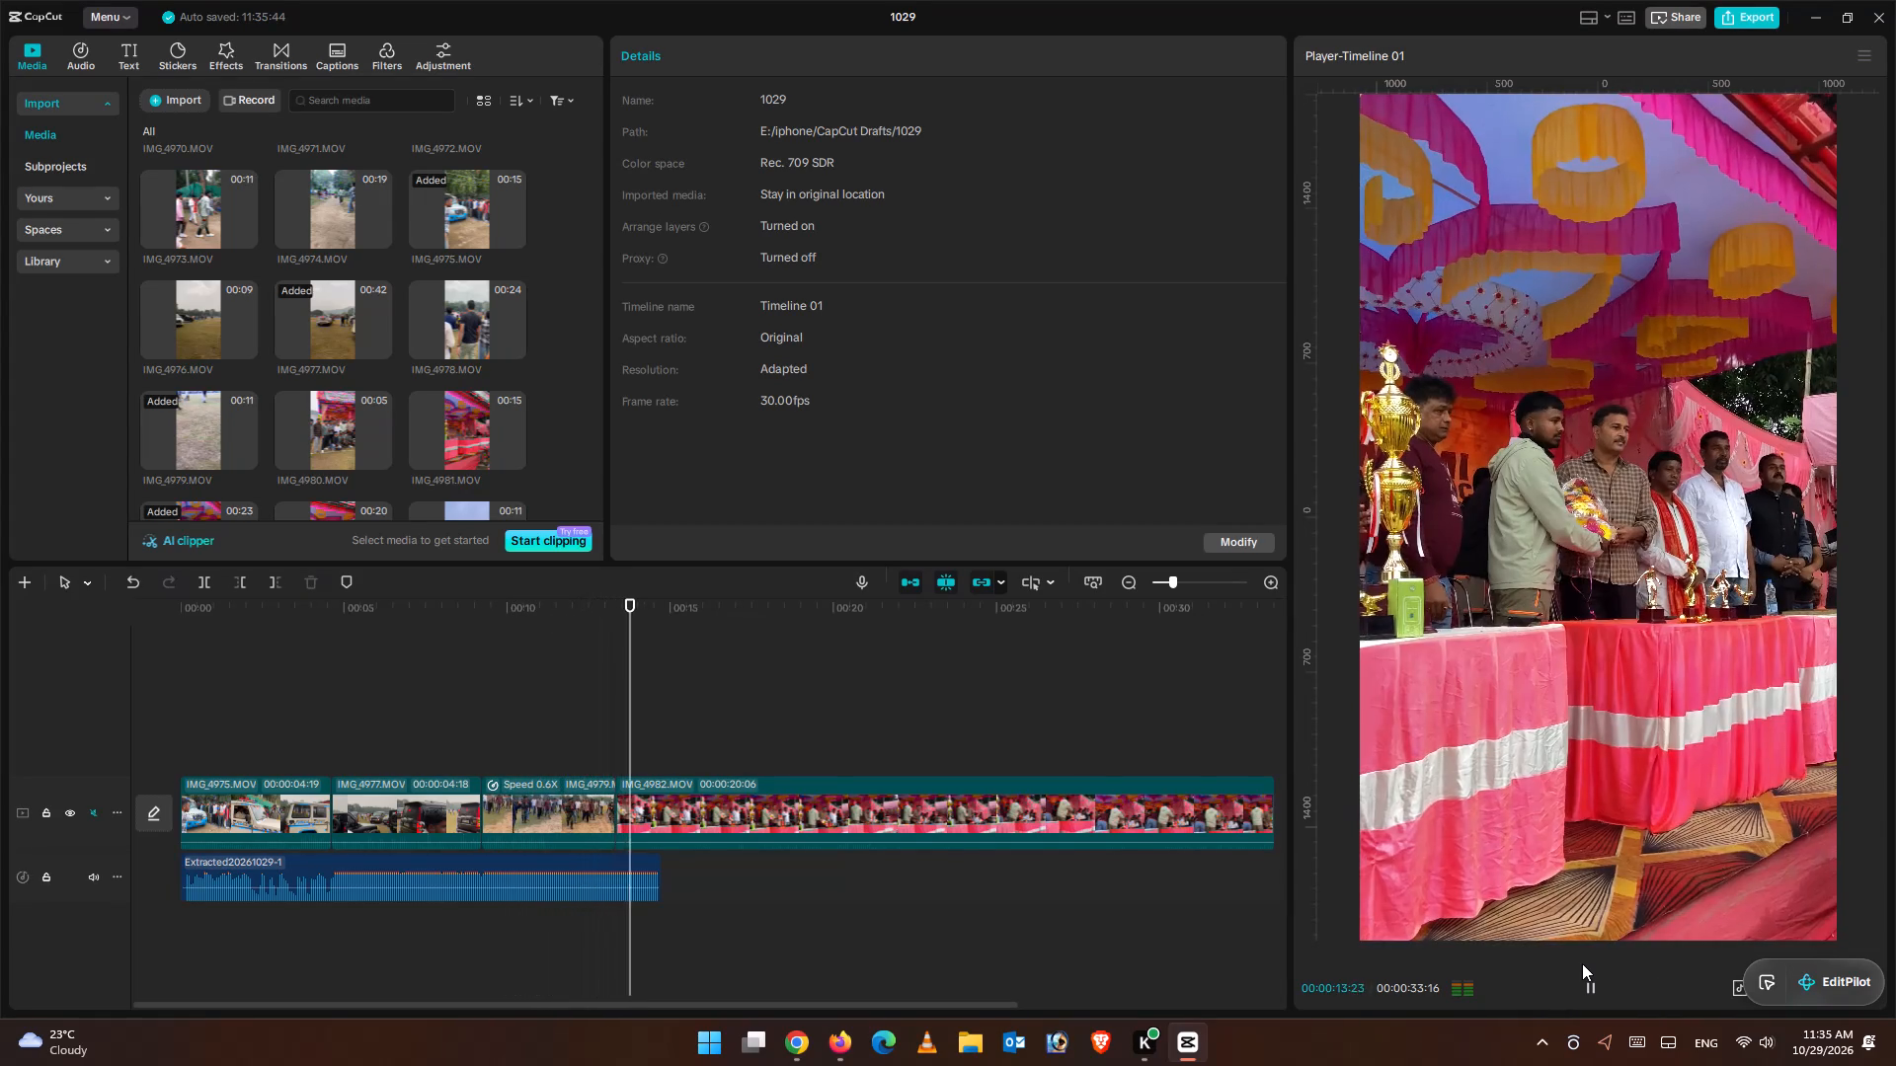
left_click(590, 703)
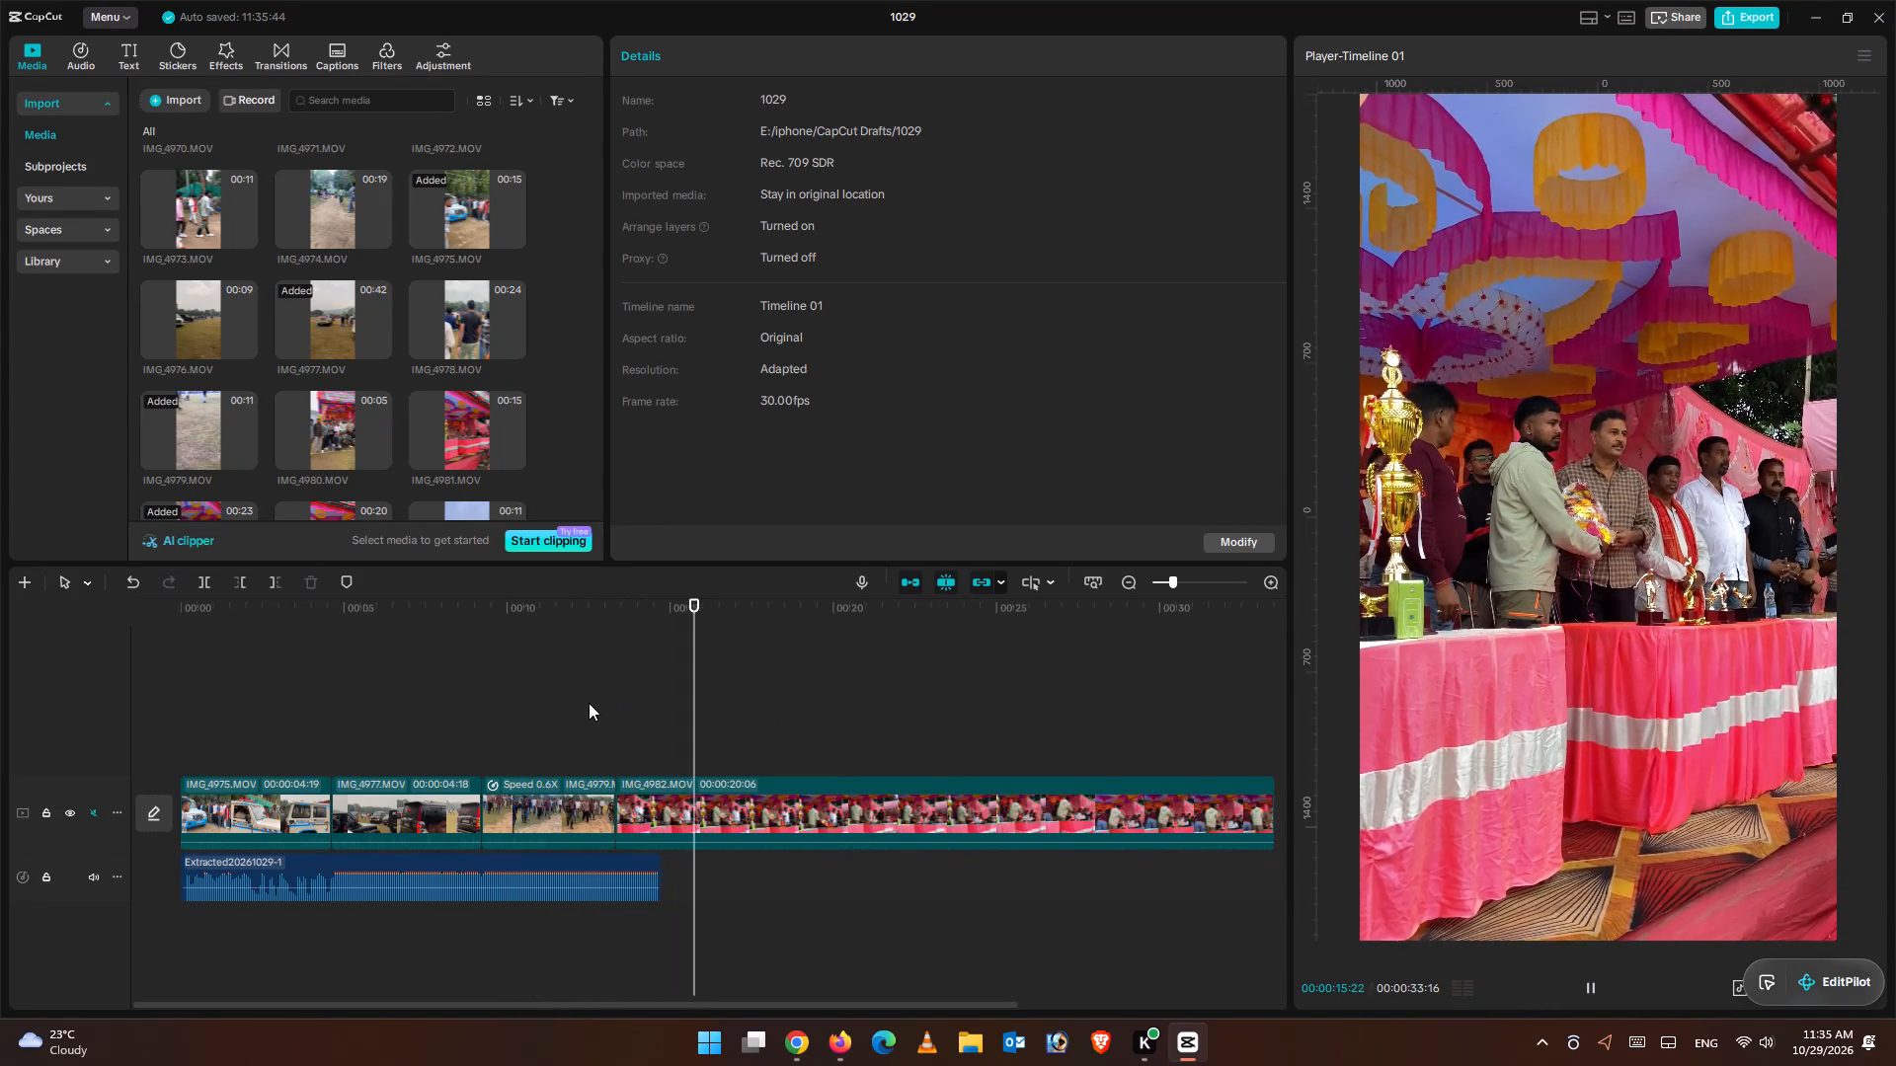
left_click(580, 722)
left_click_drag(591, 718, 607, 722)
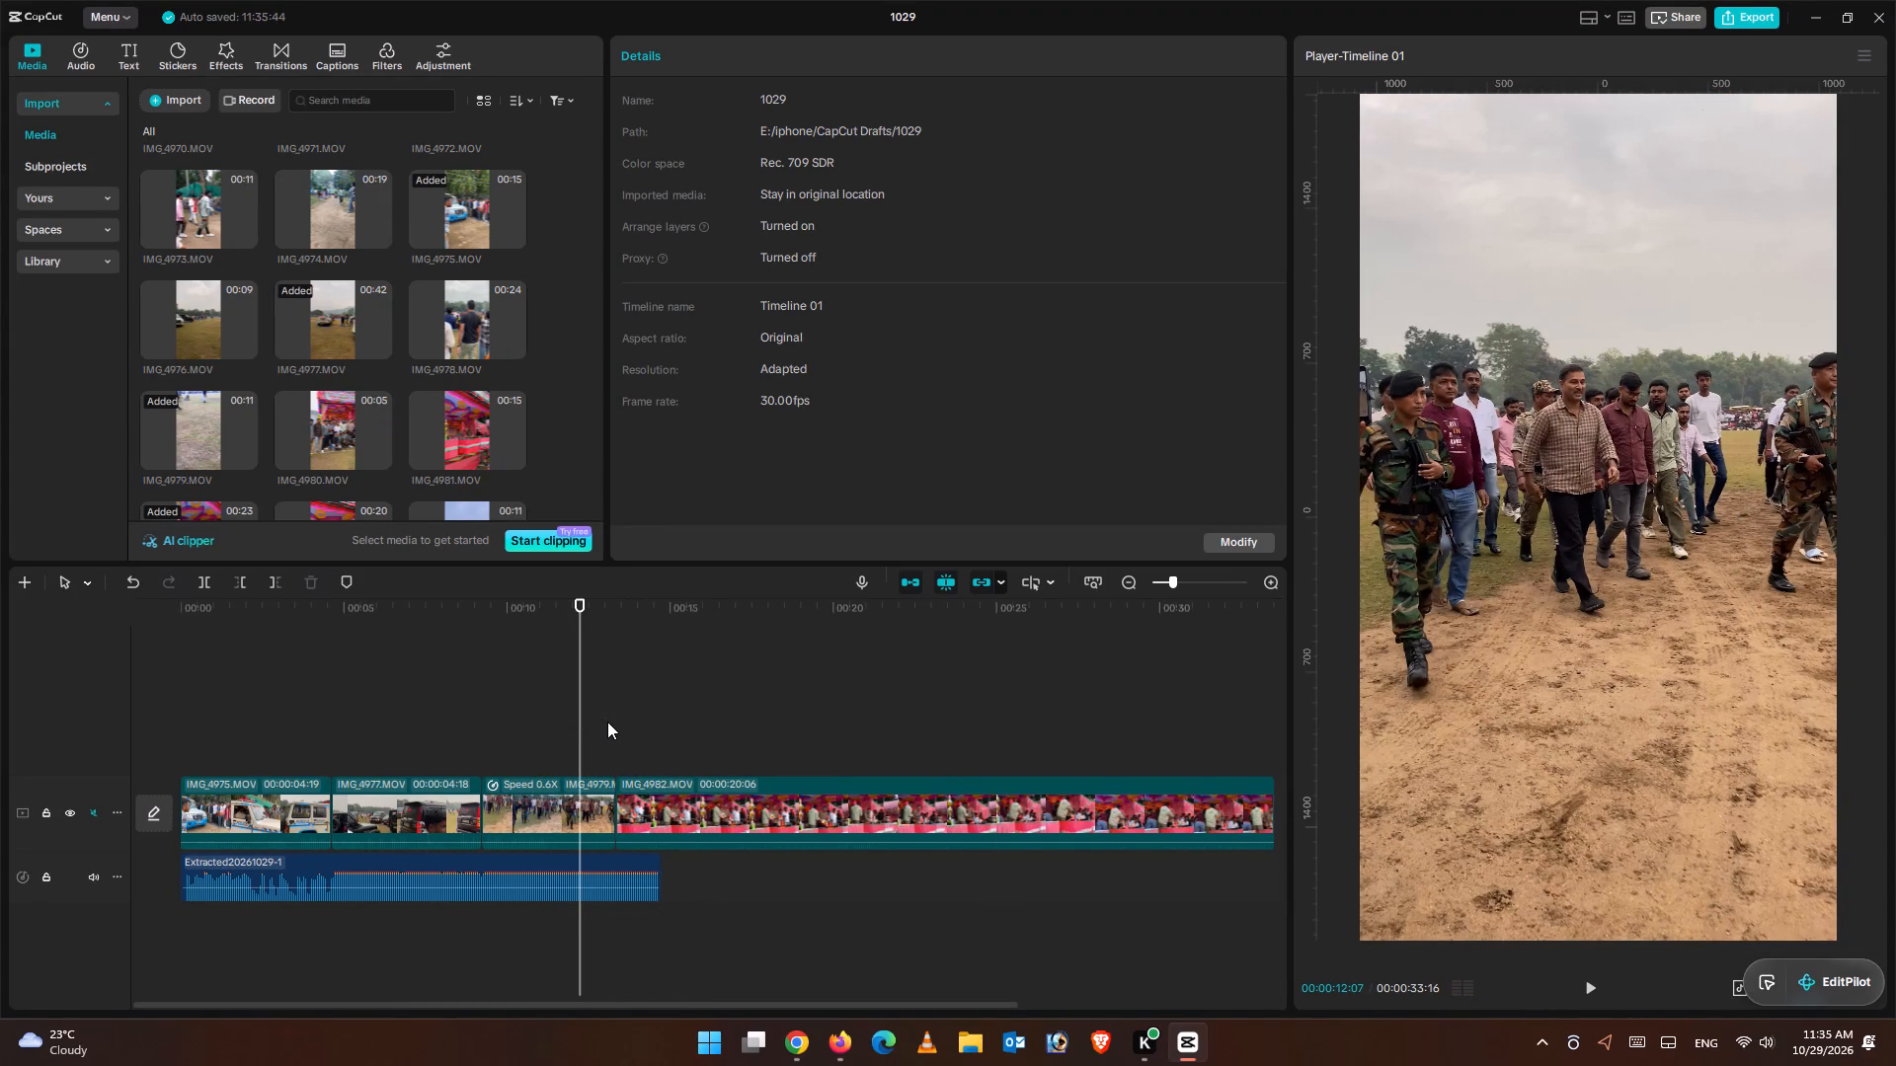
left_click_drag(583, 650, 621, 670)
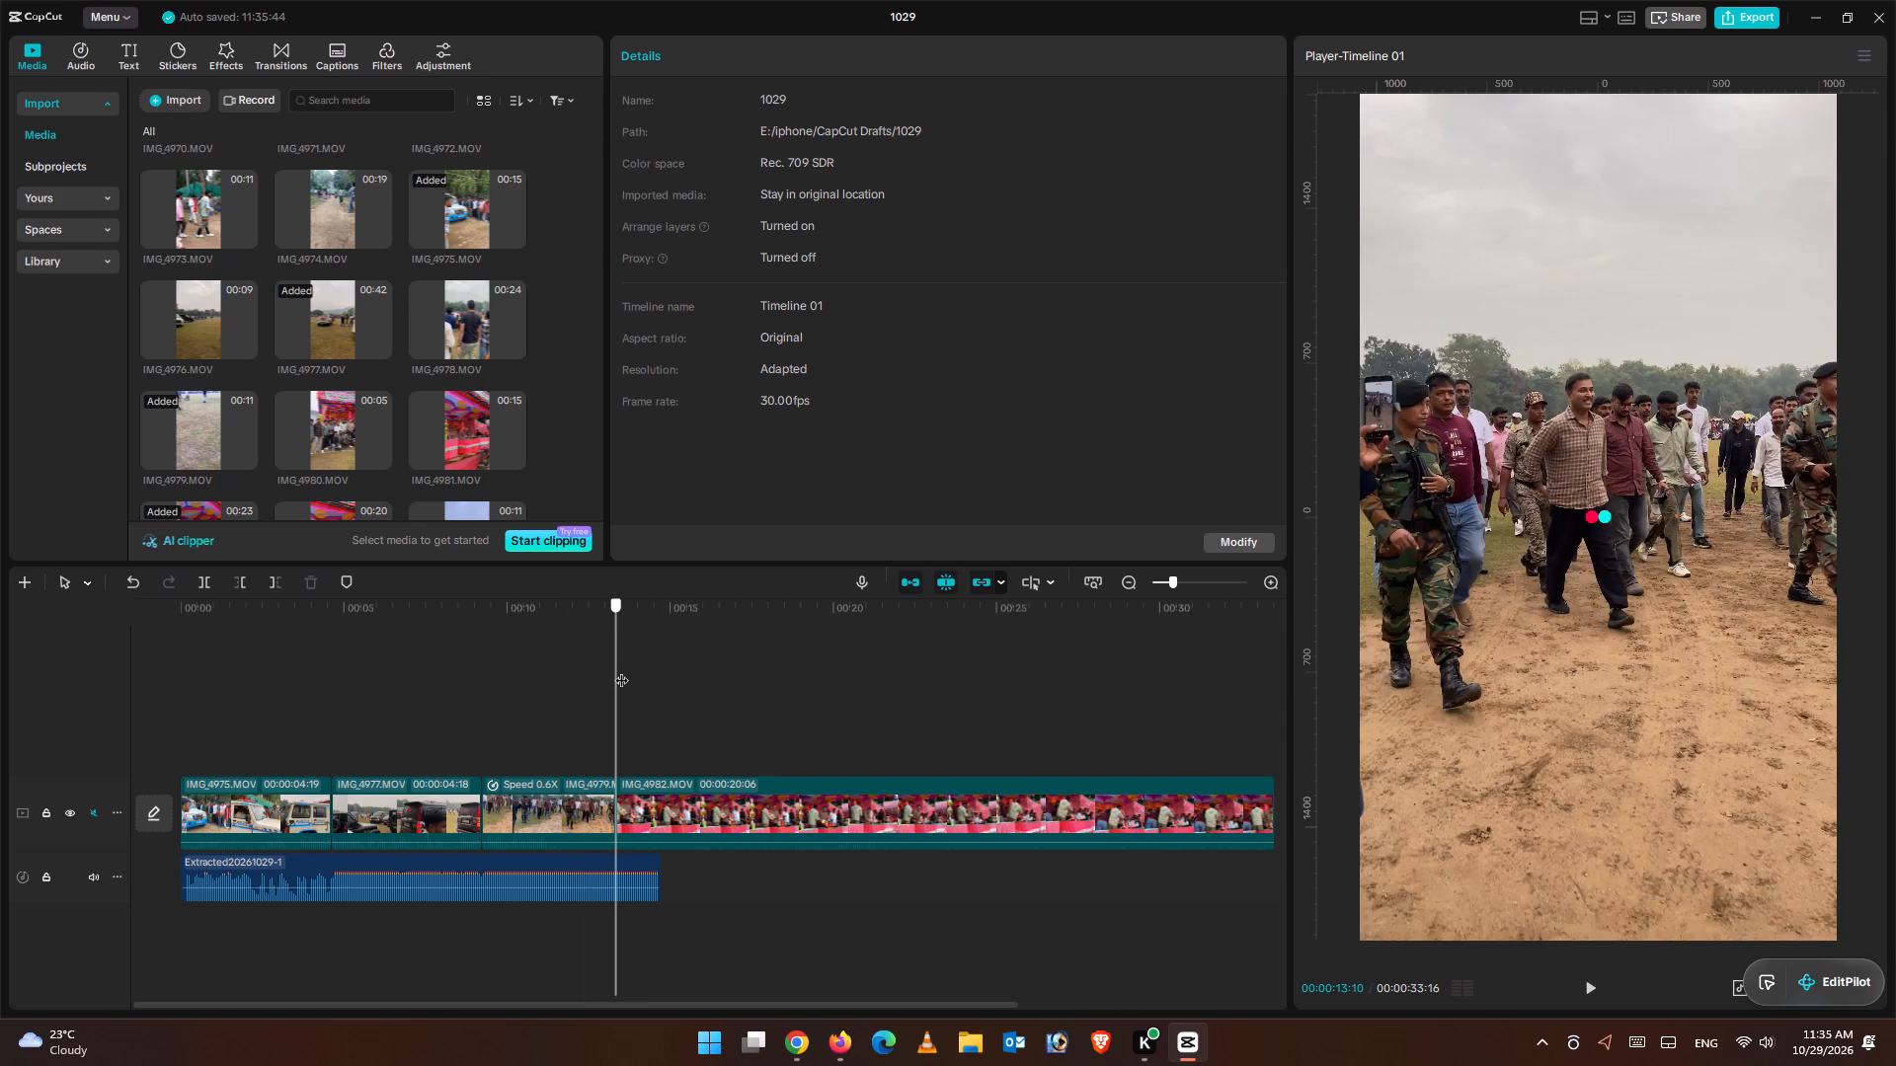
left_click_drag(621, 670, 620, 671)
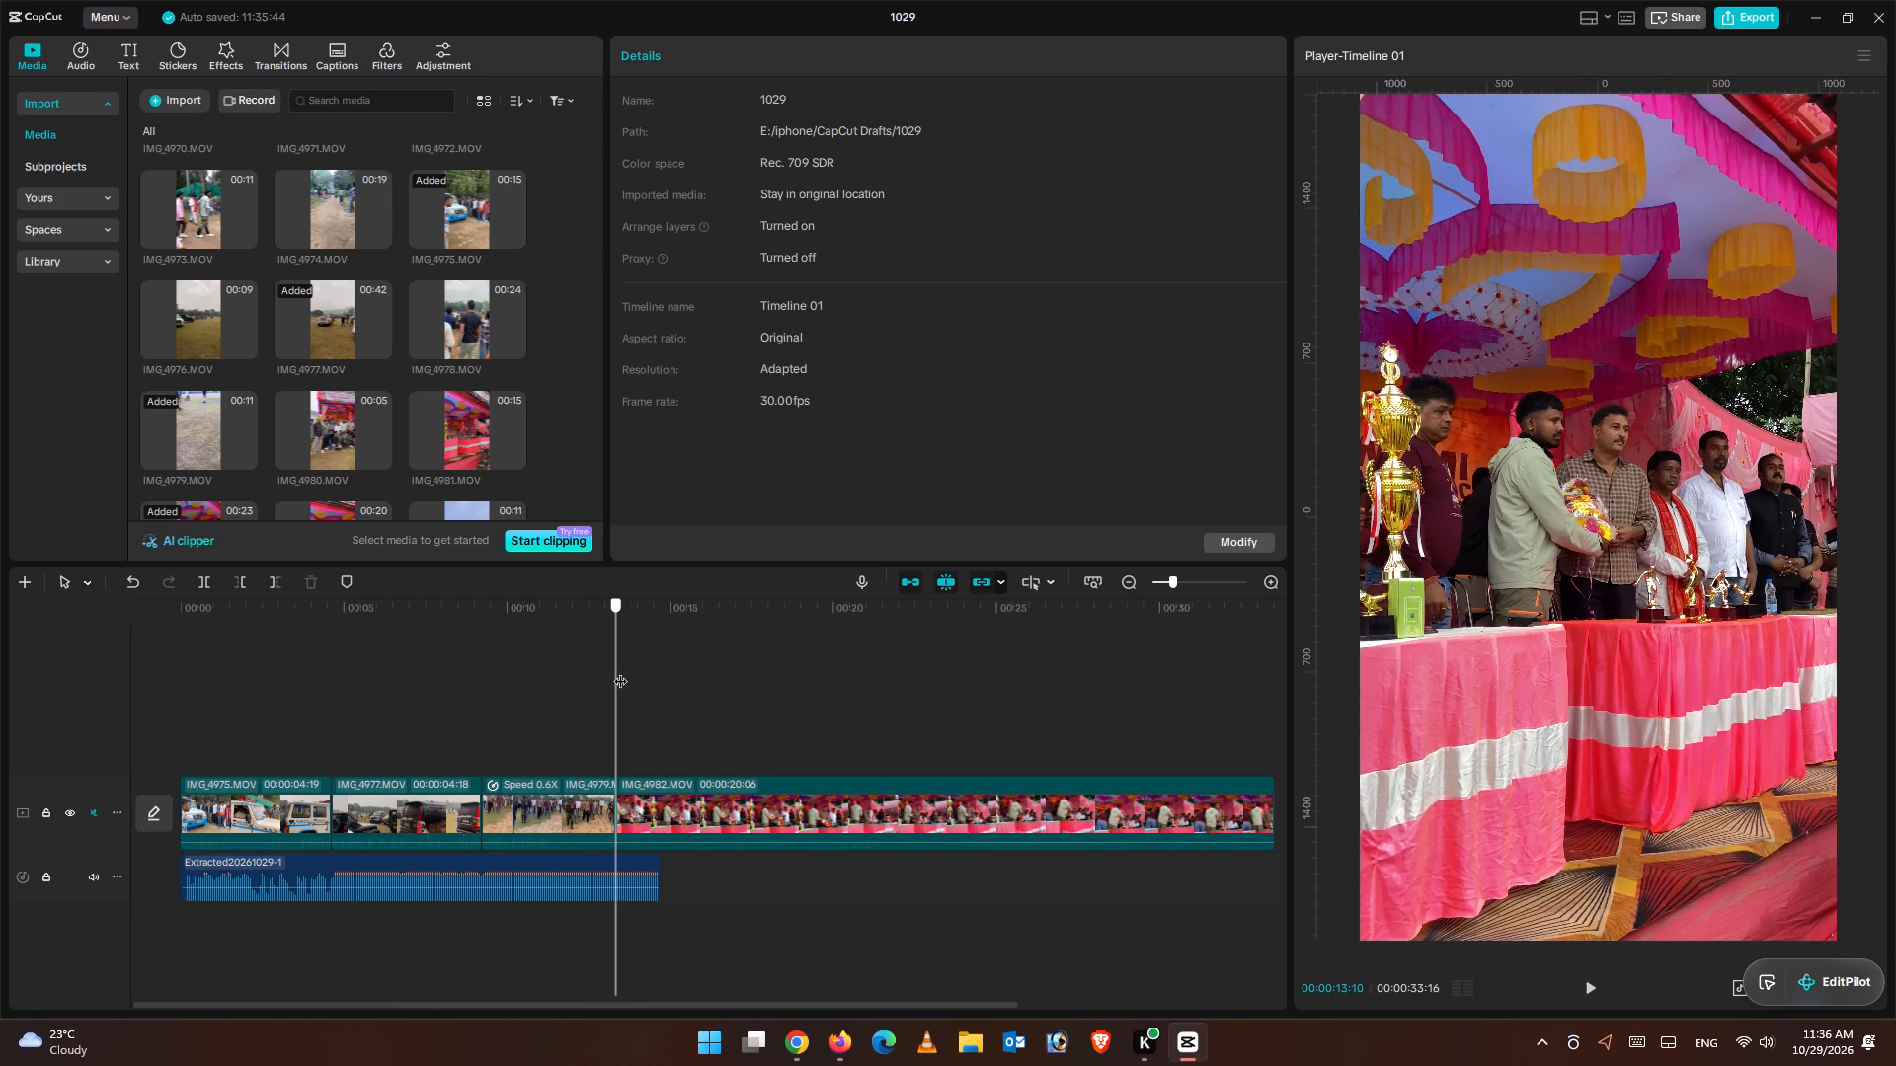
left_click_drag(620, 671, 612, 676)
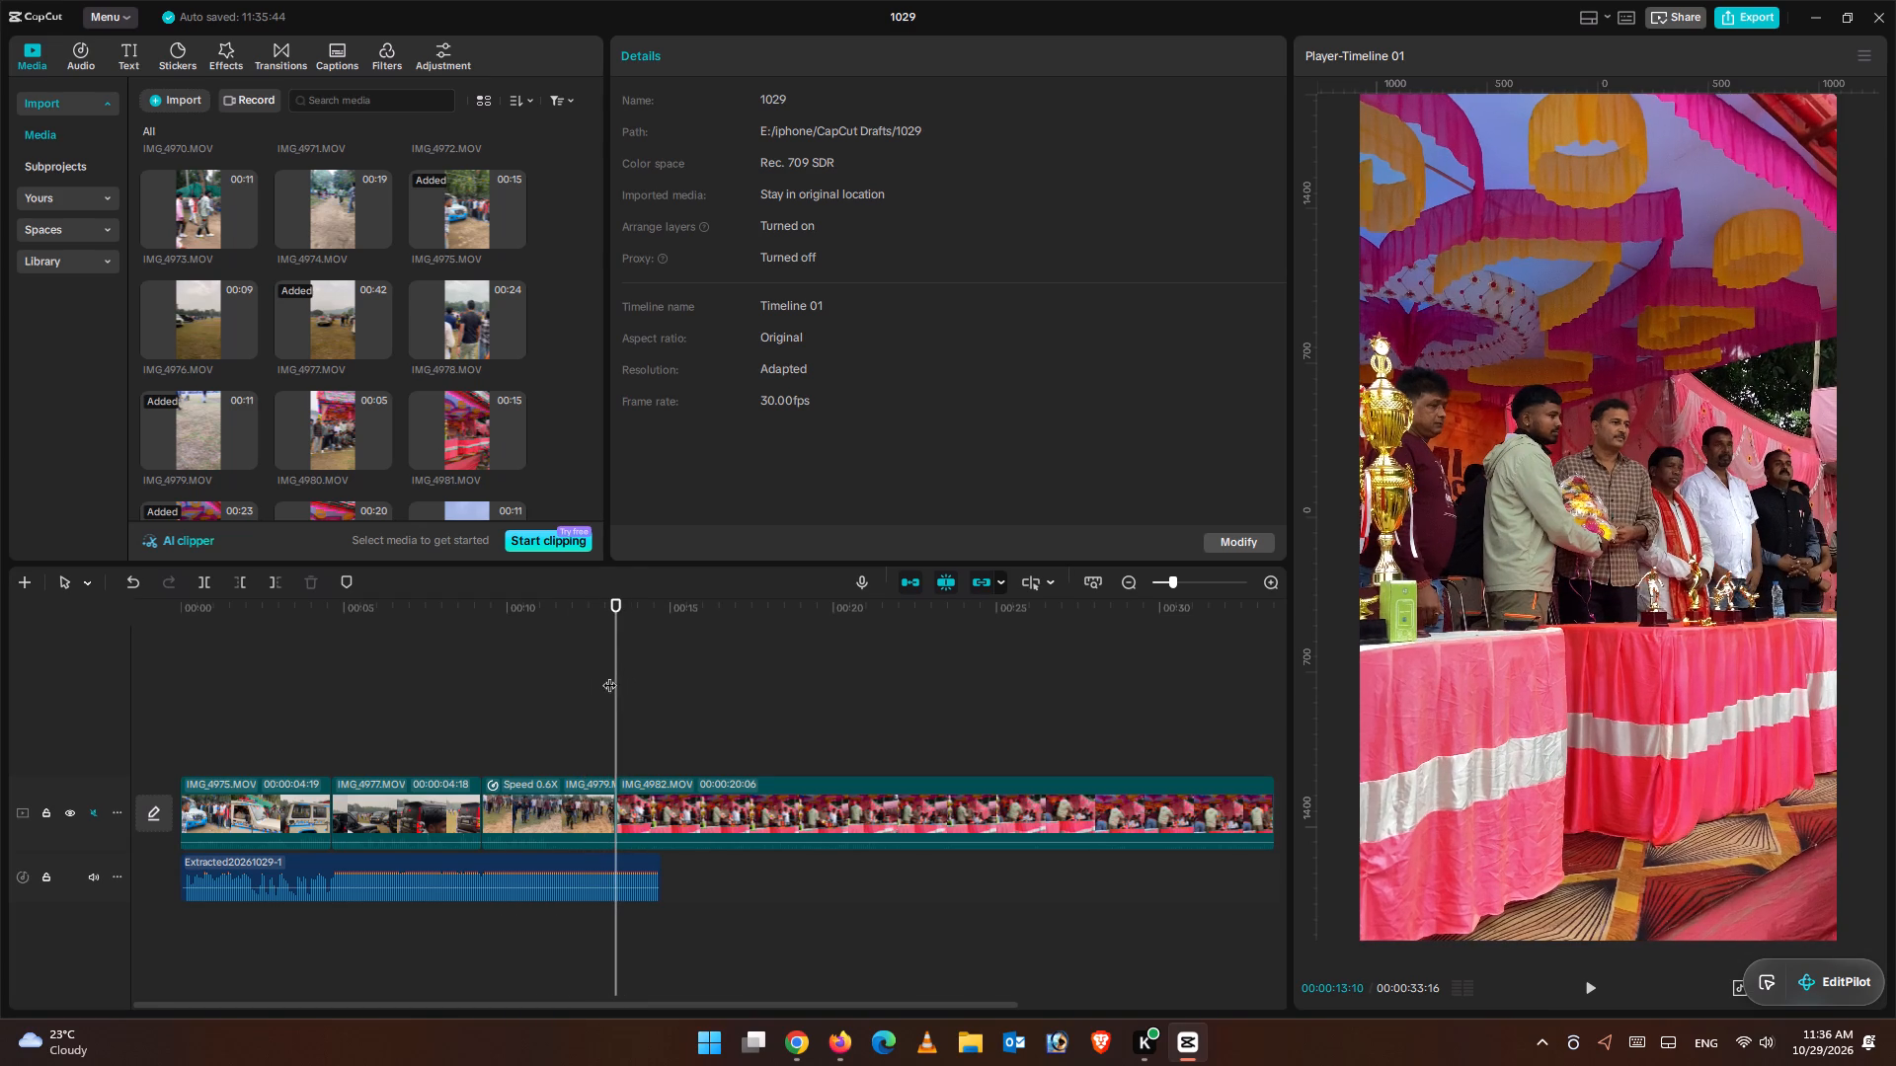
left_click(596, 680)
left_click(1592, 984)
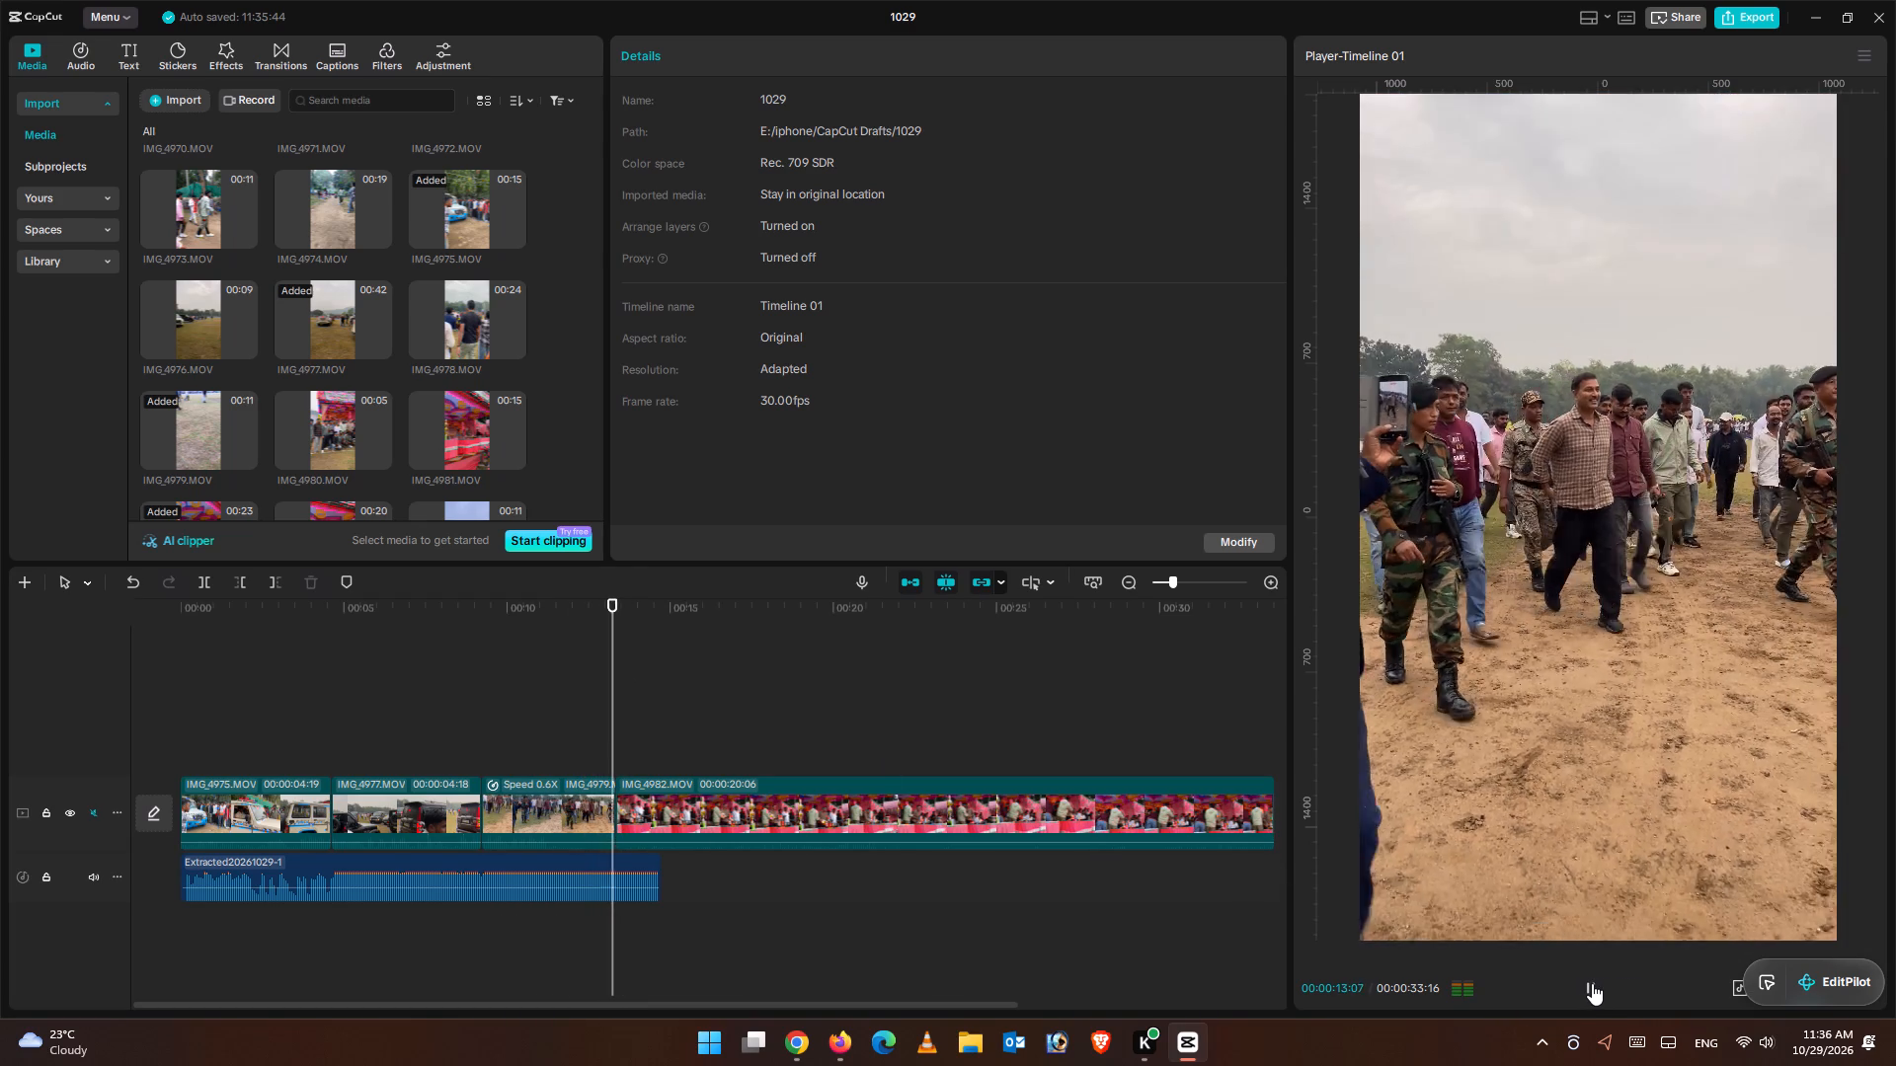
Trim the start of the IMG_4982.MOV clip at 00:00:13:16, giving a duration of 00:00:20:00.
left_click(643, 733)
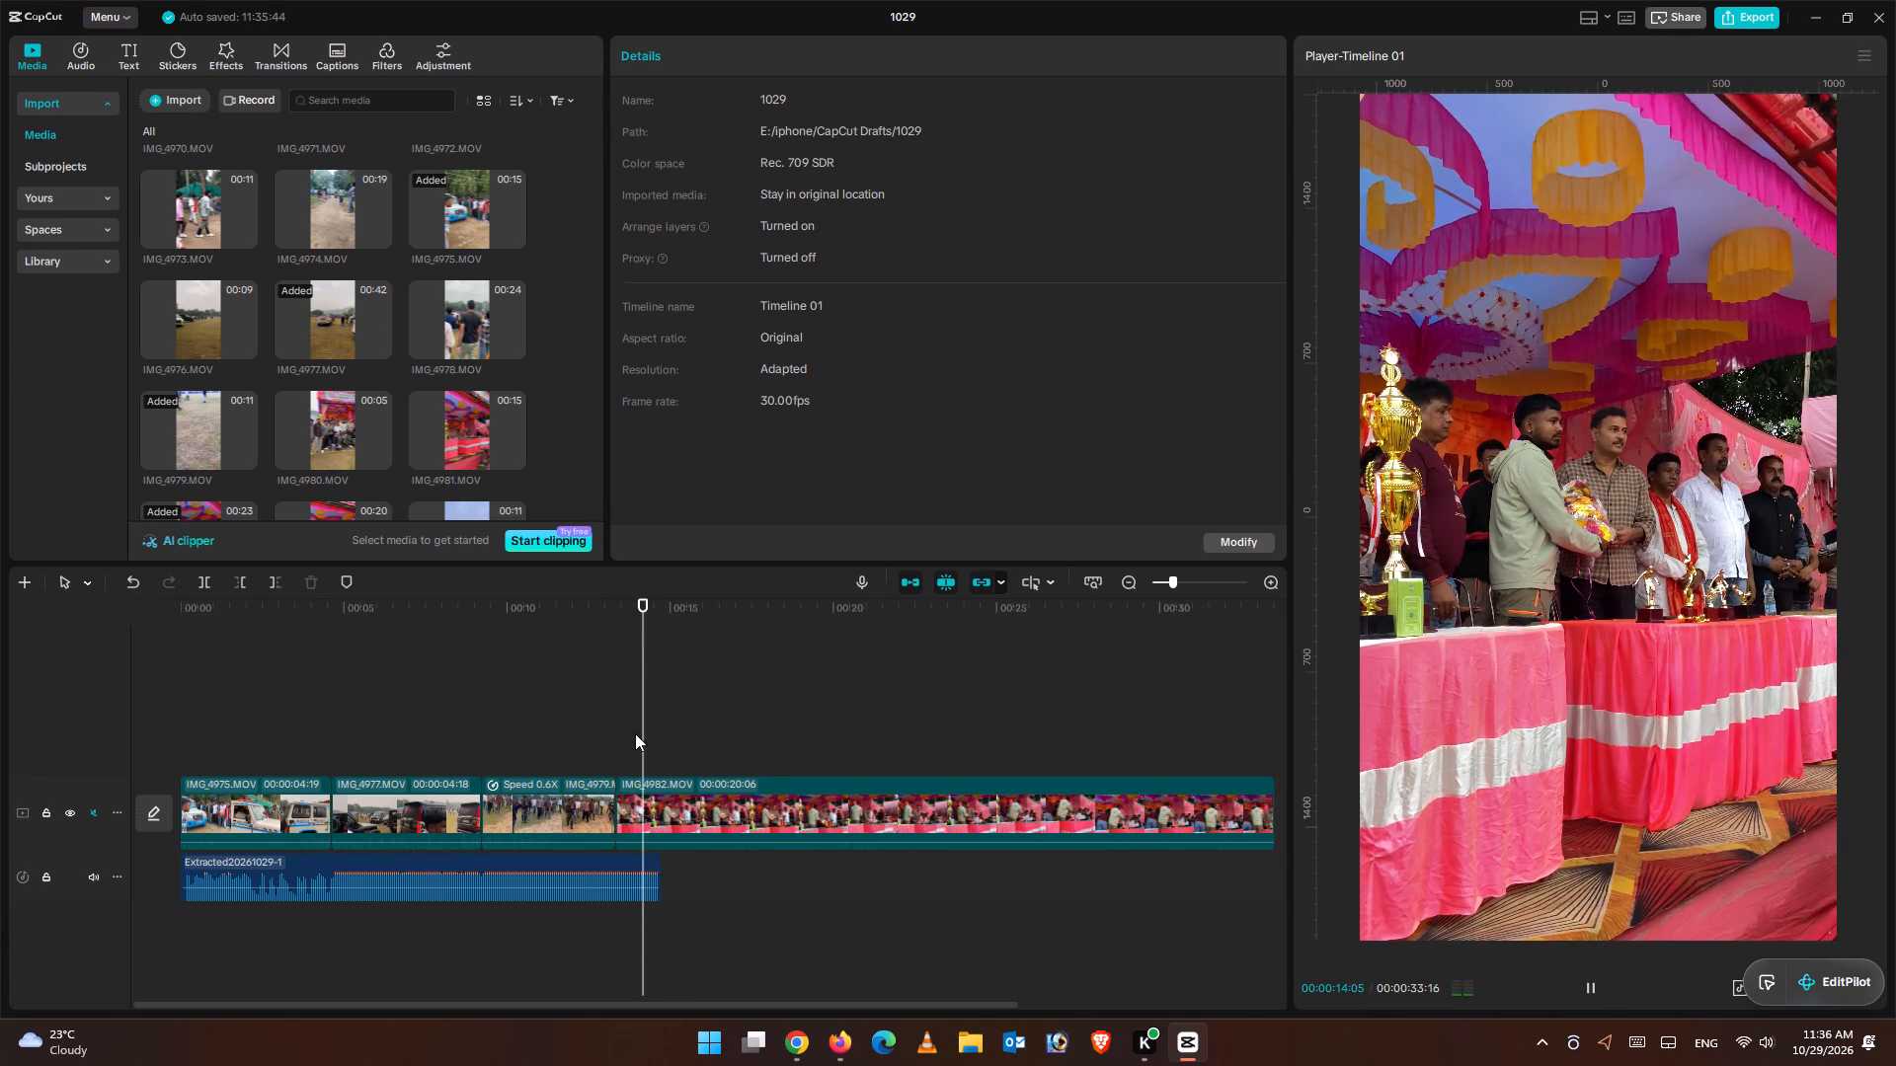
left_click(634, 733)
double_click(625, 736)
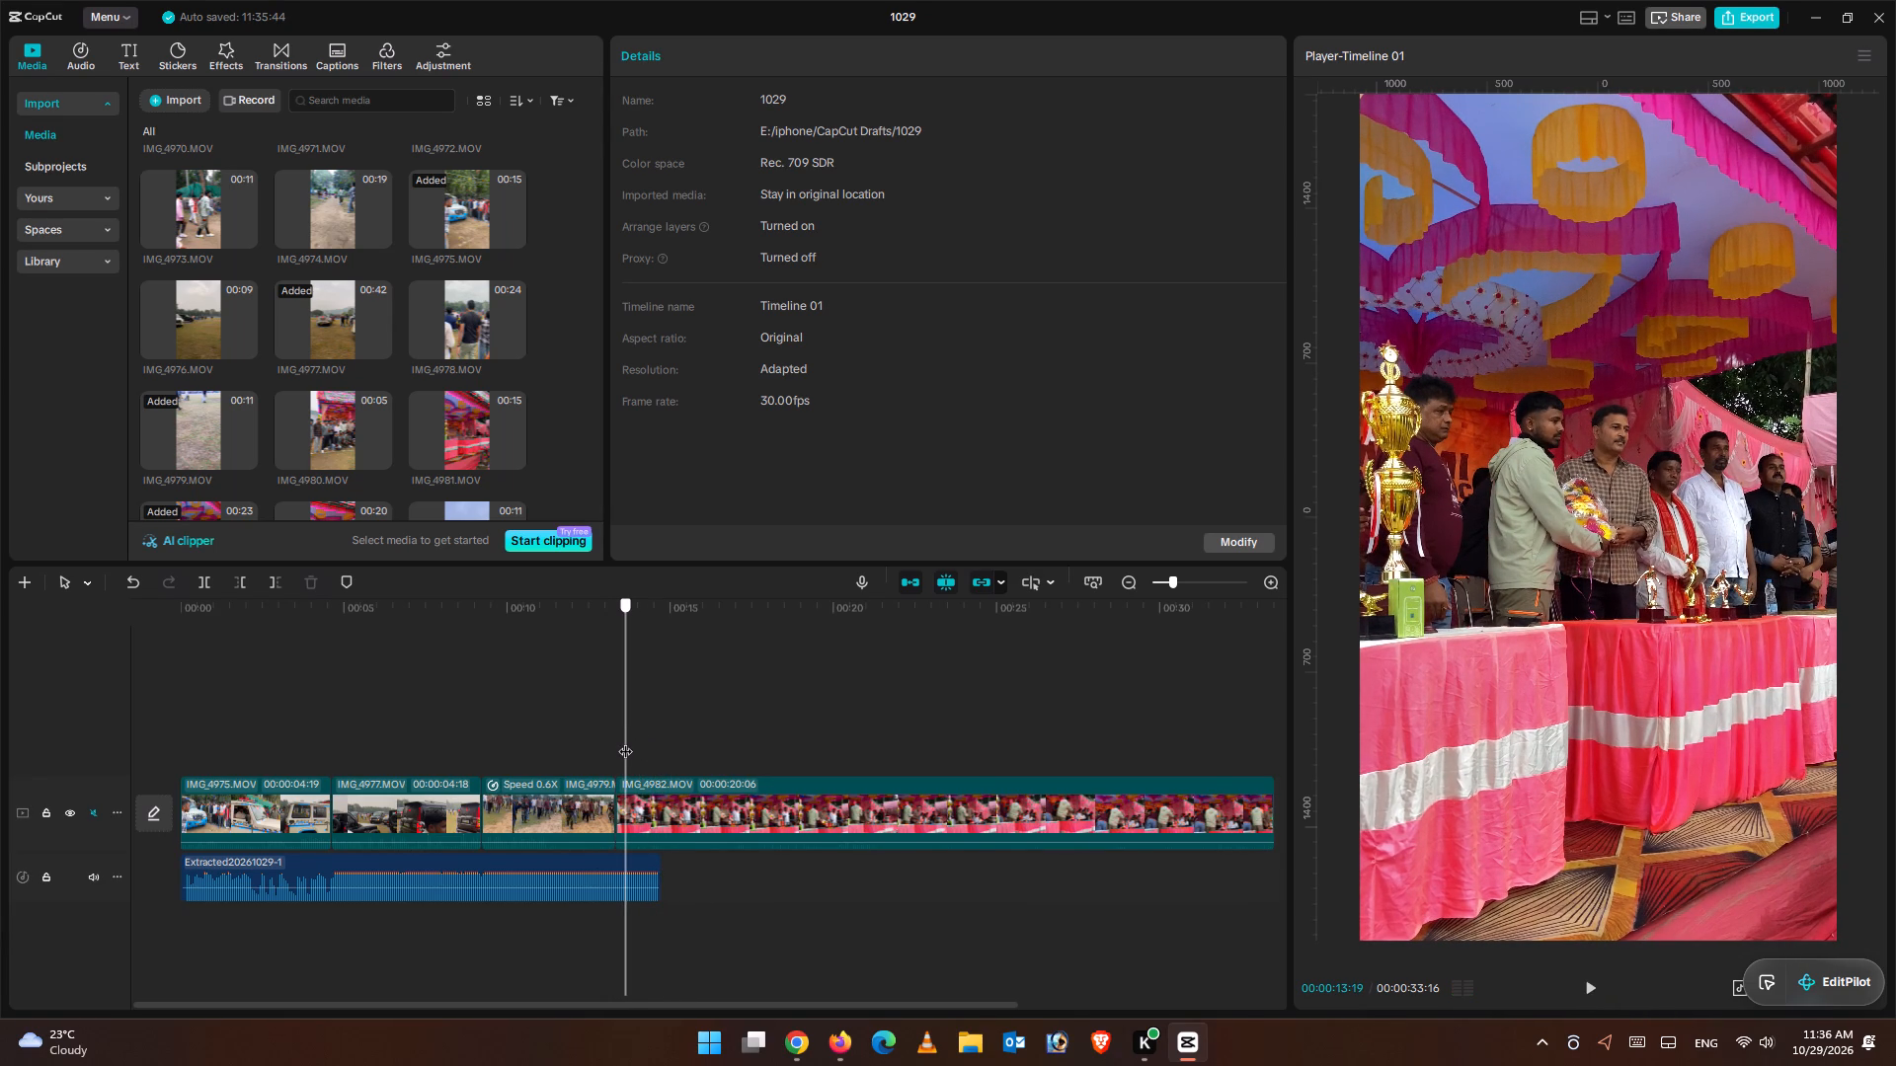
left_click(642, 832)
left_click(248, 577)
Play back the cut into IMG_4982.MOV and extend the clip's start slightly, giving a duration of 00:00:20:05.
left_click(525, 676)
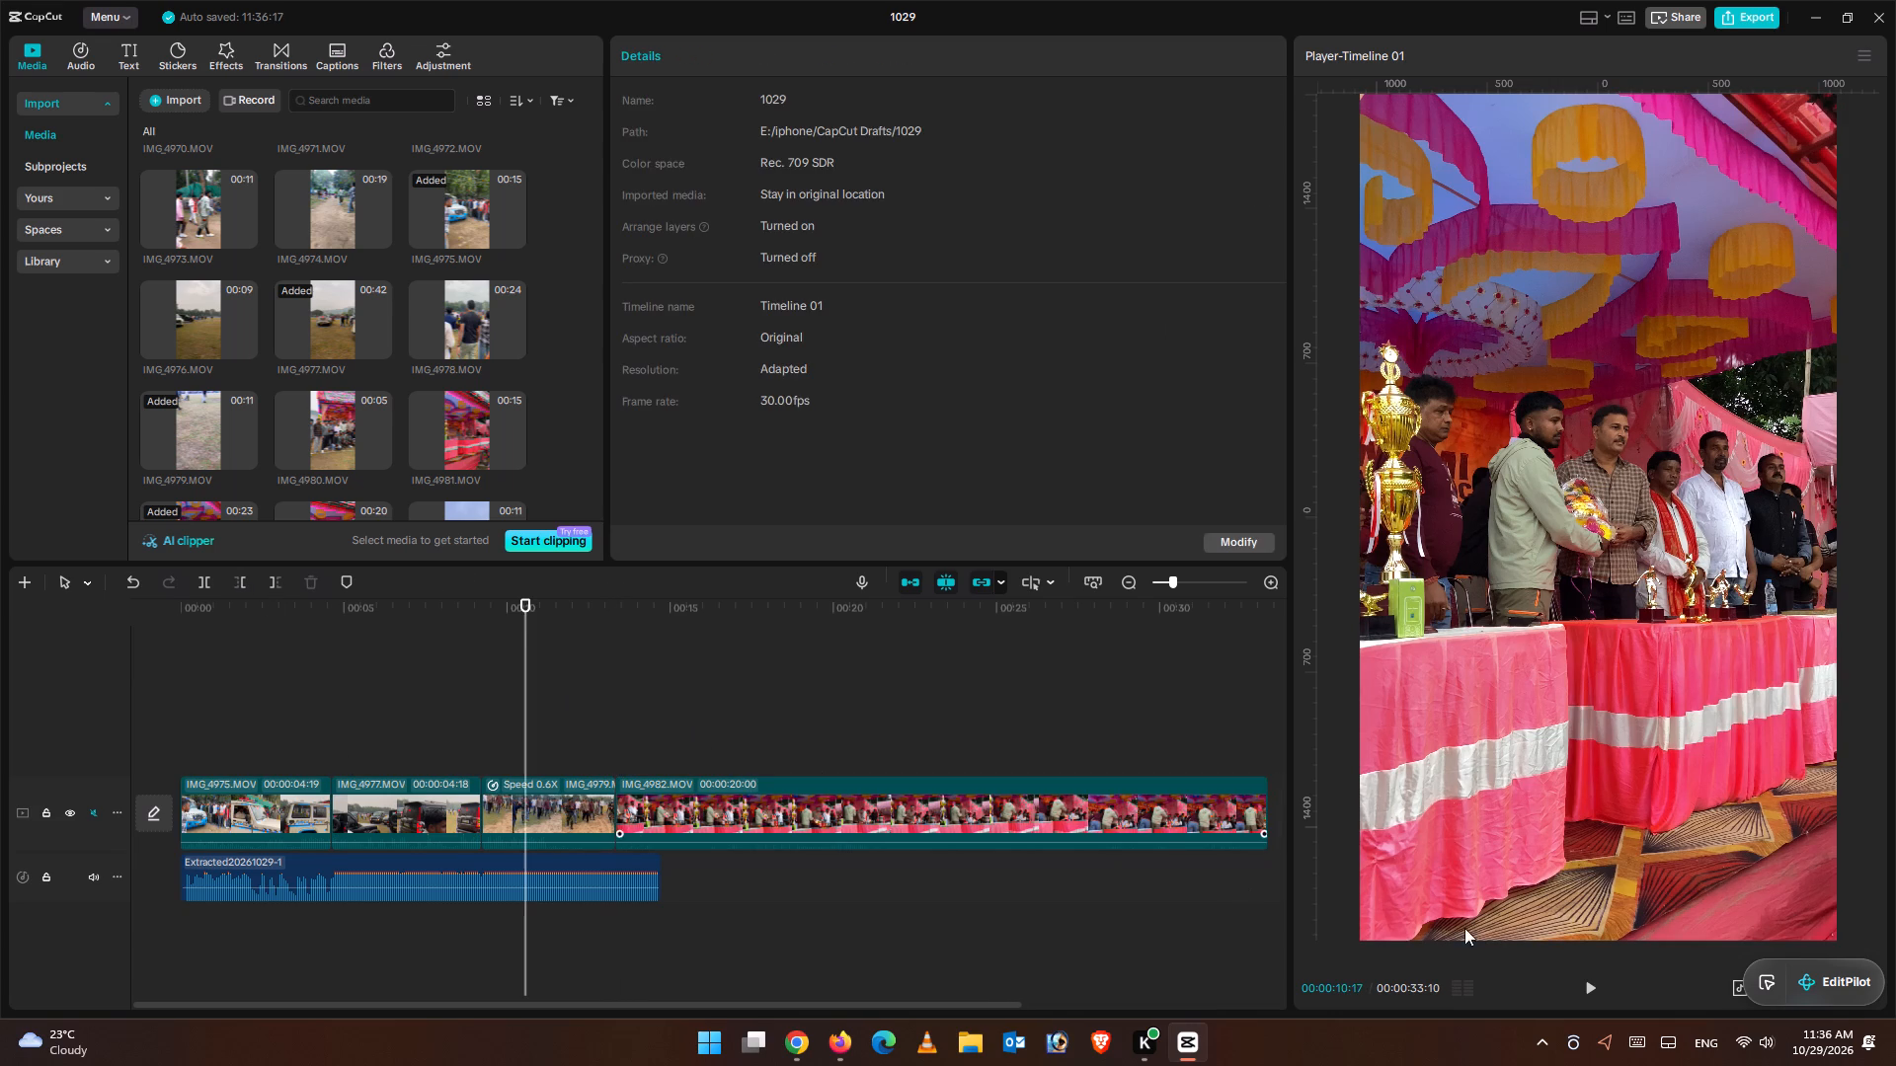
left_click(1580, 977)
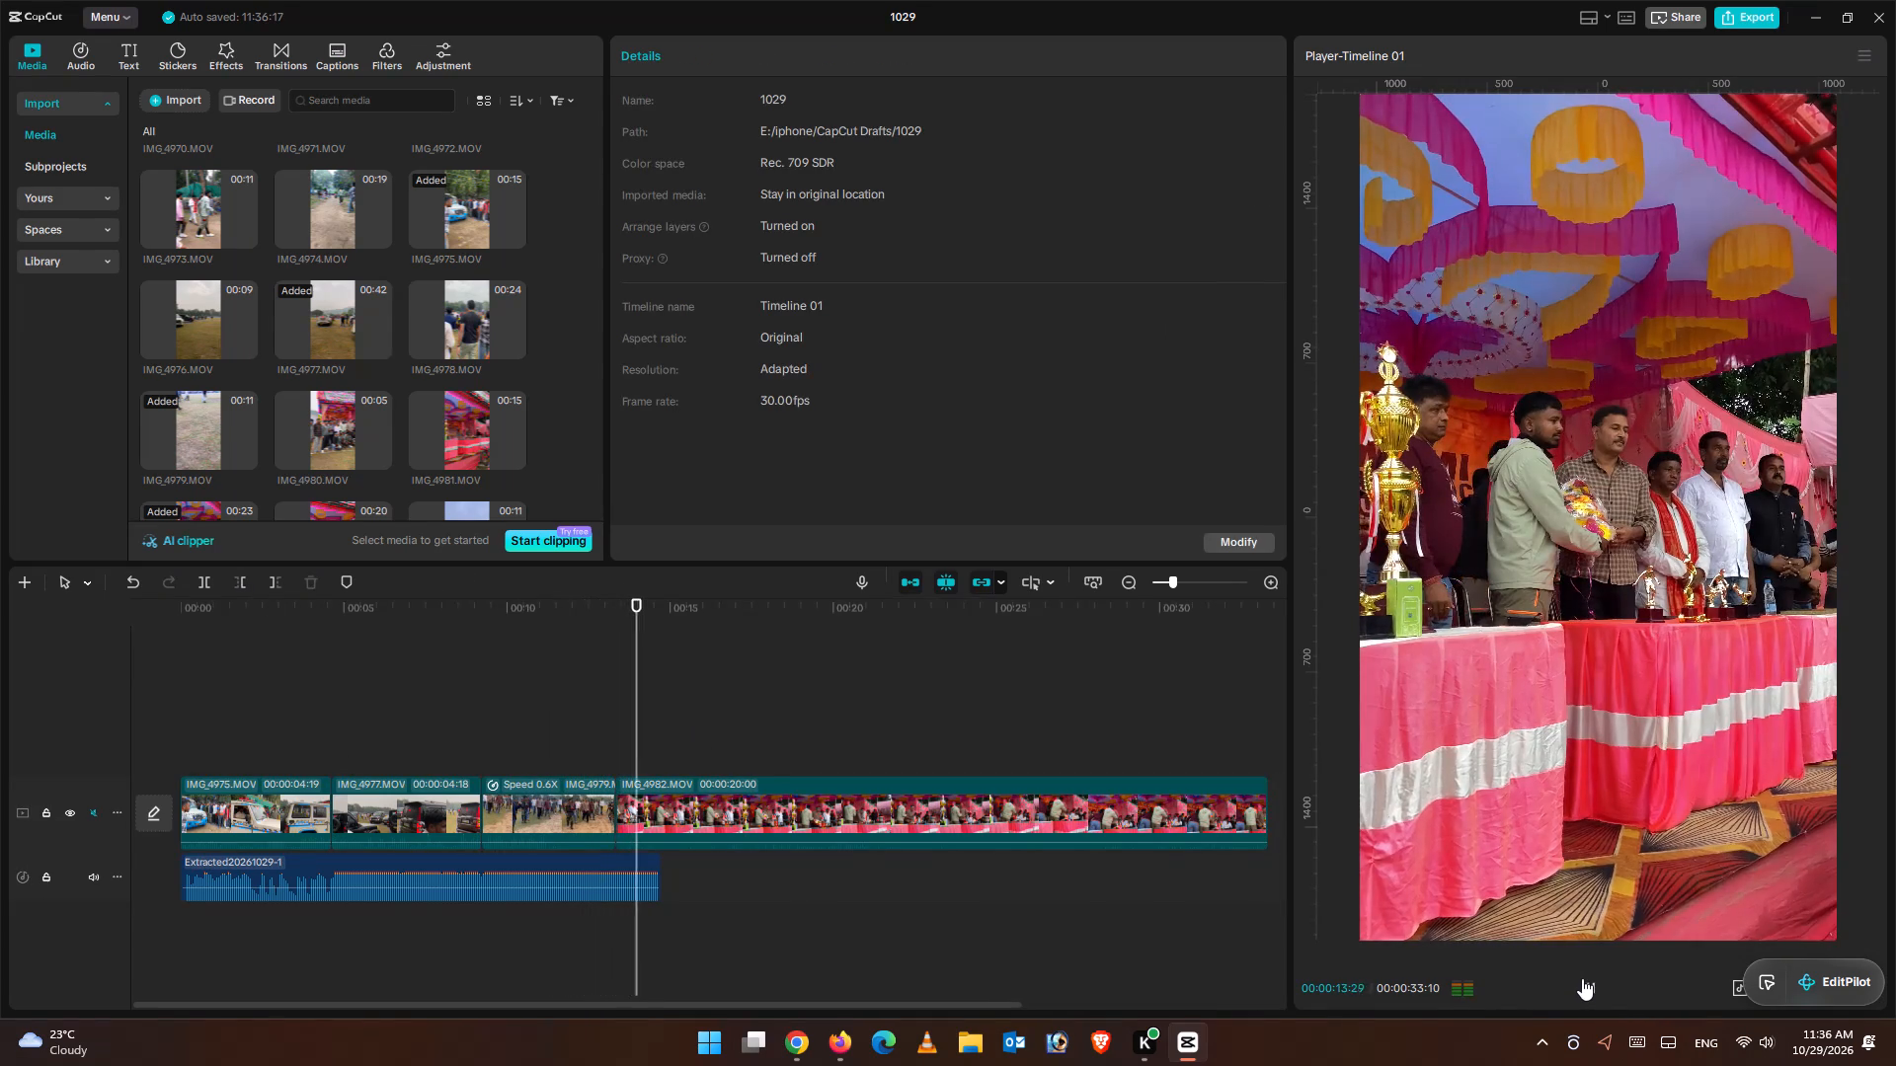
left_click(709, 775)
left_click(629, 799)
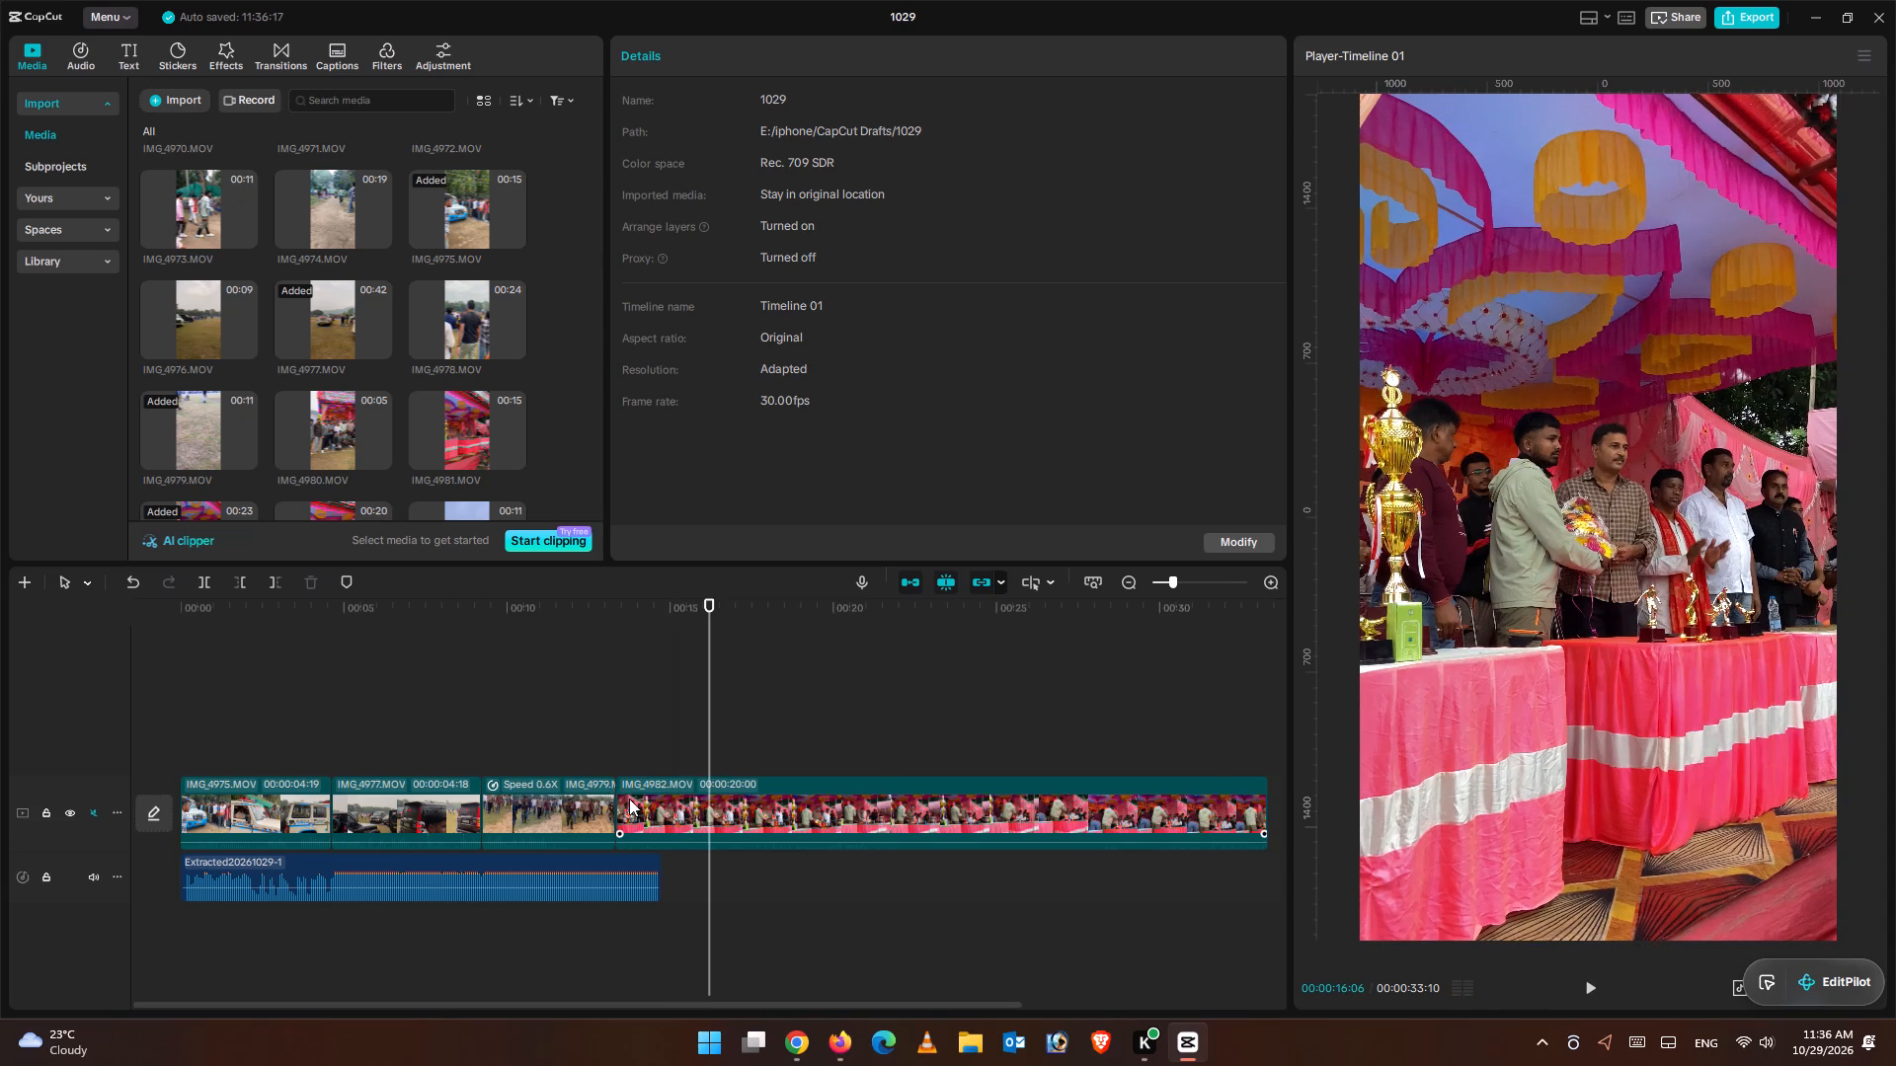
left_click(616, 786)
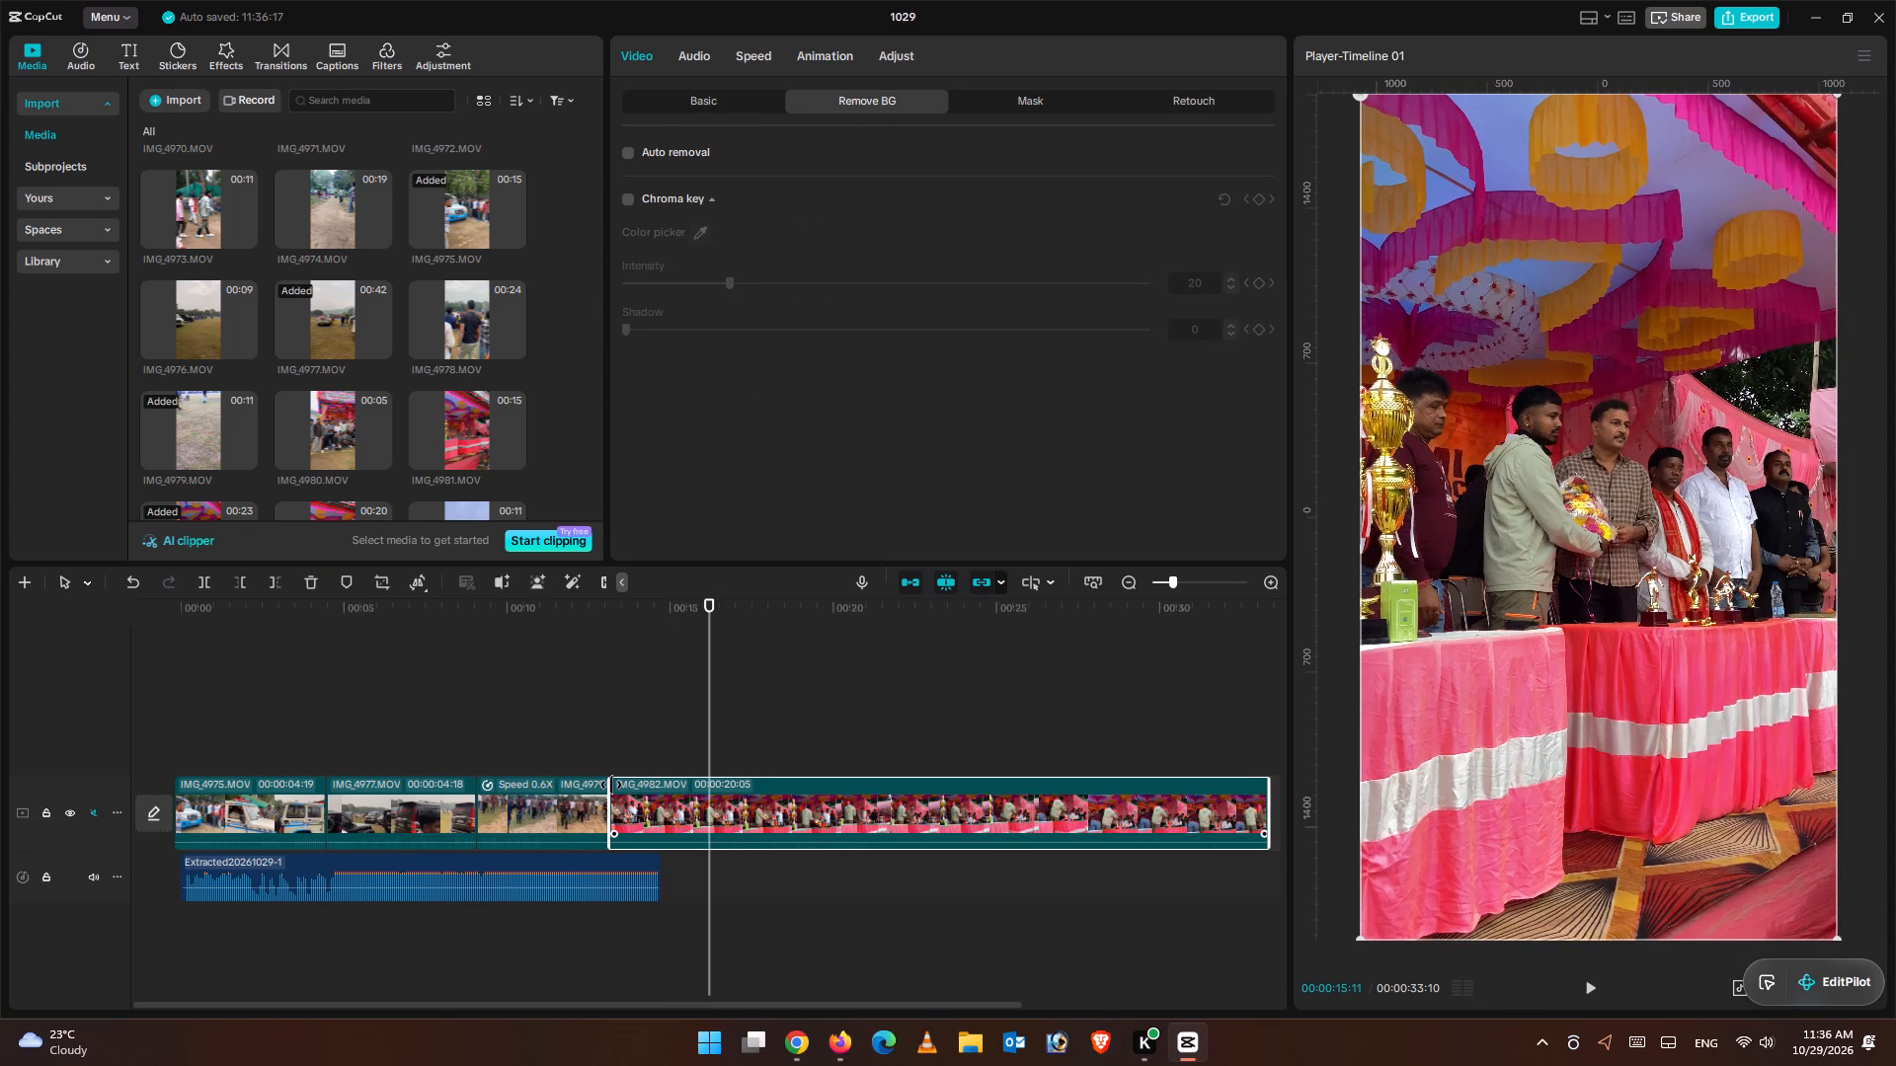
Play back the stage shot and trim the end of IMG_4982.MOV at 00:00:14:22, near the end of the audio track.
left_click(596, 719)
left_click(1587, 987)
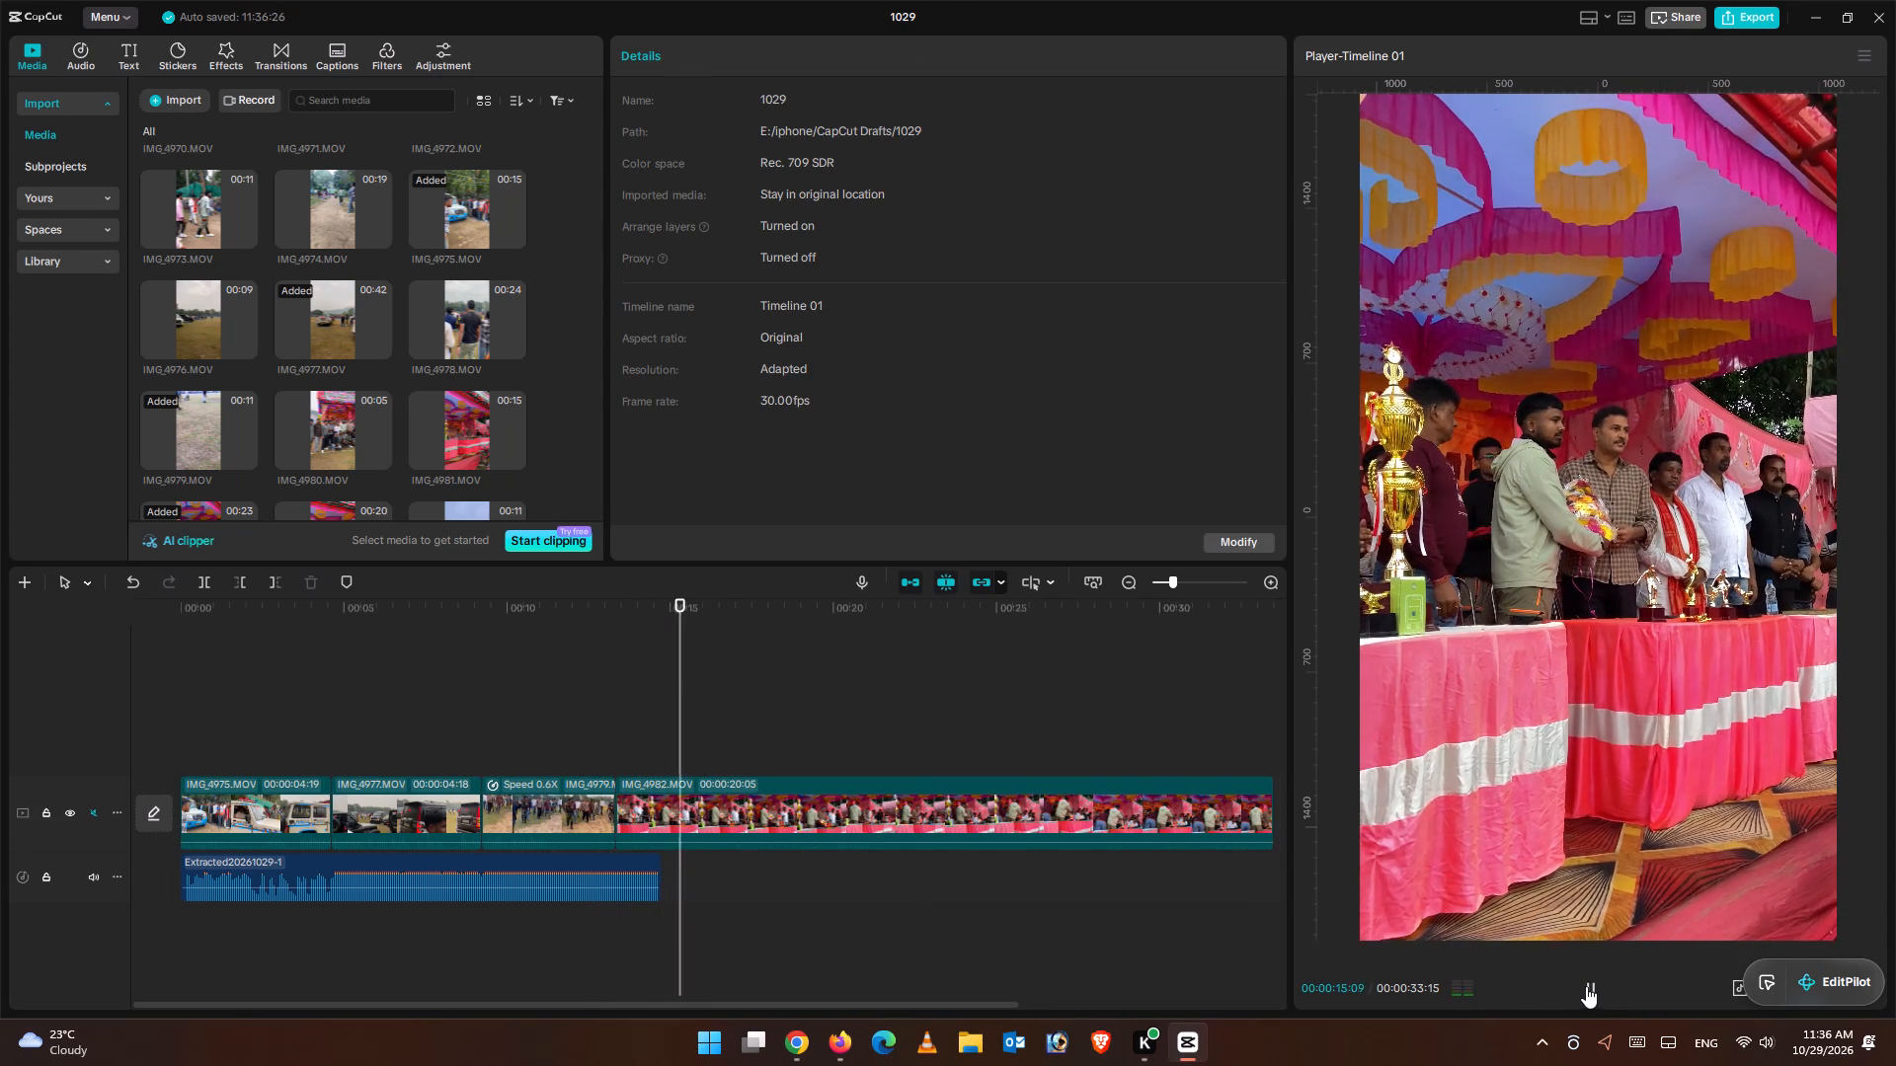
left_click(633, 690)
left_click_drag(635, 715, 661, 734)
left_click(680, 790)
left_click(278, 586)
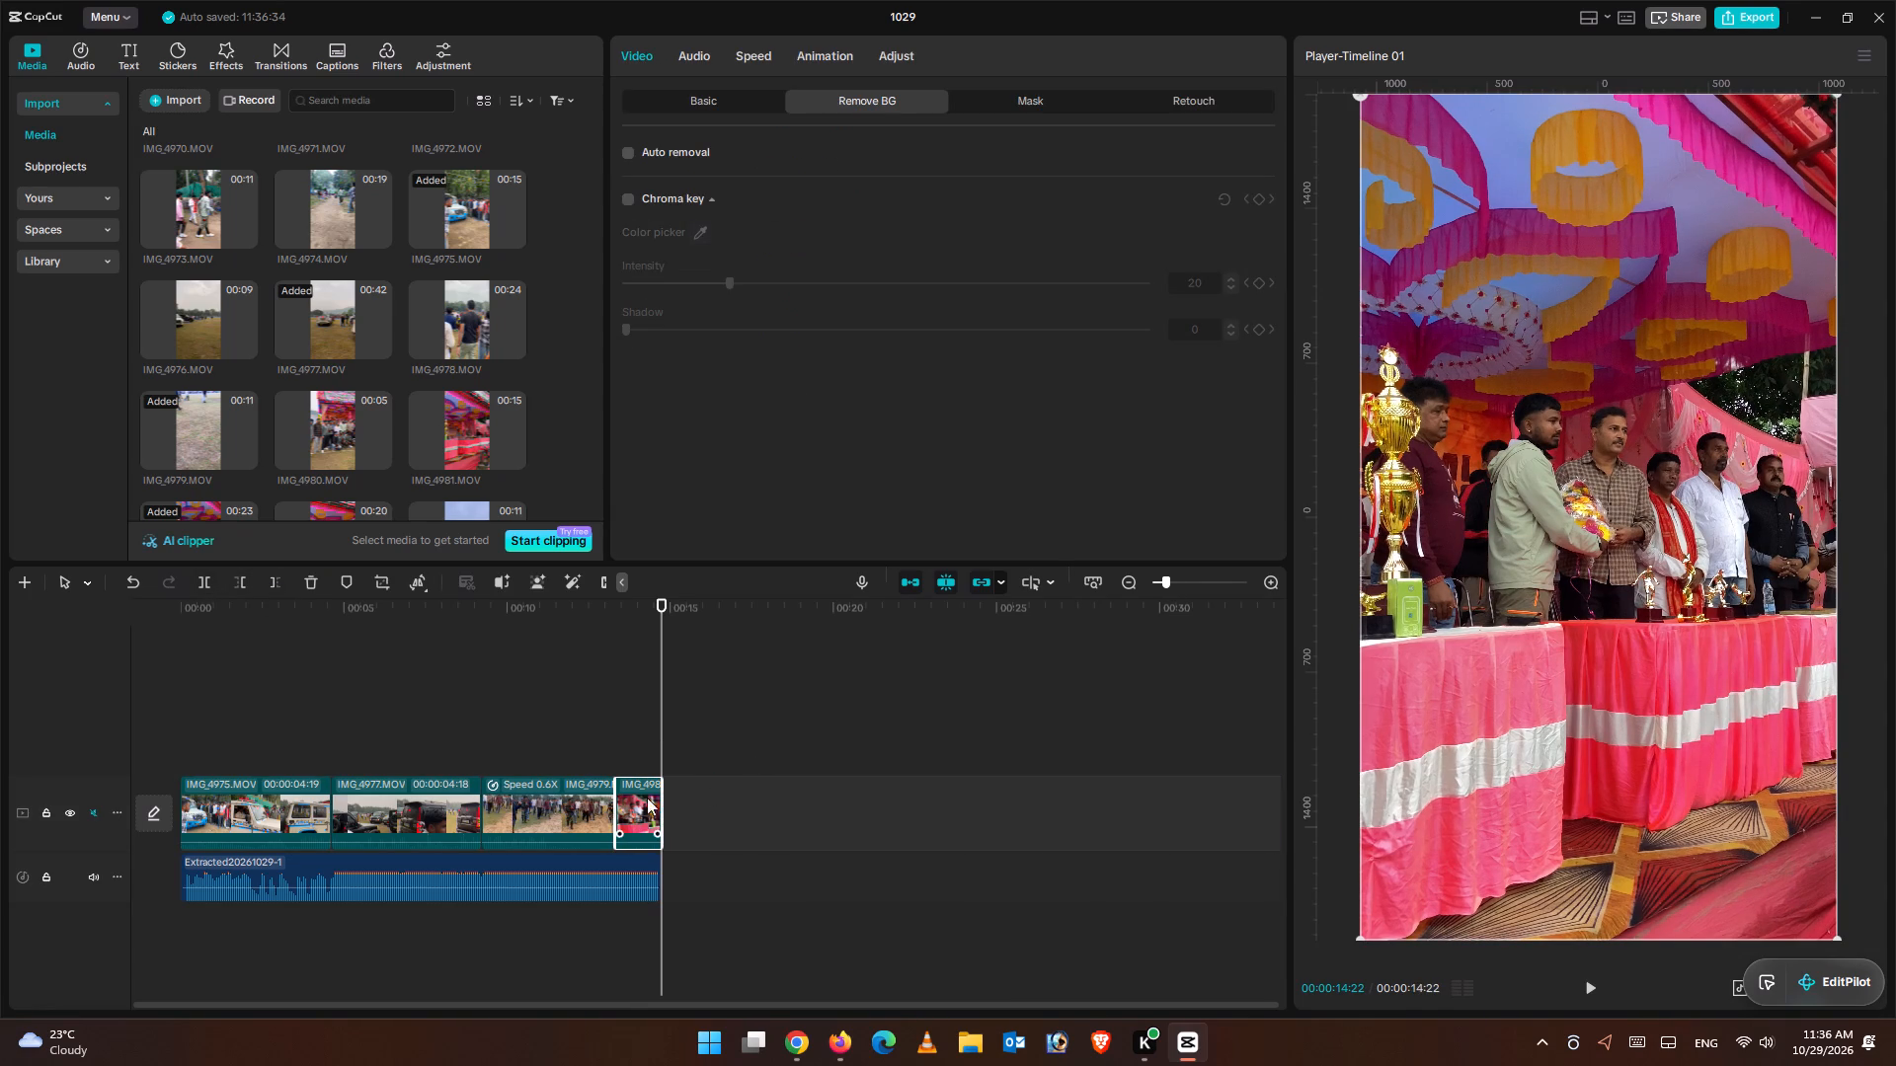
Add a scale keyframe at the start of the IMG_4982.MOV clip, at 00:00:13:10.
left_click_drag(658, 659, 615, 669)
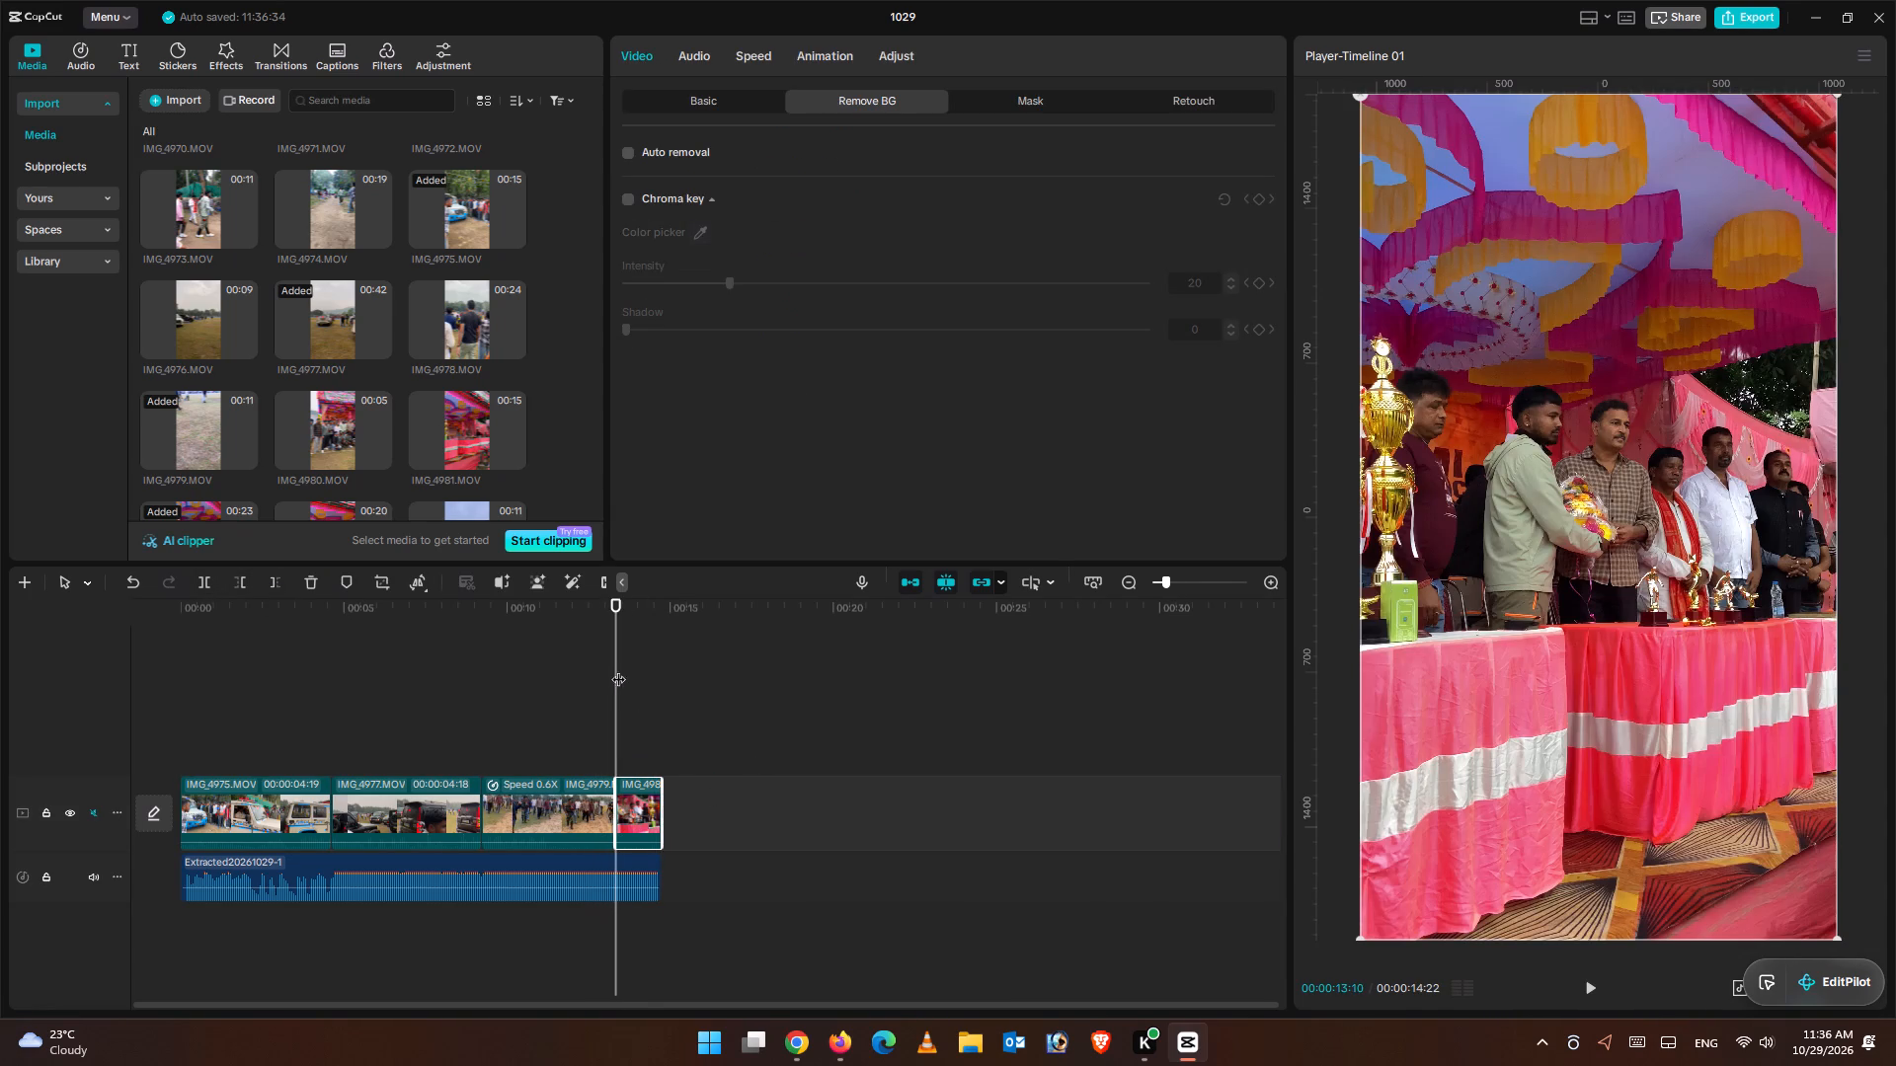
left_click(706, 61)
left_click(814, 56)
left_click(898, 54)
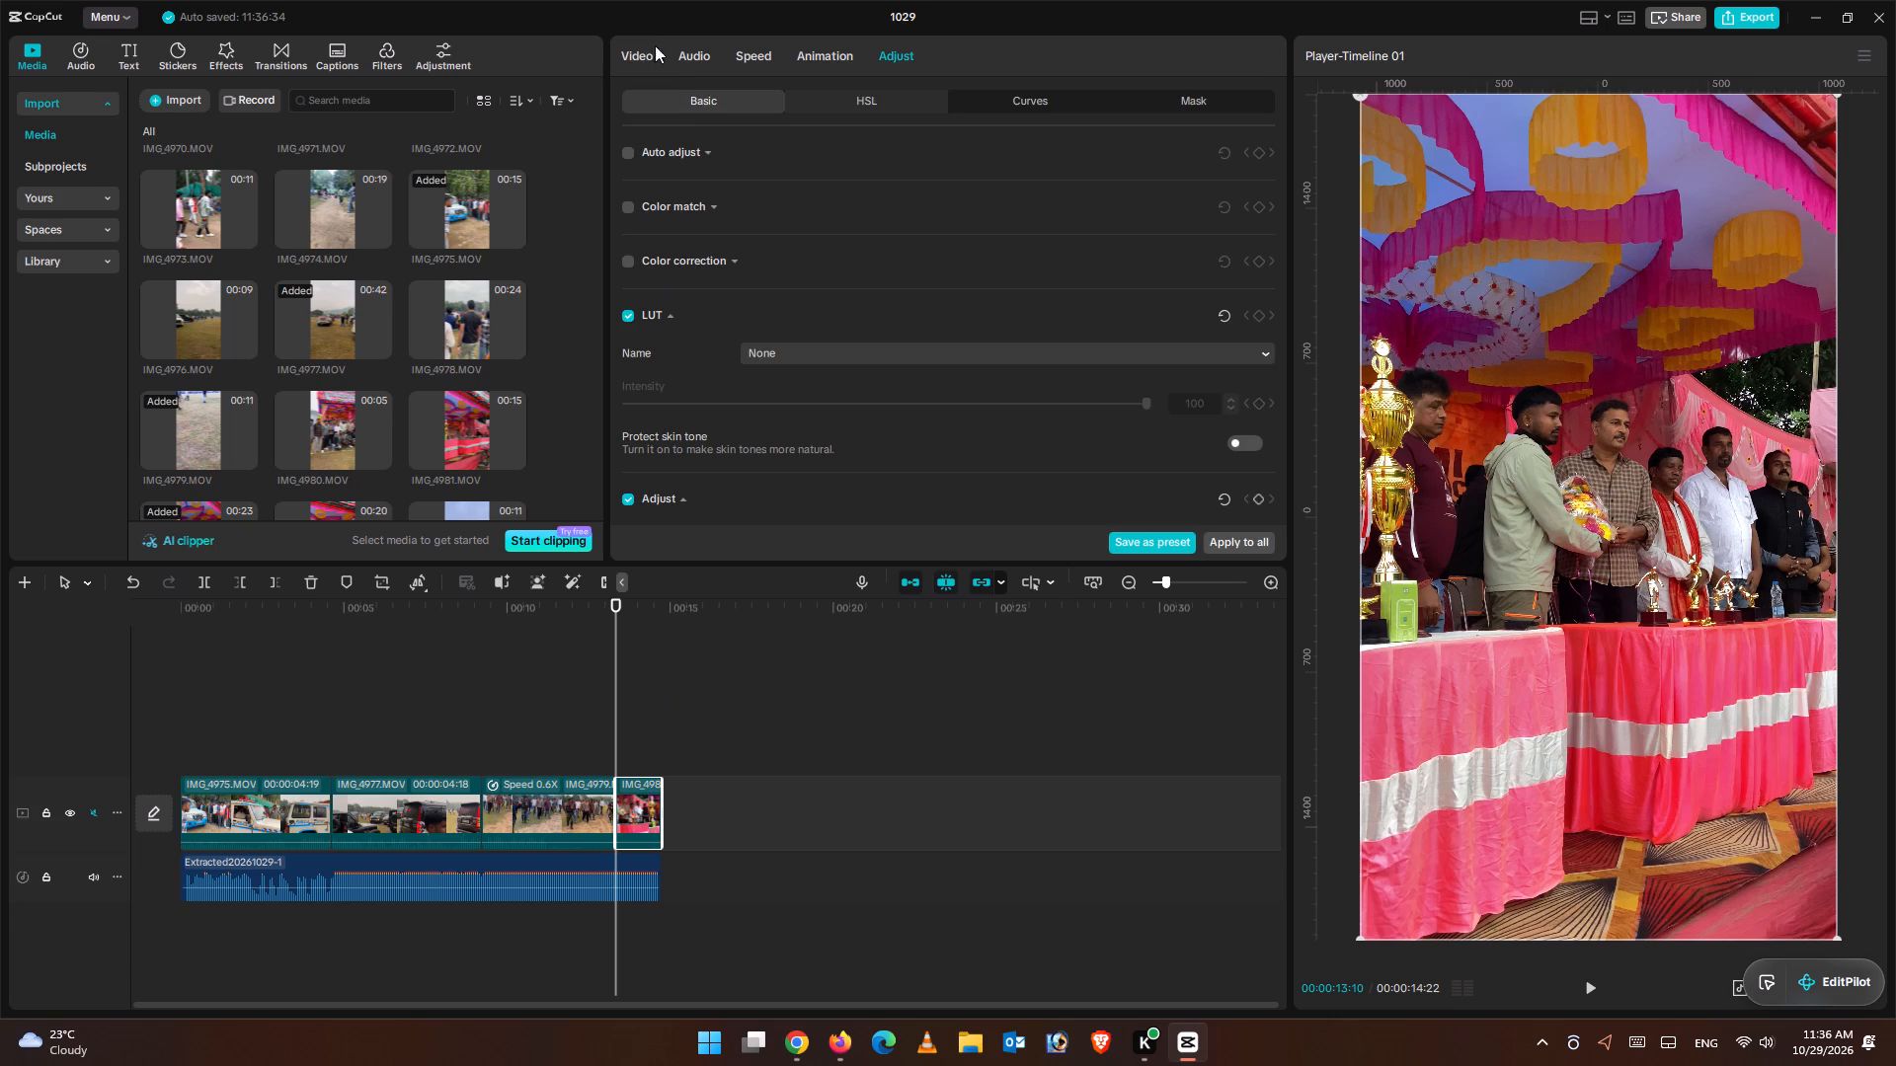
left_click(628, 49)
left_click(680, 107)
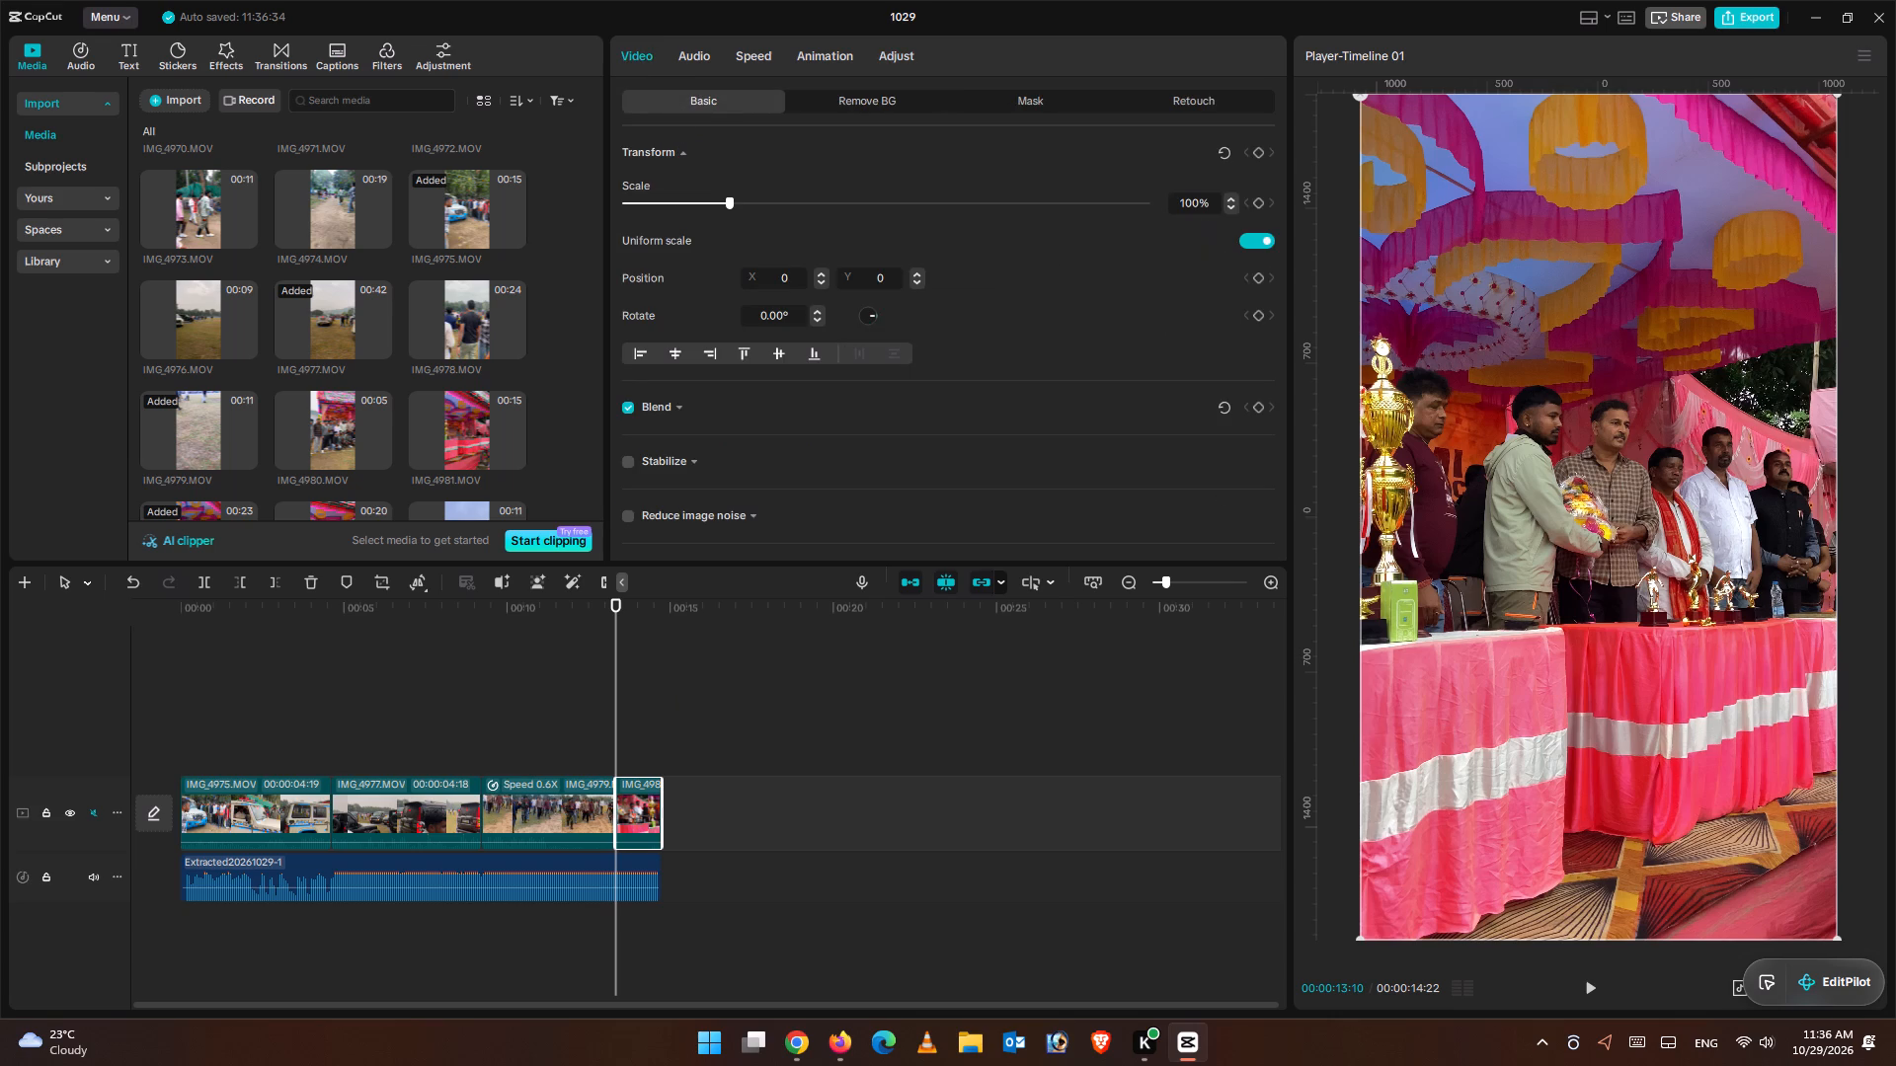
left_click(1253, 204)
Add a second scale keyframe at 100% to the IMG_4982.MOV clip at 00:00:13:14.
key("ctrl+equal")
key("ctrl+equal")
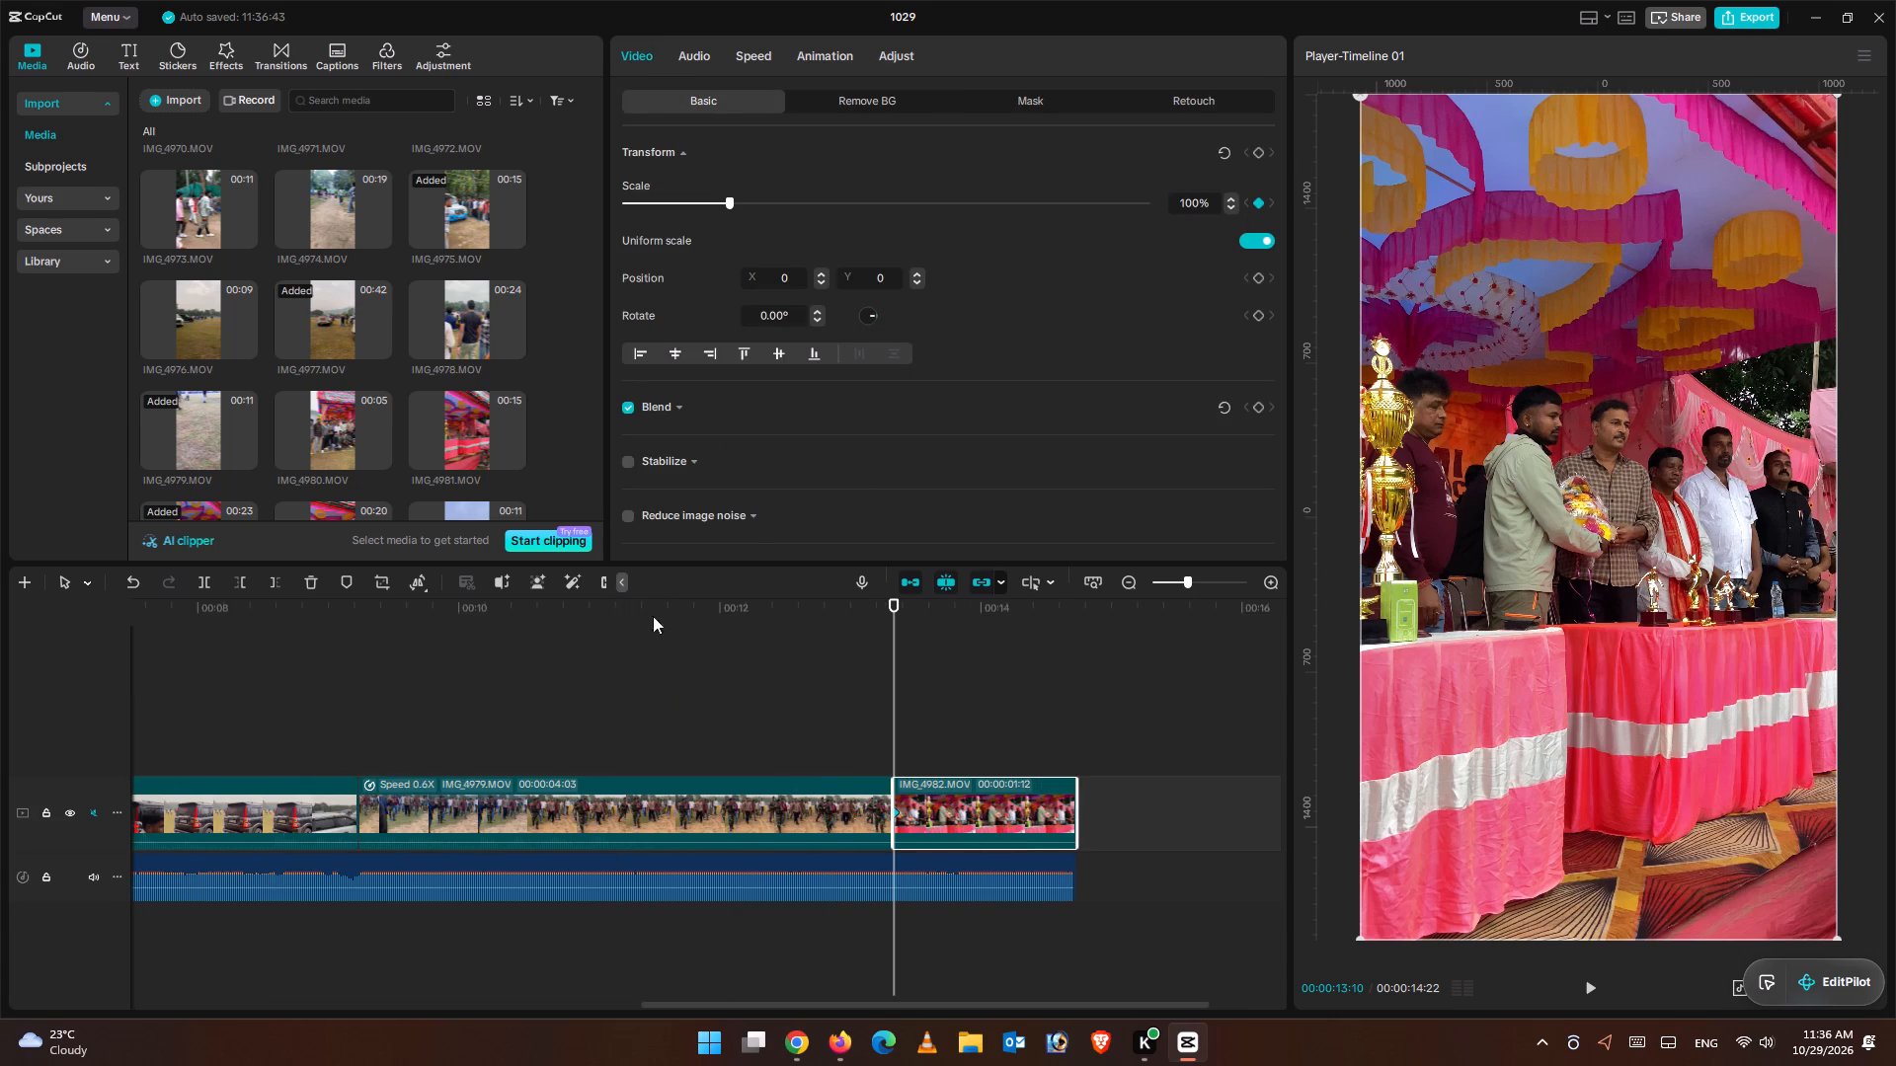
left_click_drag(901, 612, 911, 623)
left_click(1255, 207)
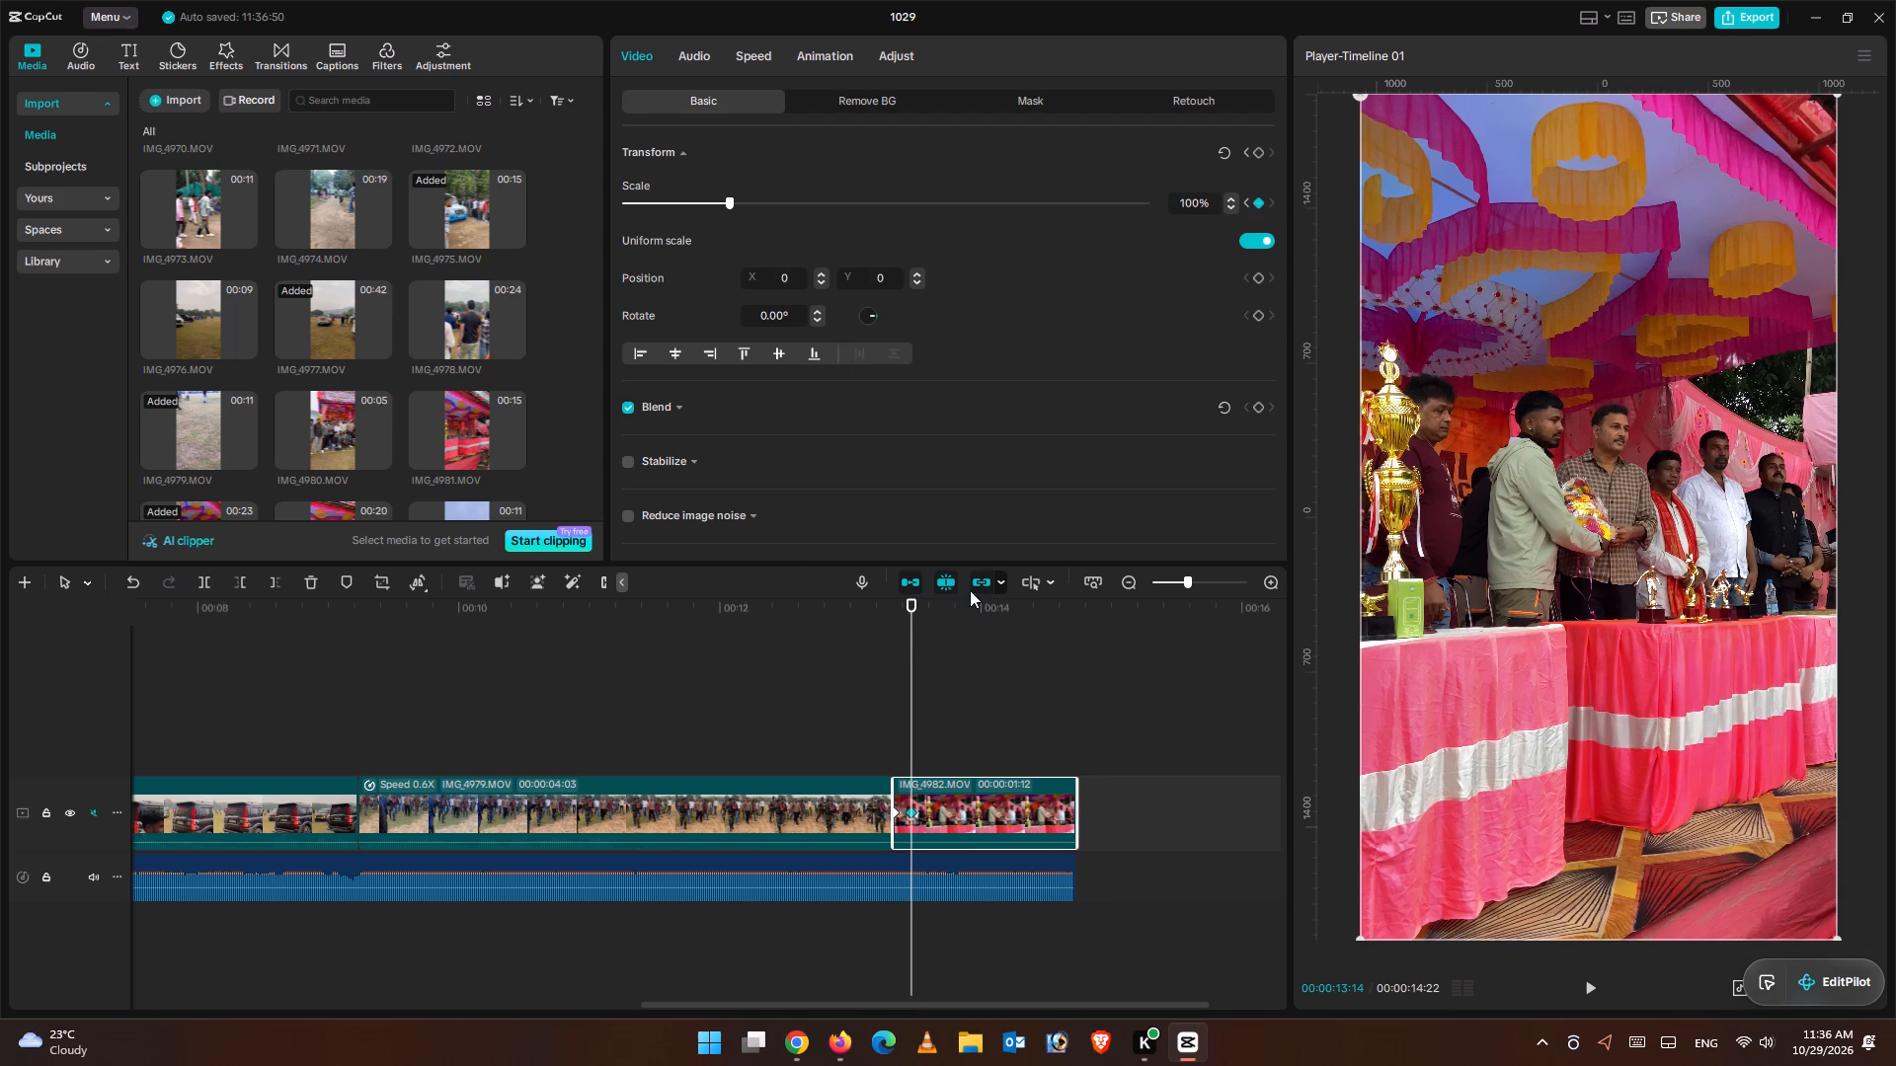
Set the scale at the first keyframe of IMG_4982.MOV to 149% for a quick zoom-out.
left_click(902, 634)
left_click(939, 799)
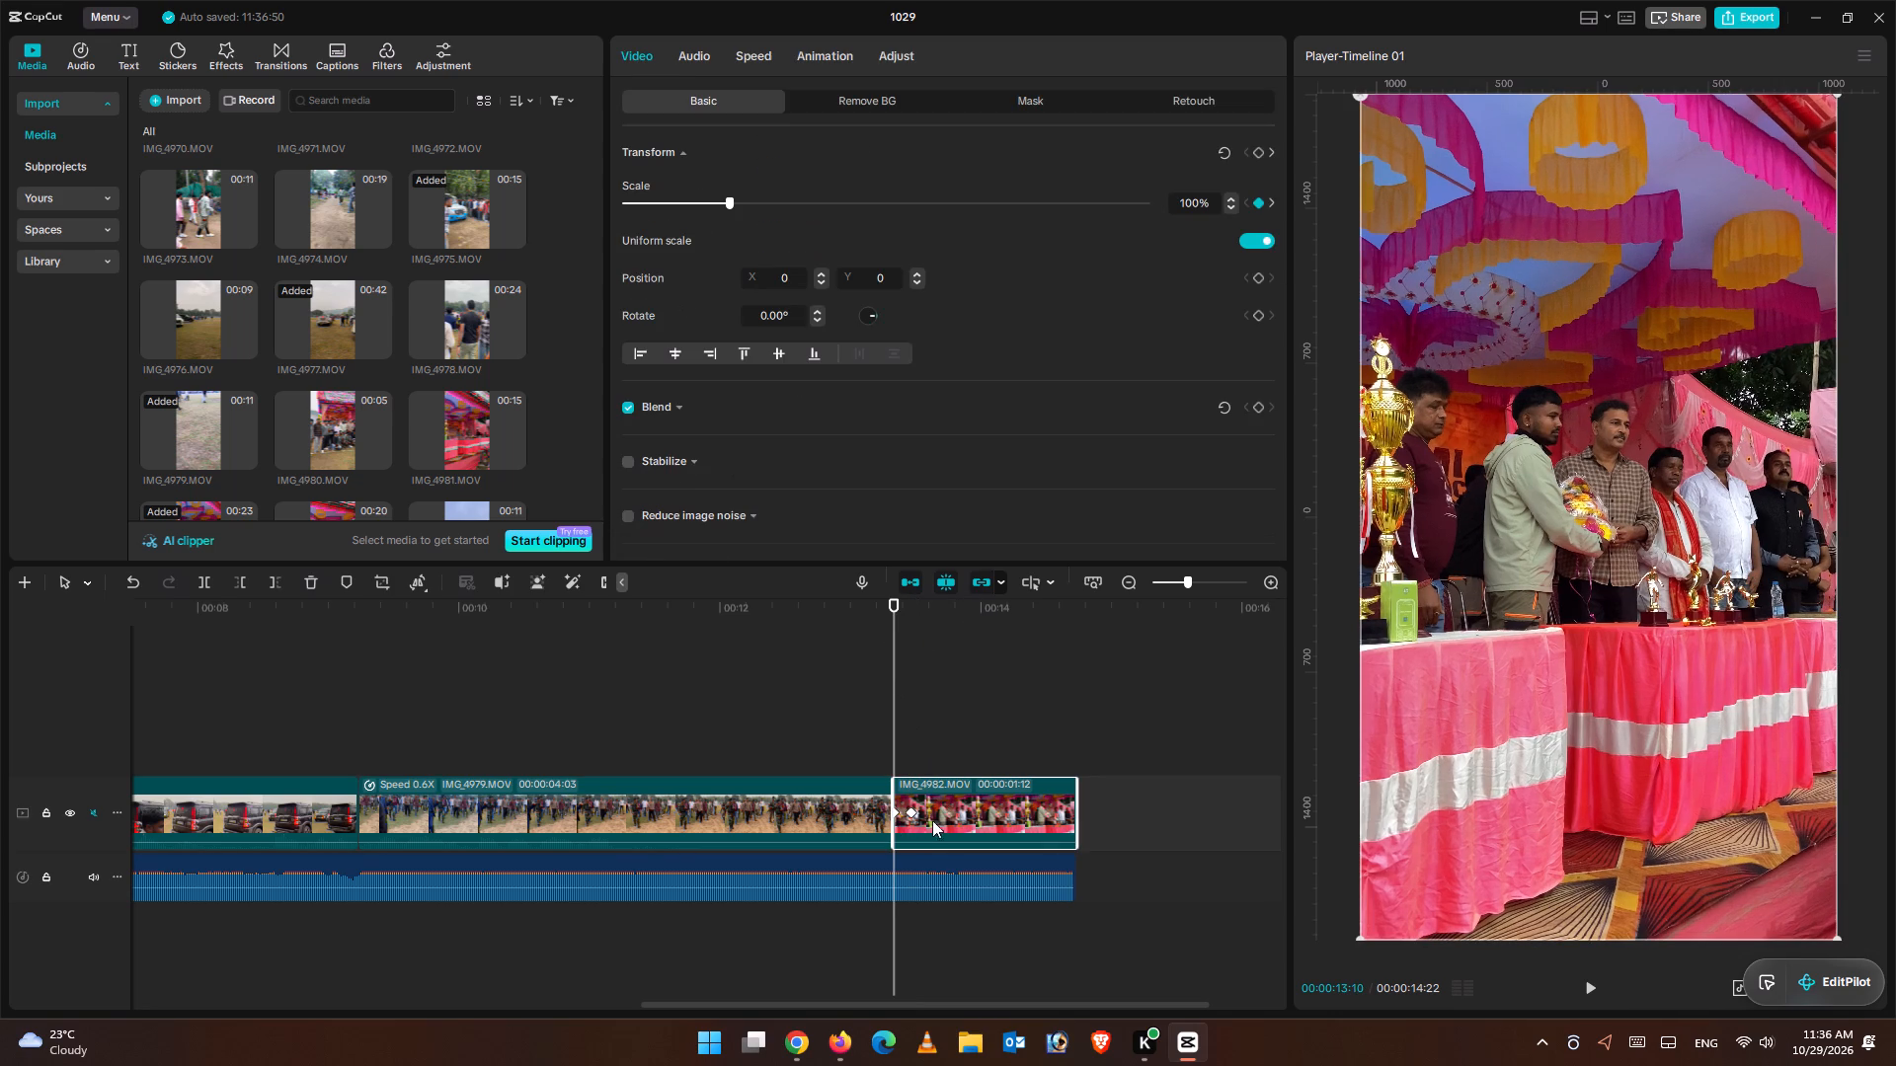
left_click_drag(732, 206, 752, 208)
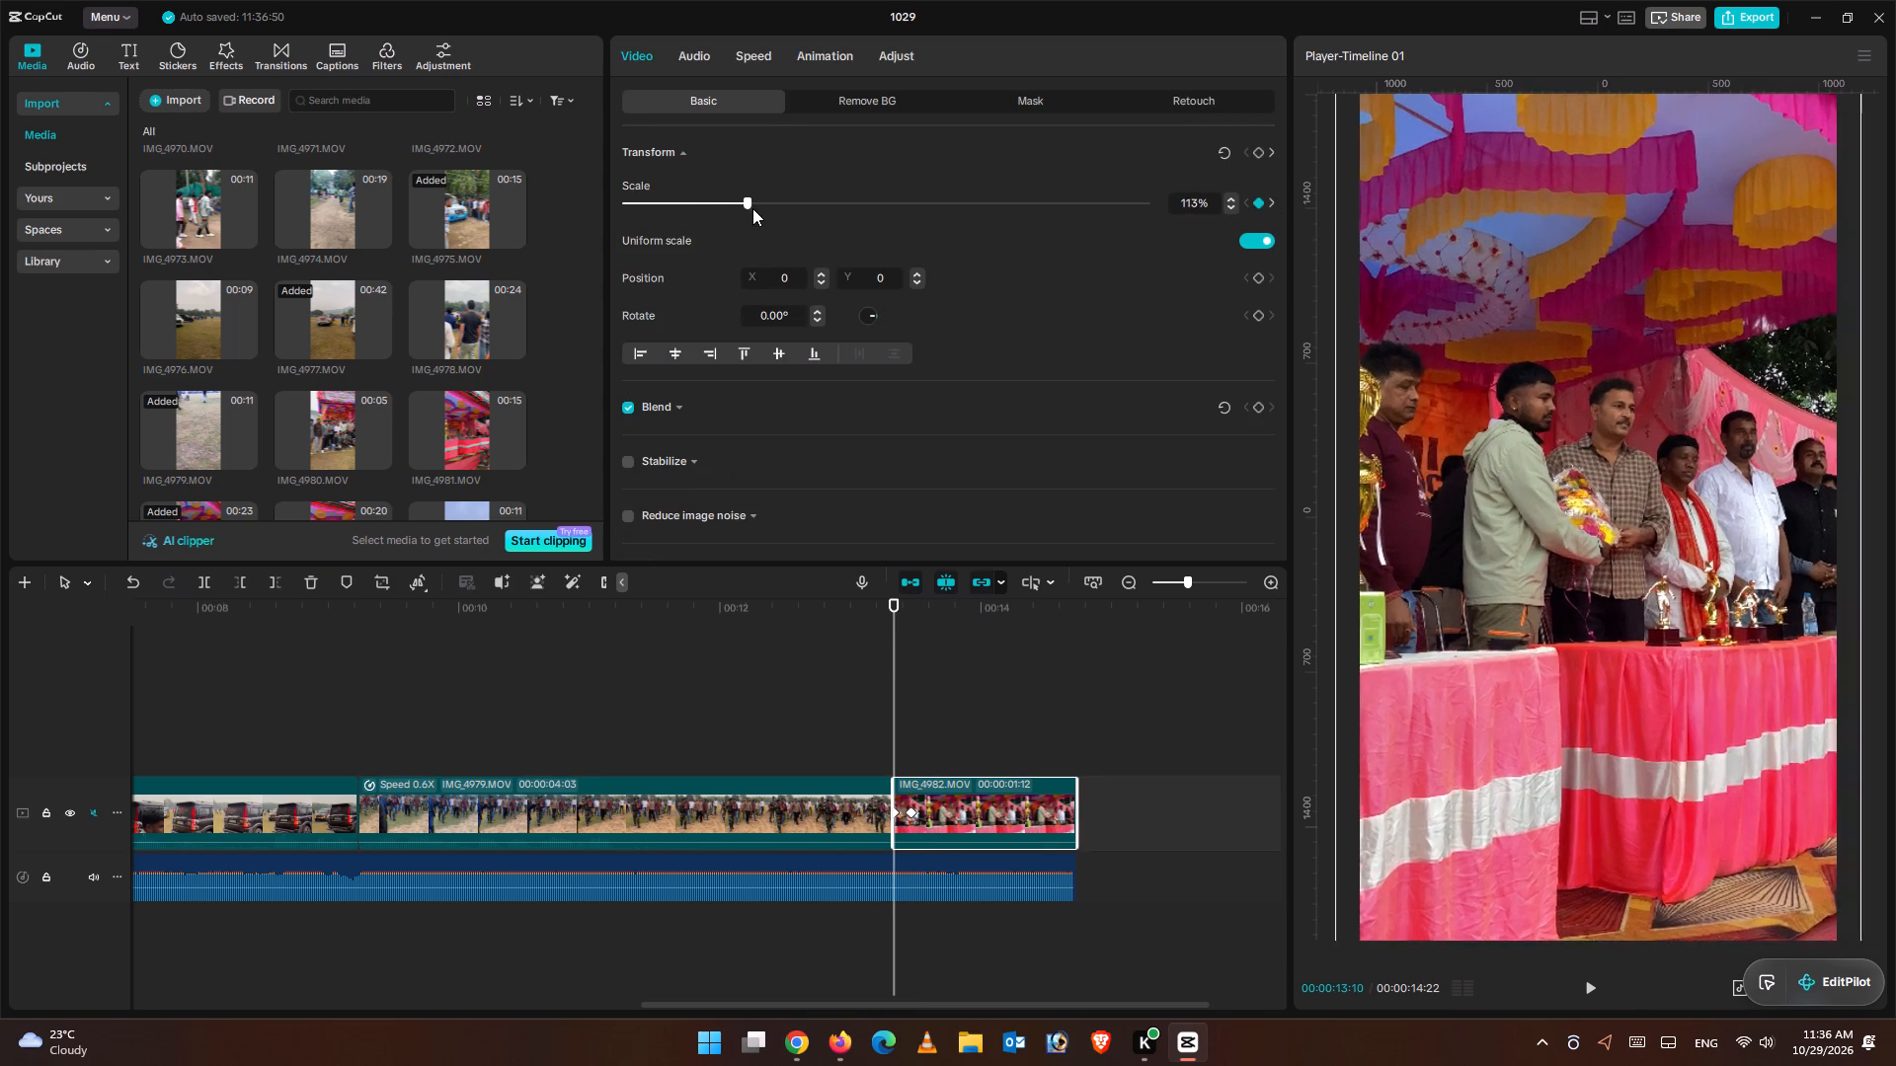
left_click_drag(752, 208, 783, 216)
left_click(795, 584)
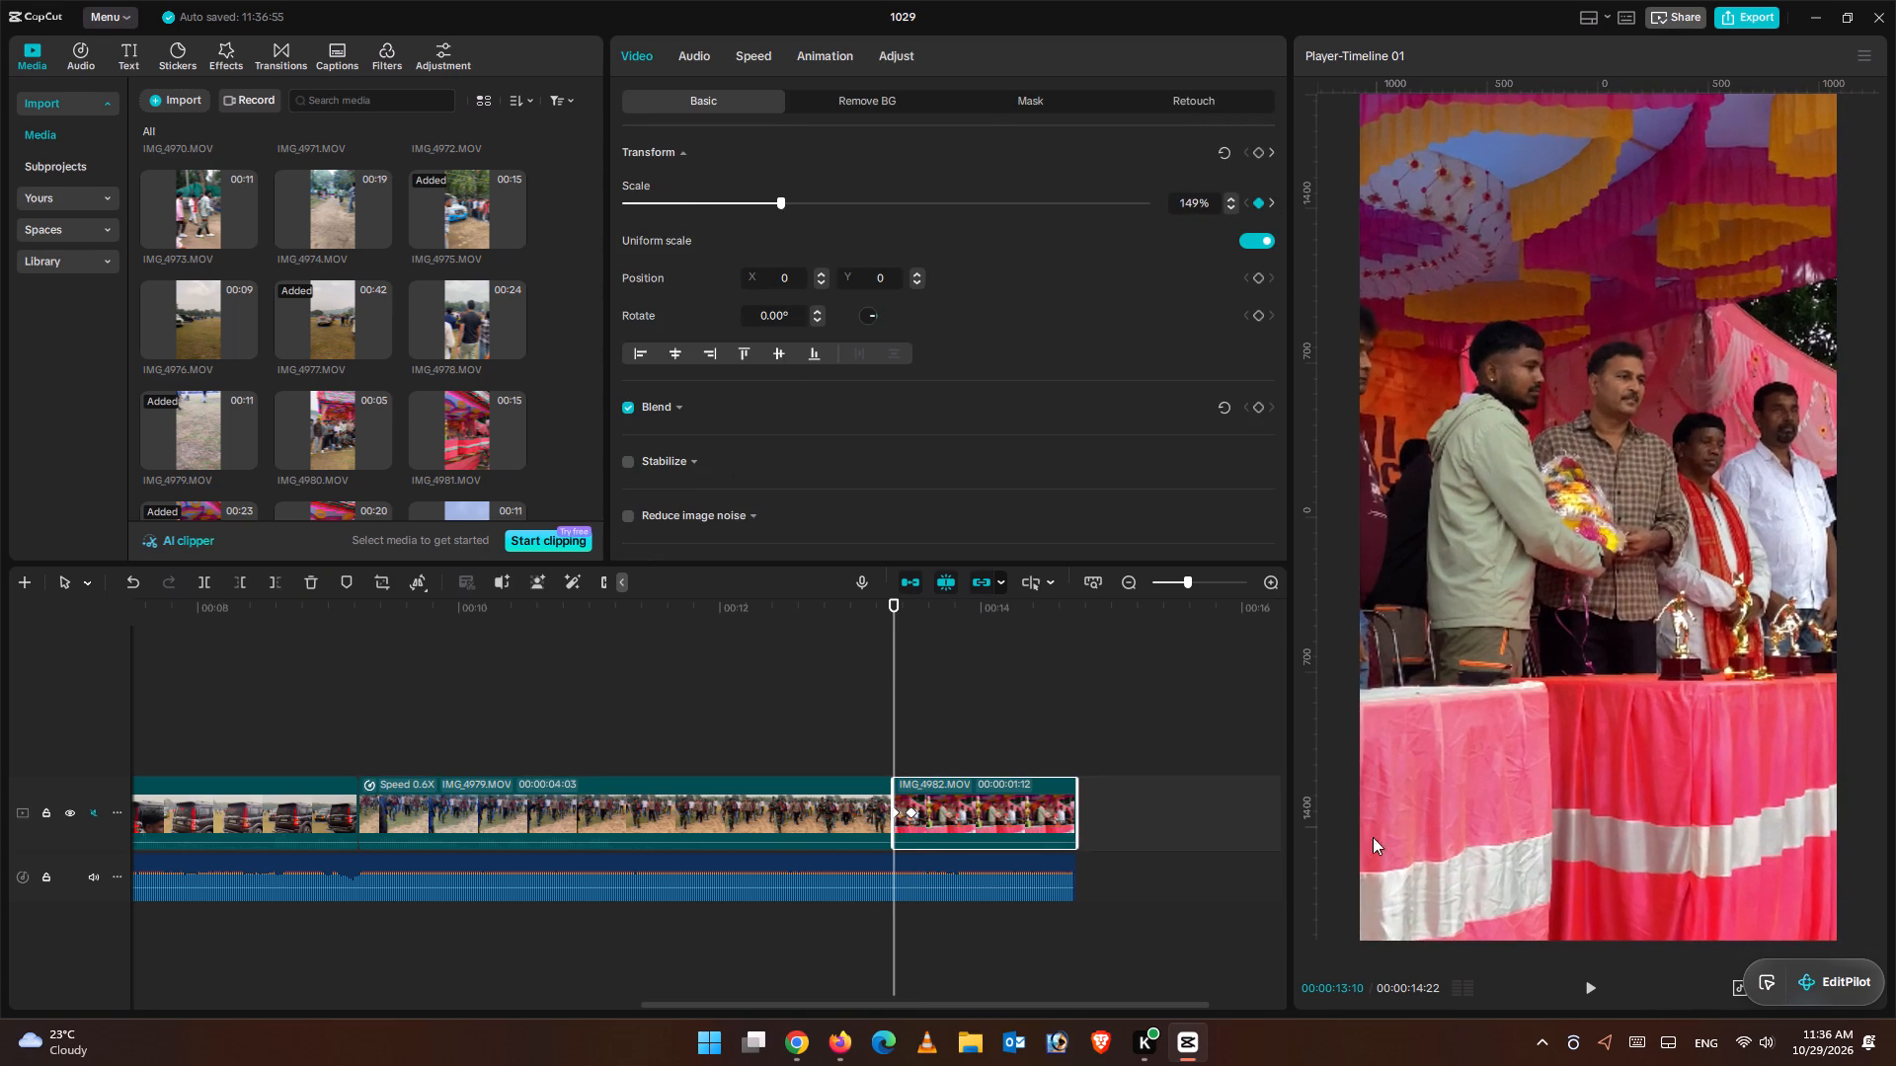
Play back the zoom-out and extend the end of the slowed IMG_4979.MOV clip to 00:00:13:17, giving a duration of 00:00:04:10.
left_click(797, 694)
left_click(1590, 991)
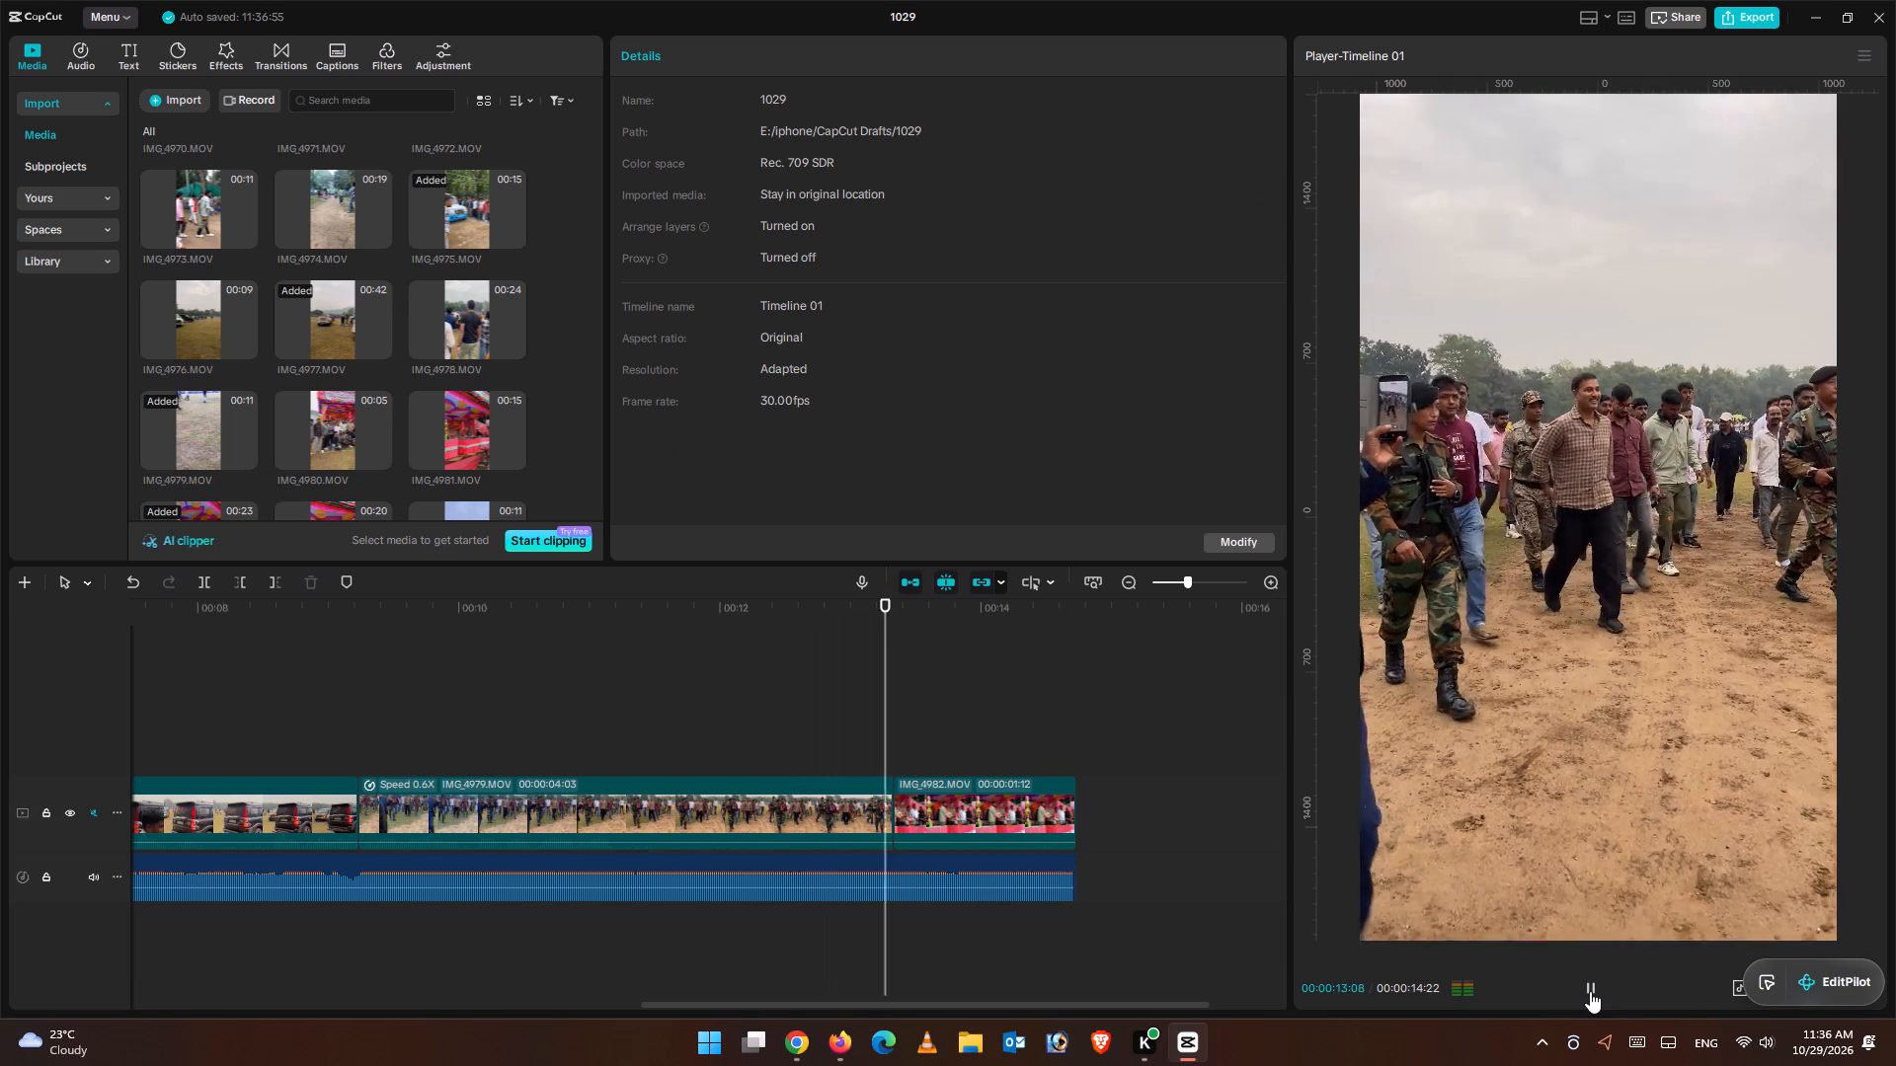
left_click(859, 729)
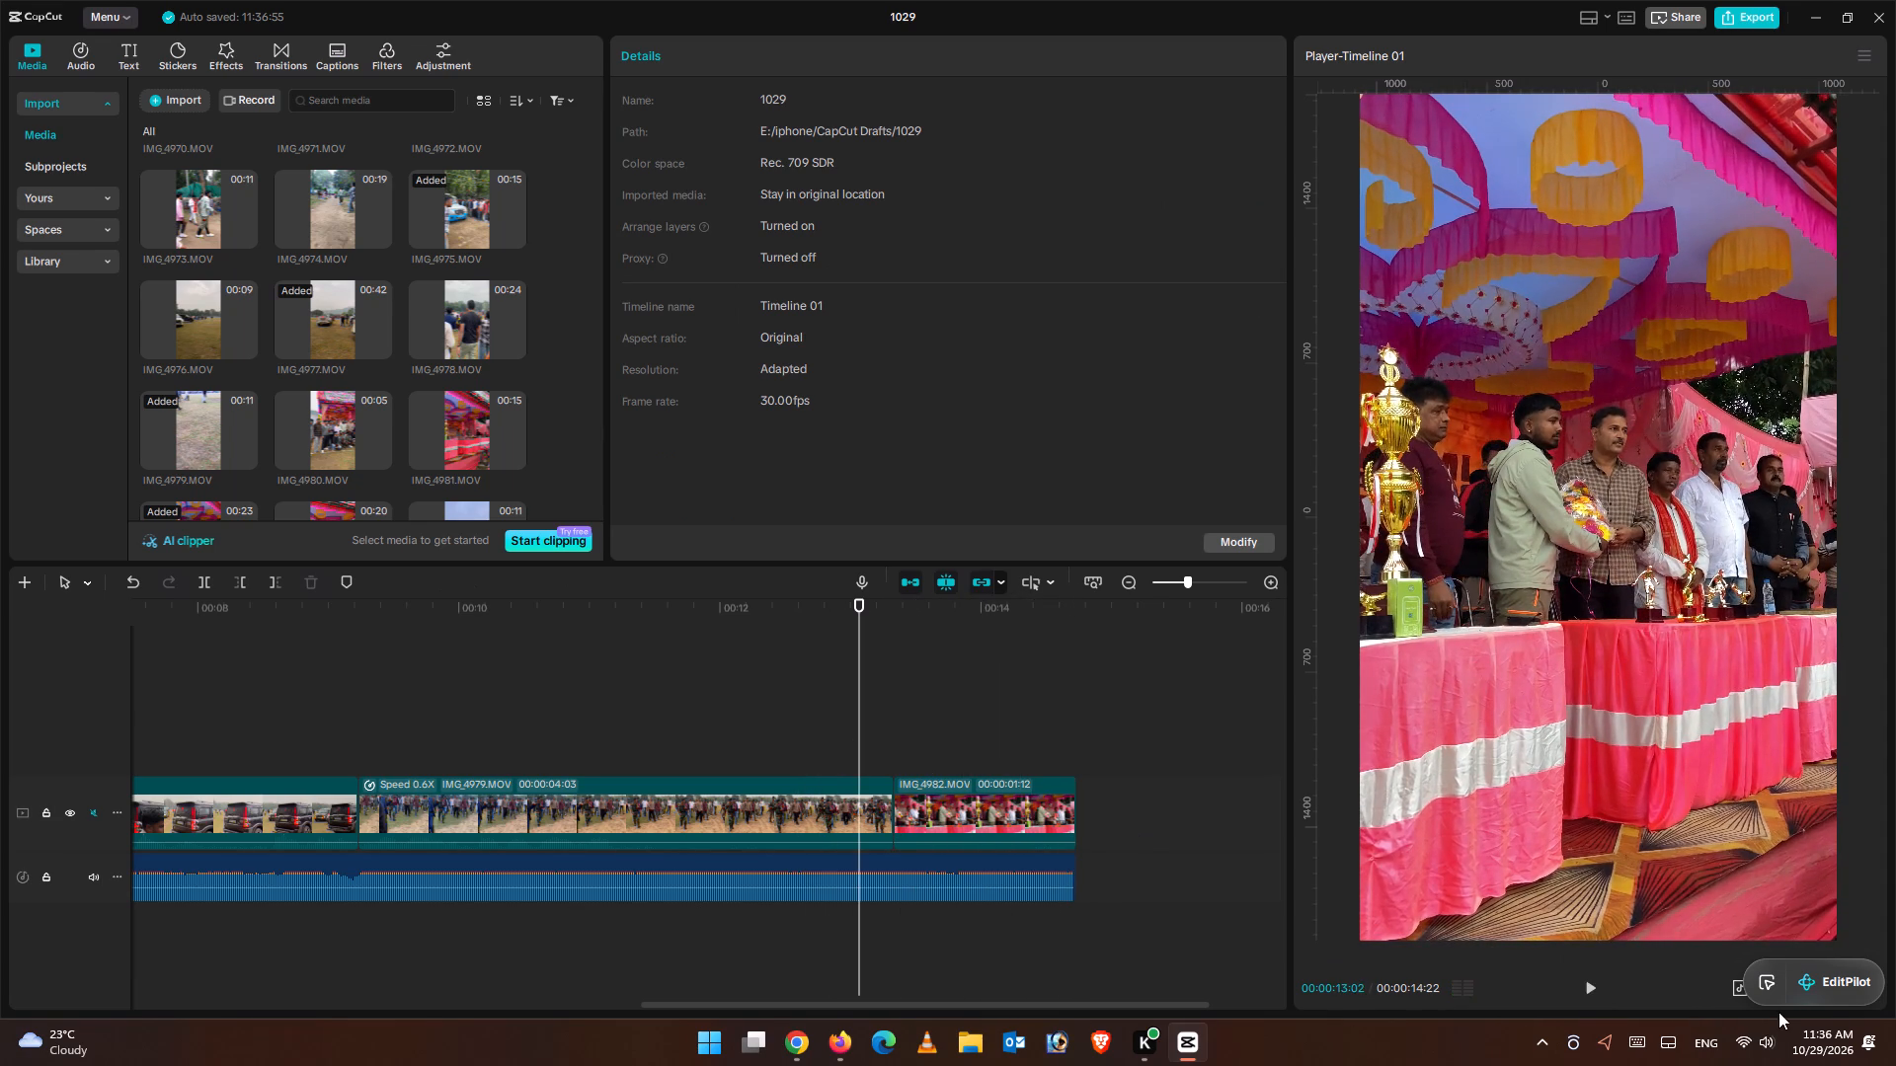
left_click(1612, 988)
left_click(1599, 991)
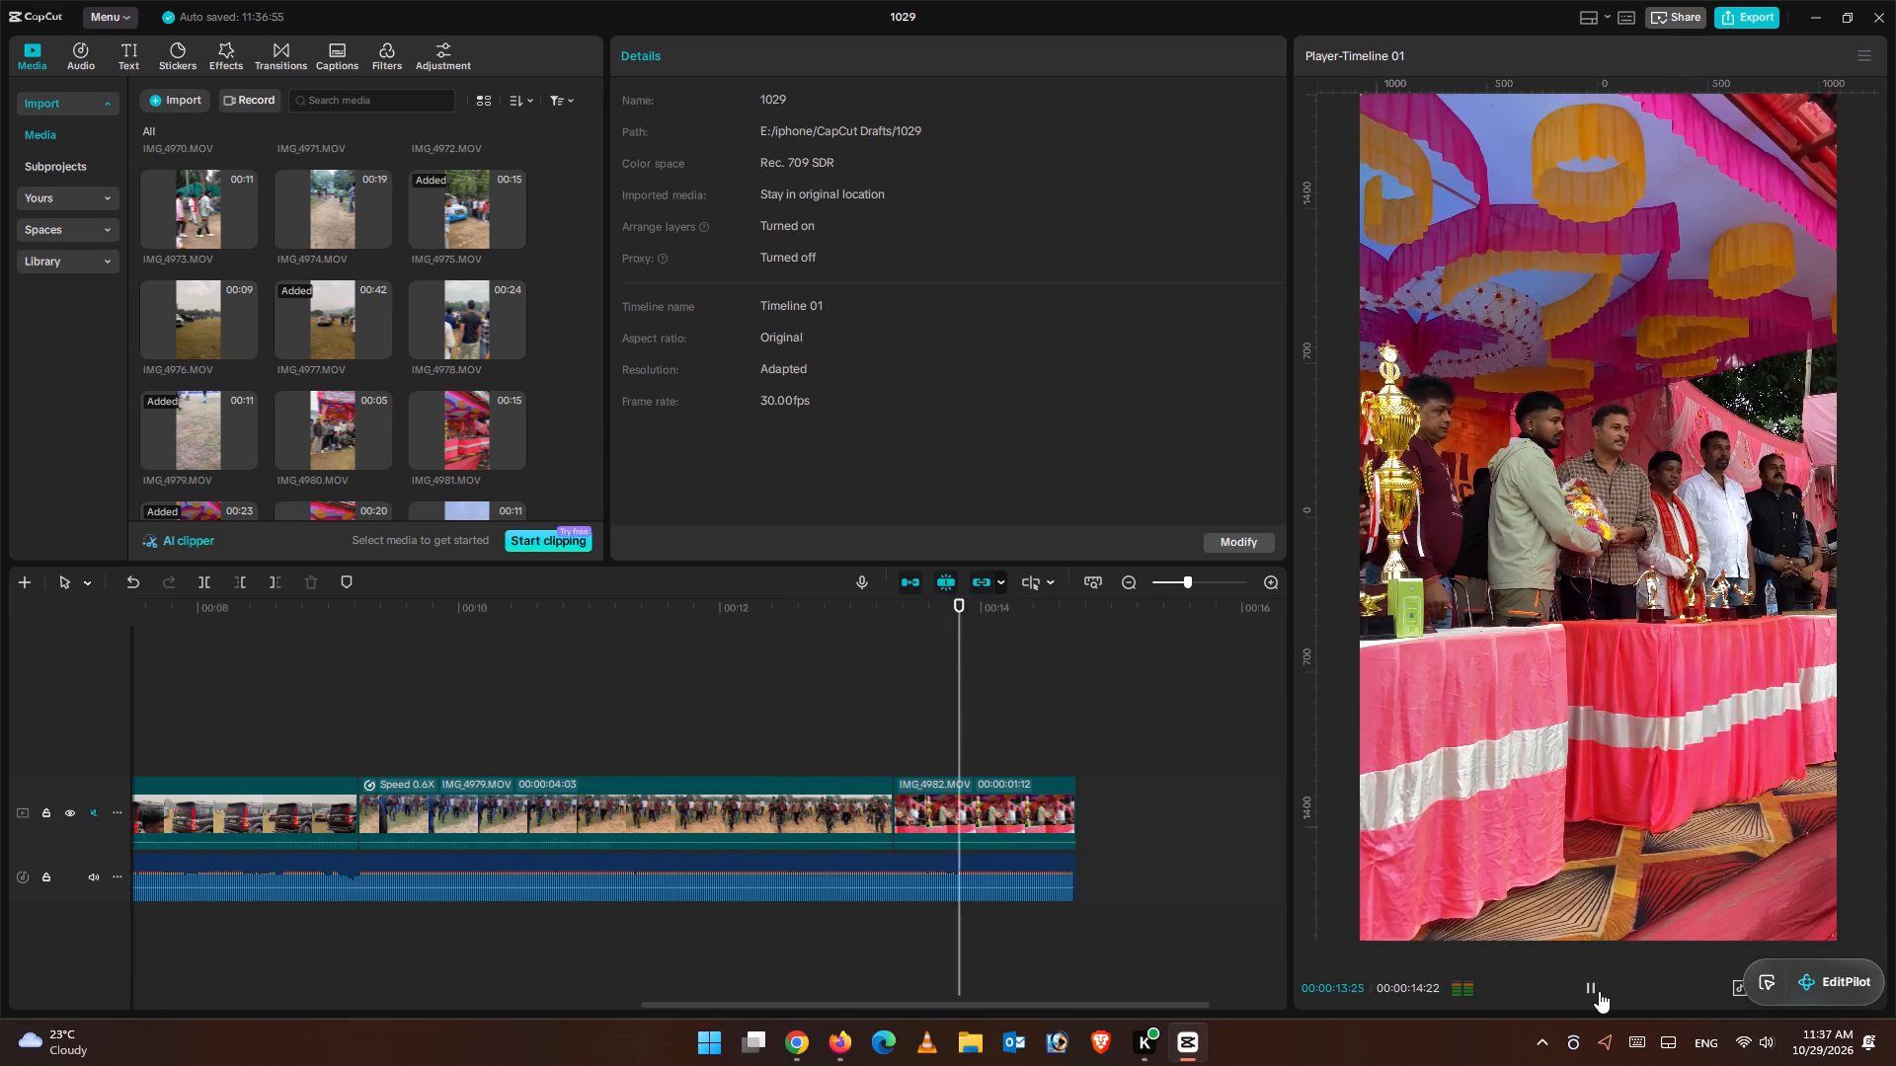
left_click(1599, 991)
left_click_drag(991, 697, 922, 703)
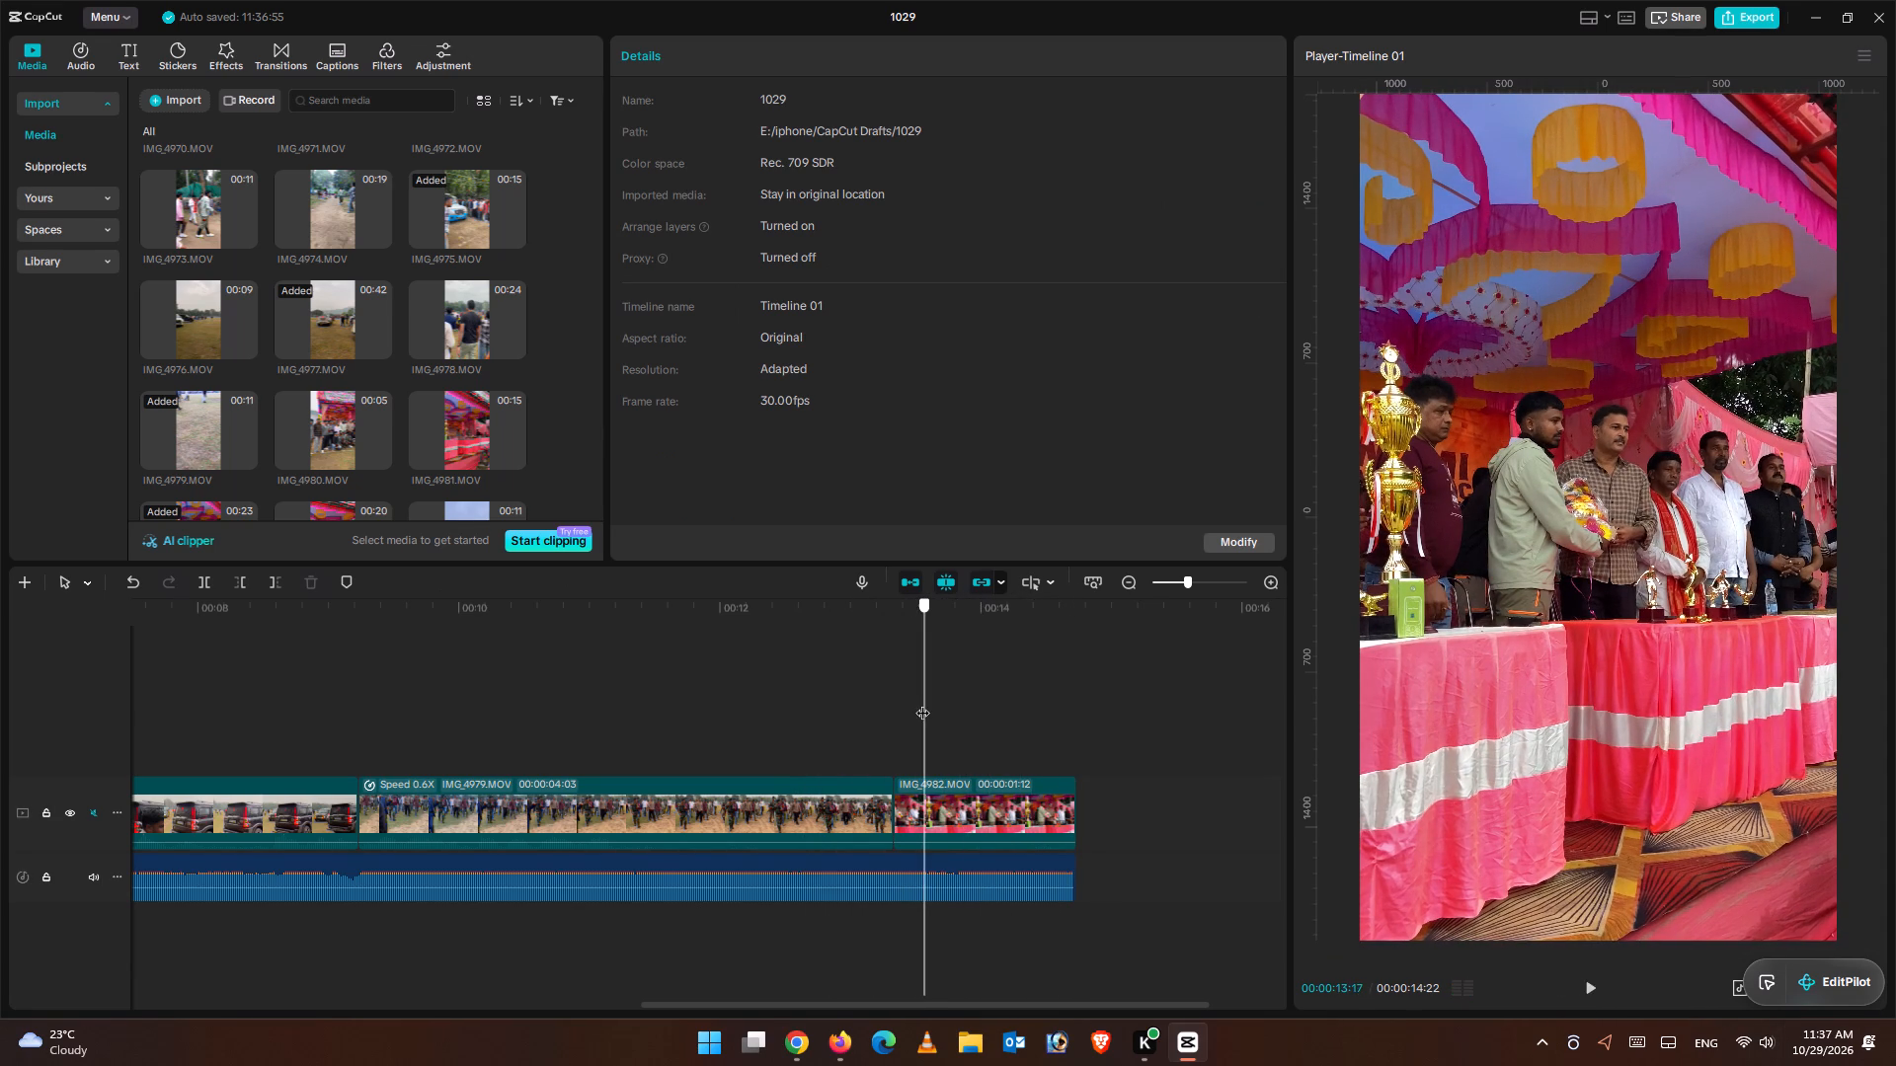
left_click_drag(922, 703, 923, 704)
left_click(869, 803)
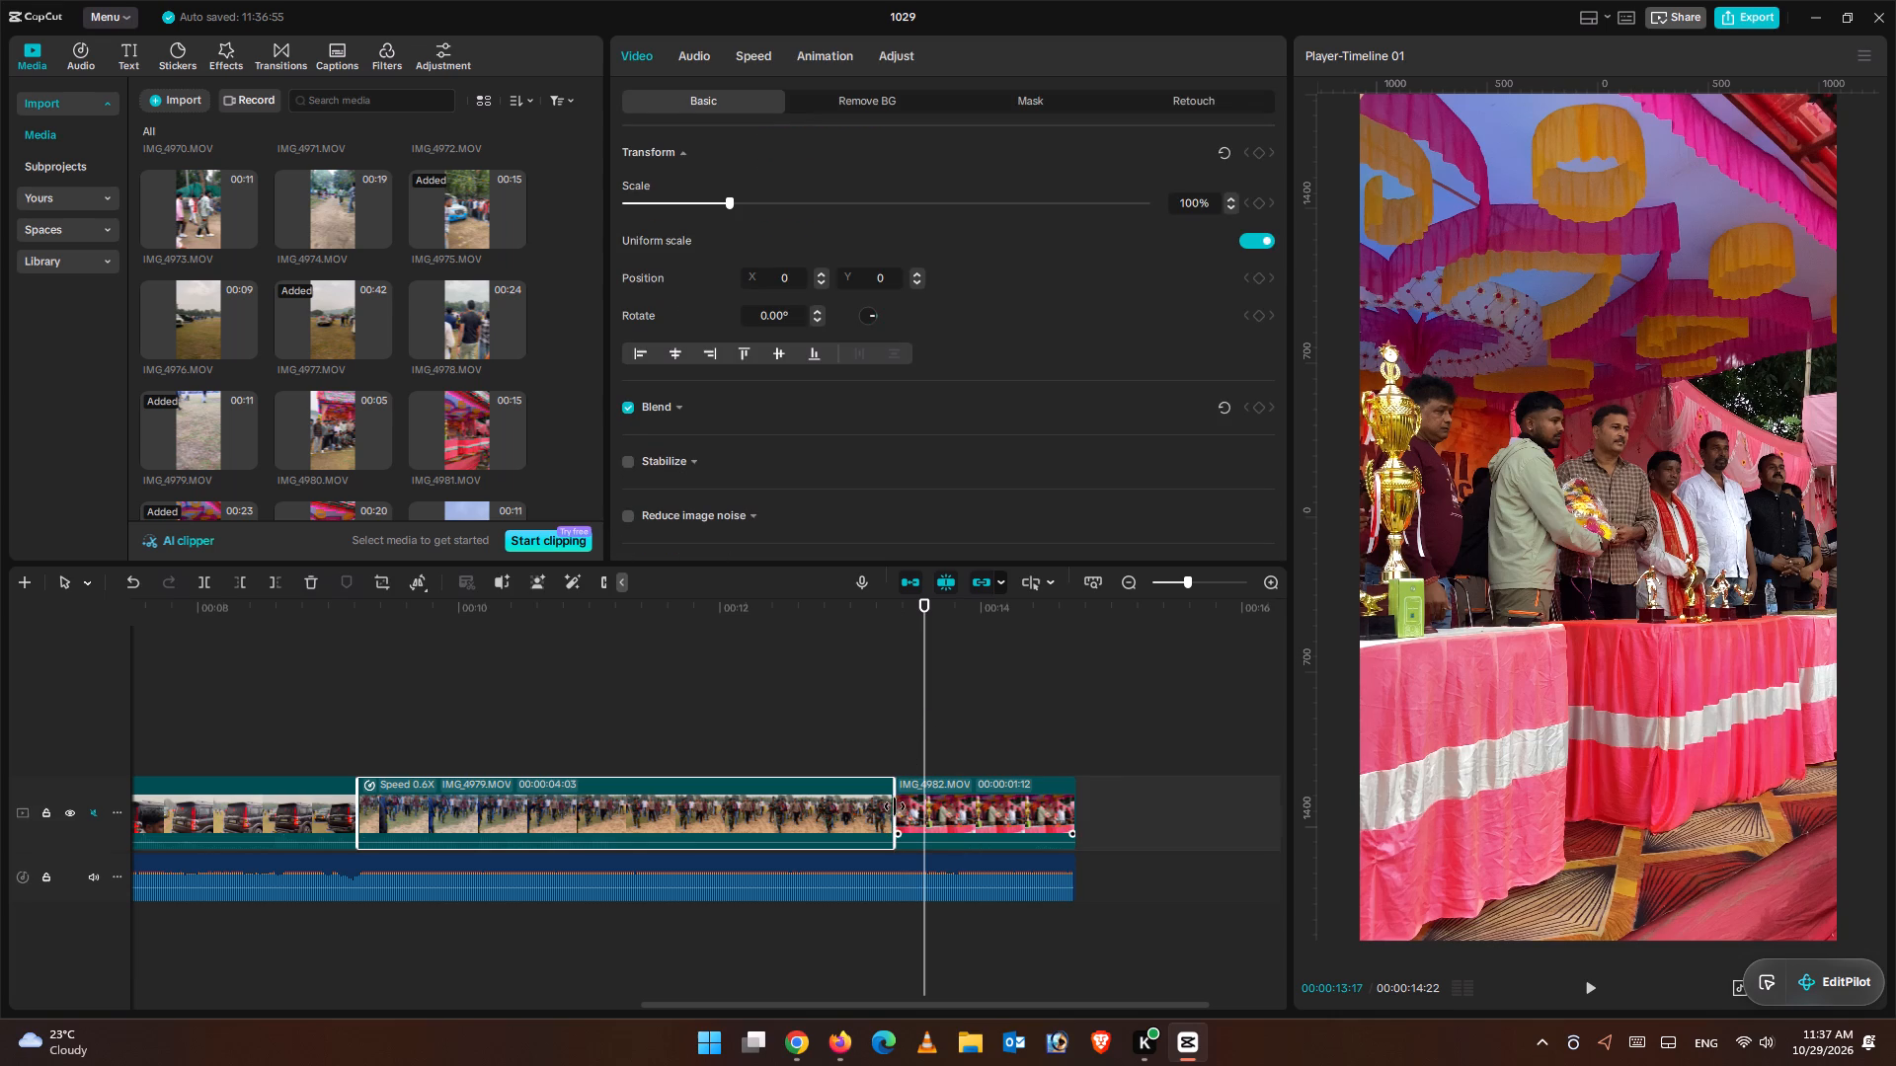
left_click_drag(895, 806, 923, 818)
Play back the lengthened walking clip into the stage shot and the police-vehicle opening, checking the cuts against the music.
left_click(734, 742)
left_click(1605, 1000)
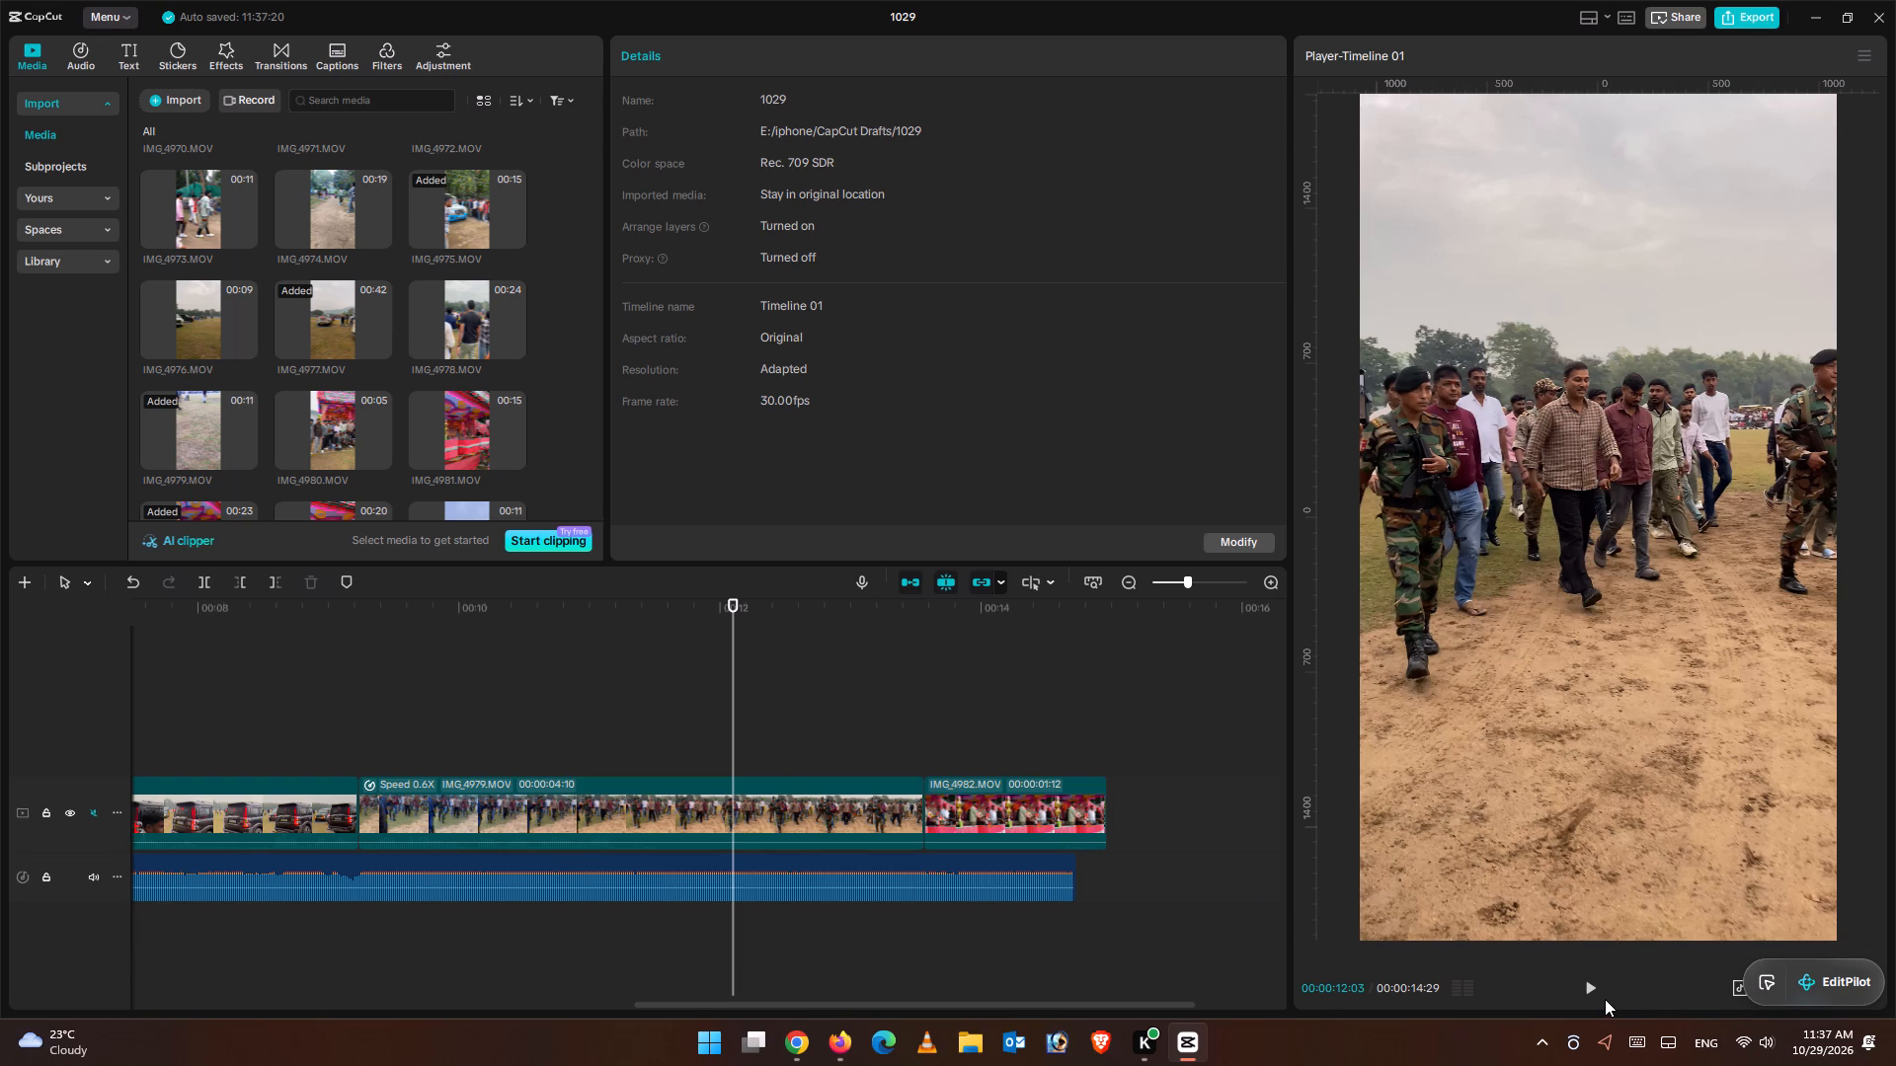
left_click(1593, 996)
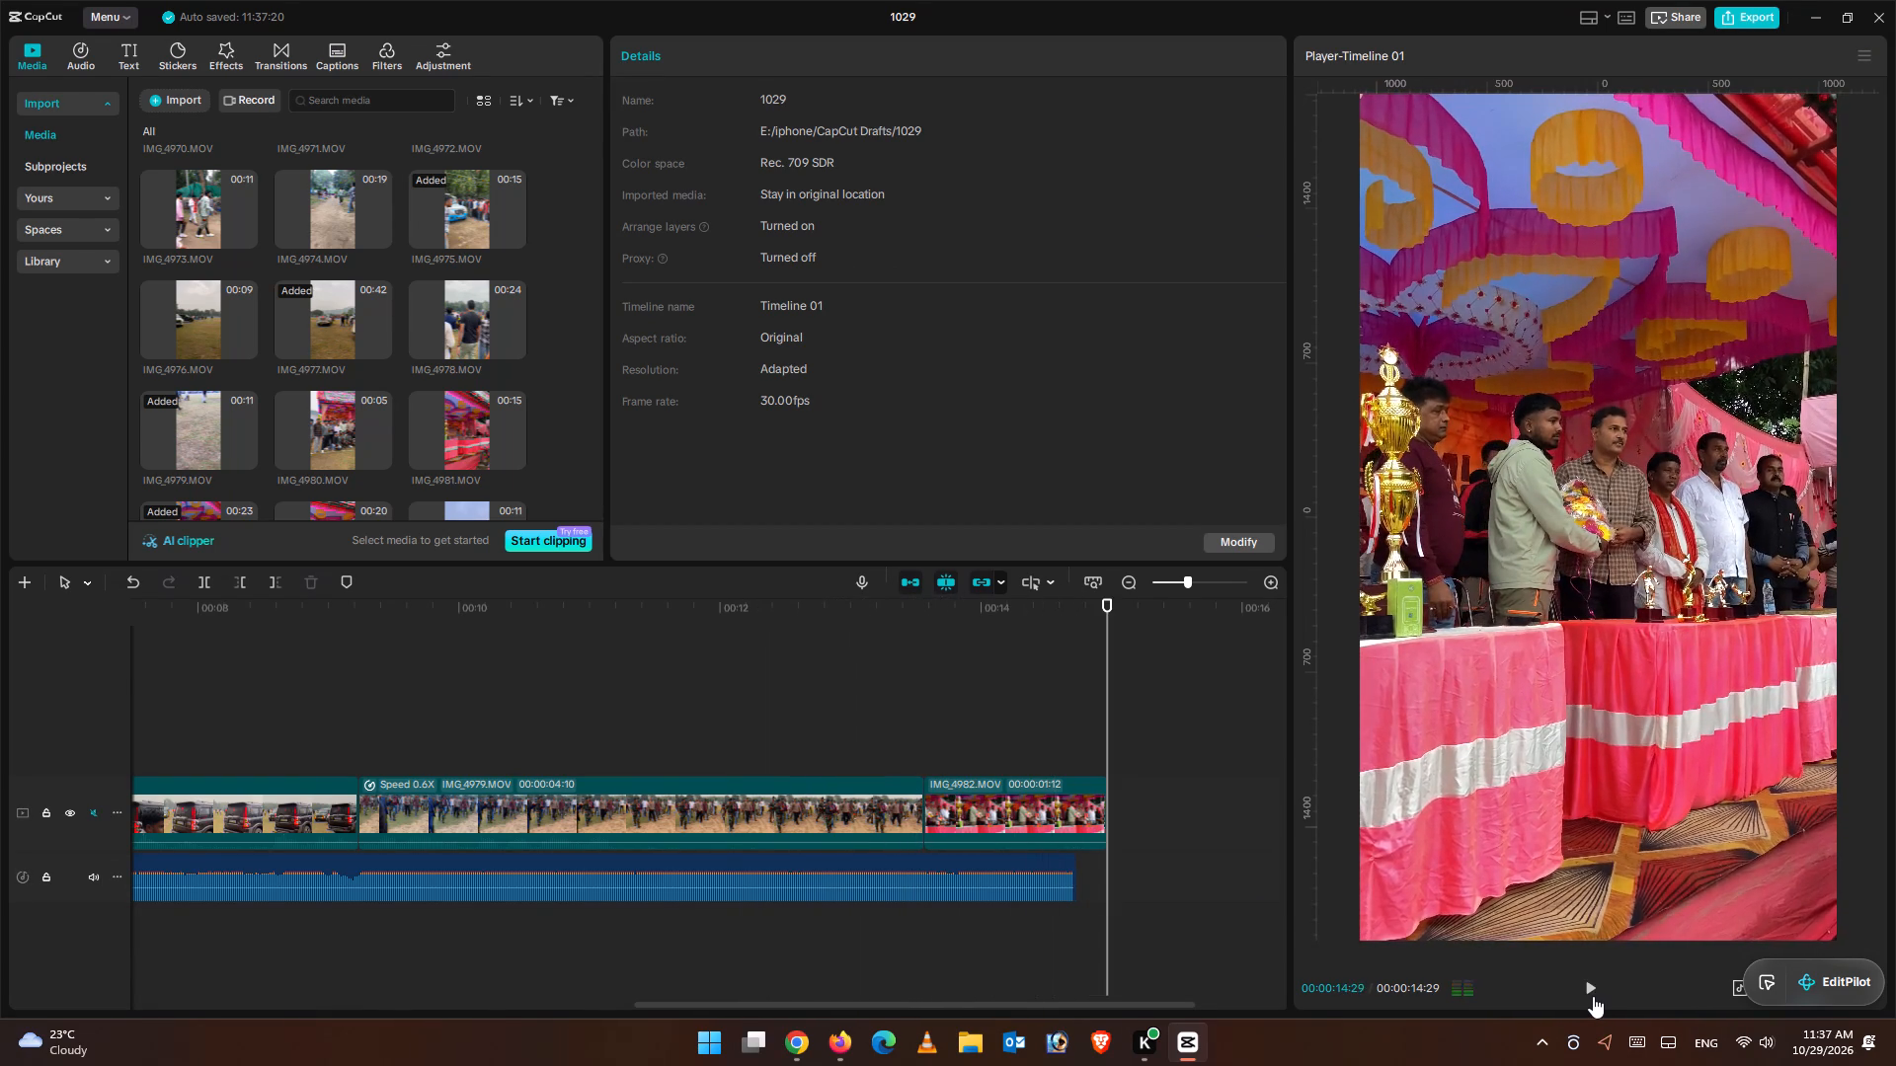
left_click(1593, 996)
left_click(889, 723)
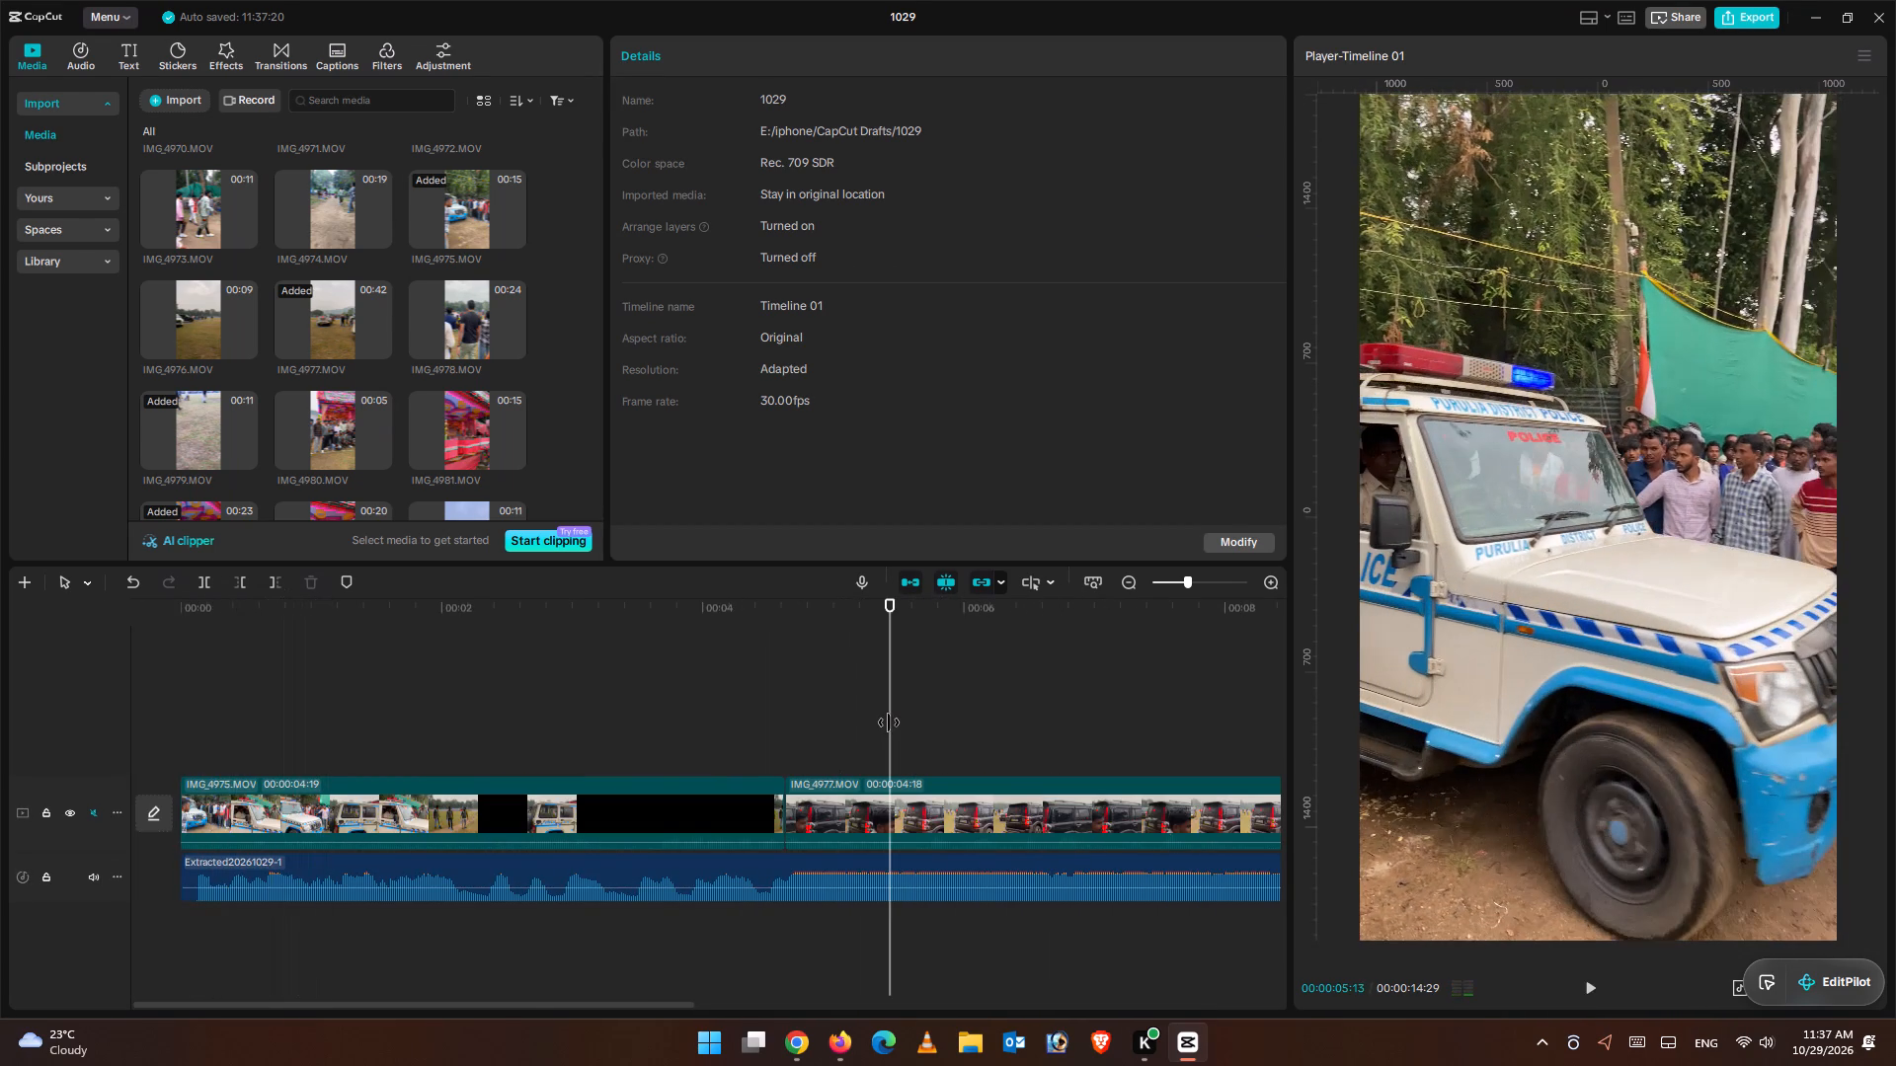
key("ctrl+minus")
key("ctrl+minus")
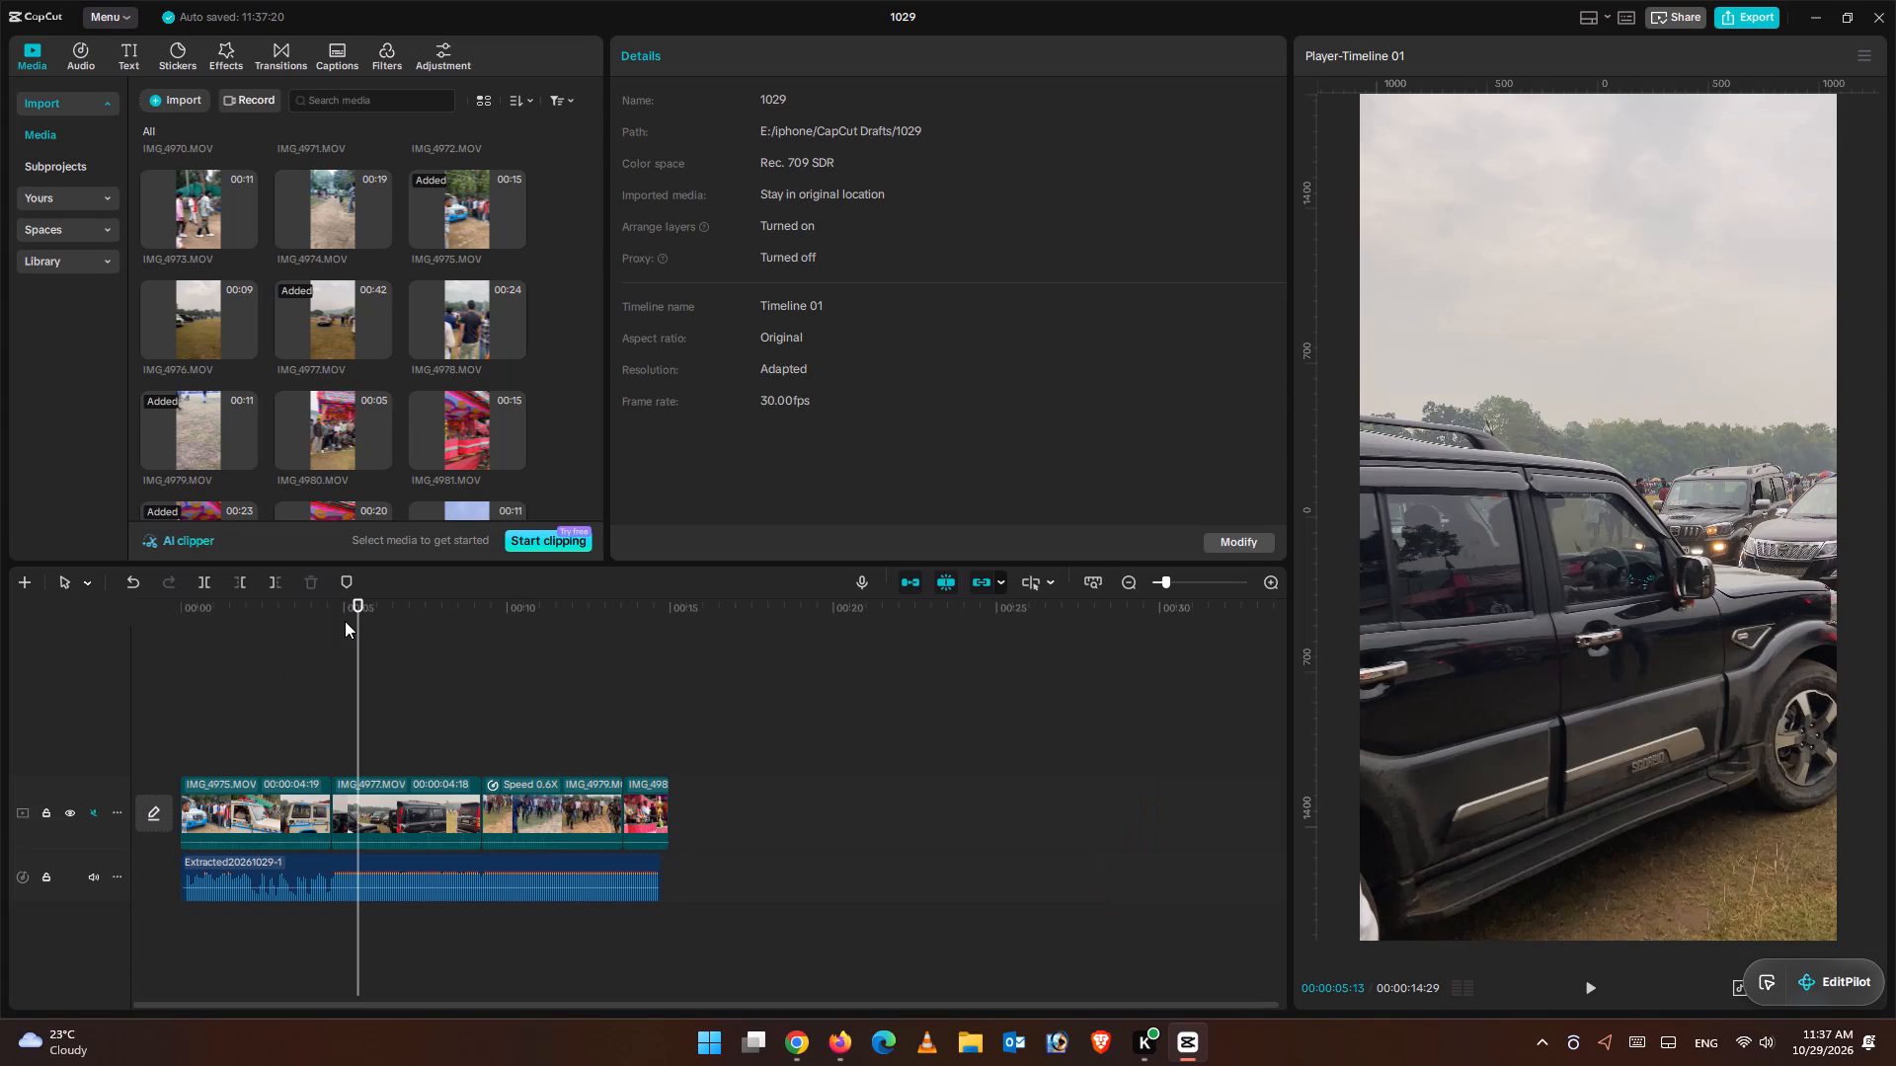
left_click_drag(345, 621, 77, 626)
left_click(1588, 991)
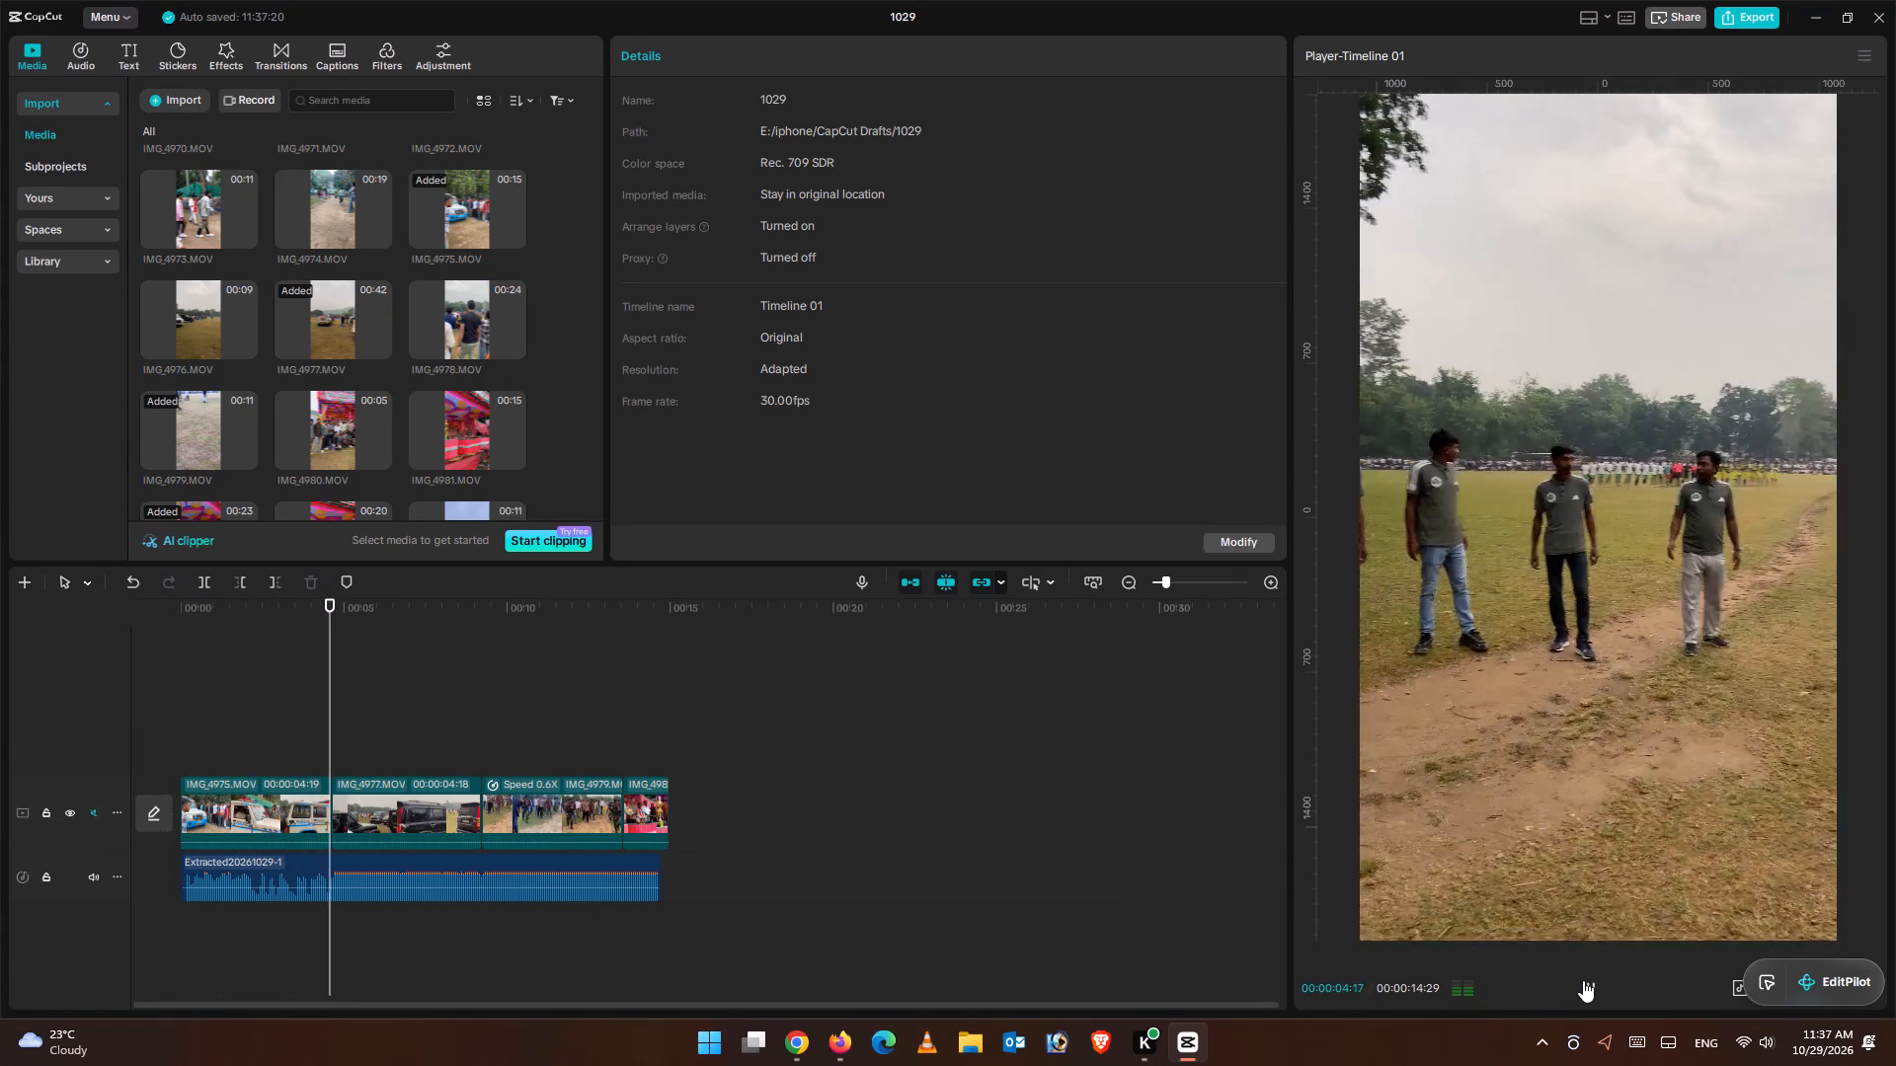
left_click(289, 735)
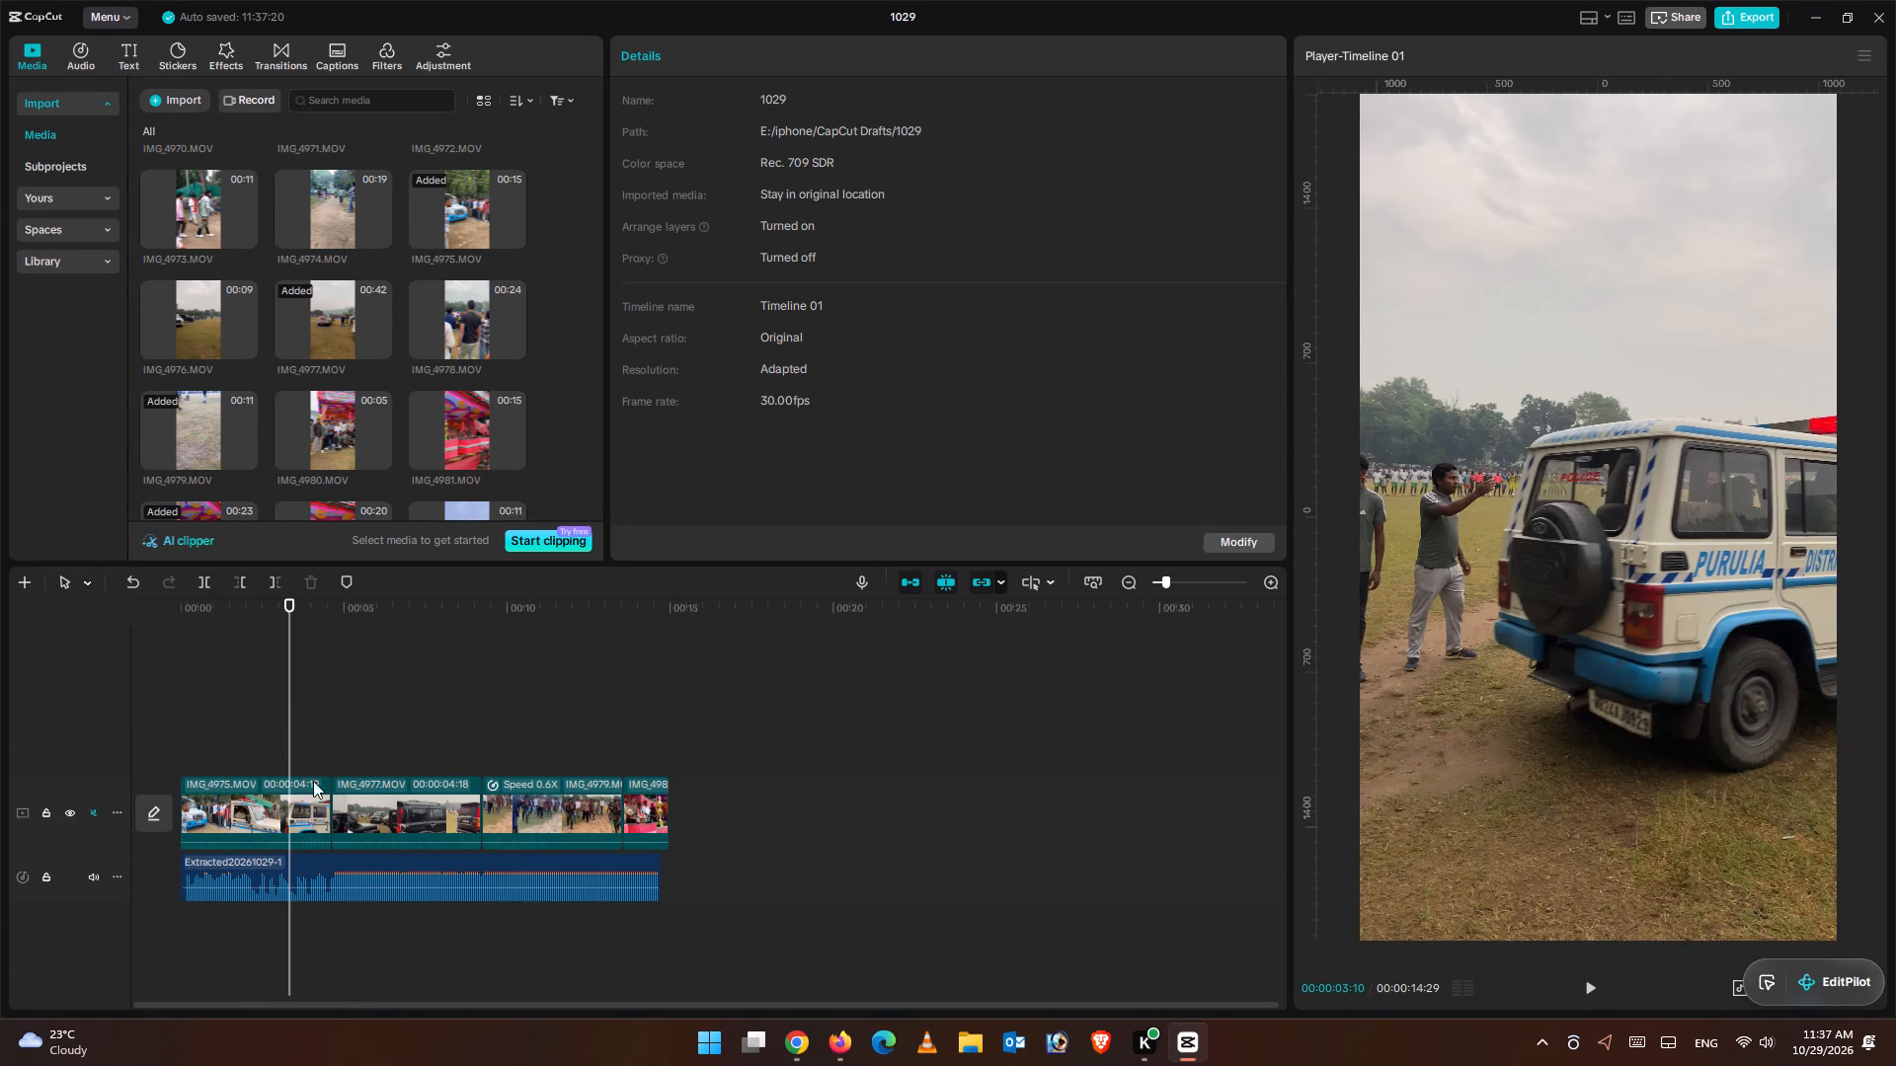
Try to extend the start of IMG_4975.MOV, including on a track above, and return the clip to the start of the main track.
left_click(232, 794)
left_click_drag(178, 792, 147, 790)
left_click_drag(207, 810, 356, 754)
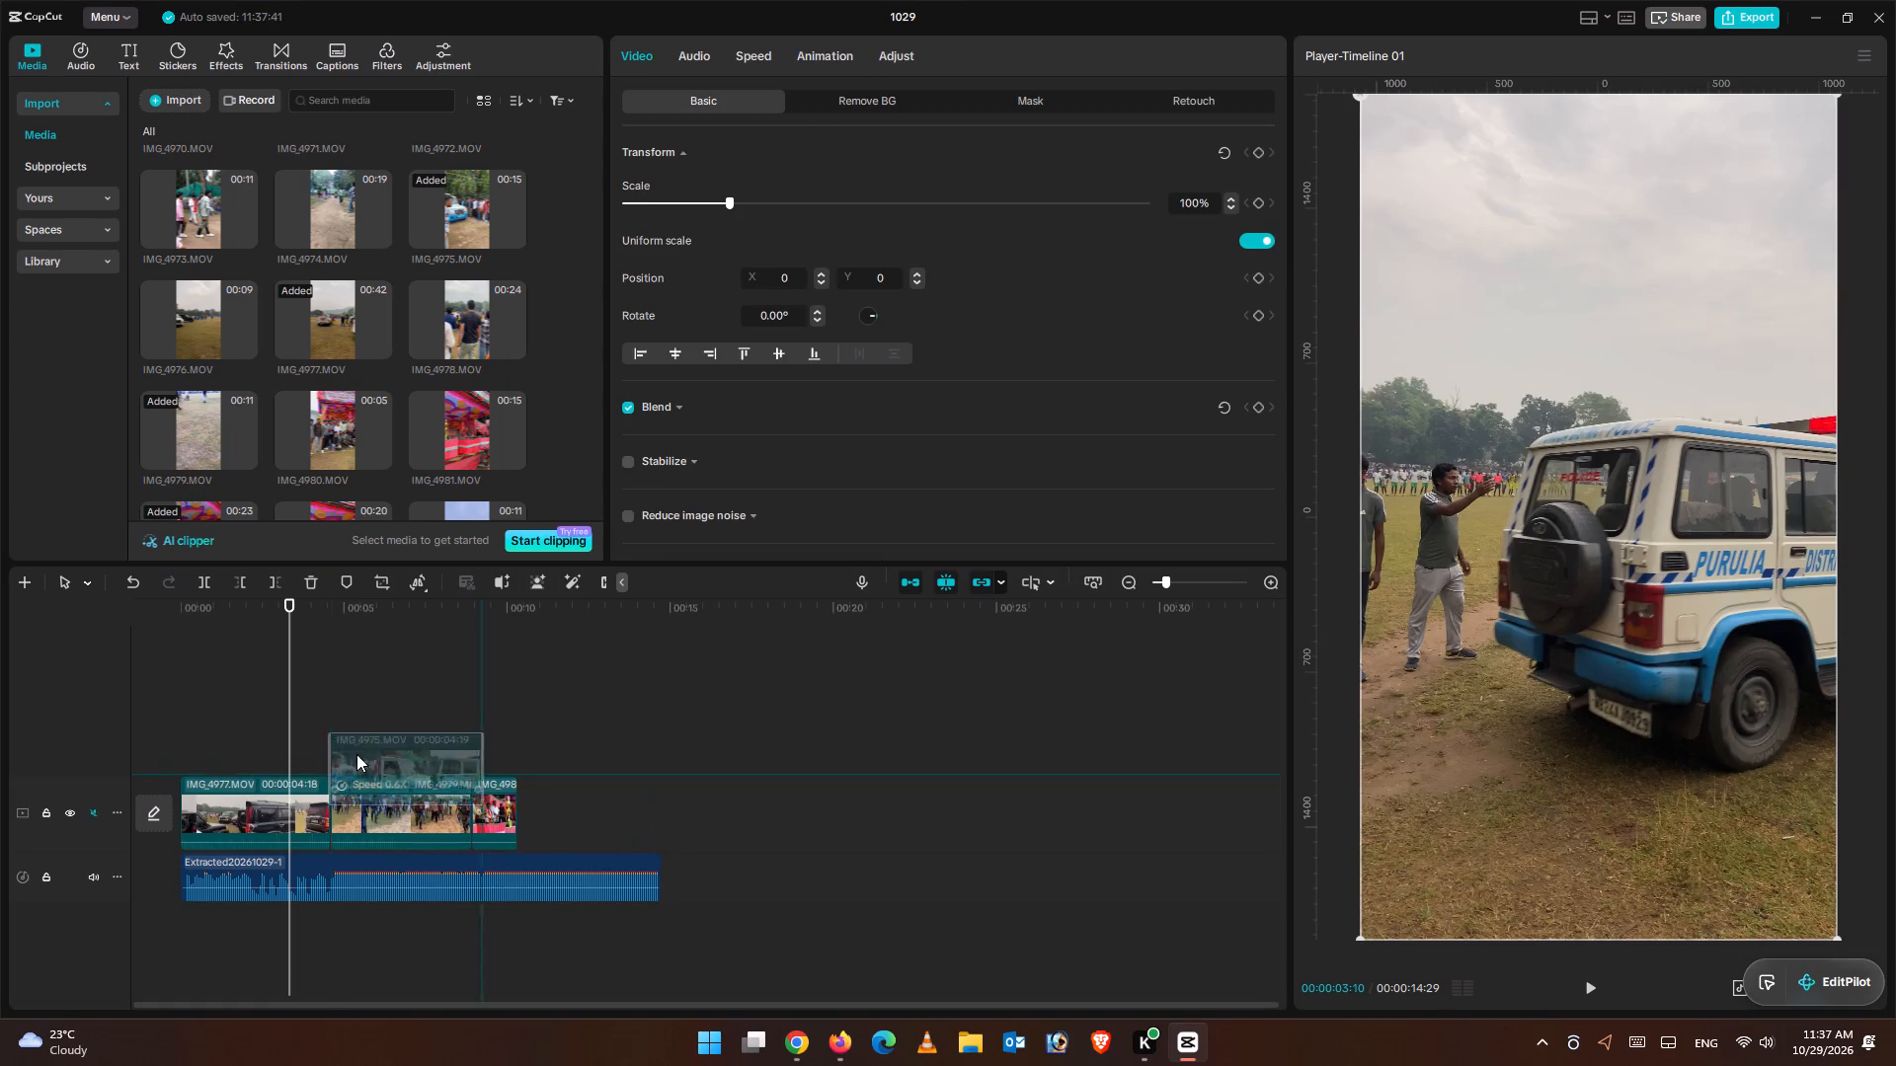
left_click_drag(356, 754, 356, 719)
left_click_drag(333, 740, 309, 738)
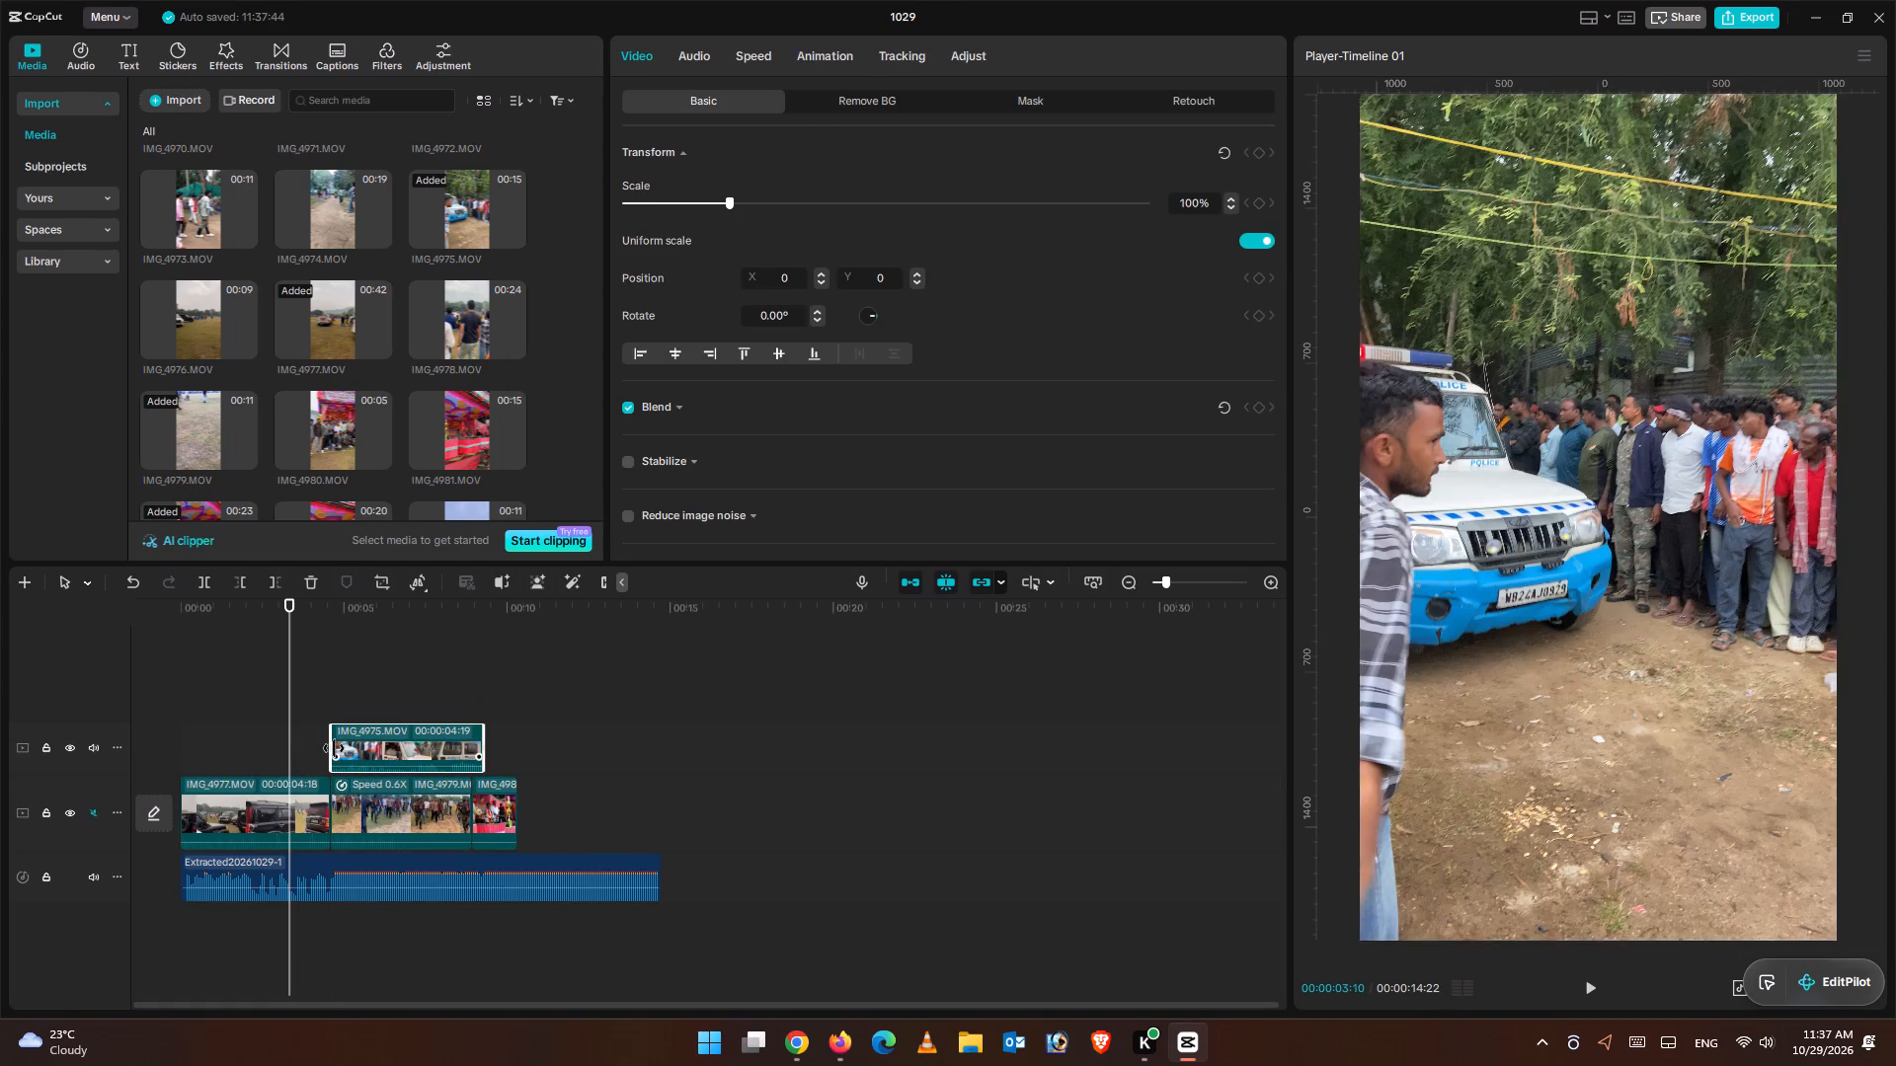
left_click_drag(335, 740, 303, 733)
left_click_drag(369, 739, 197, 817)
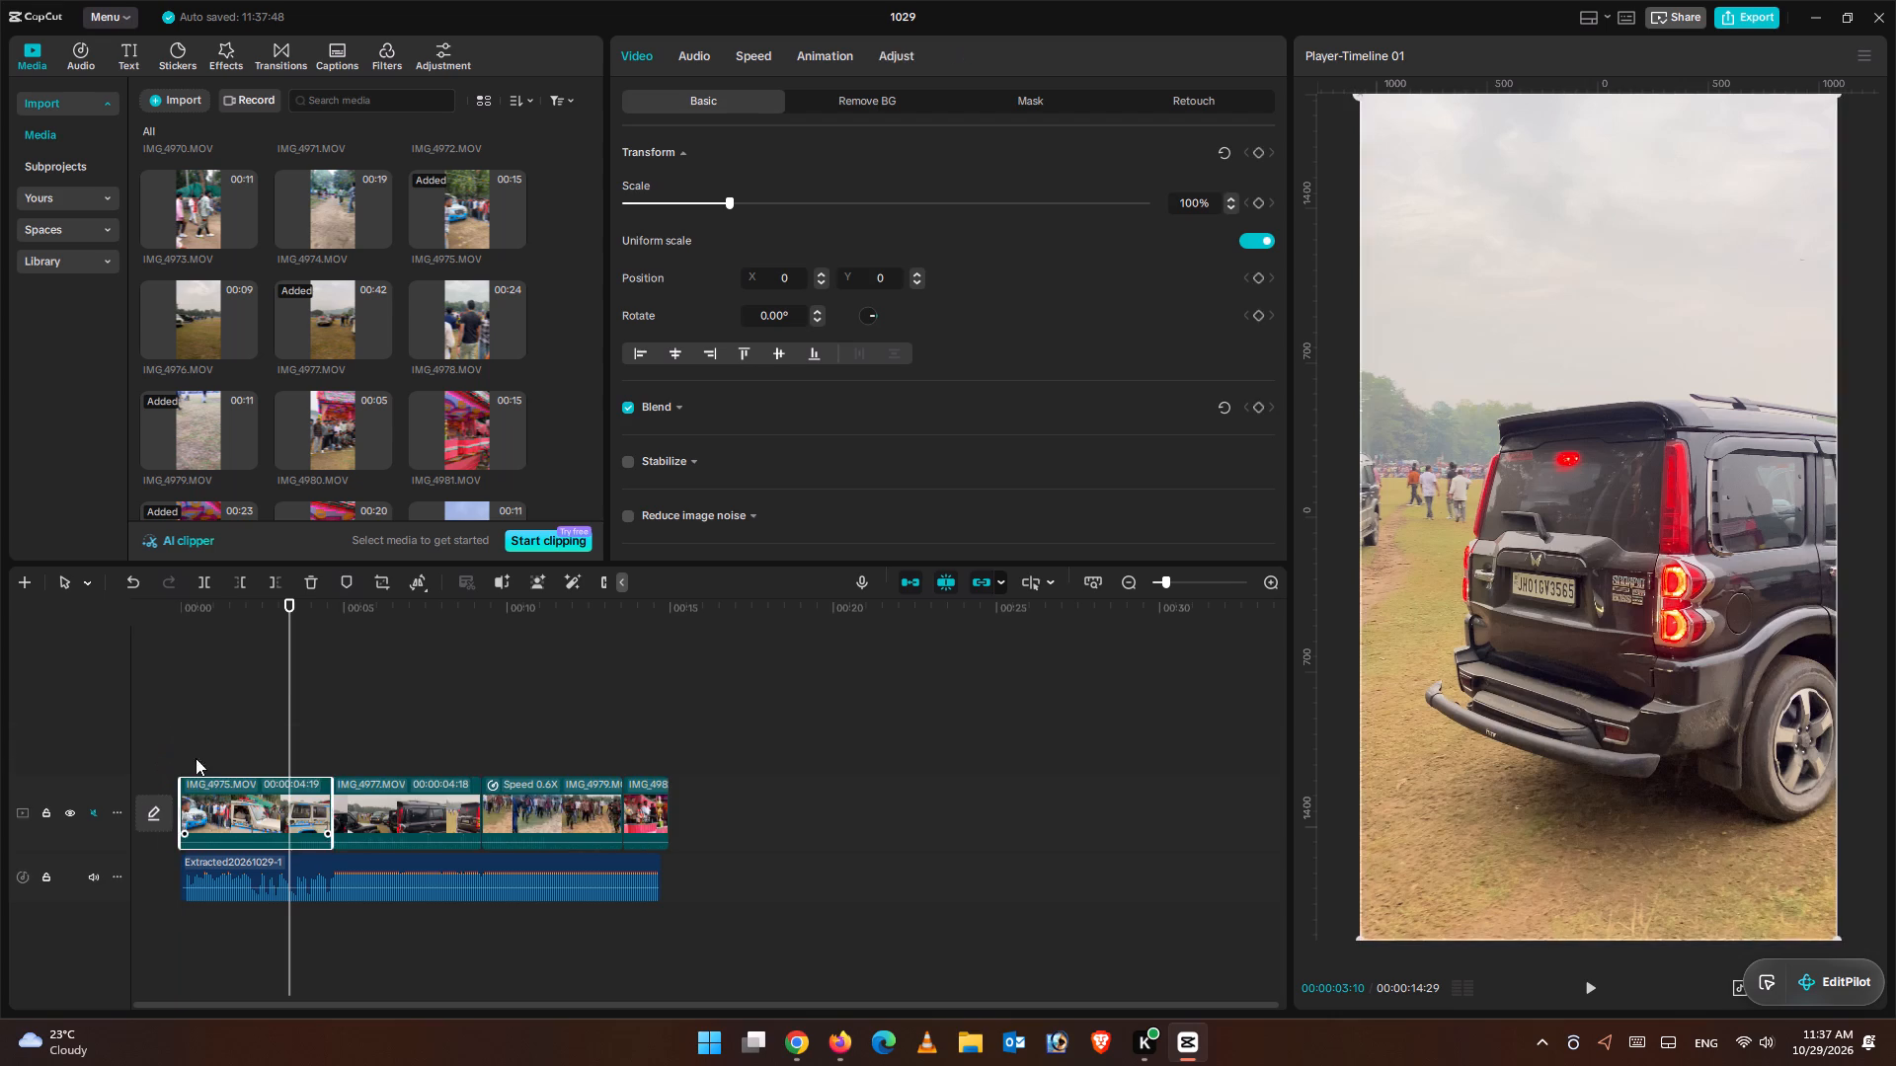
Scrub to where the police vehicle has driven past and trim the end of IMG_4975.MOV at 00:00:03:19.
left_click(197, 744)
left_click_drag(200, 742, 301, 769)
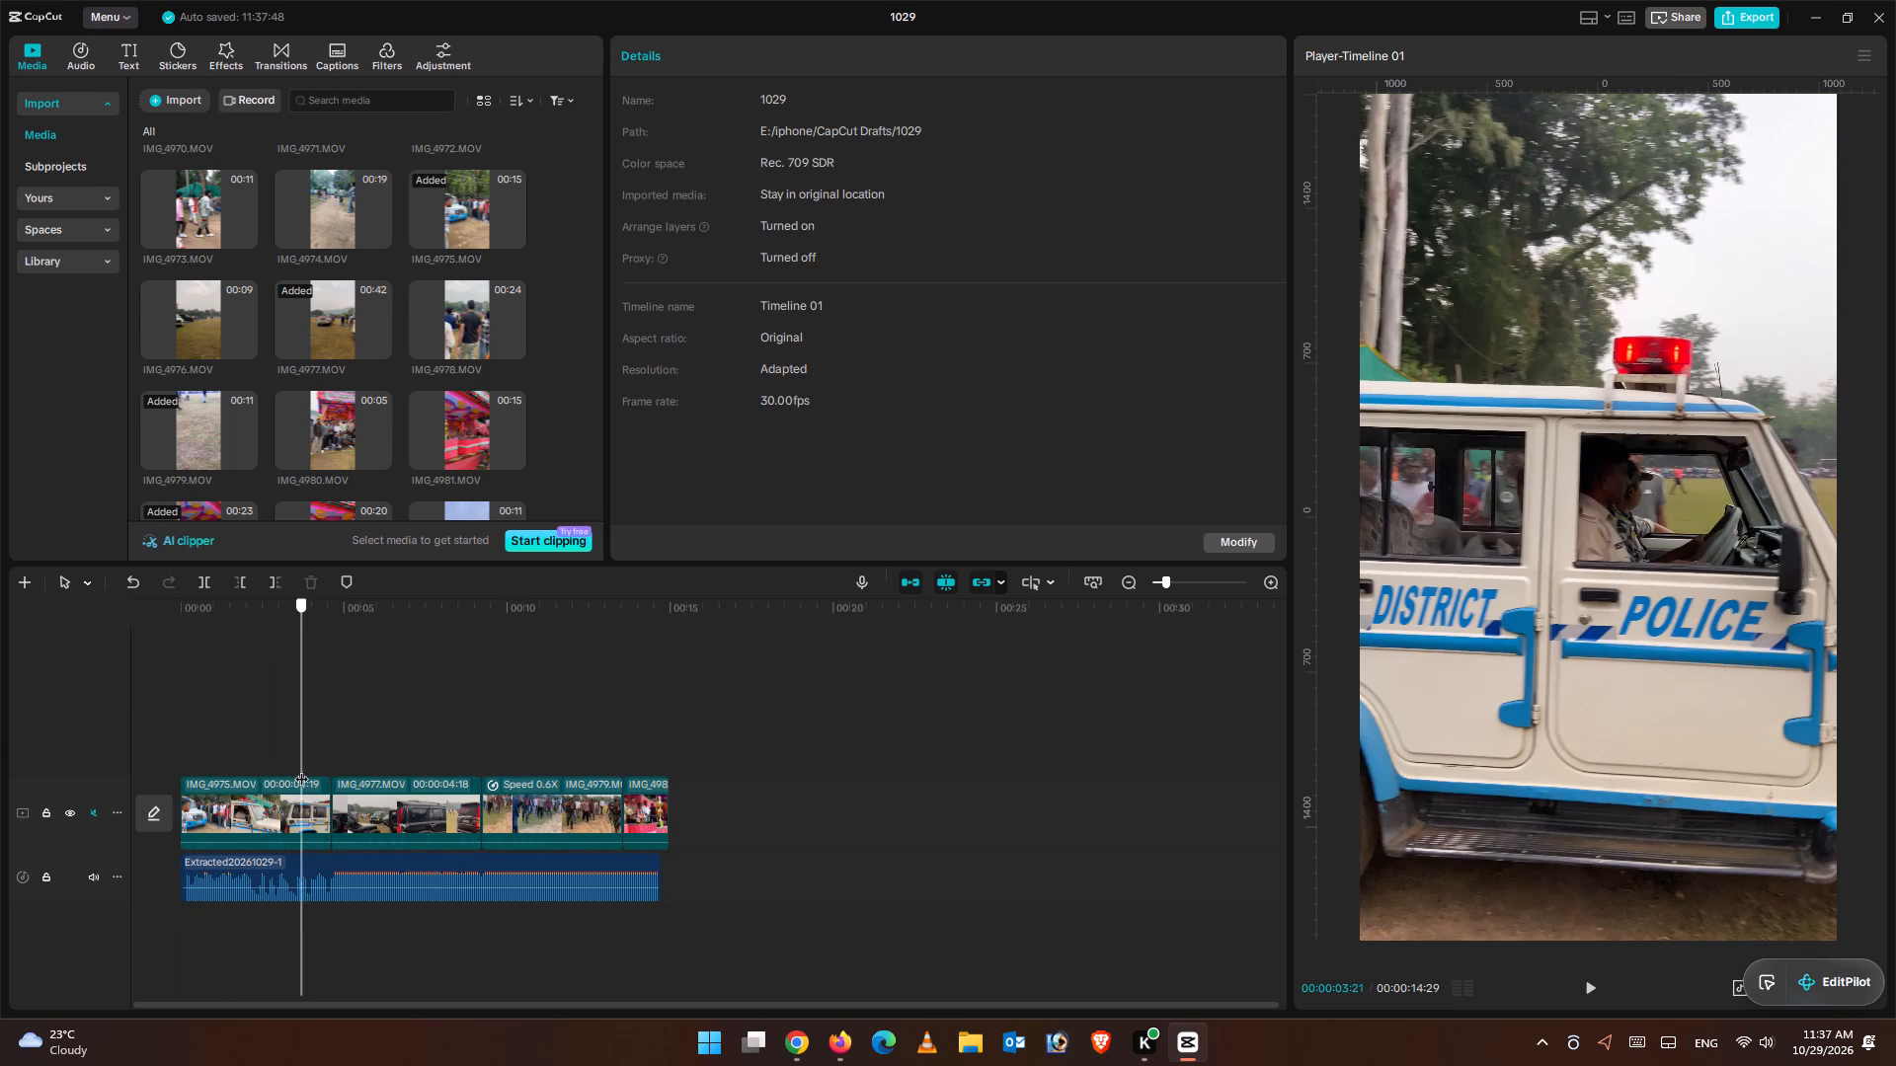
left_click_drag(301, 769, 304, 771)
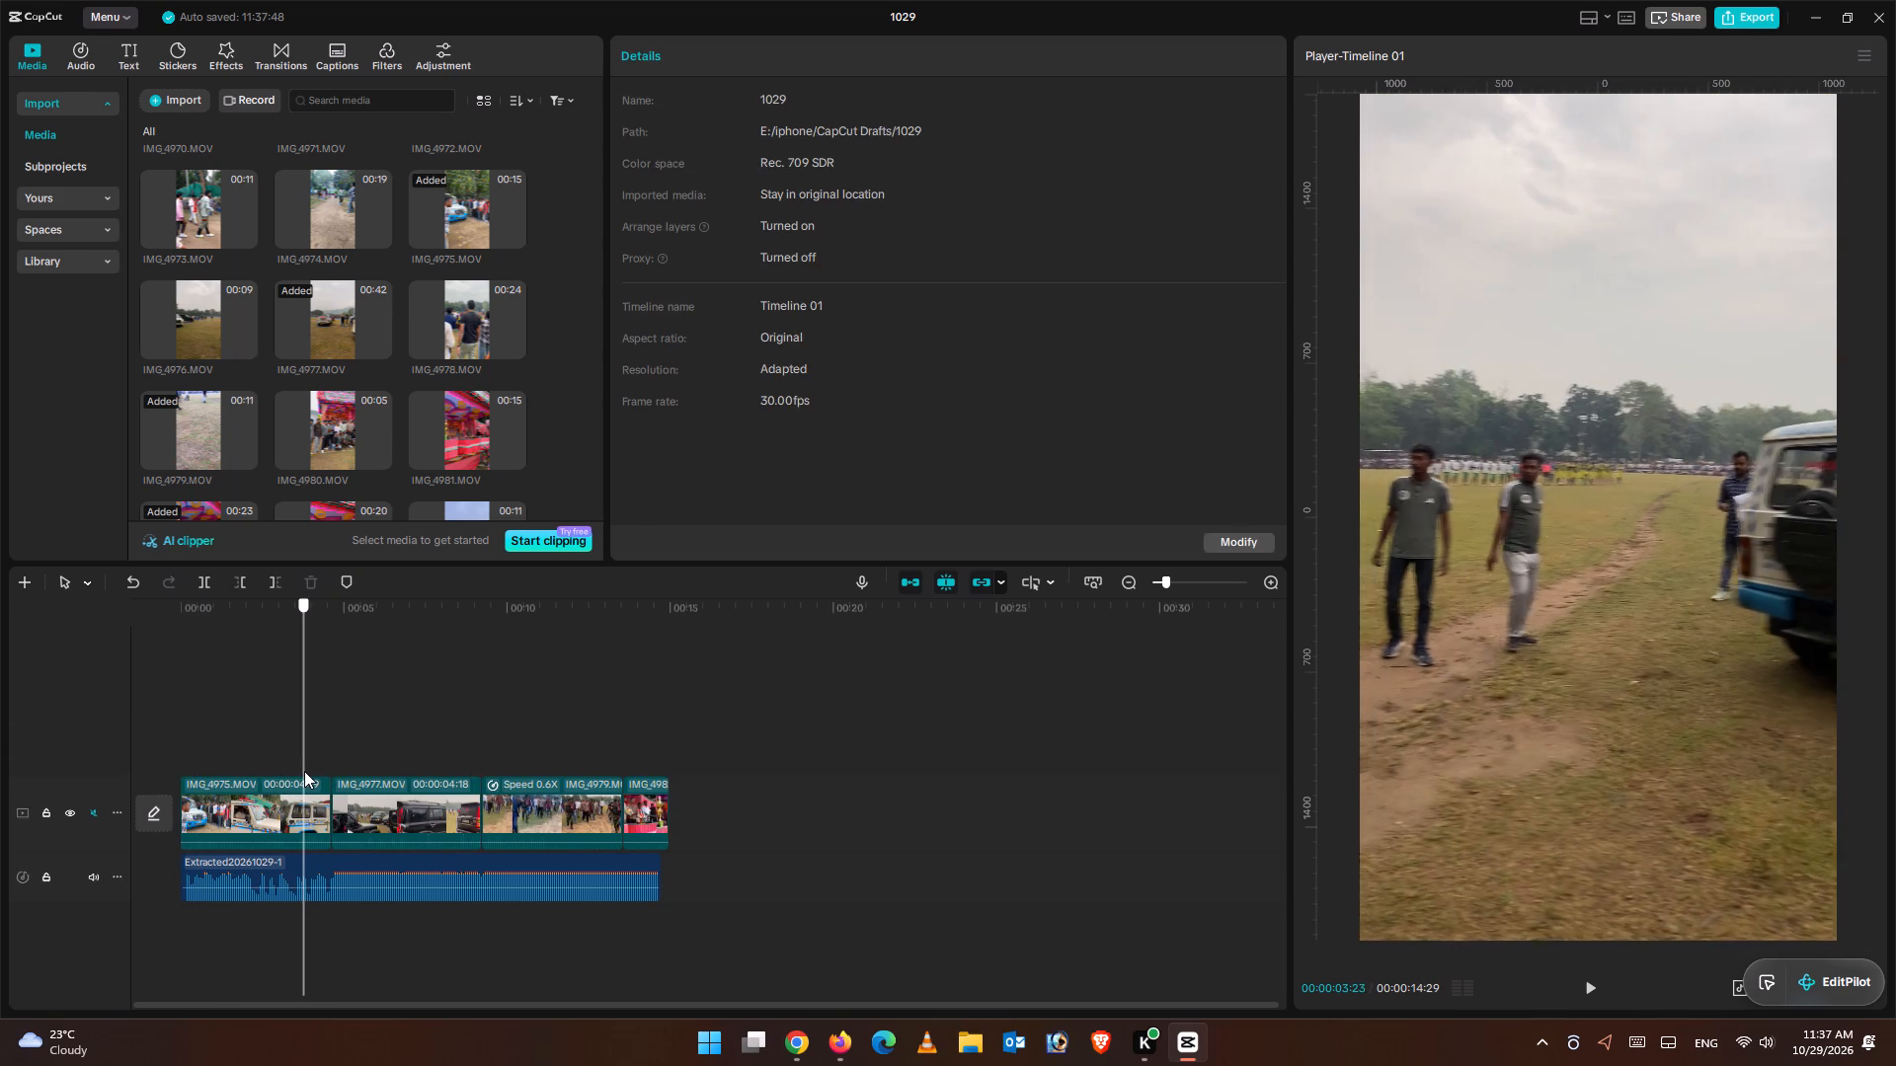
left_click_drag(304, 771, 297, 771)
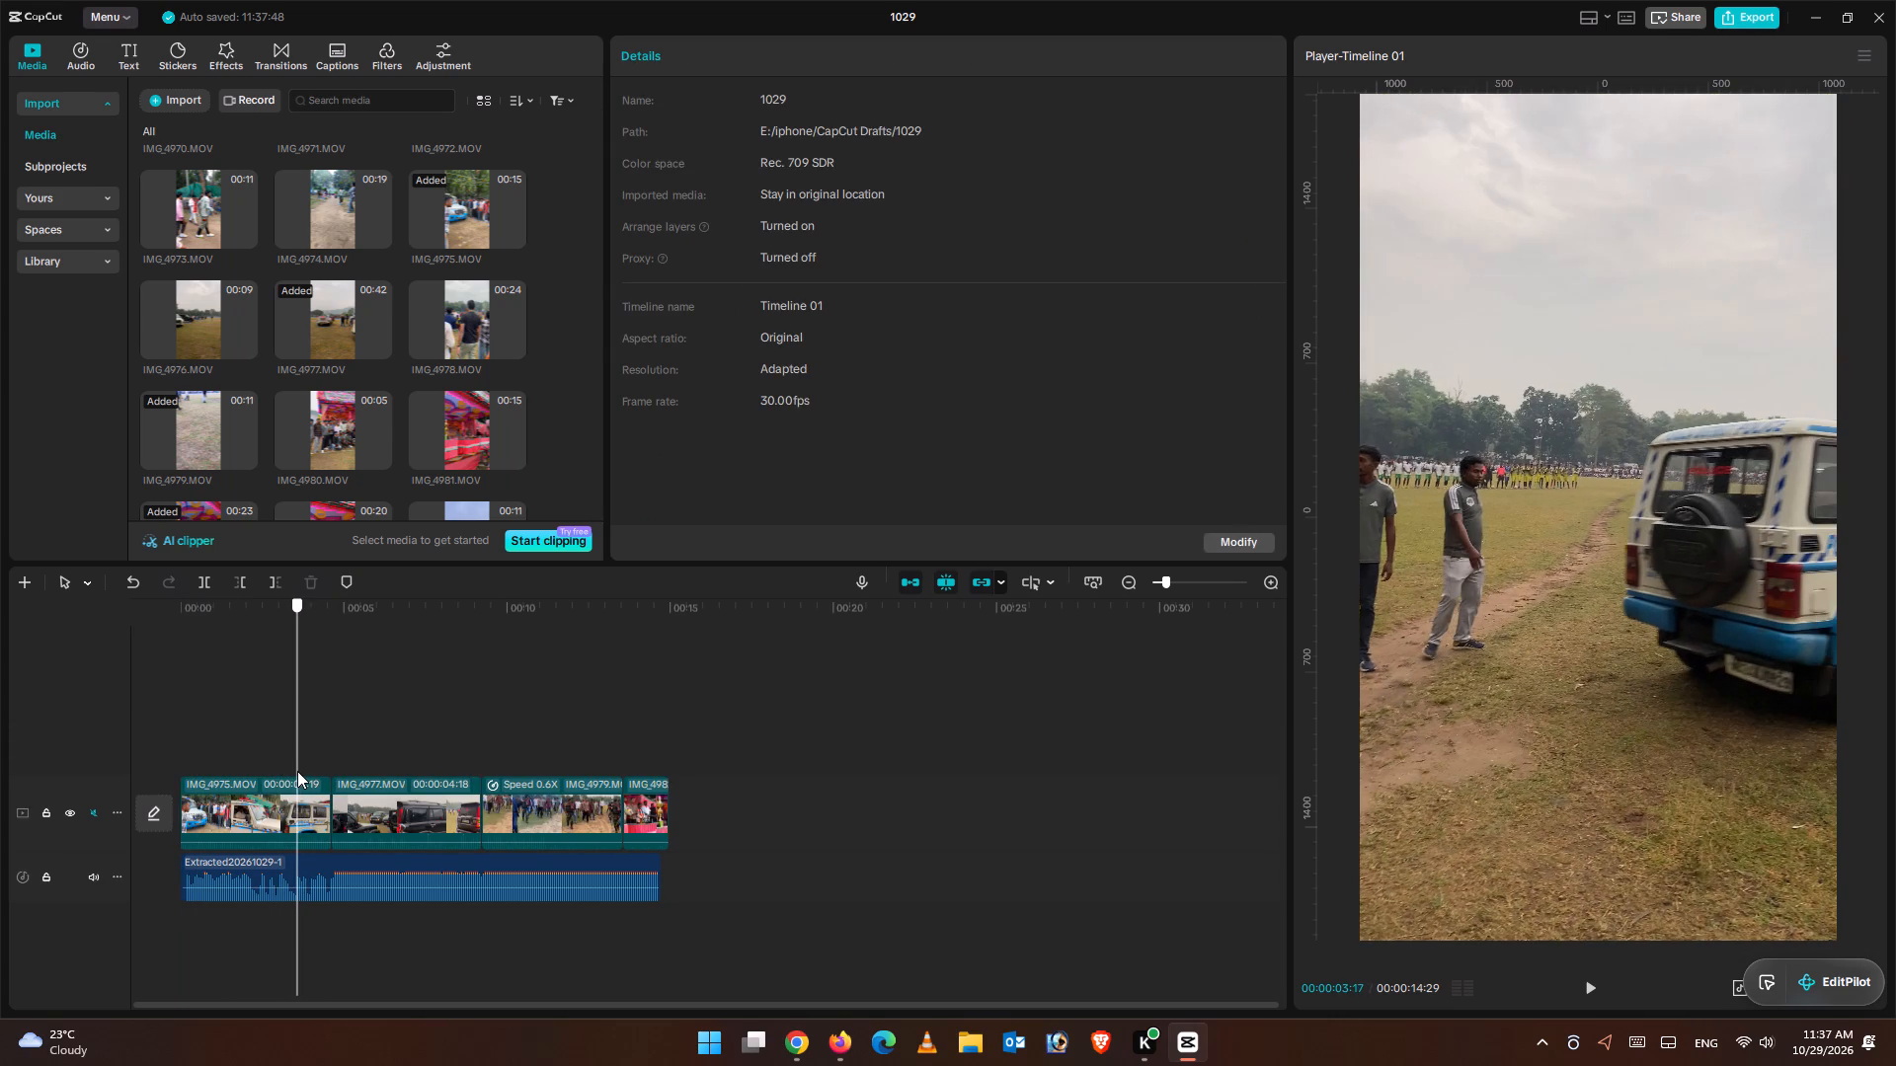
left_click_drag(297, 771, 298, 771)
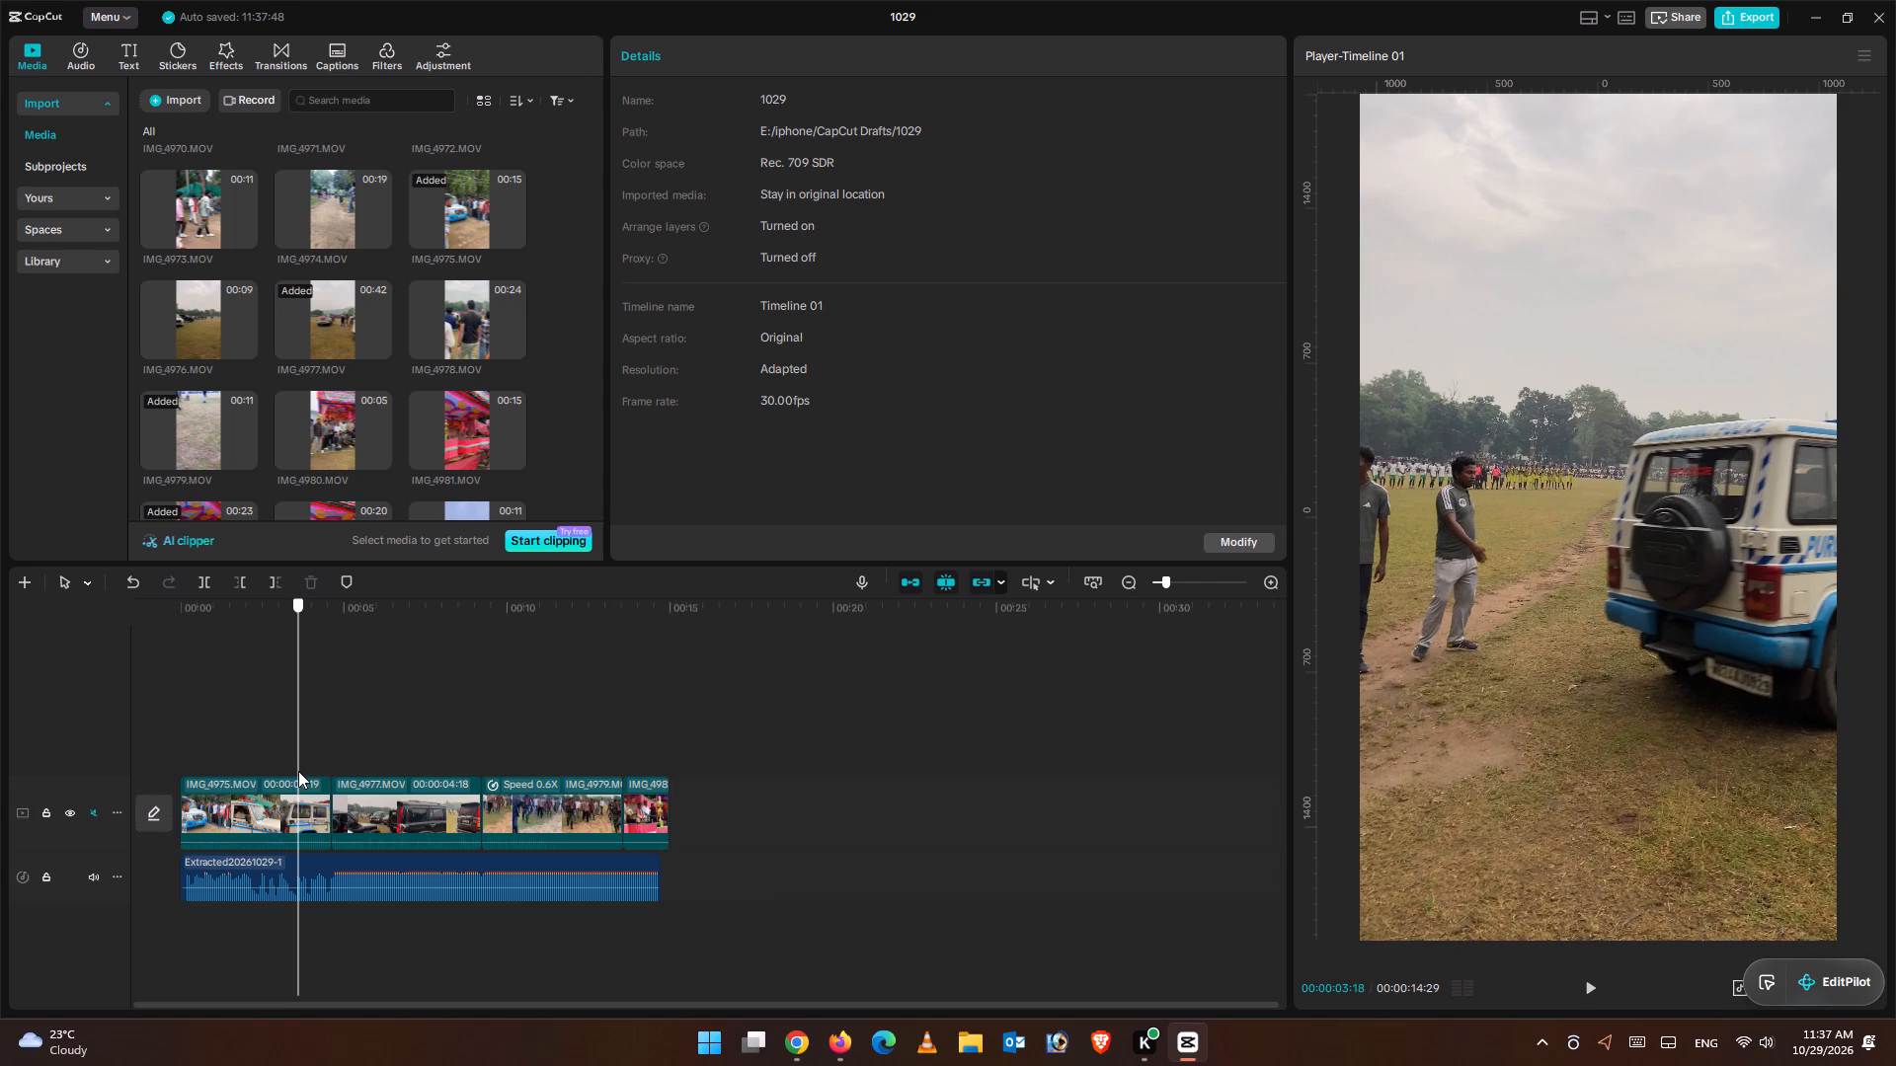
left_click_drag(298, 771, 299, 771)
left_click(291, 819)
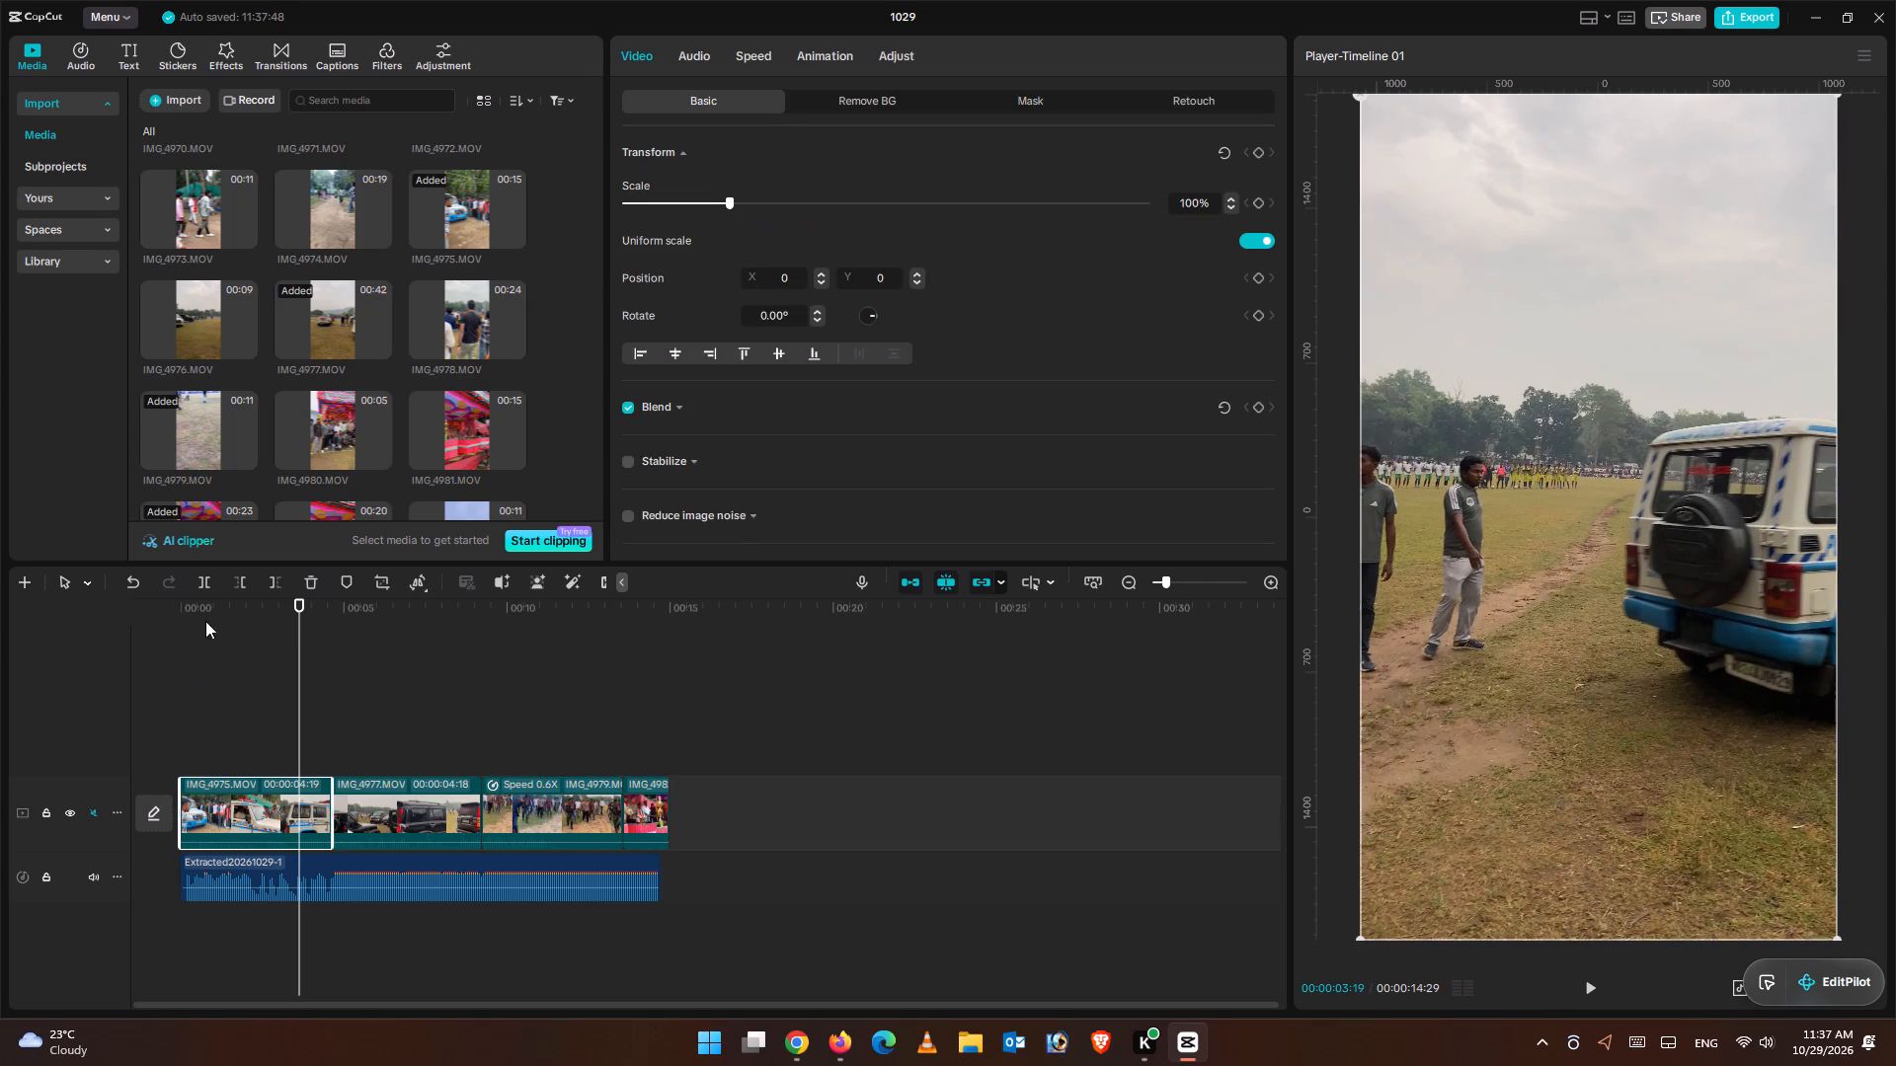
left_click(272, 583)
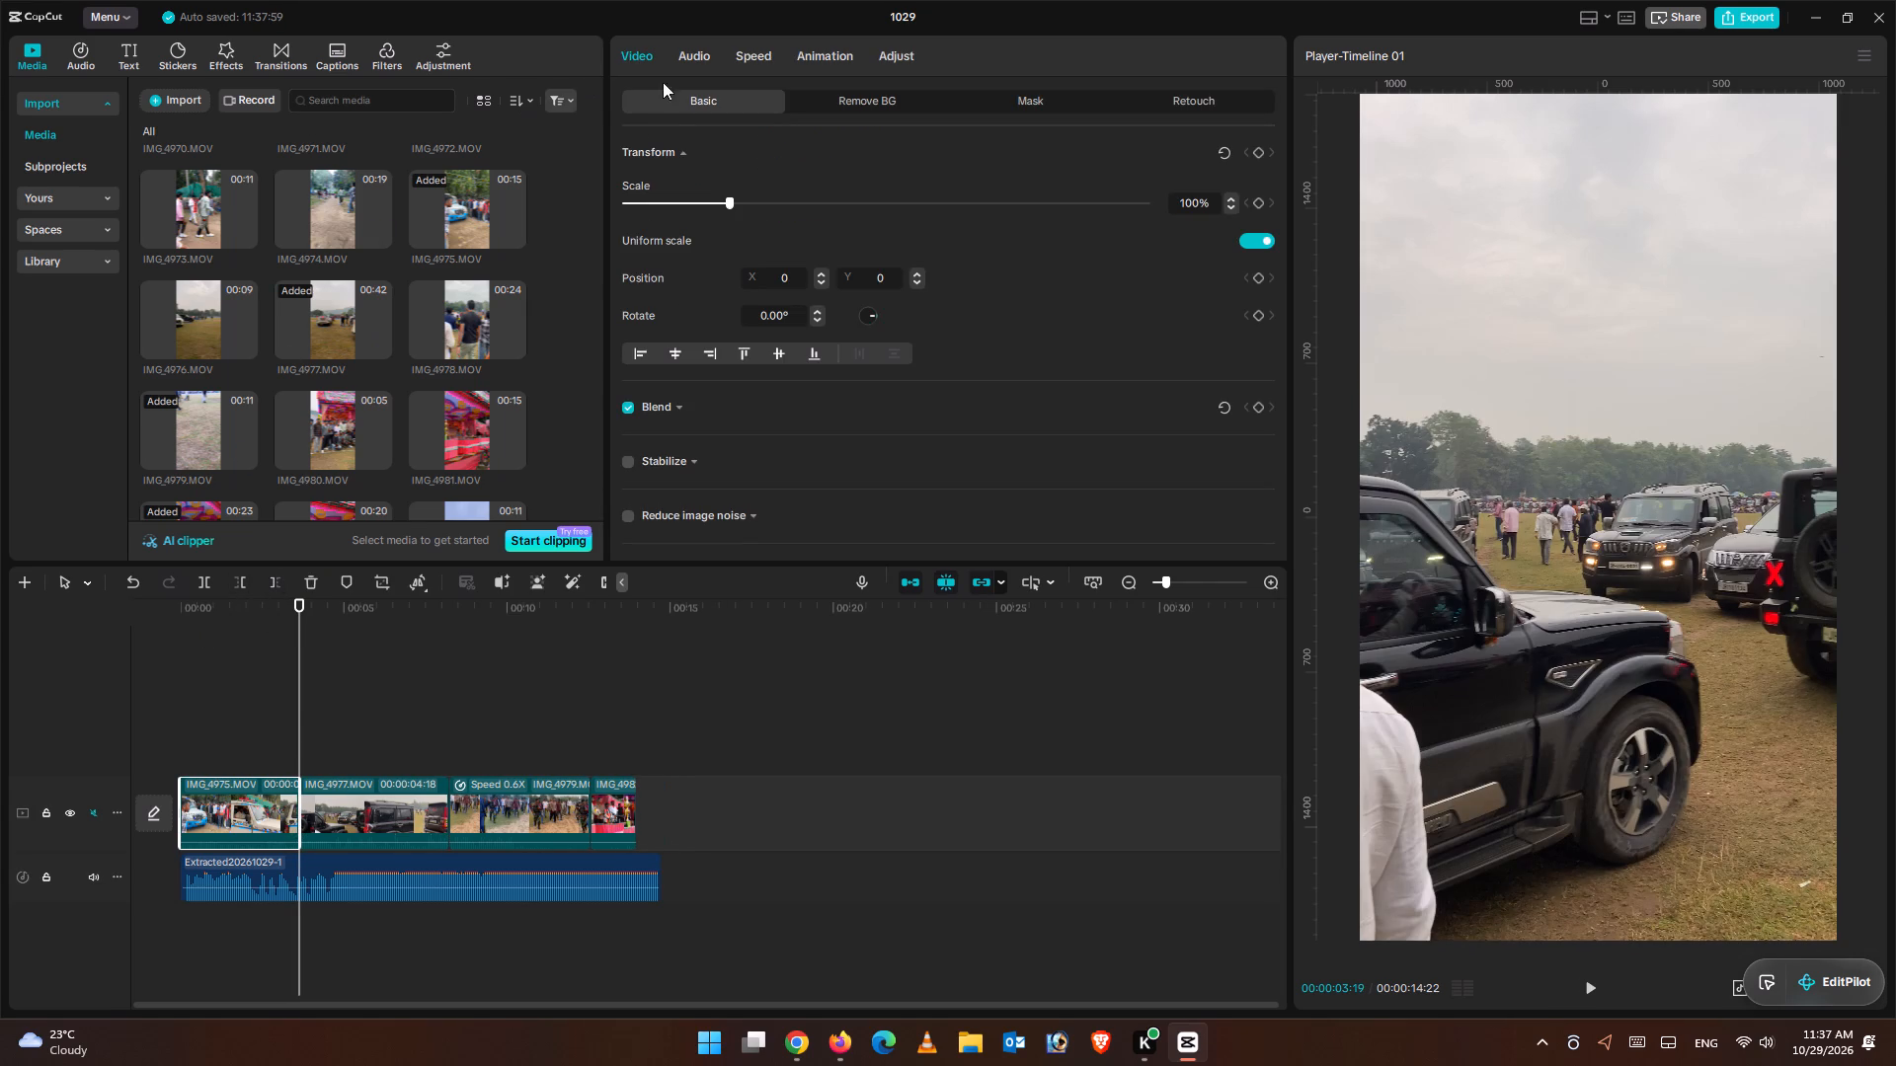
Slow the trimmed IMG_4975.MOV clip to a standard speed of 0.75x.
left_click(702, 55)
left_click(759, 60)
left_click(729, 183)
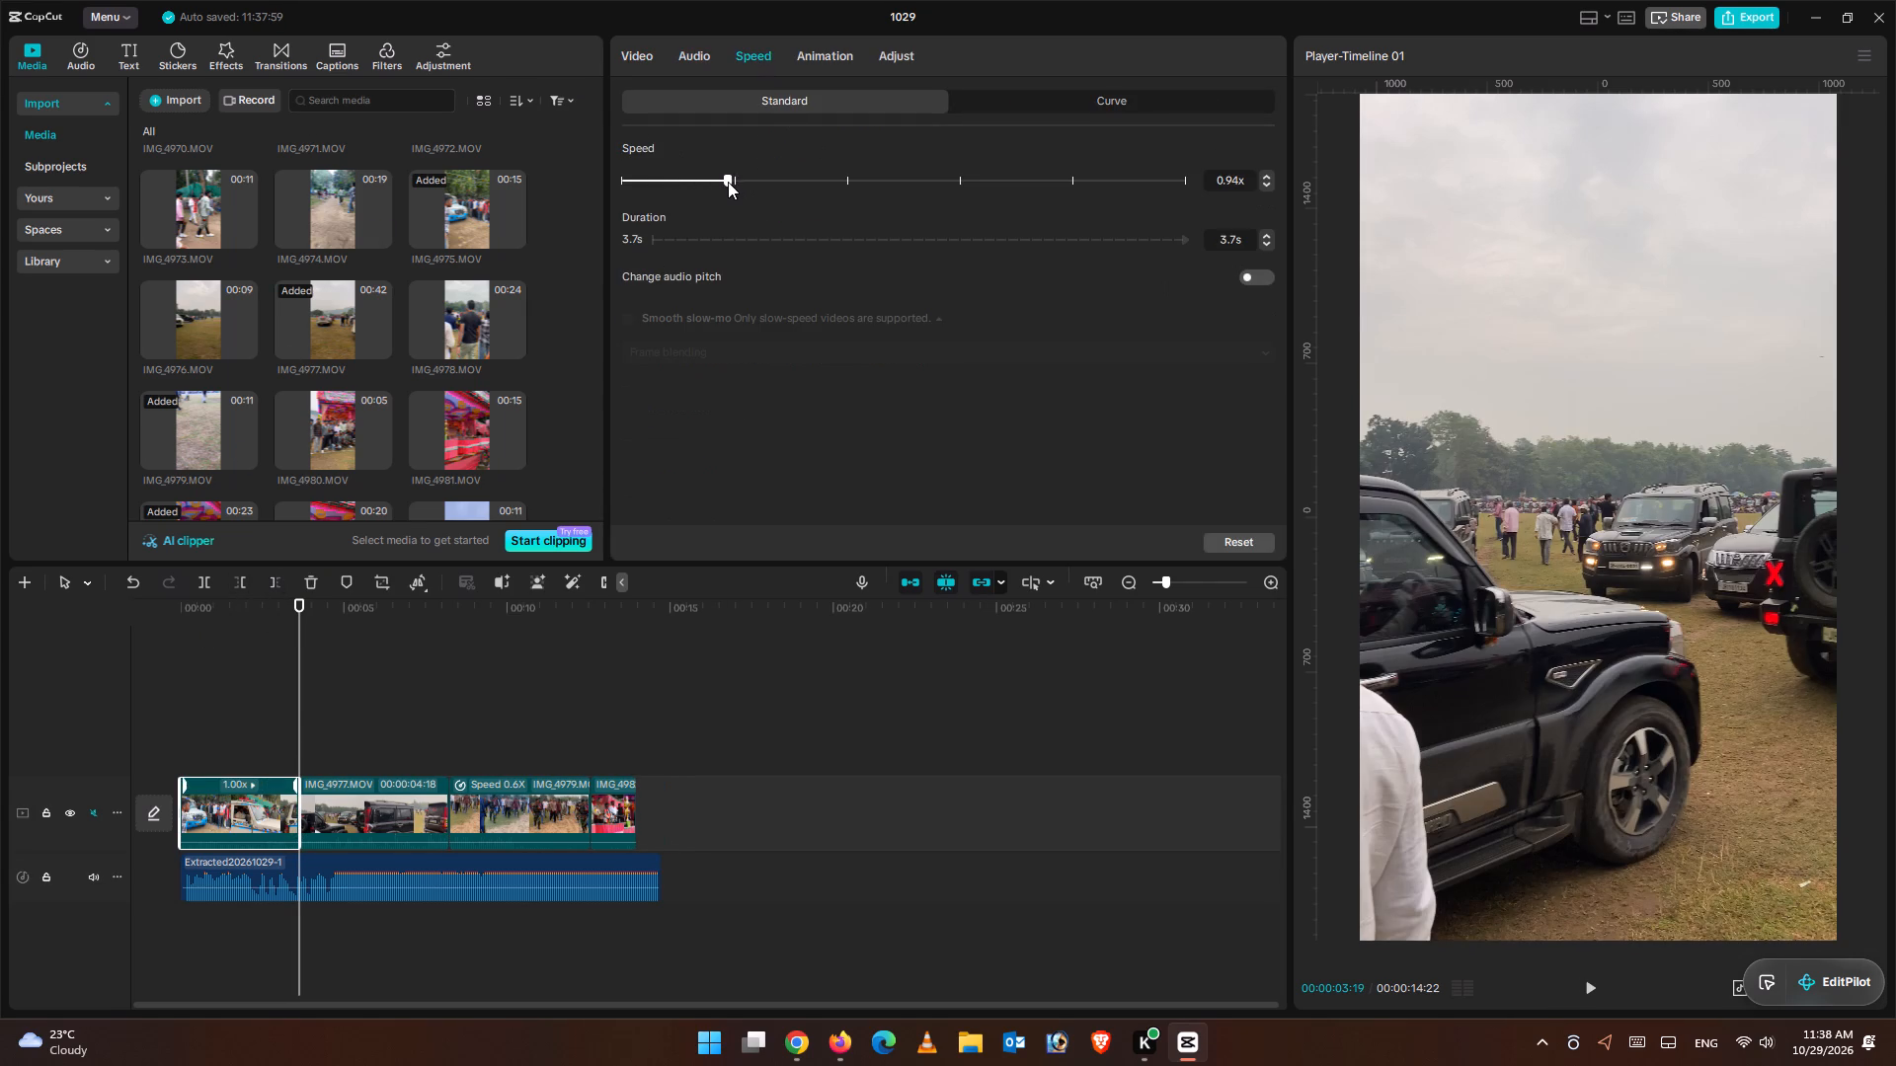
left_click_drag(723, 181, 710, 181)
left_click(709, 181)
left_click(701, 181)
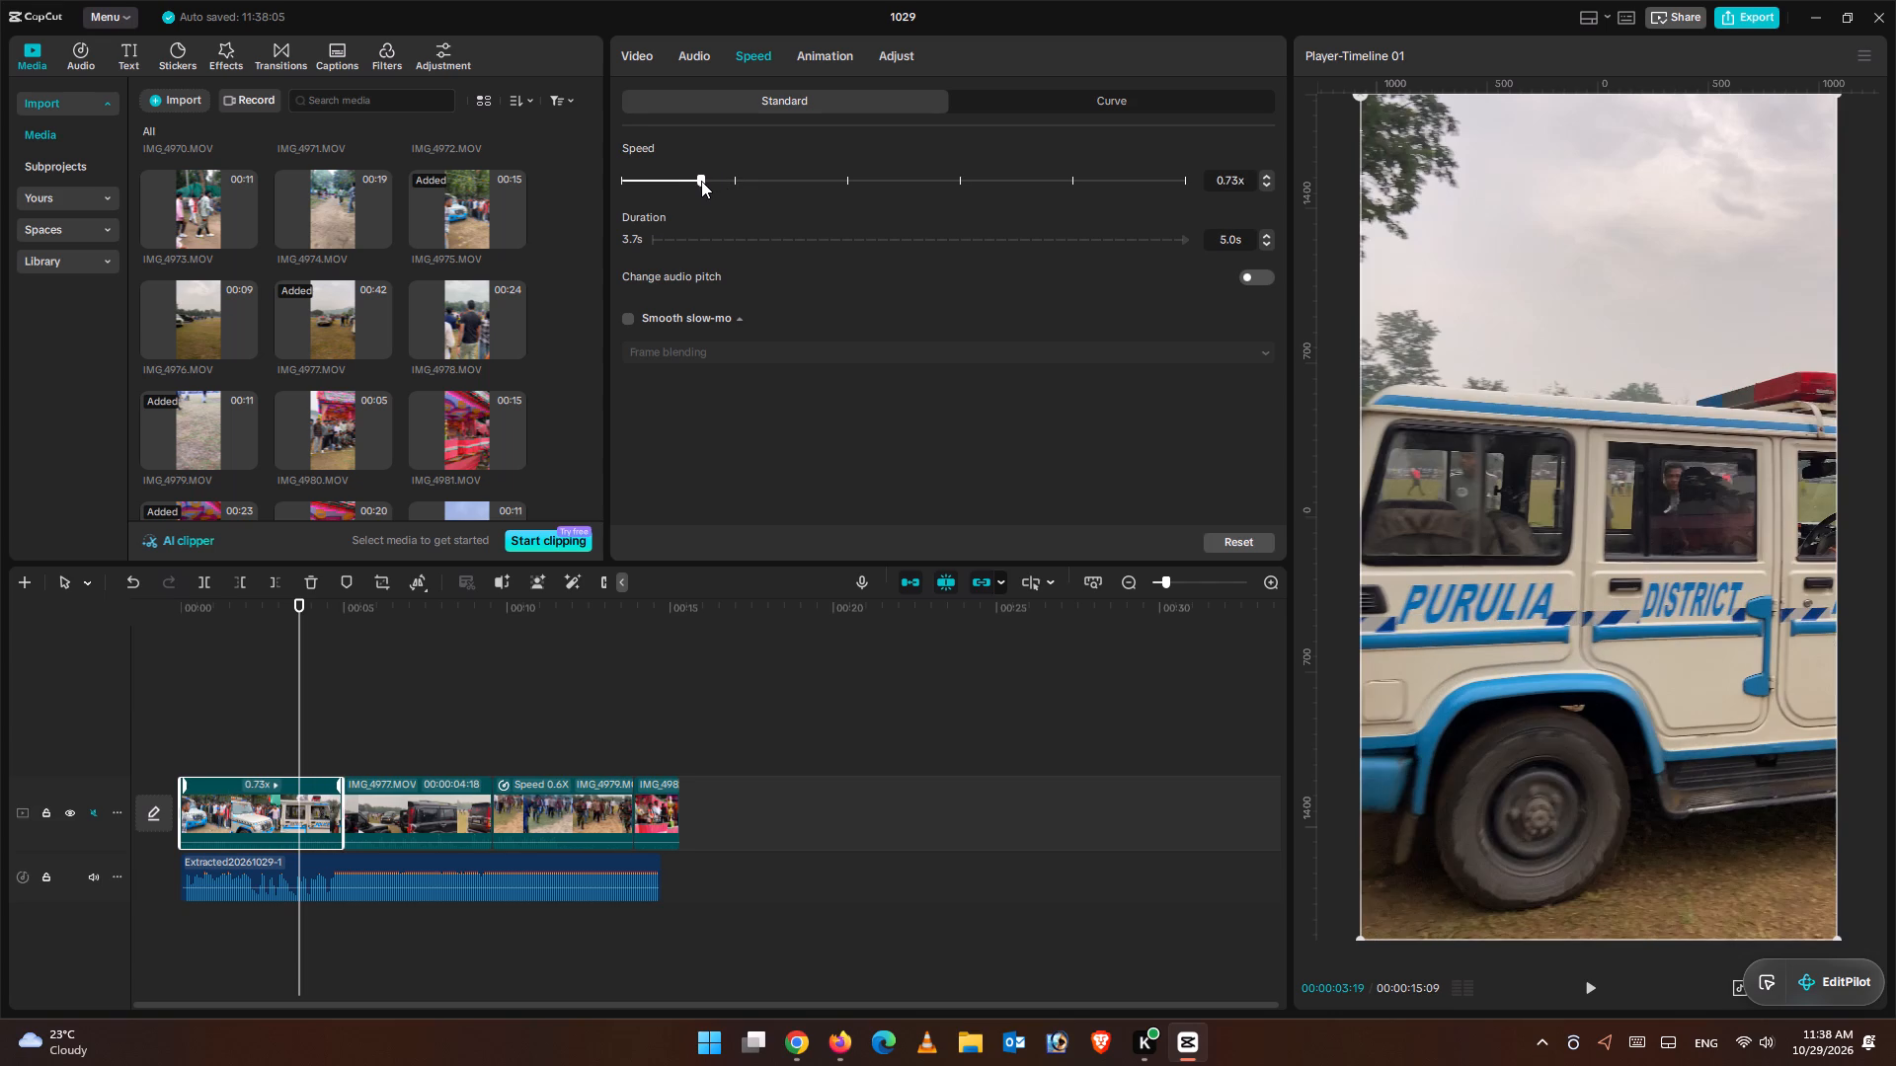
left_click(707, 182)
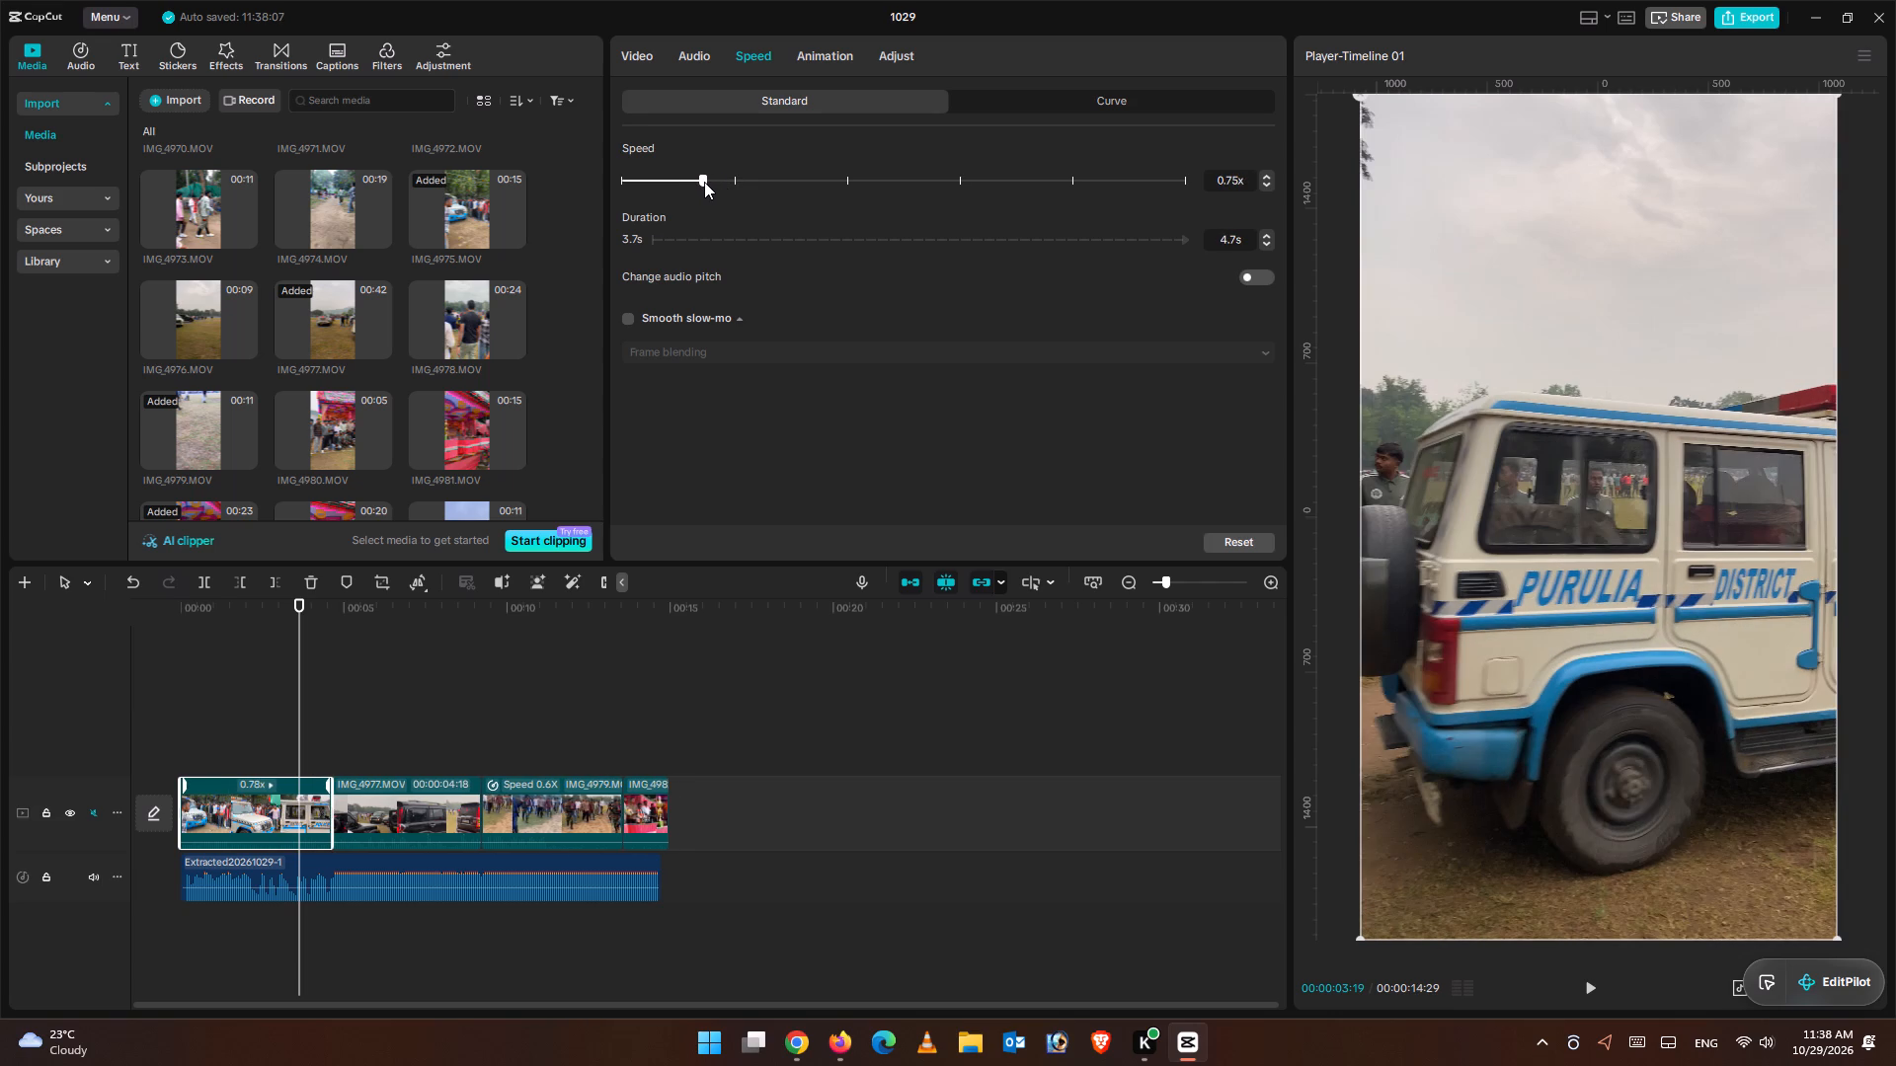
Trim the end of the slowed IMG_4975.MOV clip at 00:00:04:19.
left_click_drag(301, 653, 315, 660)
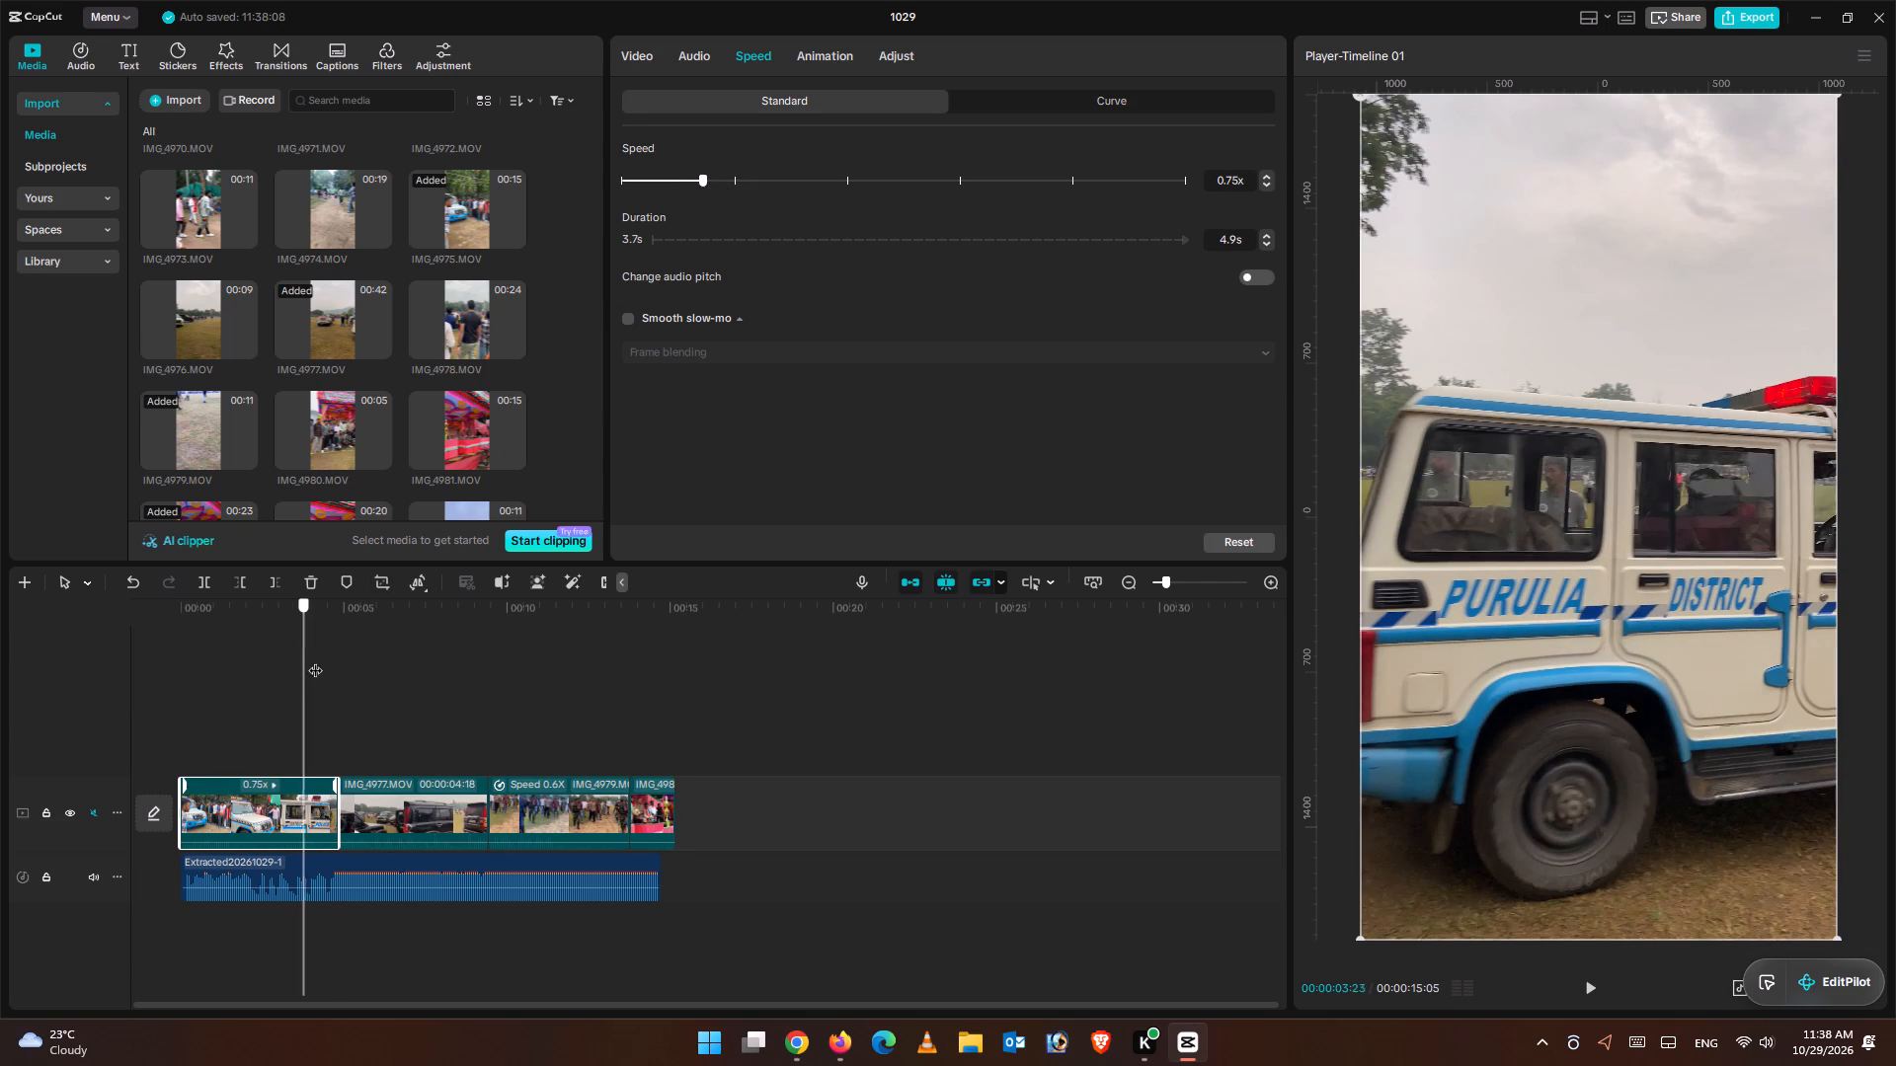
left_click_drag(315, 660, 331, 669)
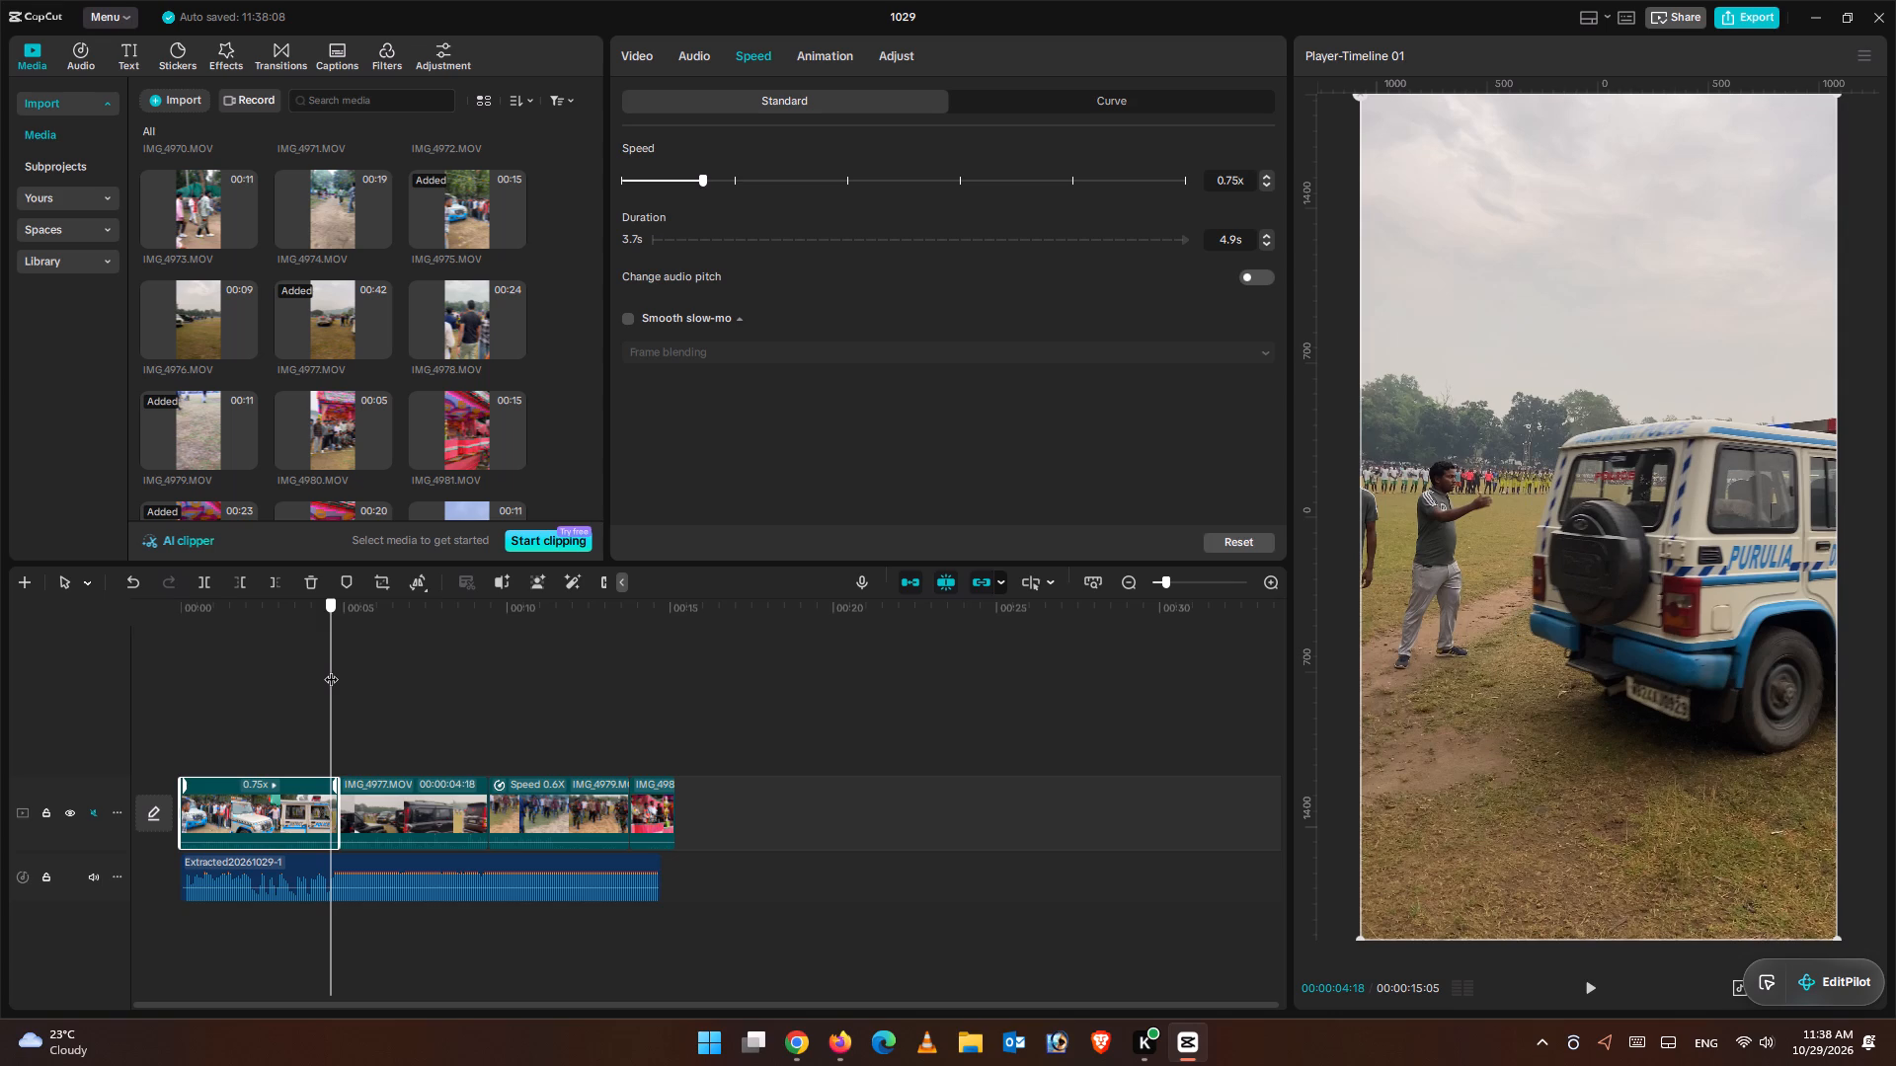
left_click_drag(331, 669, 332, 671)
left_click(276, 584)
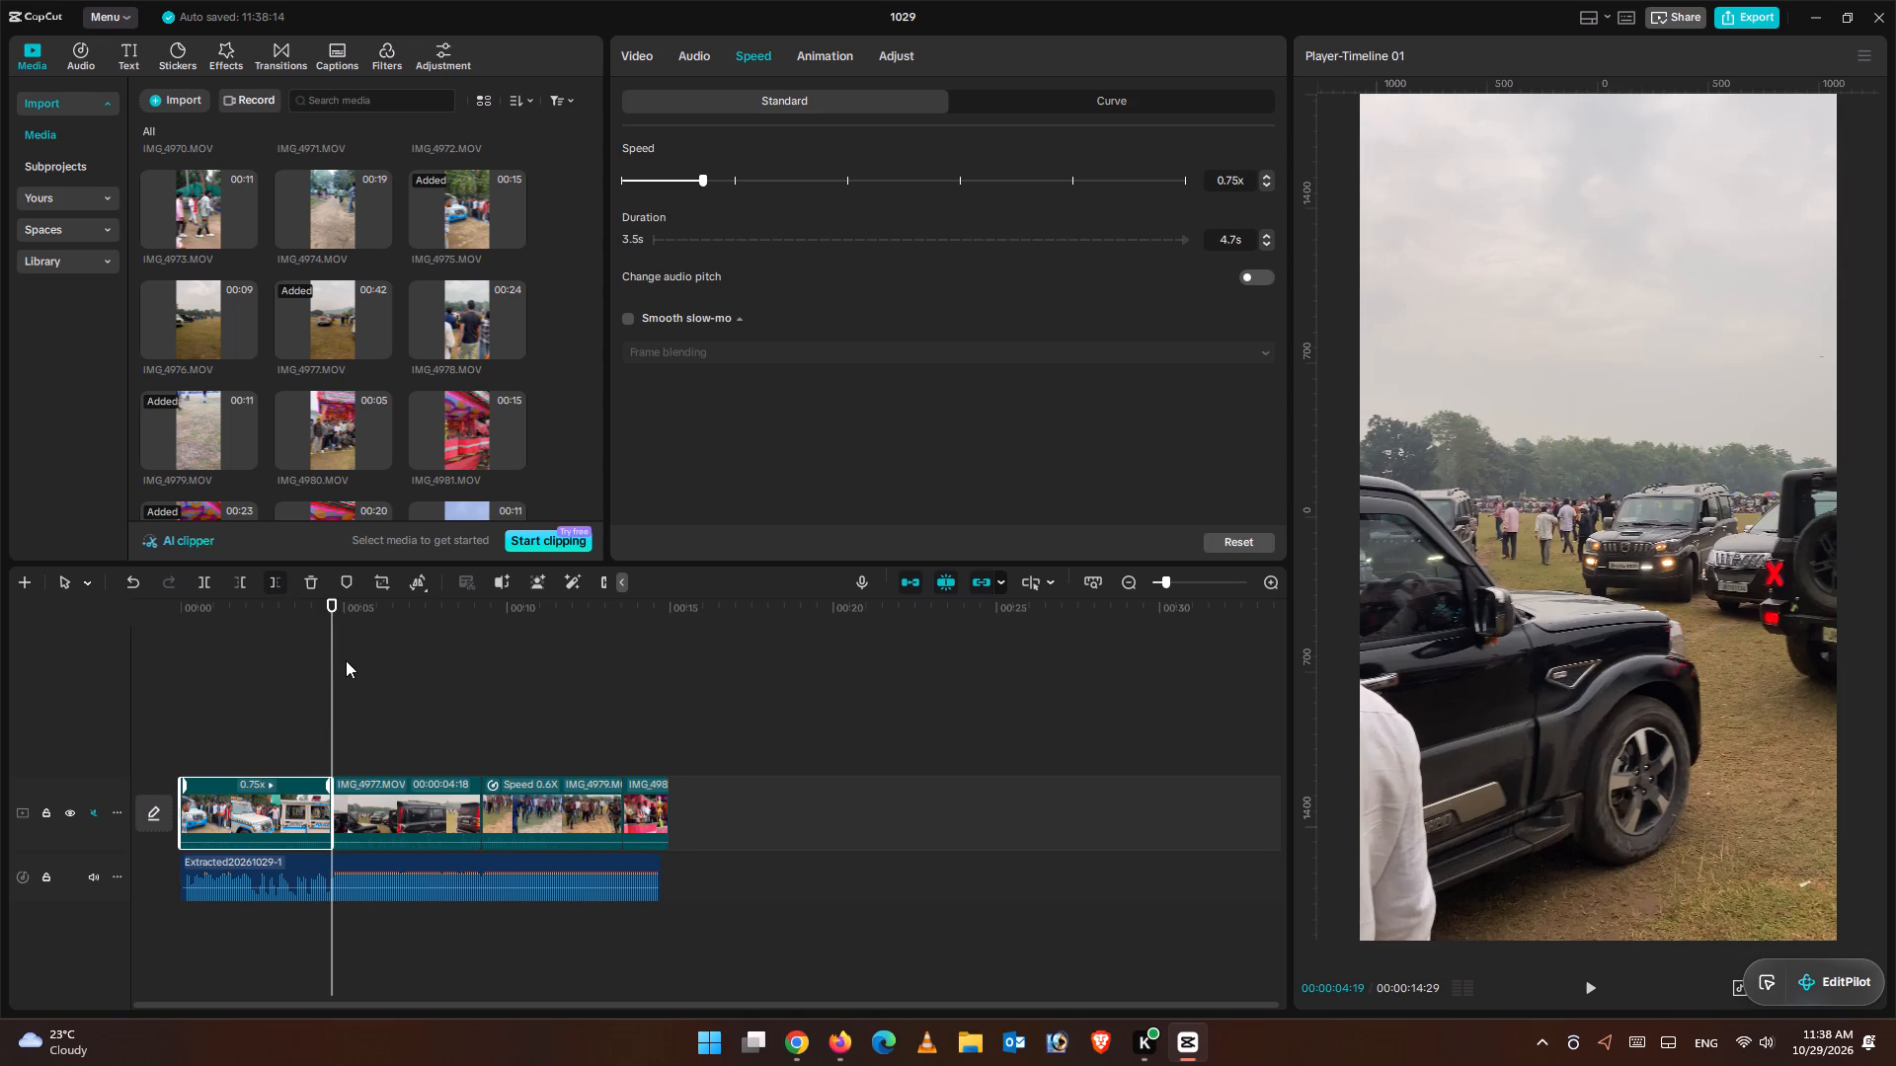
Enable smooth slow-mo on IMG_4975.MOV using the Optical flow method.
left_click(617, 323)
left_click(623, 326)
left_click(627, 316)
left_click(708, 351)
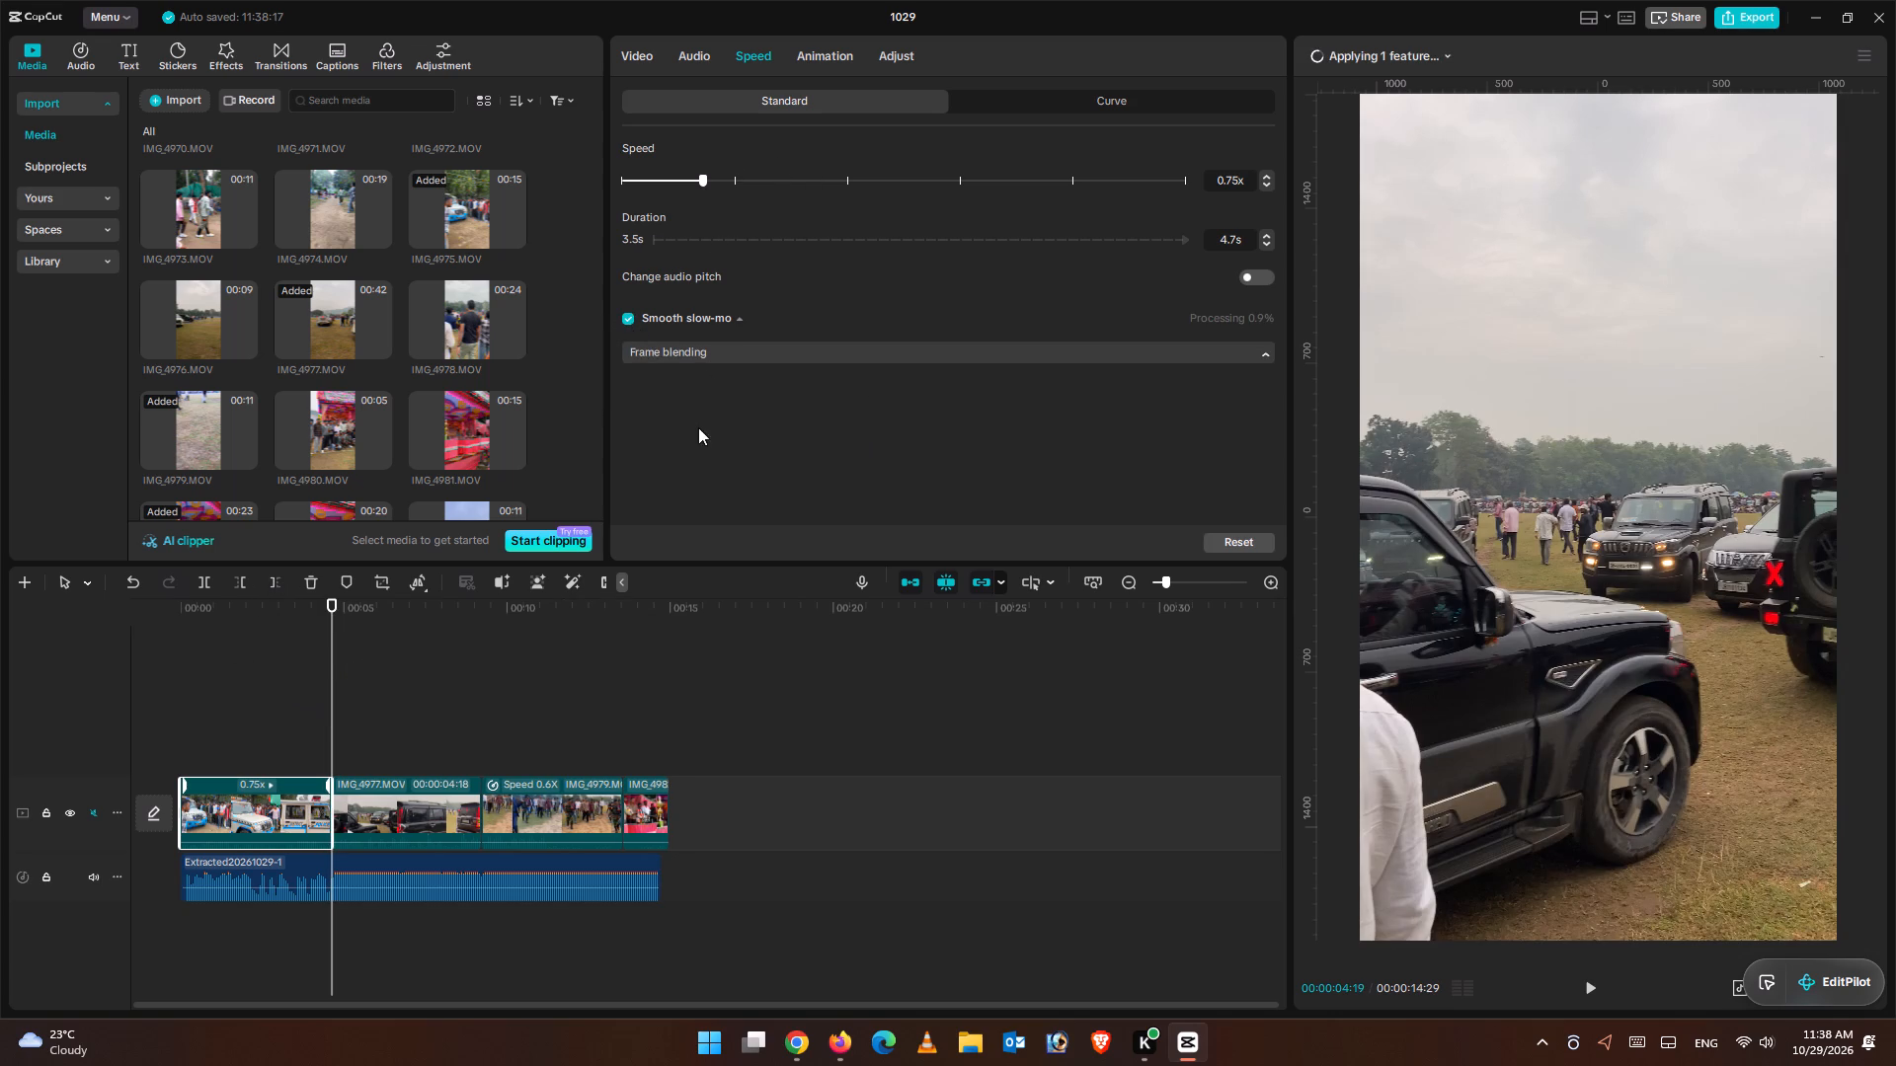
left_click(692, 437)
Return the playhead to the start of the timeline to review the slowed police-vehicle opening.
left_click_drag(337, 607, 137, 636)
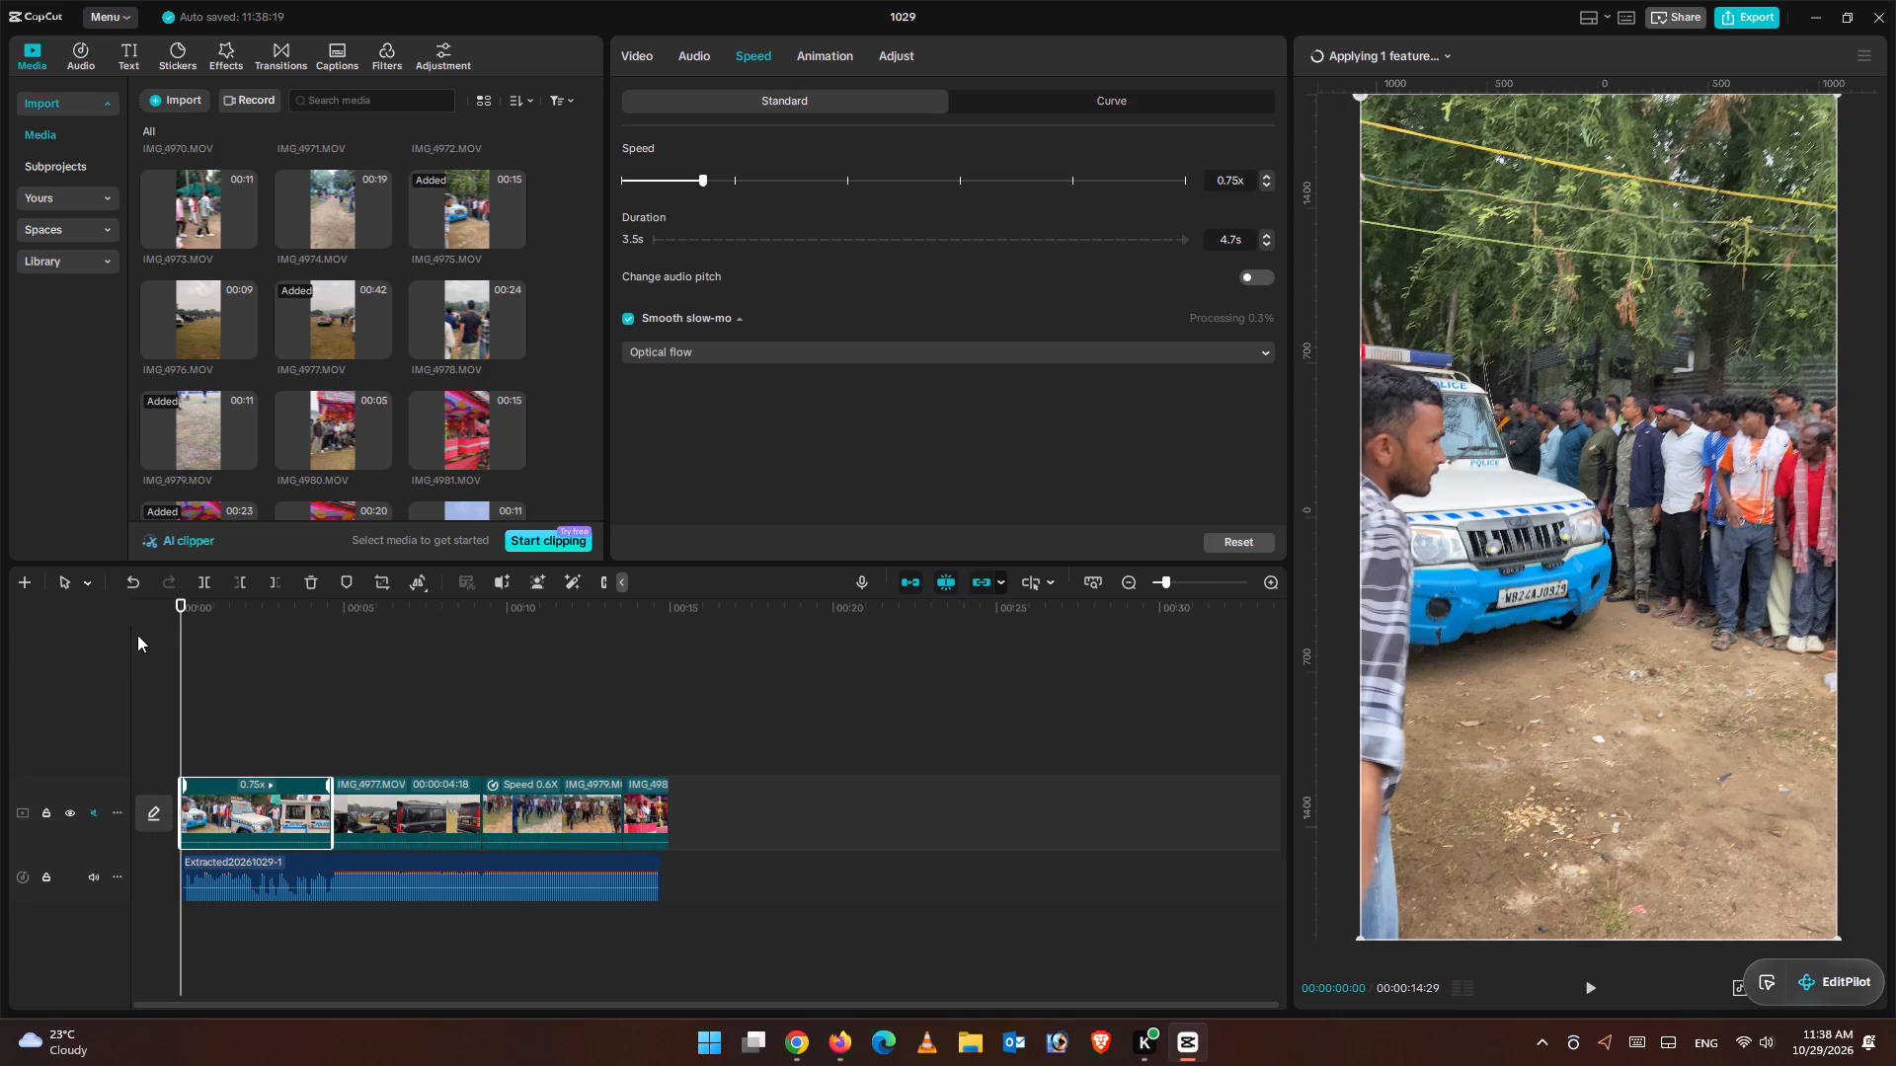
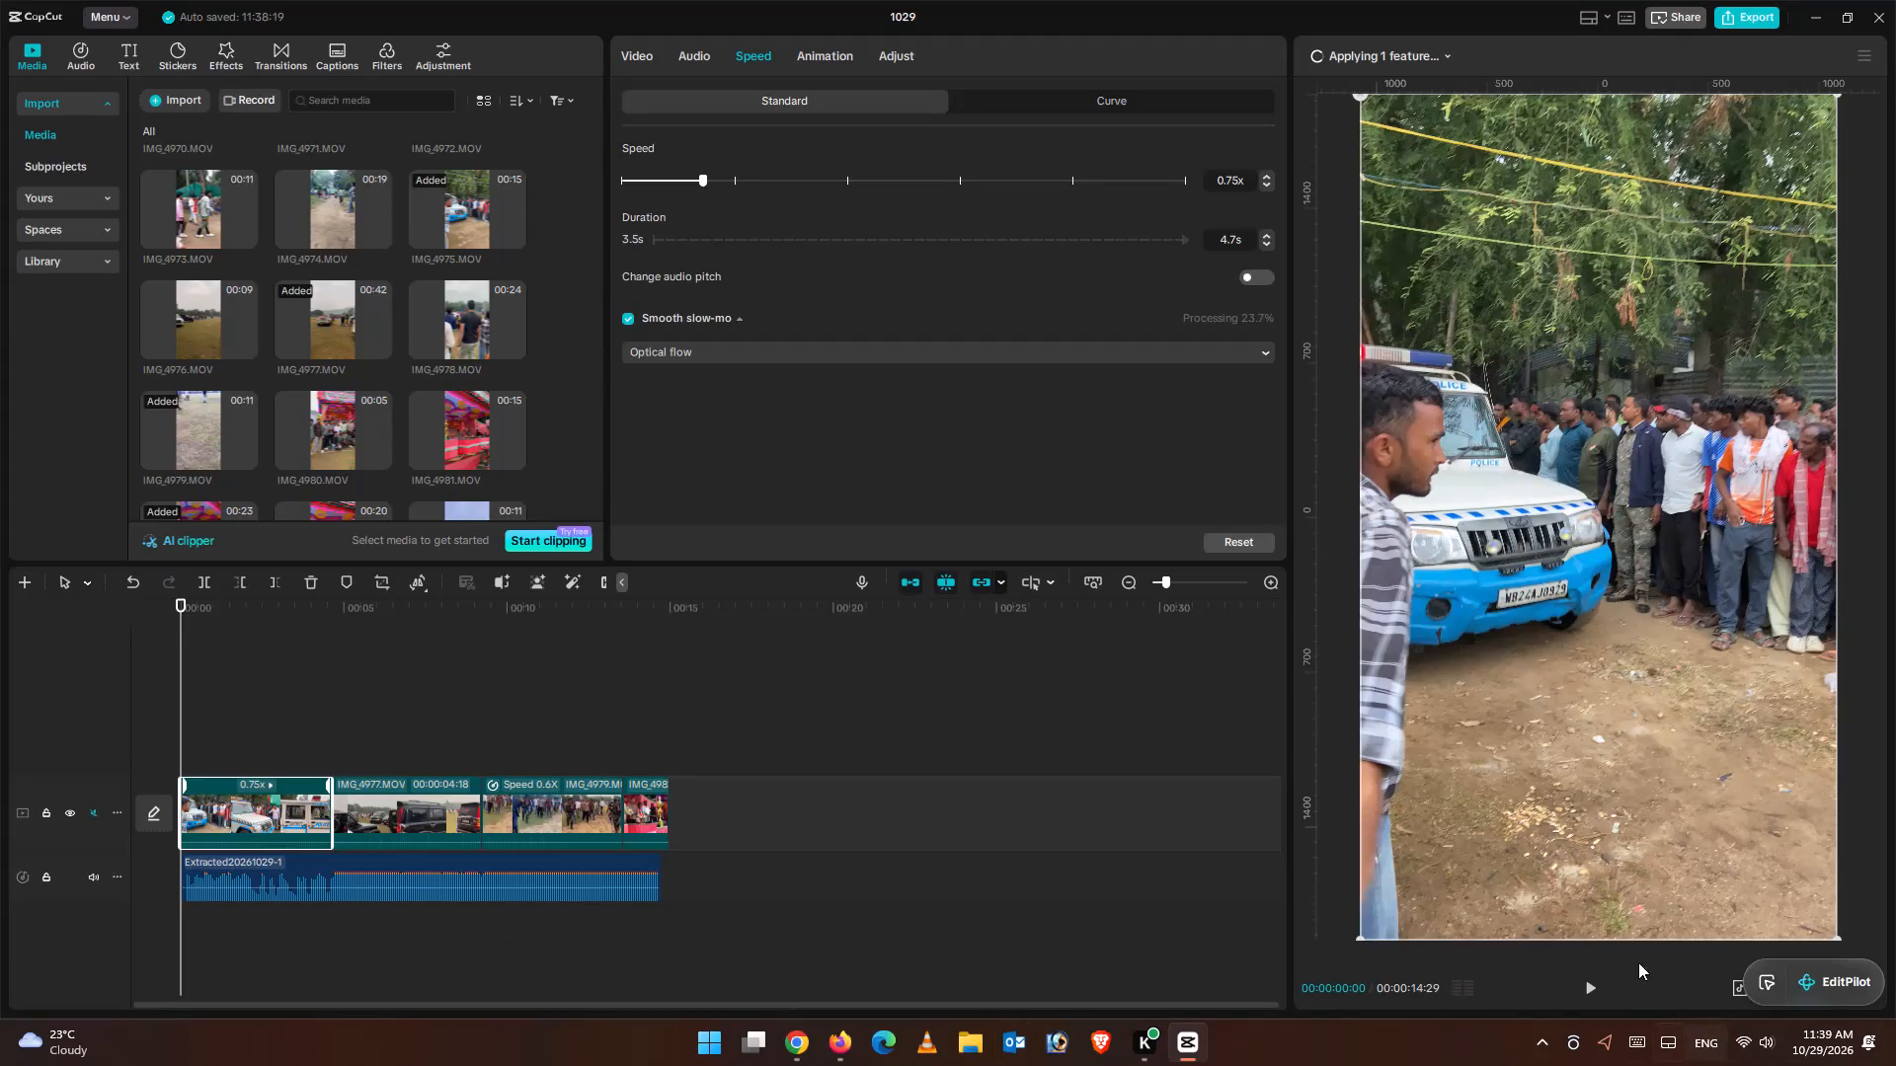
Check the smooth slow-mo processing status and play the sequence from the start, returning the playhead to 00:00:00:00.
left_click(1406, 65)
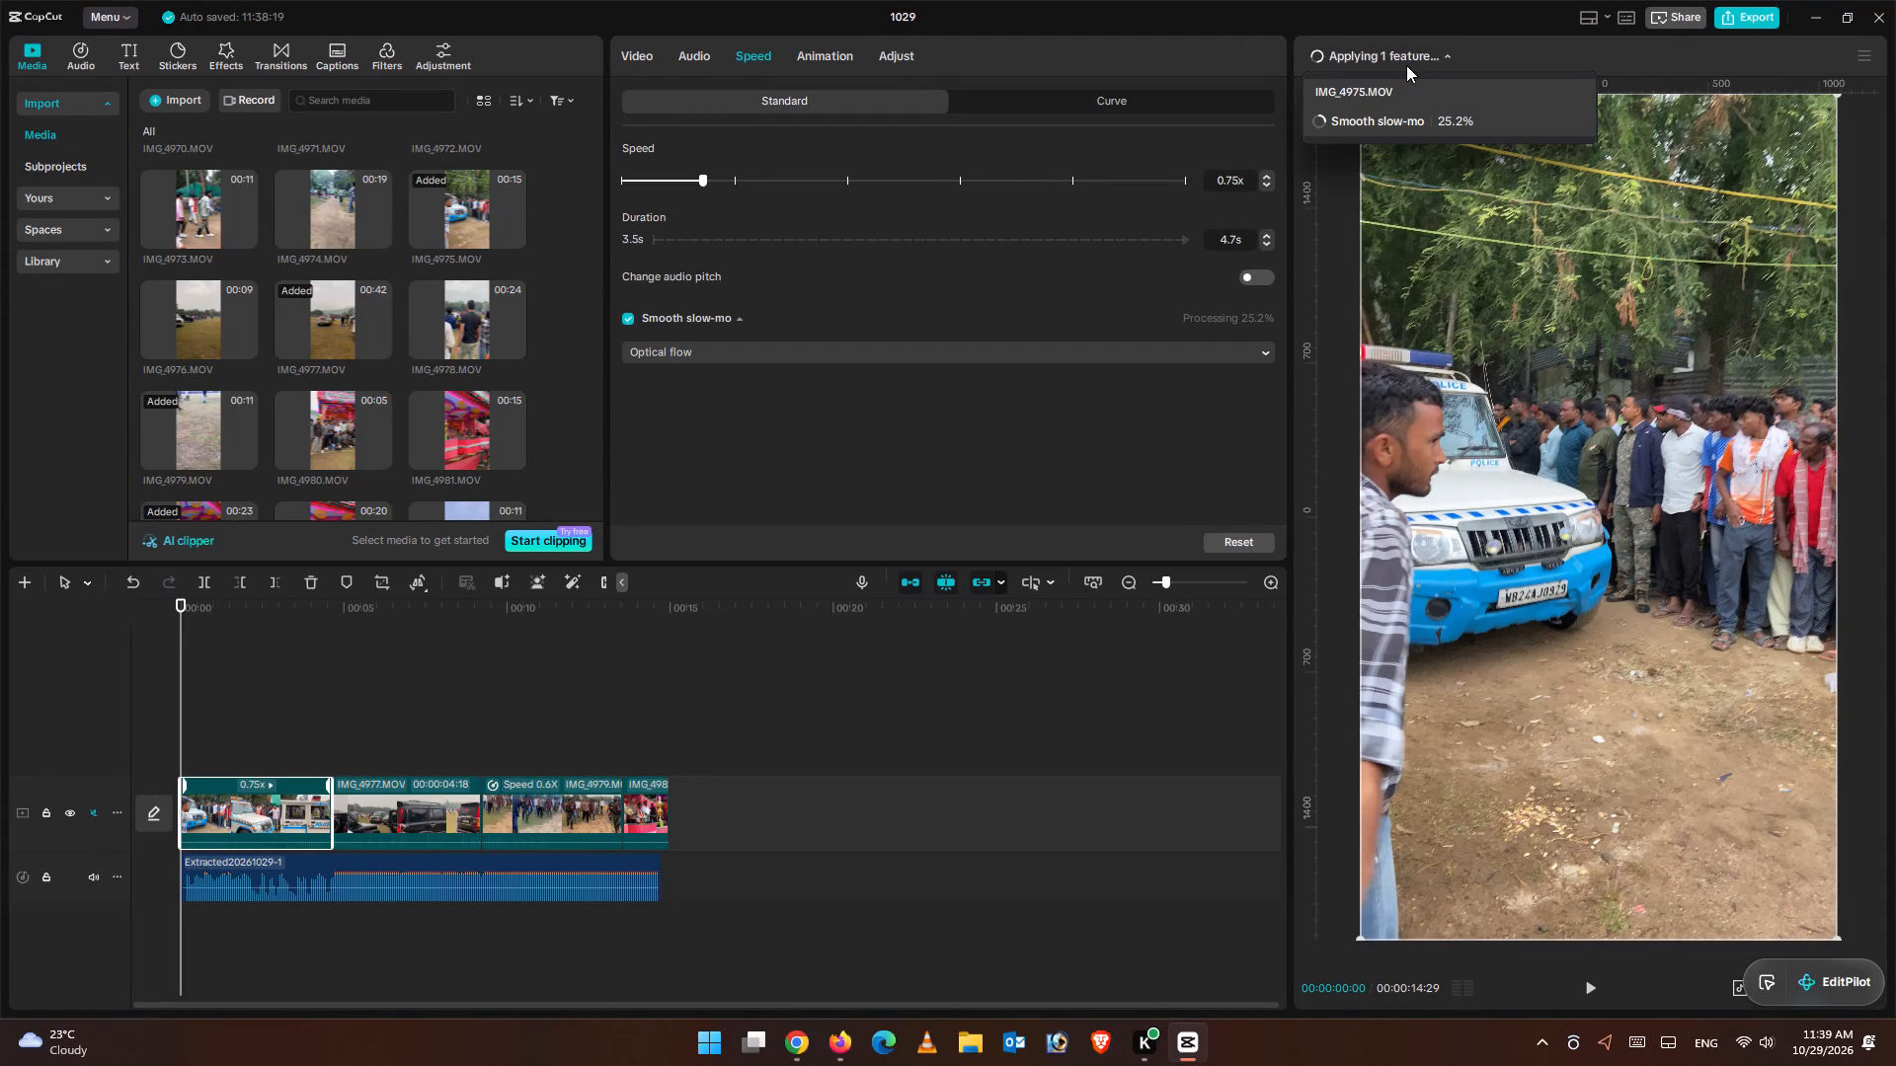
left_click(1406, 65)
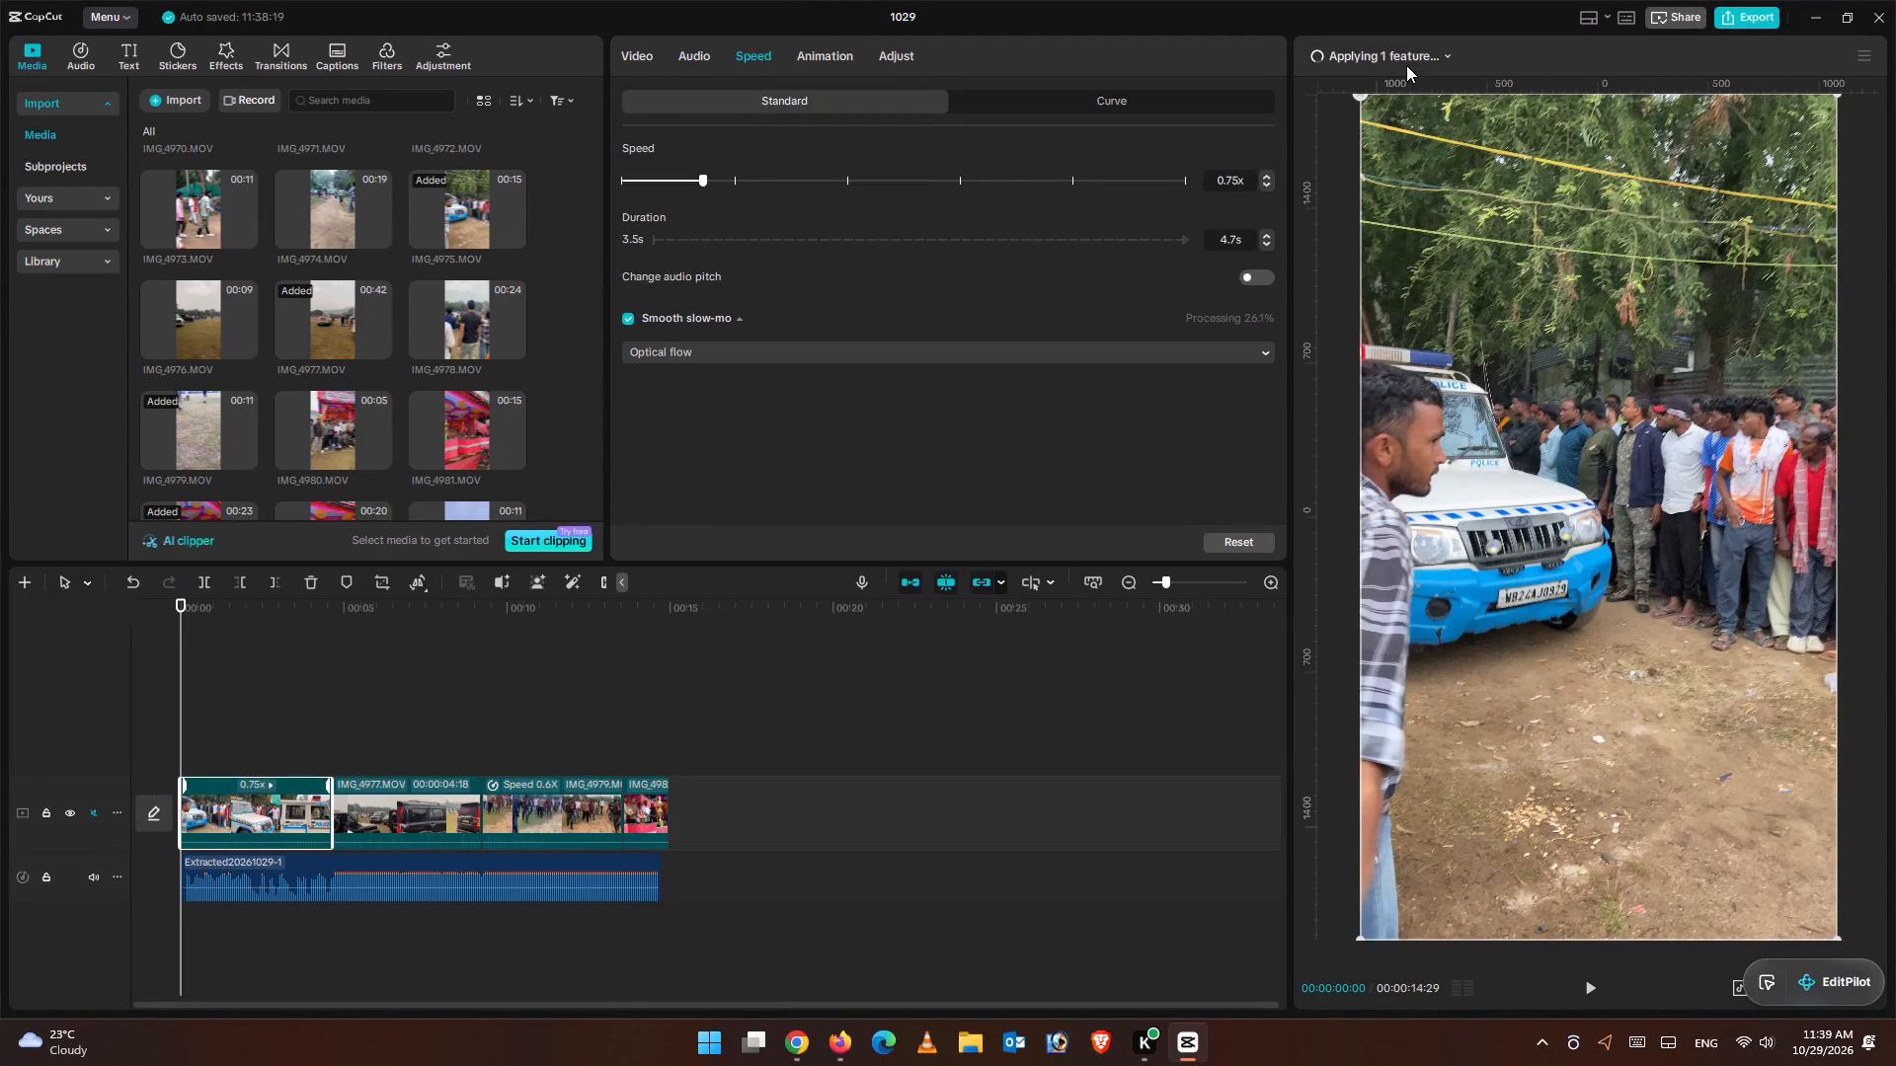
left_click(1595, 990)
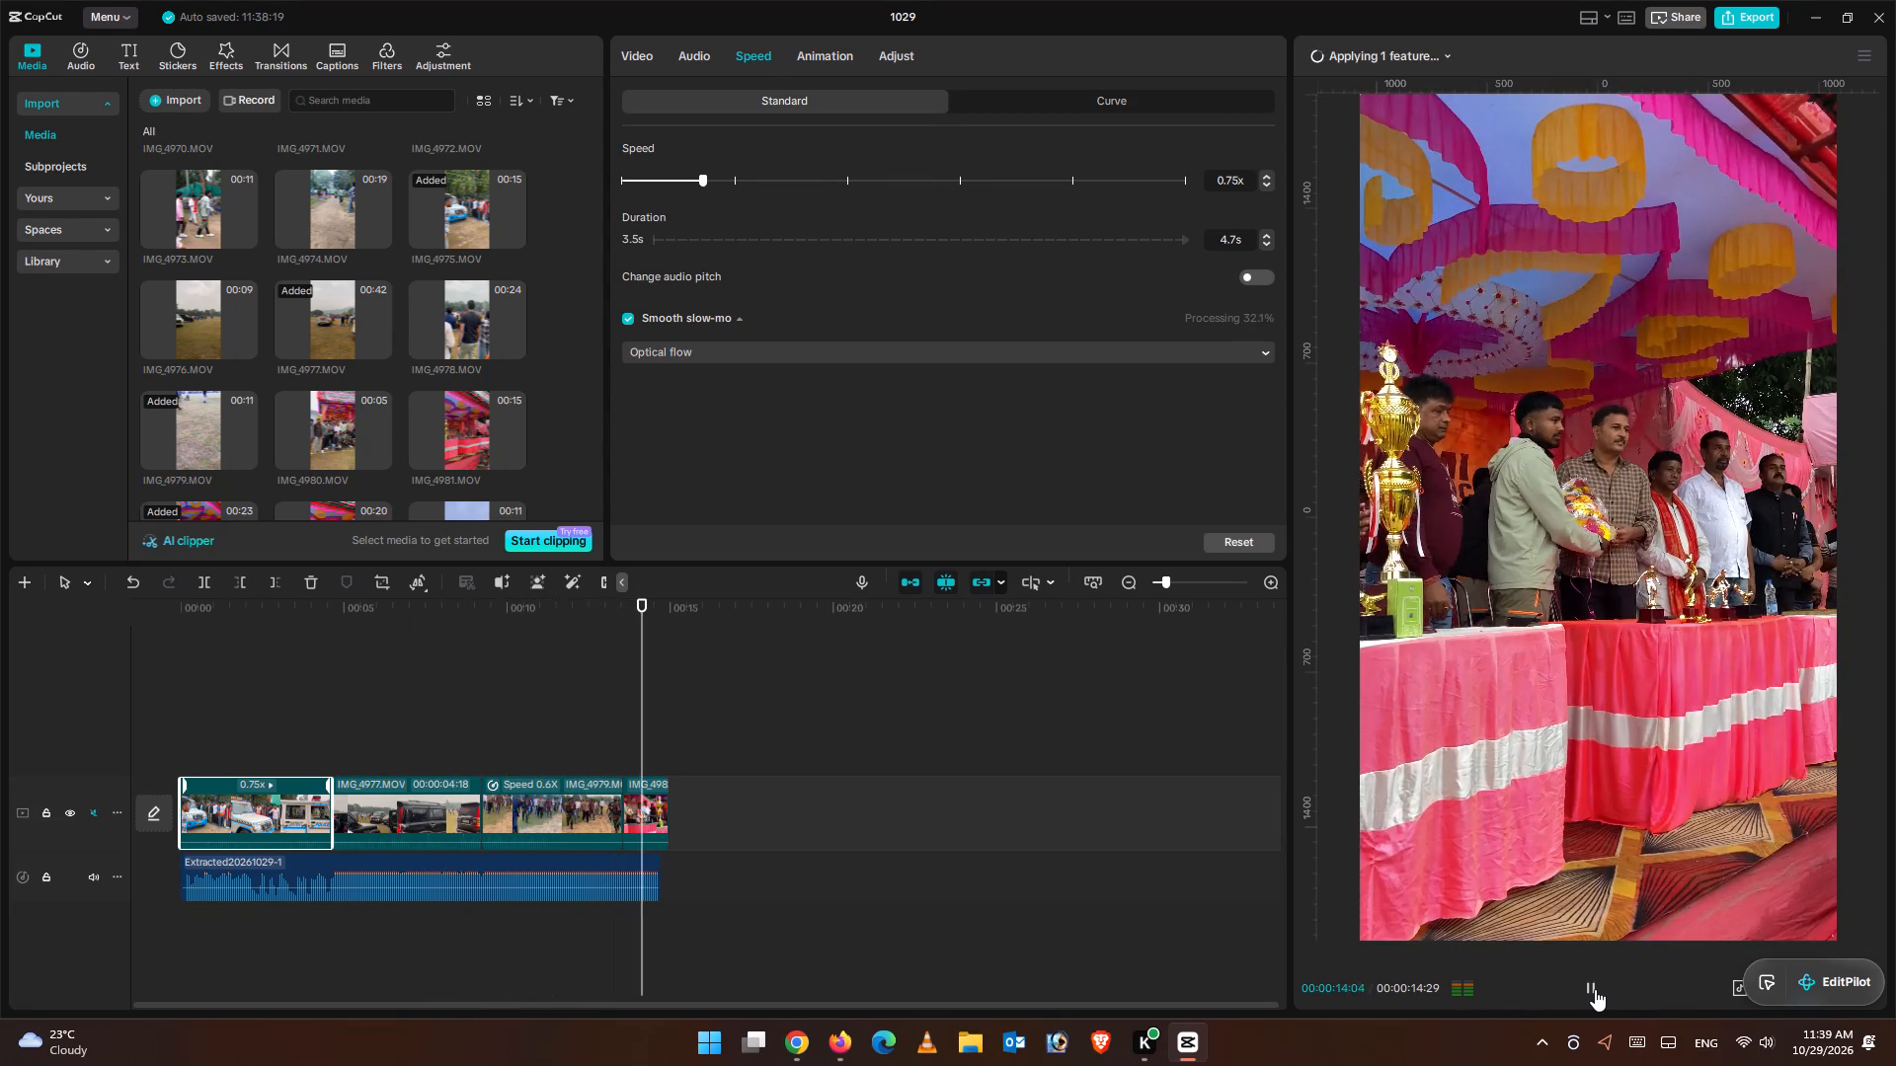
left_click(664, 703)
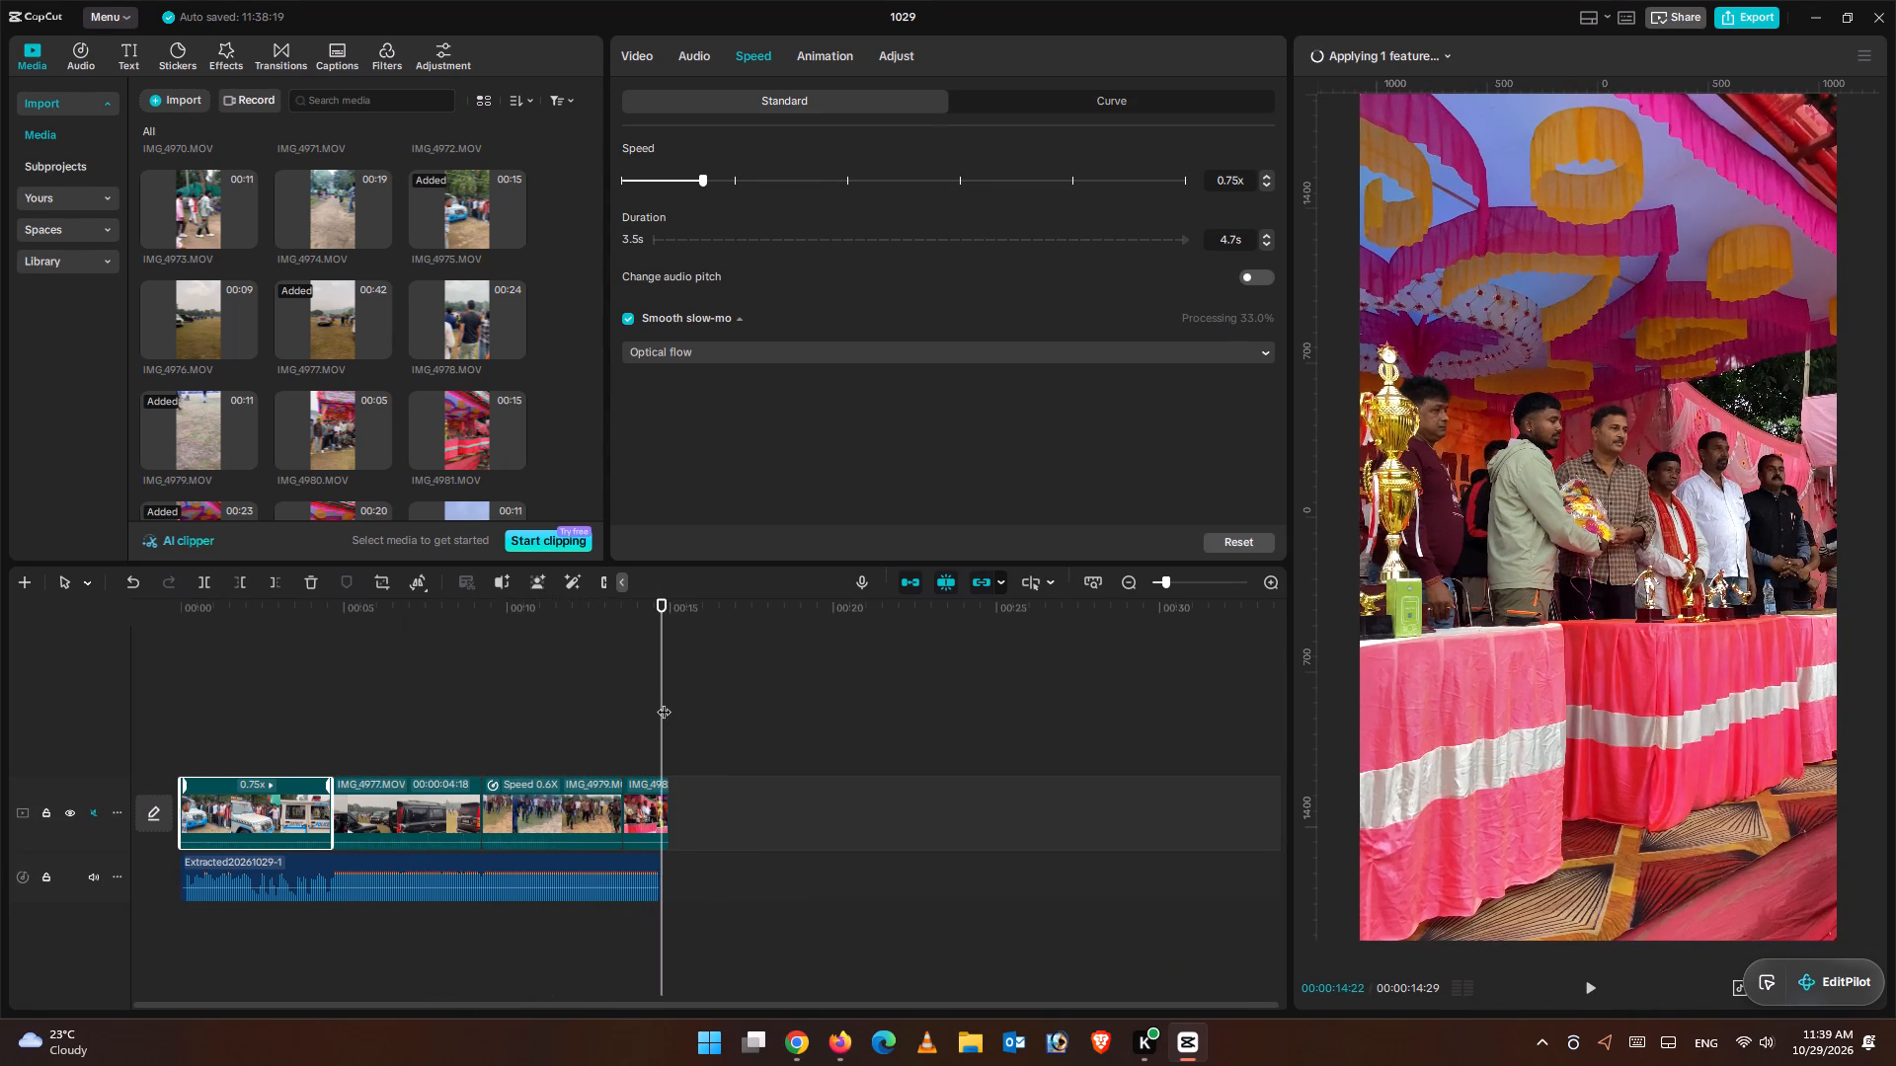
left_click_drag(664, 702, 80, 710)
Select the extracted music clip on the audio track beneath the video clips.
left_click(448, 895)
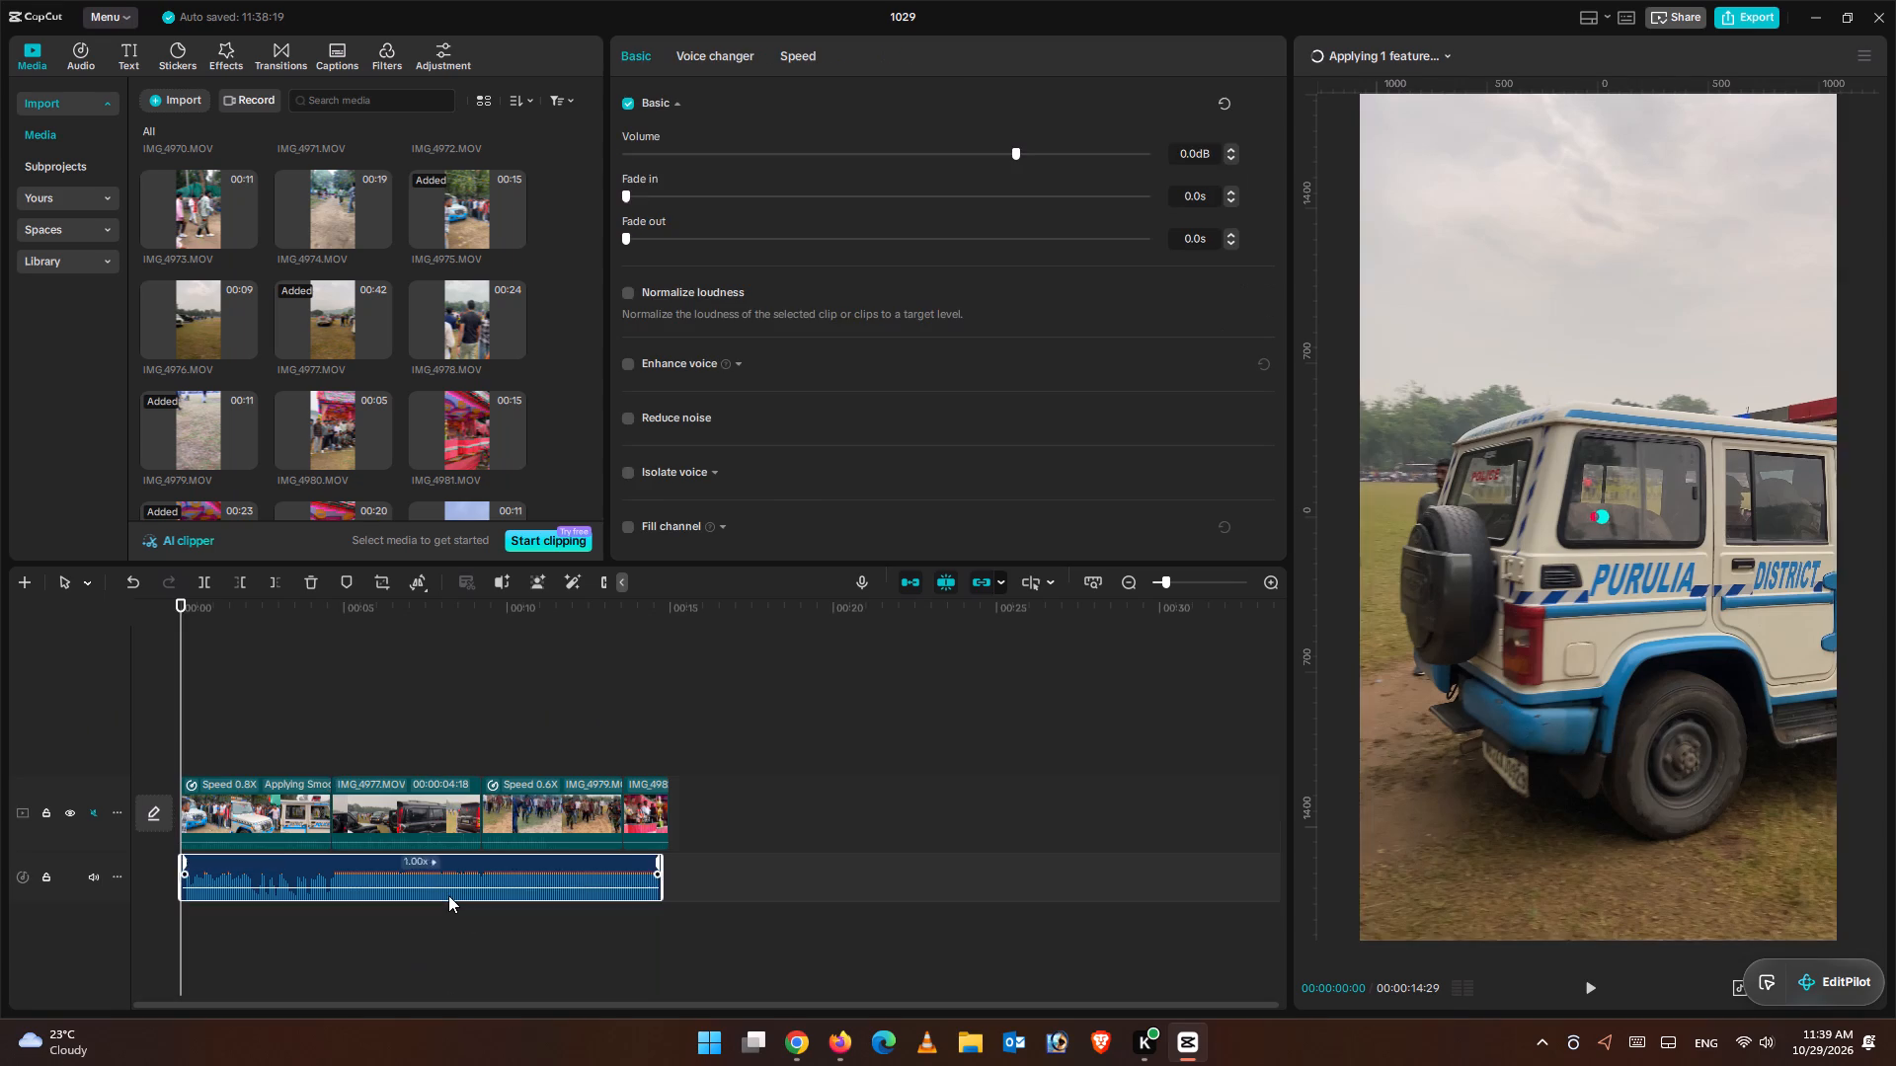
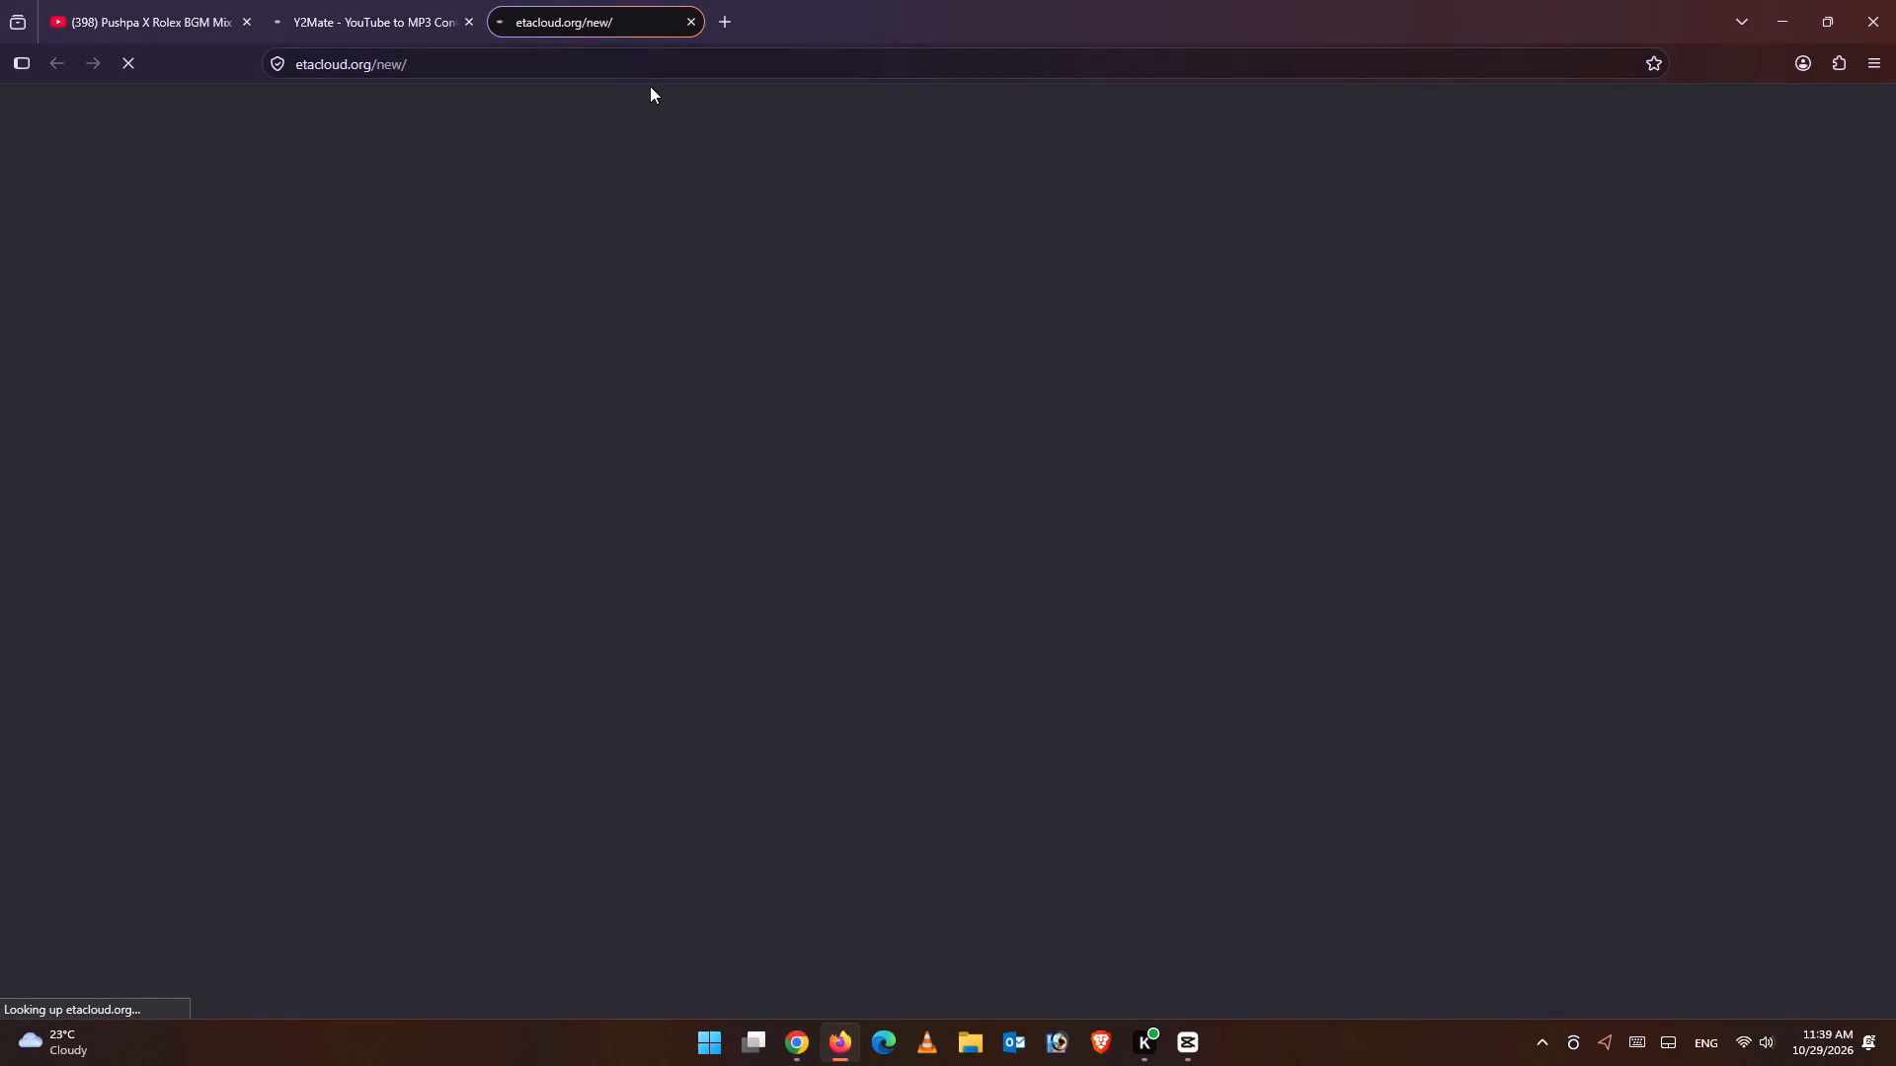
Open the main application options in Firefox from the loading etacloud.org page.
left_click(1887, 69)
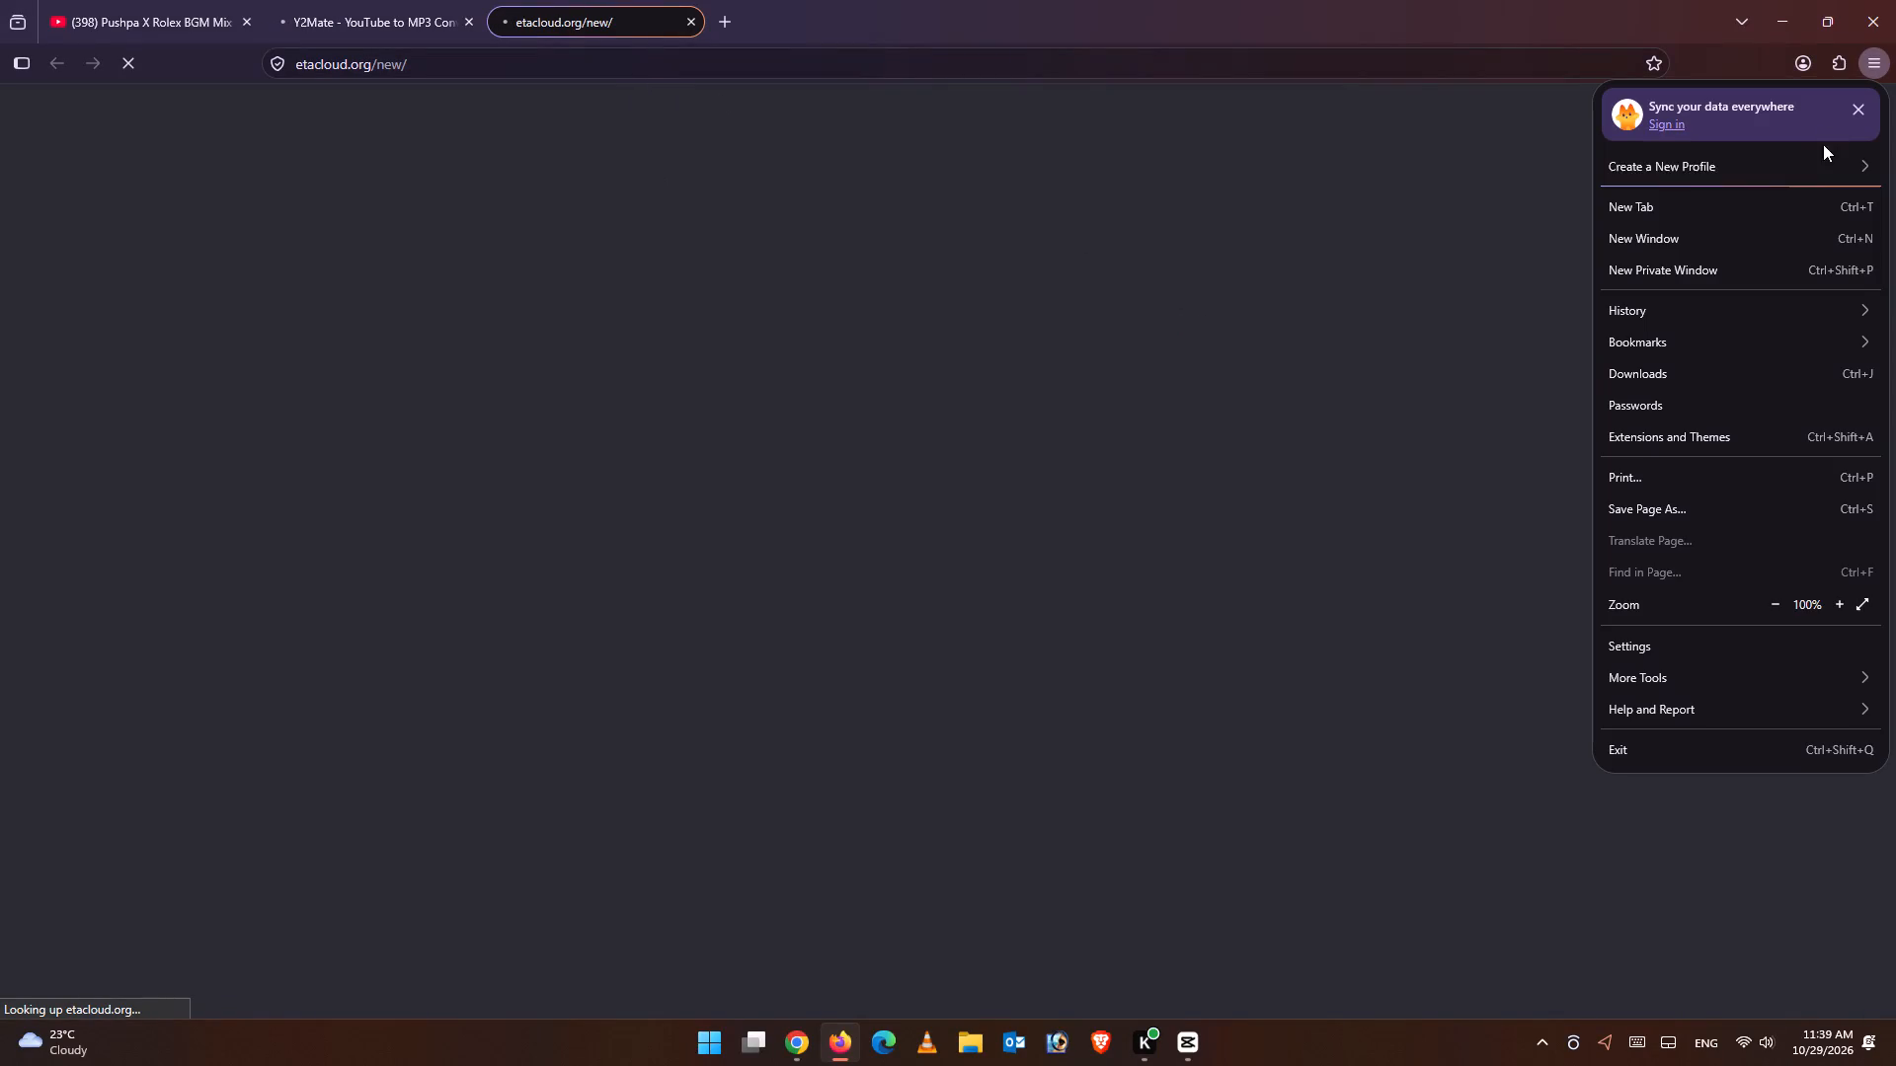
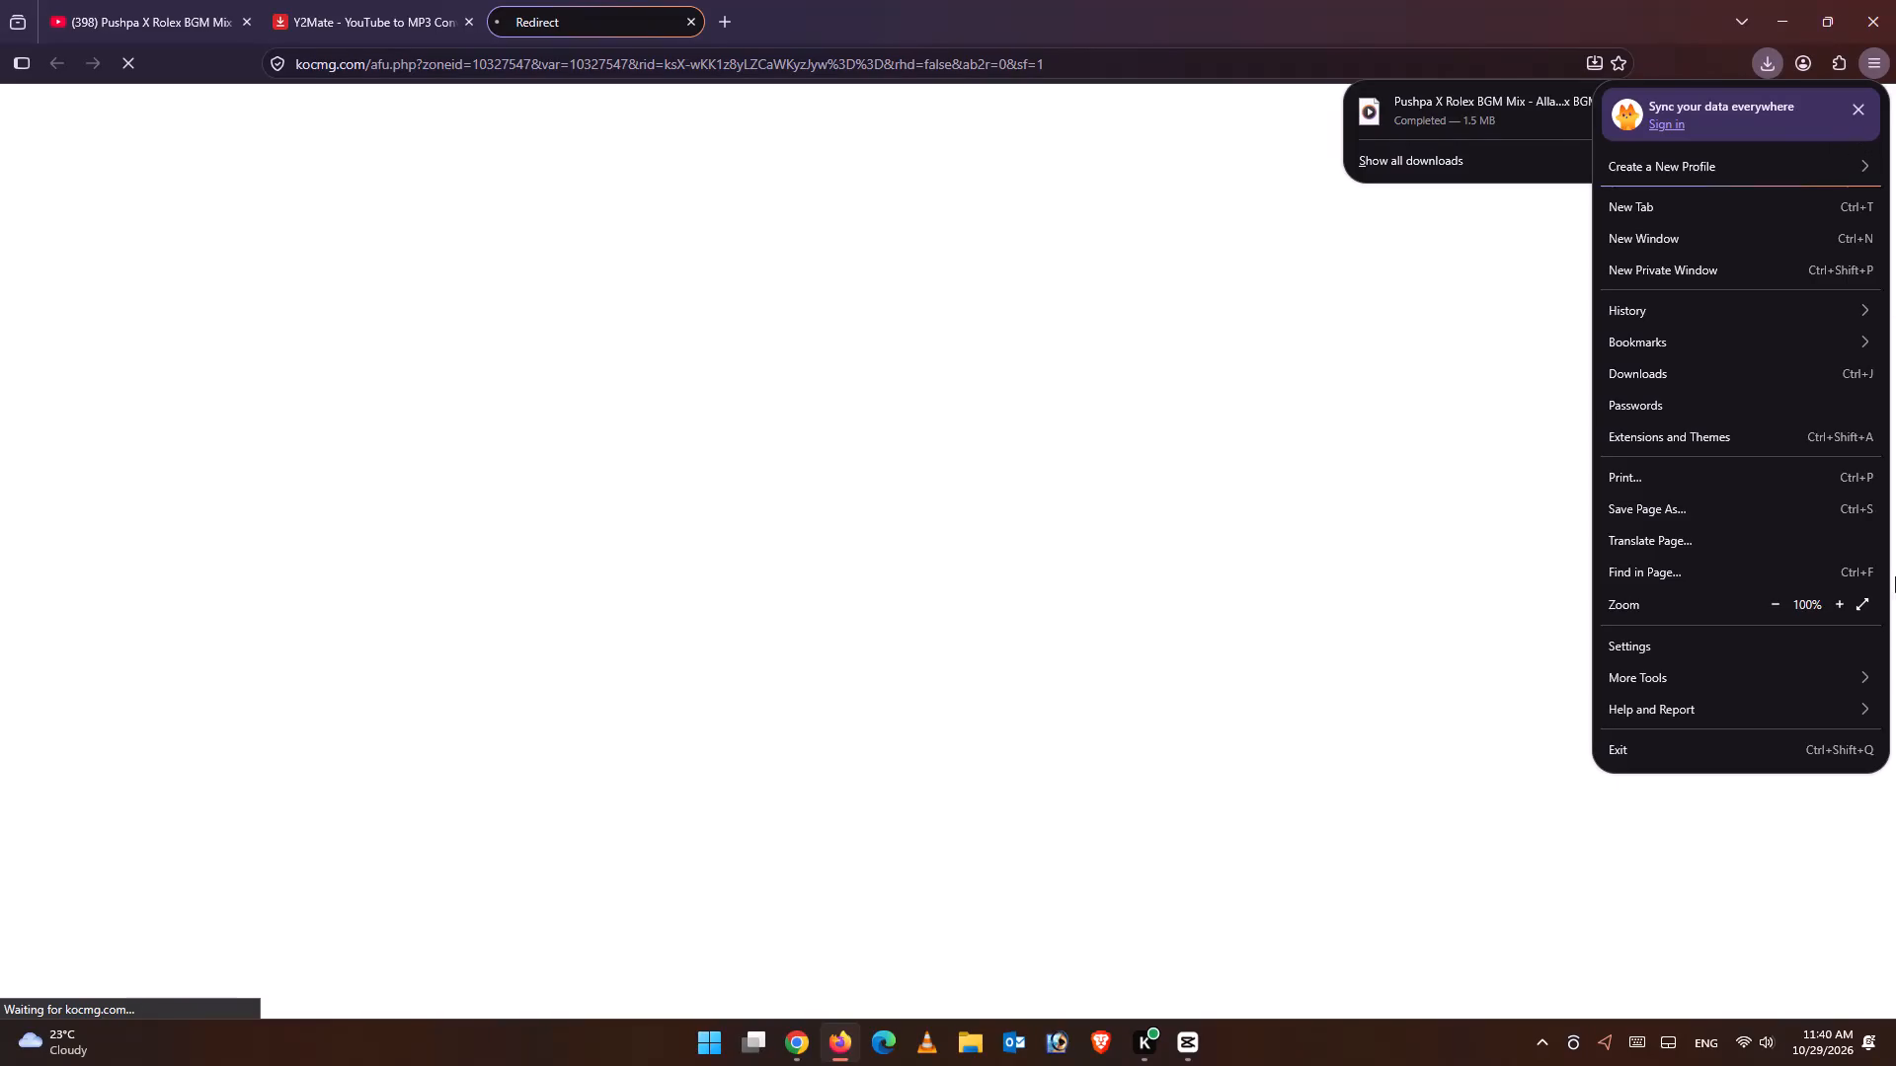
Switch to CapCut, import the downloaded Pushpa X Rolex BGM Mix audio from Downloads, and add it to the timeline start.
left_click(1189, 1040)
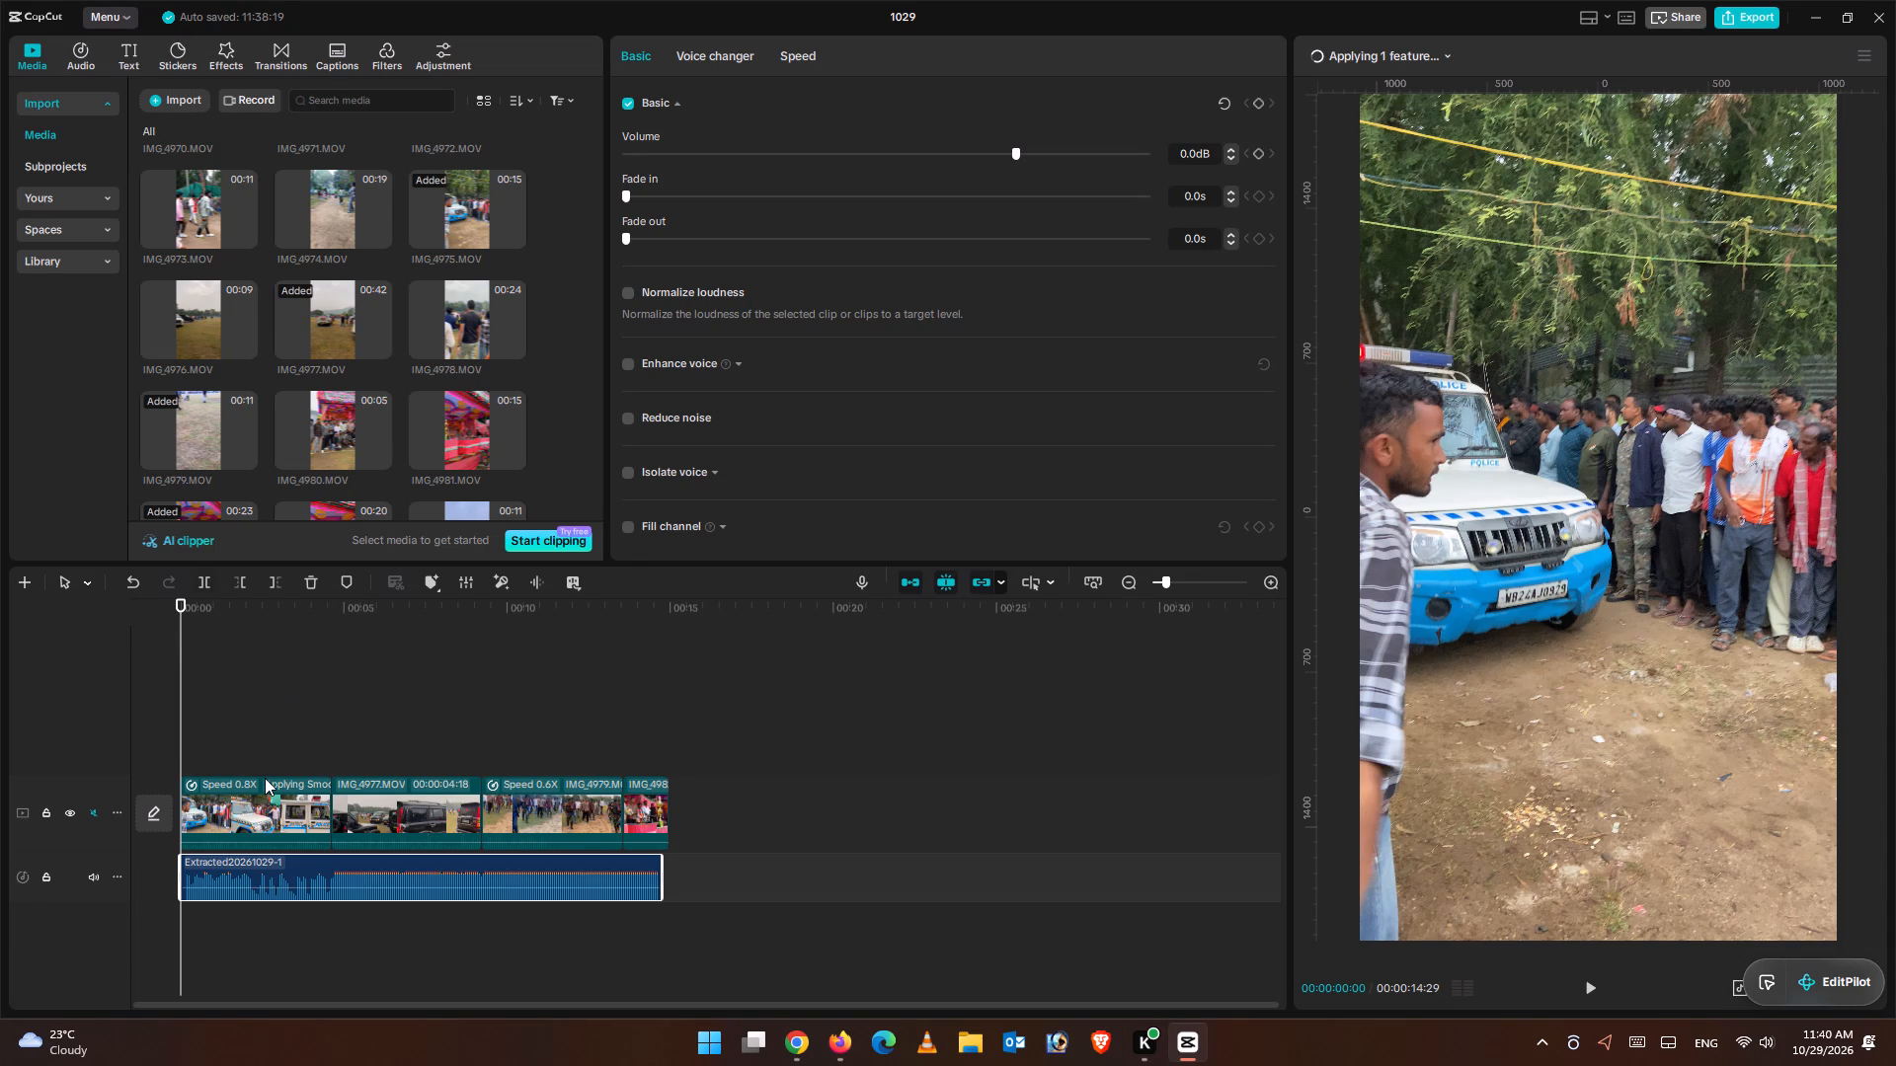
left_click(184, 111)
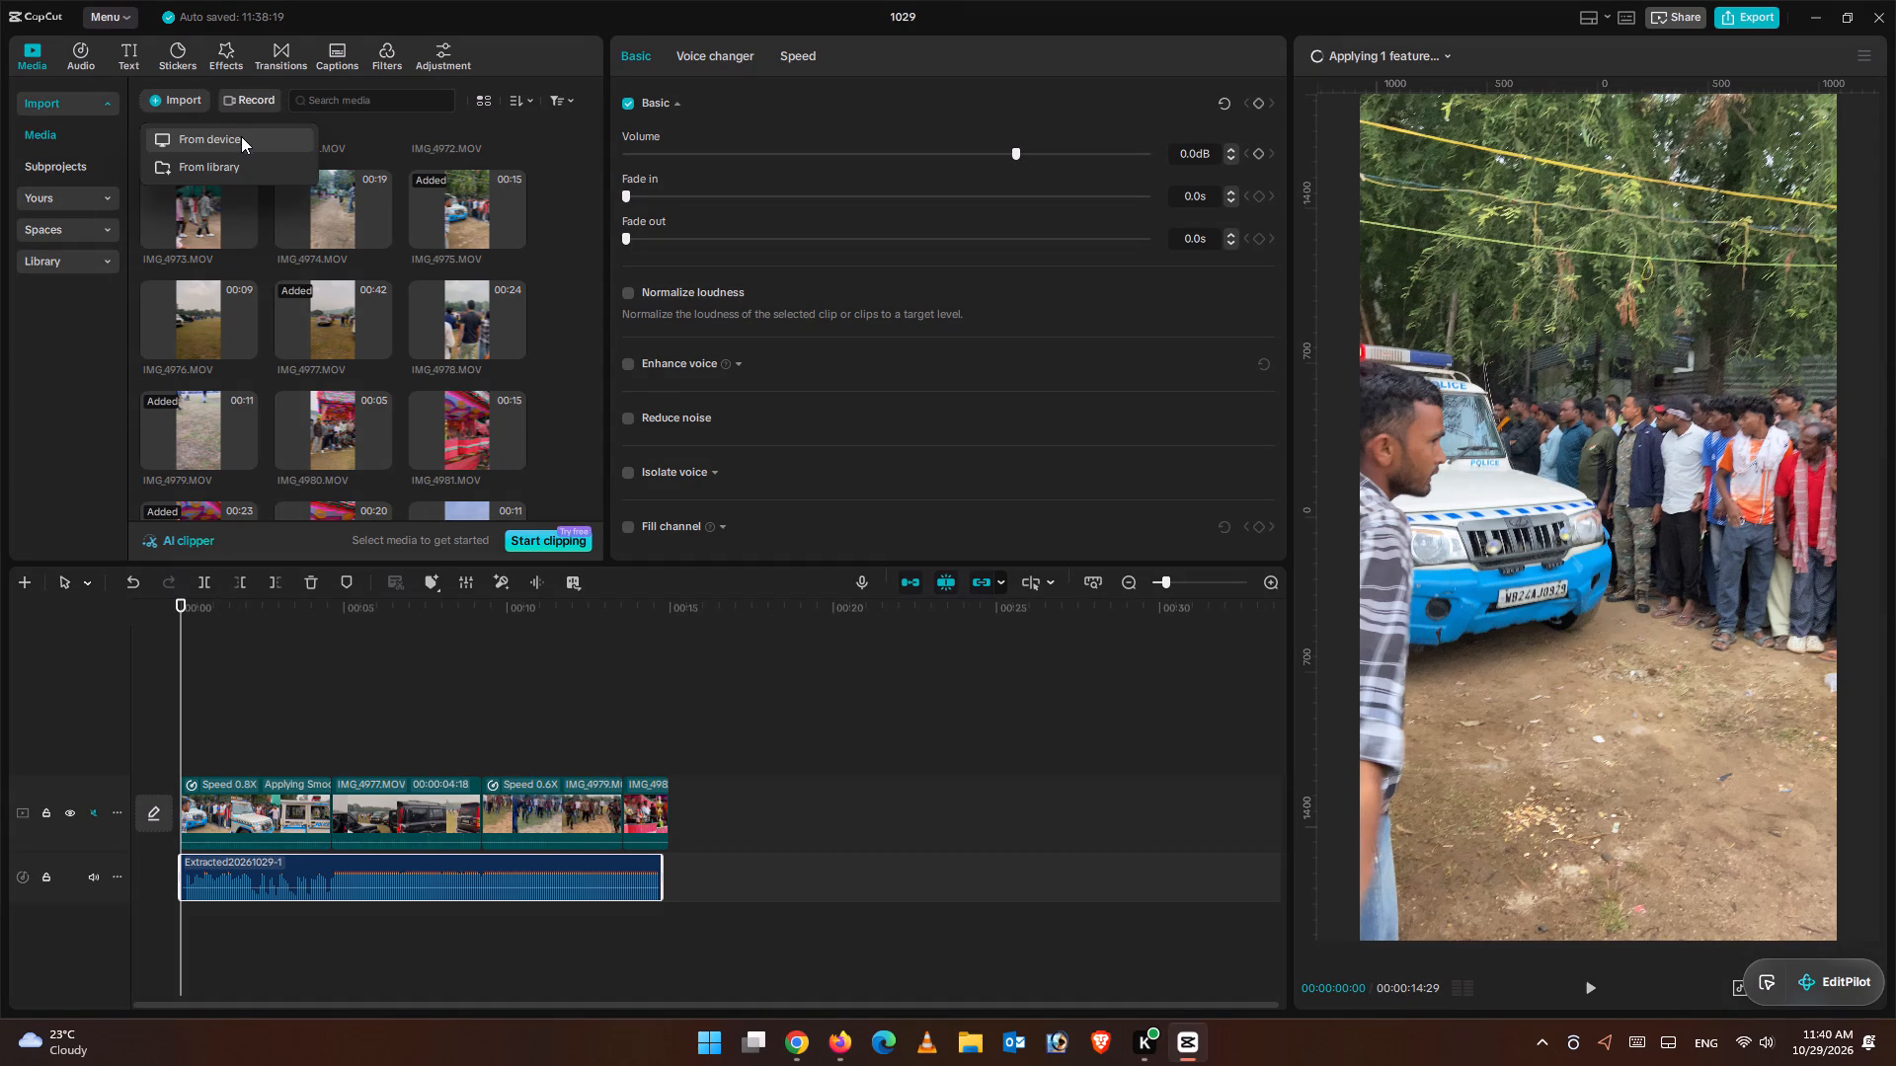
left_click(226, 141)
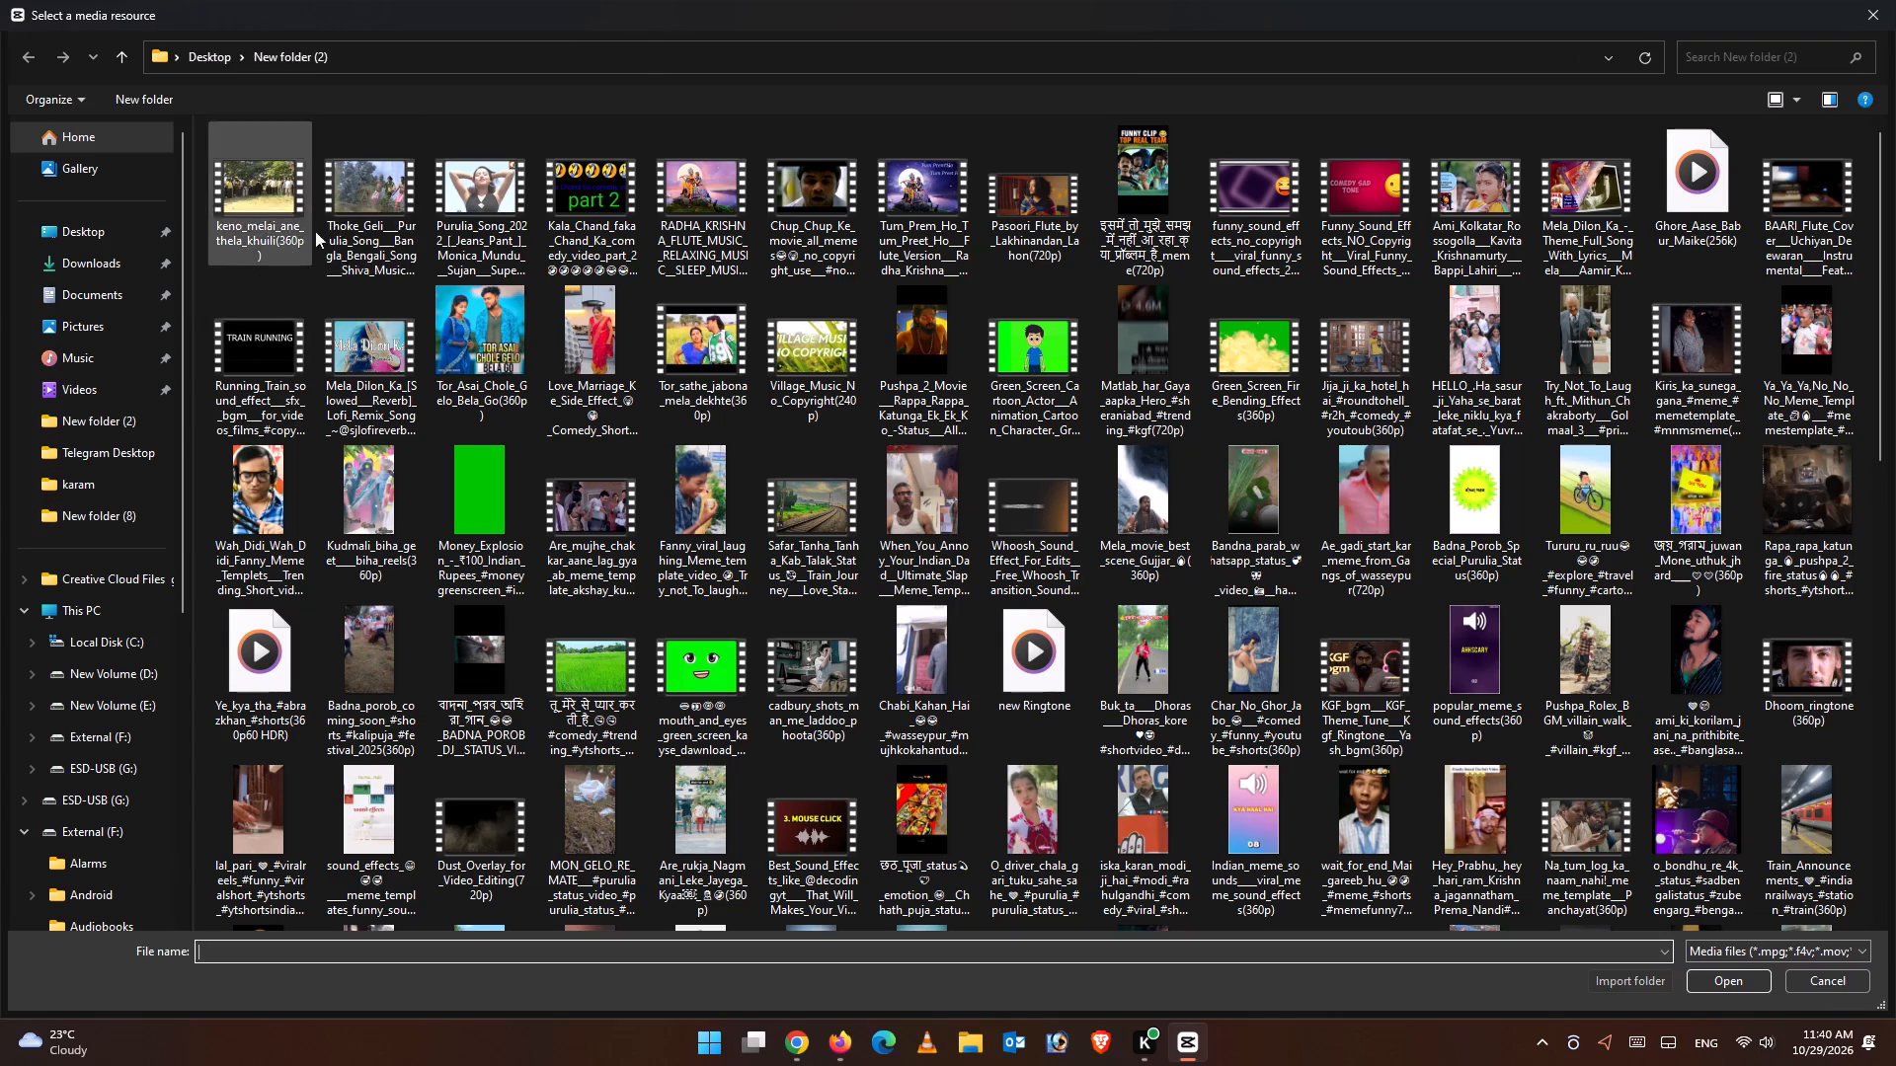
left_click(71, 250)
double_click(258, 241)
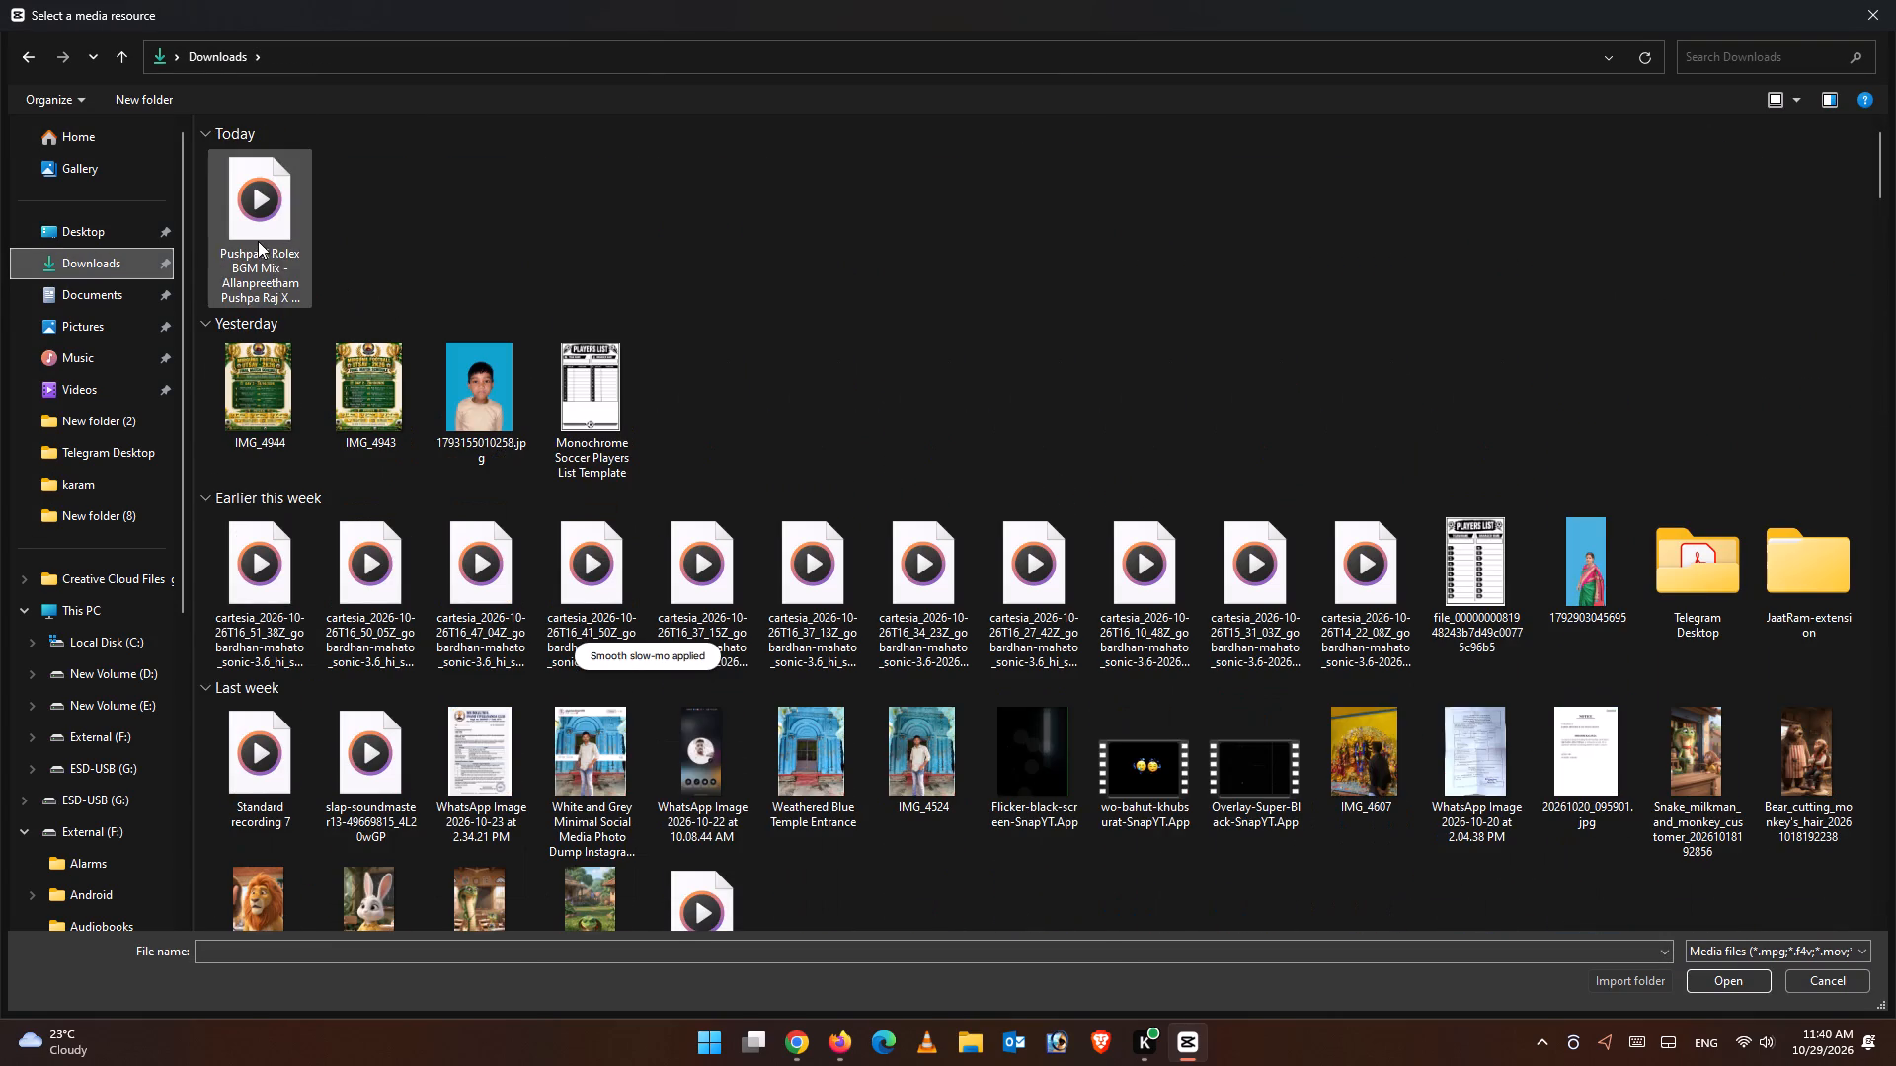
scroll(456, 377, "down", 2)
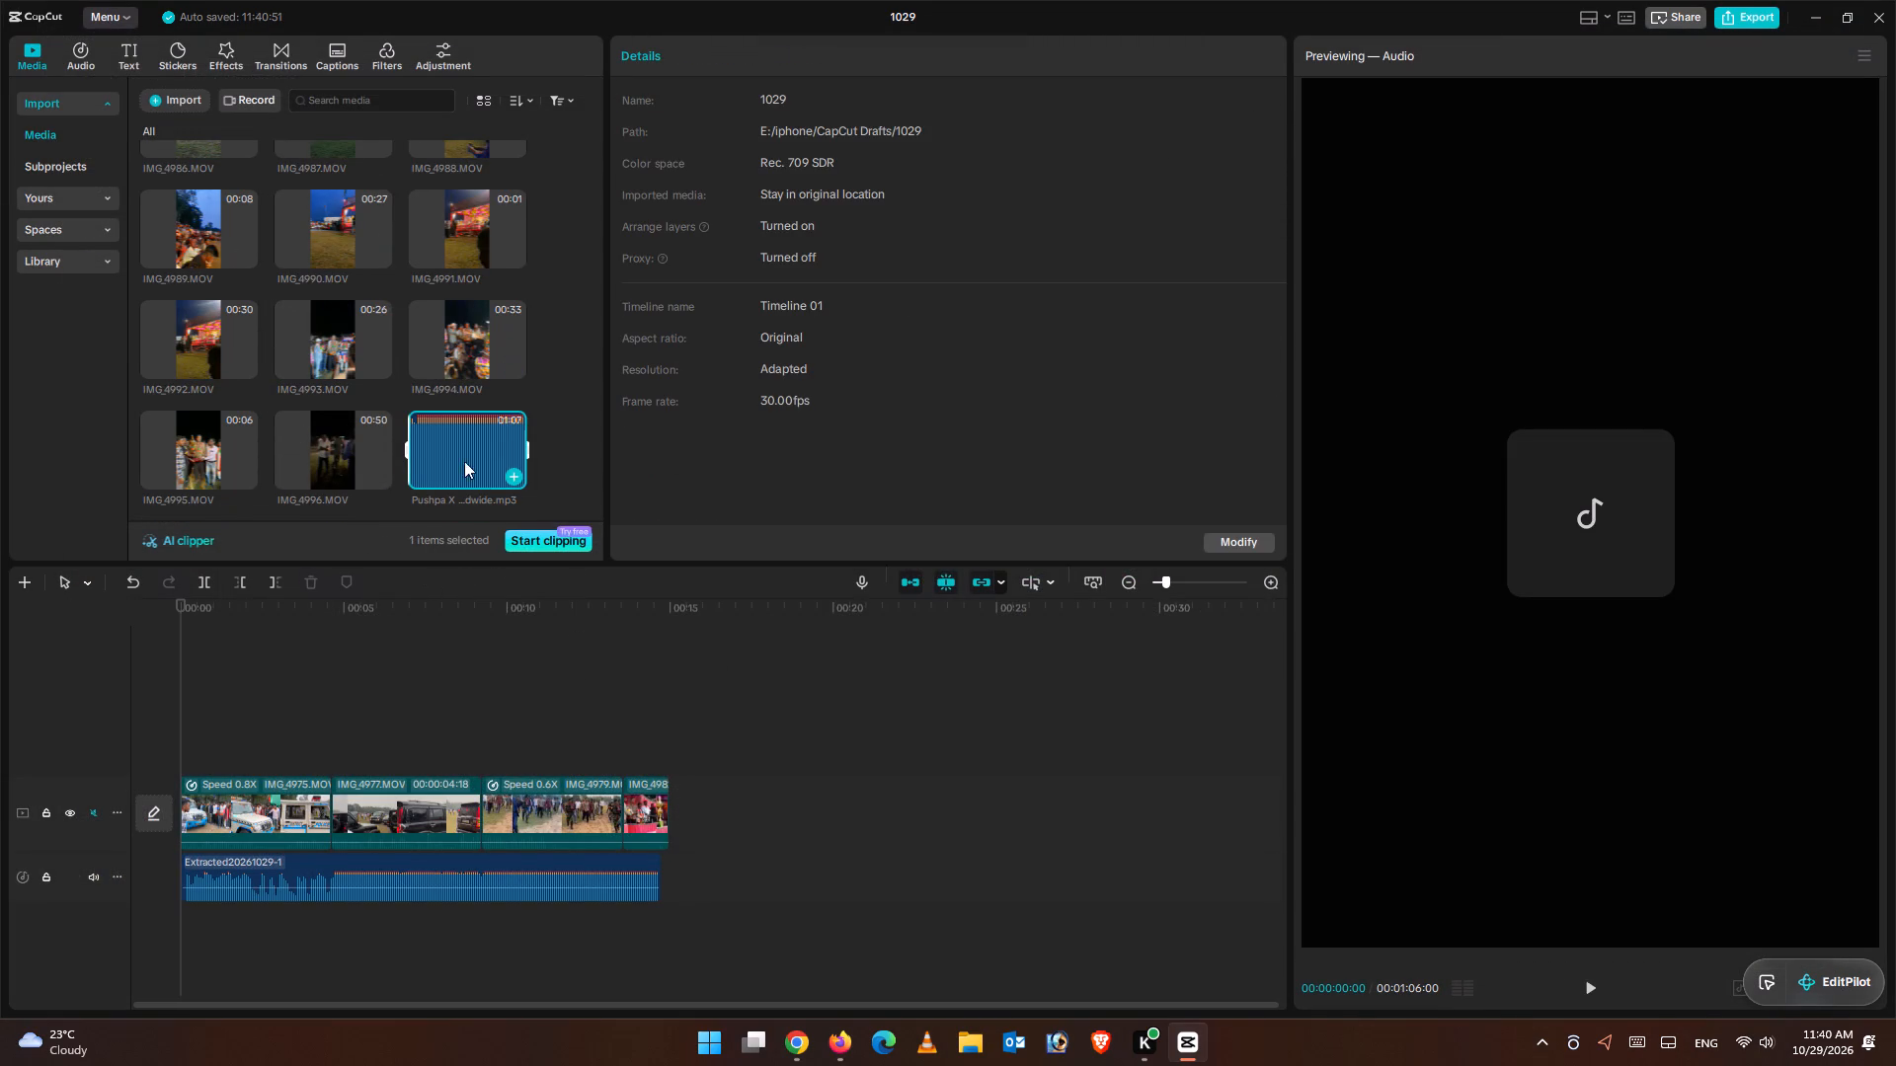
left_click(516, 478)
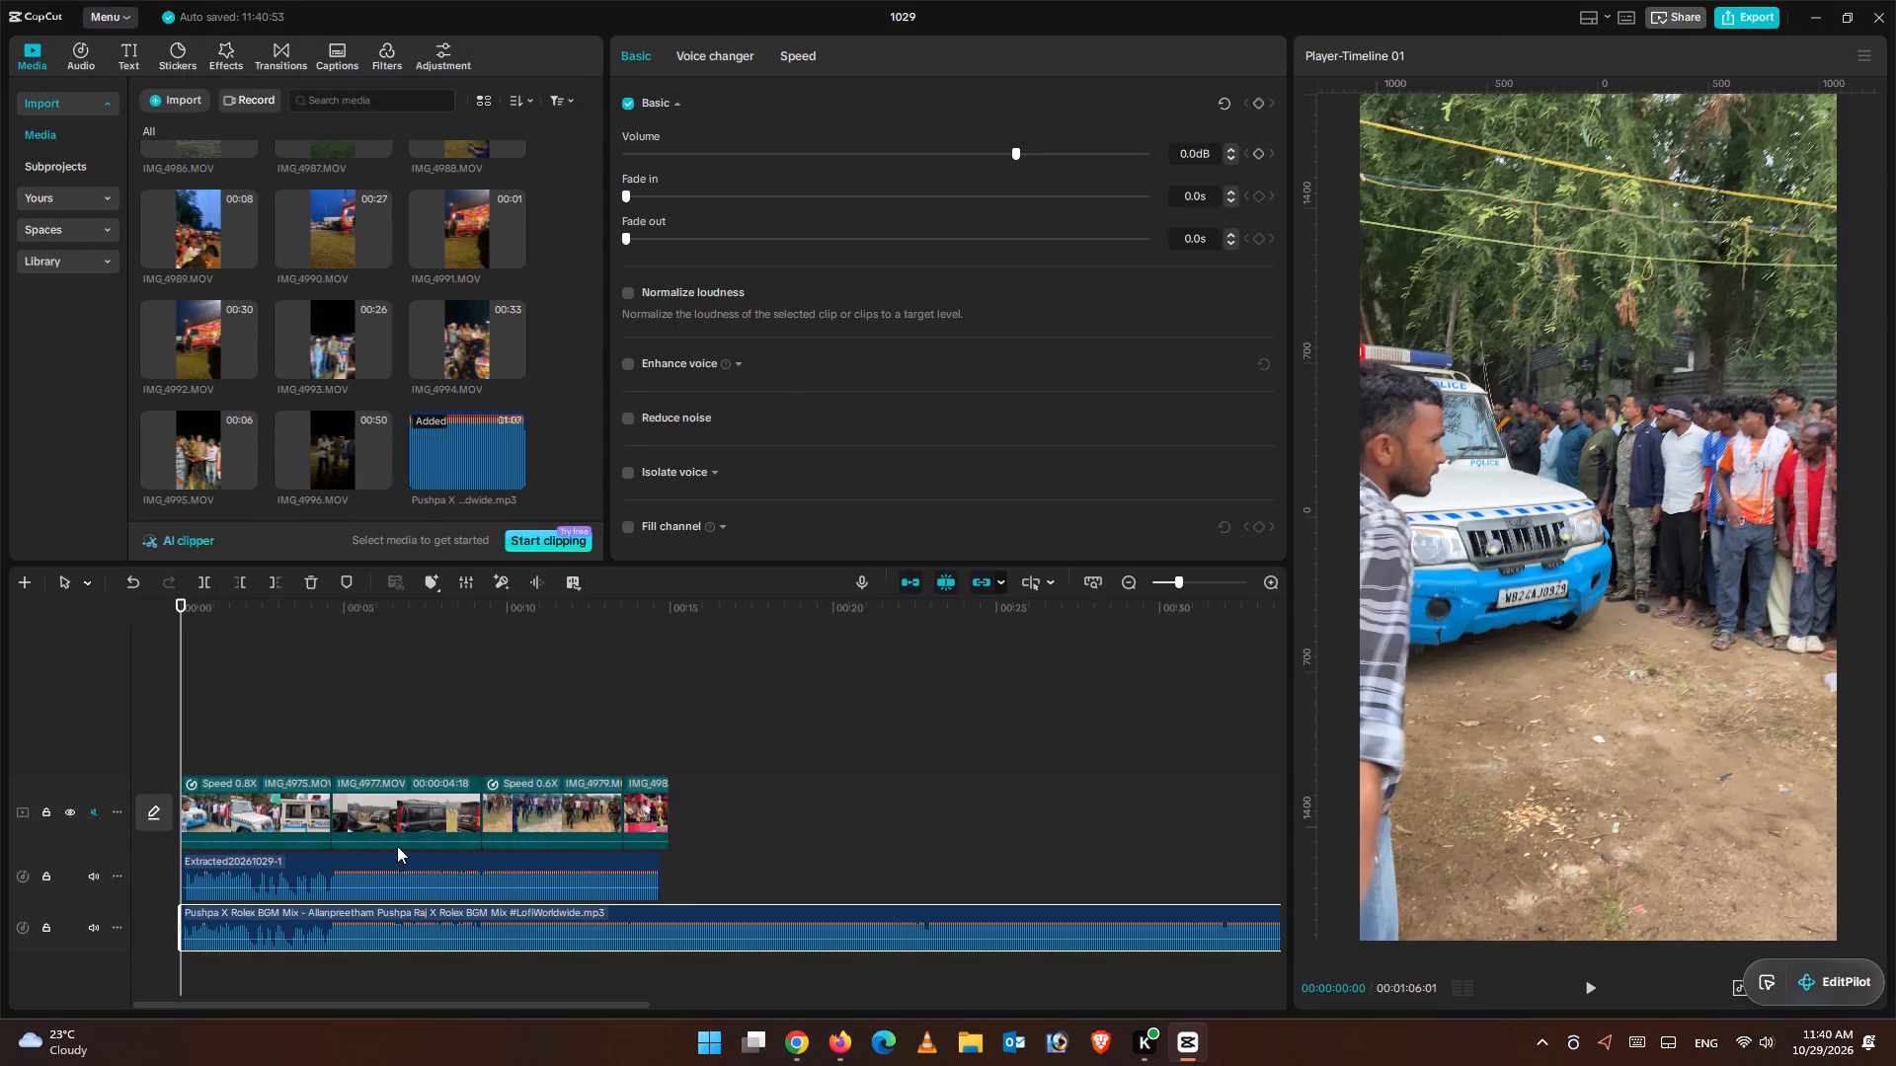
Delete the extracted audio clip that lies between the video clips and the new music.
left_click(390, 874)
left_click(312, 587)
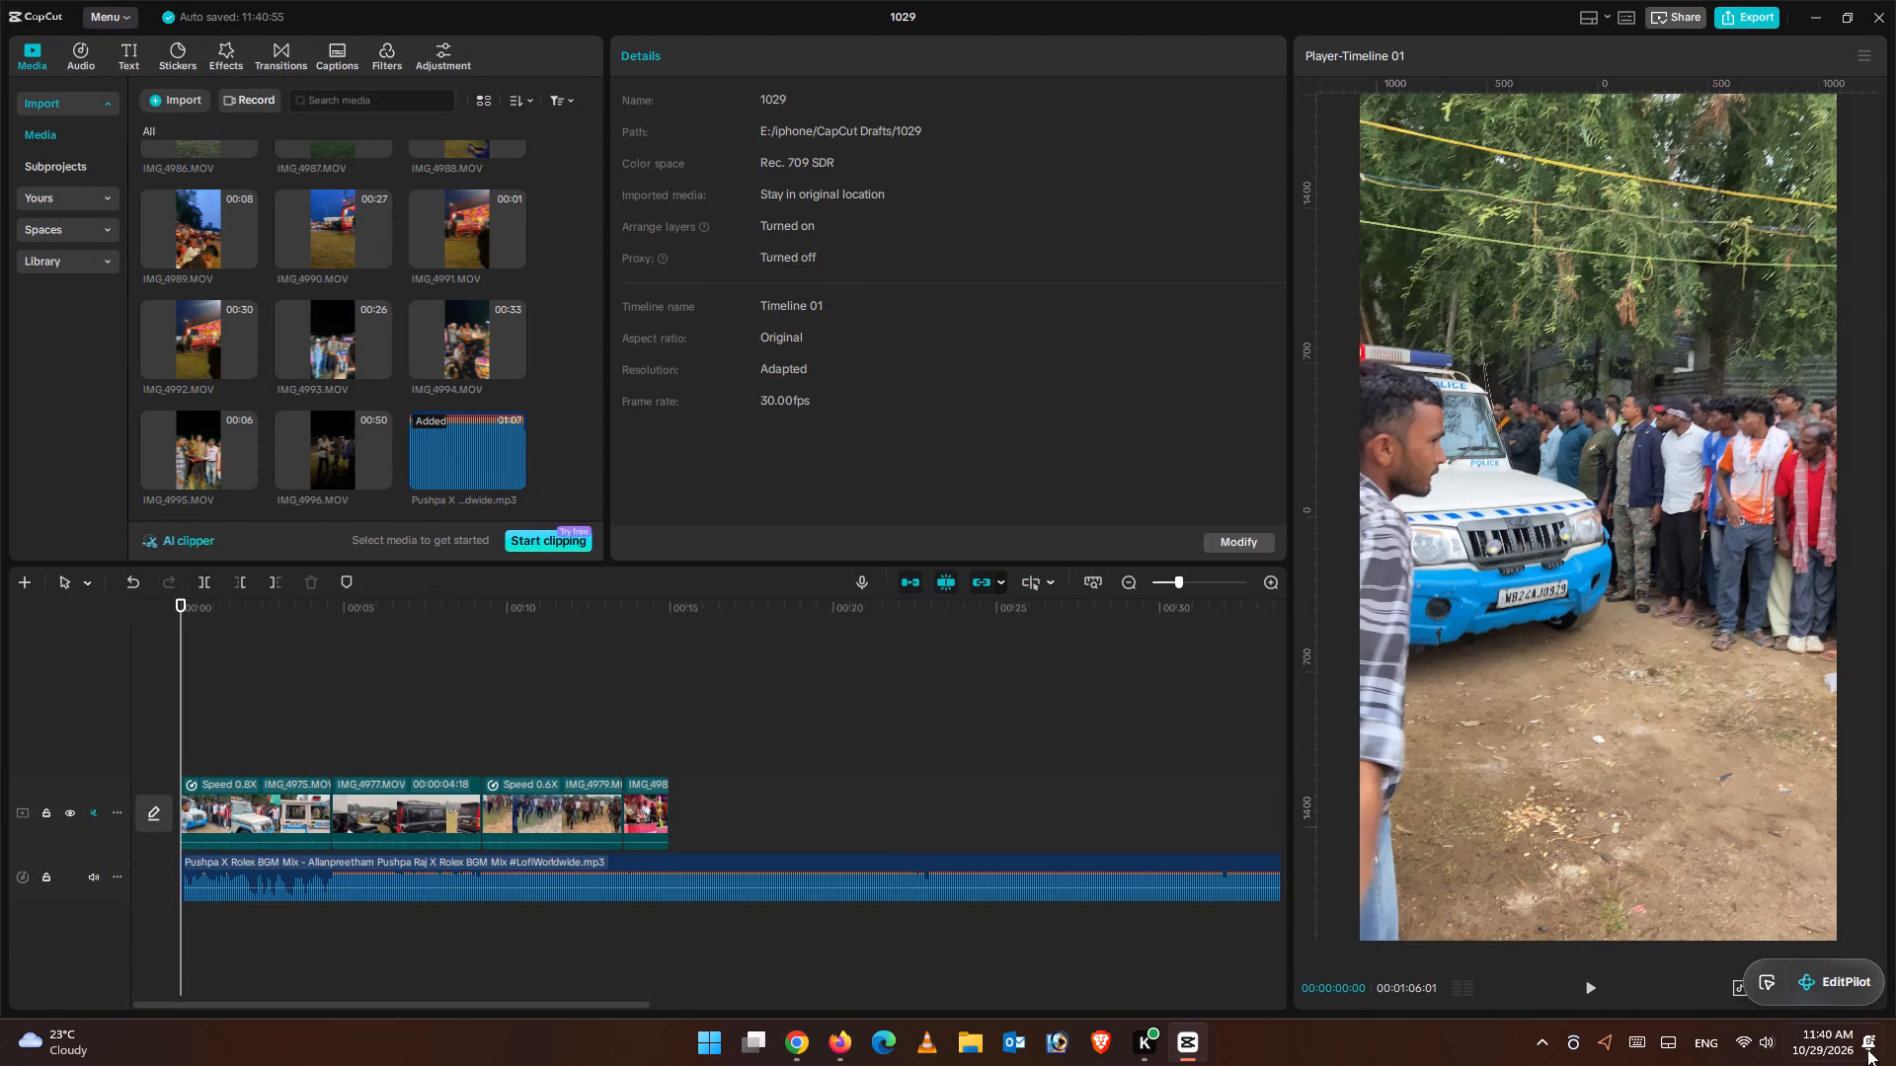
Copy the first clip, IMG_4975.MOV, and paste it on a track above the main video at 00:00:04:19.
left_click(1590, 991)
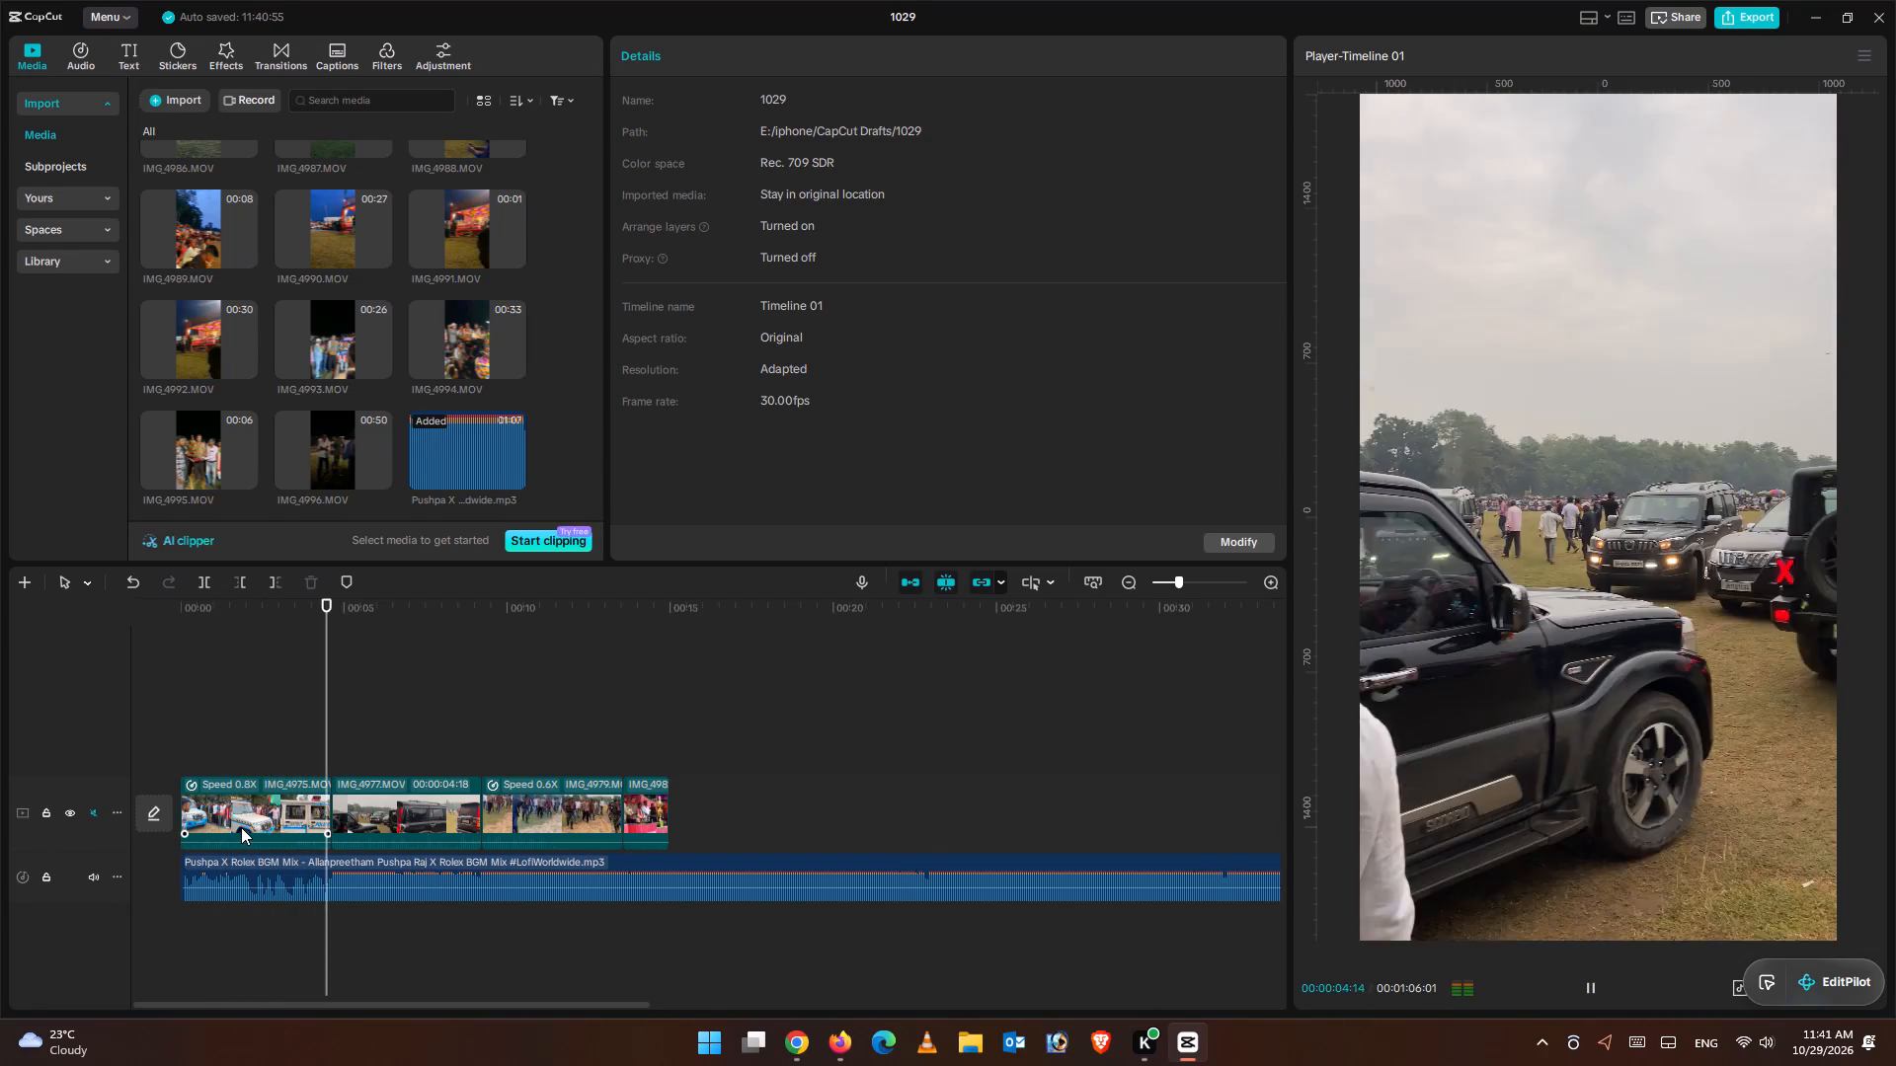
left_click_drag(388, 659, 338, 669)
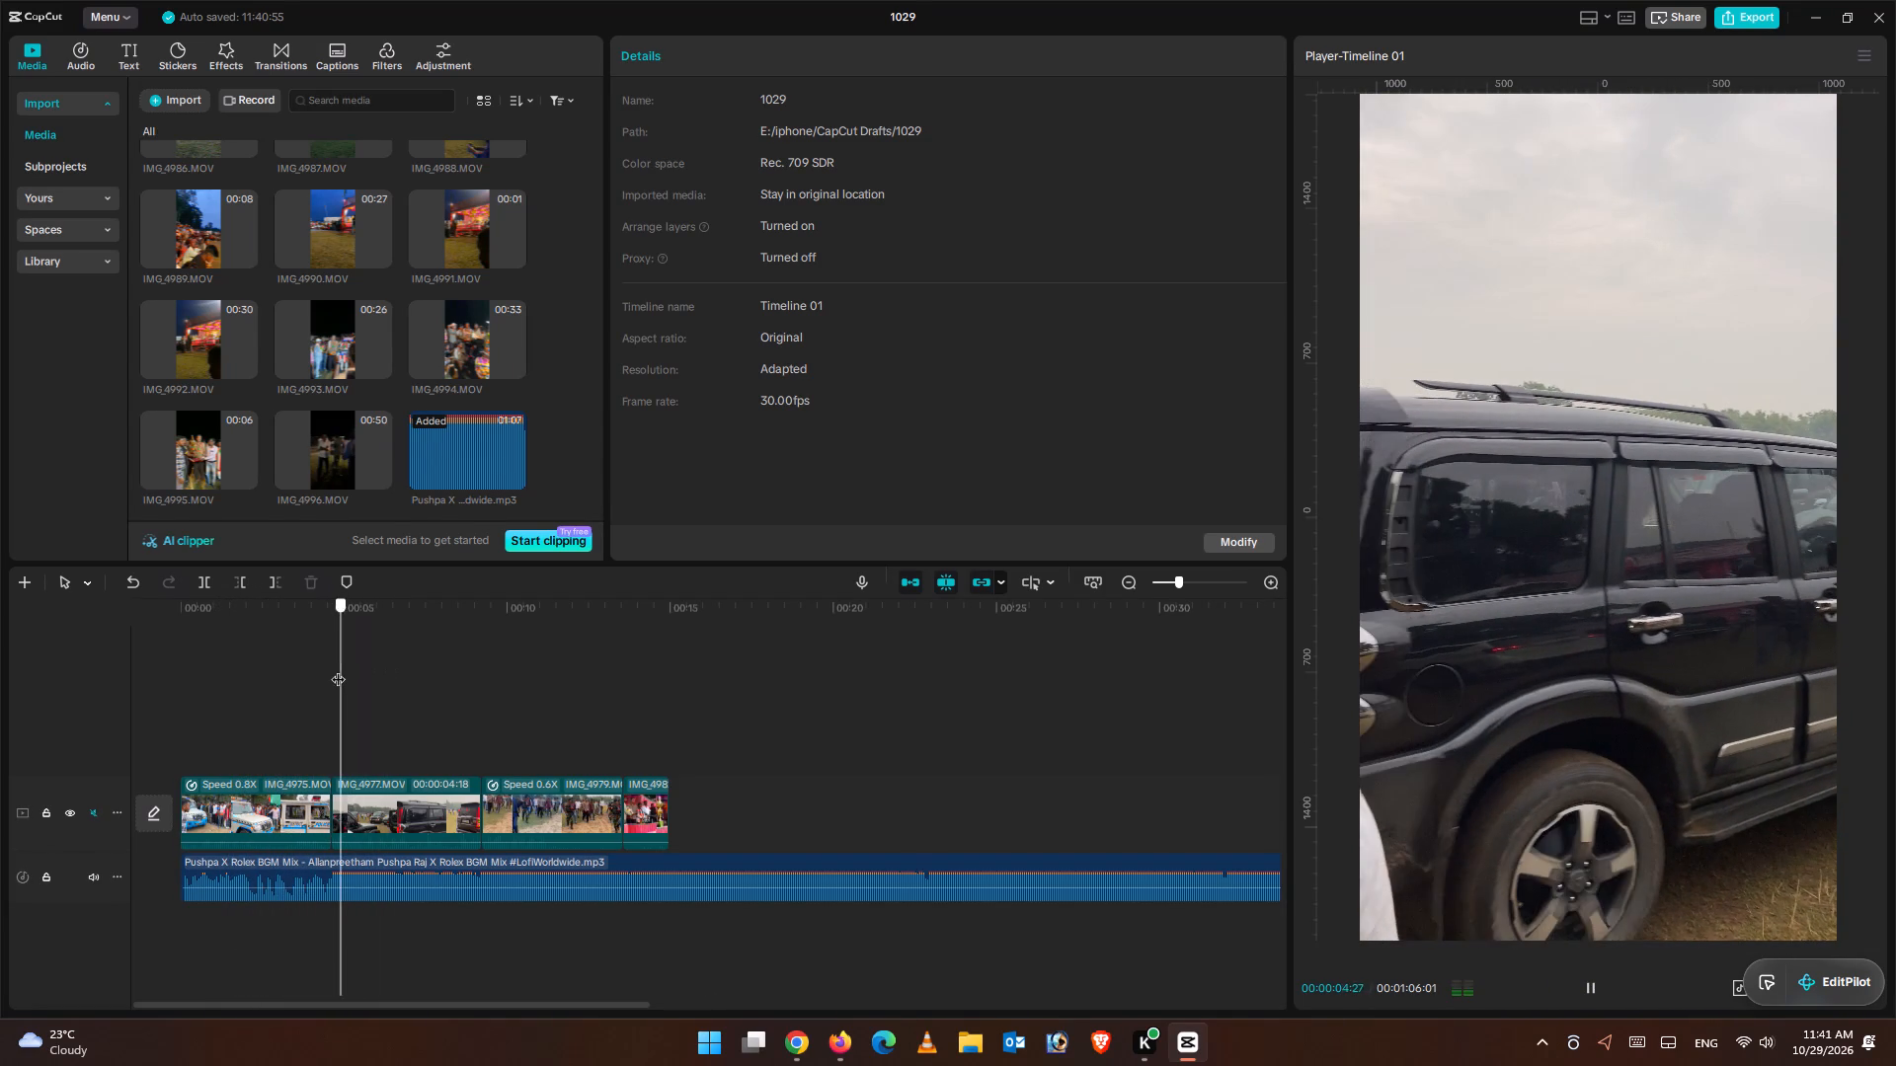
left_click_drag(338, 669, 331, 669)
right_click(285, 795)
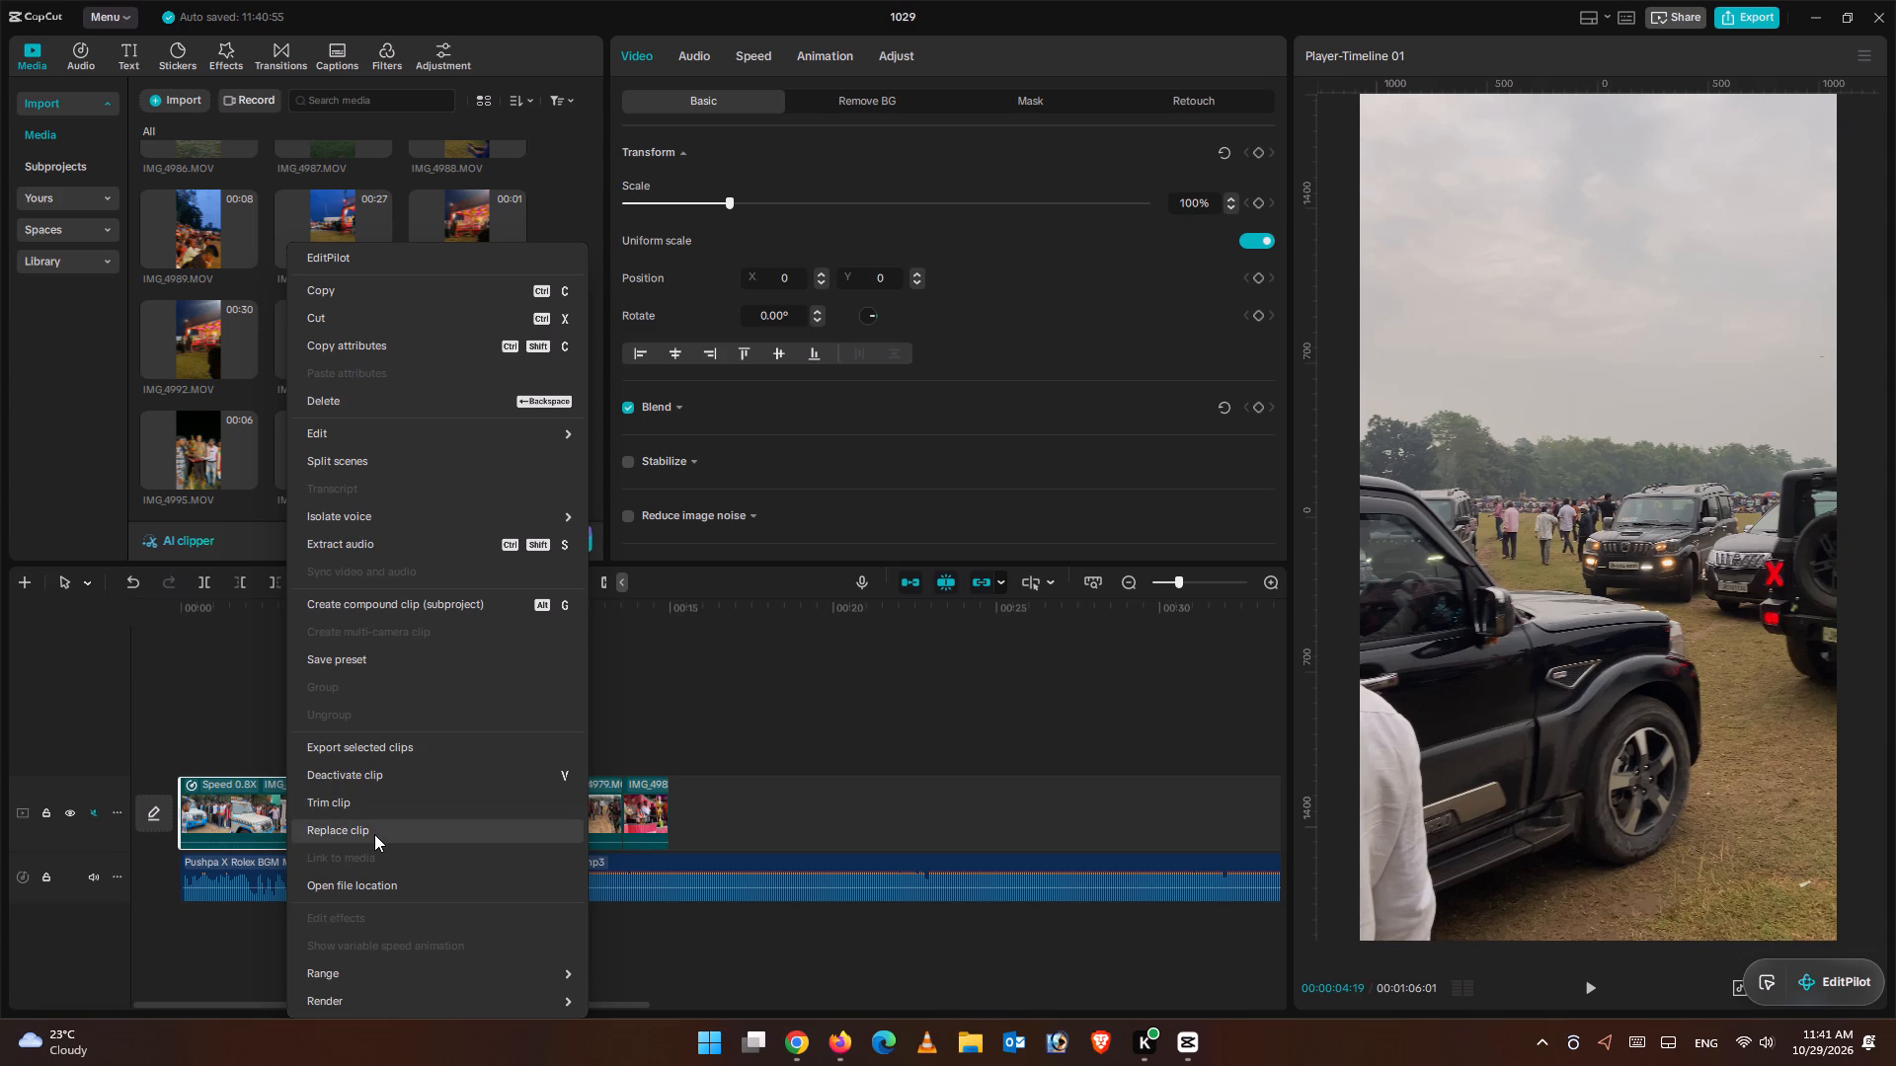
right_click(245, 823)
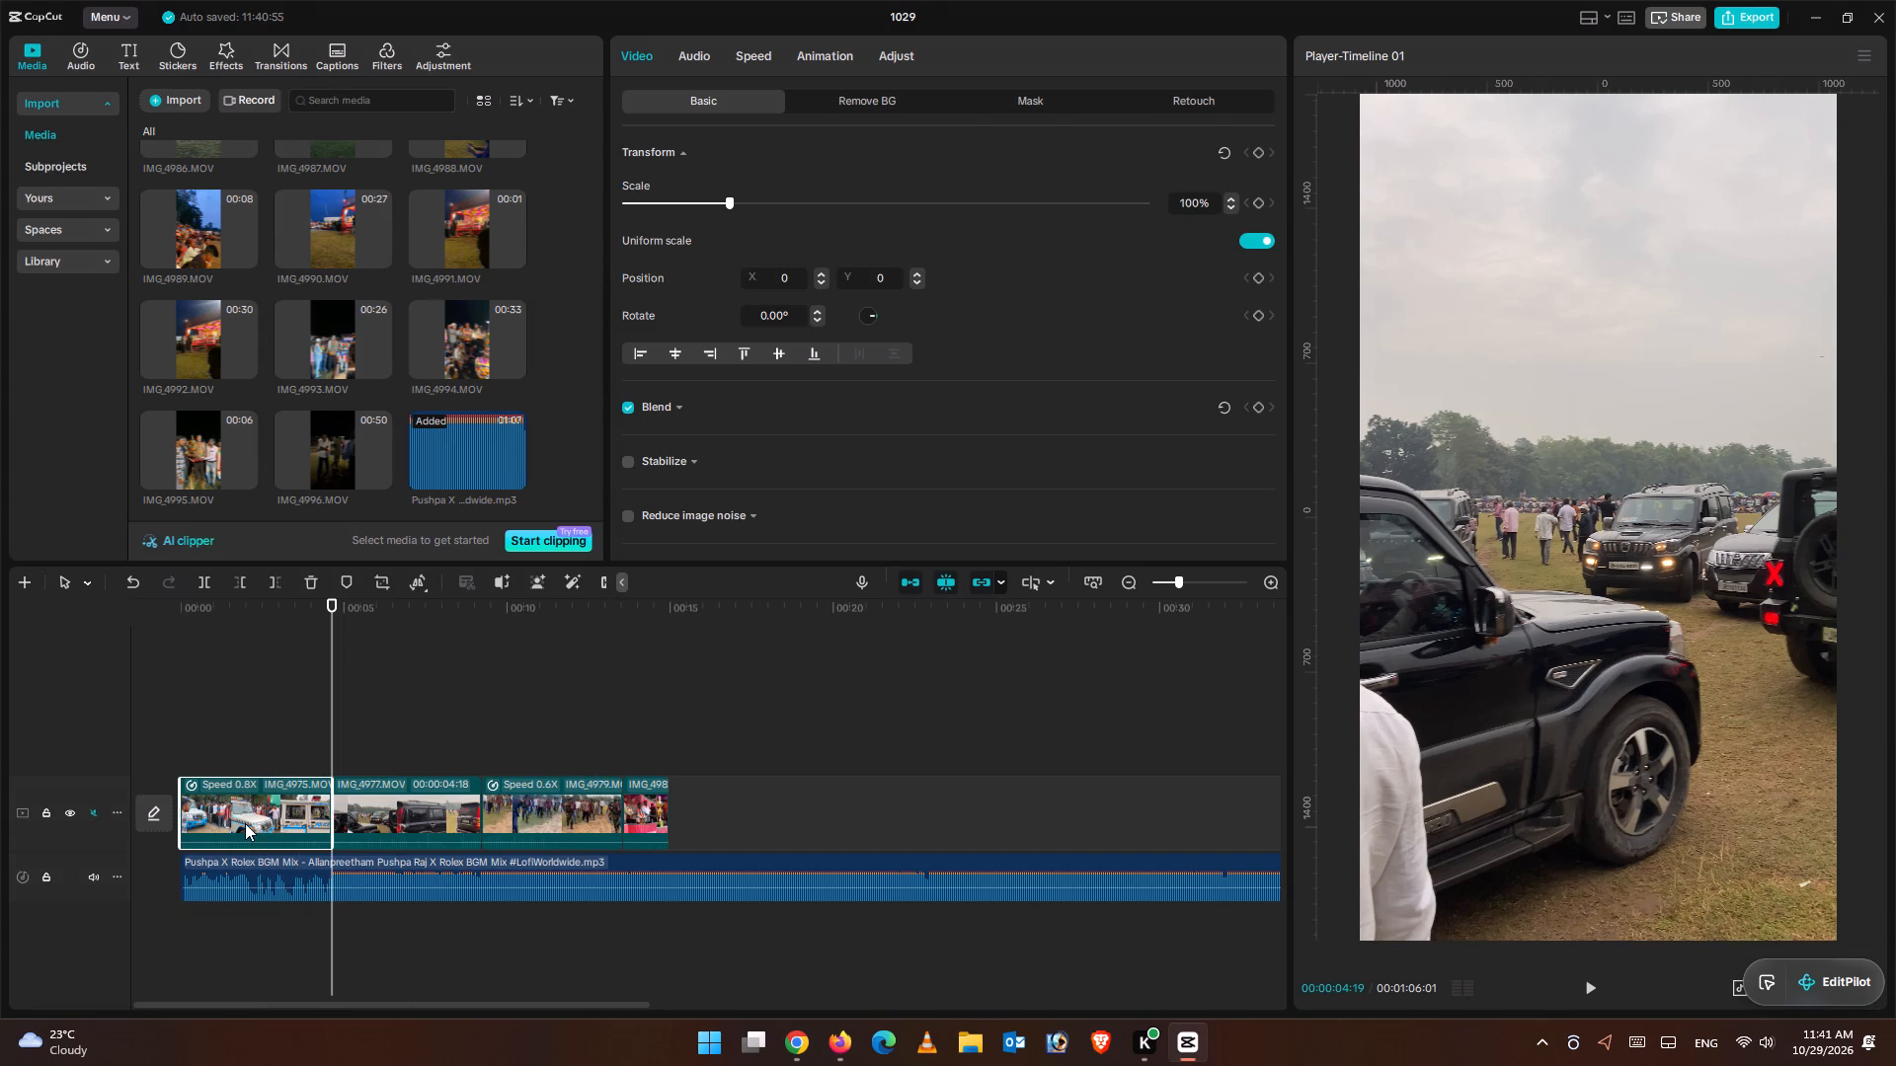
right_click(263, 780)
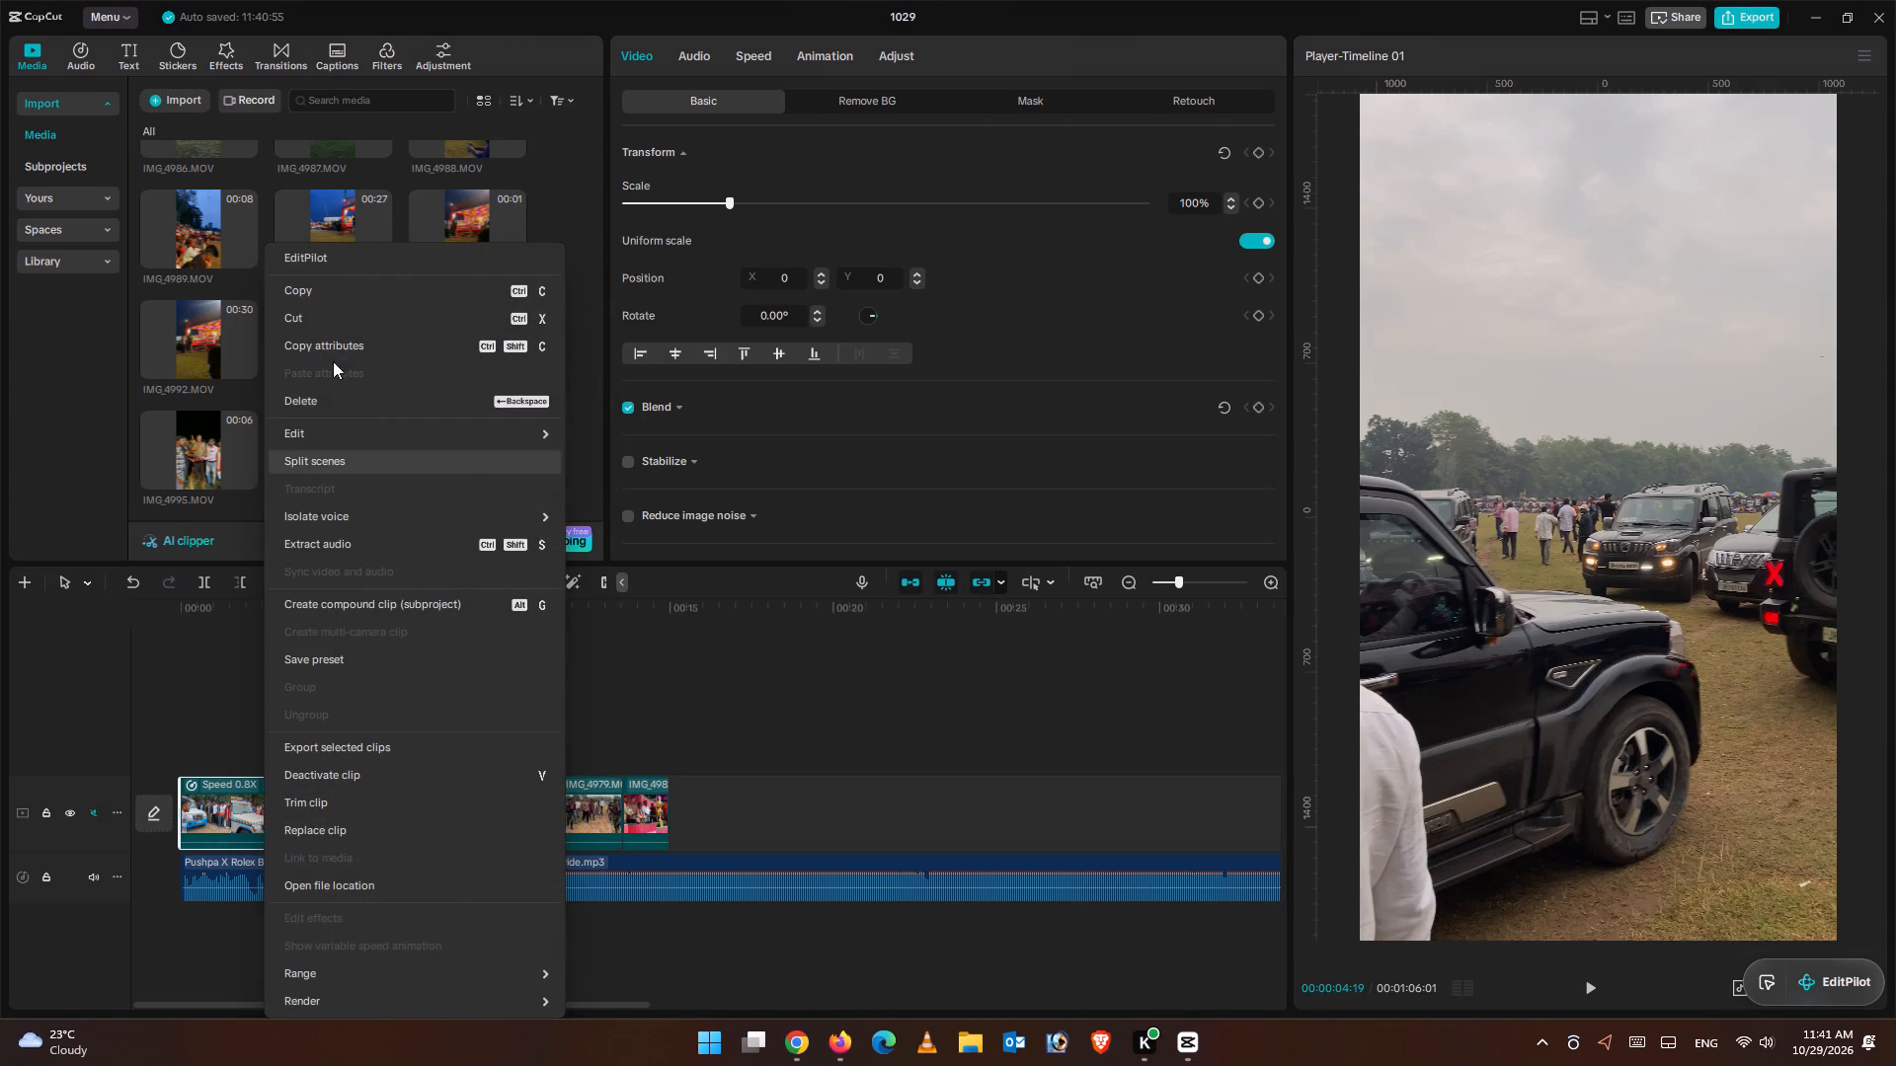
left_click(329, 299)
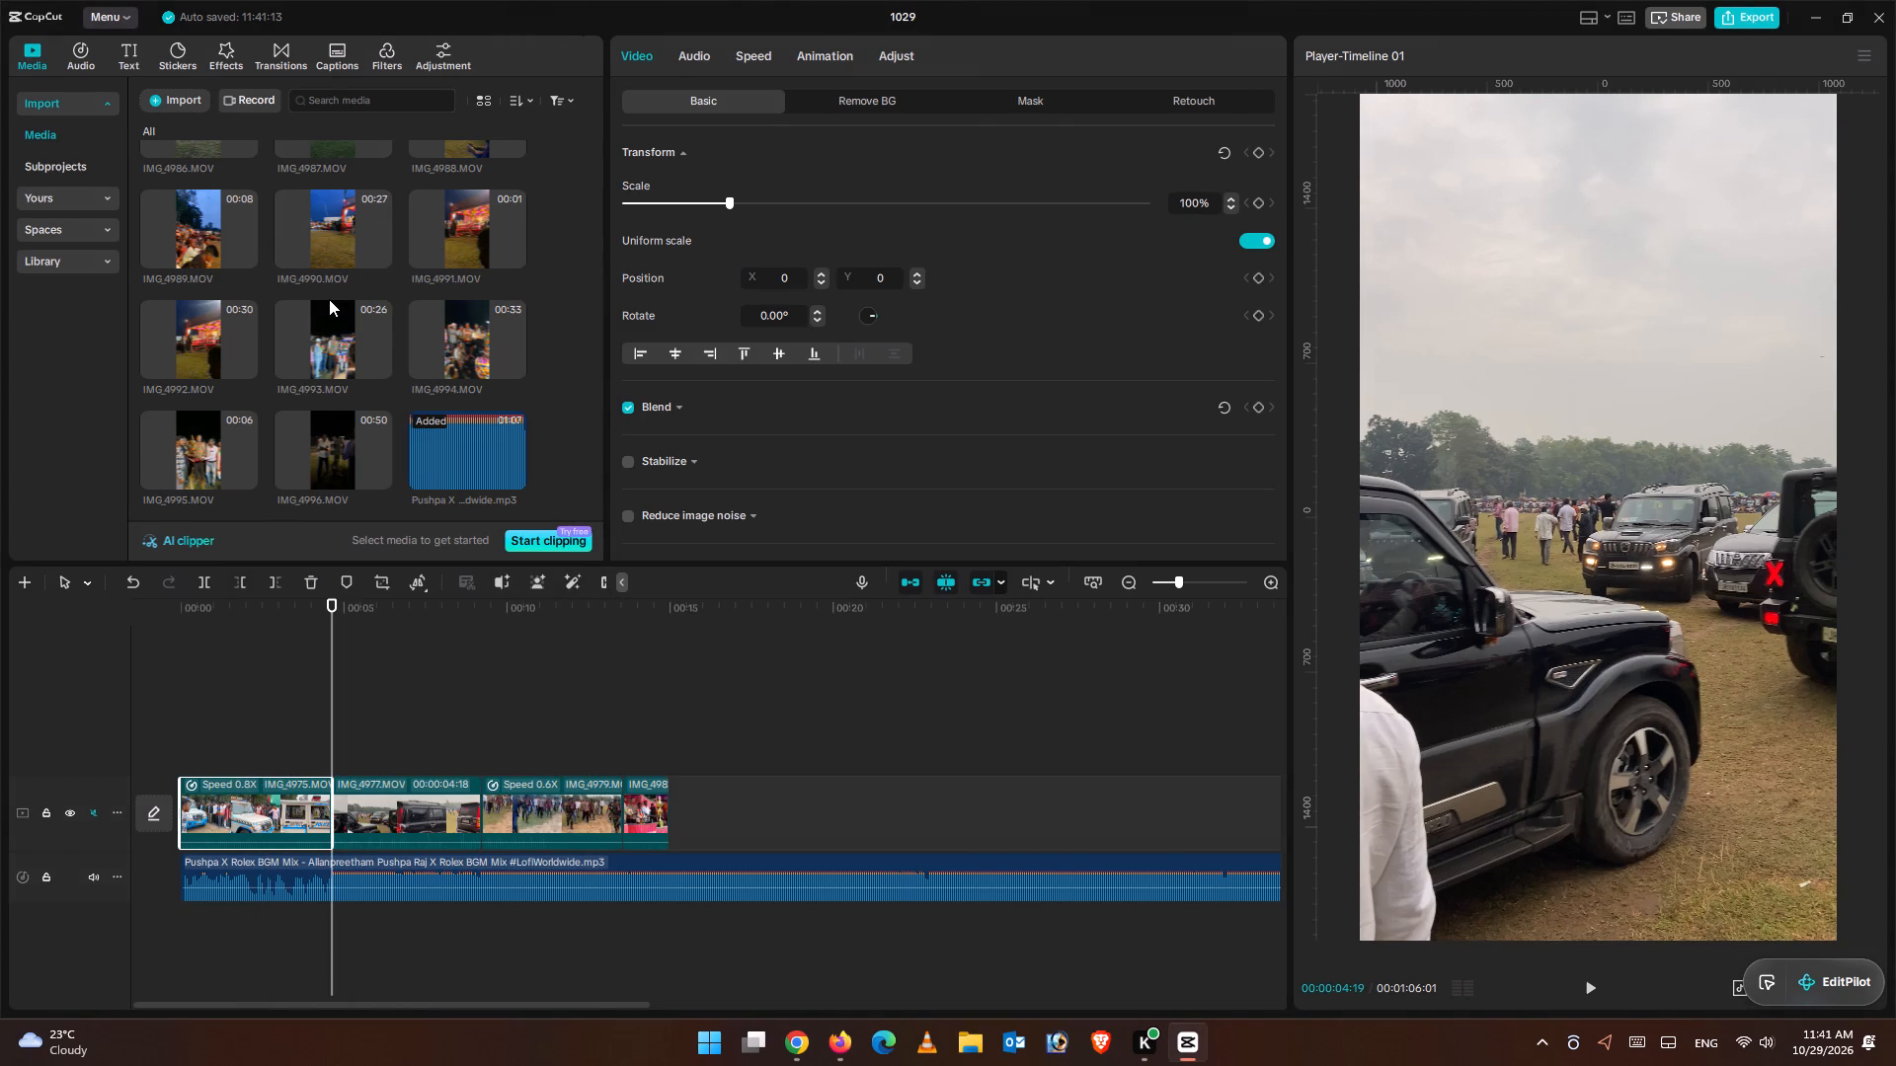
key("ctrl+v")
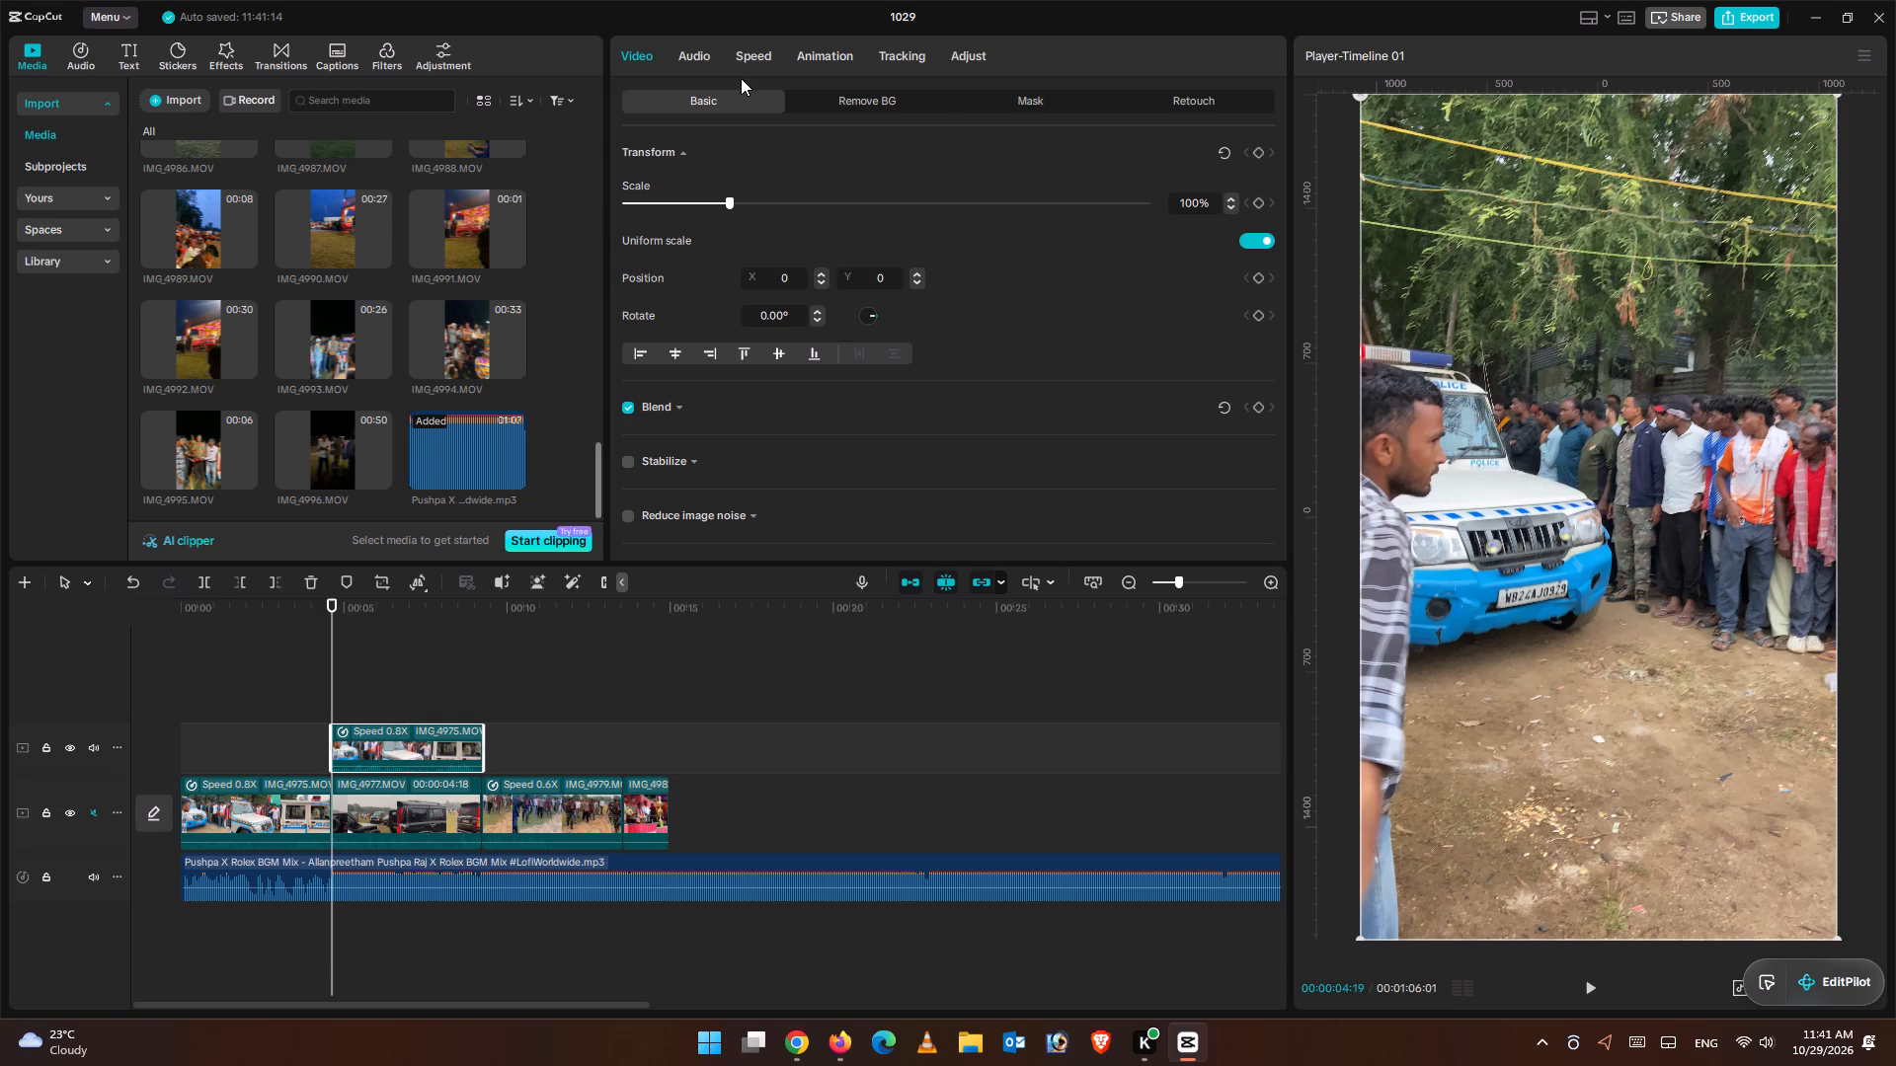
Set the pasted IMG_4975.MOV copy's speed to 1.00x and move it to the timeline start, above the original.
left_click(751, 66)
left_click_drag(700, 183, 730, 187)
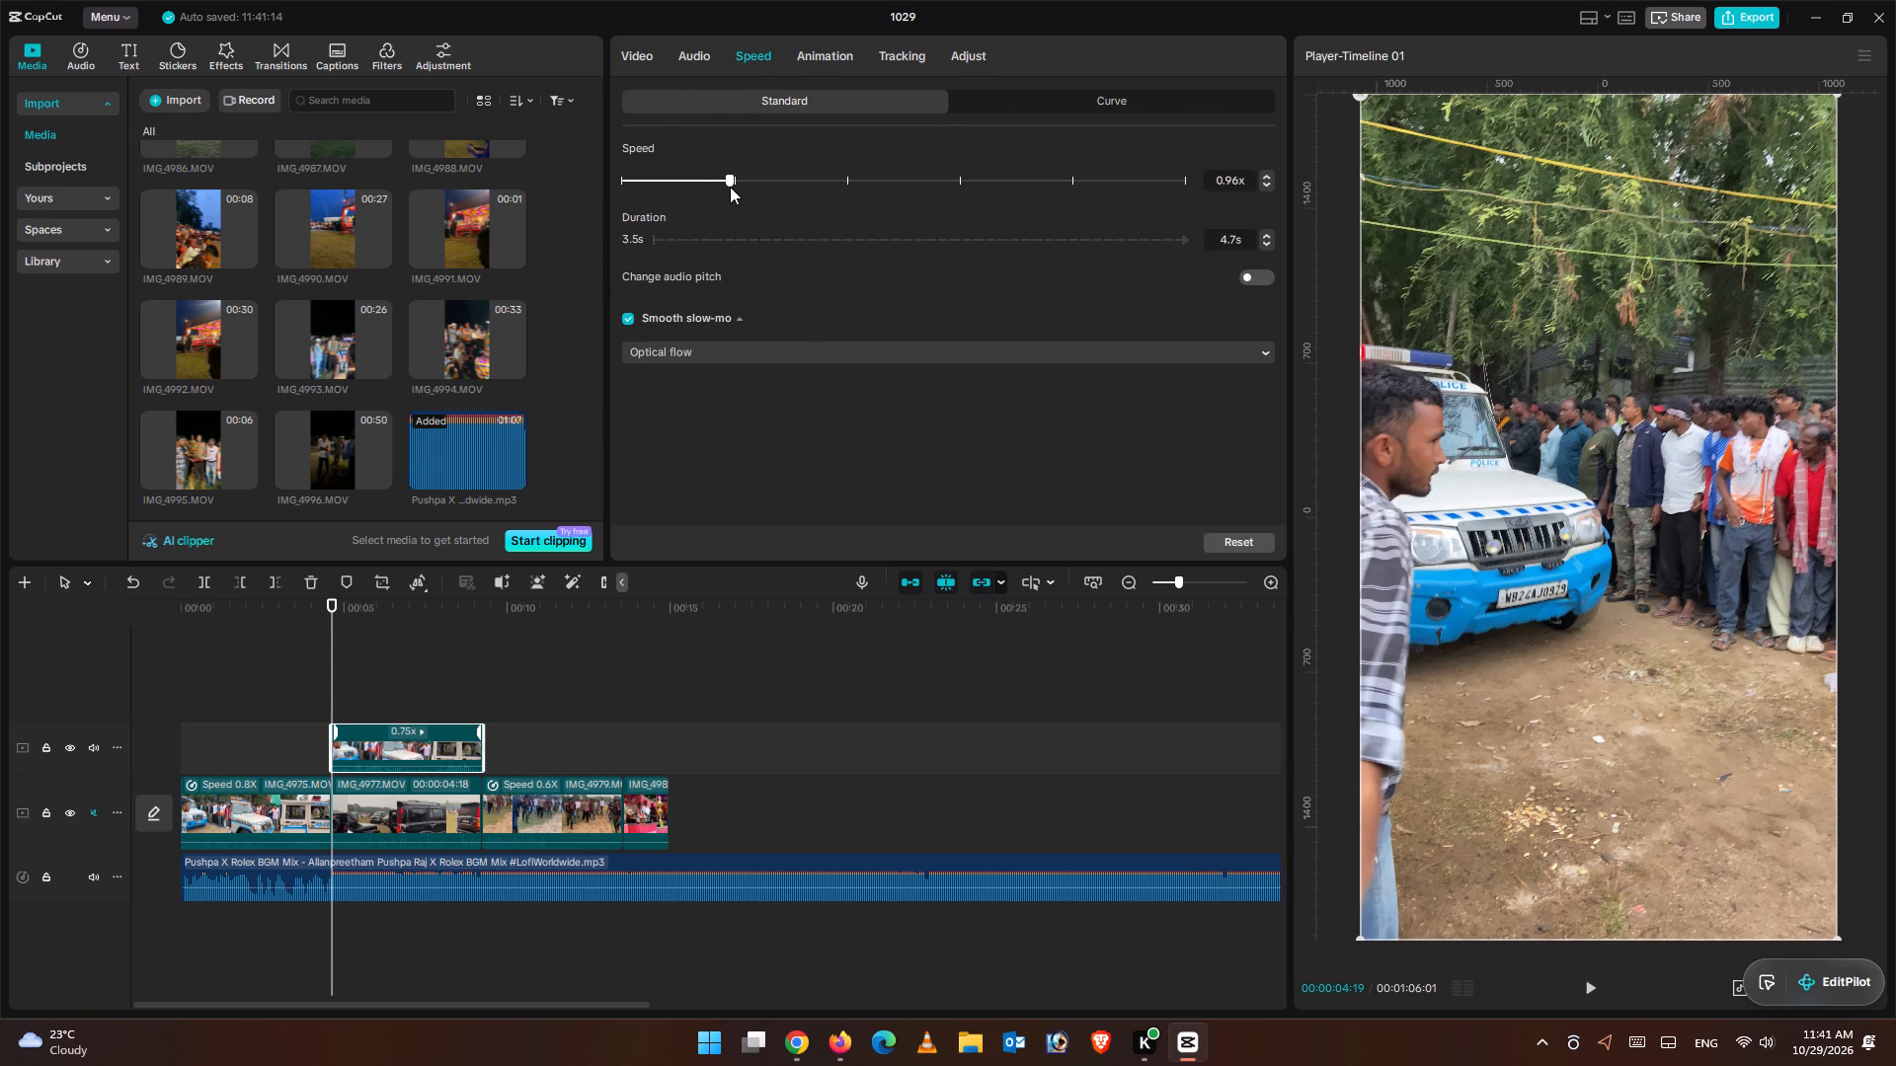
left_click_drag(730, 187, 735, 189)
left_click_drag(394, 744, 264, 753)
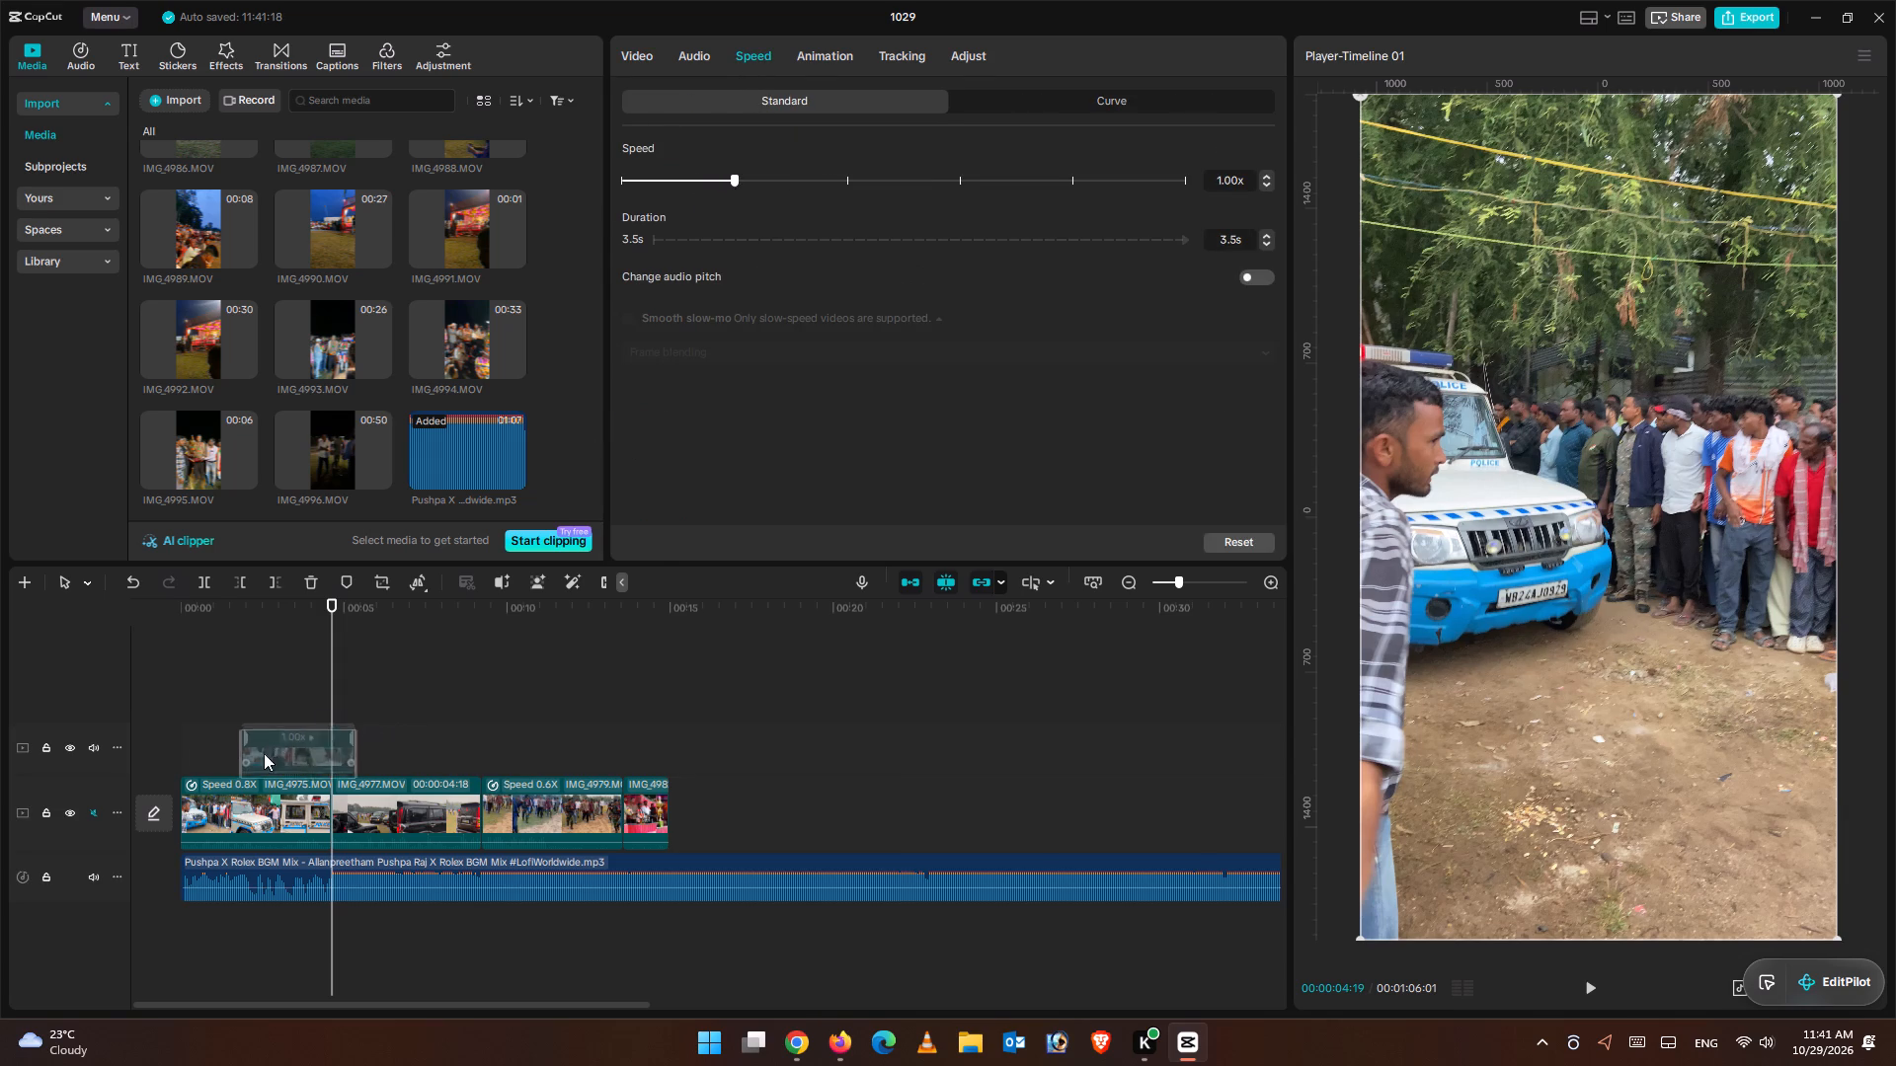
left_click_drag(264, 753, 247, 752)
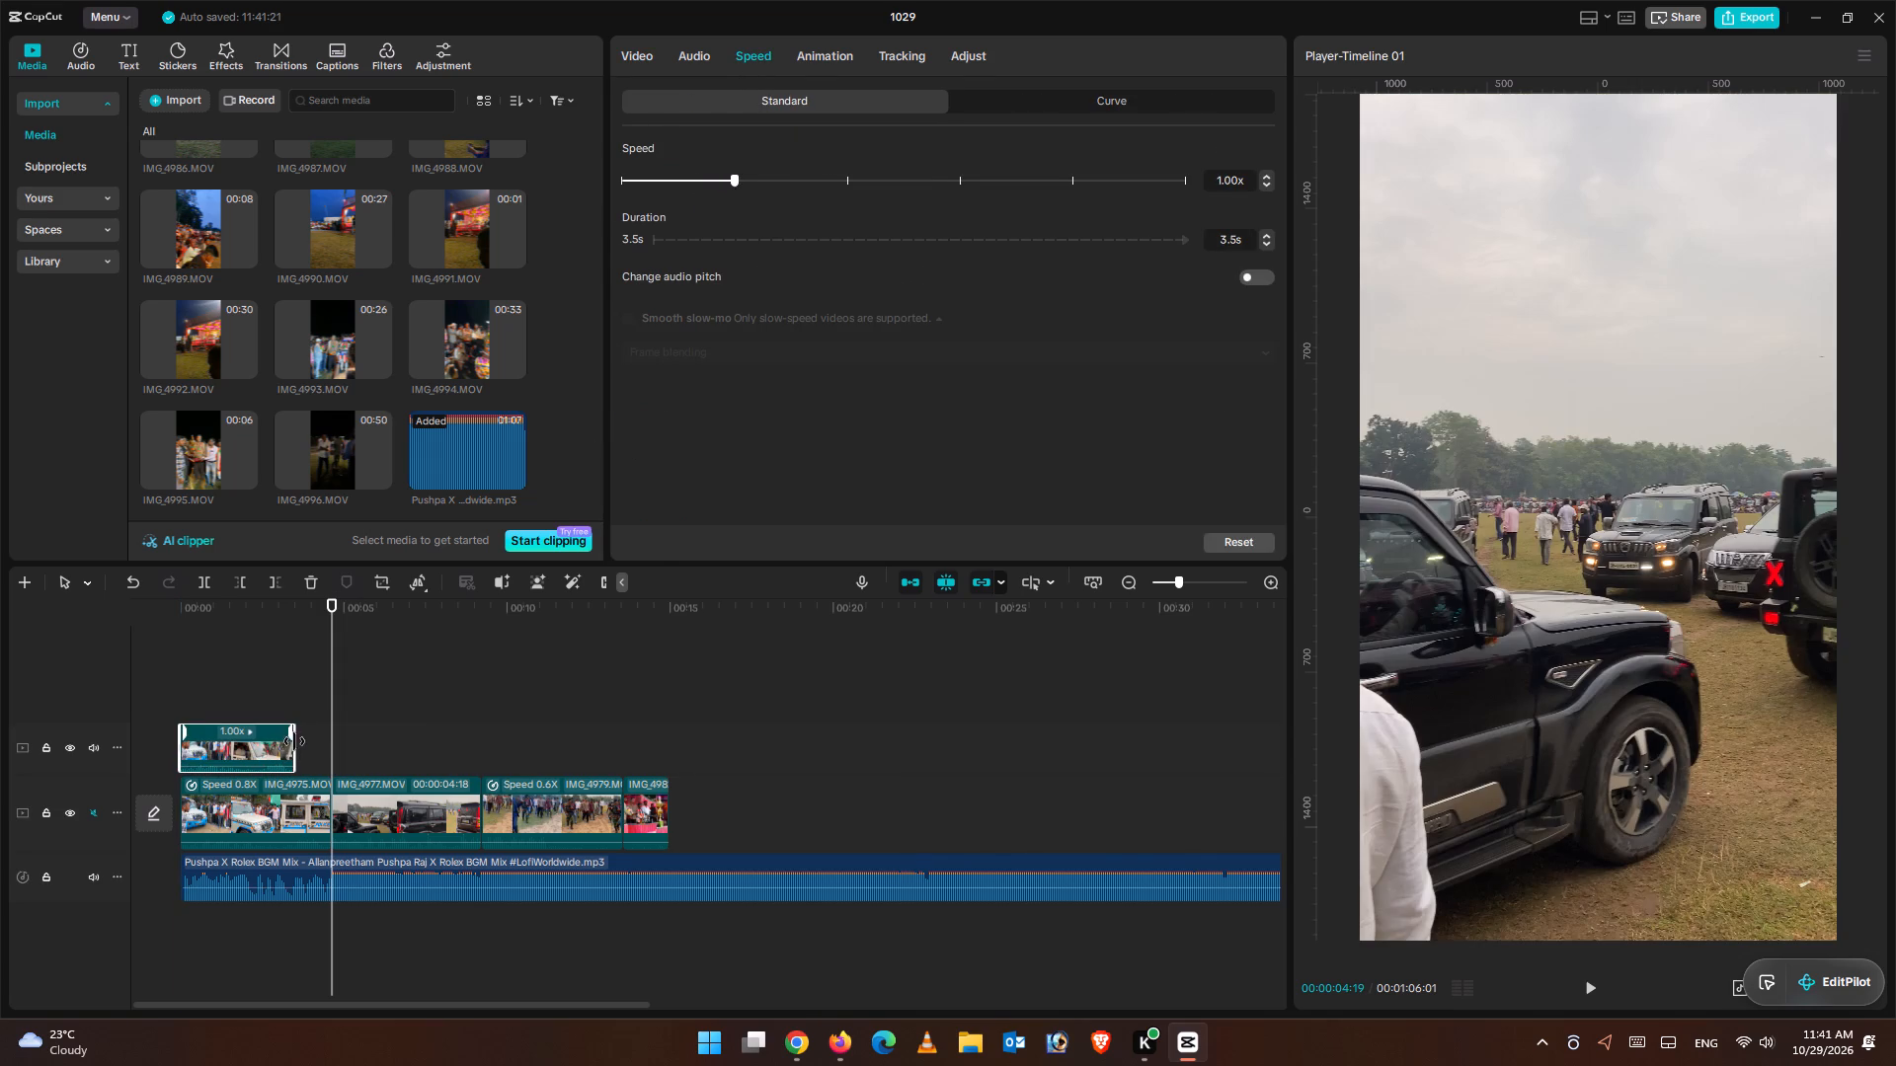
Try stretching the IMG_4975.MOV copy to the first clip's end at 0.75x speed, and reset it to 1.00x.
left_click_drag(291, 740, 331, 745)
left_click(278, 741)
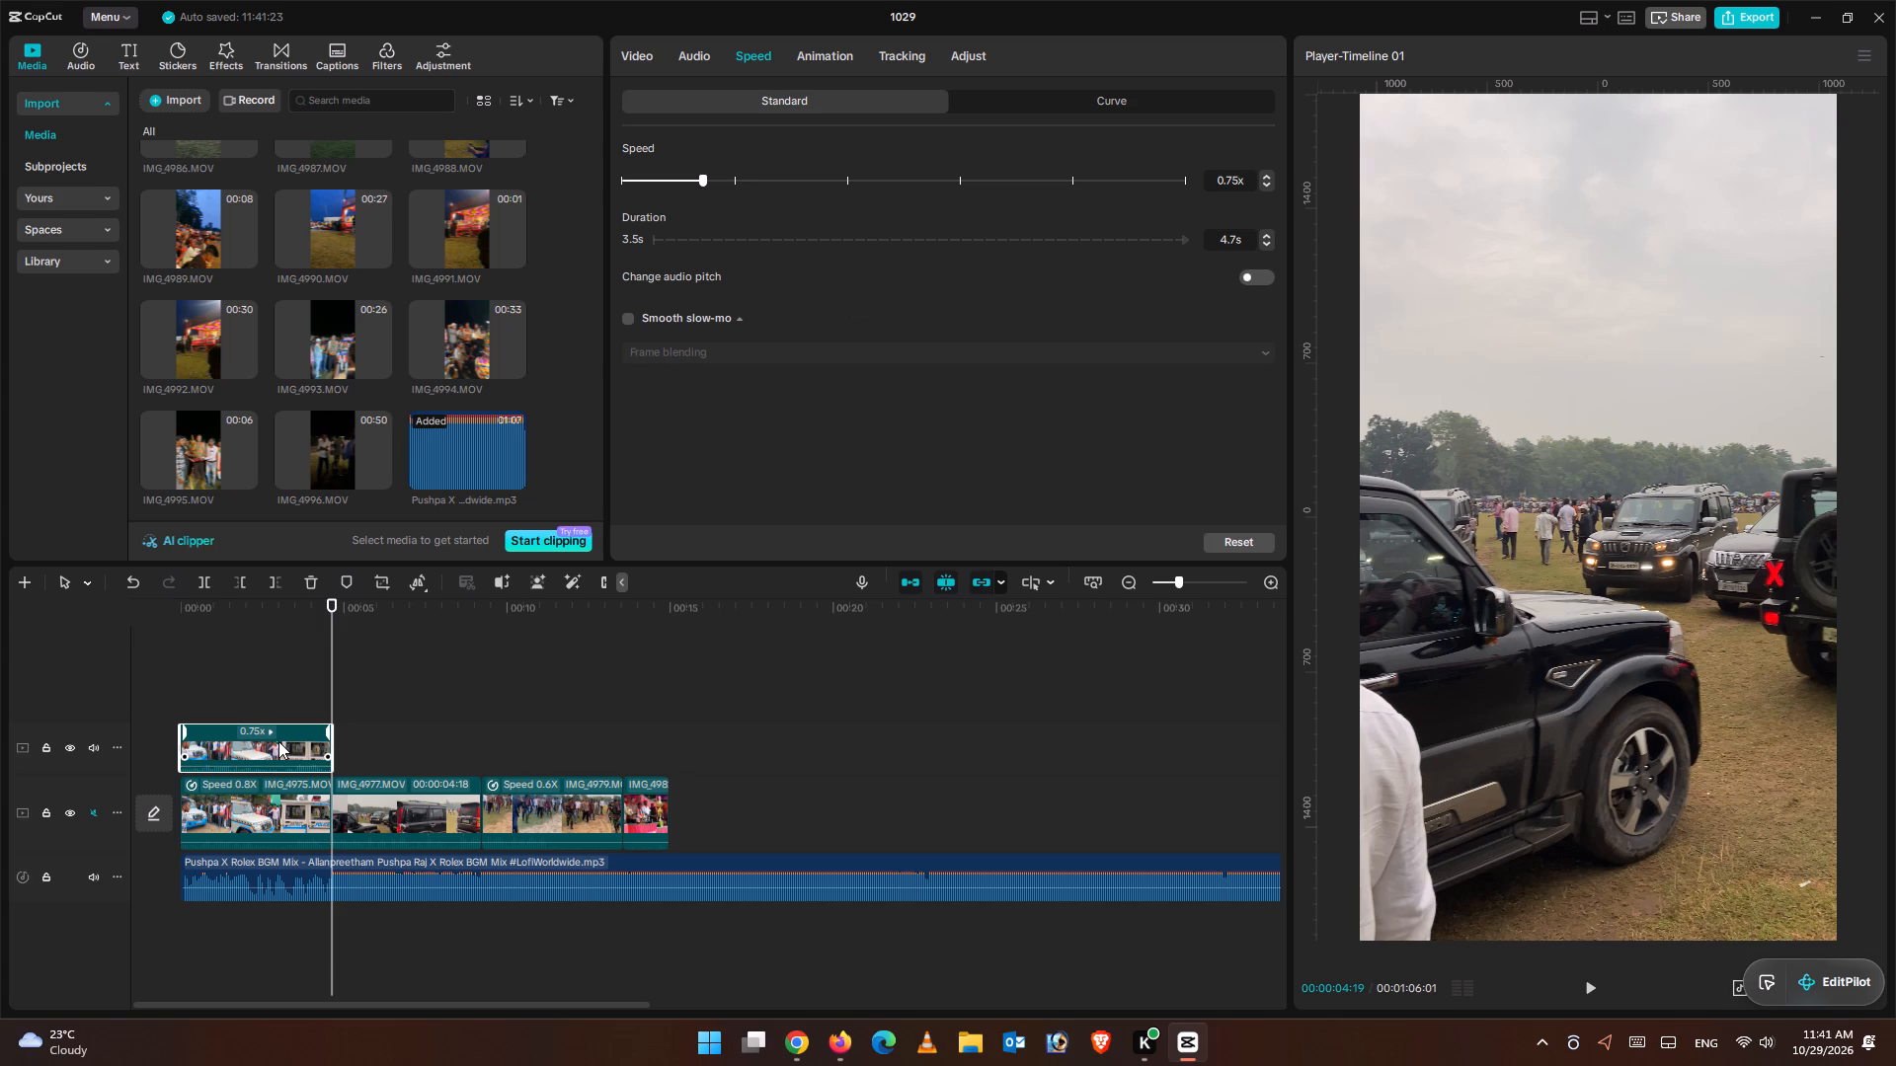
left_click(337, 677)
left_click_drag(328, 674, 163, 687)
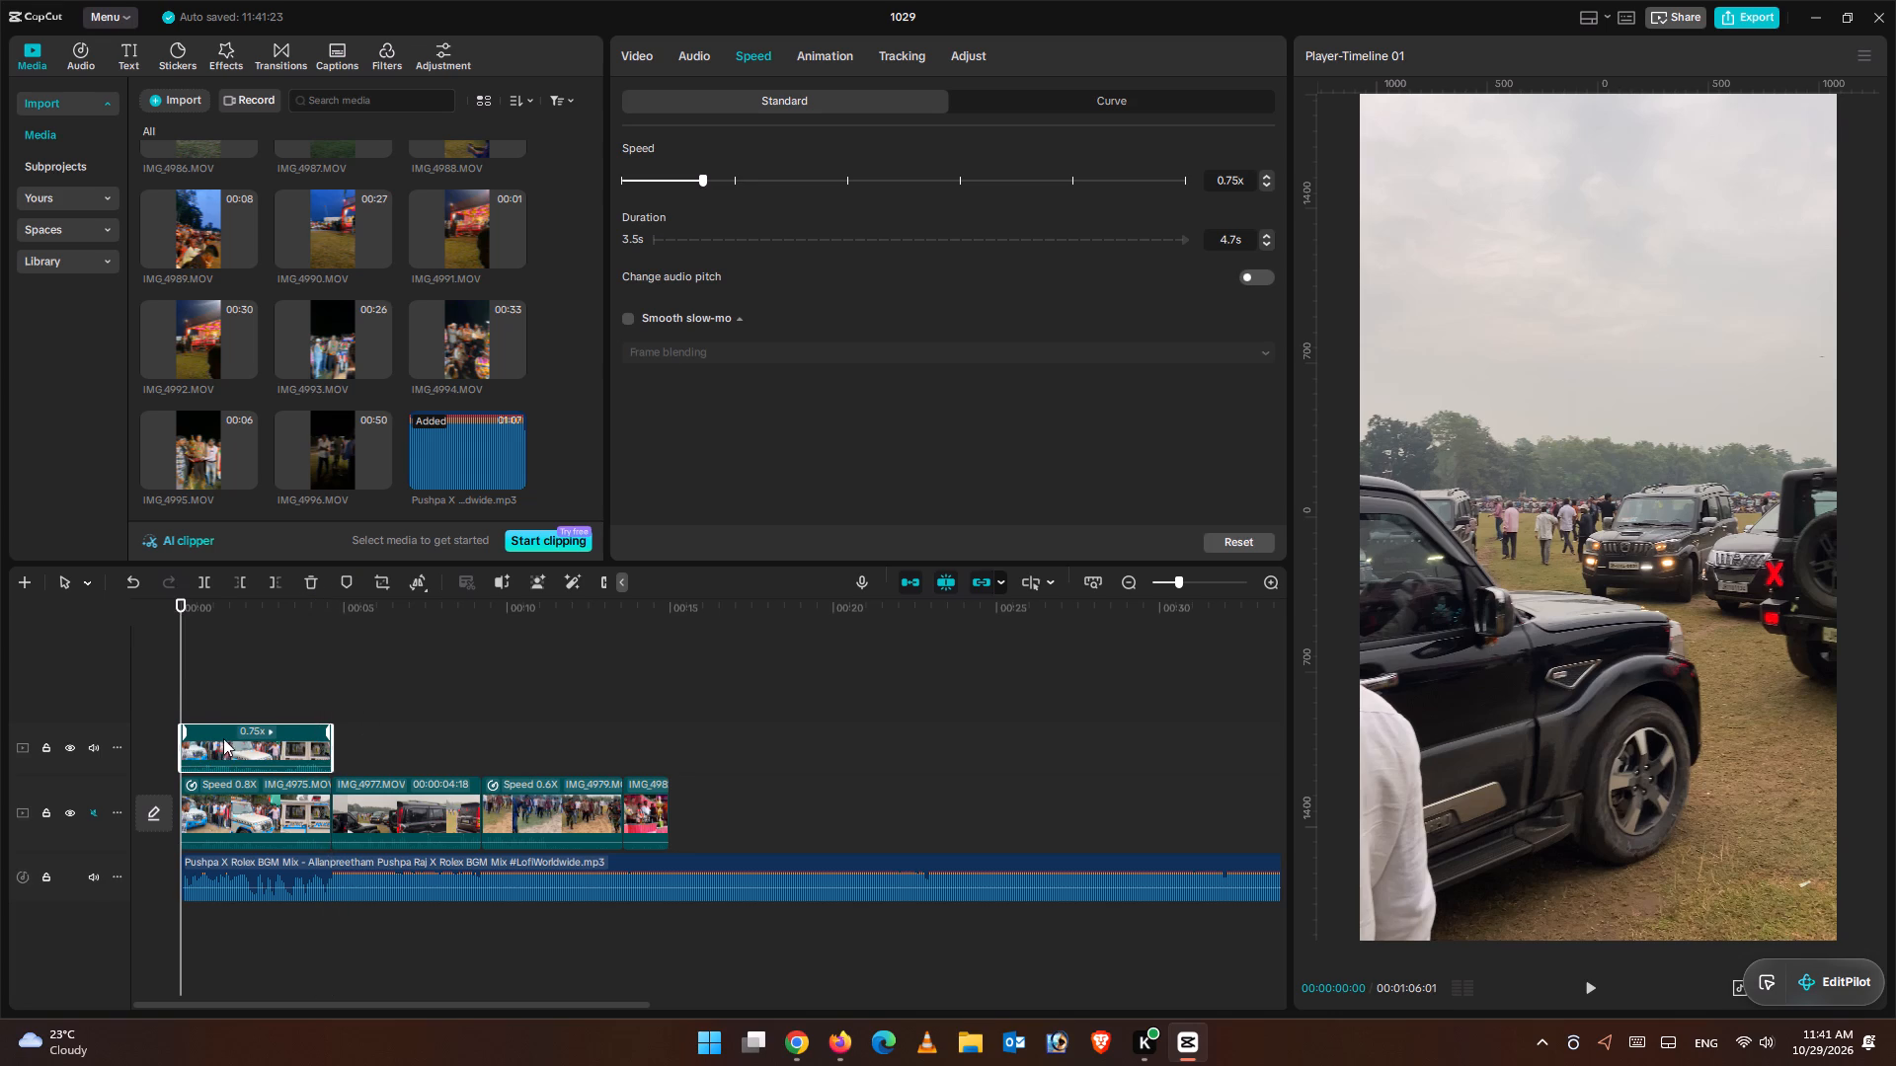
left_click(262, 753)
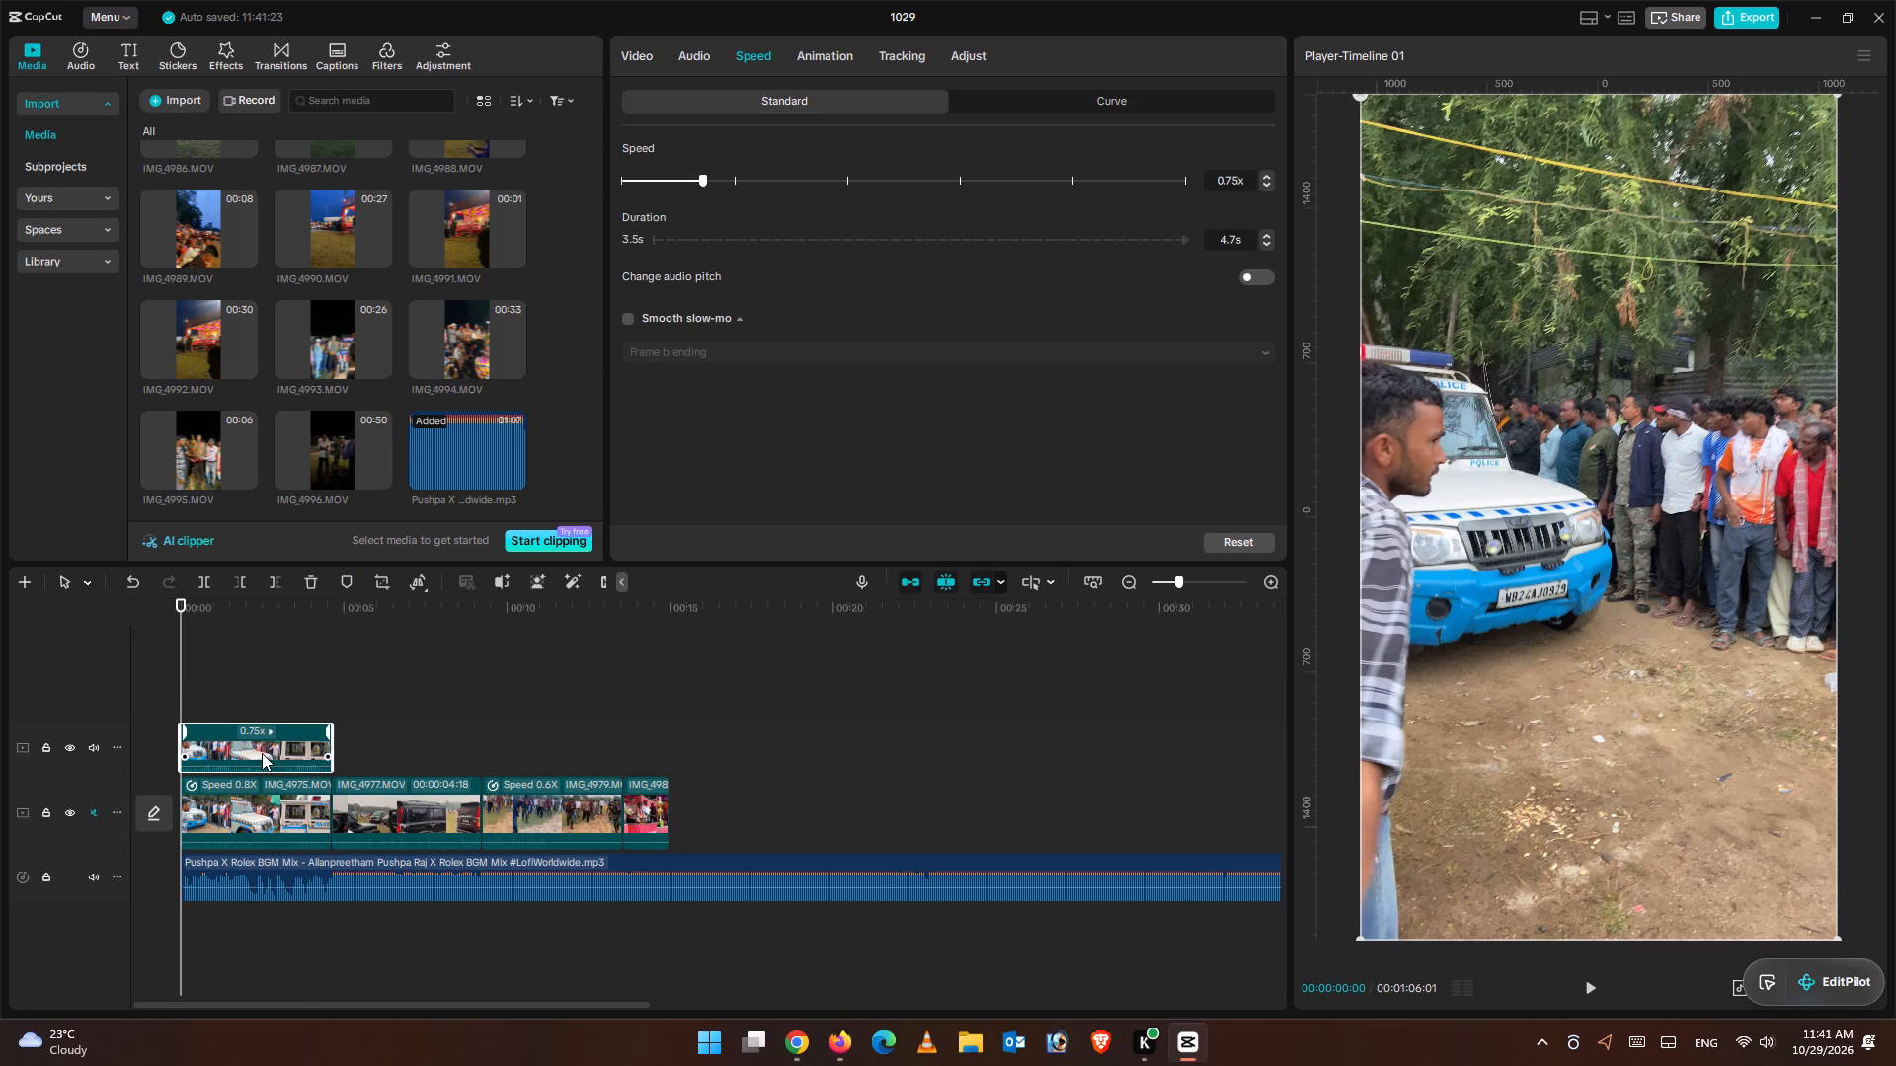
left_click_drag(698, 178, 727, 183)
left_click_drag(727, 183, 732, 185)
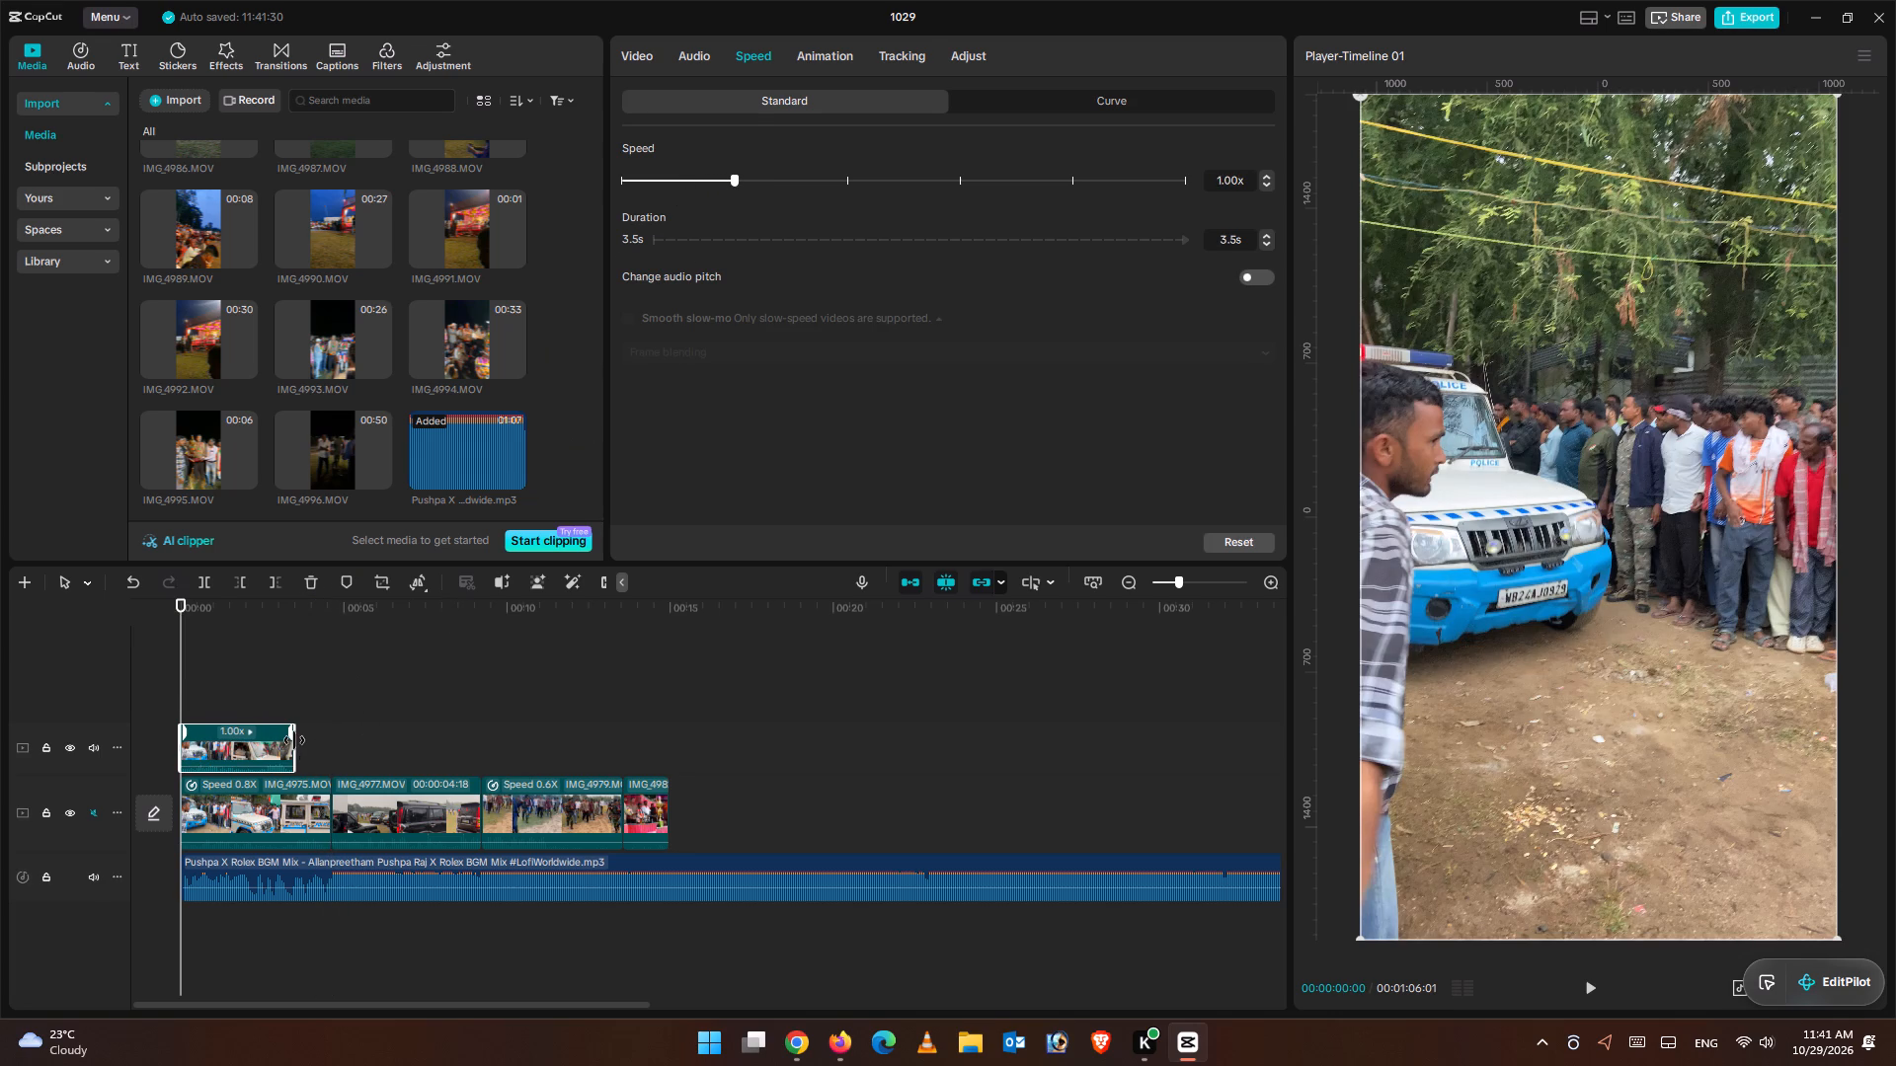
Extend the end of the IMG_4975.MOV copy to match the first clip's end, making it 00:00:04:19 long.
left_click_drag(294, 739, 315, 744)
left_click(268, 731)
left_click_drag(297, 735, 315, 740)
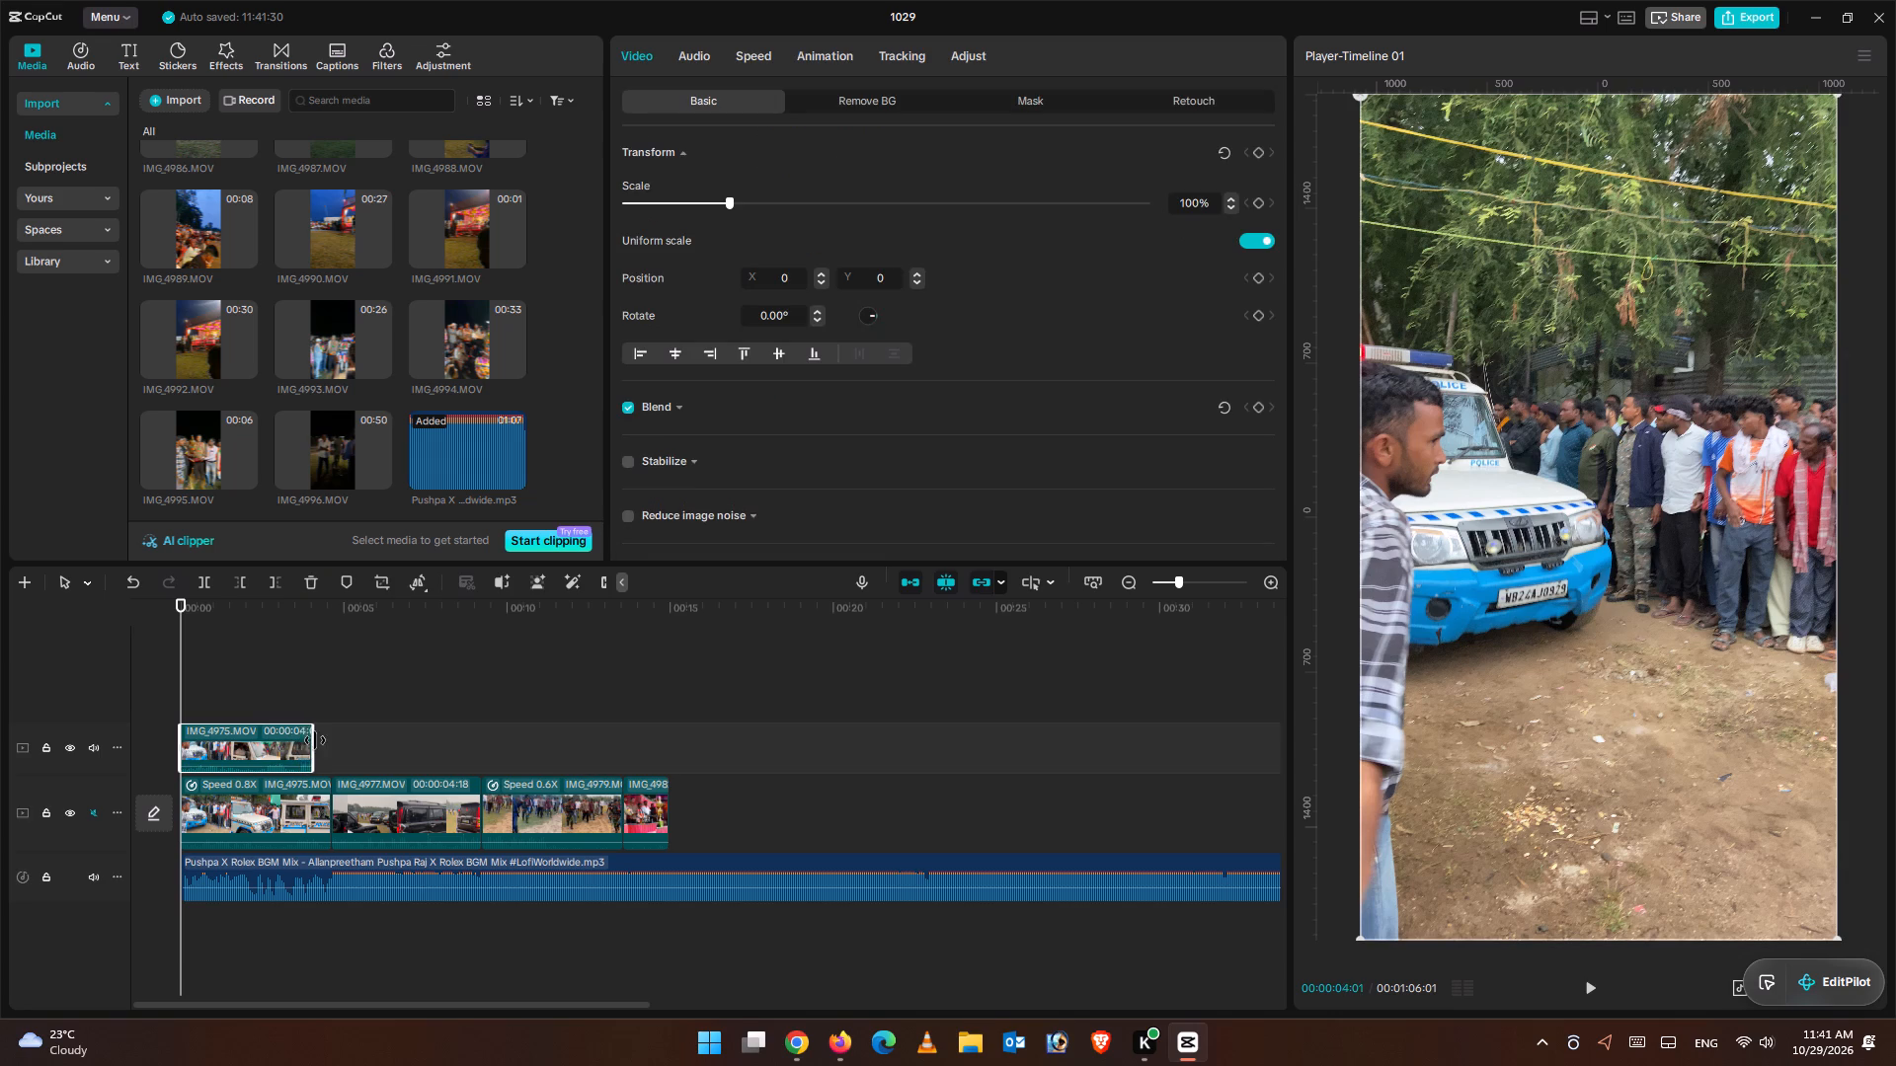
left_click_drag(315, 740, 335, 744)
Extract the audio from the IMG_4975.MOV copy and delete the copied video, keeping only its sound.
left_click(227, 745)
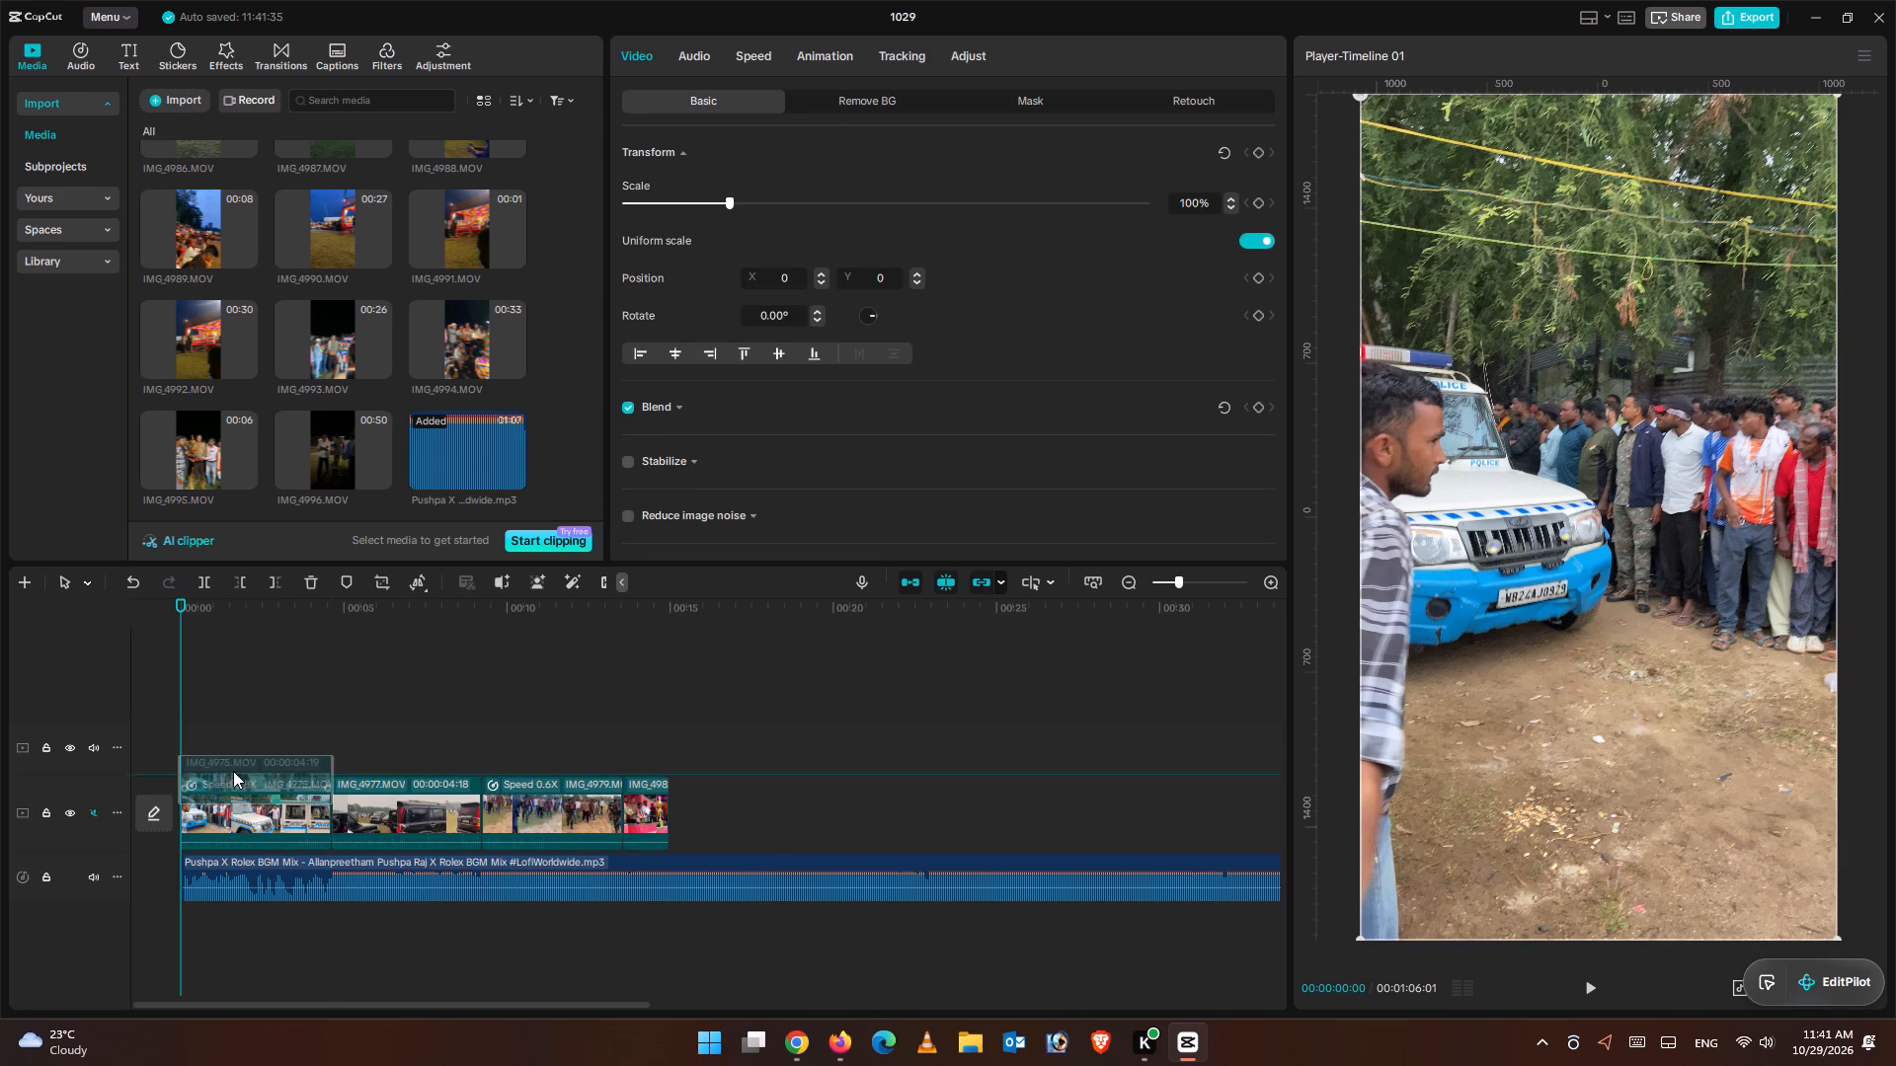
right_click(235, 750)
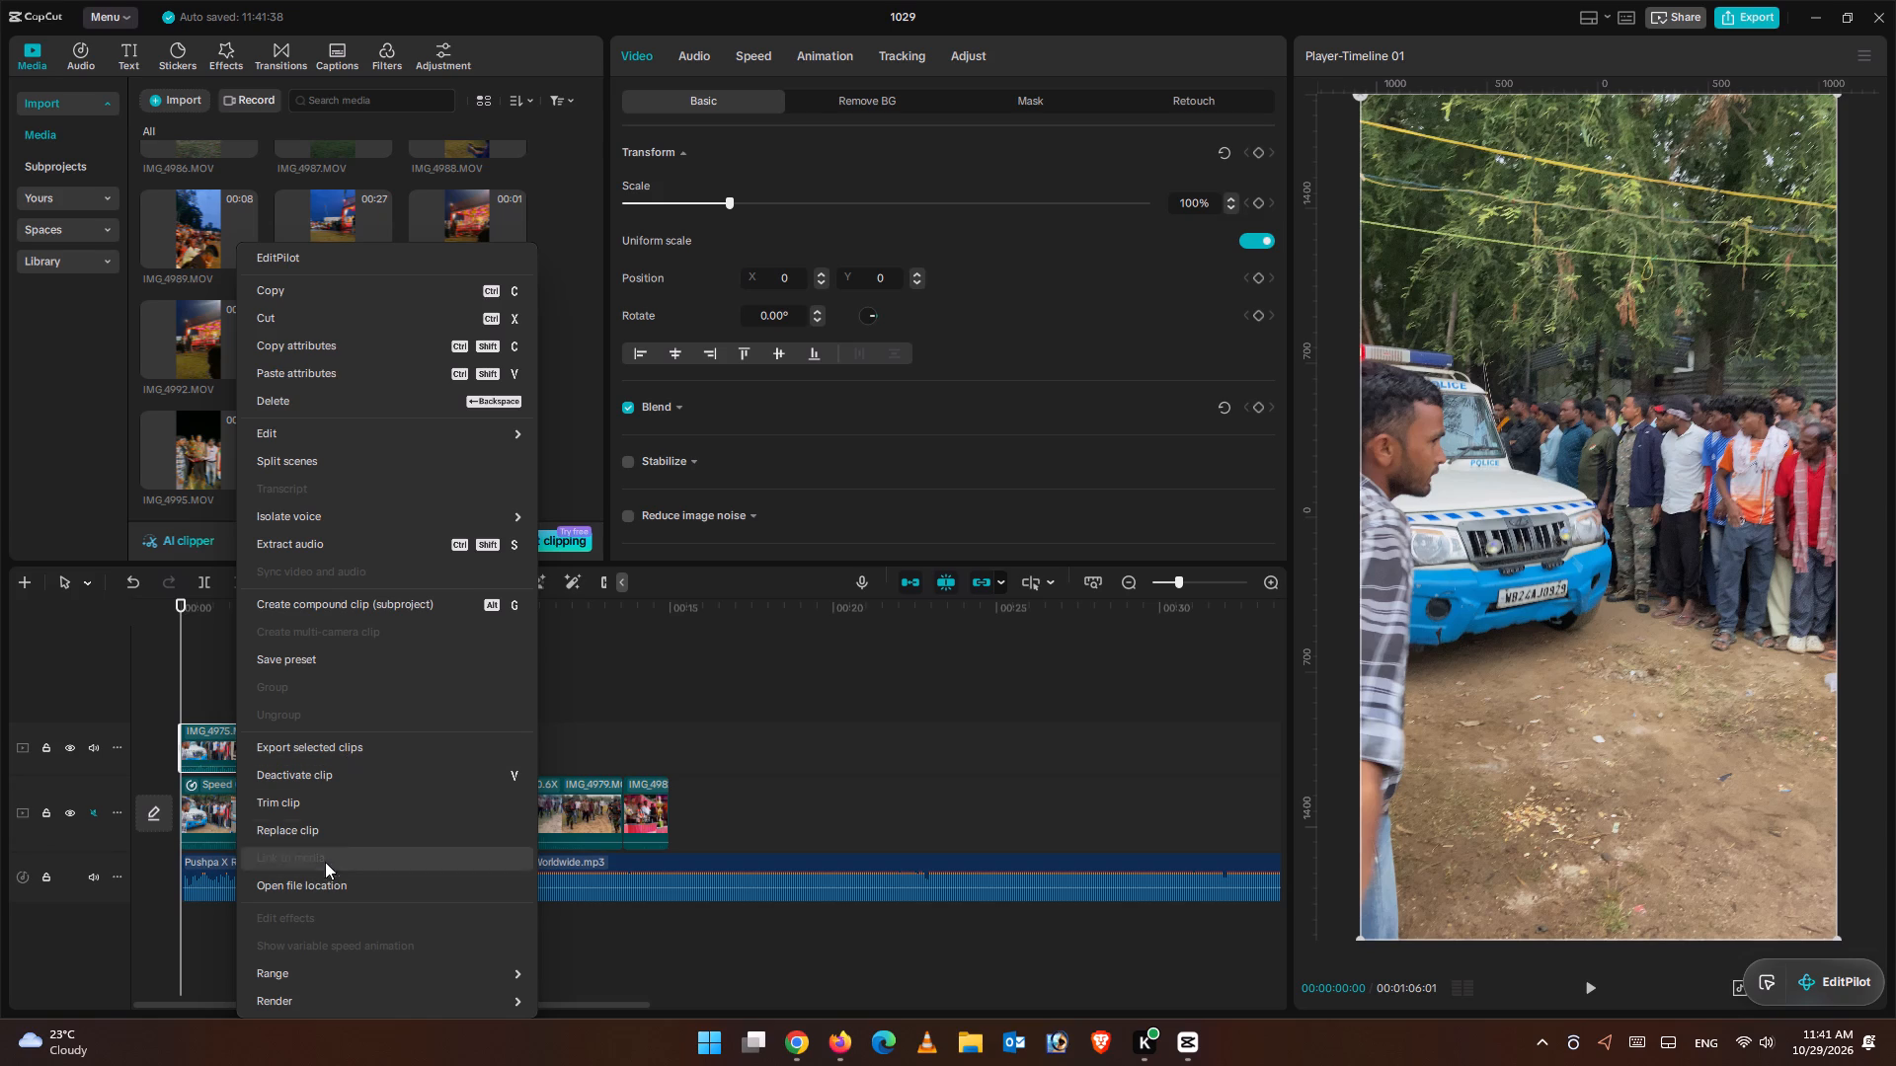
left_click(337, 550)
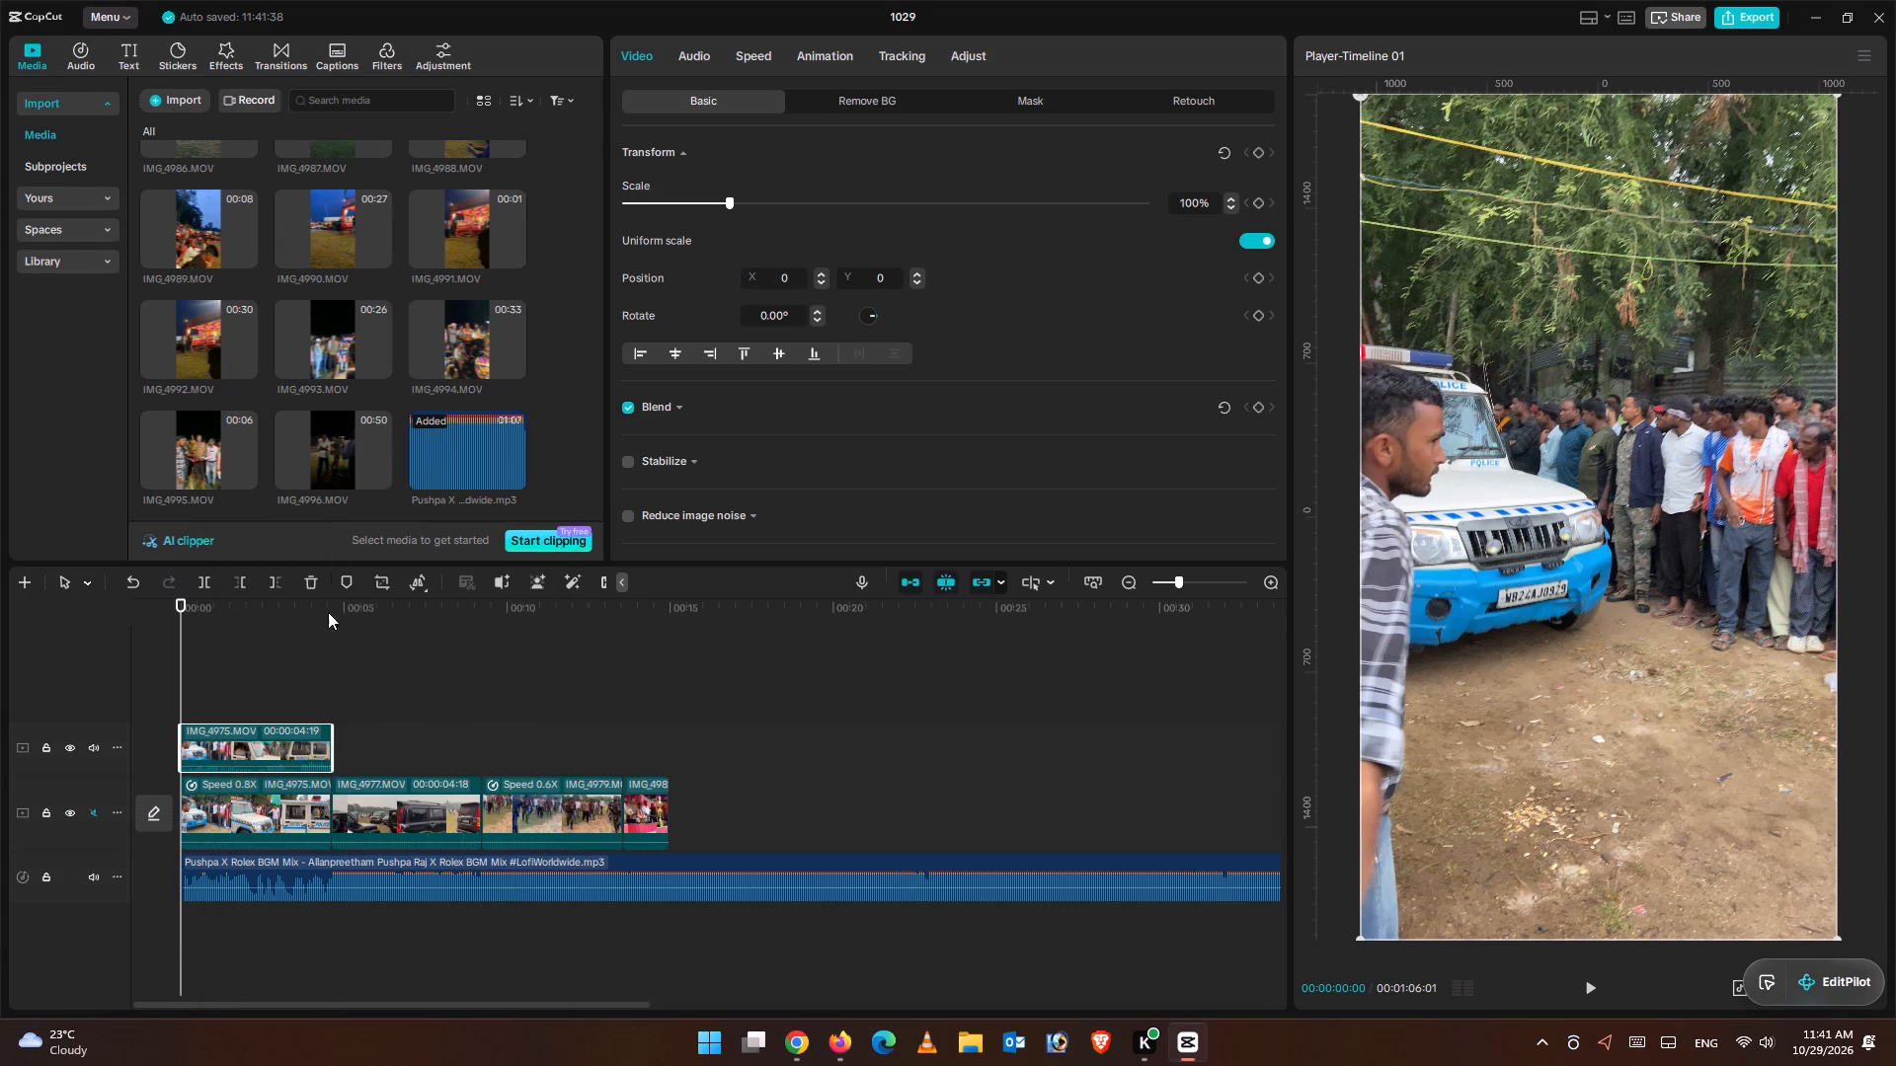
left_click(274, 751)
left_click(312, 593)
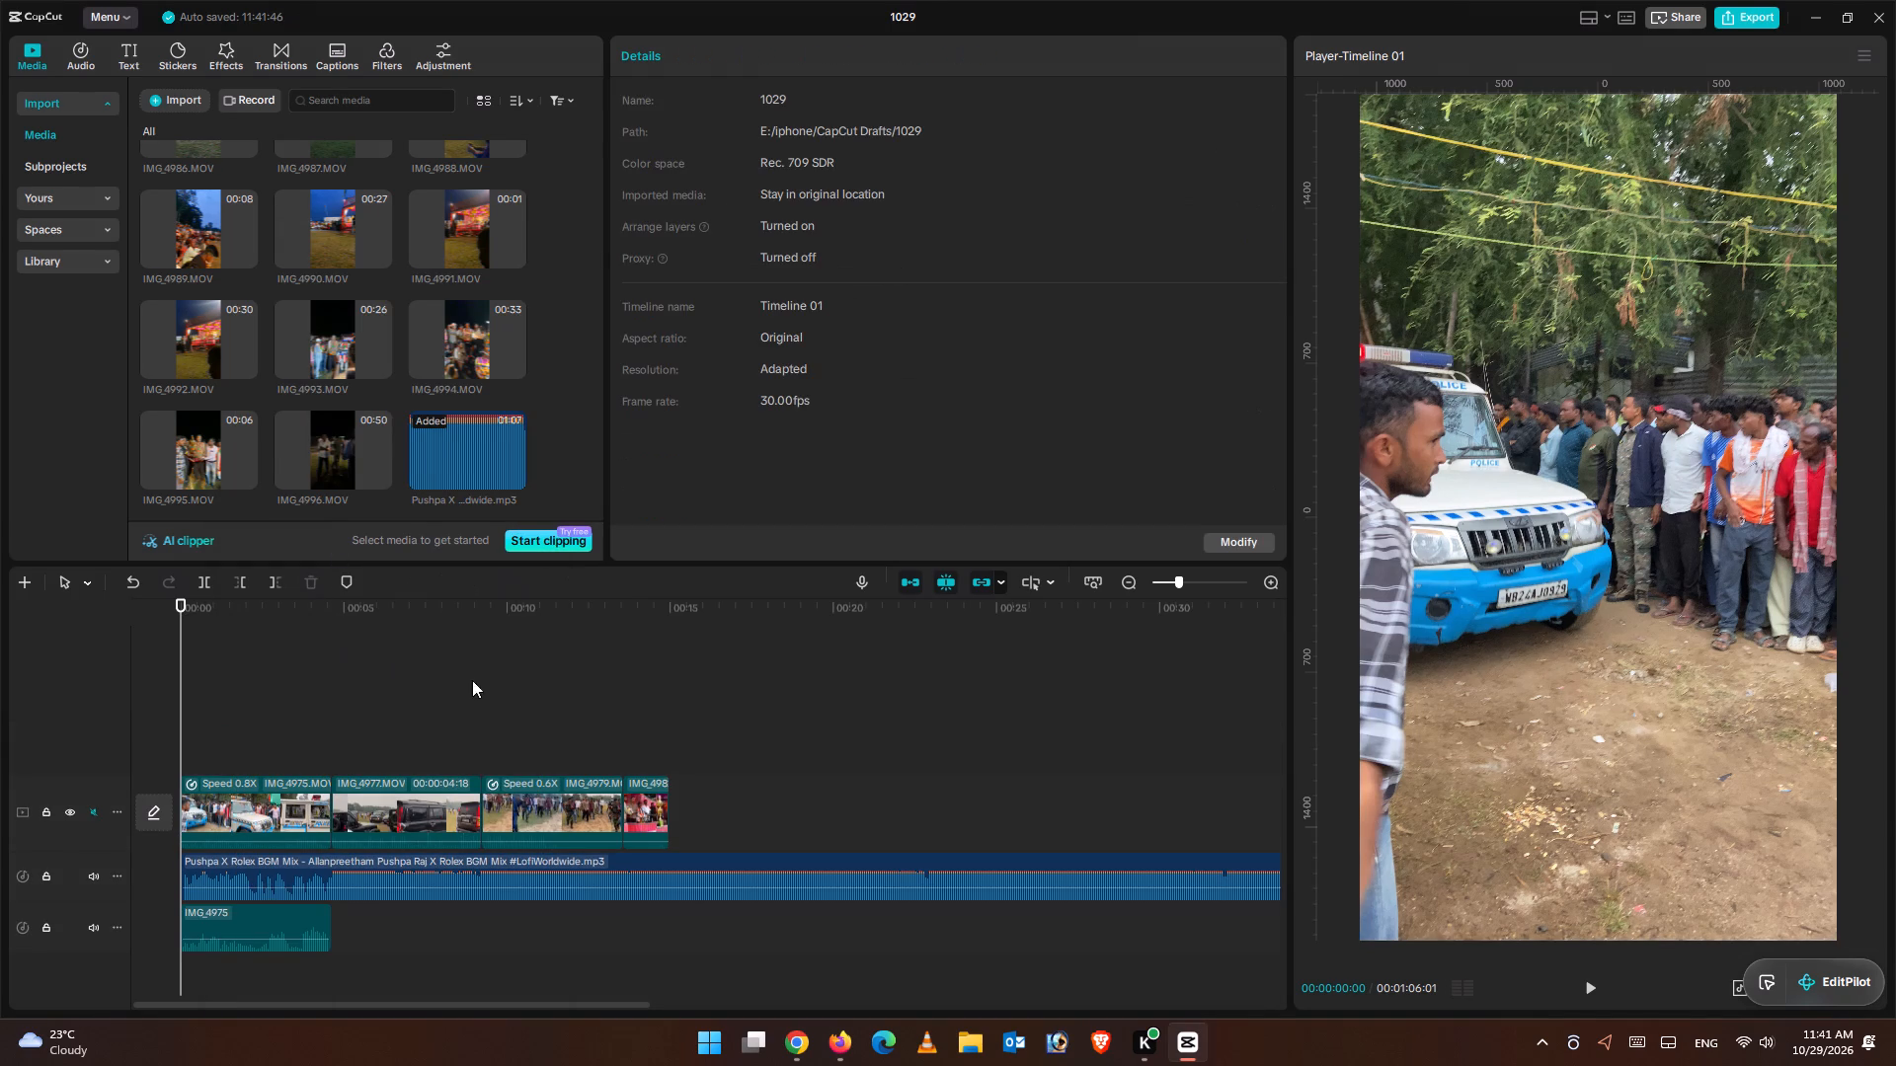
Play through the edit and extend the end of the last clip, IMG_4982.MOV, to a length of 00:00:06:18.
left_click(1593, 986)
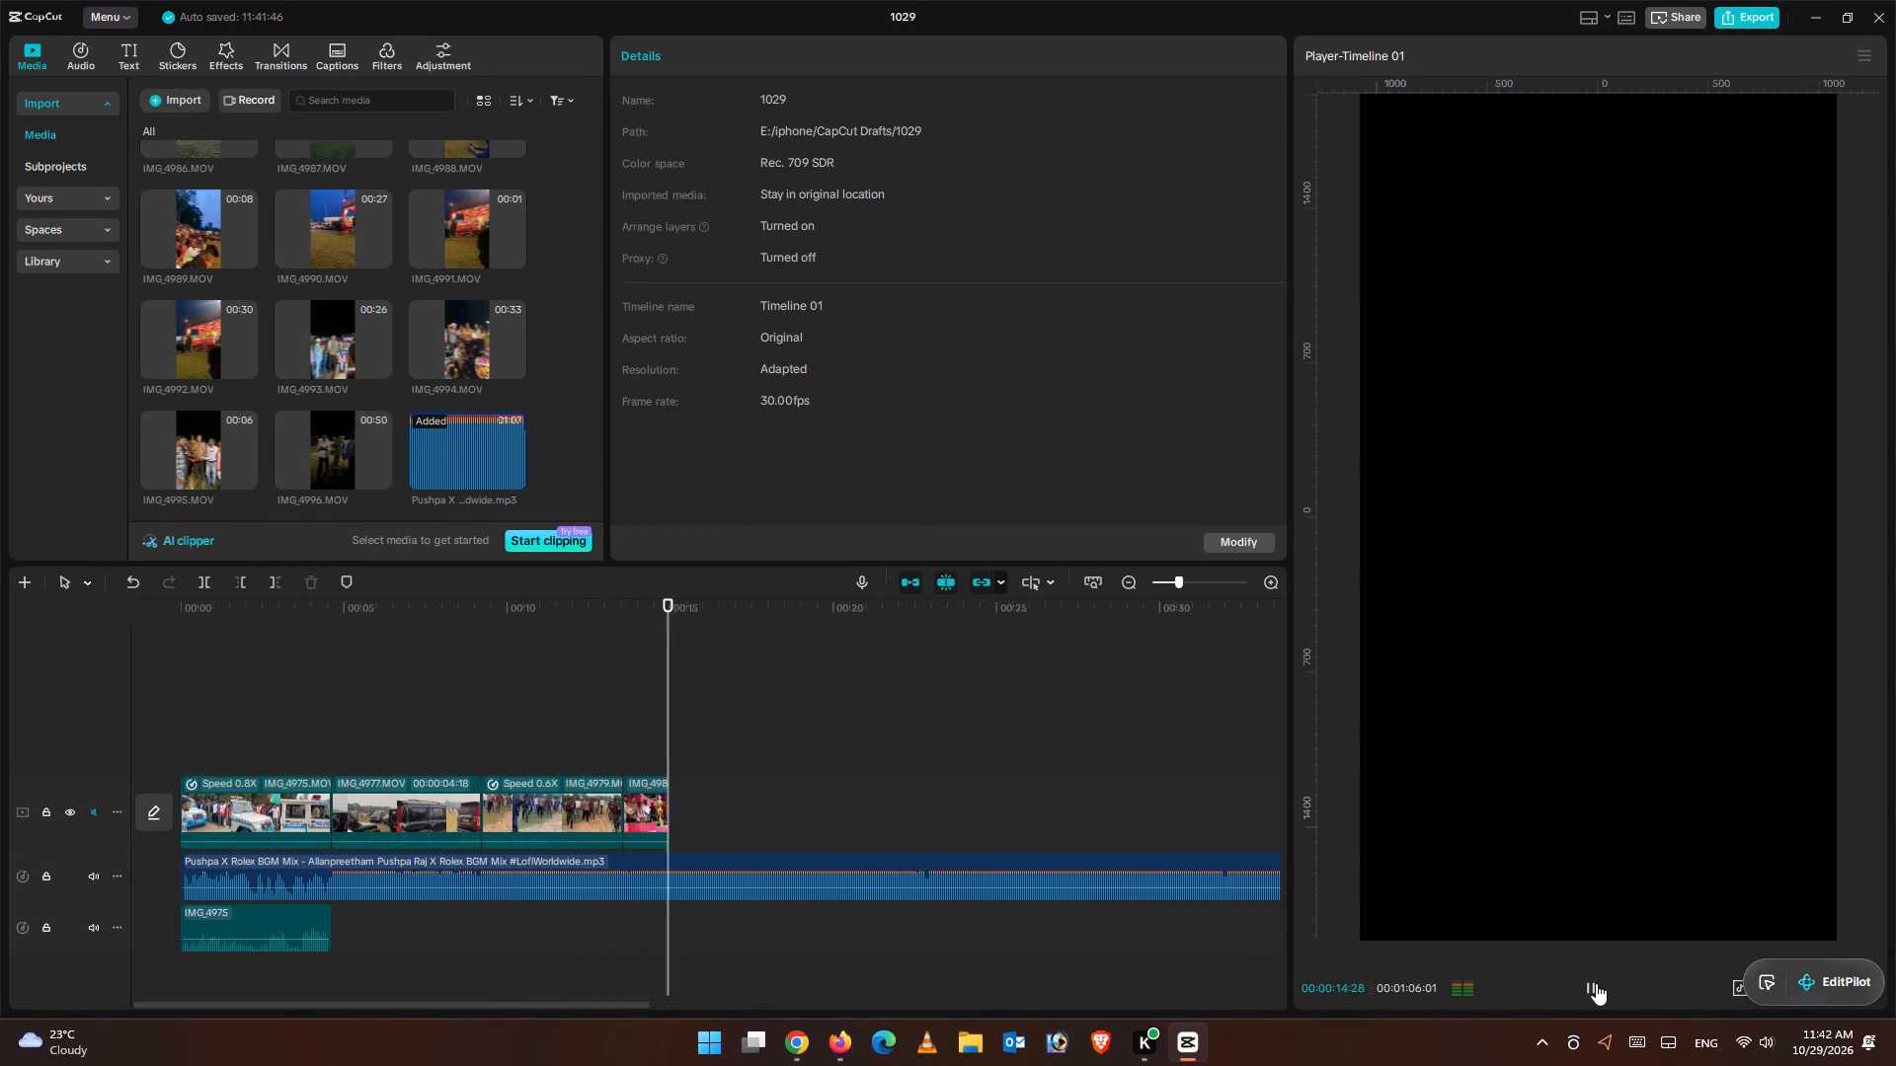
left_click(678, 703)
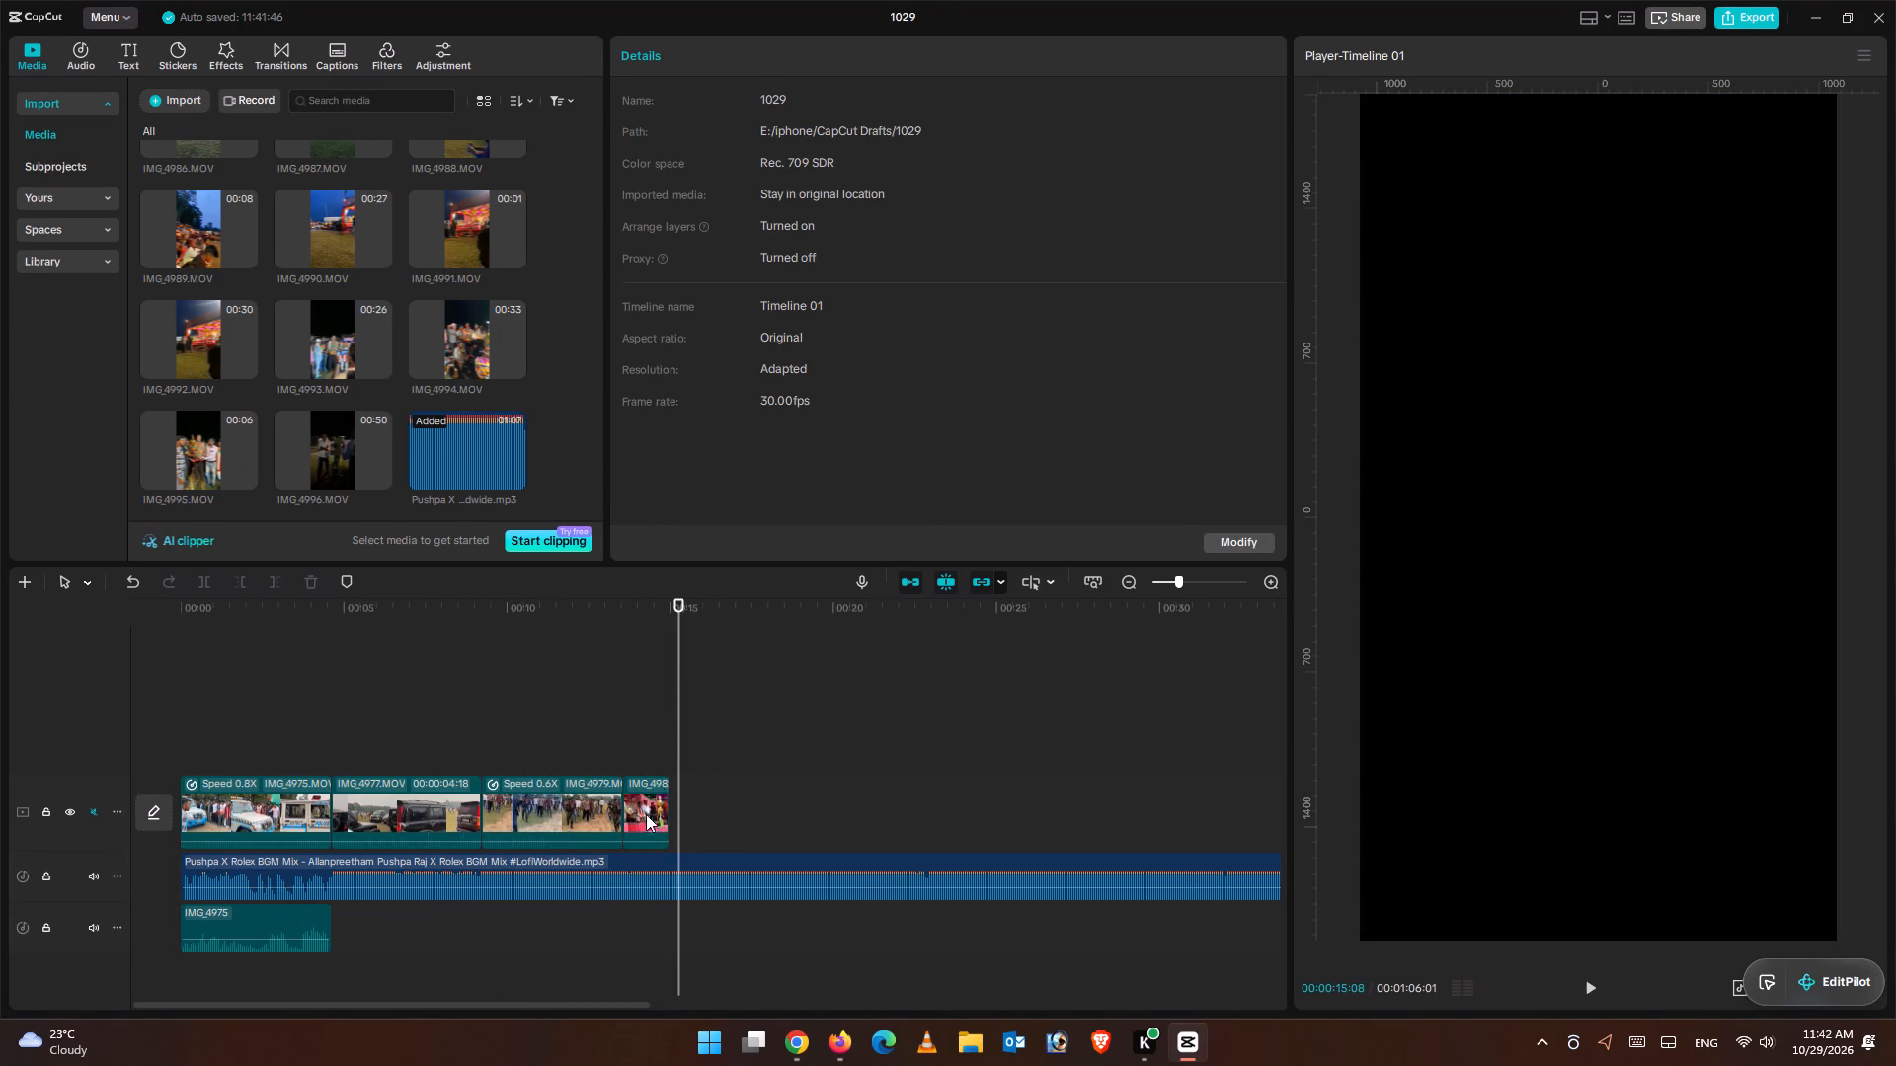
left_click(650, 821)
left_click_drag(671, 809, 836, 820)
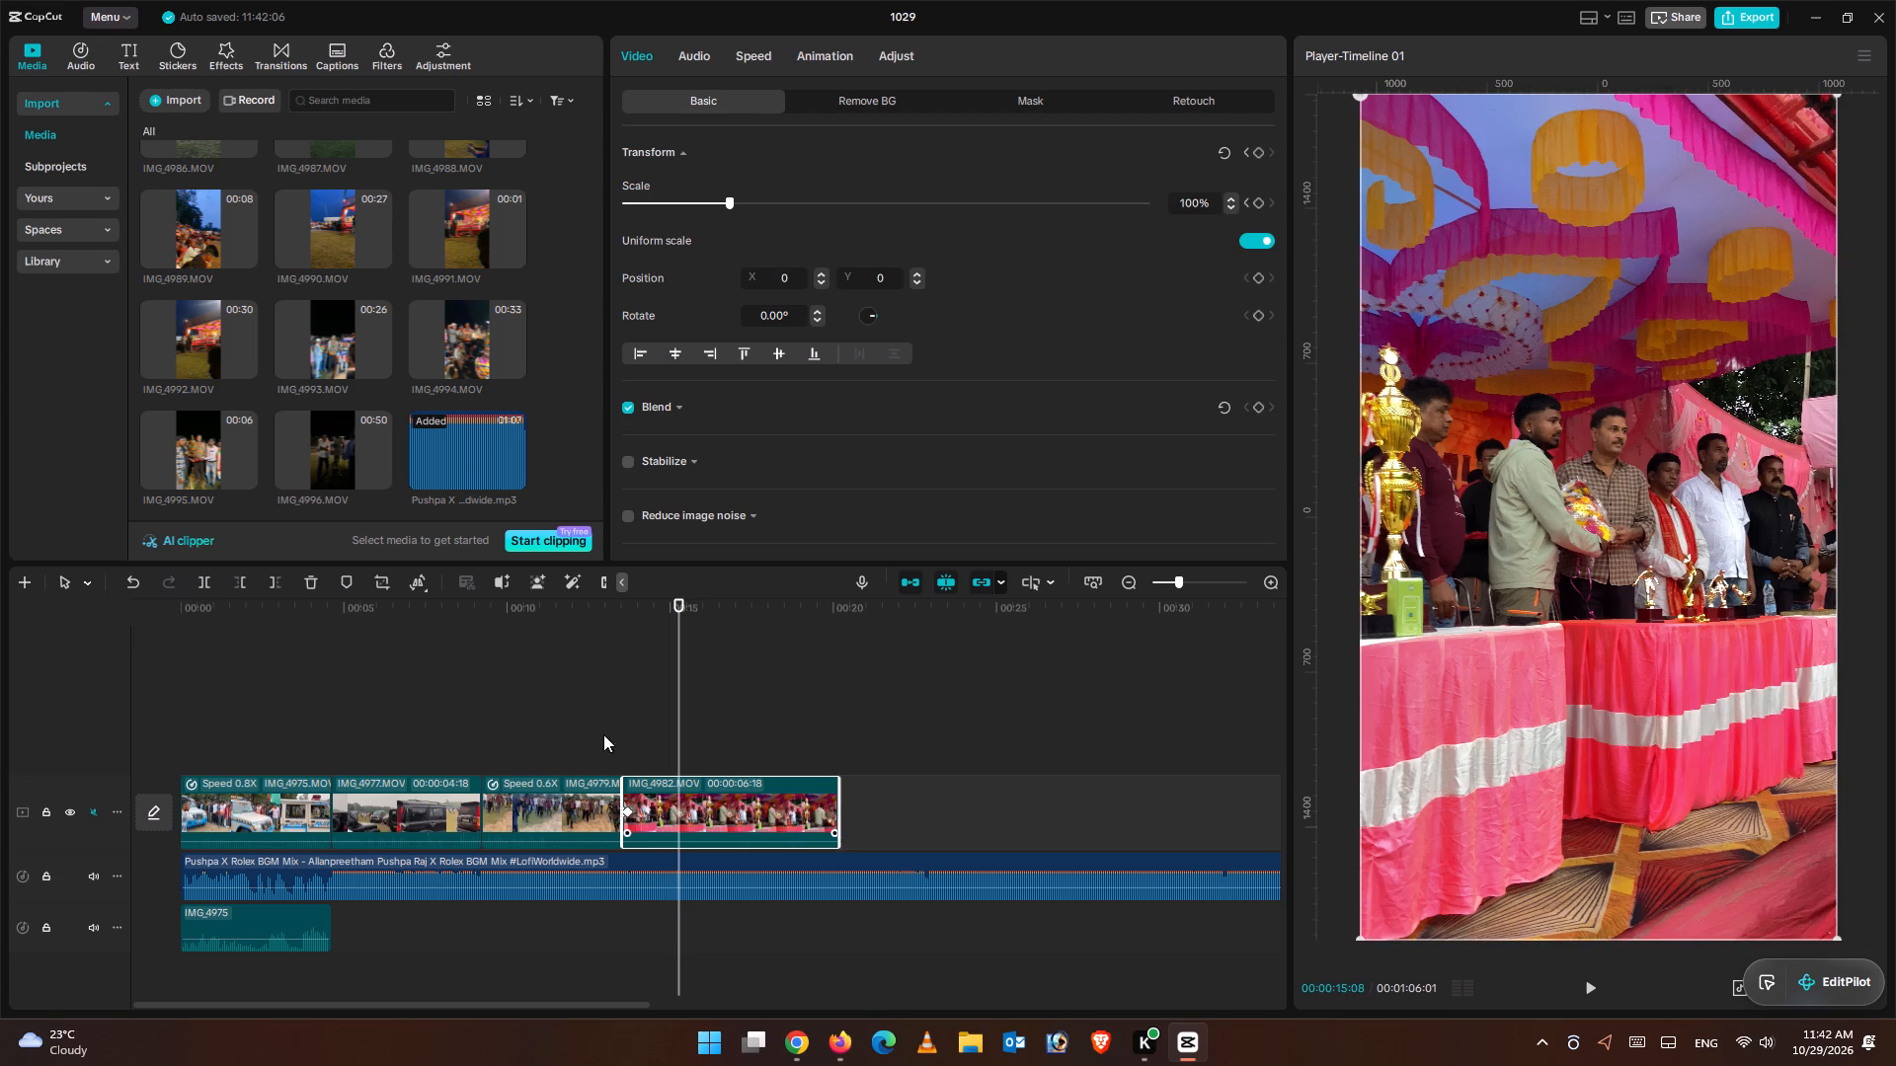
Play back the extended last clip with the music and return the playhead to about 00:00:14:21.
left_click(591, 726)
left_click(1600, 986)
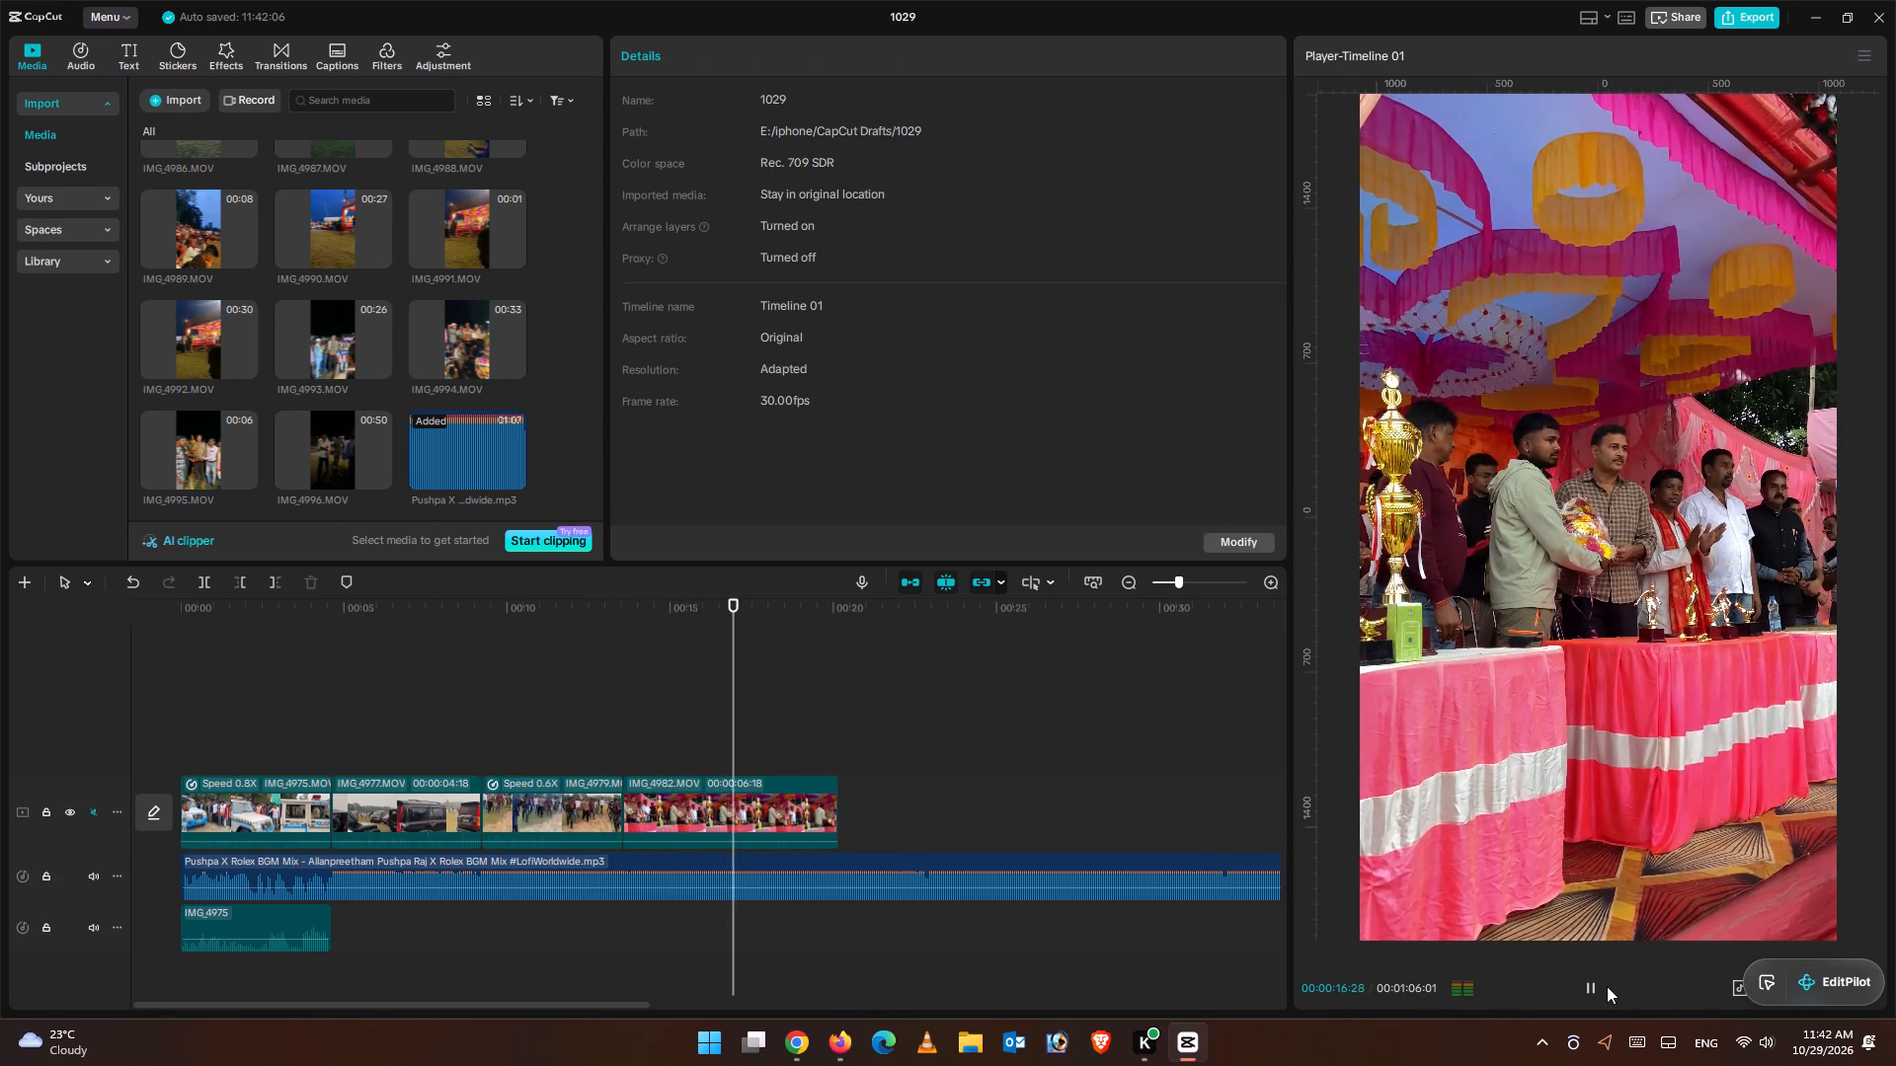
left_click(1607, 986)
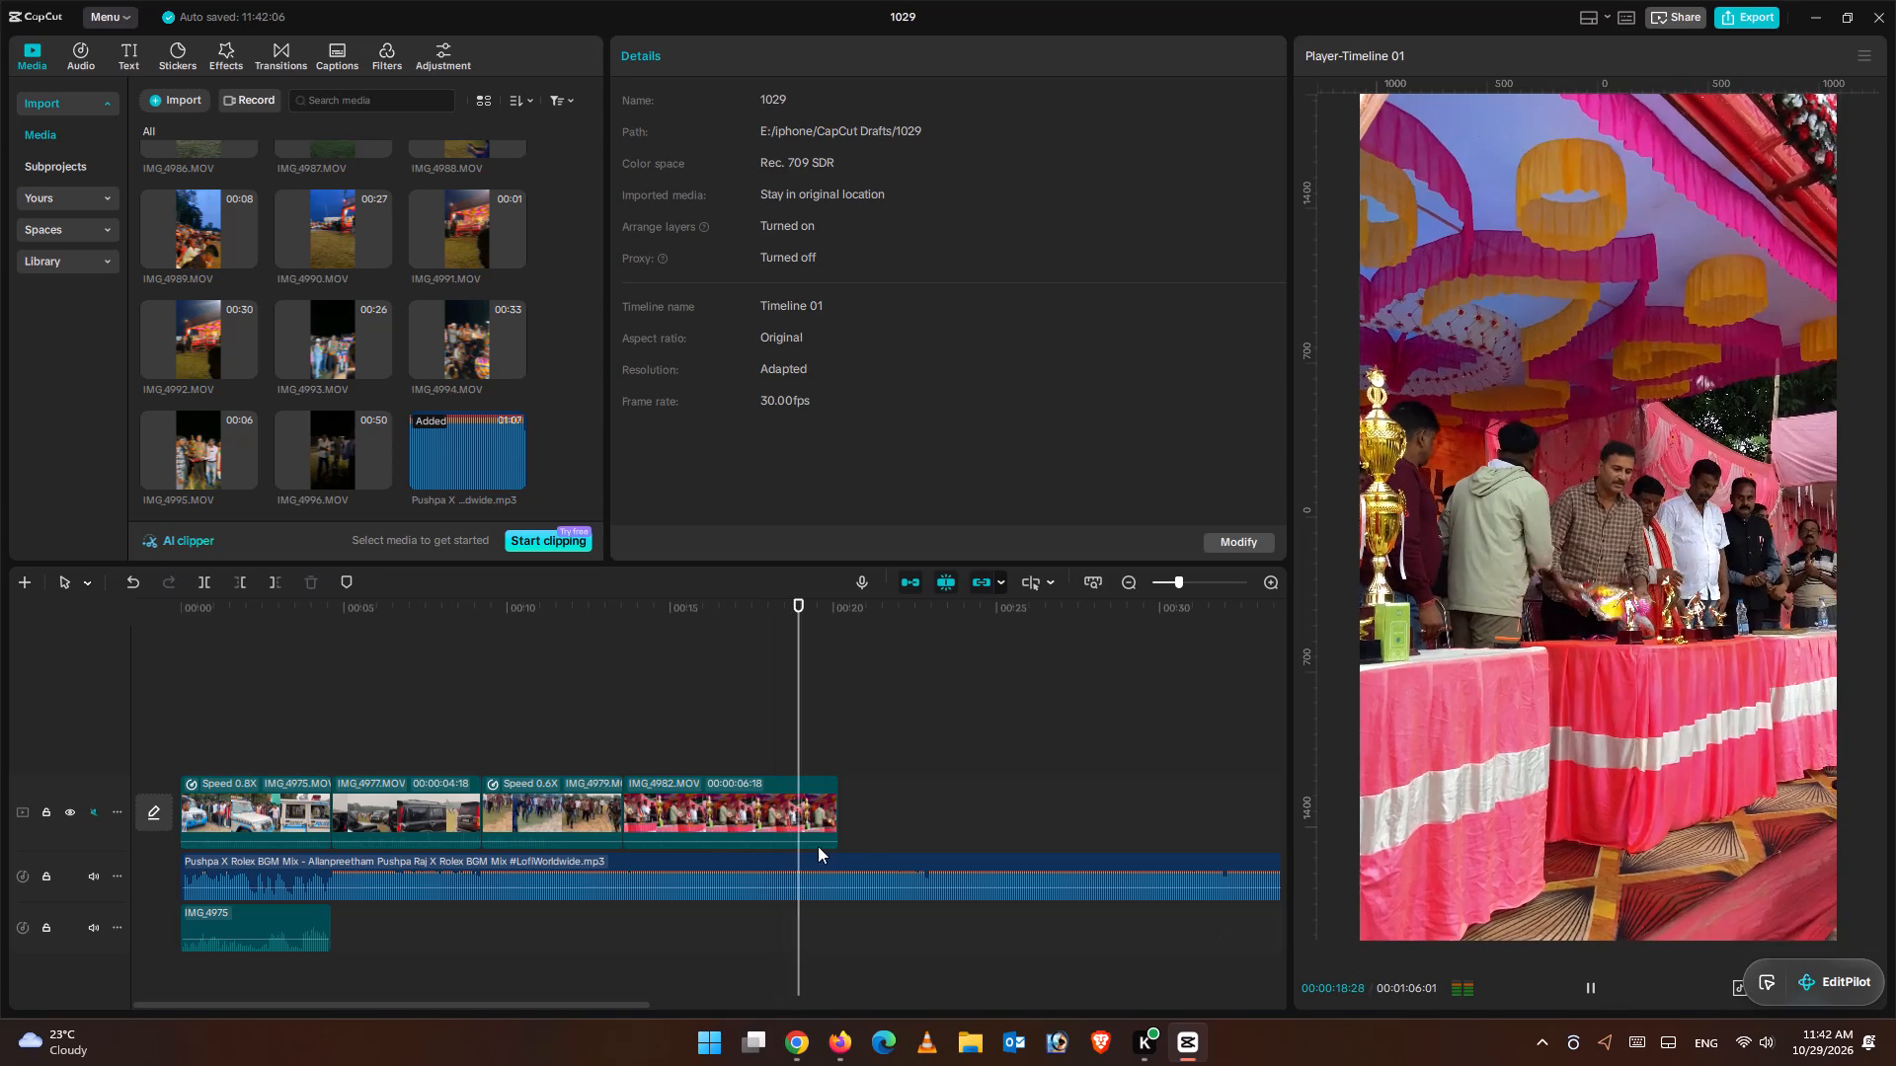
left_click(873, 658)
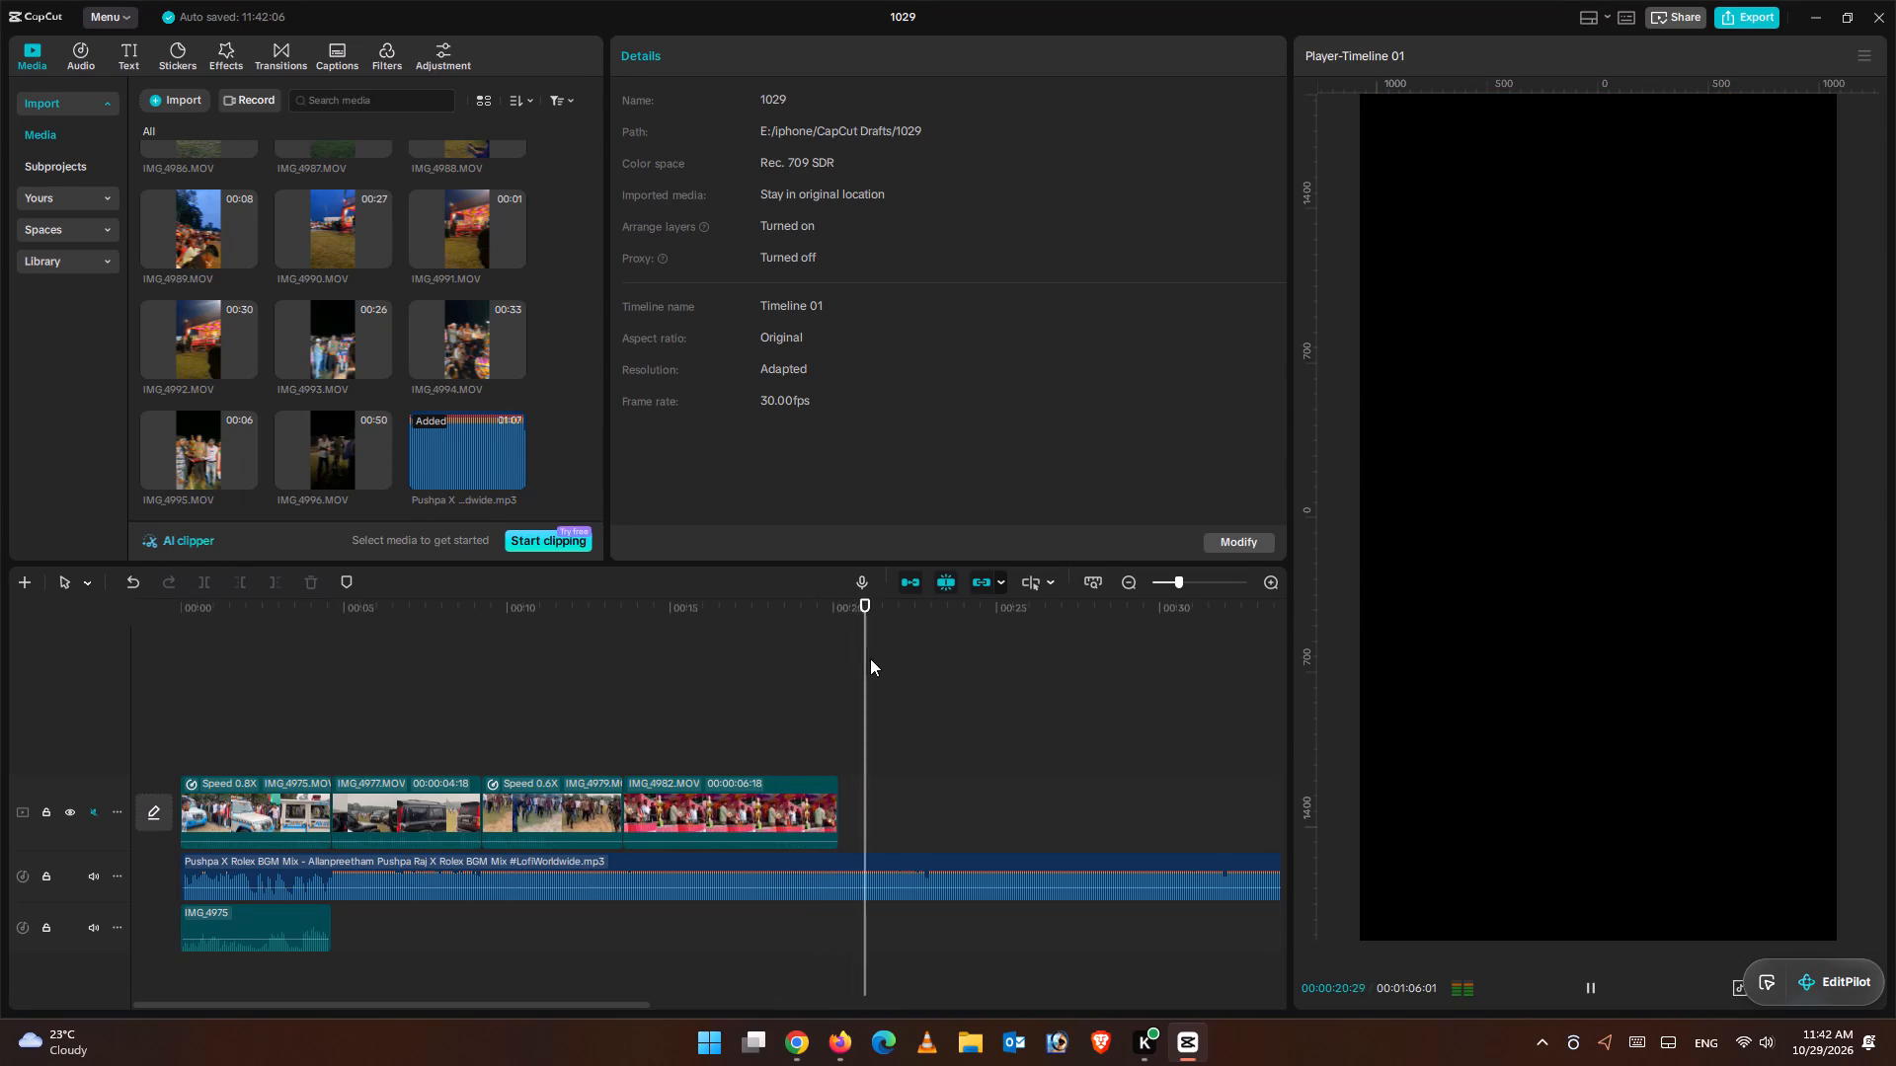
left_click_drag(870, 658, 661, 698)
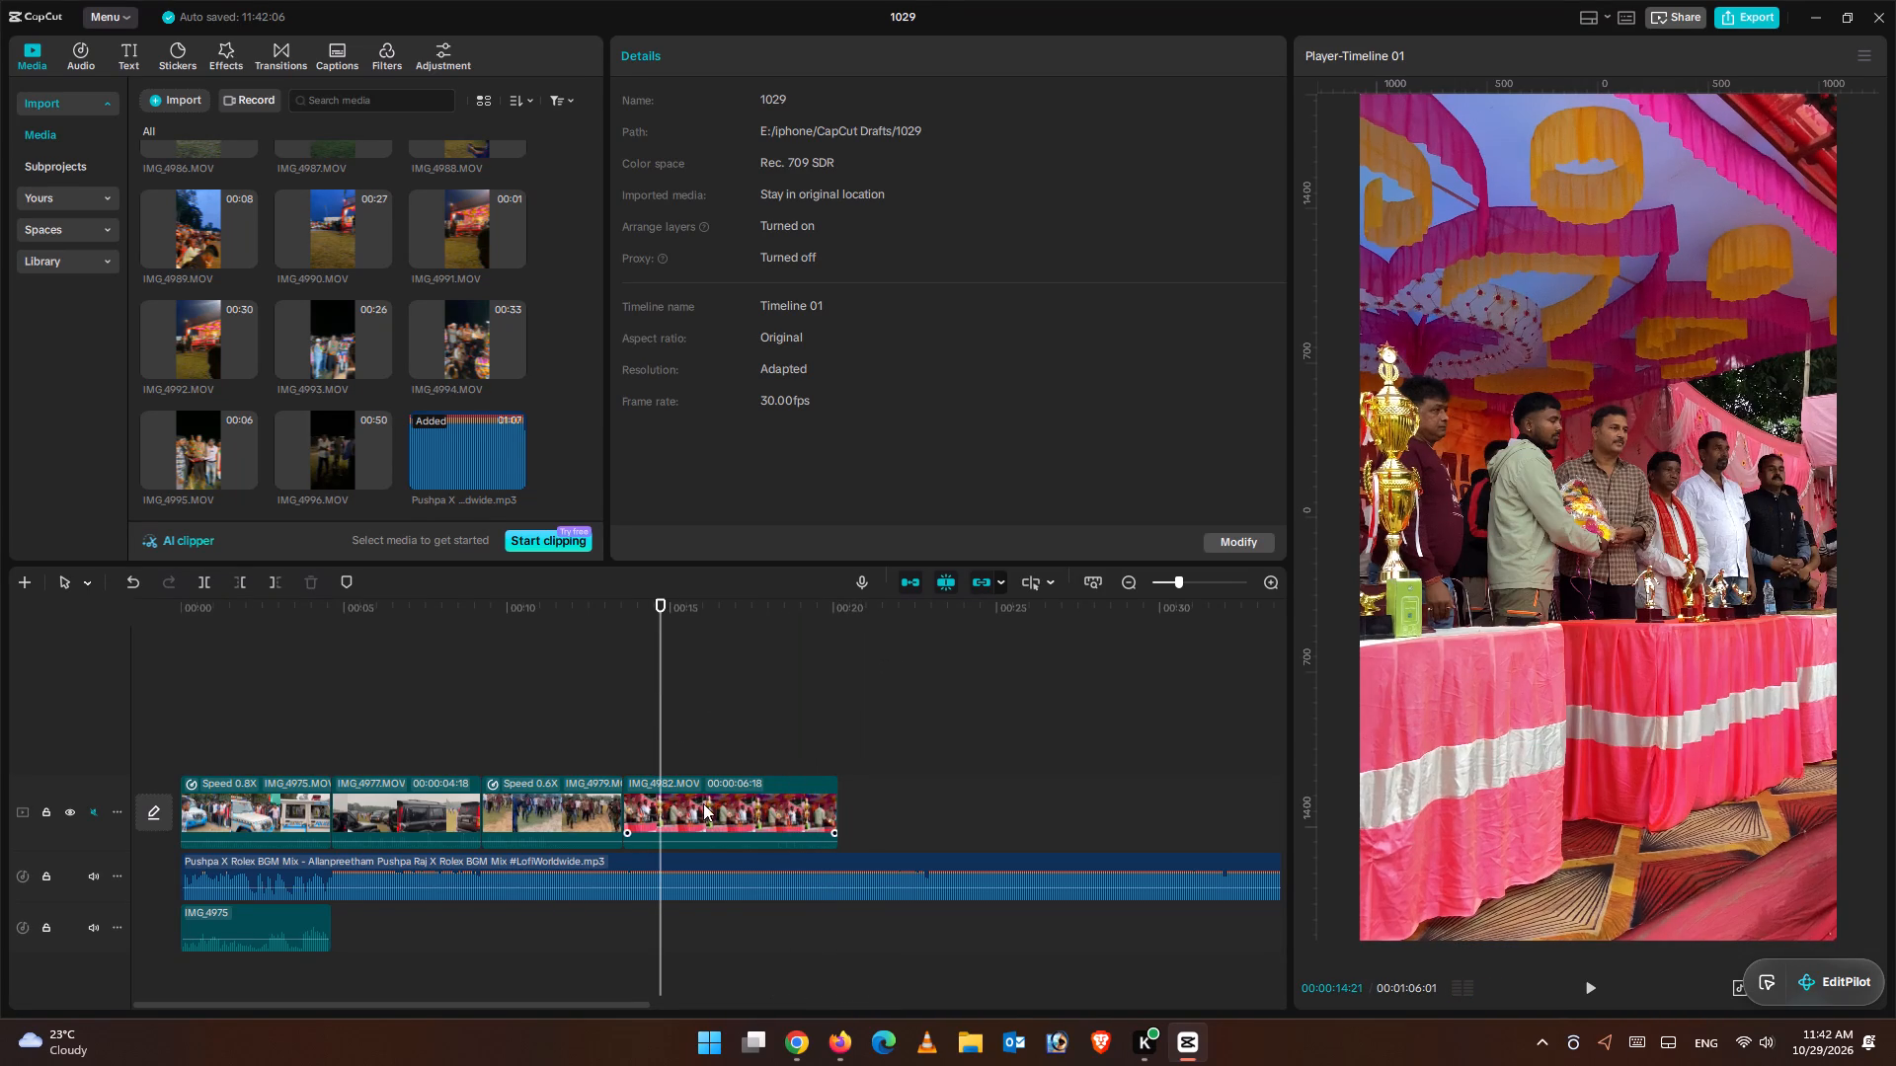
Trim the start of the last clip, IMG_4982.MOV, so that it is 00:00:04:19 long.
left_click(703, 803)
left_click_drag(623, 799, 668, 799)
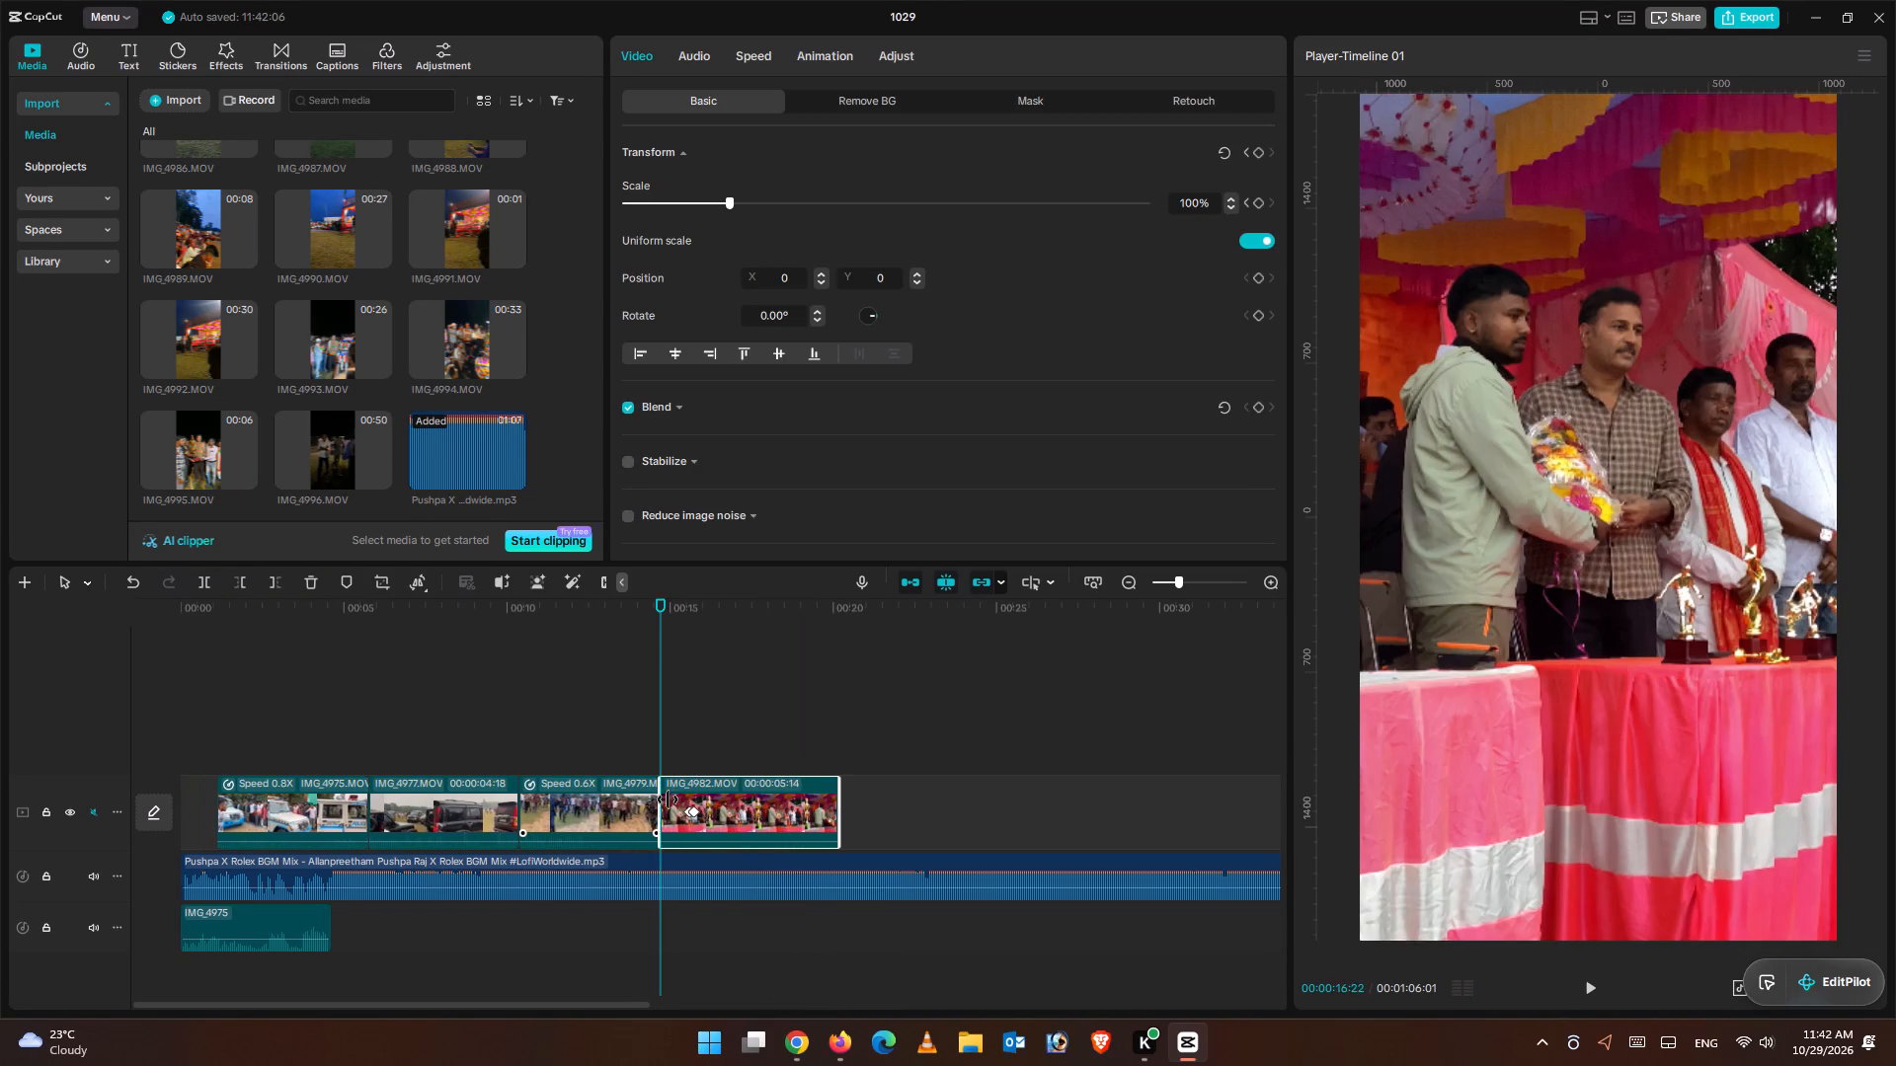
left_click_drag(668, 799, 690, 799)
left_click(676, 812)
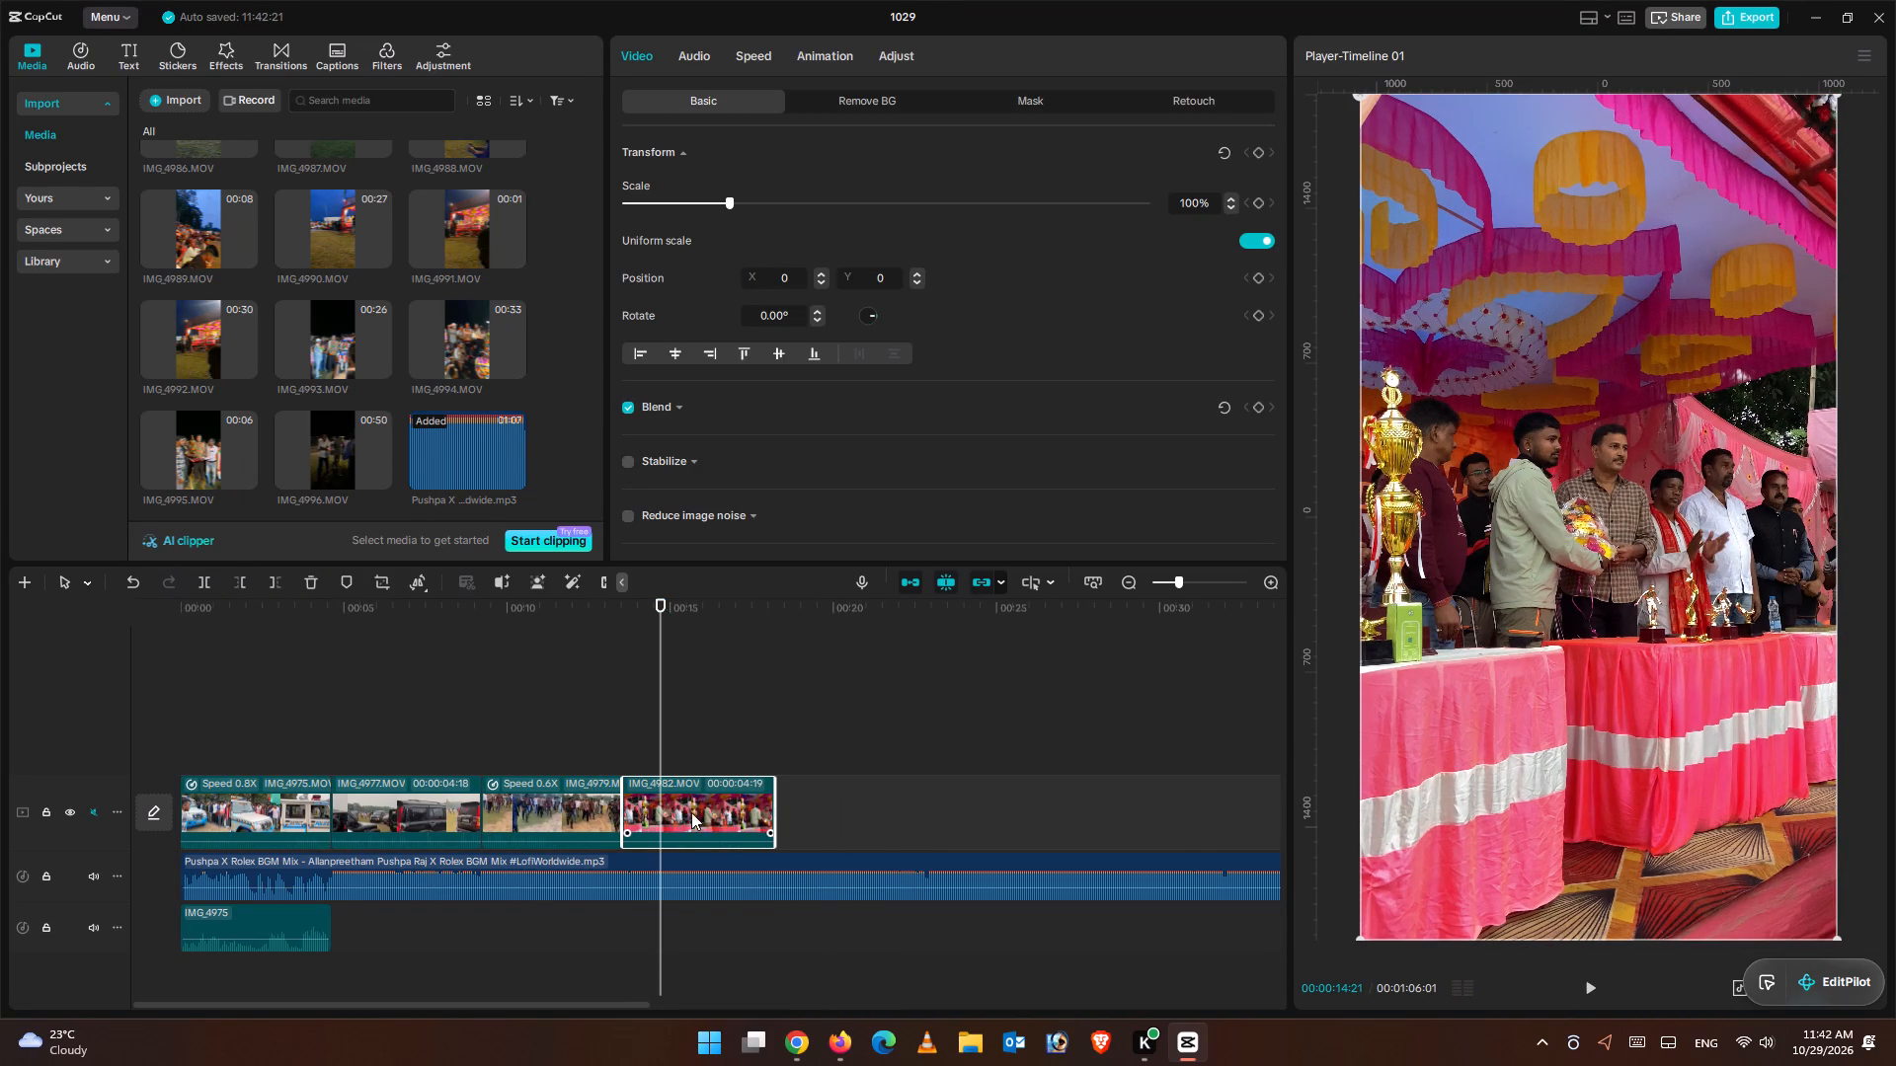
Find a new starting point in the last clip and cut away its part before about 00:00:14:18.
left_click(674, 800)
left_click_drag(661, 677, 657, 674)
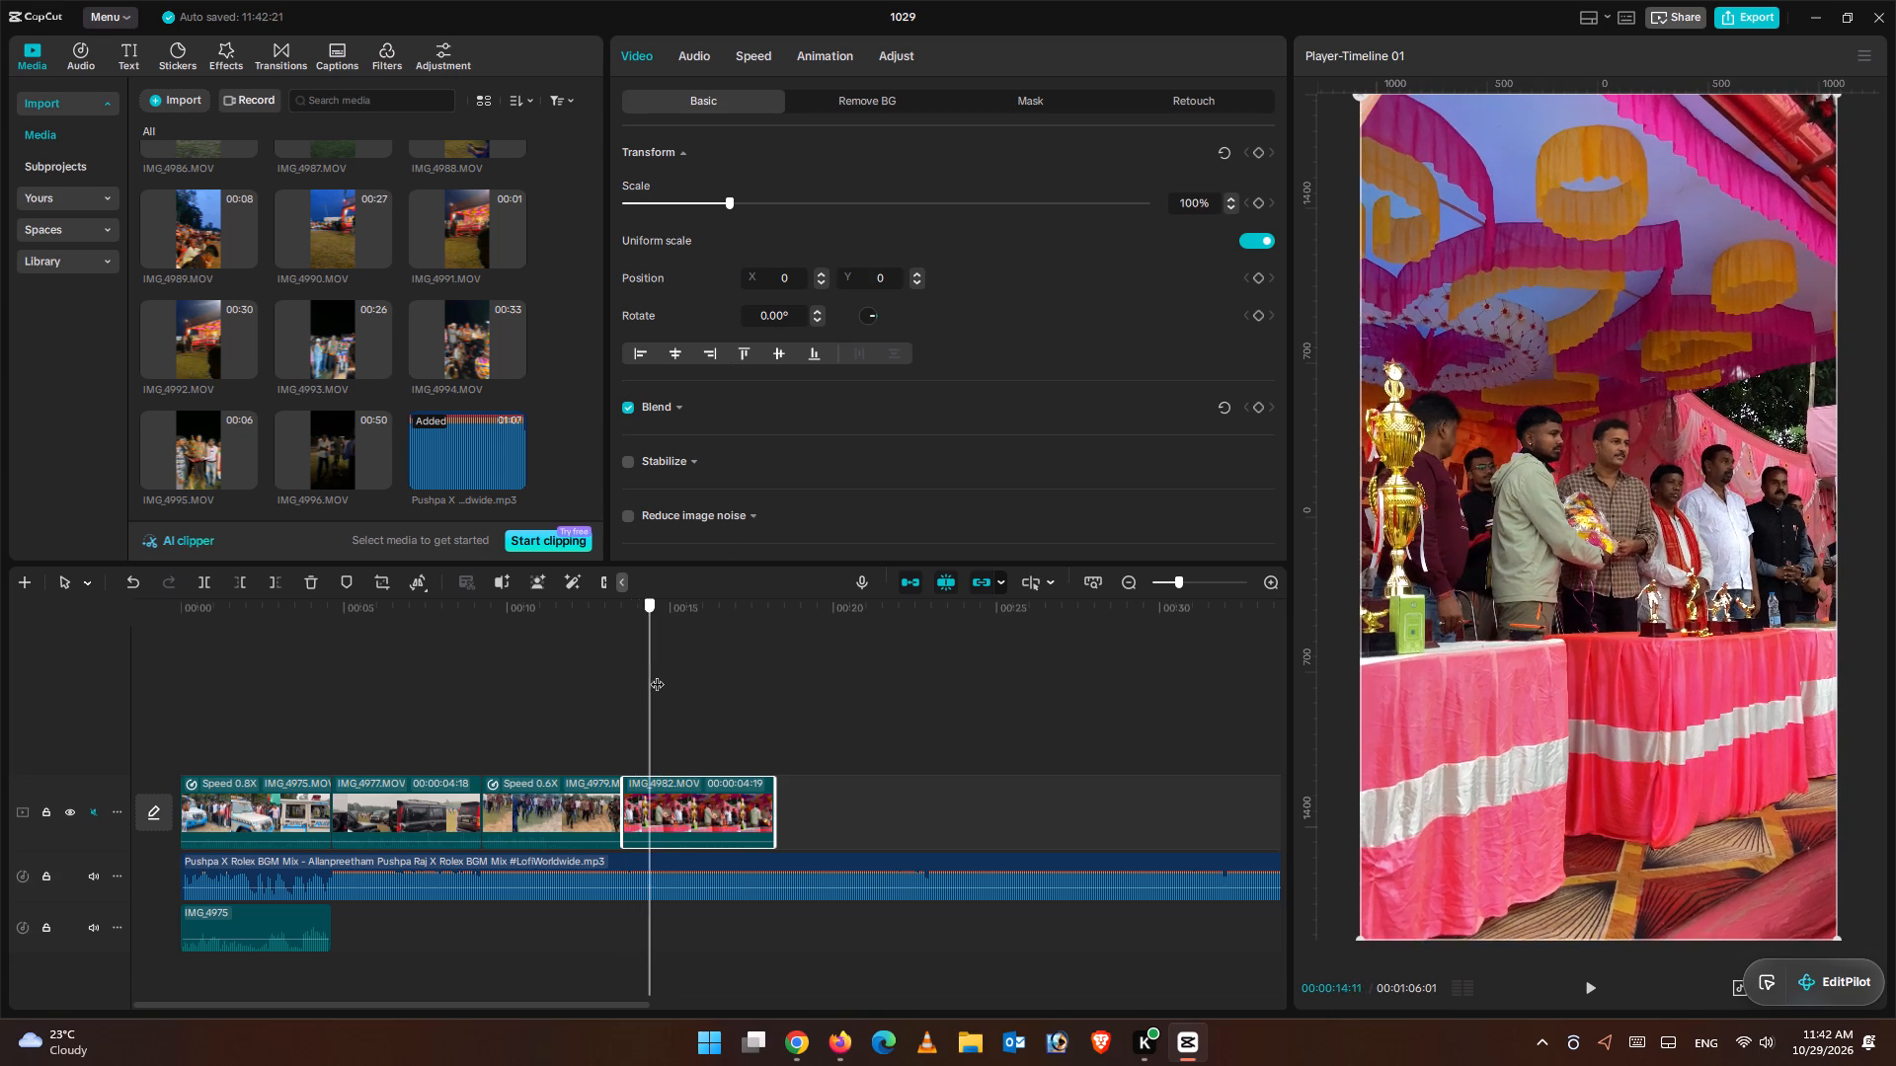
left_click_drag(657, 674, 696, 676)
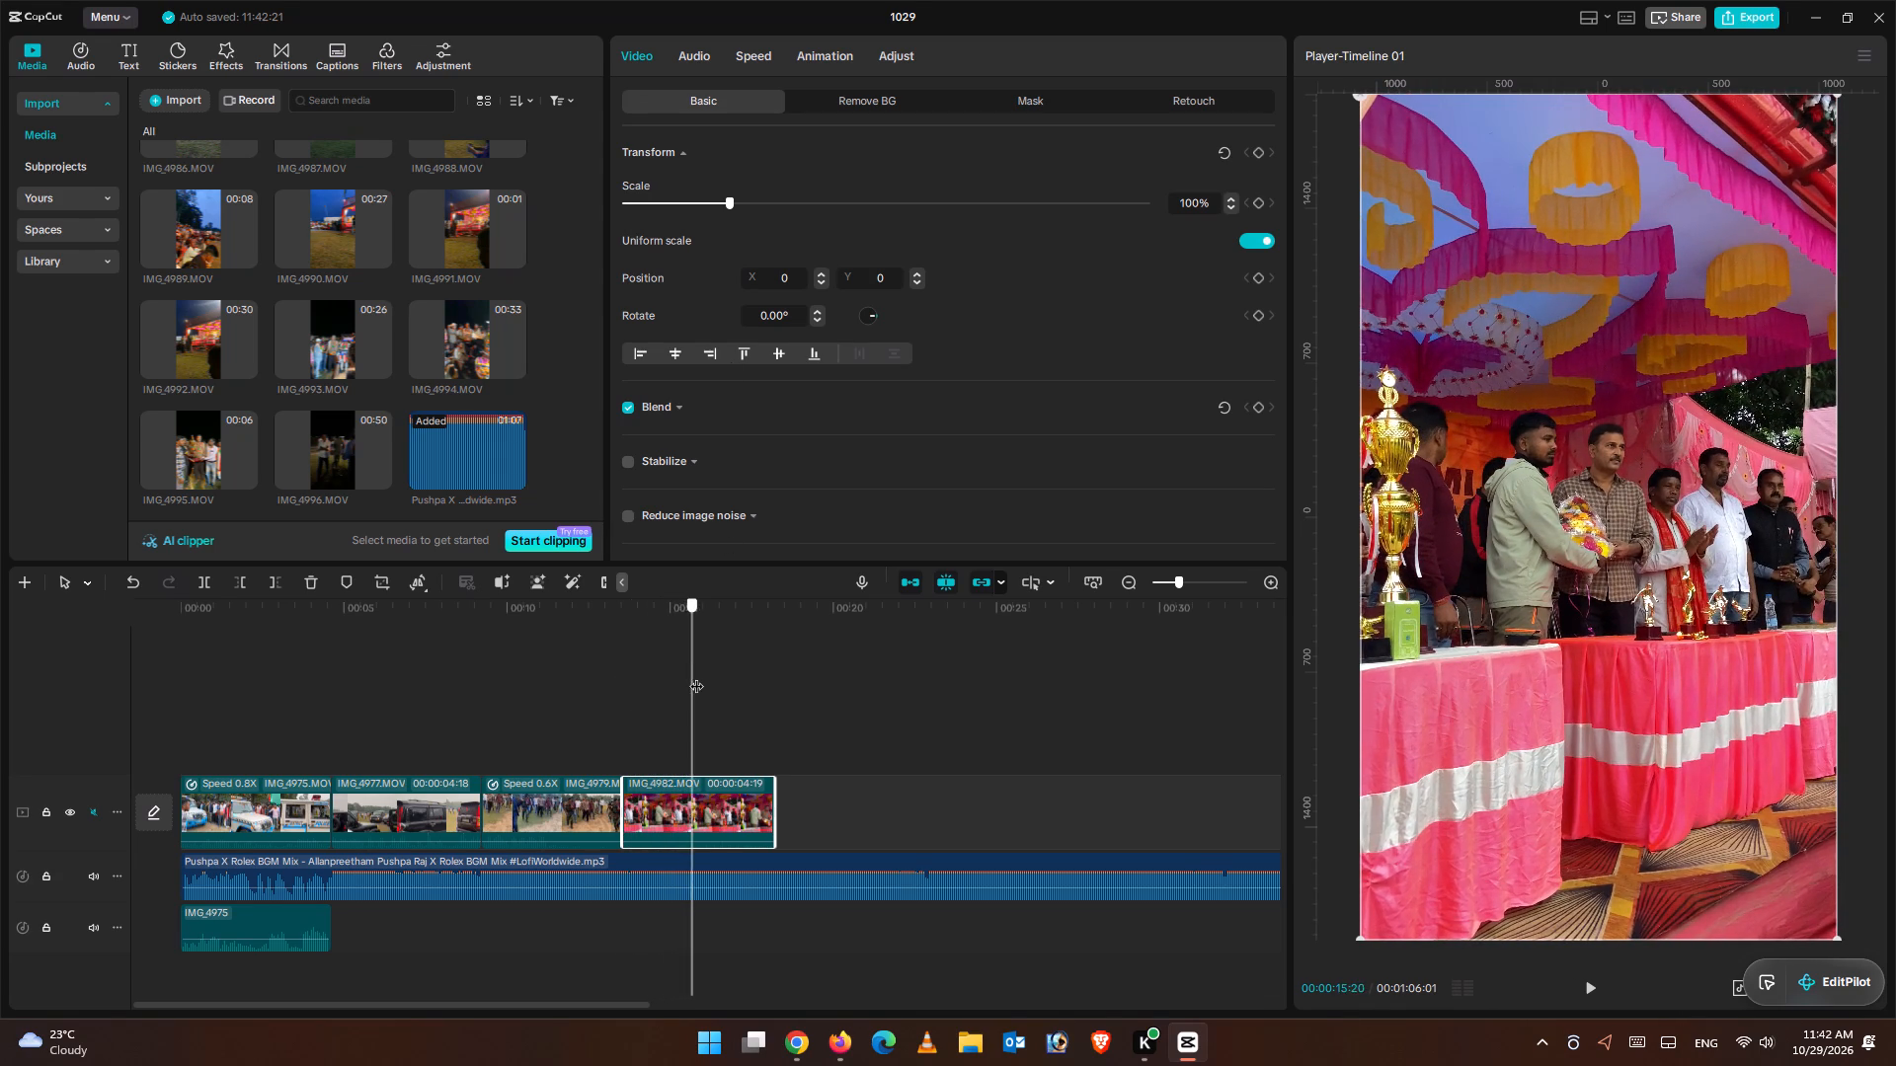
left_click_drag(696, 676, 606, 657)
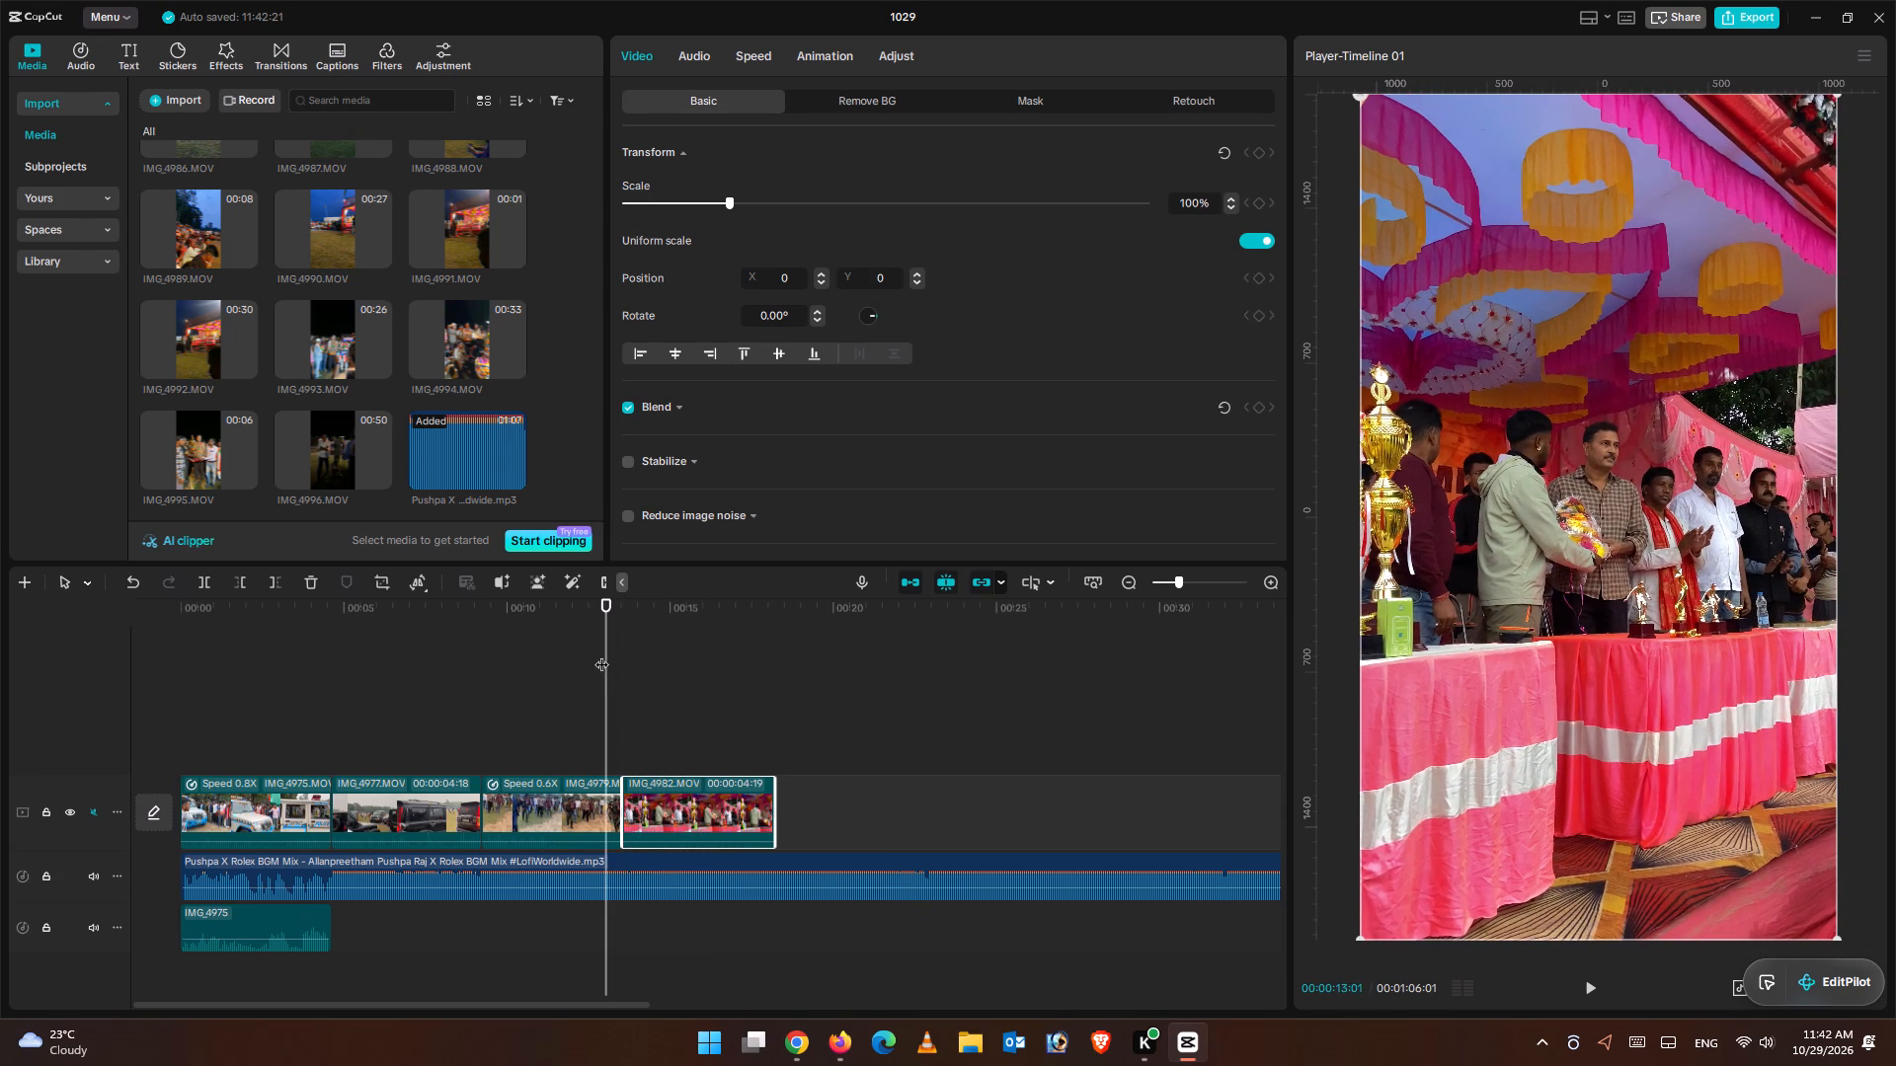
left_click_drag(604, 654, 632, 670)
left_click(520, 731)
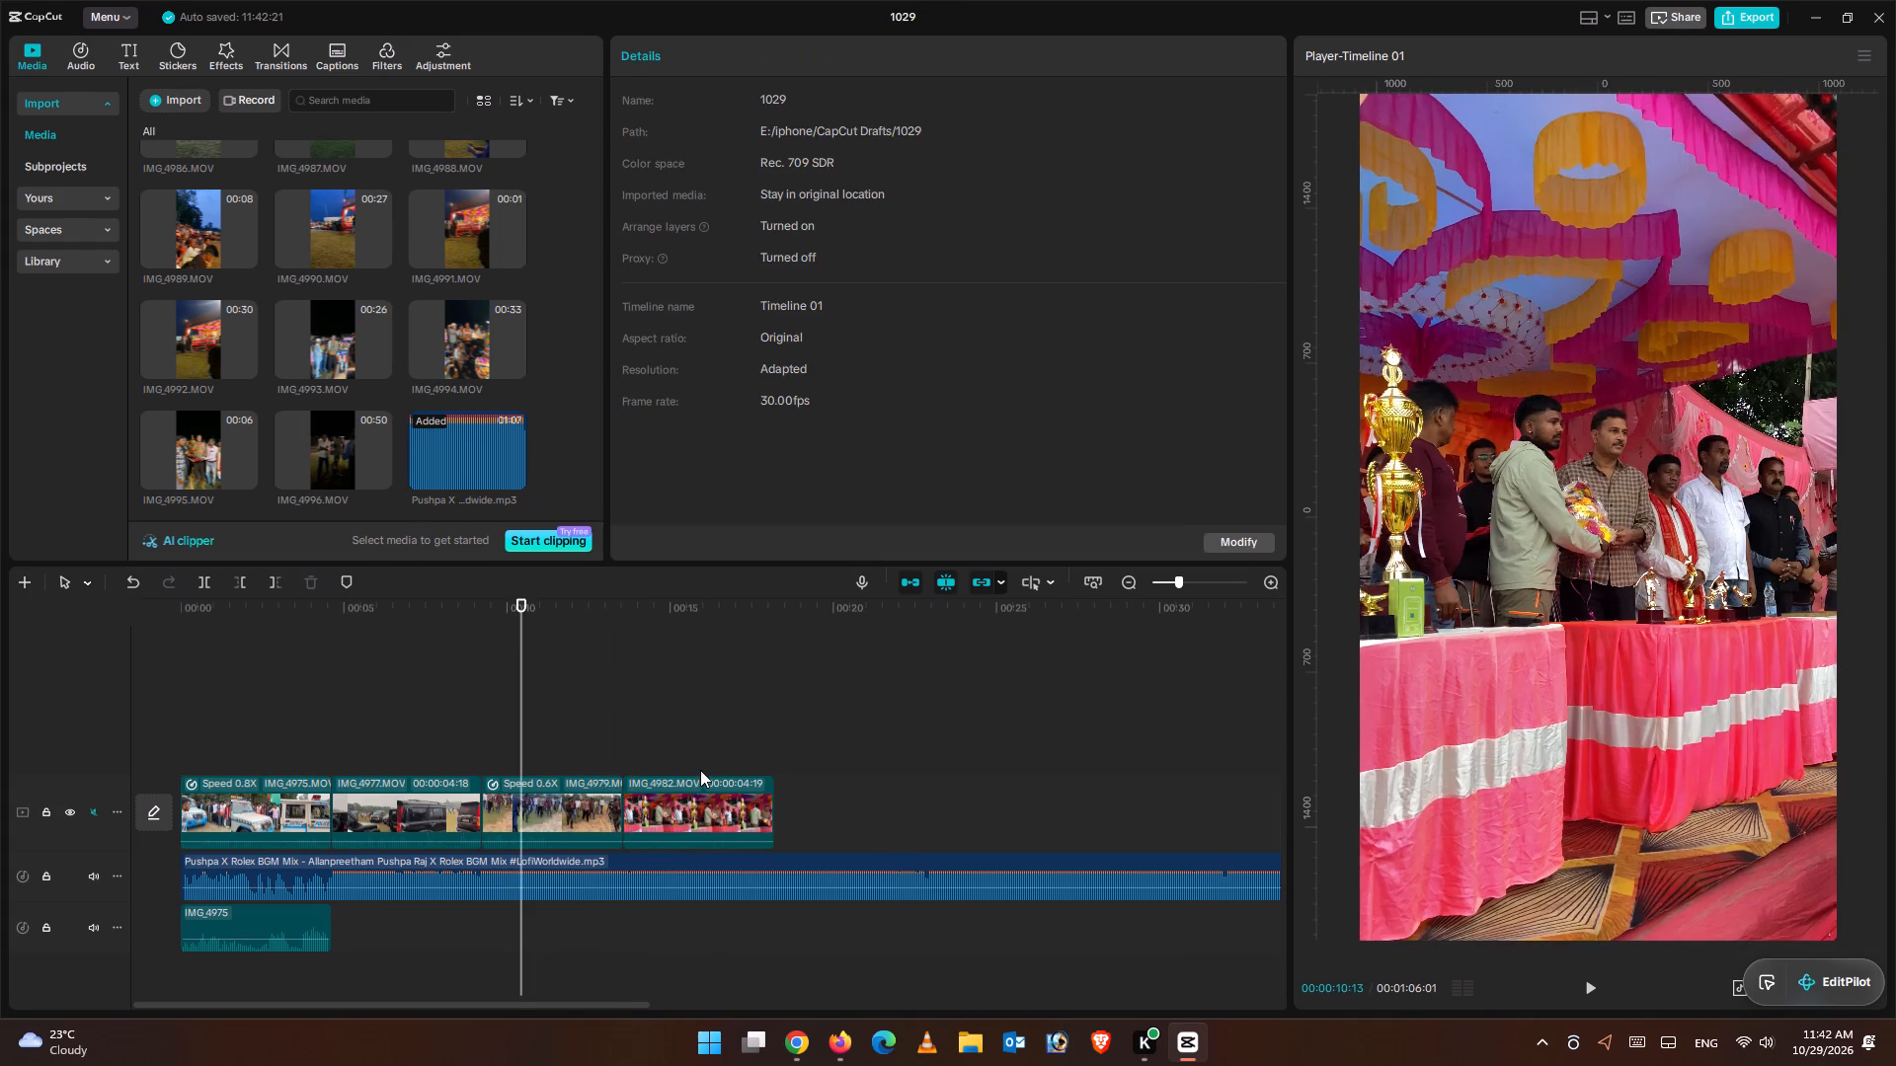
left_click(700, 770)
left_click(658, 761)
left_click(650, 752)
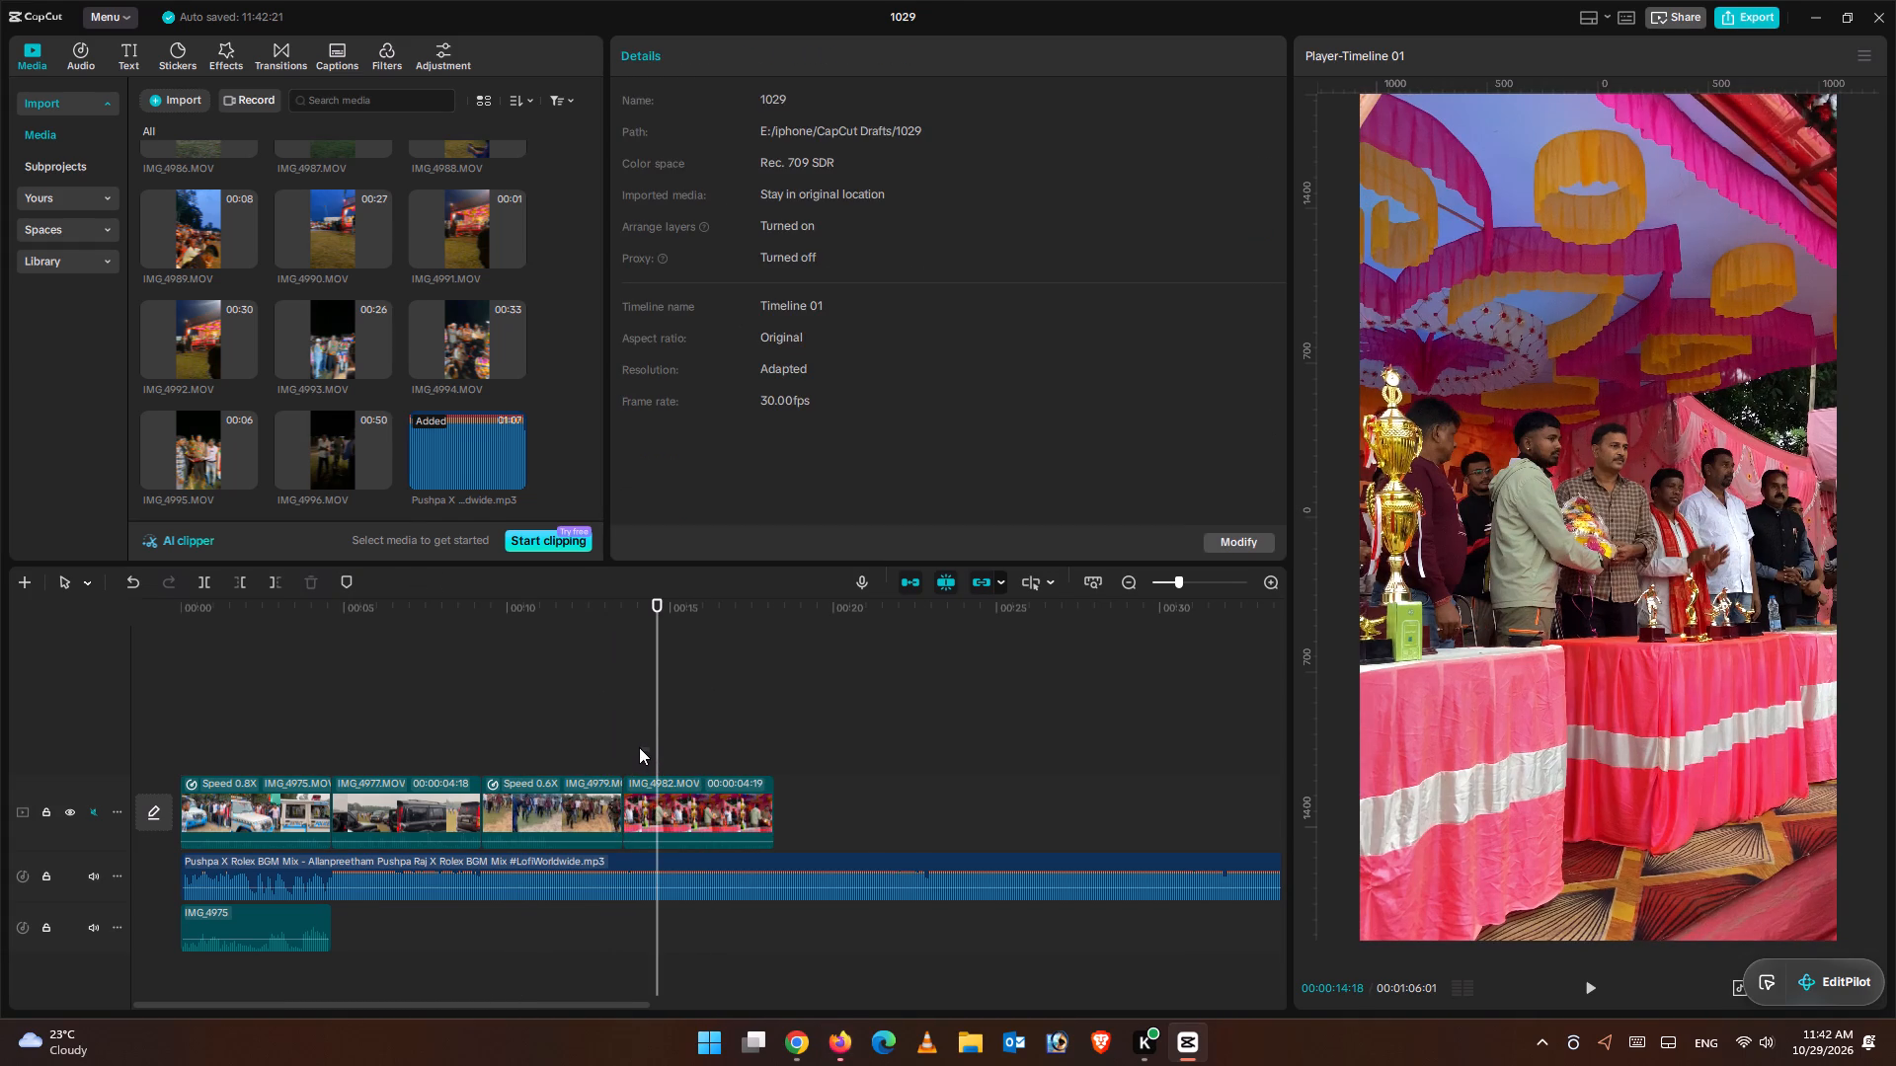
left_click(232, 585)
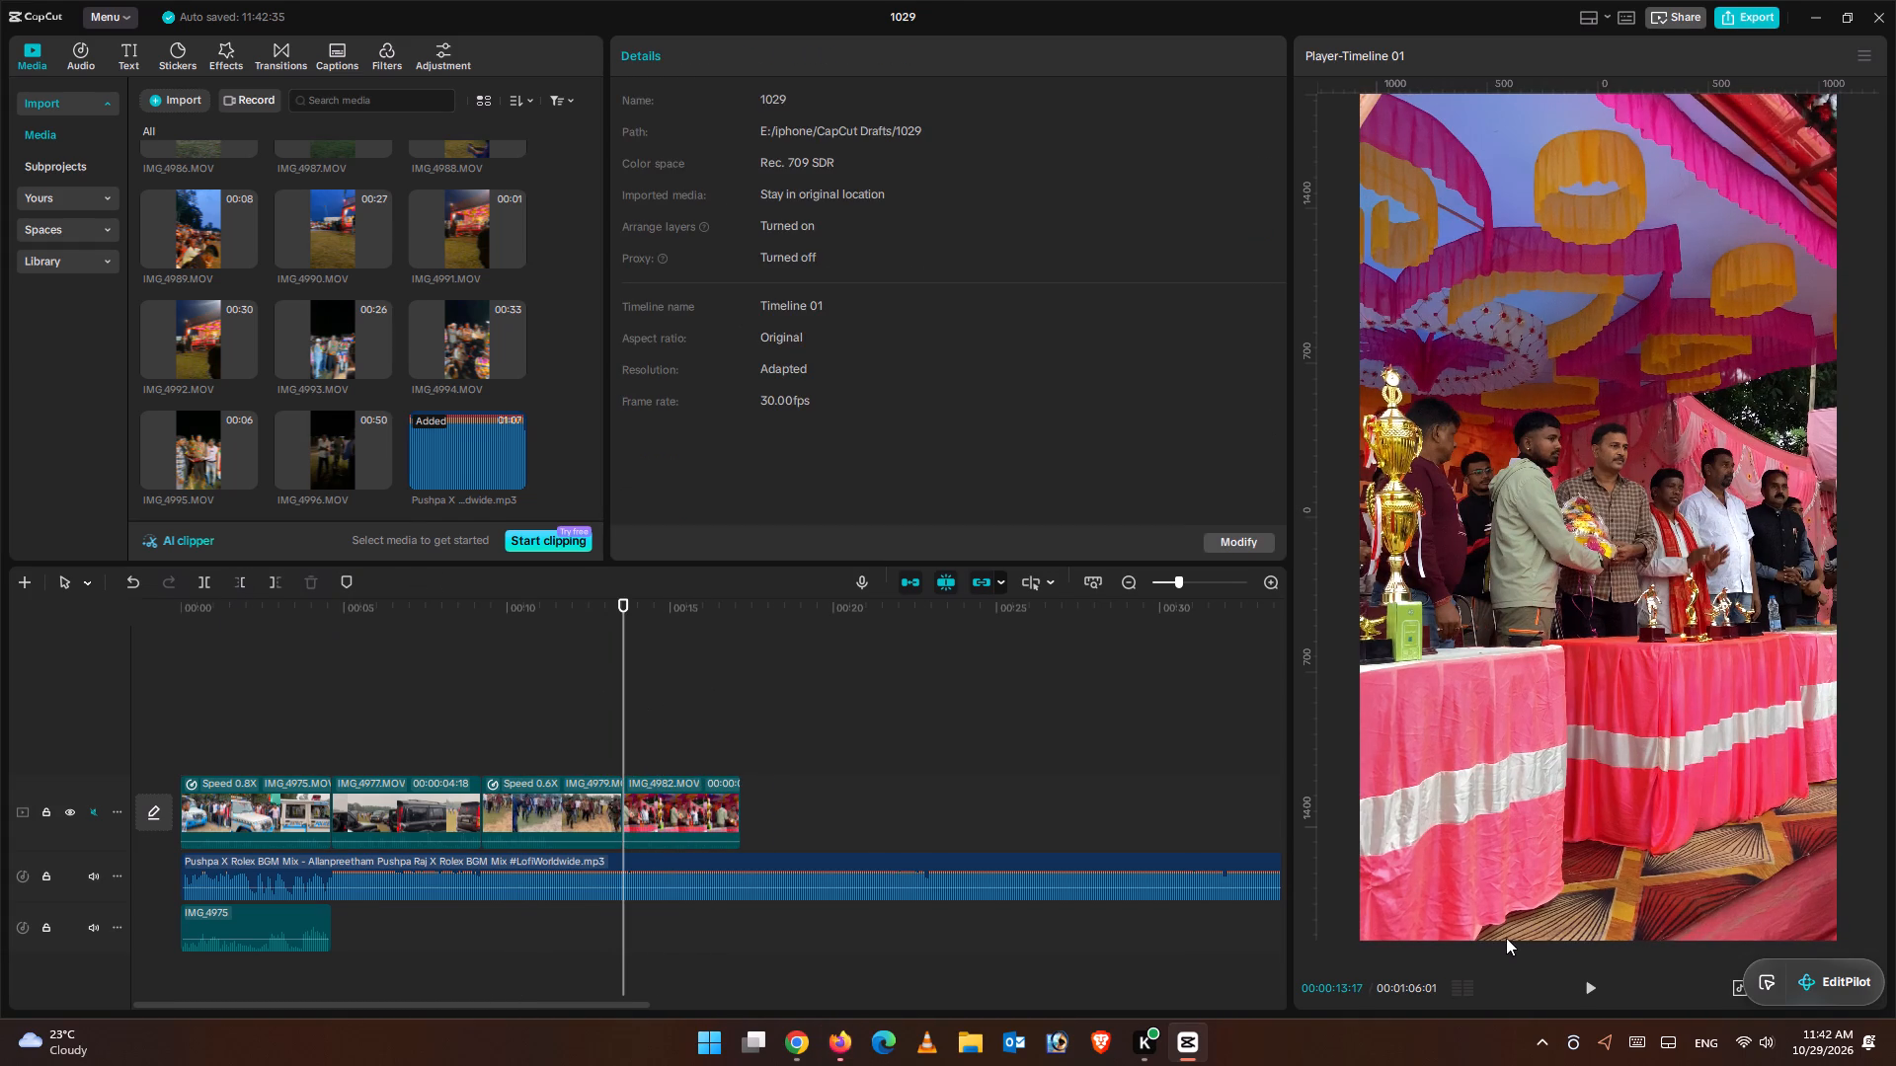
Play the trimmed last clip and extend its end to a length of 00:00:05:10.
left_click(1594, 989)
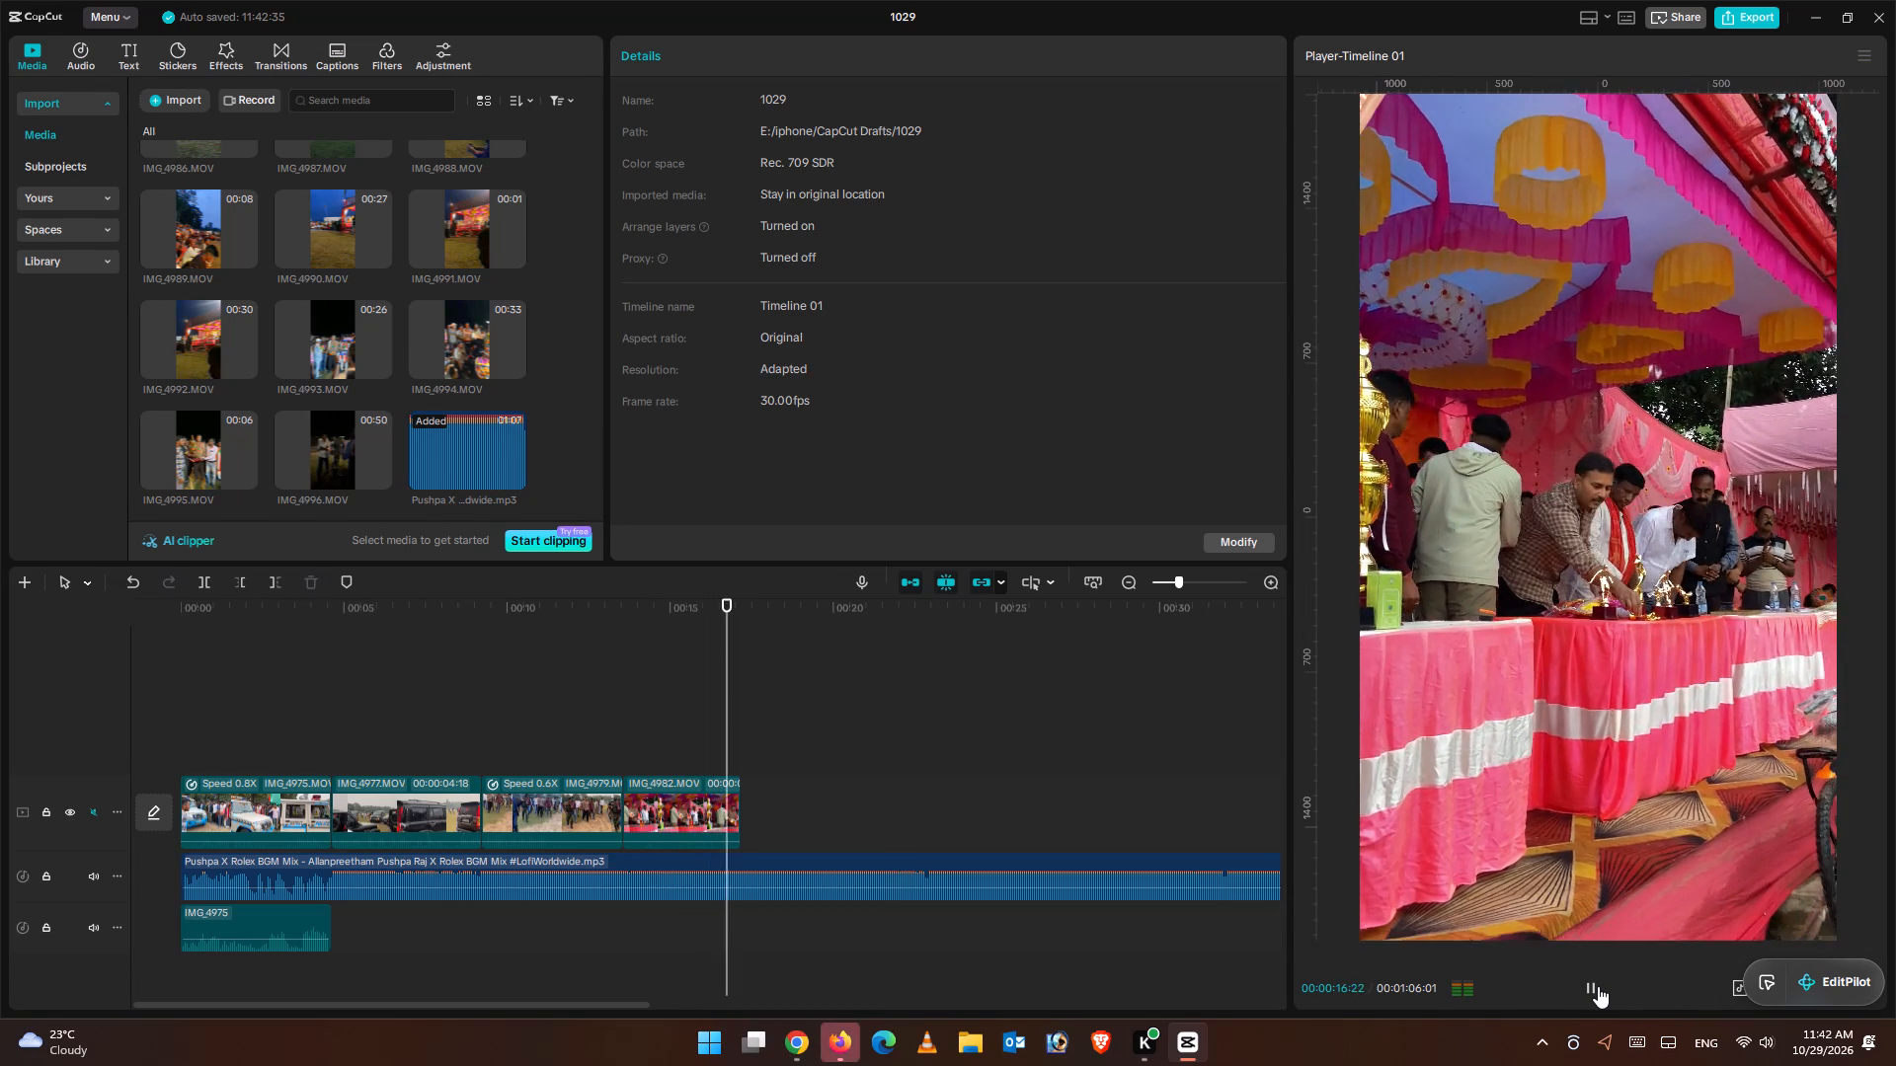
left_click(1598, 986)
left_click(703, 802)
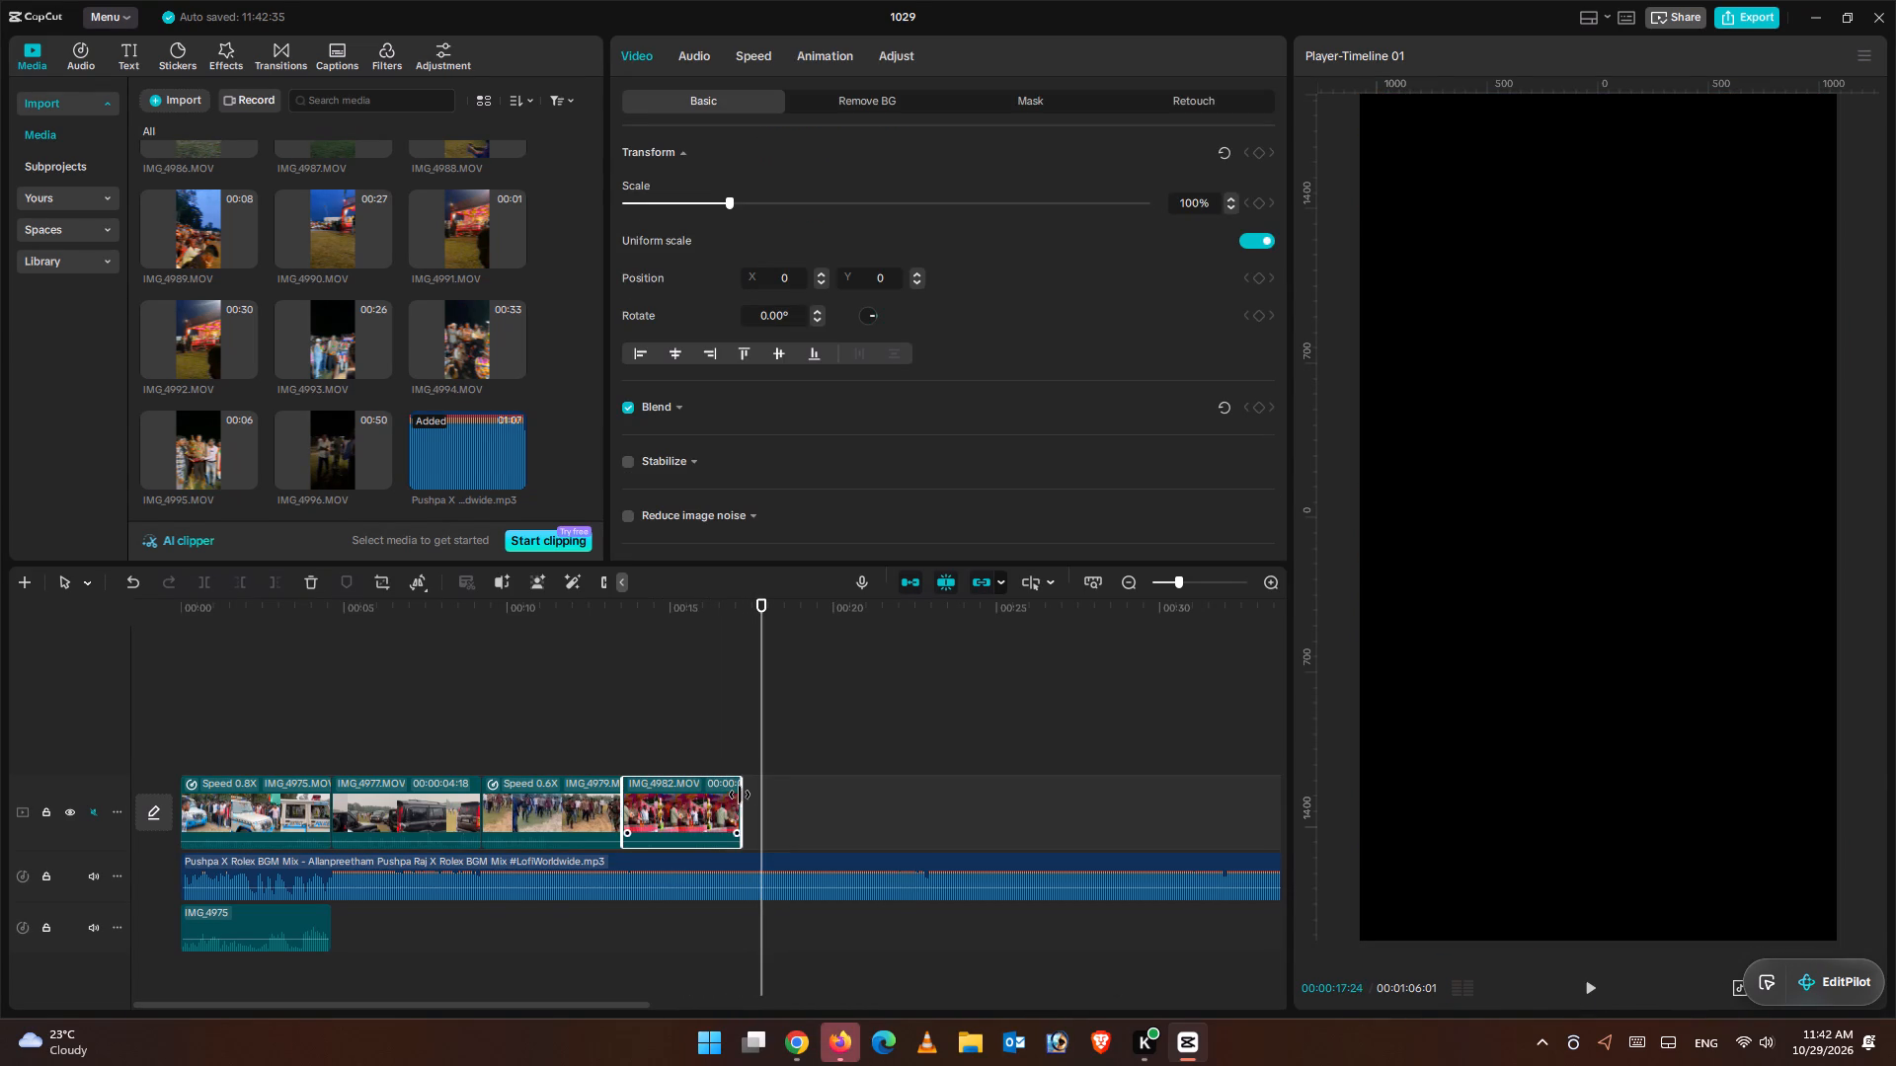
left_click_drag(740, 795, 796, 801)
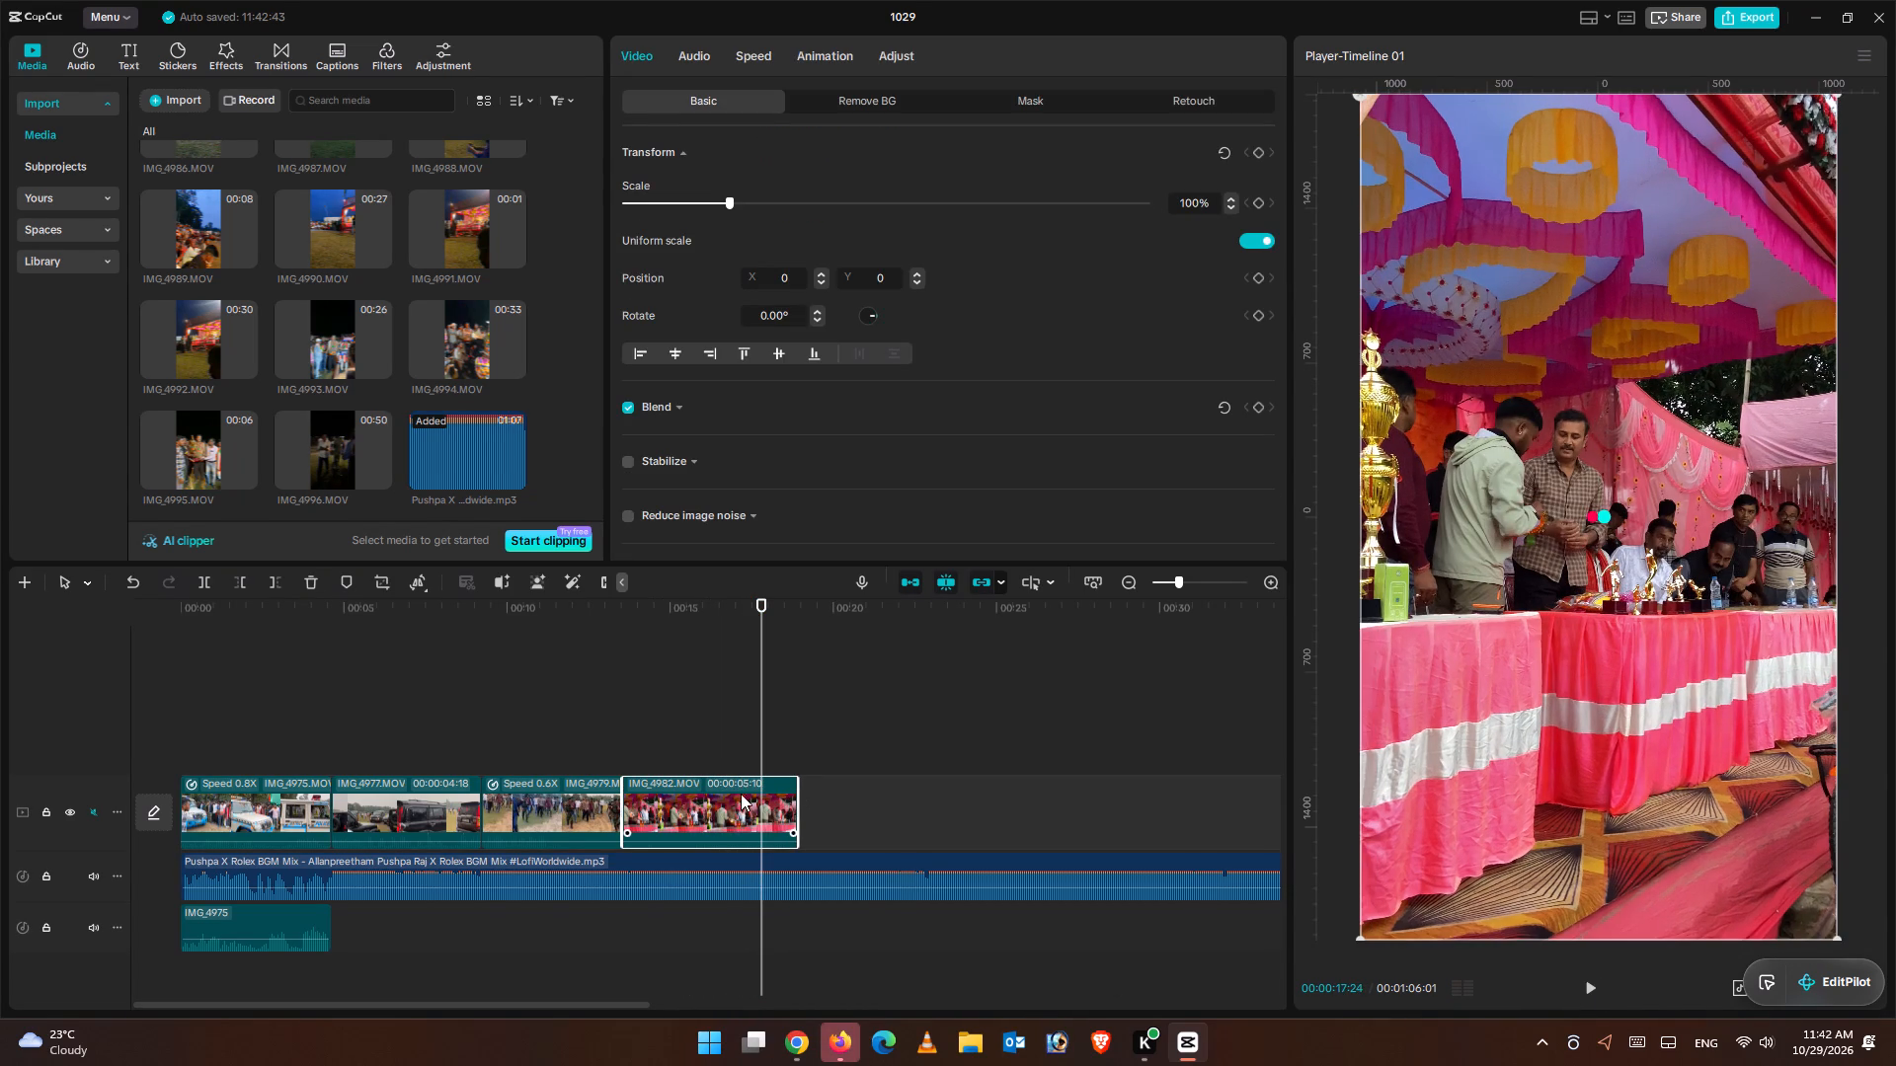
Play the last clip again and cut away its part after 00:00:16:29.
left_click(646, 732)
left_click(1586, 986)
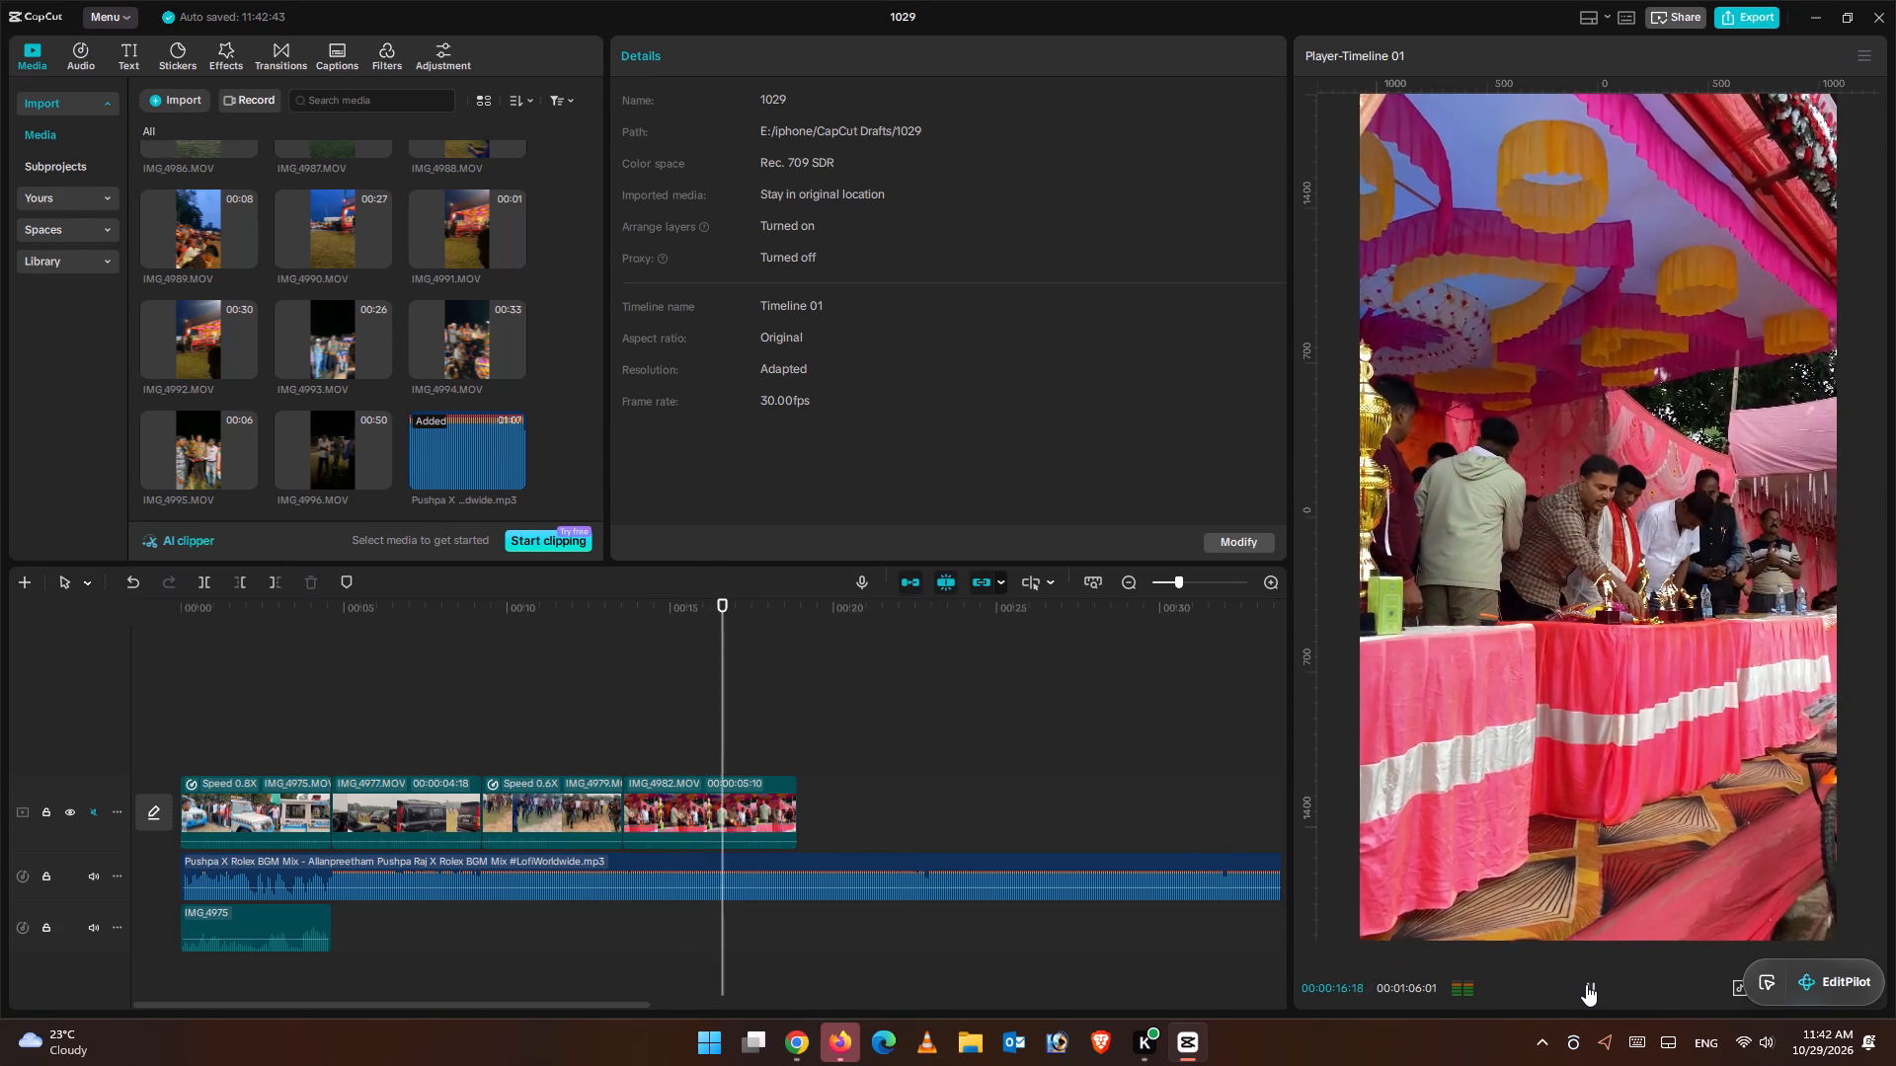
left_click(1586, 984)
left_click(270, 586)
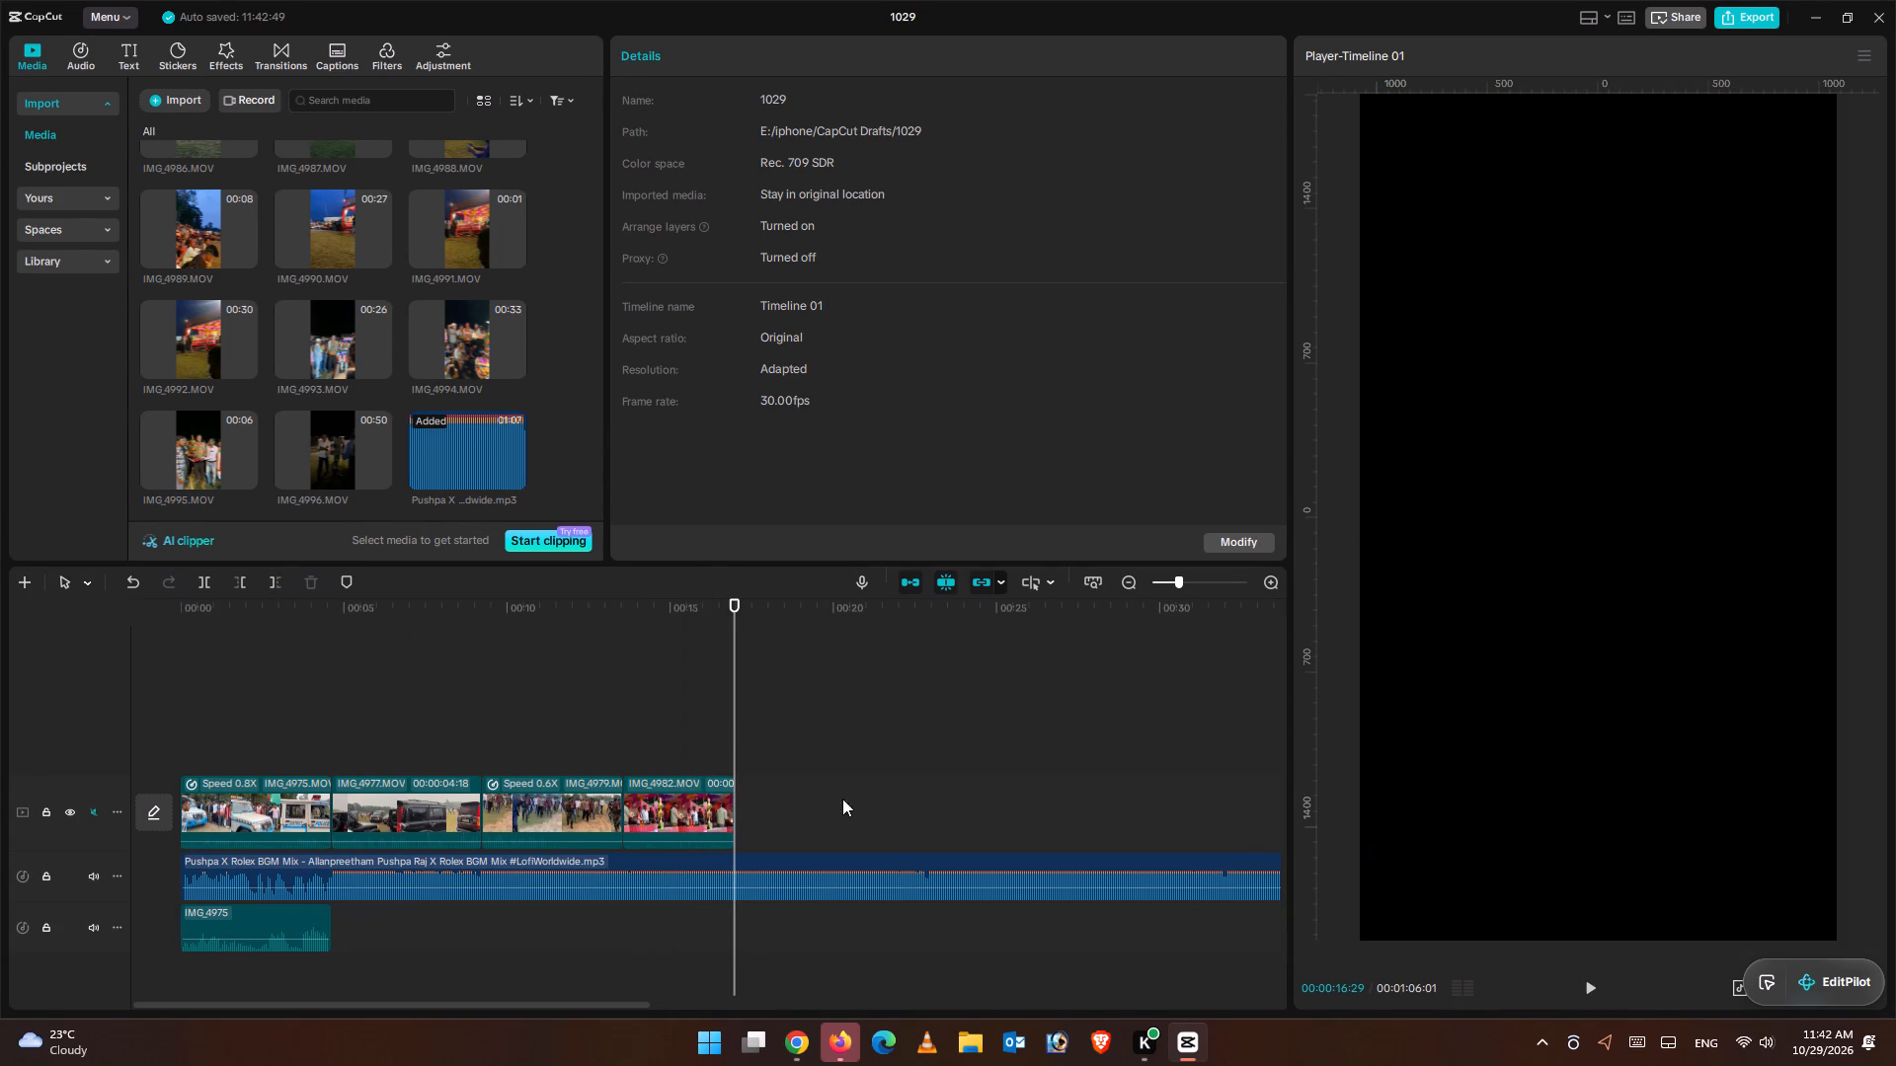
Slow the last clip, IMG_4982.MOV, to 0.77x and enable smooth slow-mo with Optical flow.
left_click_drag(734, 644, 699, 639)
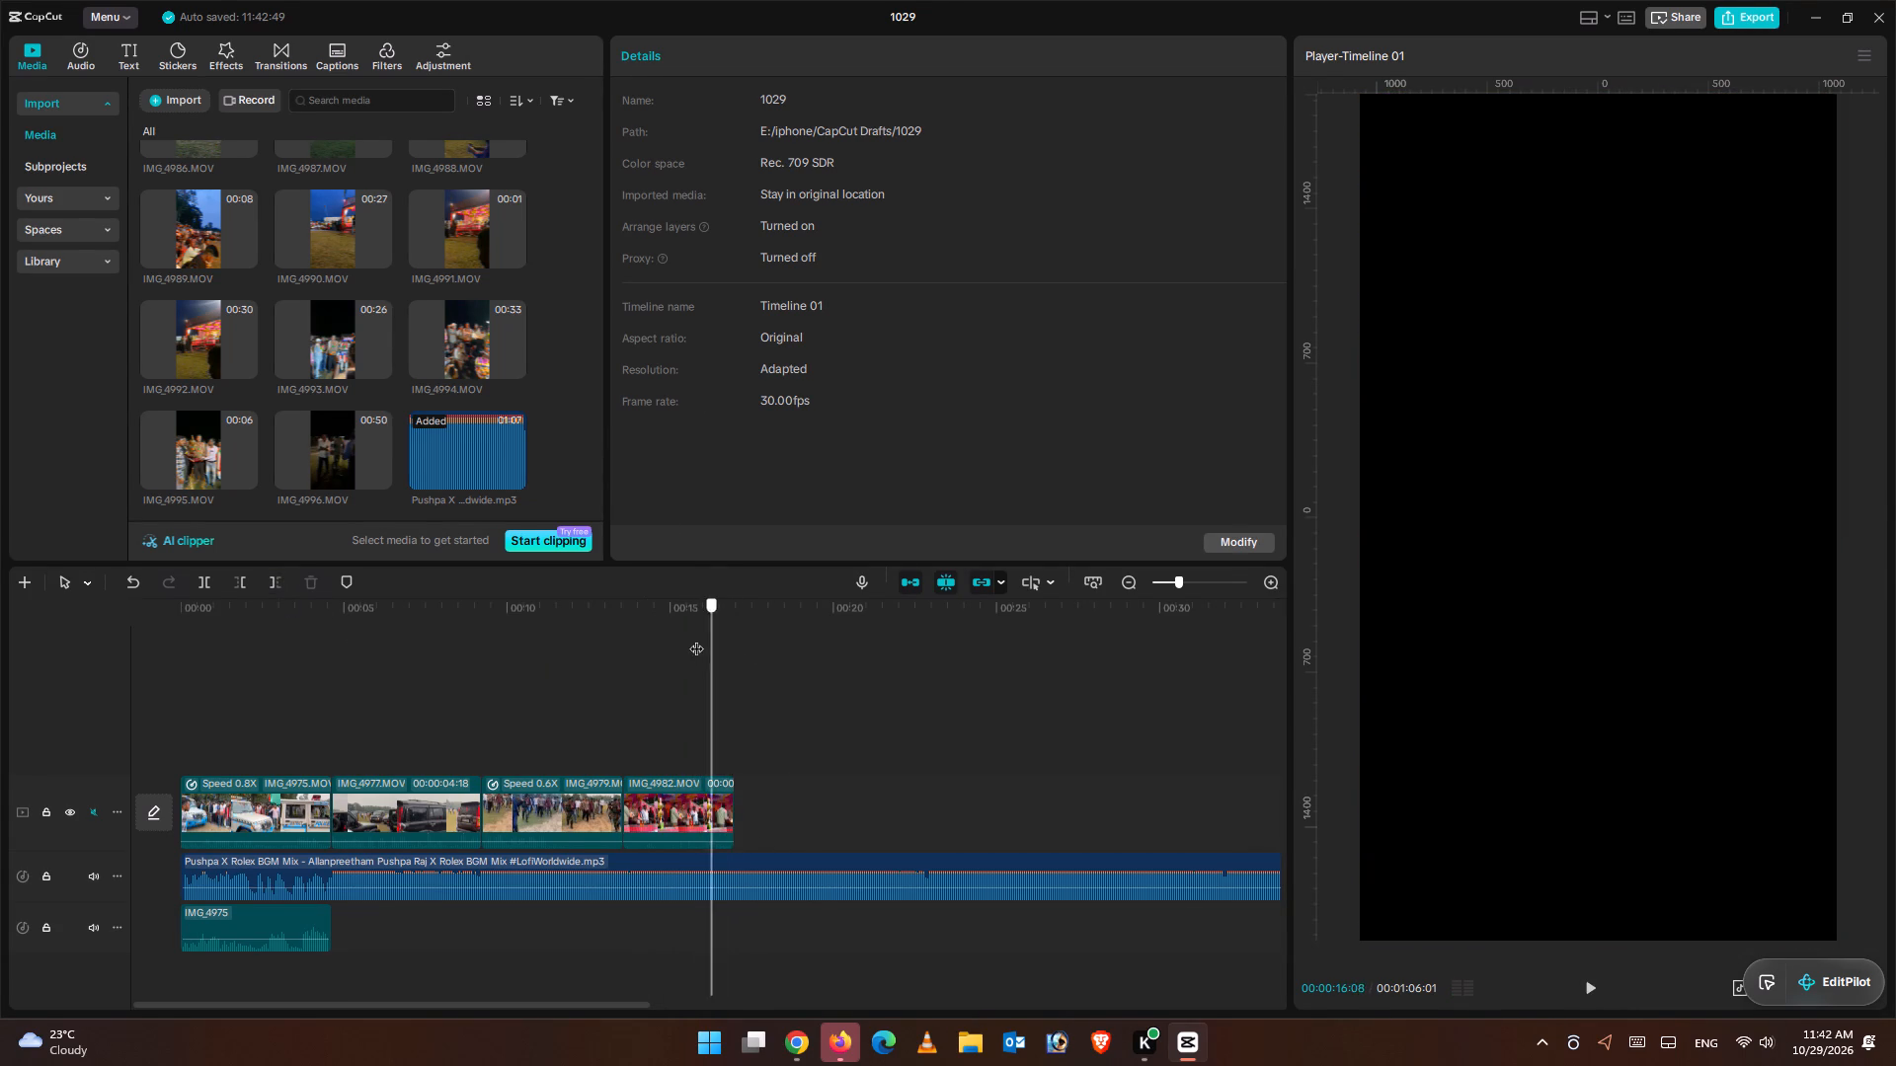
left_click(697, 804)
left_click(721, 55)
left_click(744, 54)
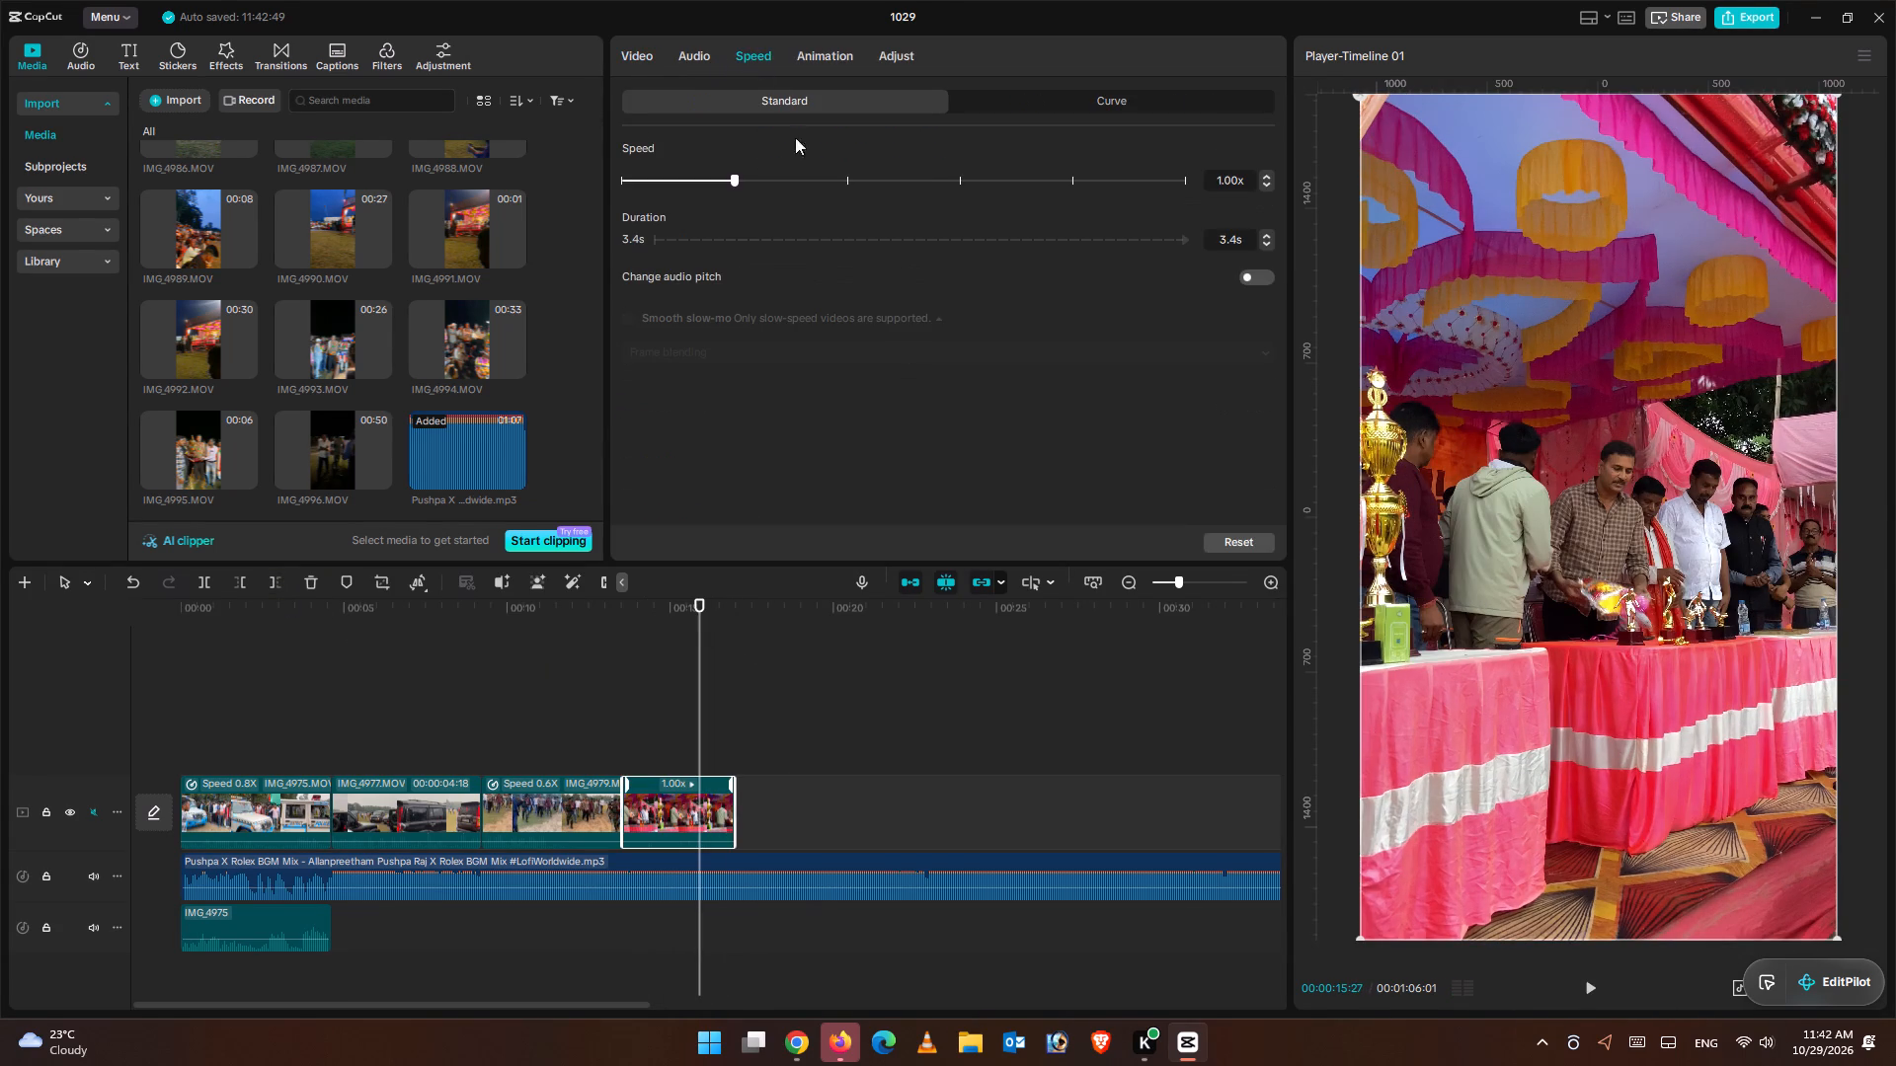
left_click_drag(729, 182, 706, 179)
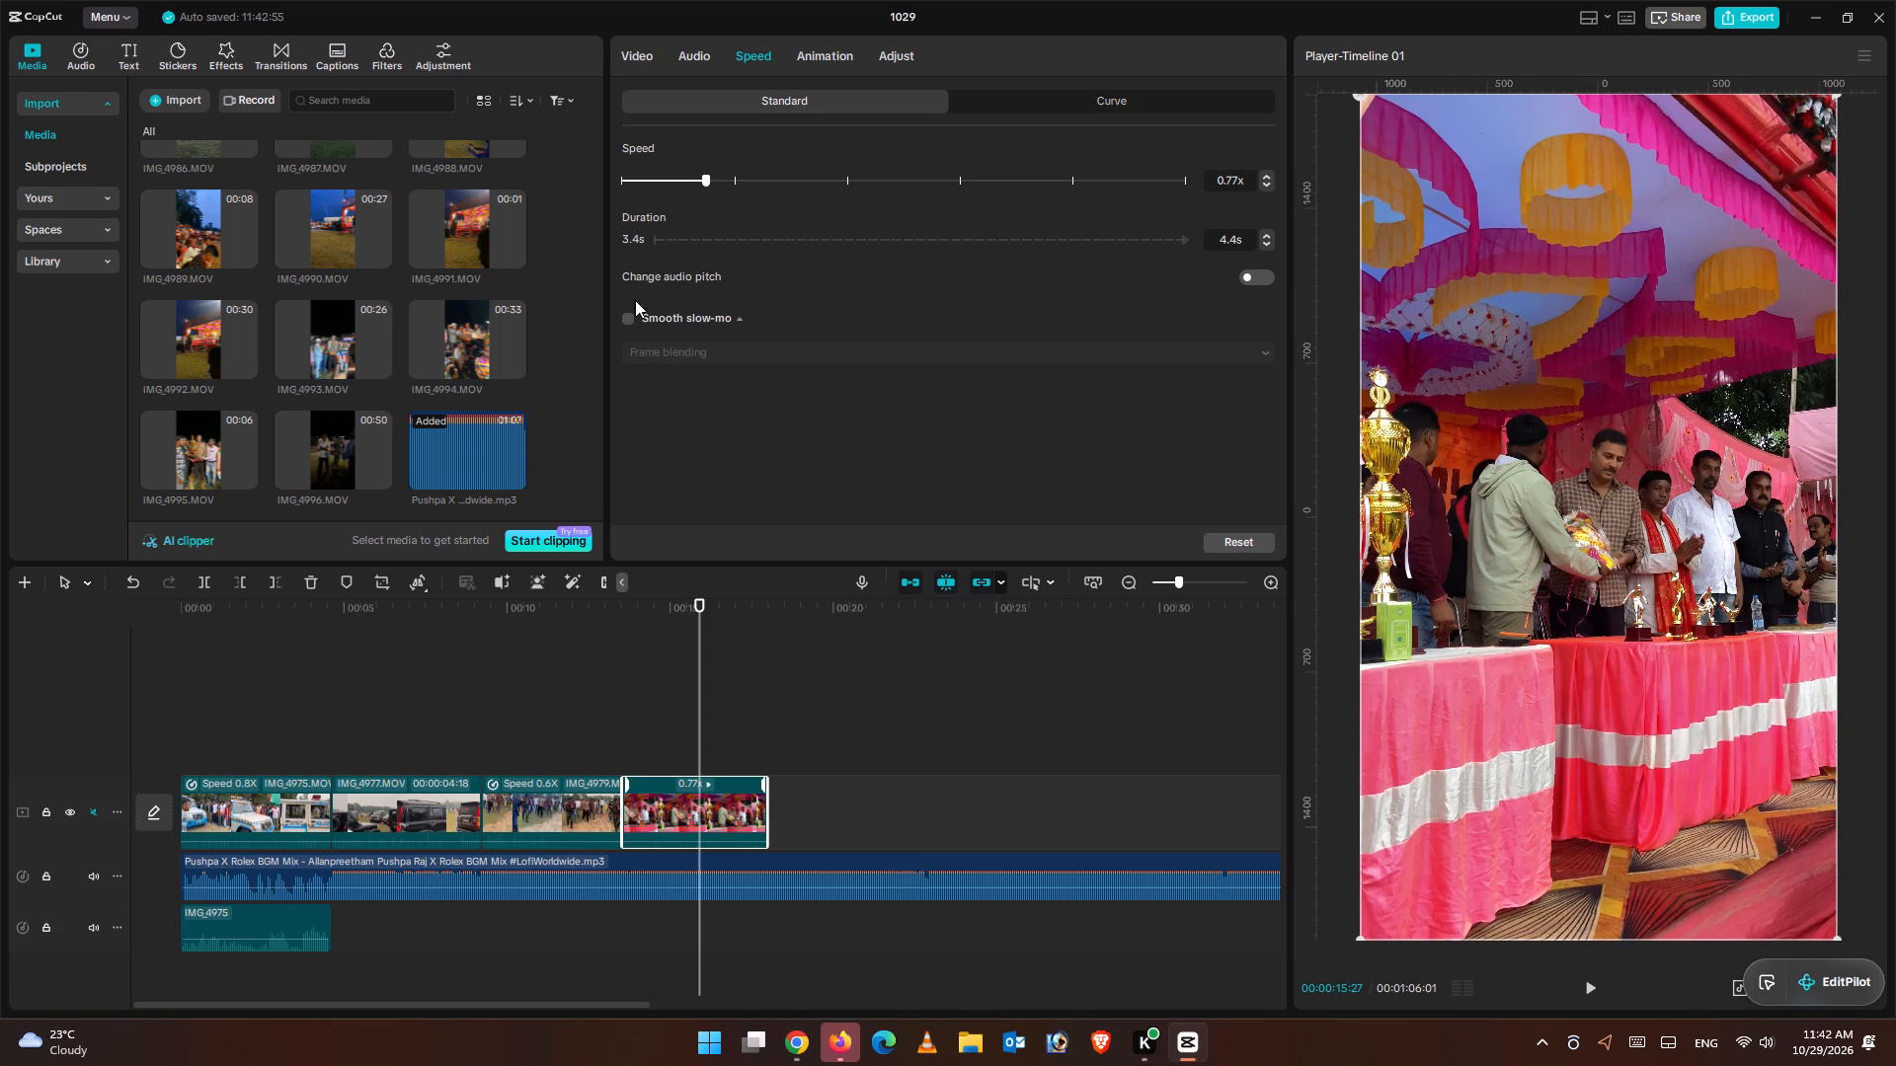
left_click(635, 315)
left_click(623, 314)
left_click(662, 351)
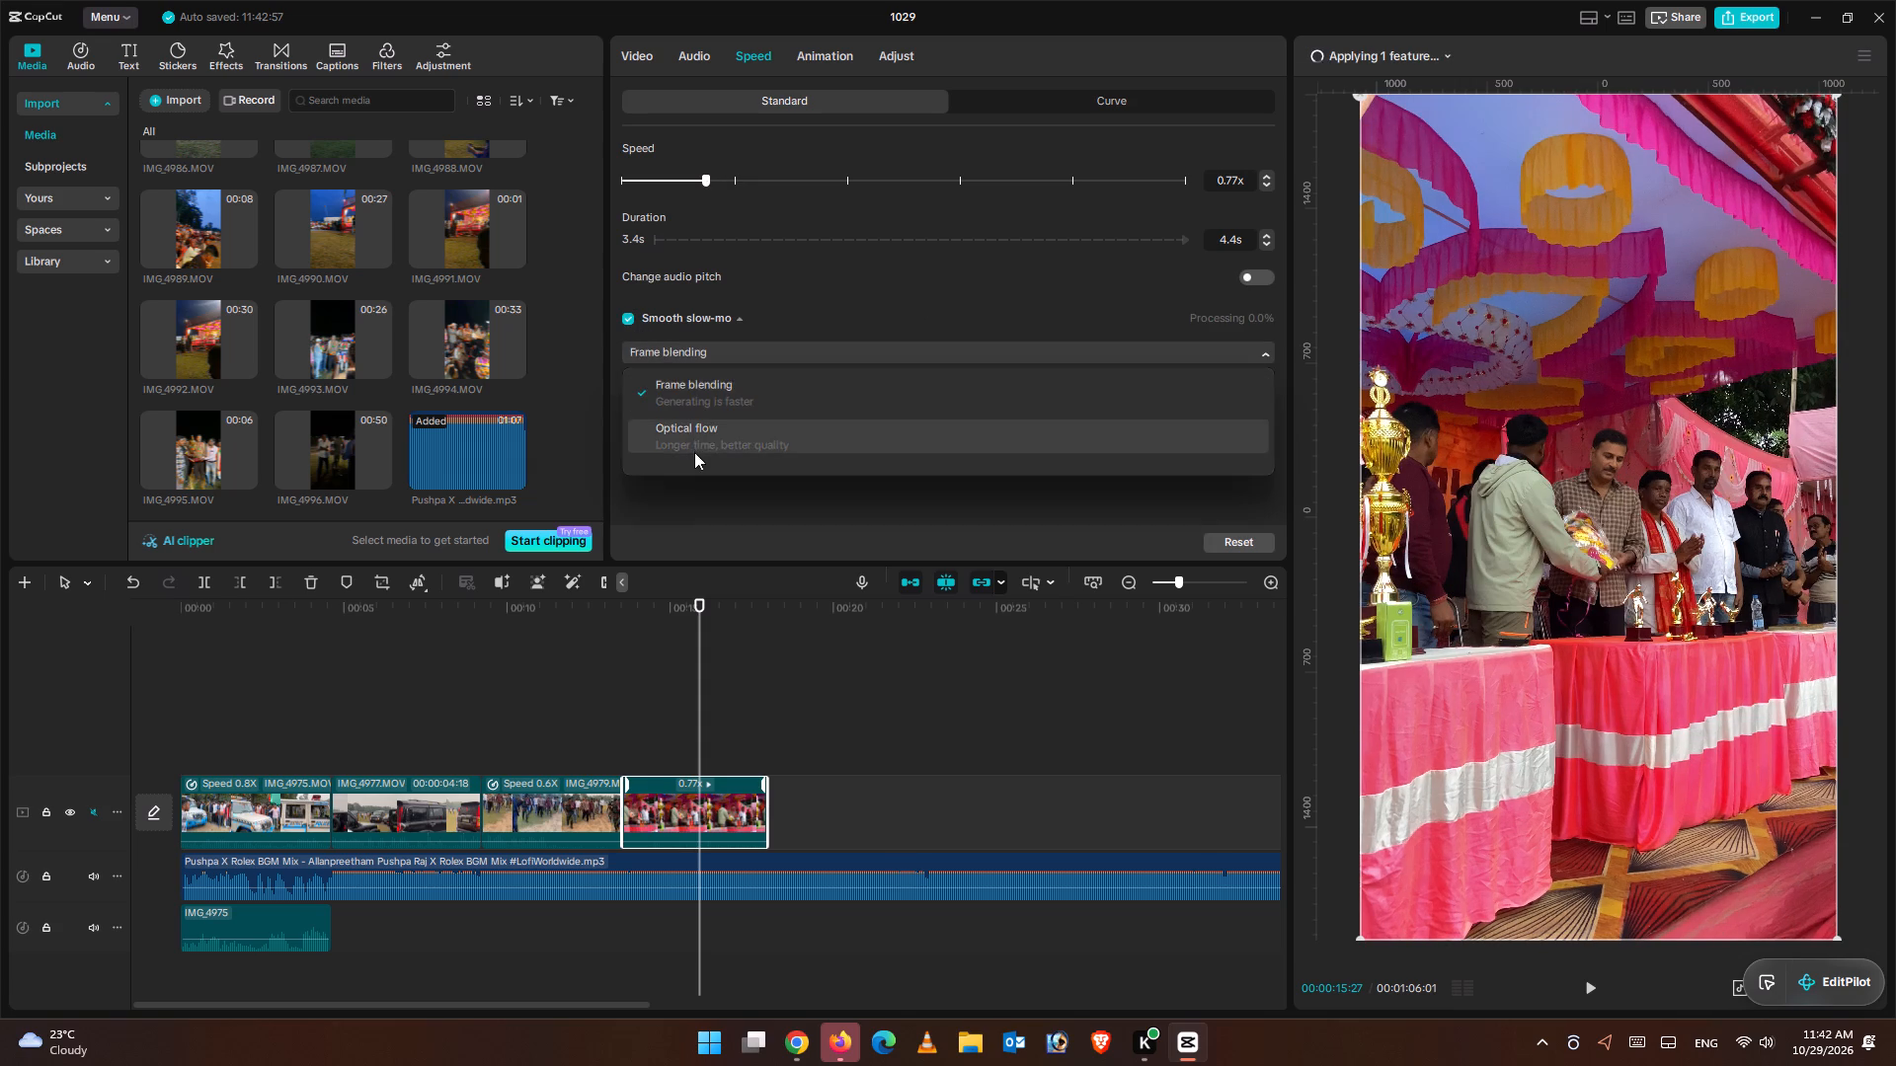
left_click(690, 434)
Cut the Pushpa X Rolex music at the end of the last clip, 00:00:17:29.
left_click_drag(697, 673, 754, 694)
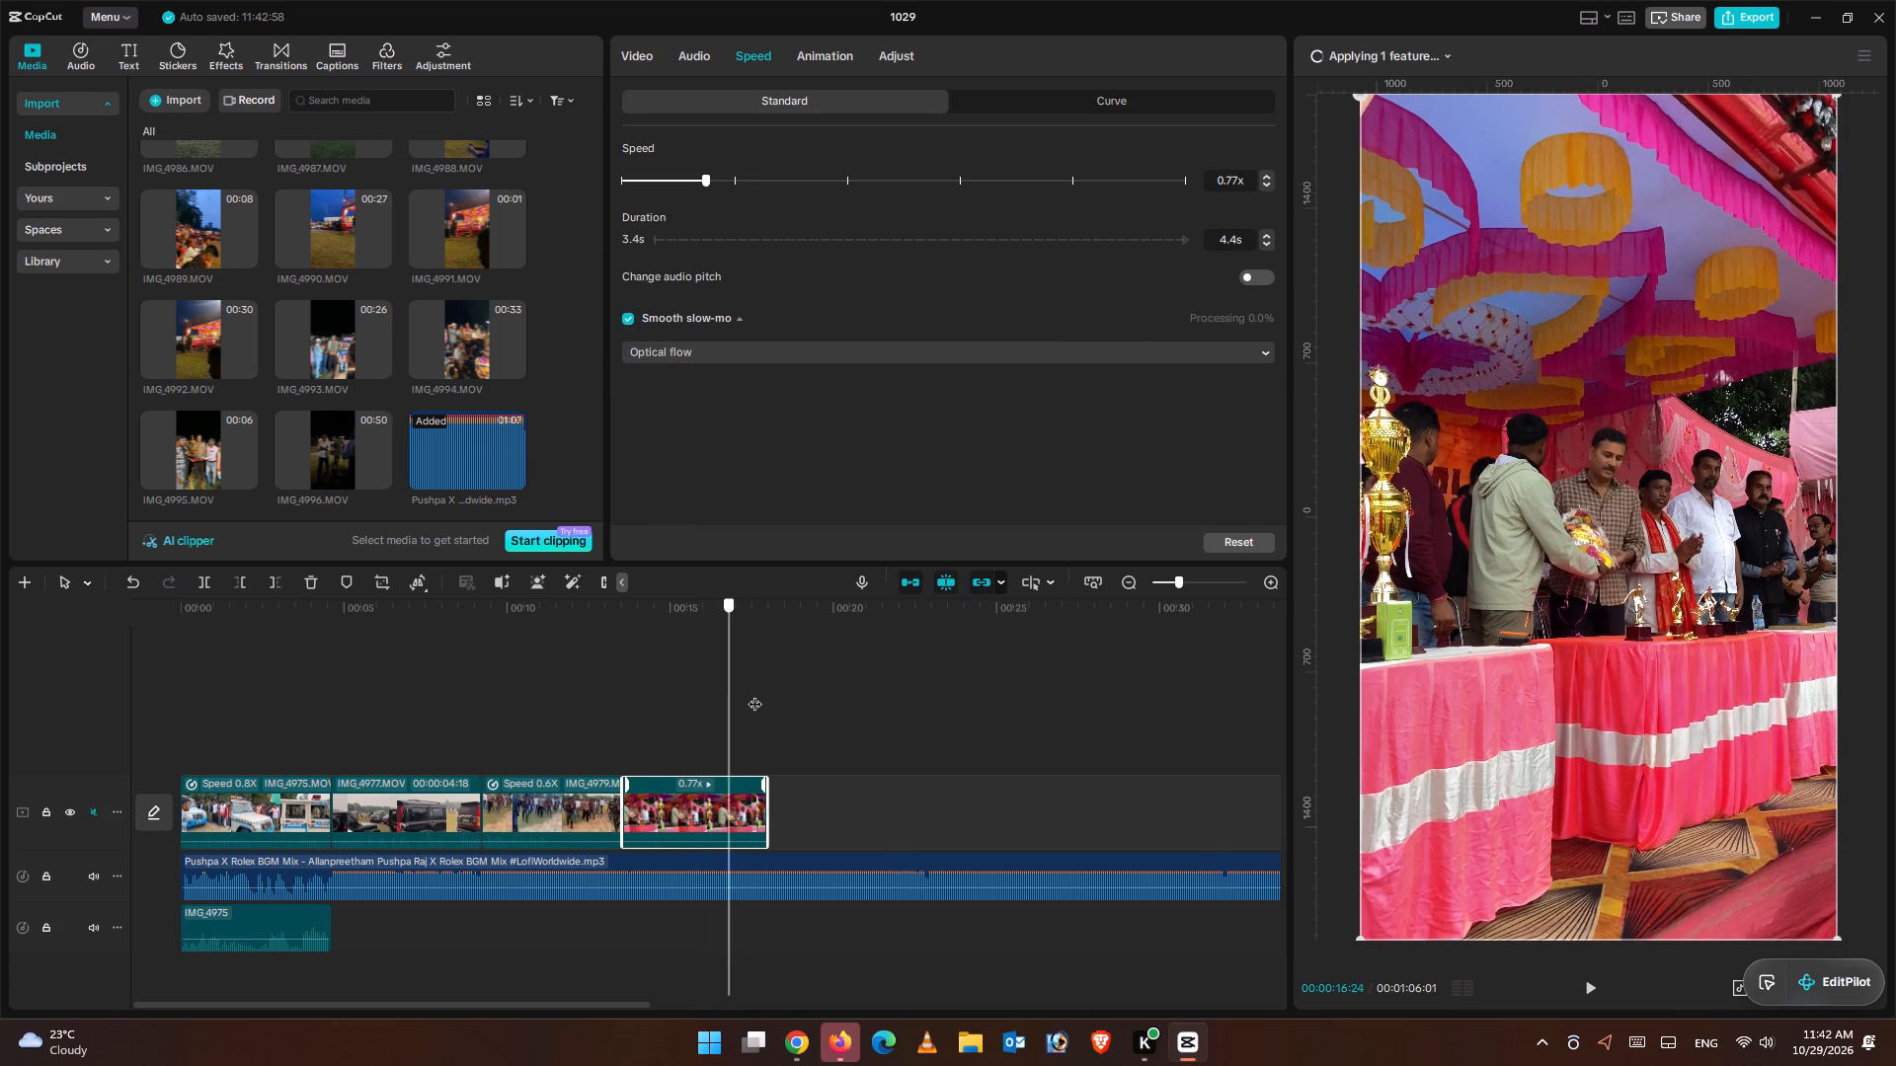
left_click_drag(754, 694, 765, 705)
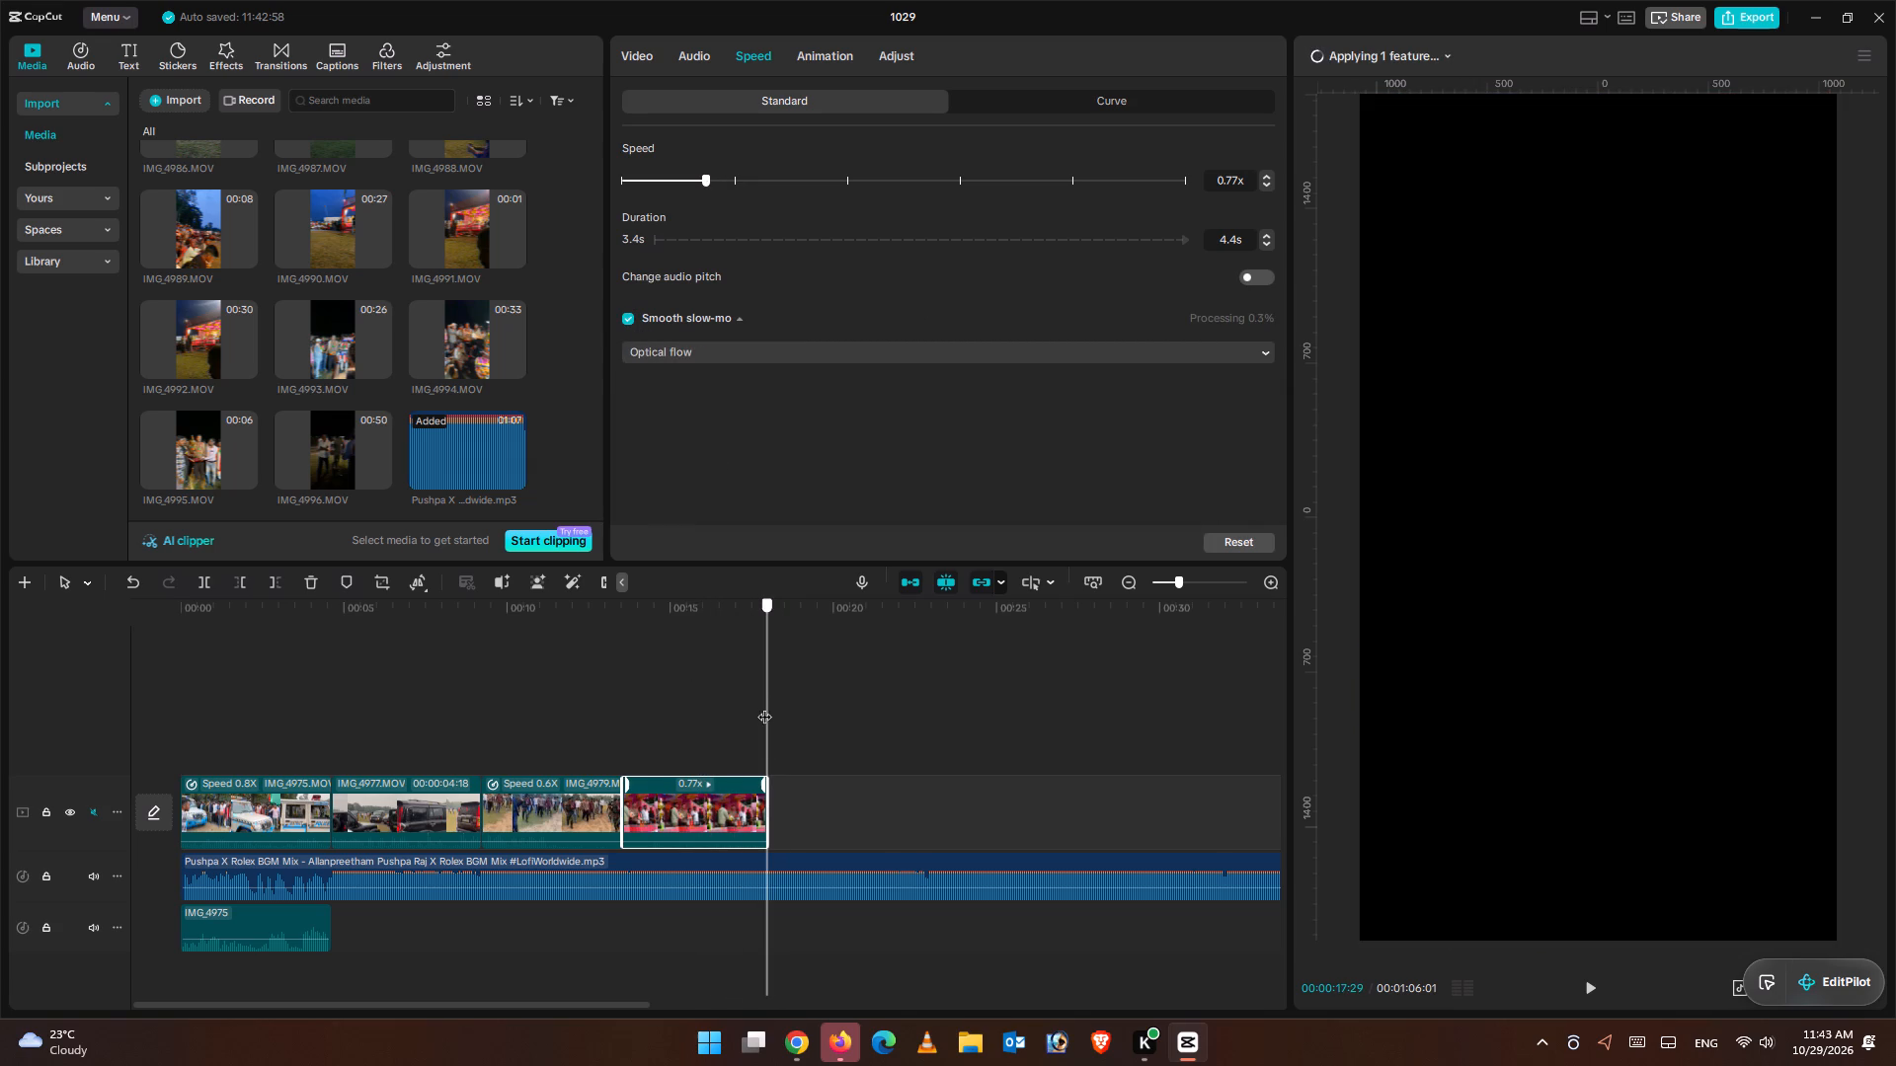
left_click(797, 853)
left_click(276, 589)
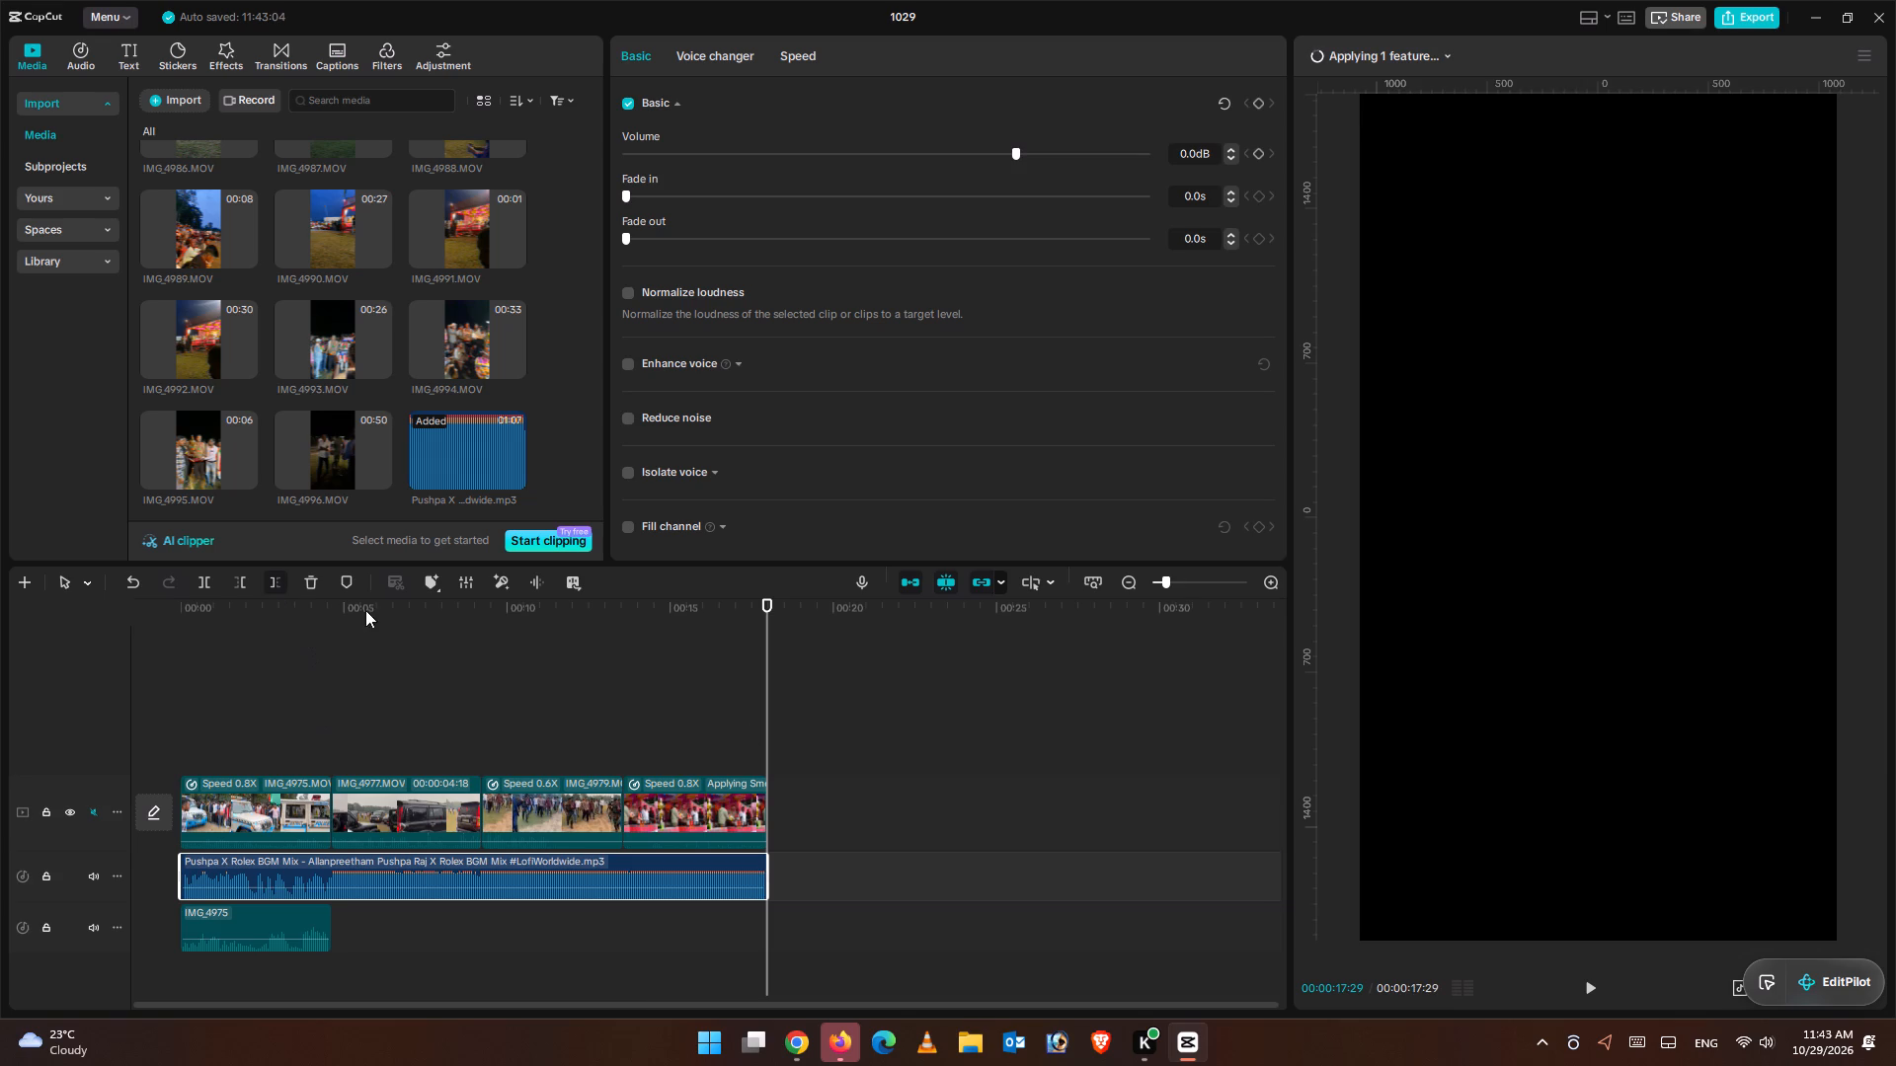
Return to the start of the edit, select the last clip and check its smooth slow-mo processing progress.
left_click_drag(772, 623, 0, 649)
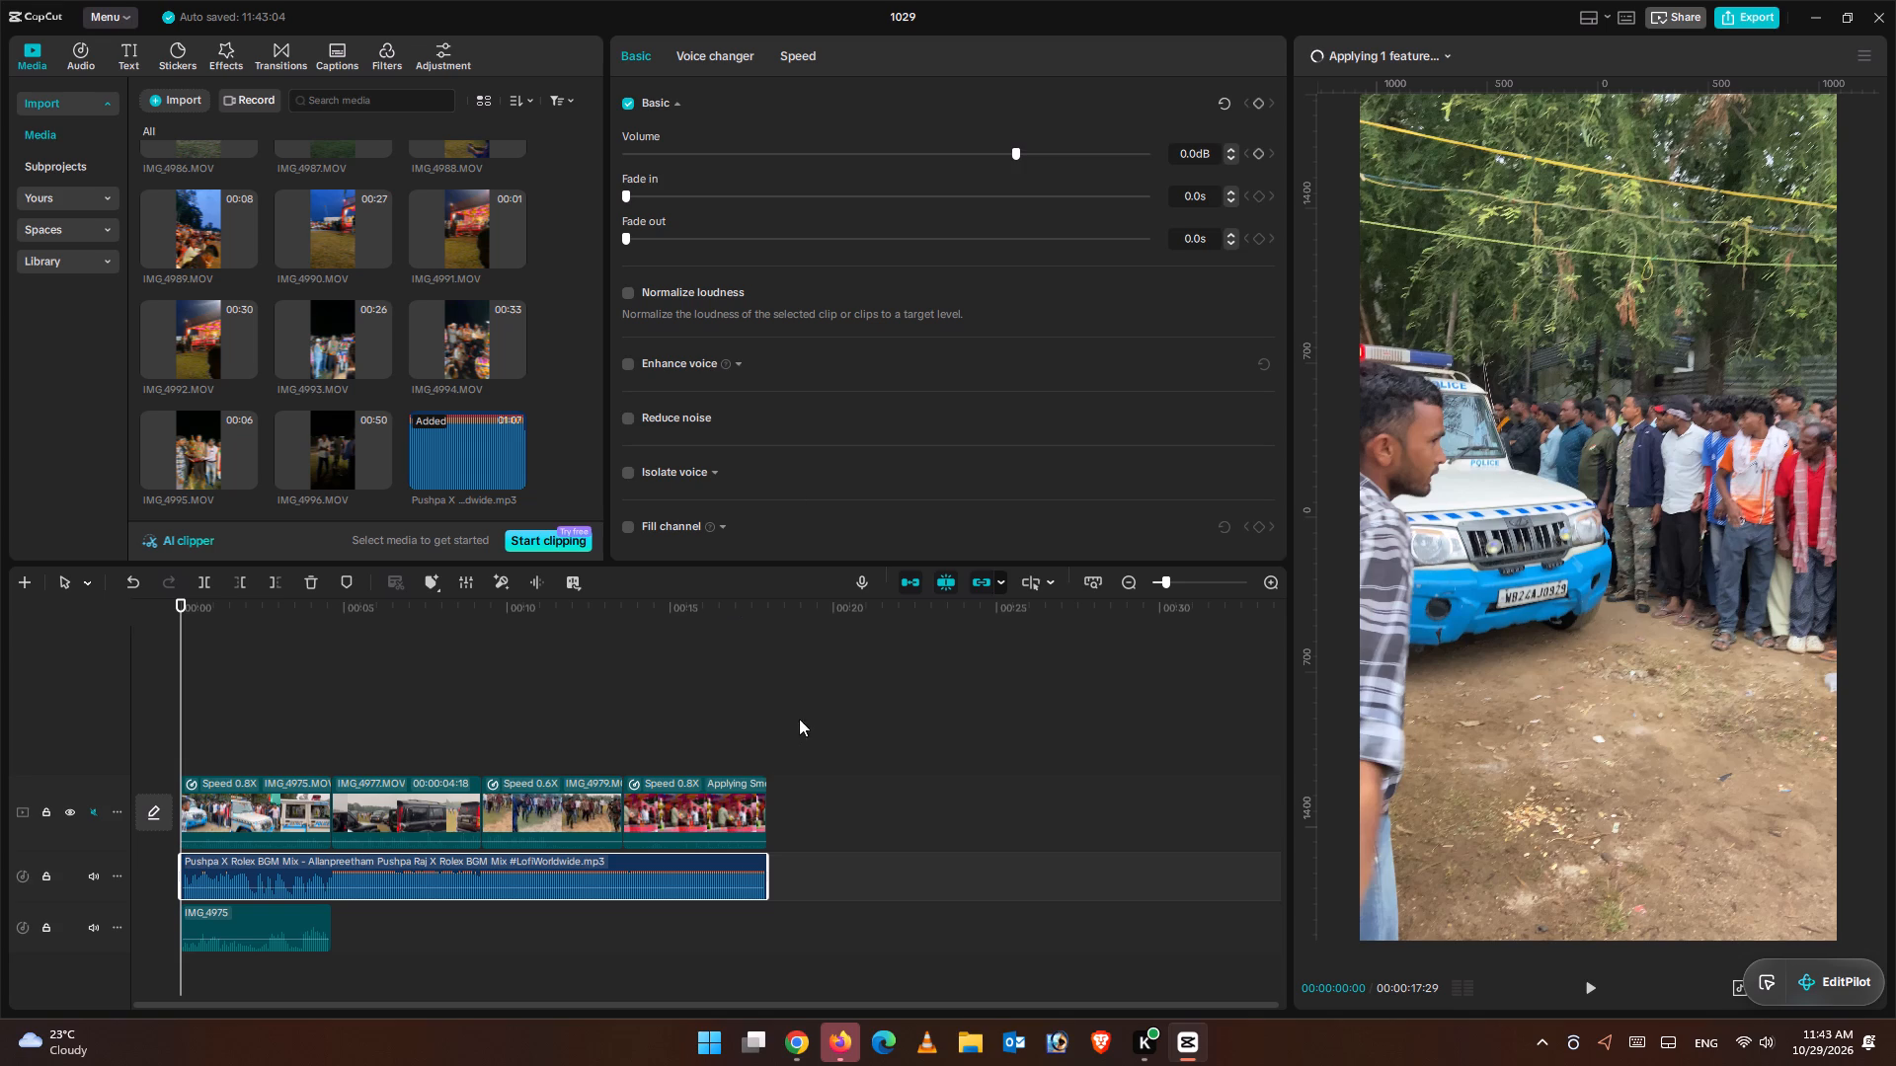
left_click(692, 702)
left_click(713, 803)
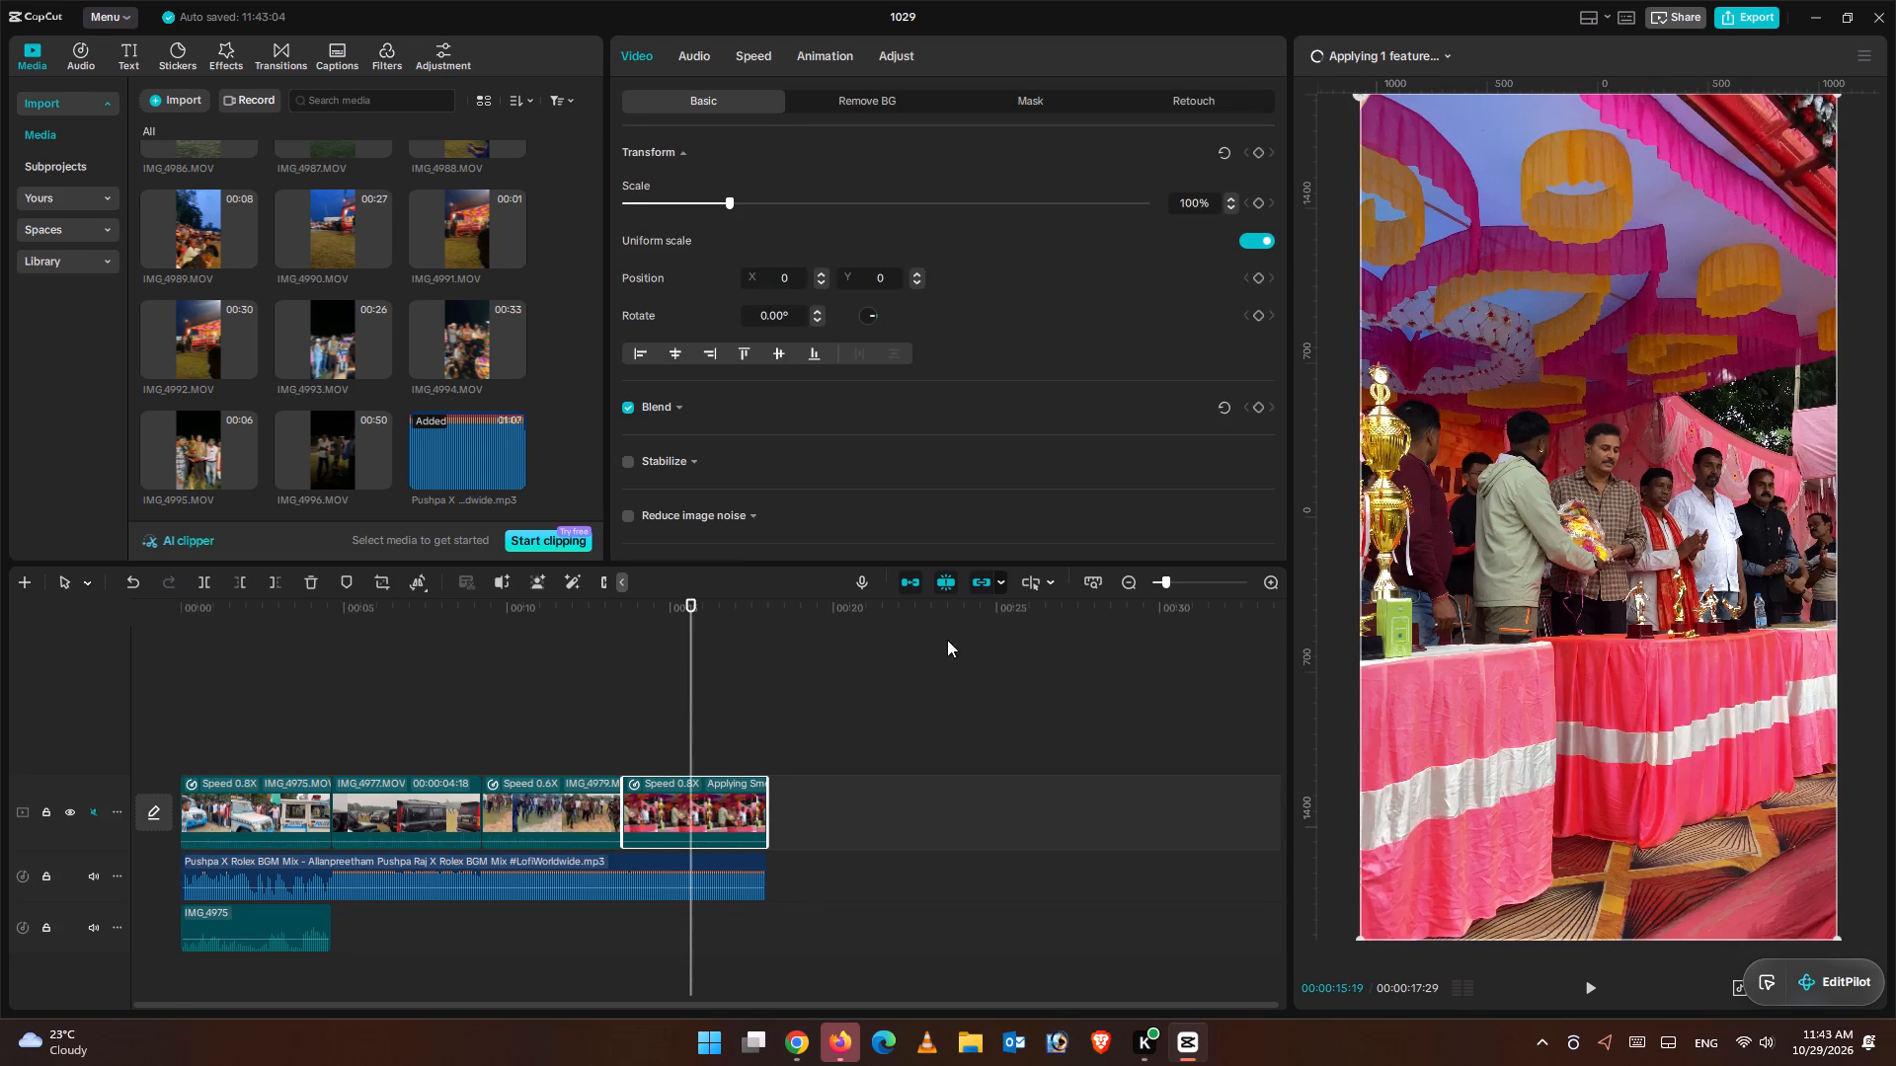
left_click(1454, 47)
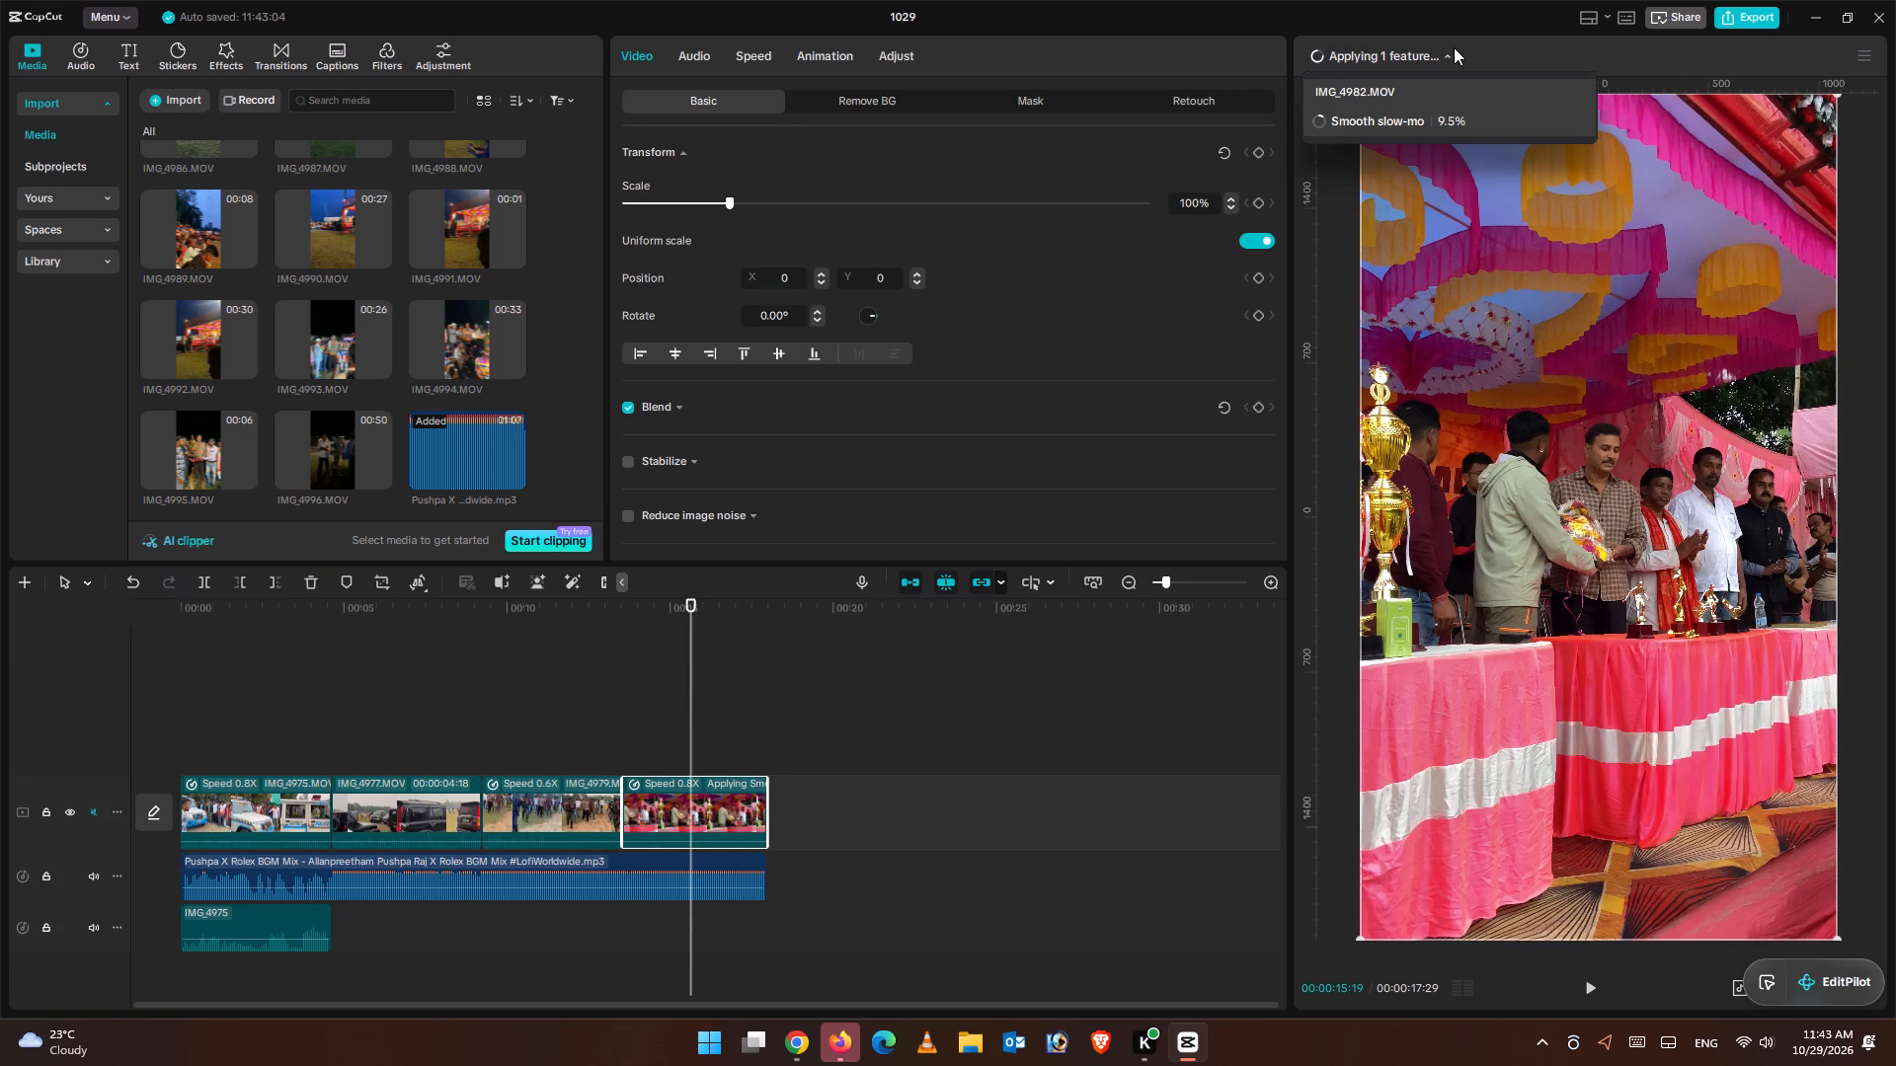
left_click(1499, 53)
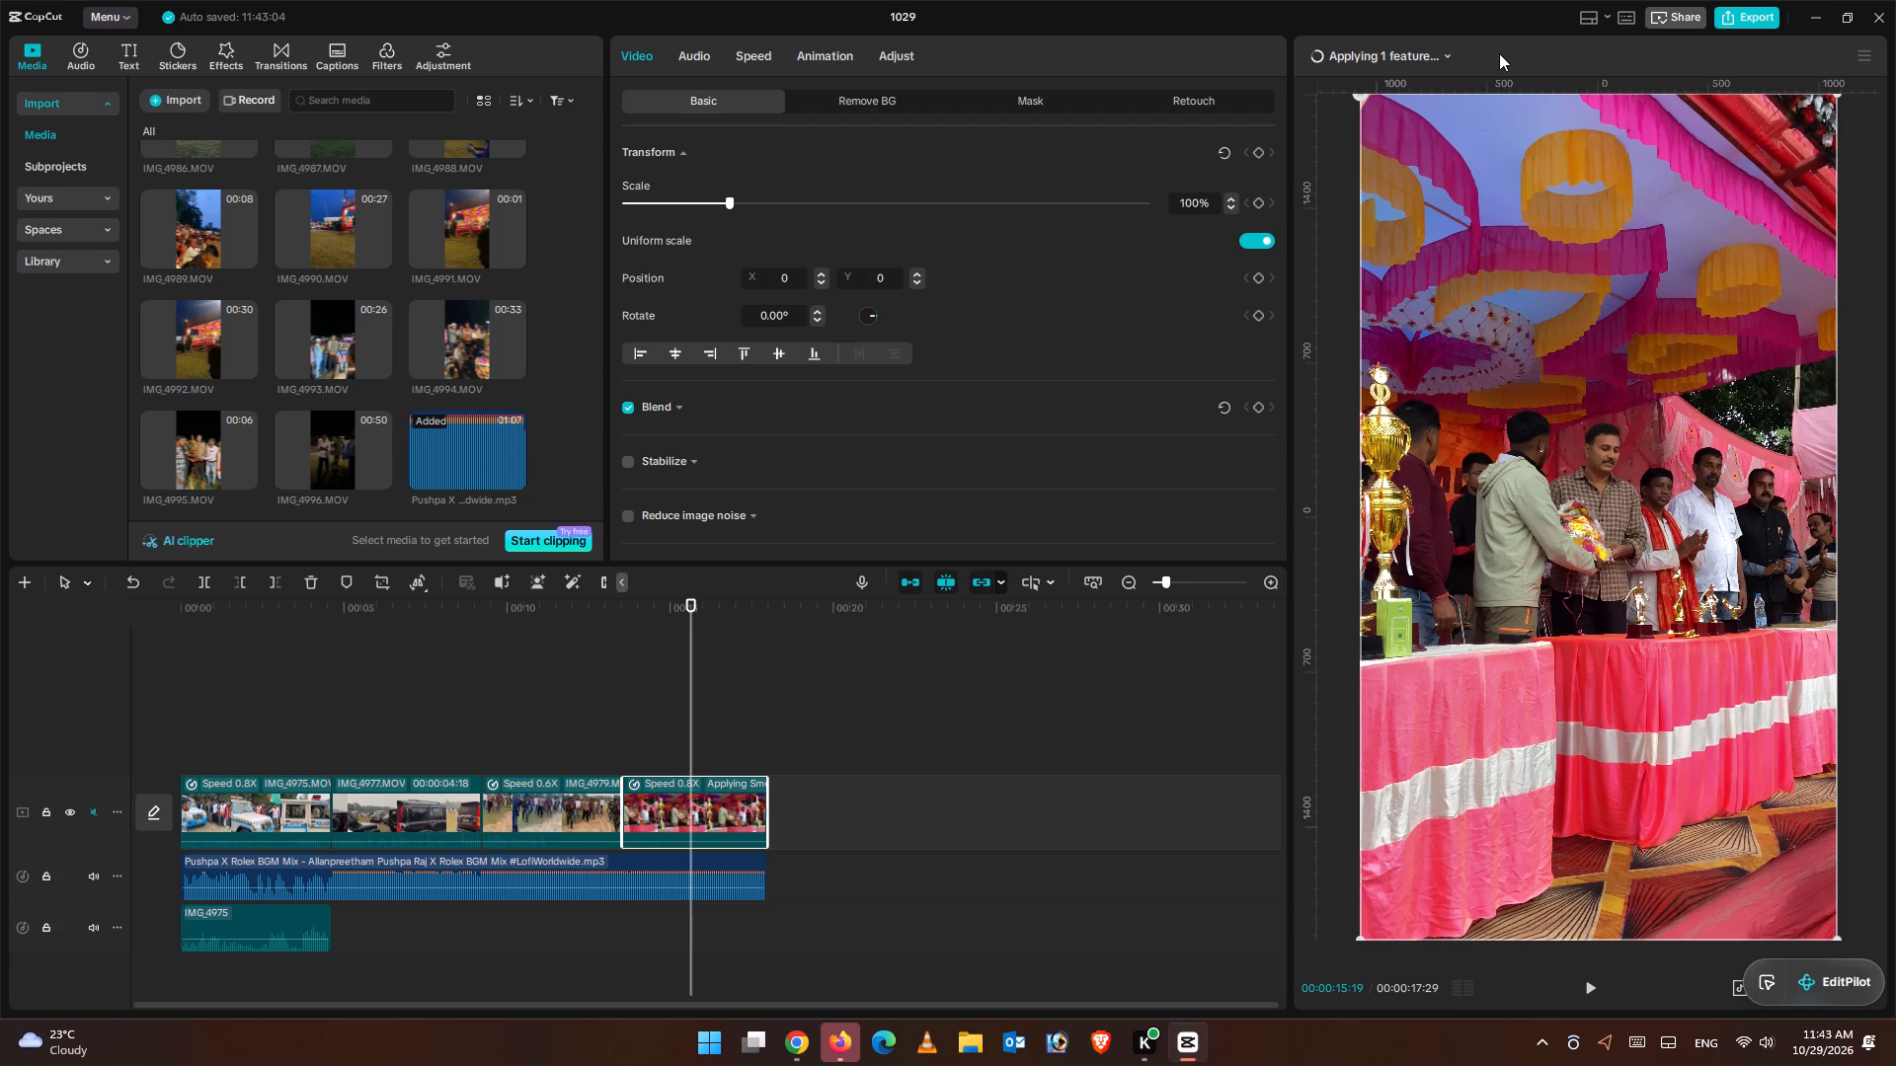
Scrub from the IMG_4979.MOV clip across the cut into the last clip to review the transition.
left_click(581, 690)
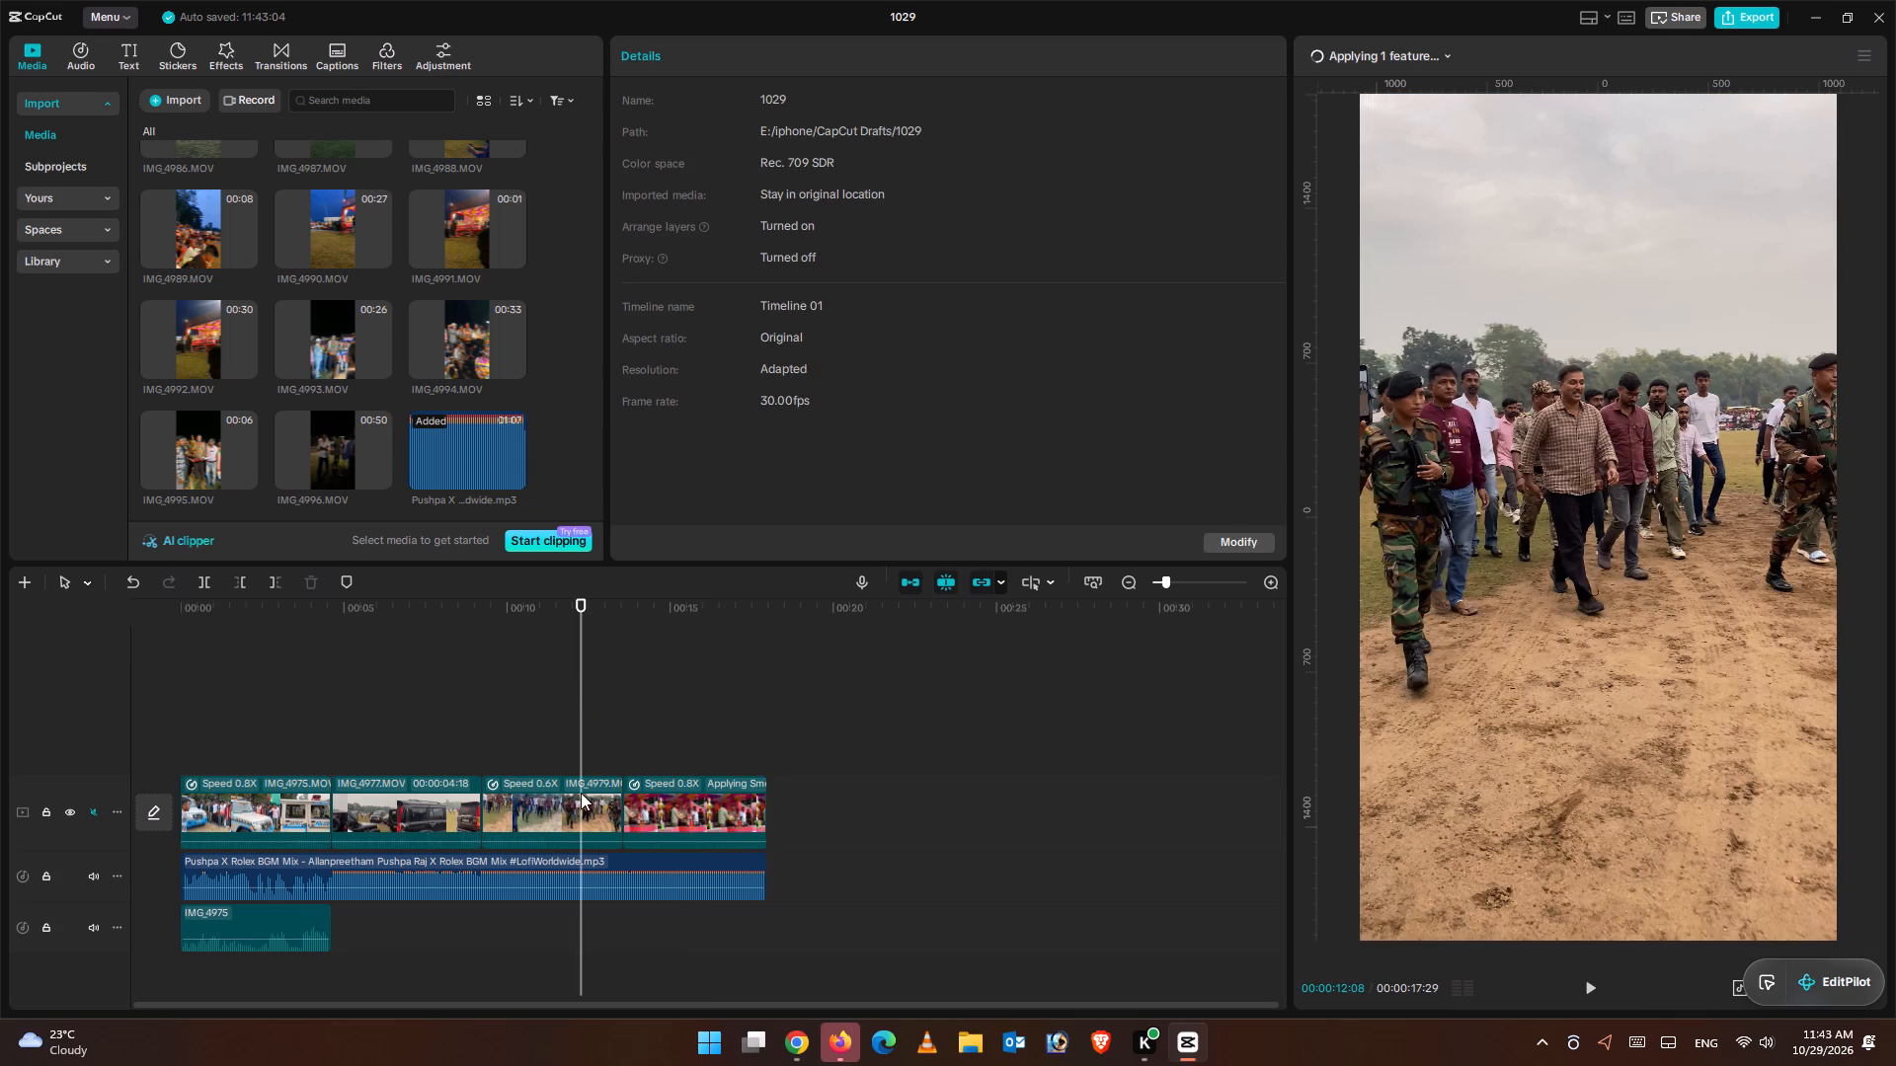
left_click(563, 807)
left_click_drag(574, 718, 581, 718)
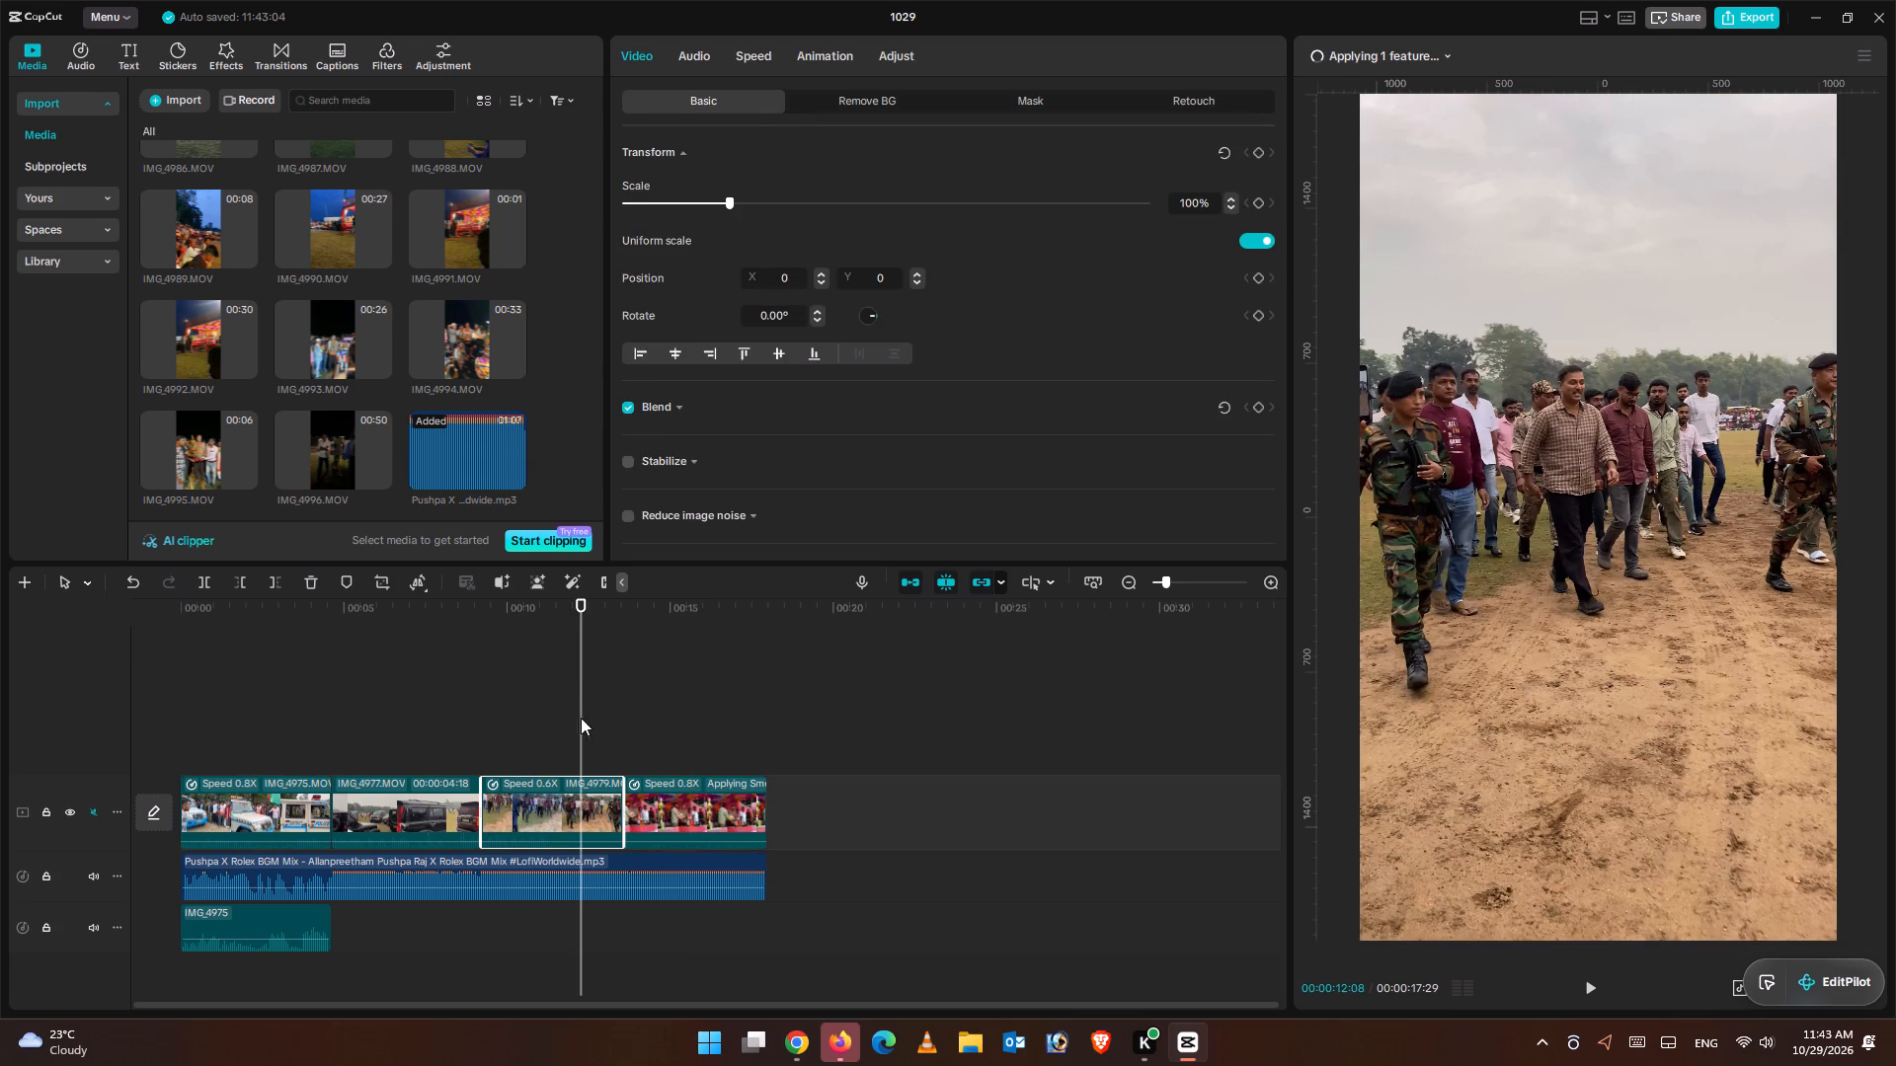
left_click_drag(581, 718, 619, 731)
left_click_drag(584, 707, 637, 723)
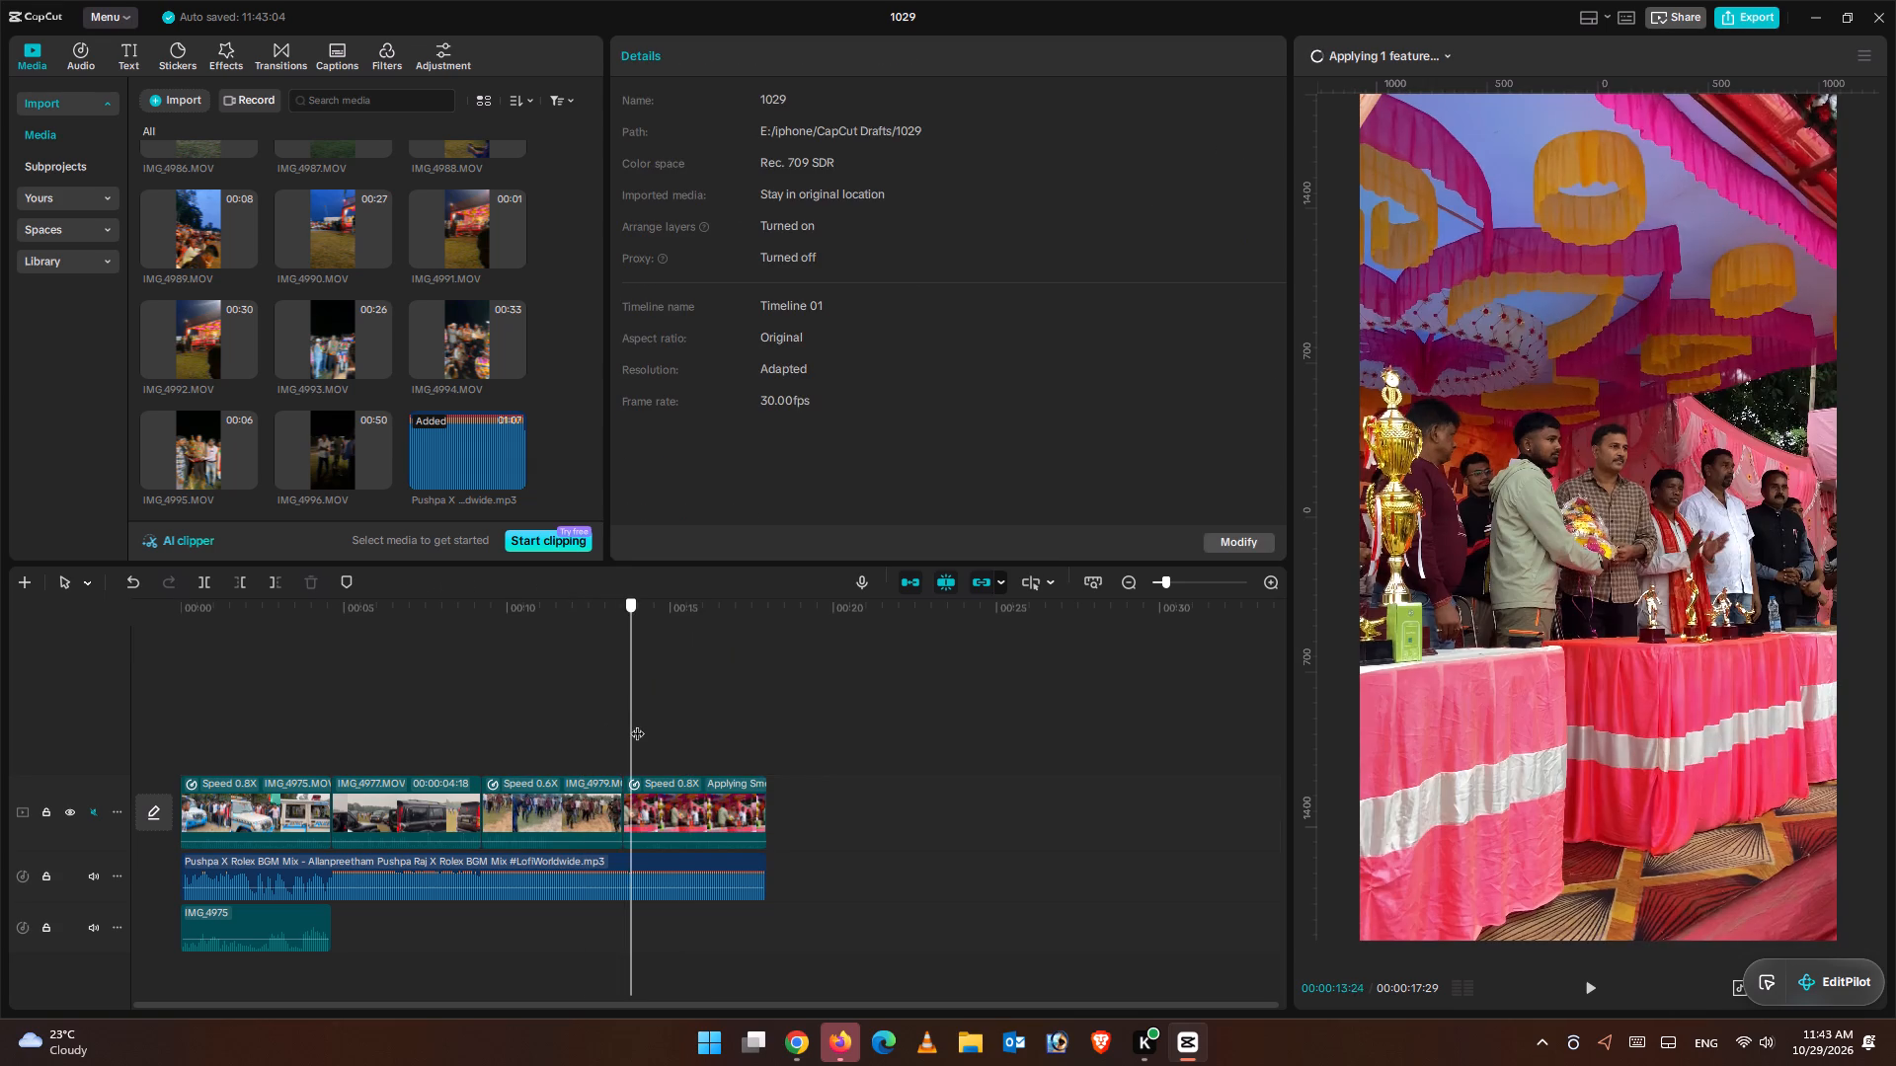
left_click_drag(637, 723, 653, 725)
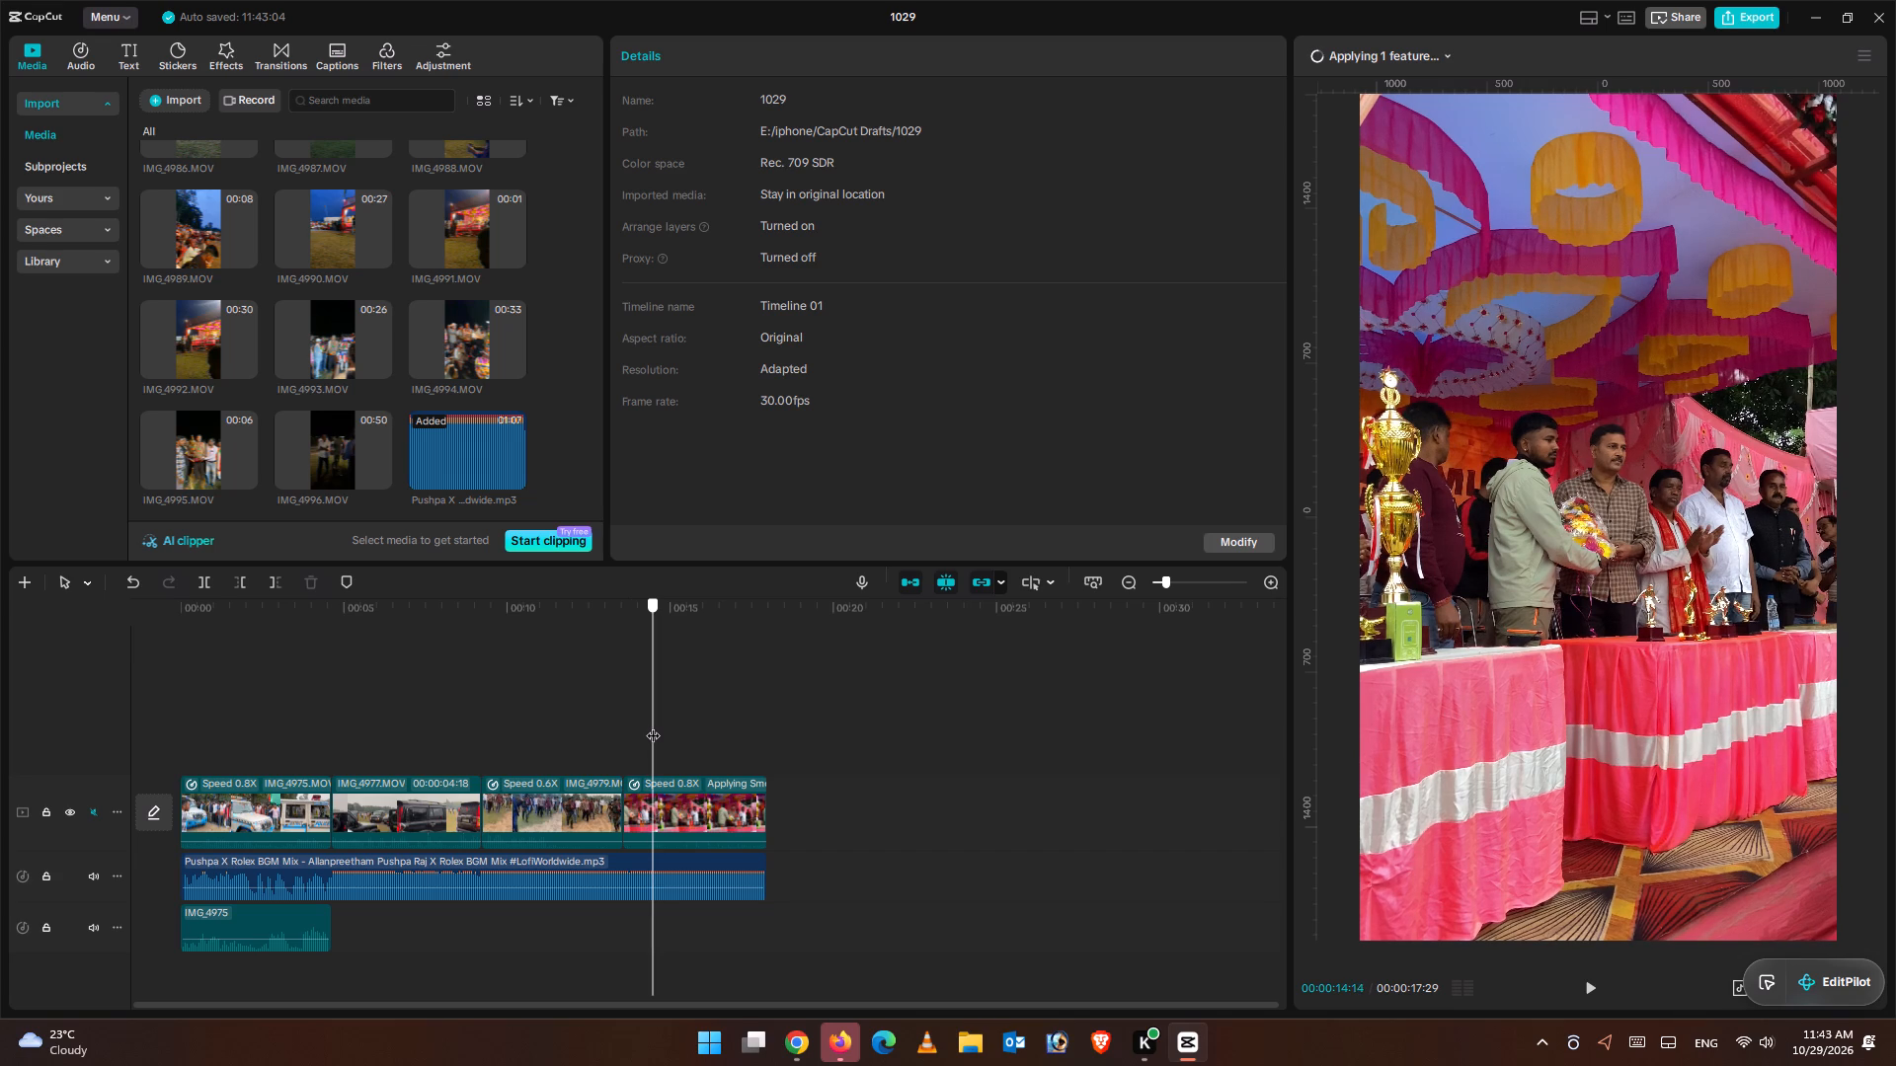
left_click_drag(653, 725, 652, 725)
Scrub through the last clip, IMG_4982.MOV, set its speed to 0.64x, and select the IMG_4979.MOV clip before it.
left_click(683, 841)
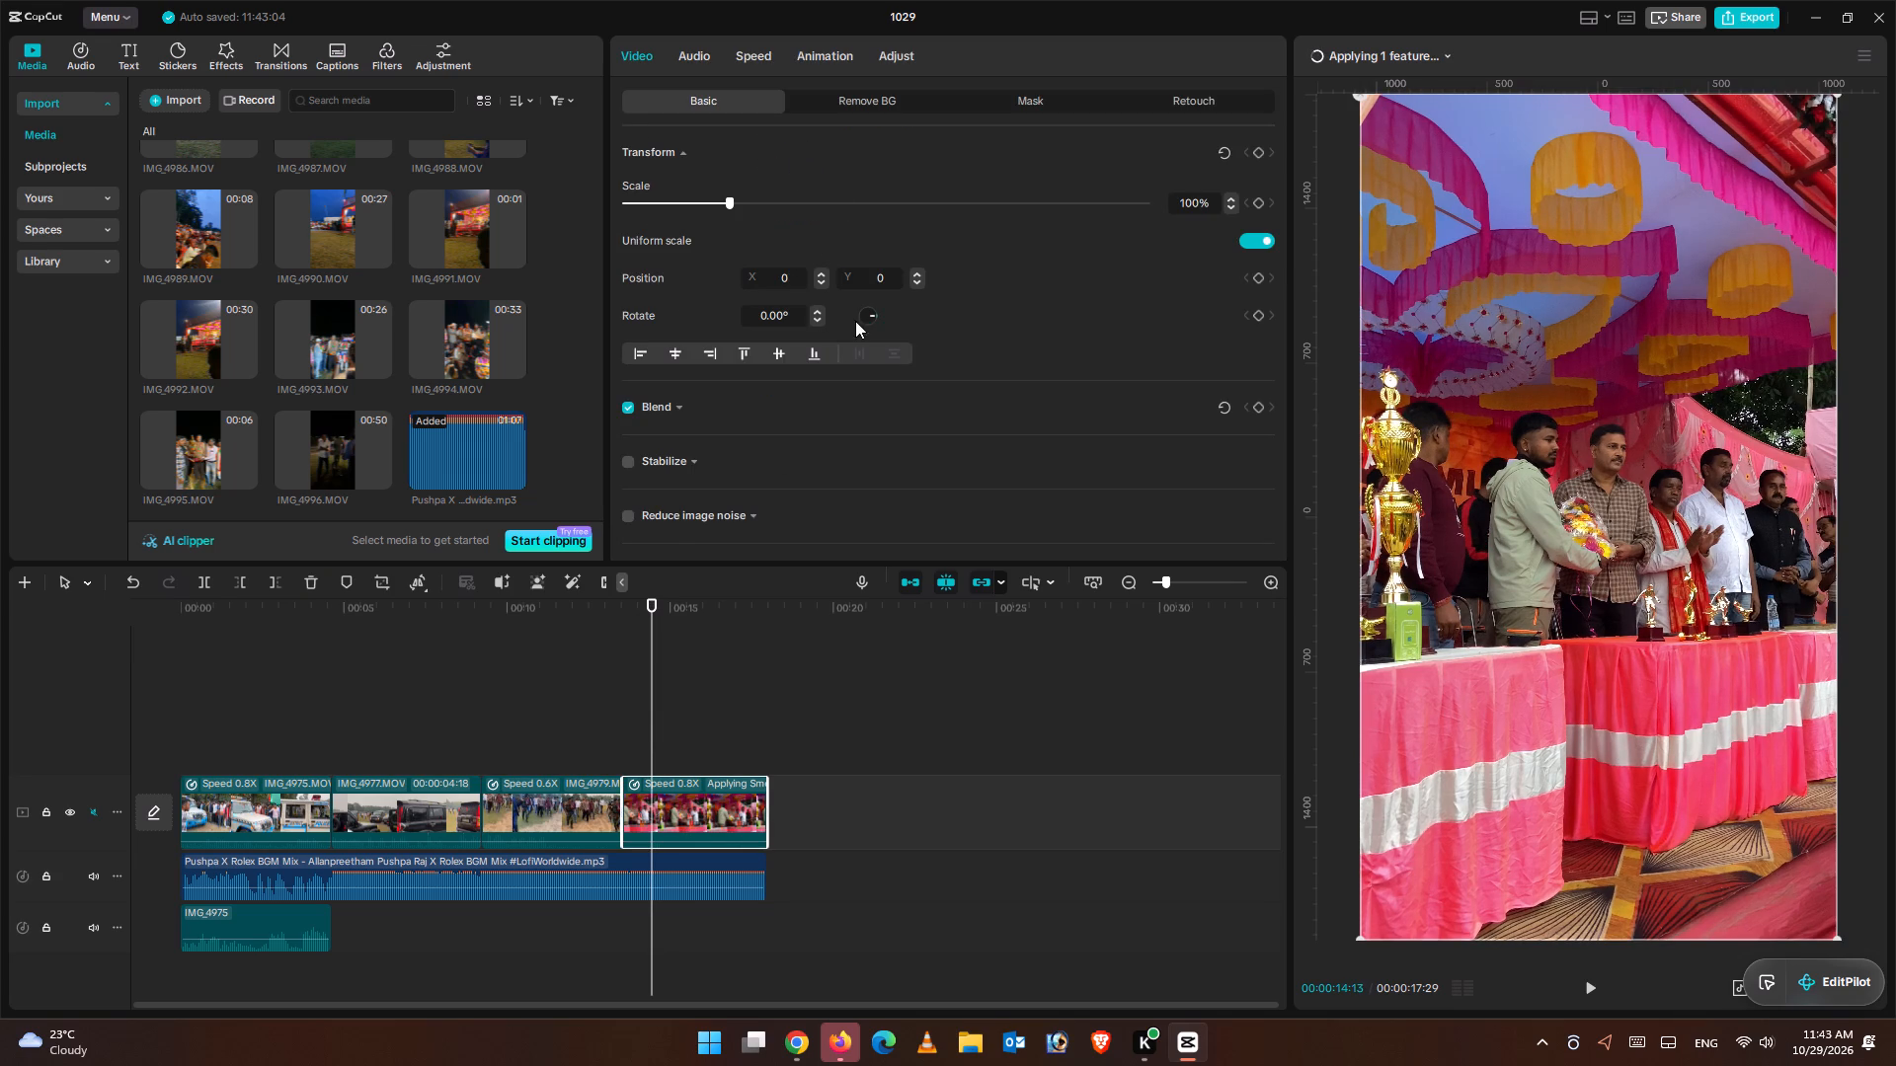
left_click_drag(652, 609, 718, 630)
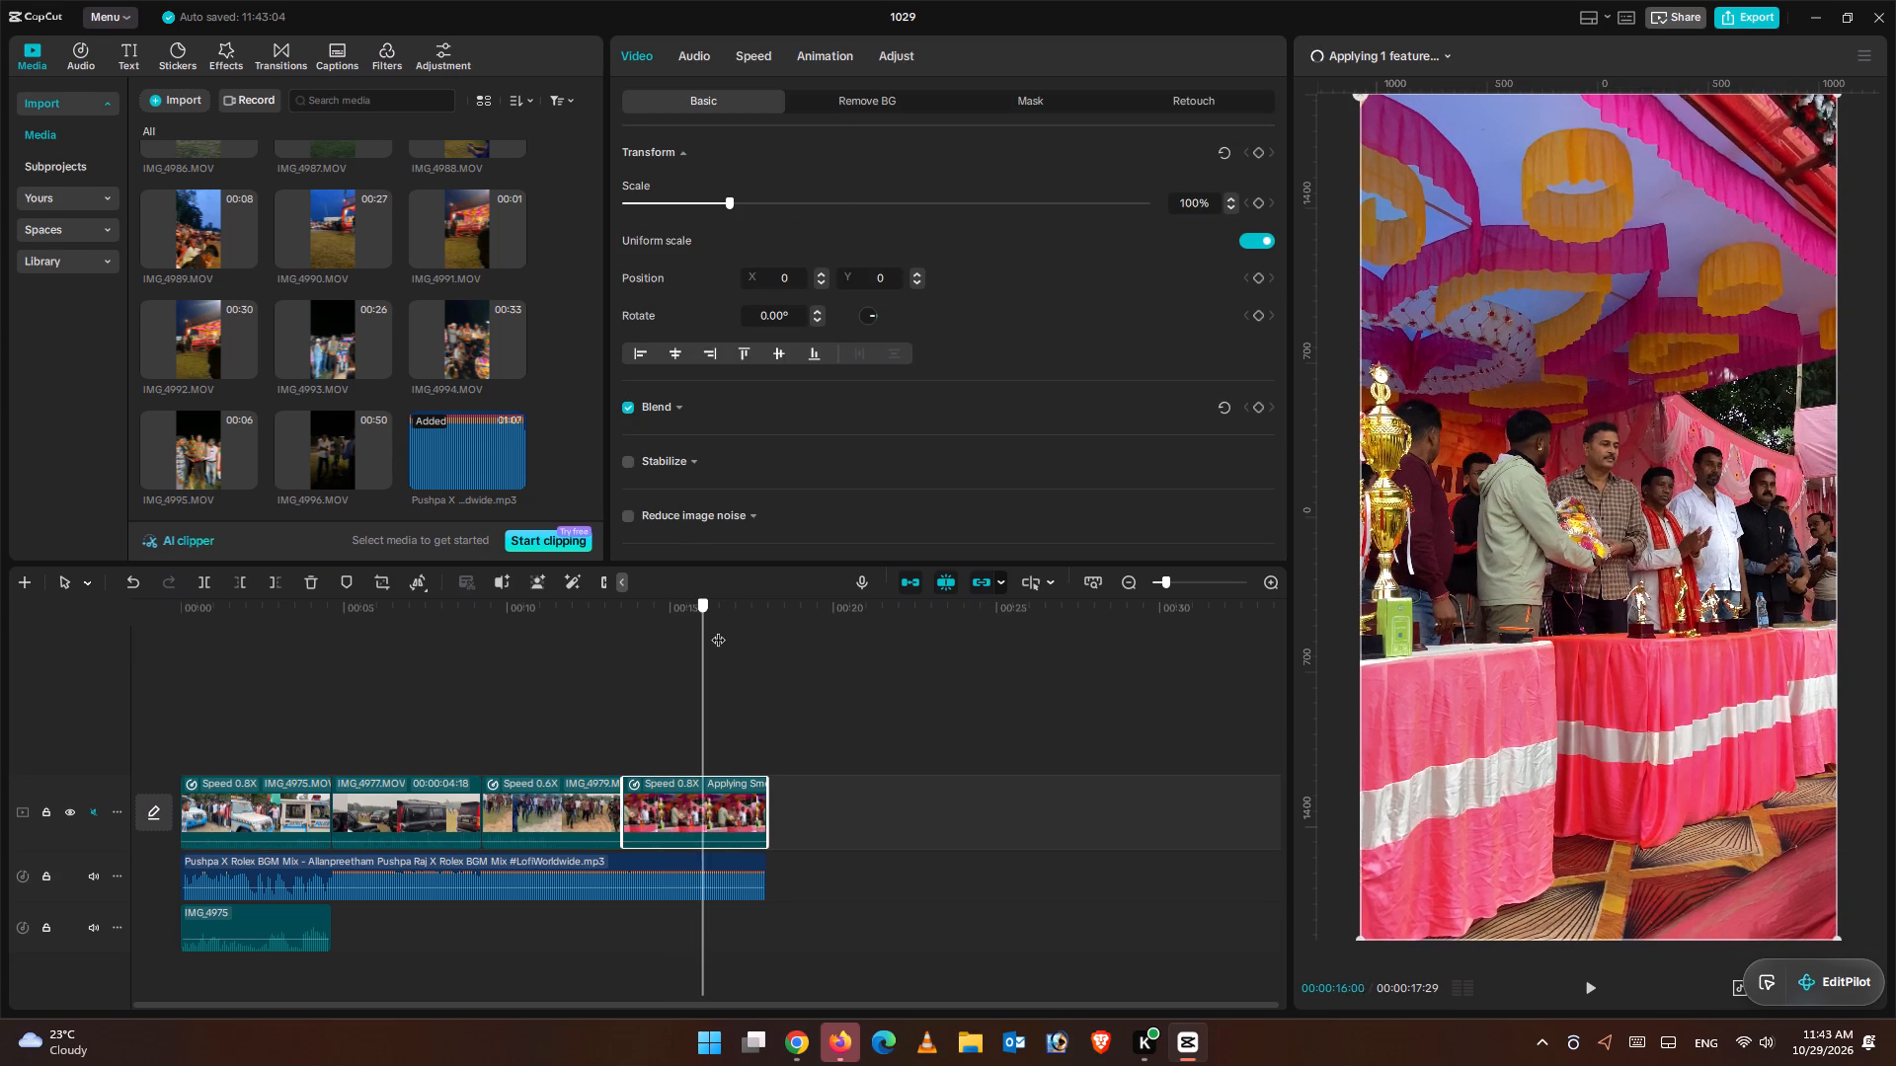
left_click_drag(718, 630, 737, 637)
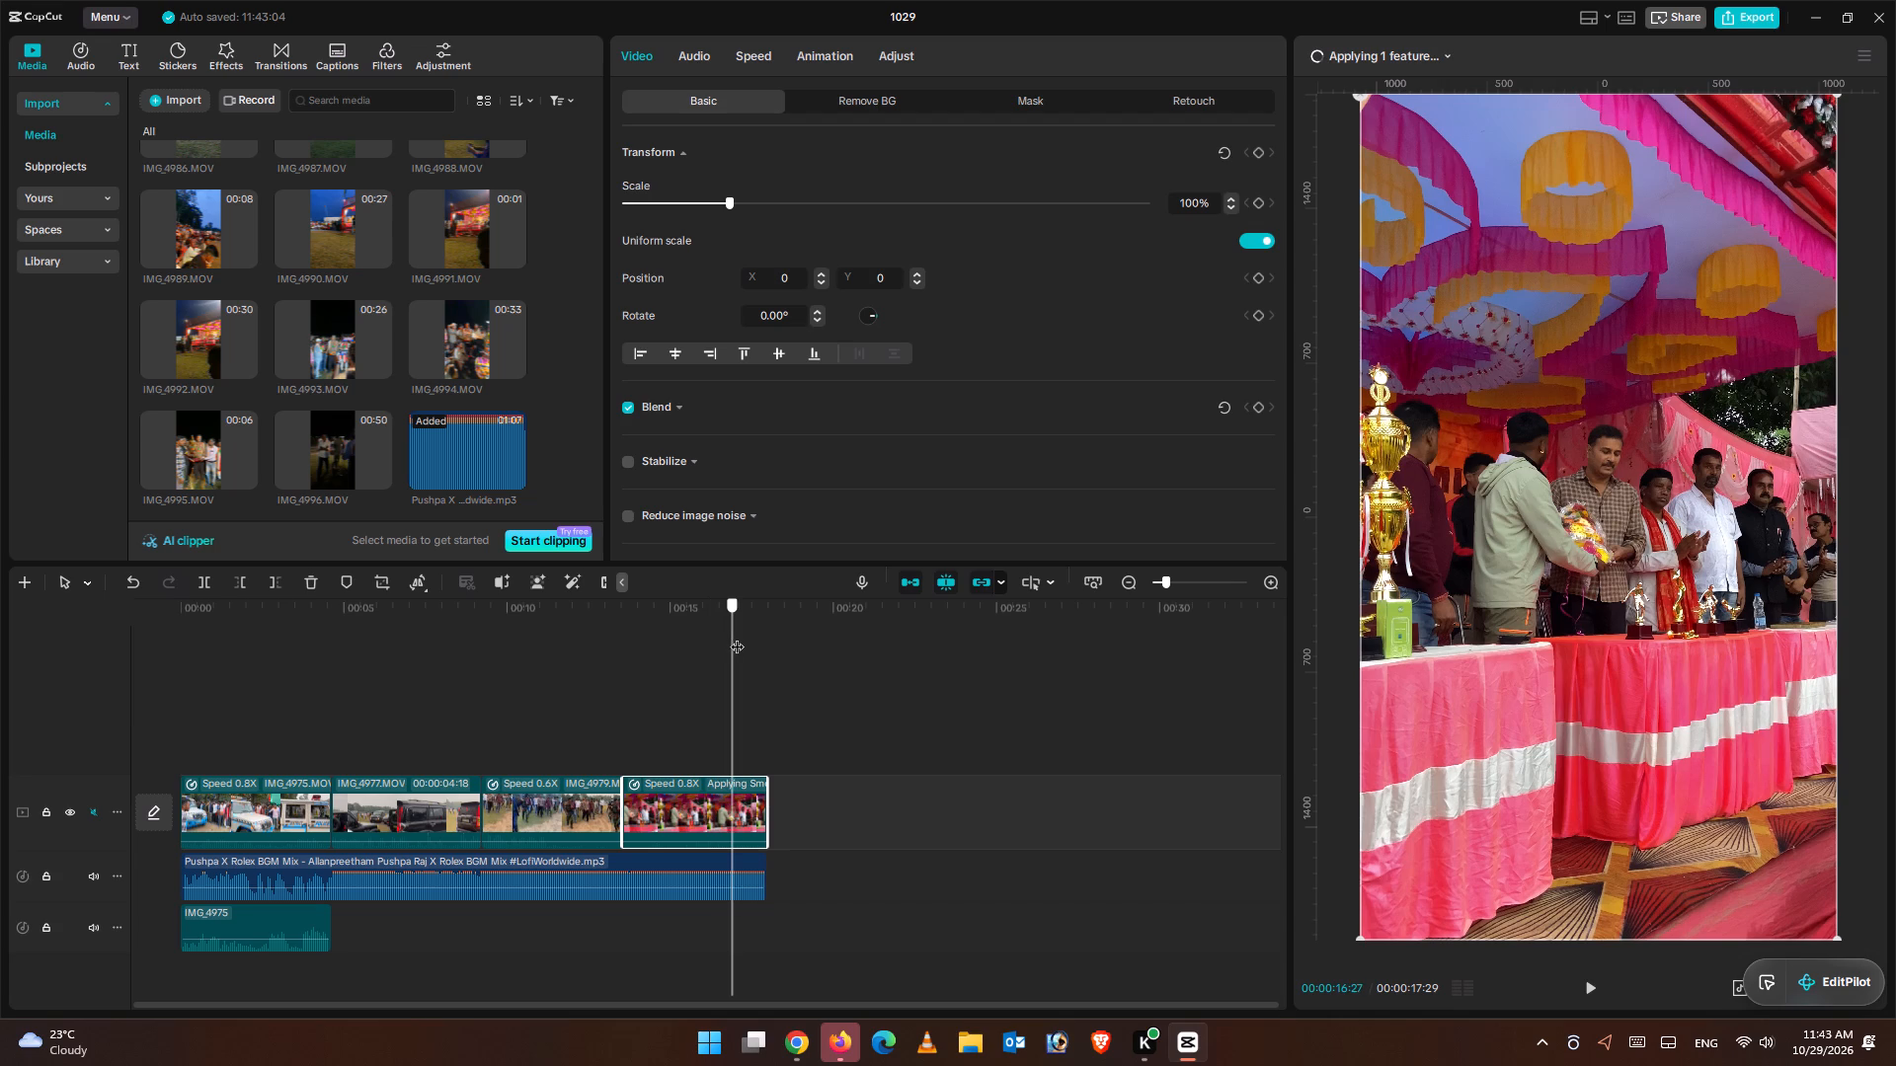
left_click_drag(737, 637, 747, 642)
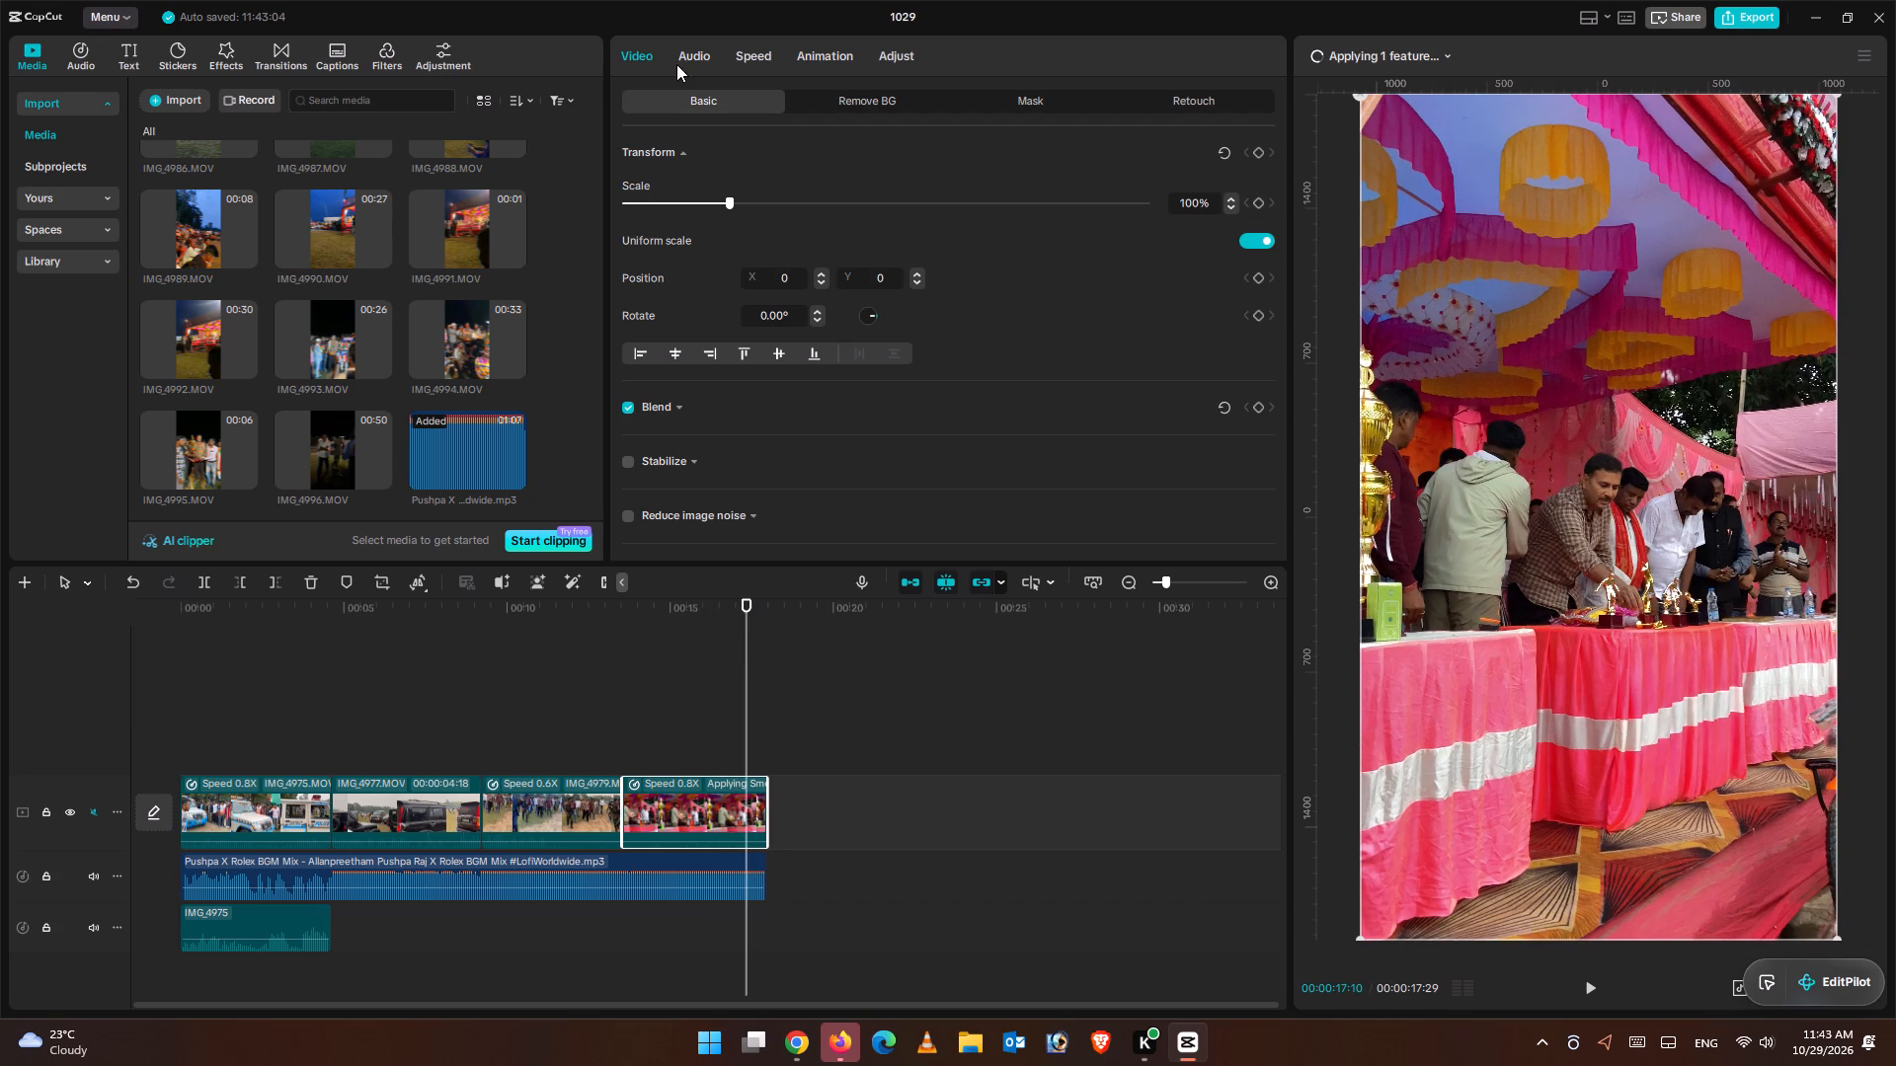
left_click(758, 61)
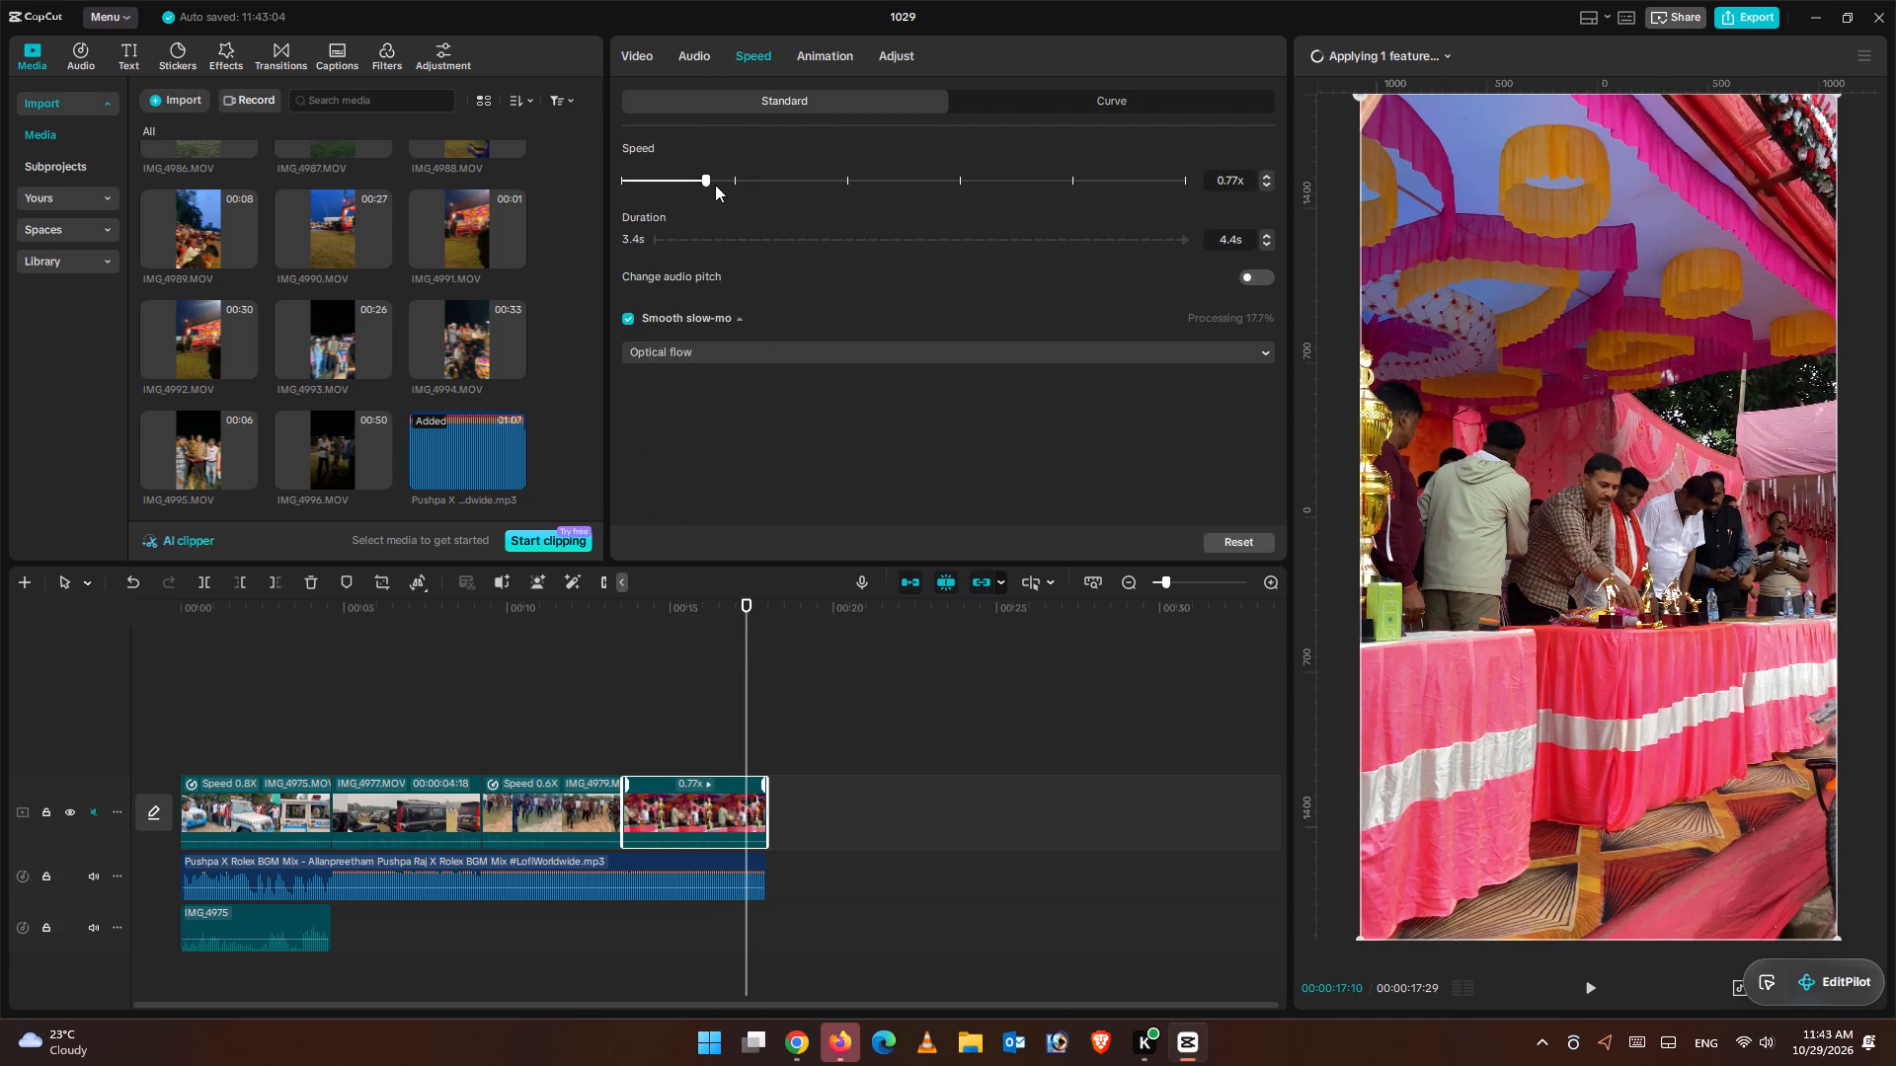
left_click_drag(710, 179, 690, 175)
left_click_drag(690, 175, 689, 175)
left_click(567, 793)
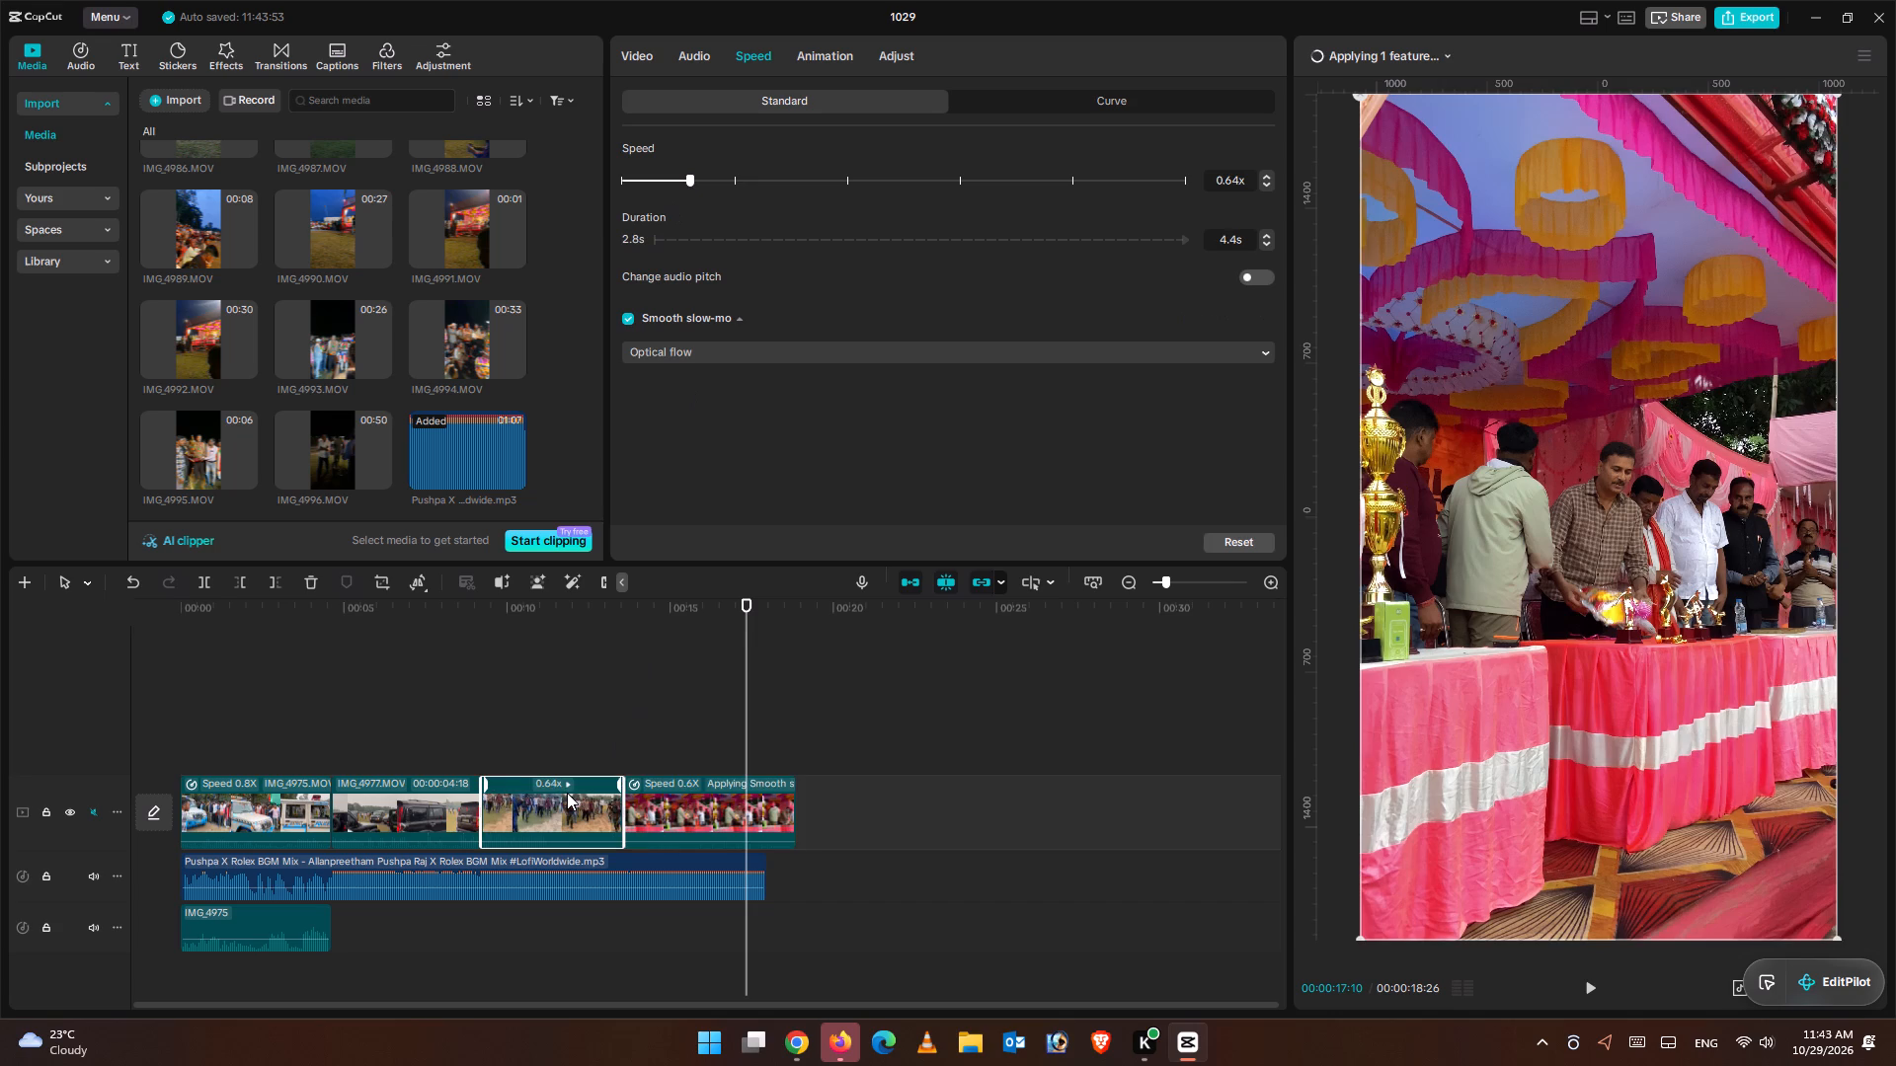
Trim the end of the last clip, IMG_4982.MOV, to the end of the music at 00:00:17:29.
left_click(718, 786)
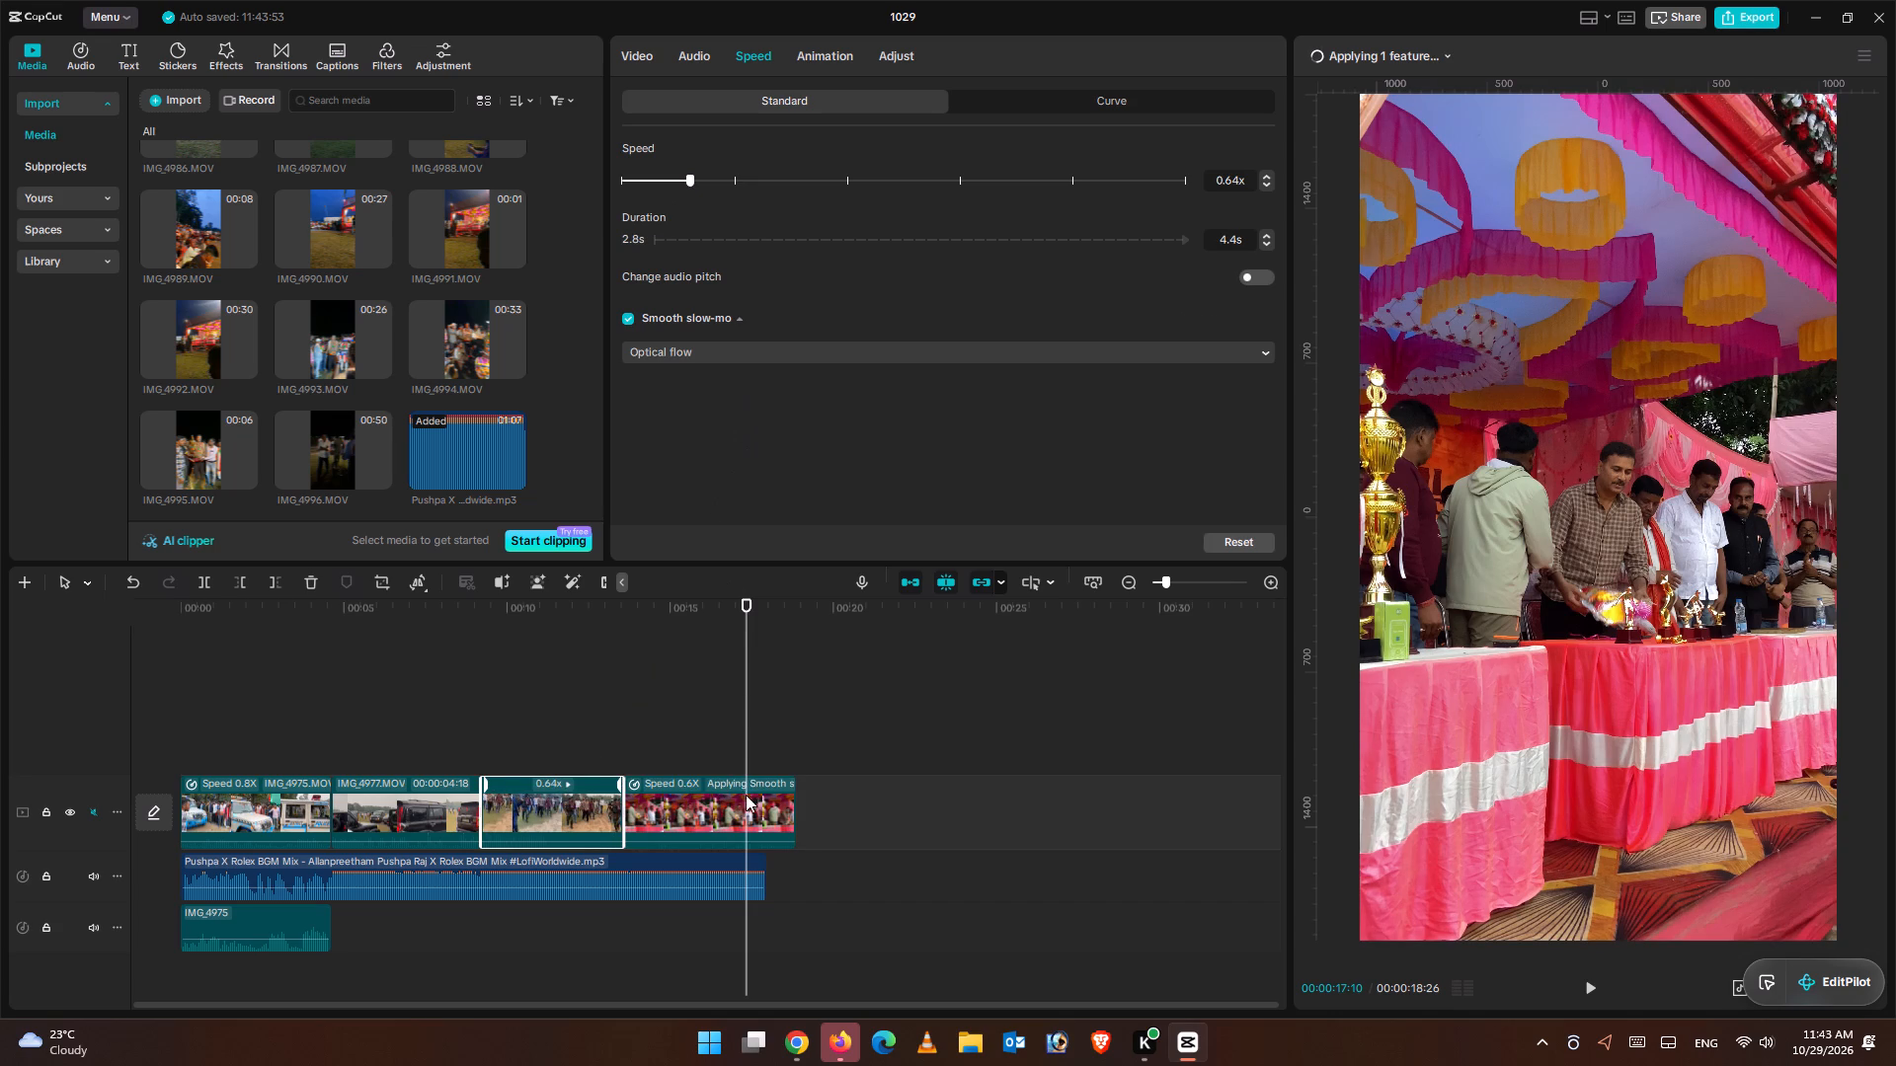
left_click(746, 795)
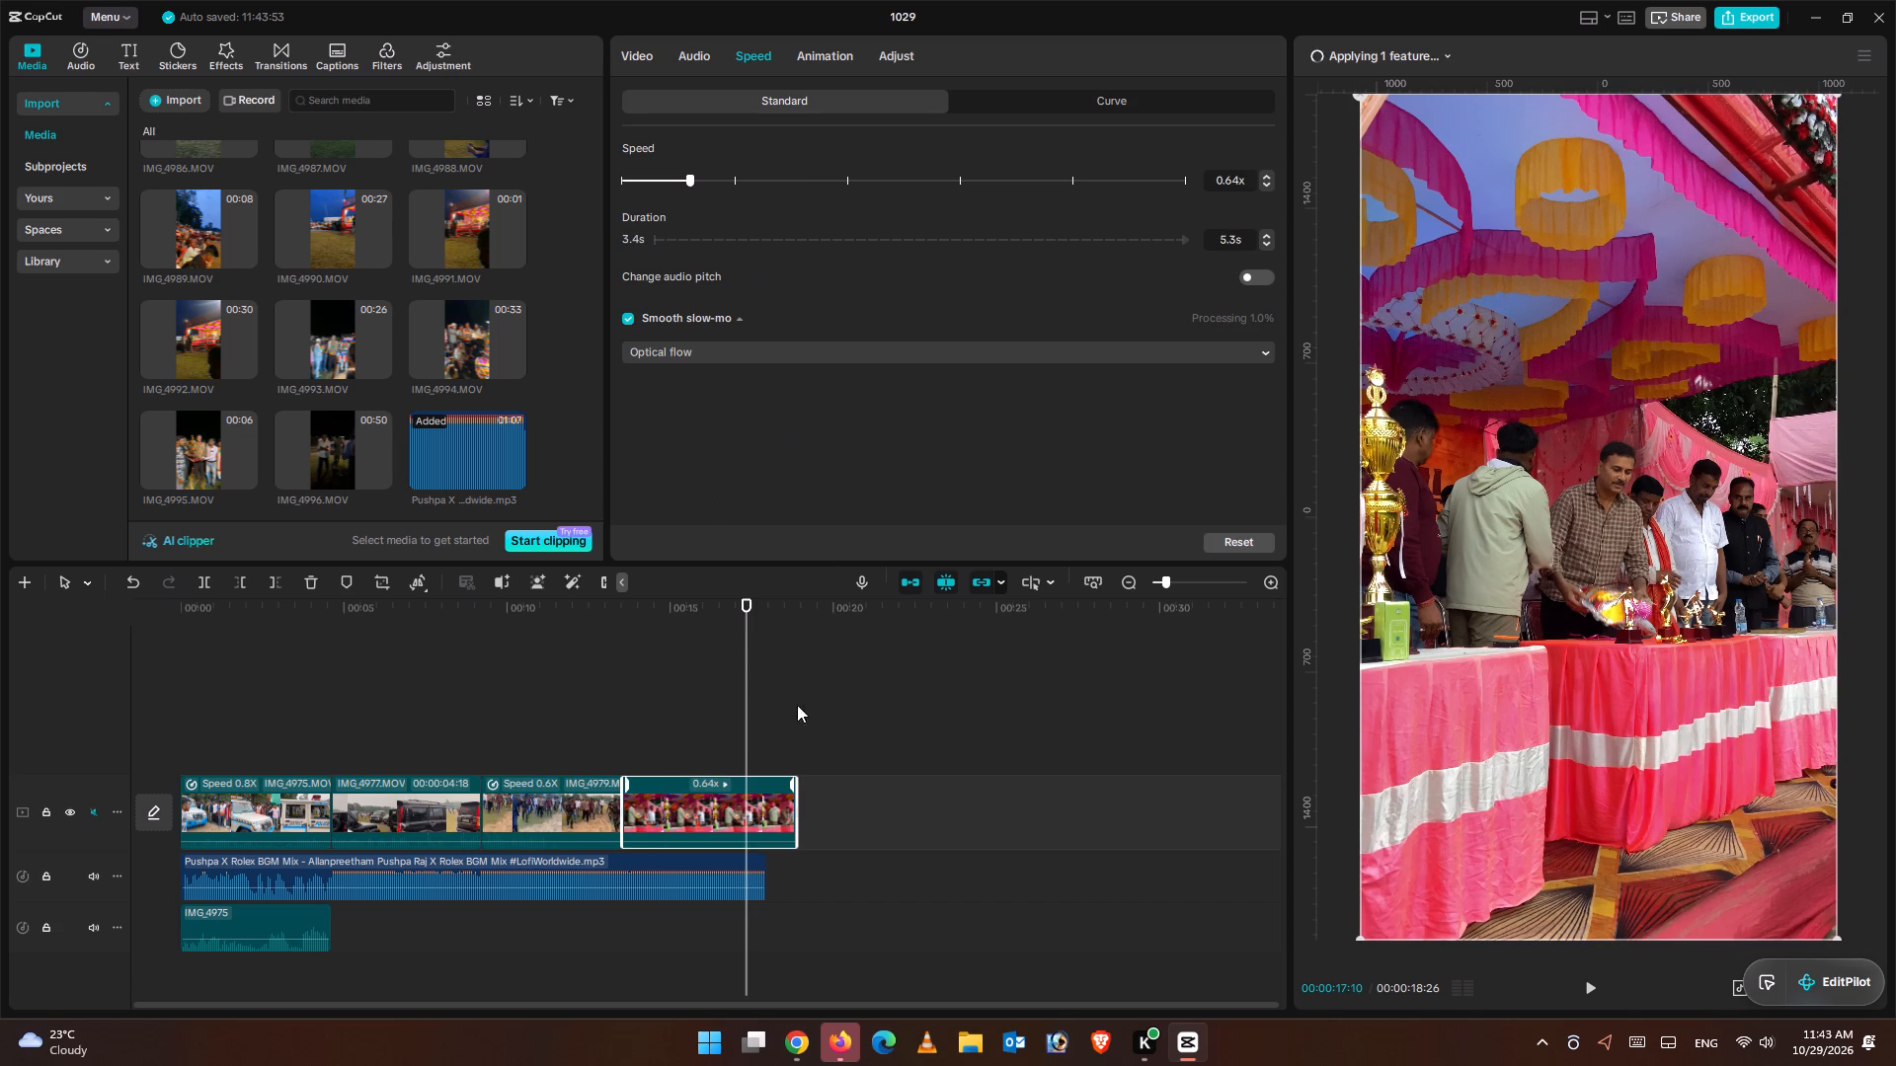
left_click_drag(754, 665, 768, 677)
left_click_drag(751, 664, 768, 673)
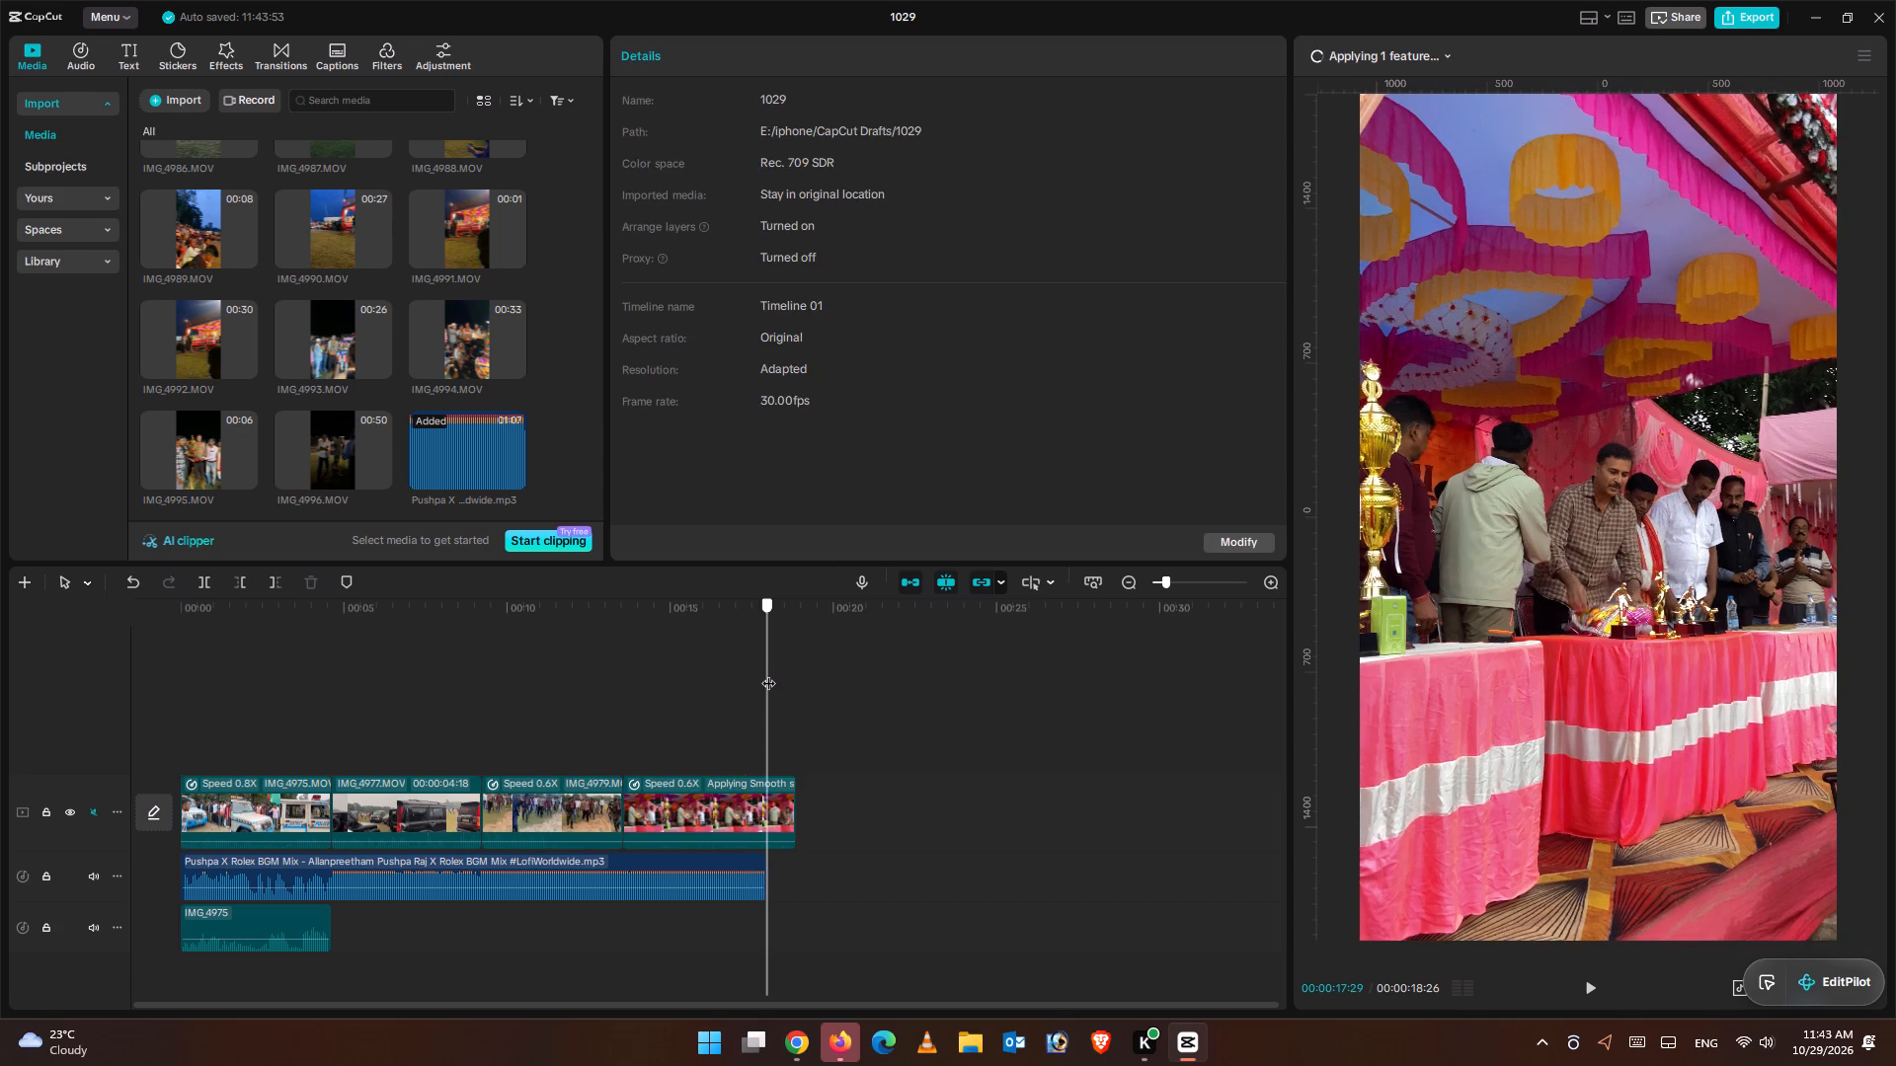
left_click_drag(768, 673, 769, 673)
left_click(760, 817)
left_click(269, 578)
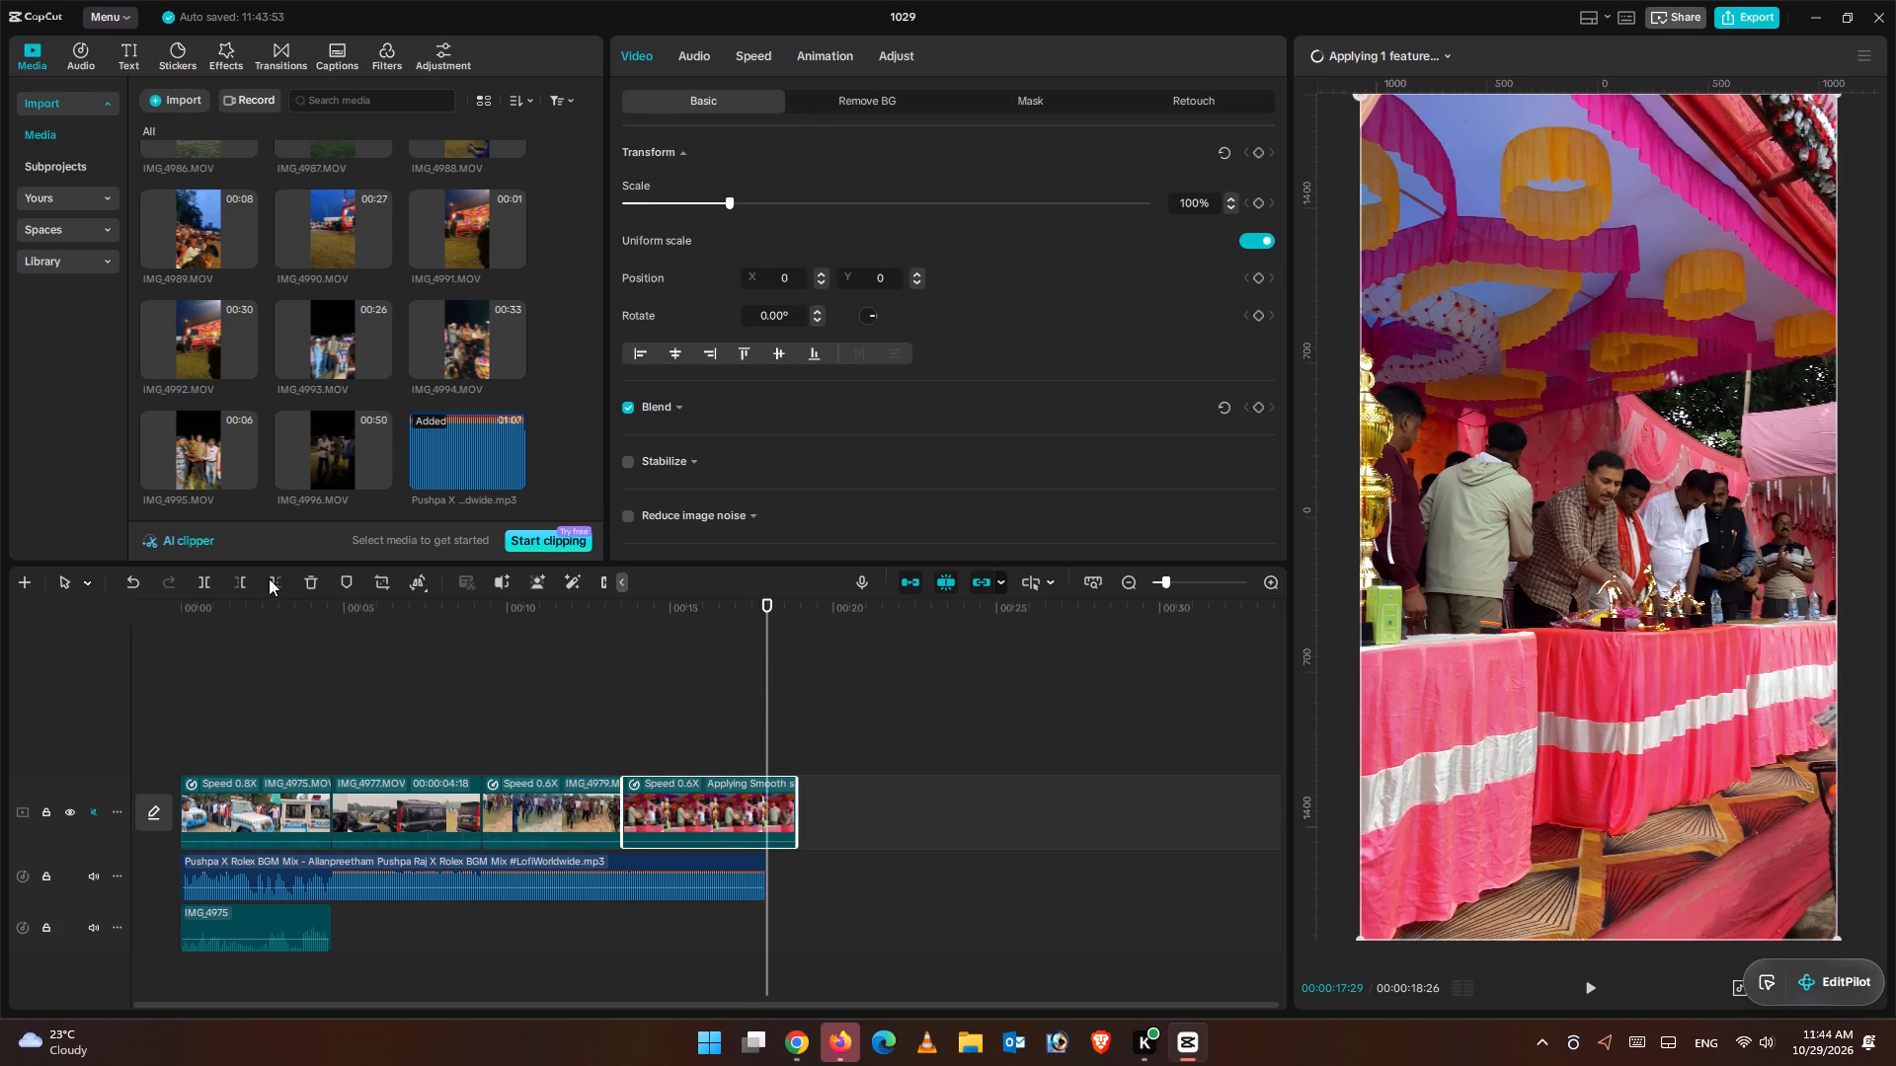
Play the whole edit from the beginning to the end to review the clips against the music.
left_click_drag(765, 669, 638, 686)
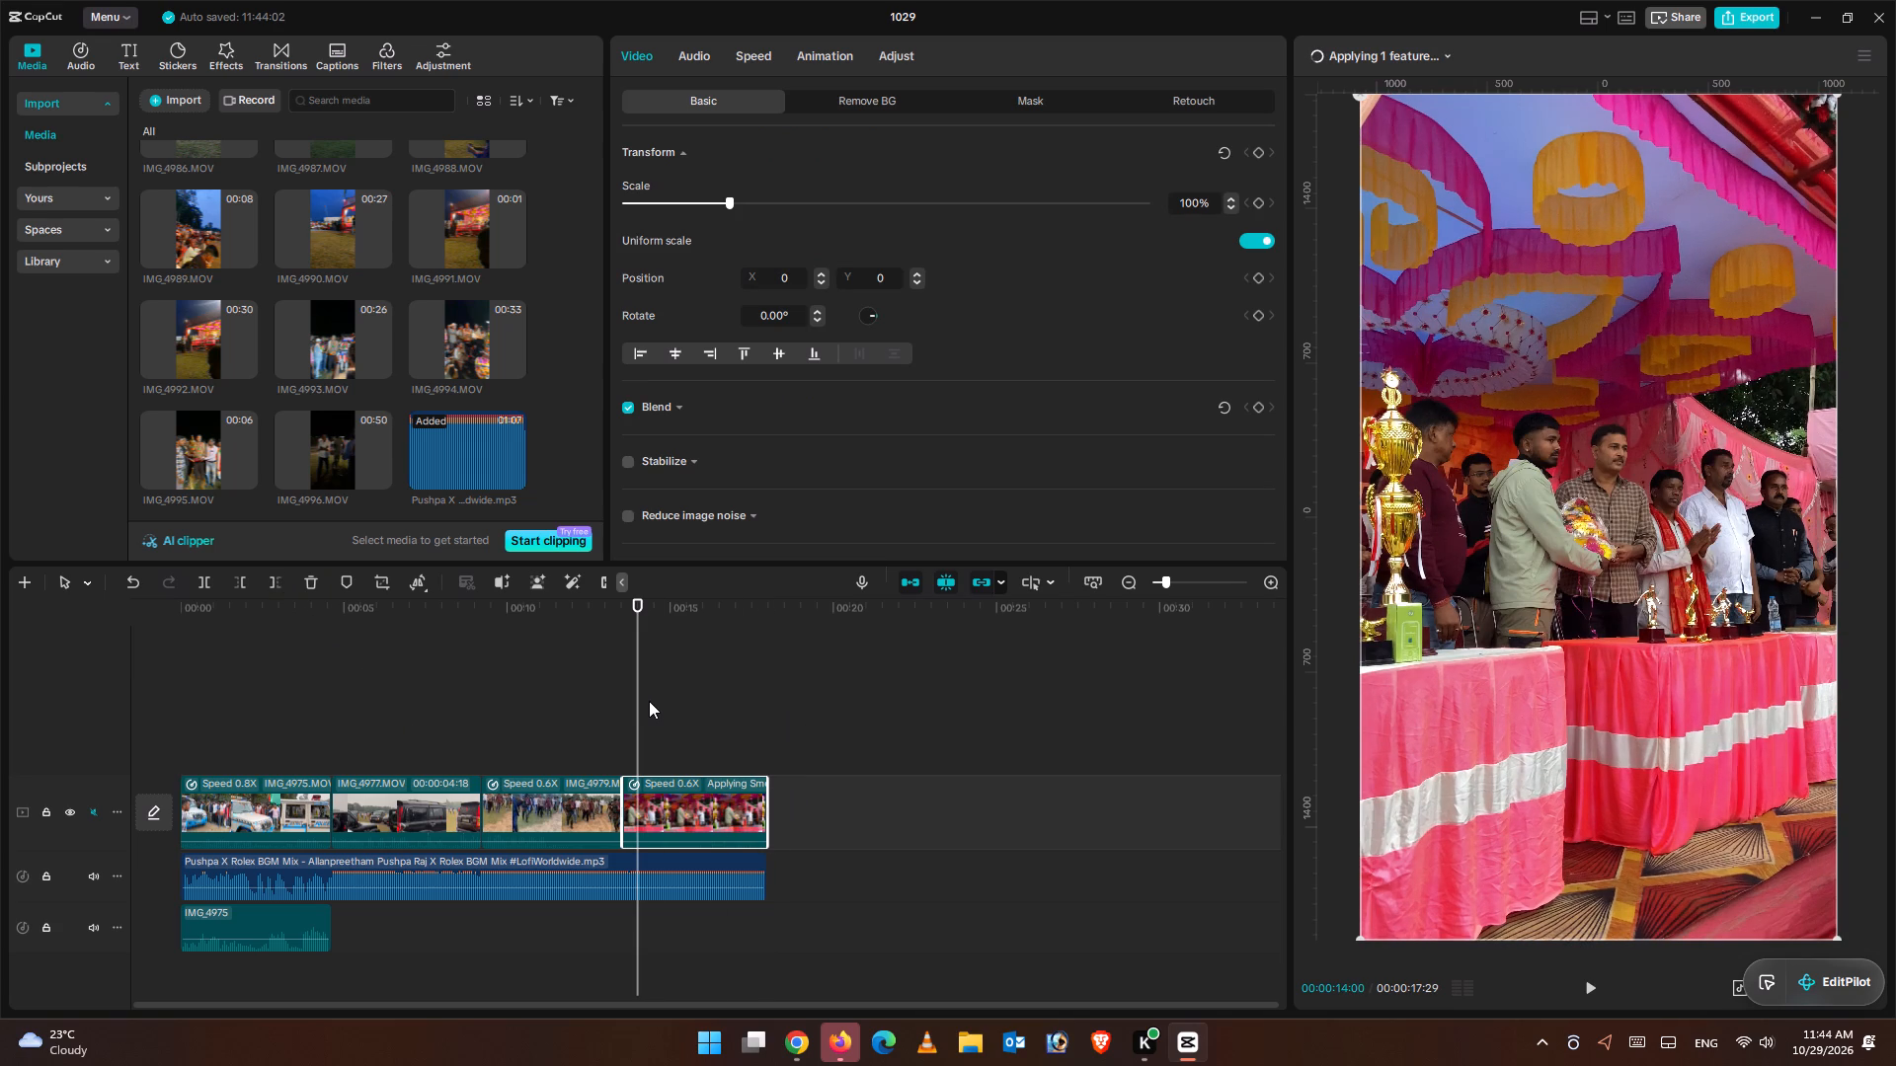
left_click_drag(642, 615, 639, 615)
left_click_drag(639, 615, 97, 602)
left_click(1576, 979)
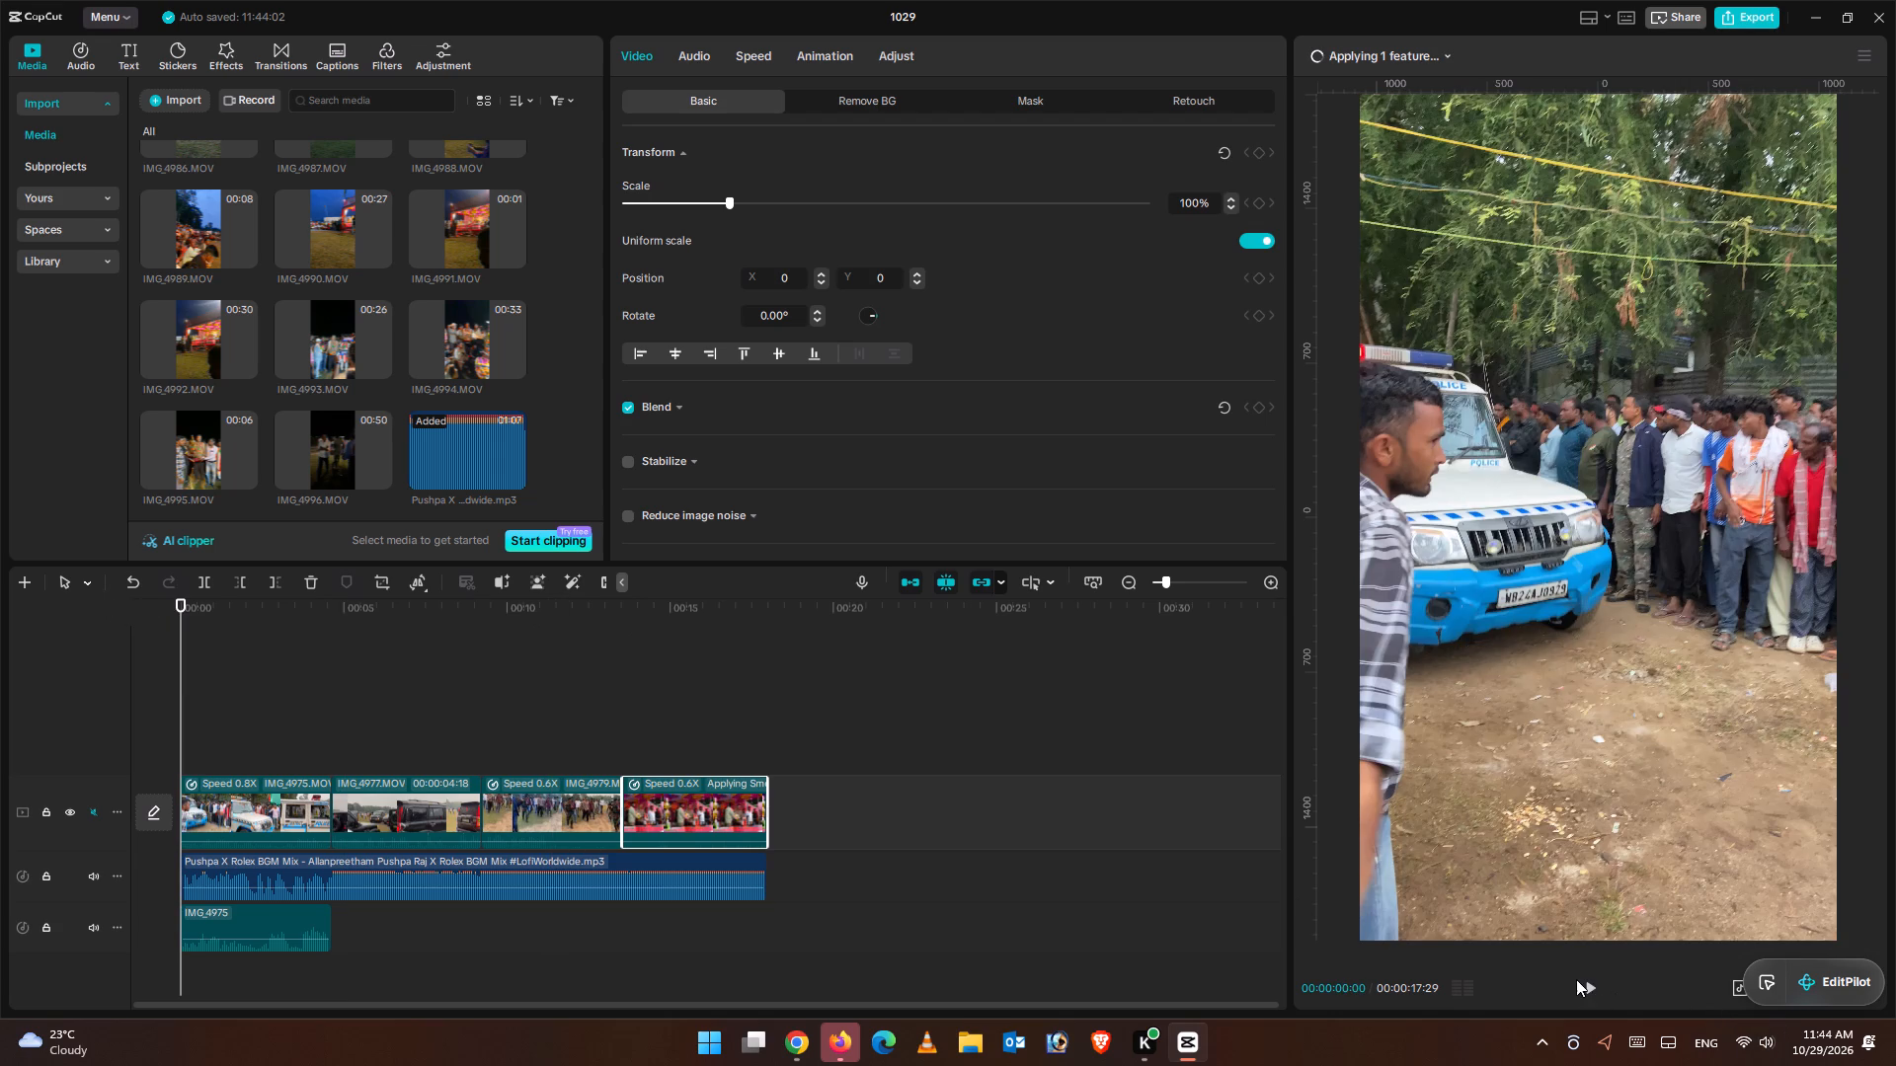
left_click(1600, 984)
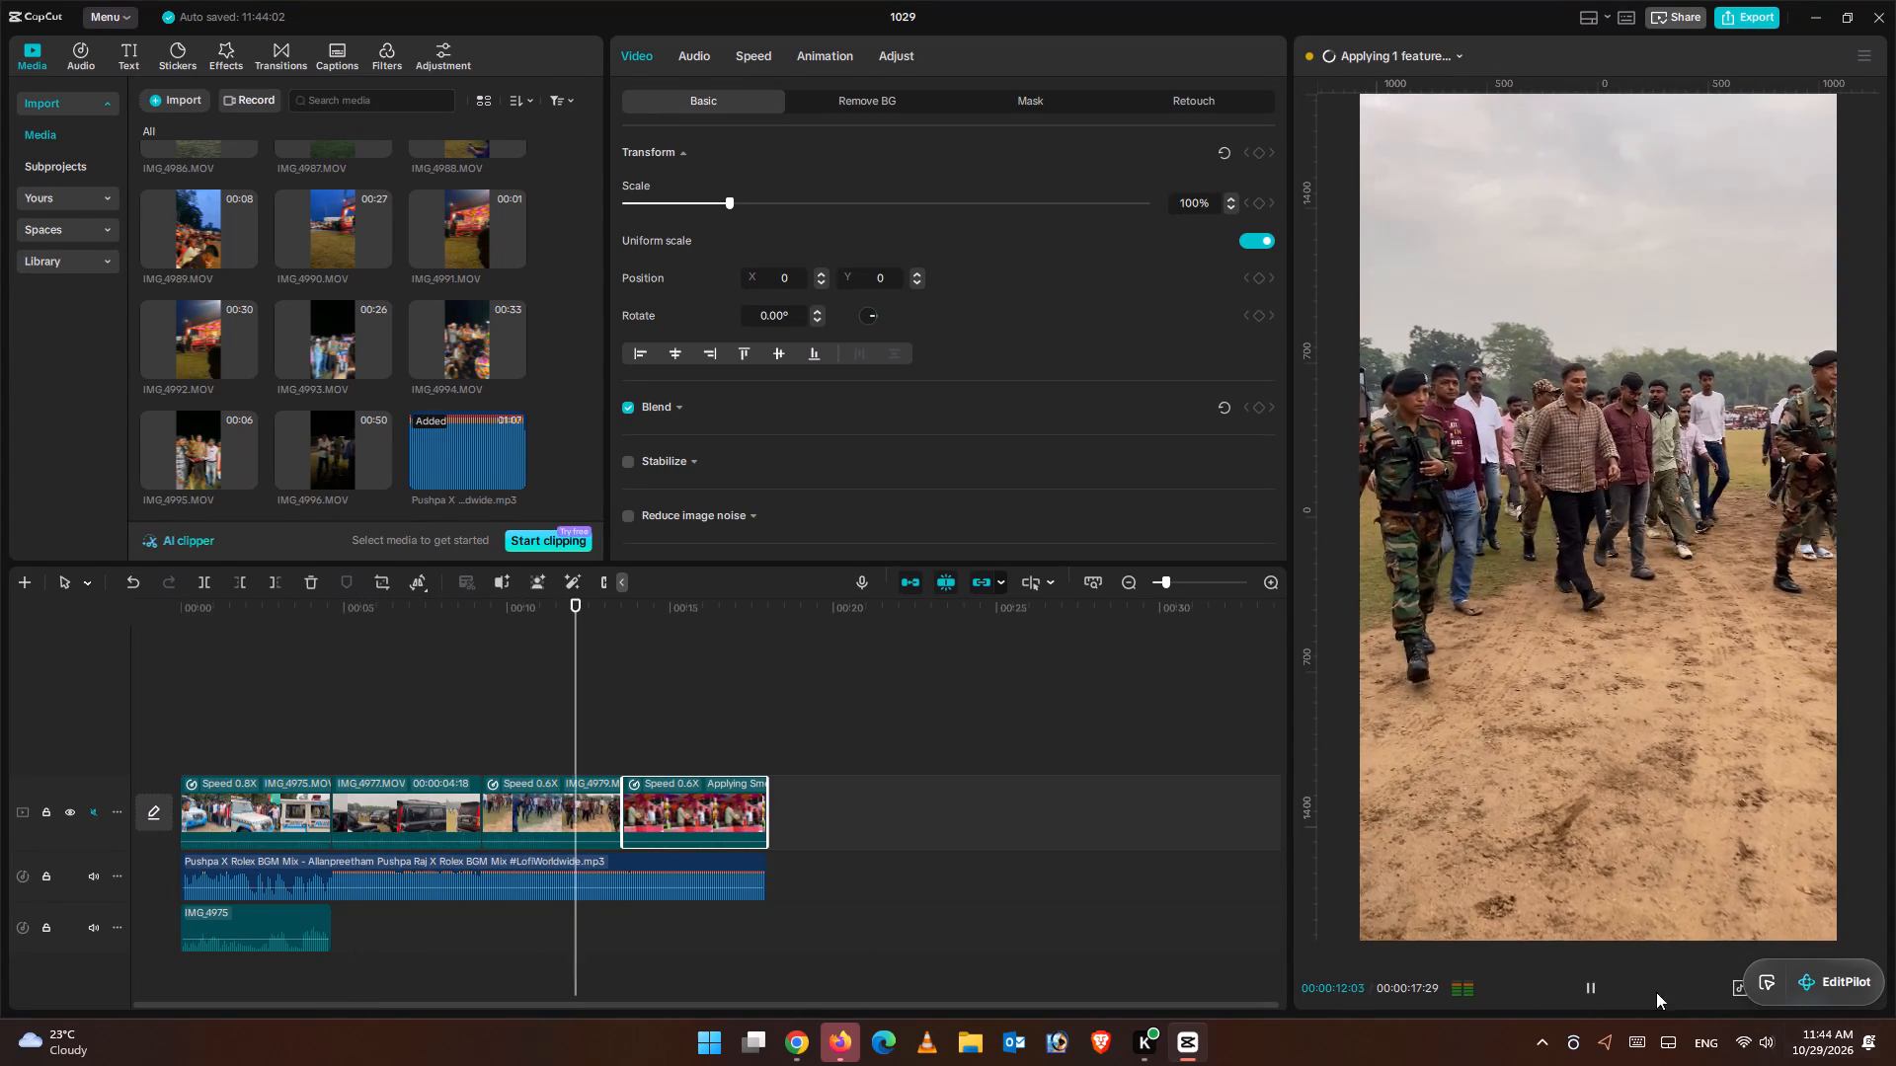
left_click(1599, 988)
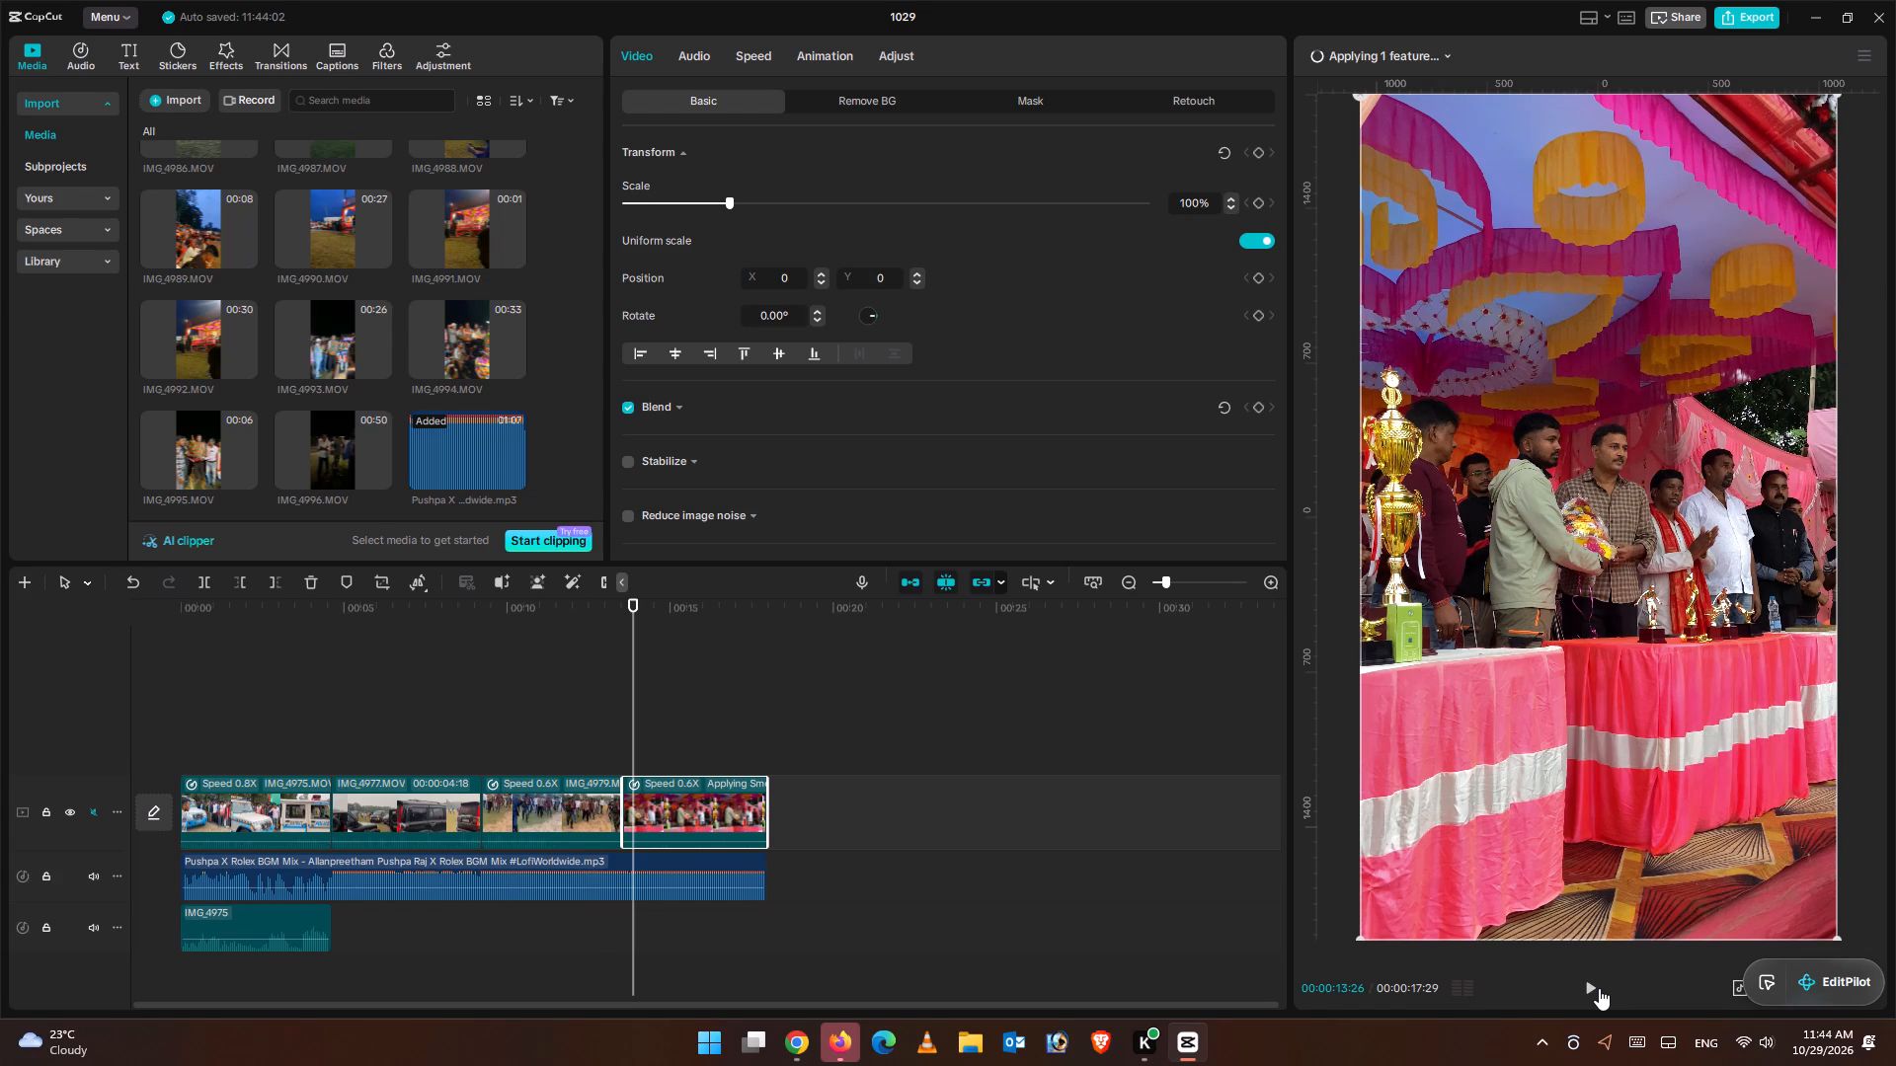
left_click(1599, 988)
left_click(591, 738)
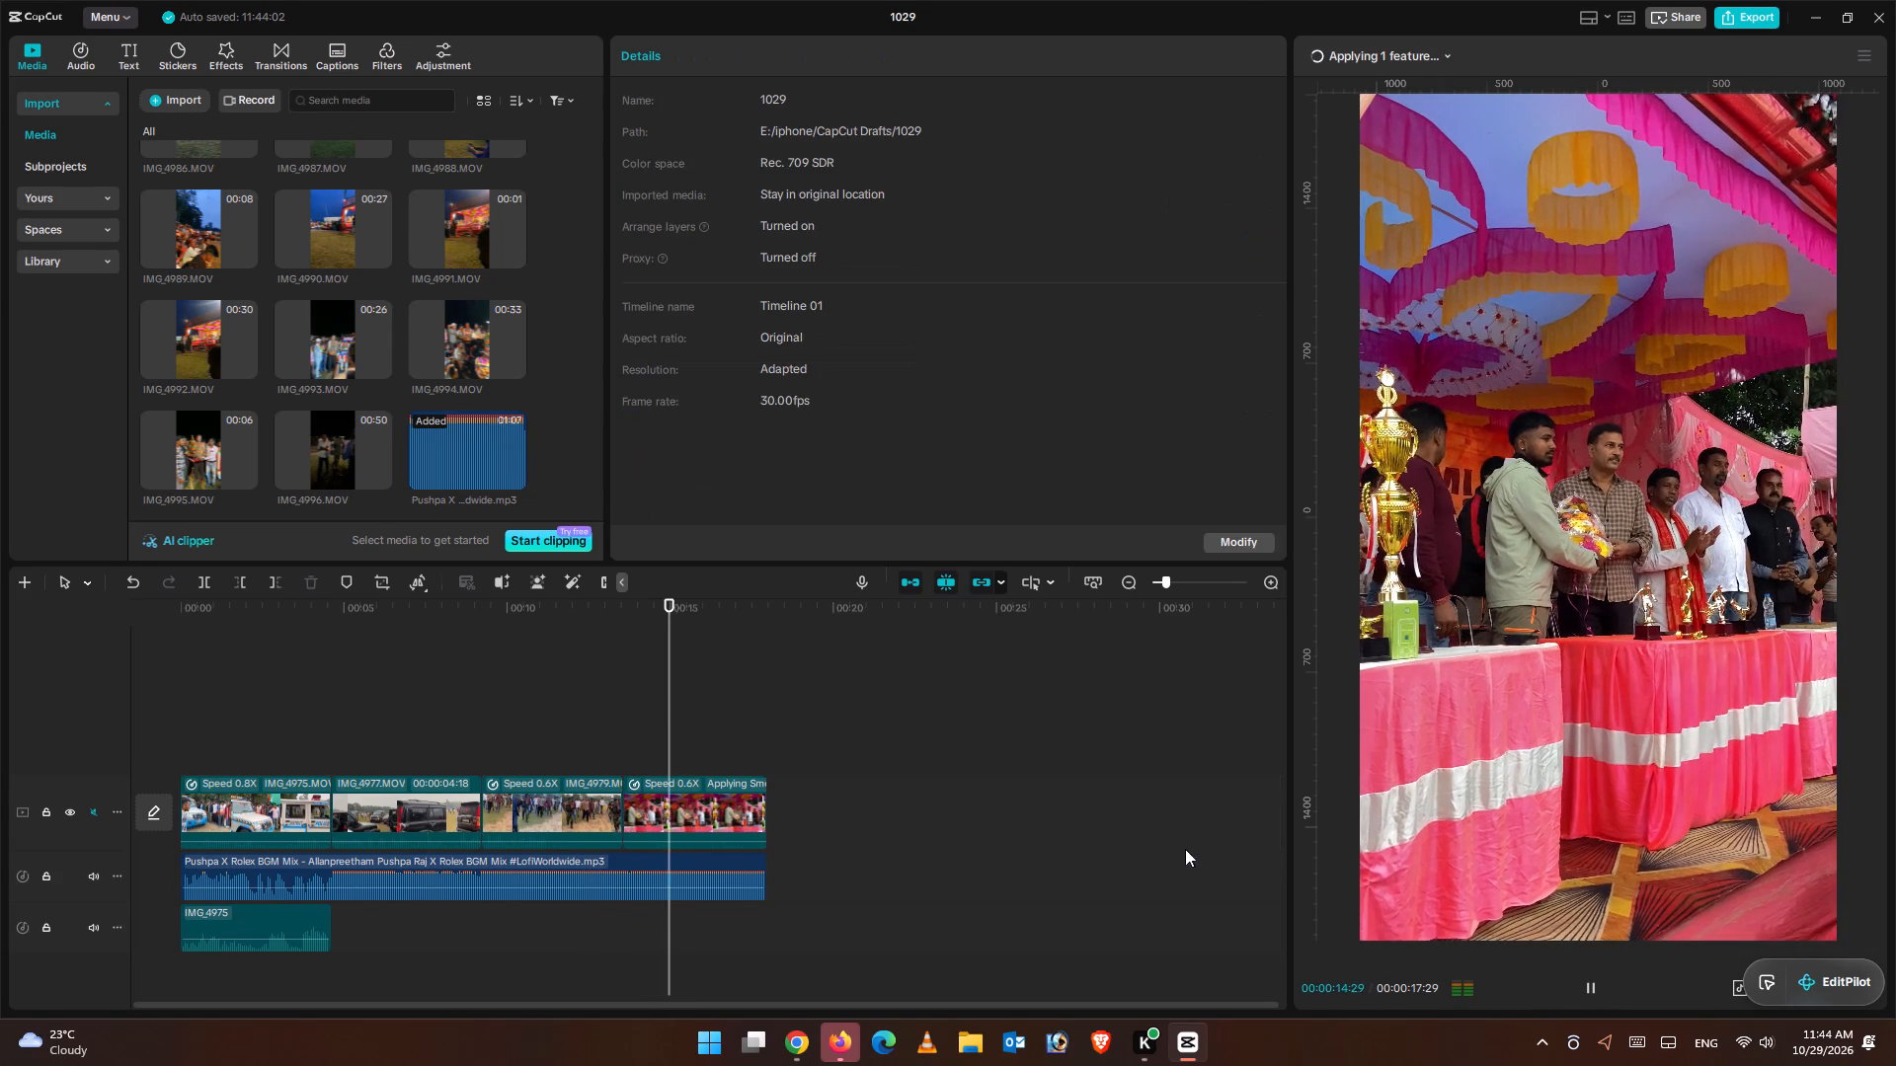
left_click(1587, 987)
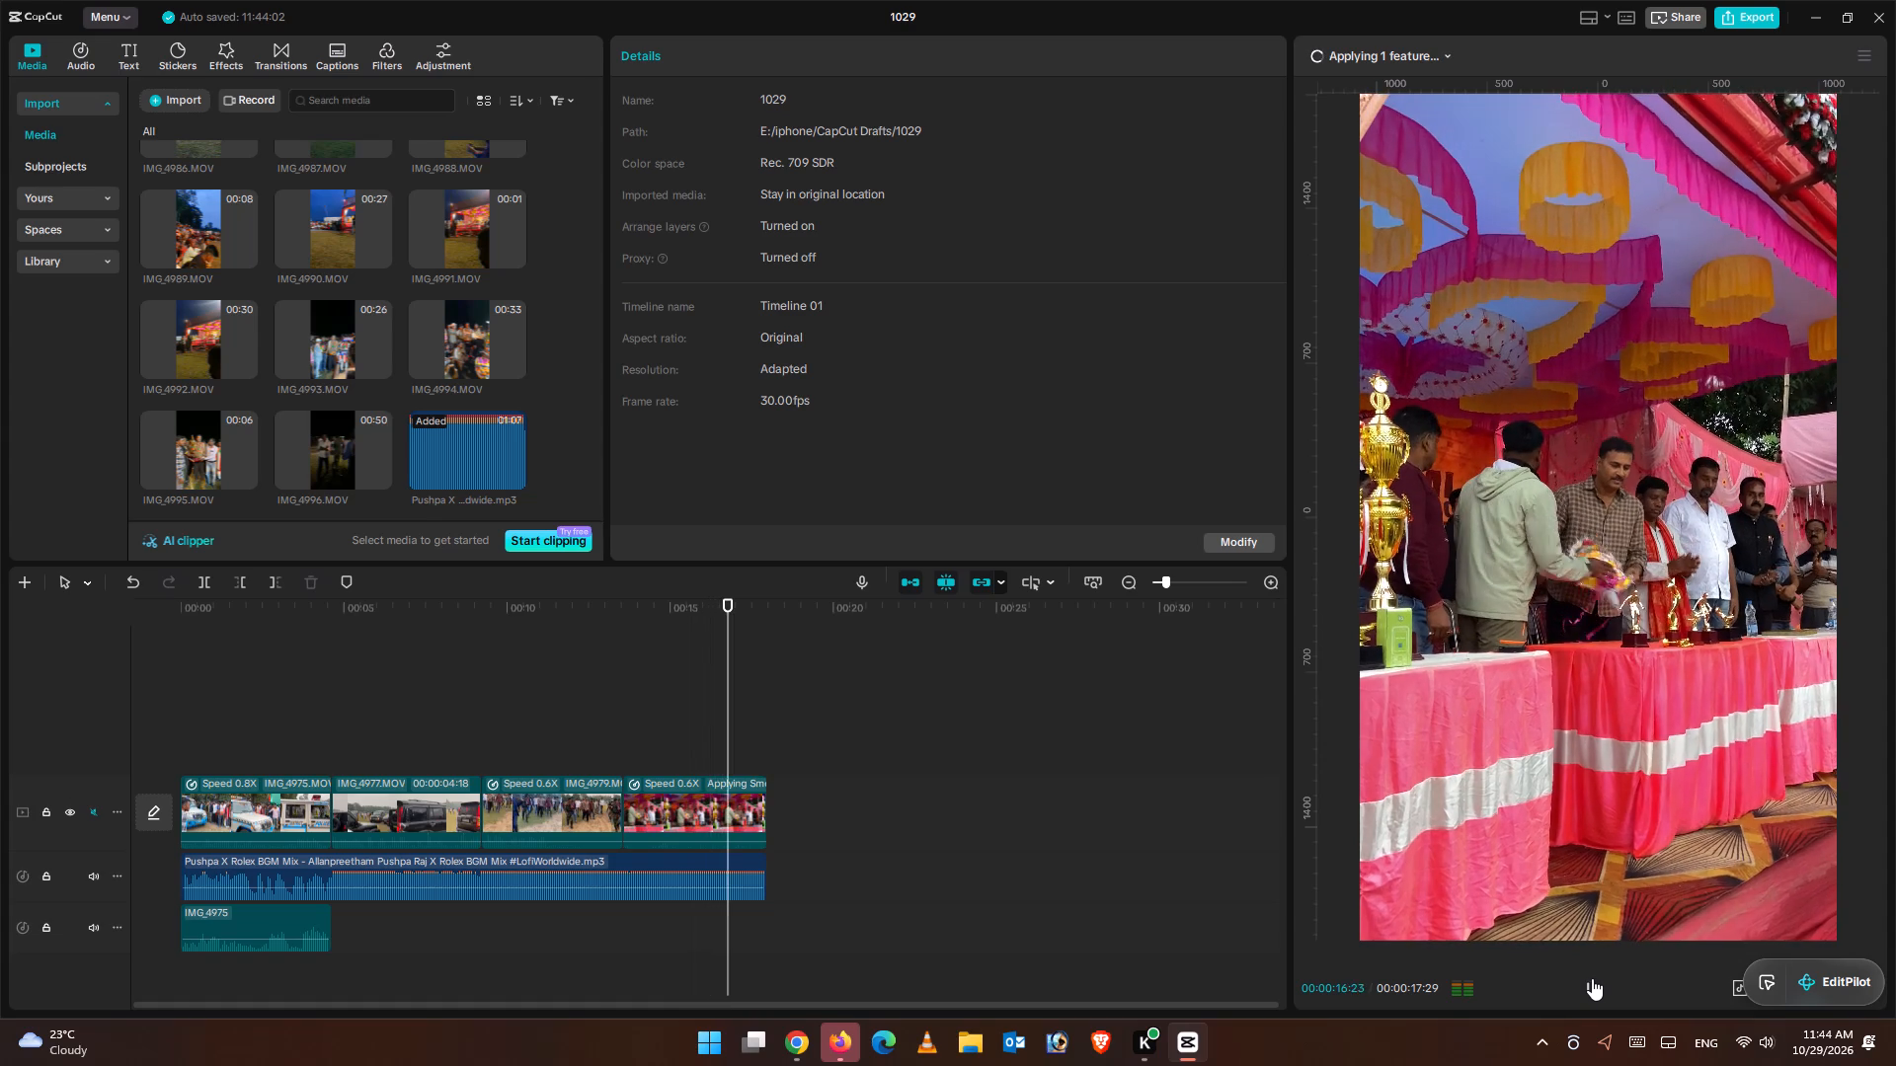
left_click(1589, 974)
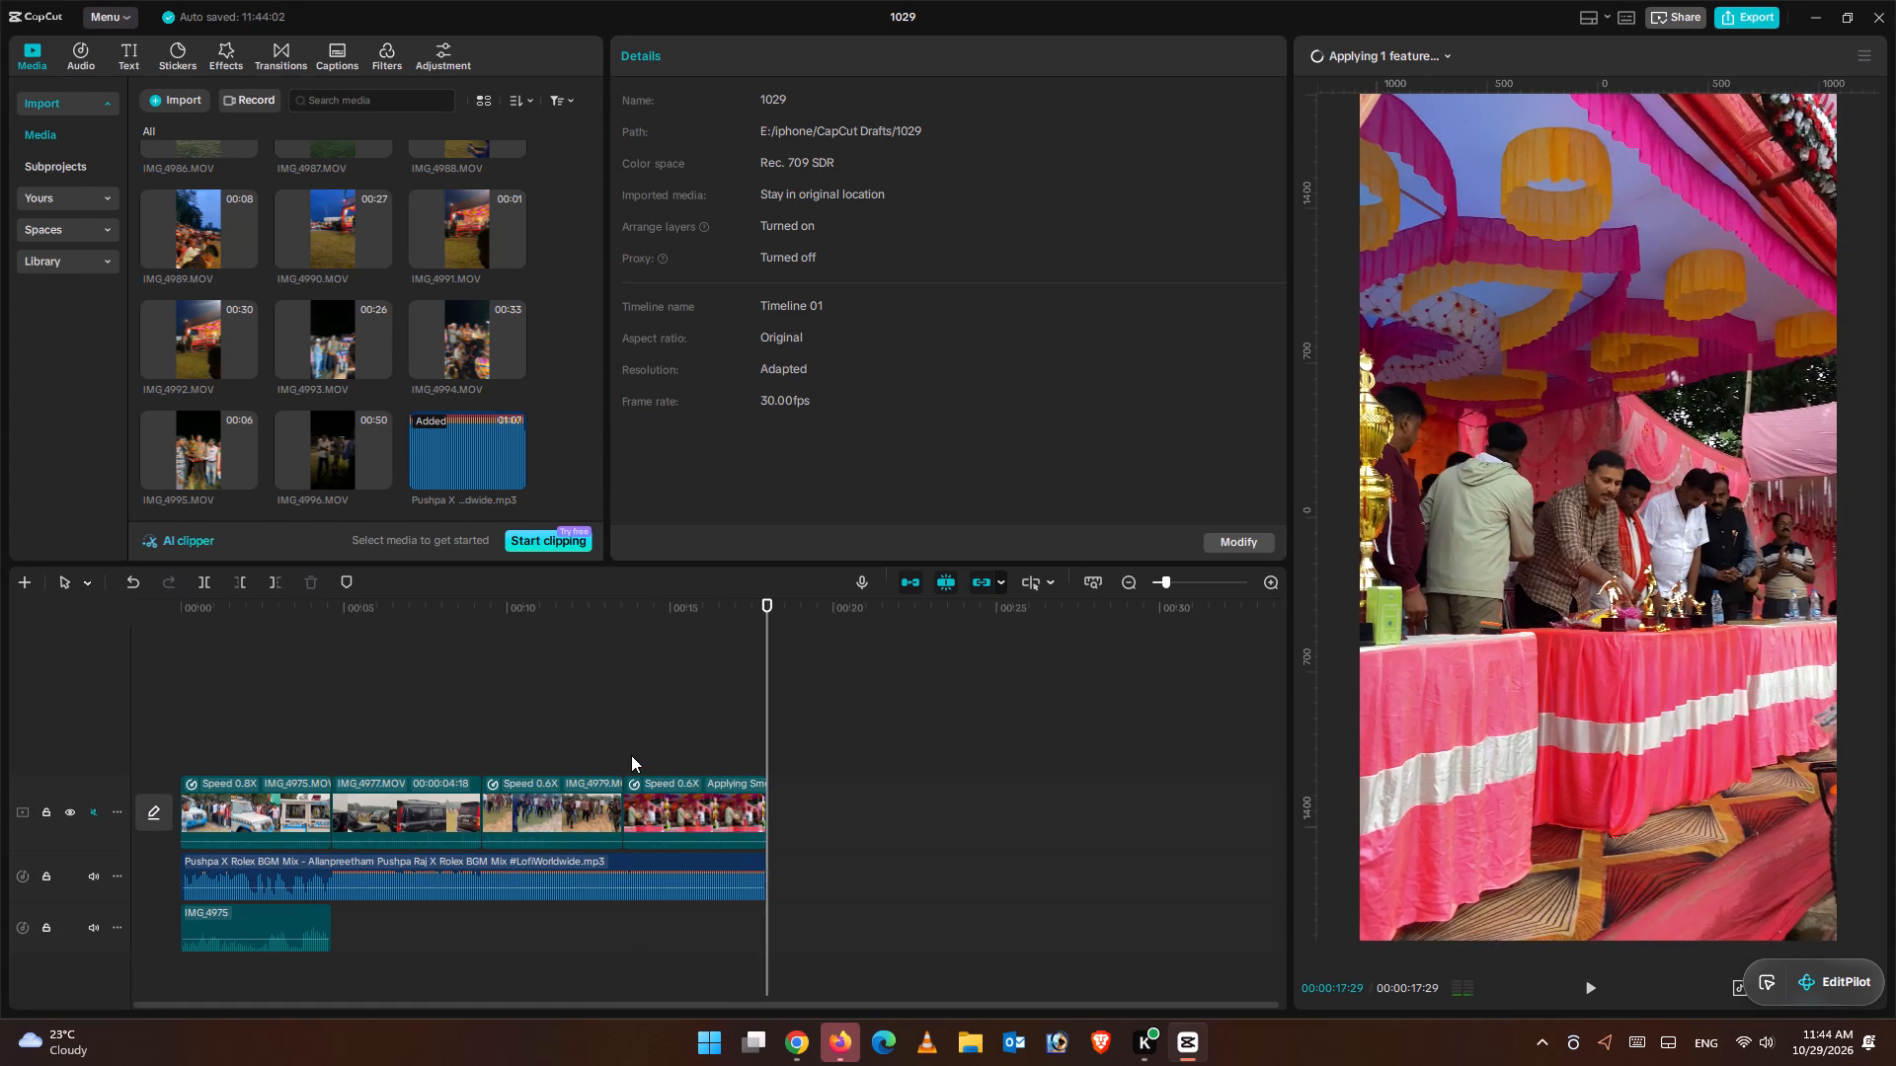
Add a 100% scale keyframe at the start of the last clip, 00:00:13:17.
left_click(631, 755)
left_click(642, 798)
left_click_drag(629, 747, 620, 746)
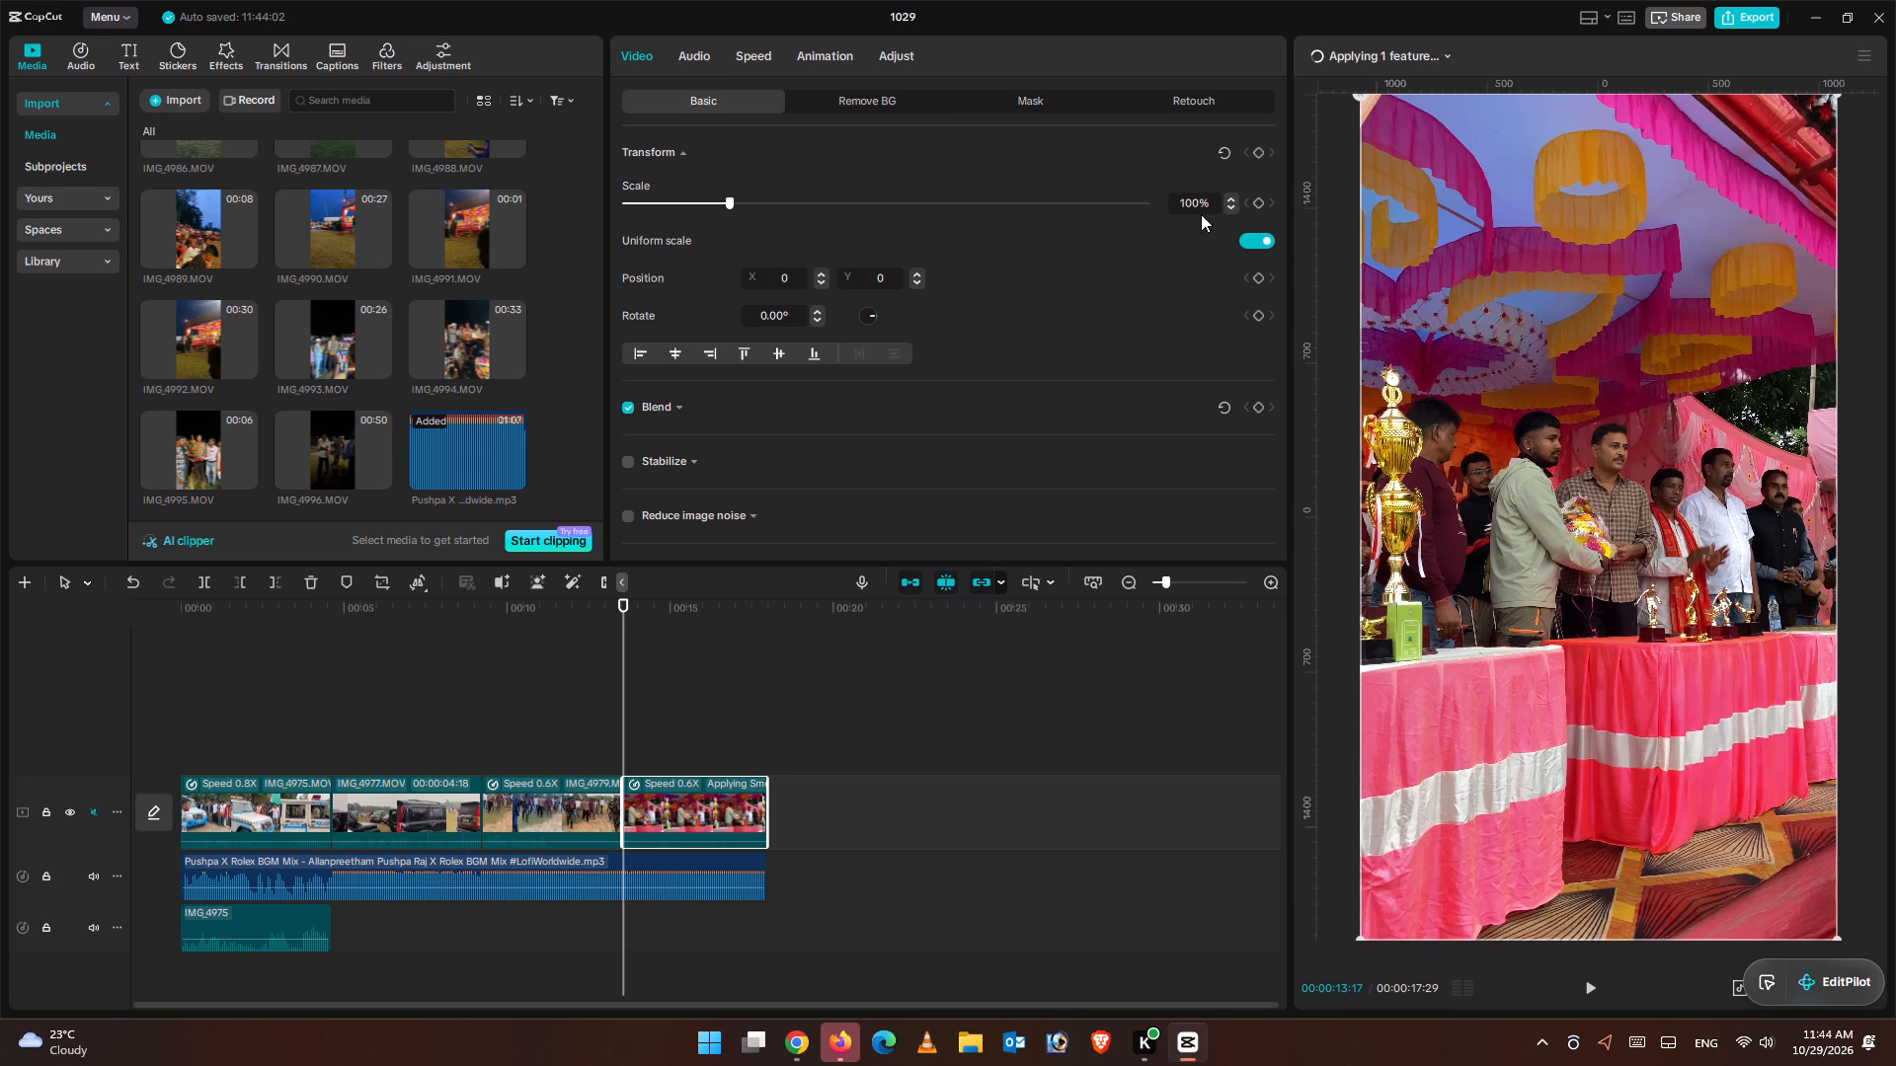
left_click(1253, 204)
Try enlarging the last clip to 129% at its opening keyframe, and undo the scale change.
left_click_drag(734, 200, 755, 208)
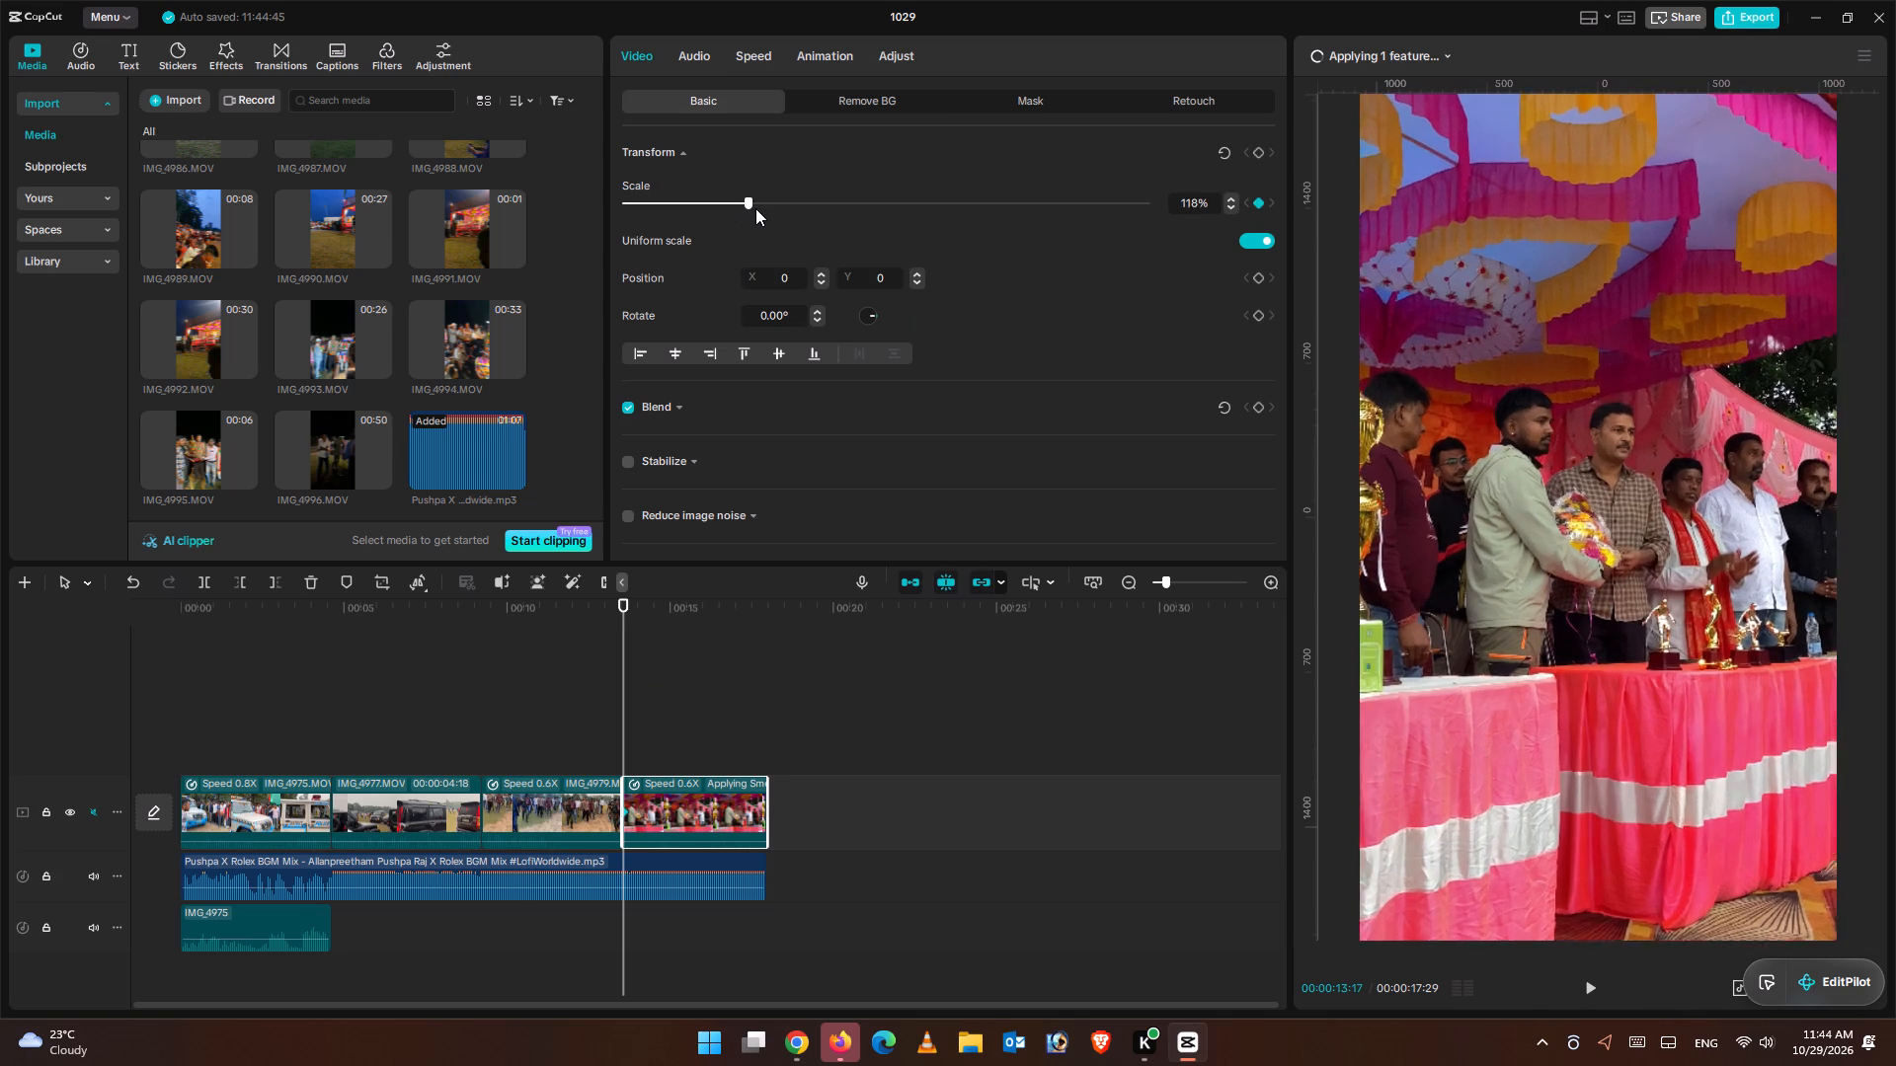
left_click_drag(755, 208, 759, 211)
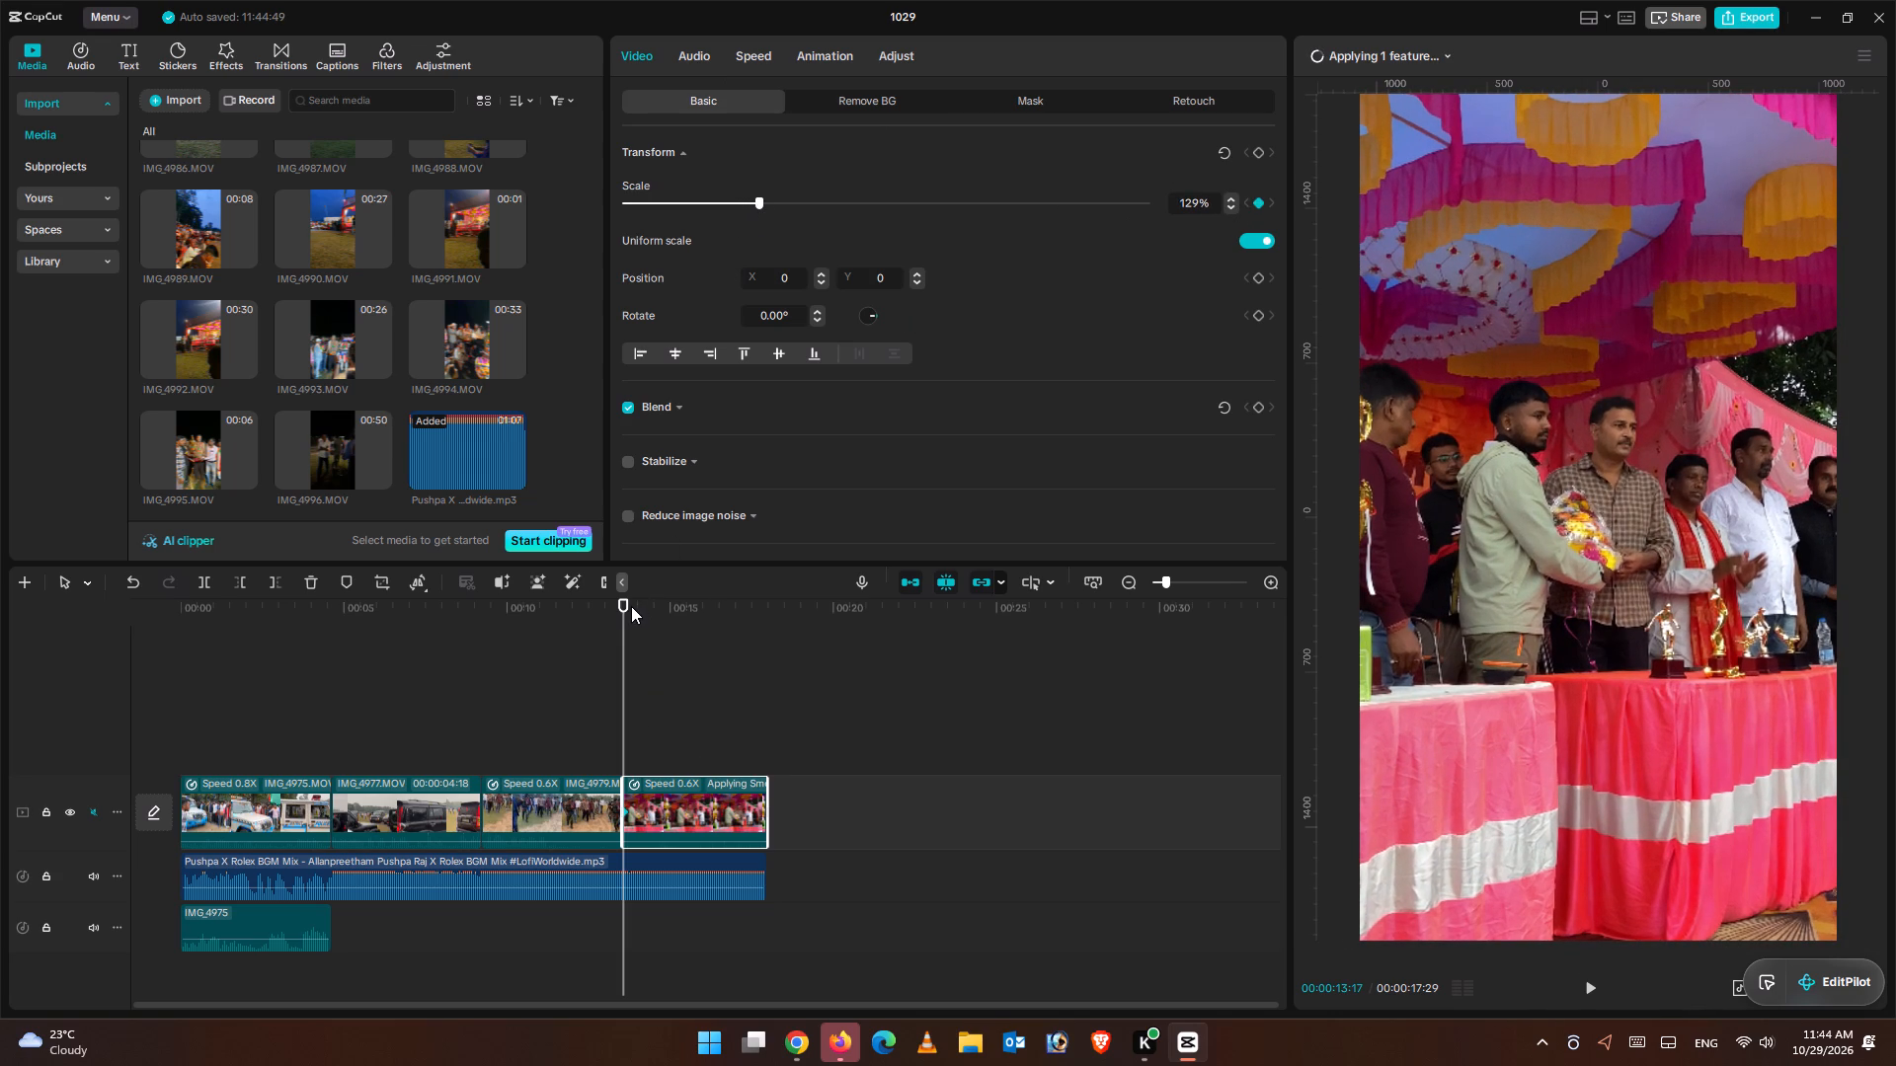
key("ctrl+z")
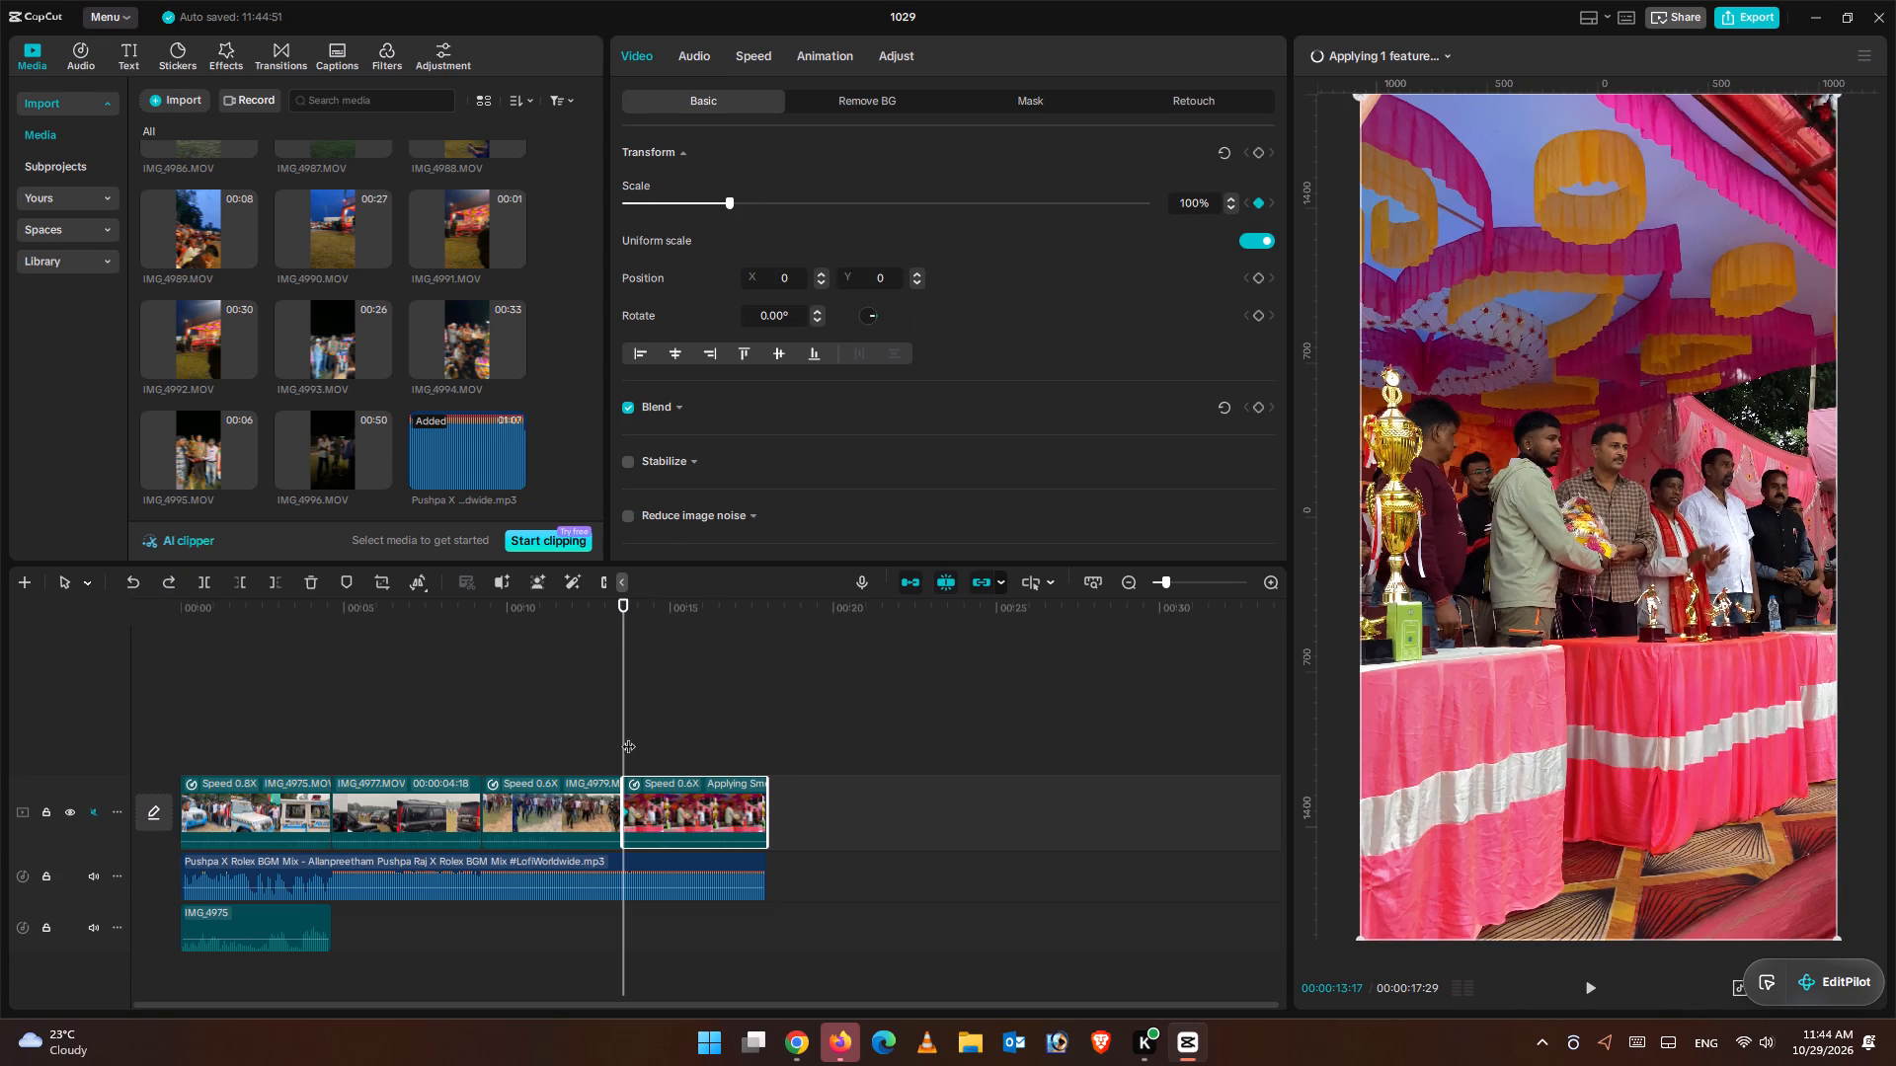
Add a second scale keyframe at 100% on the last clip at 00:00:14:05.
left_click_drag(622, 718, 645, 732)
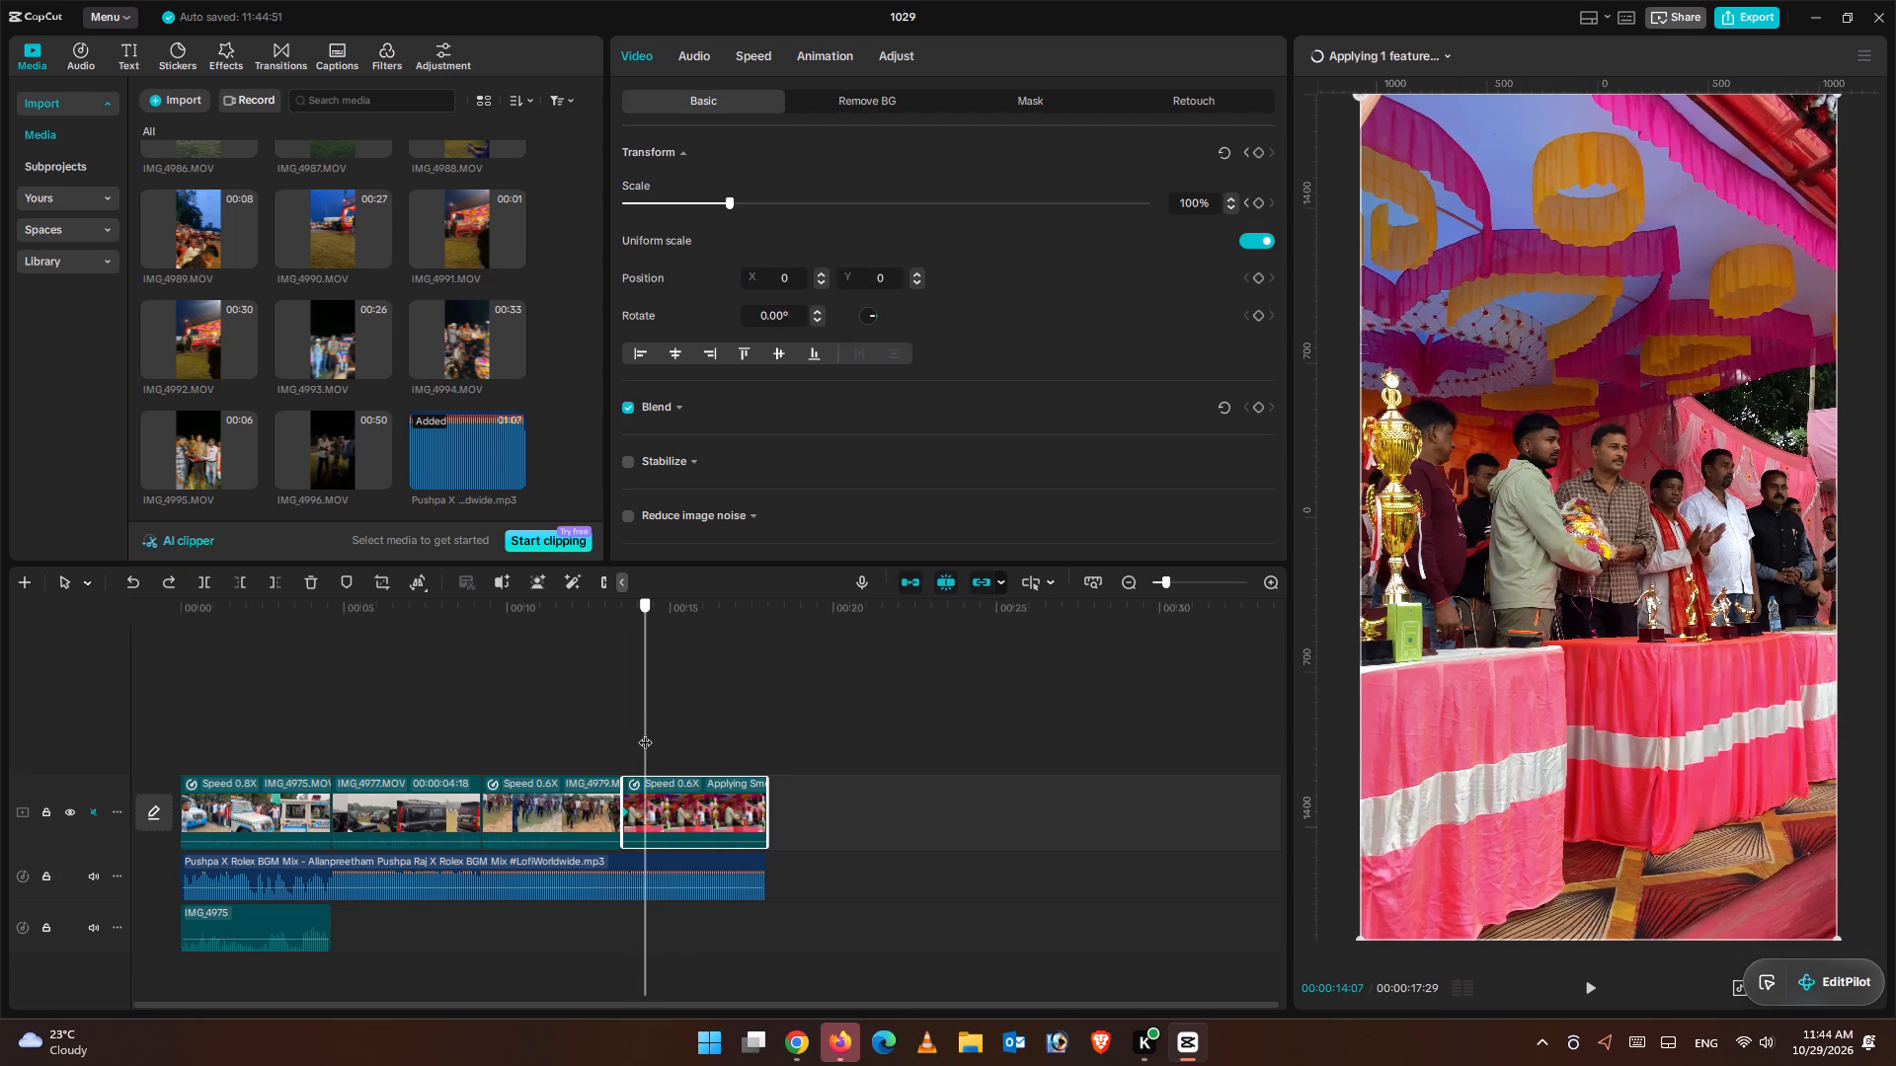
left_click_drag(645, 732, 643, 732)
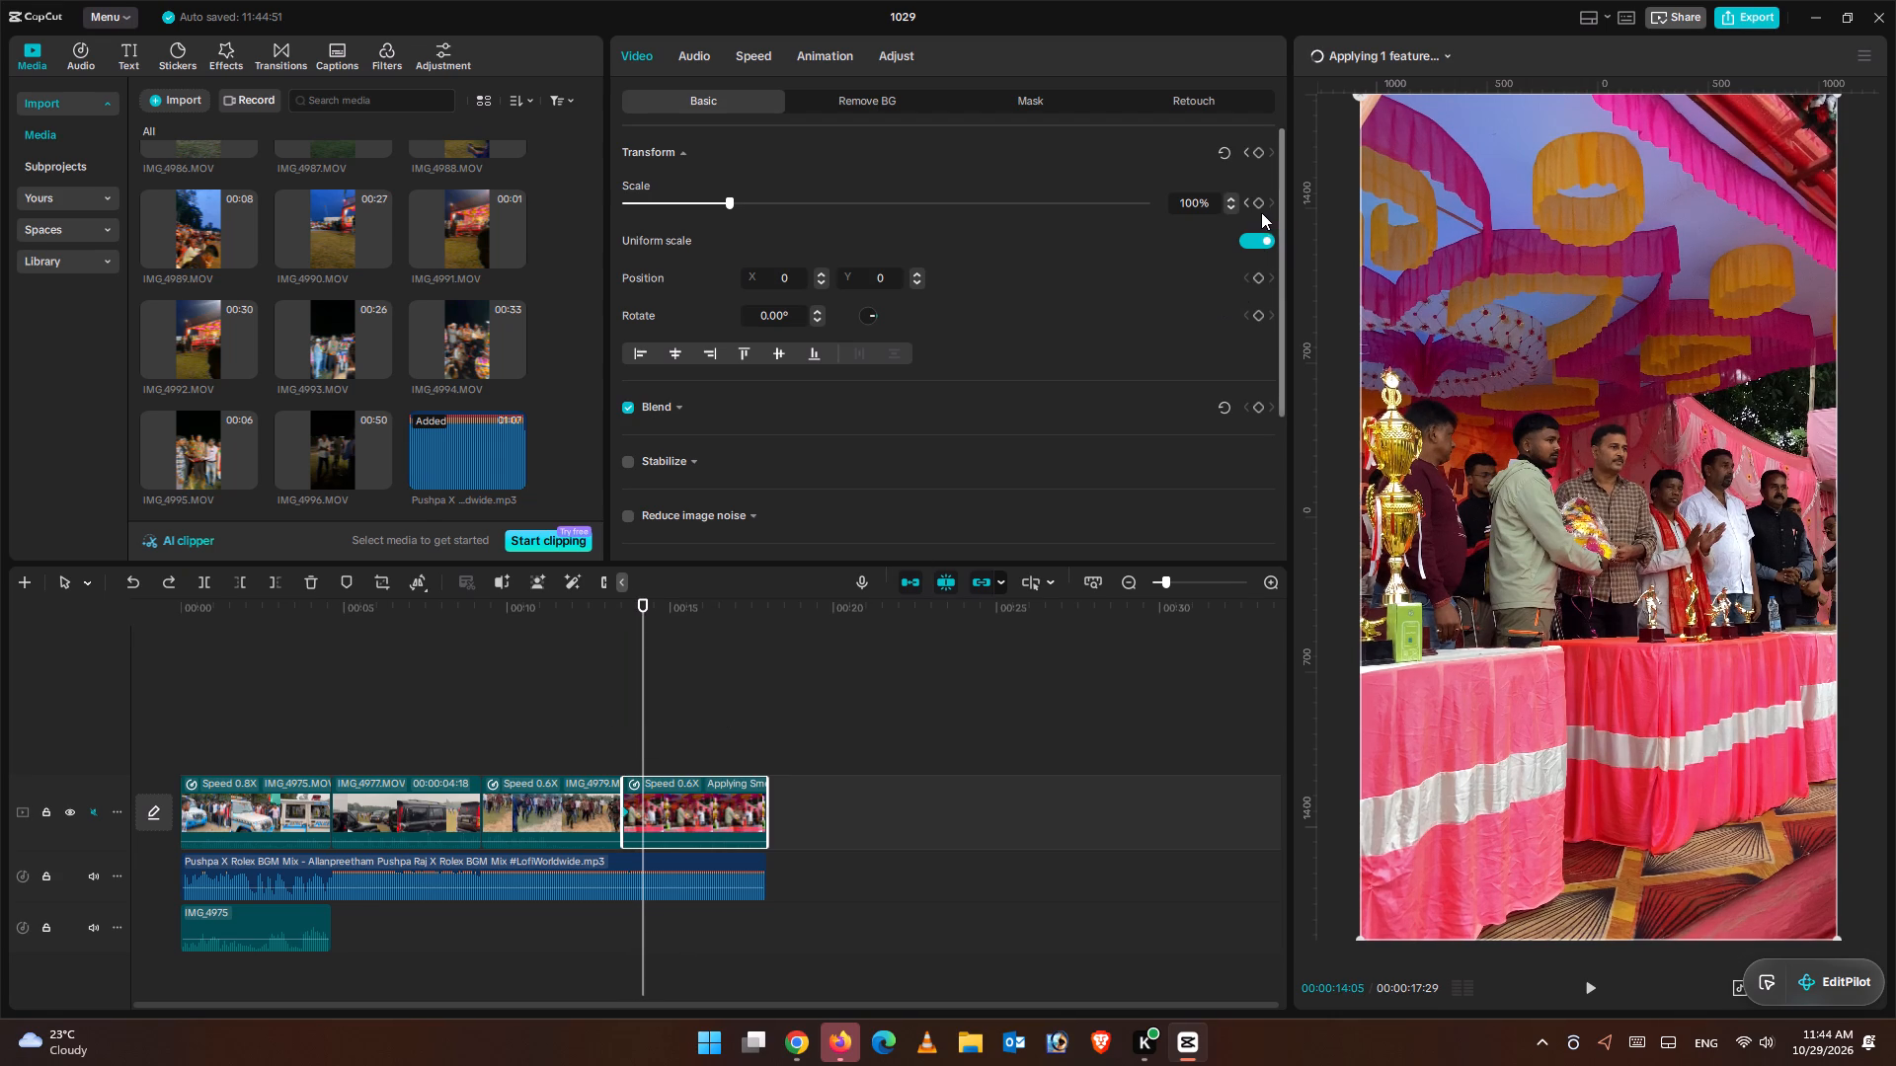
left_click(1260, 207)
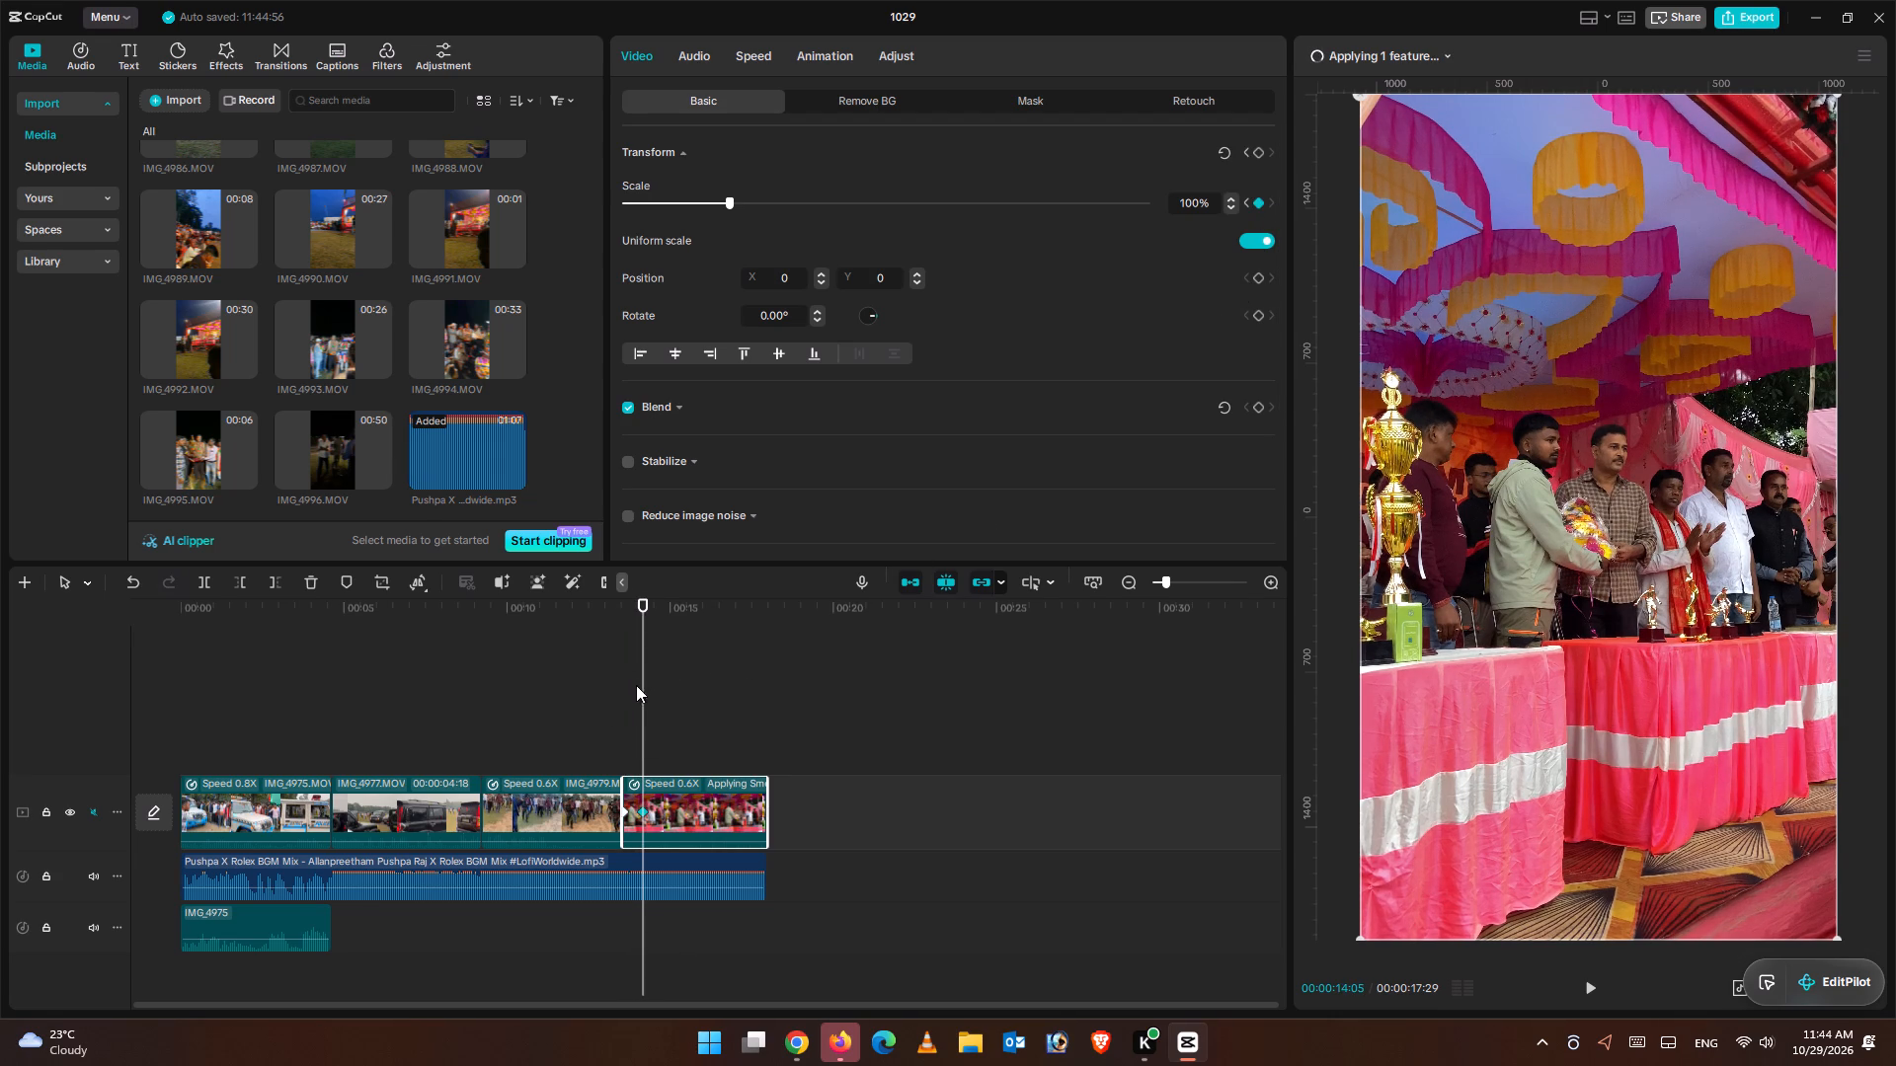
Set the scale of the last clip's opening keyframe at 00:00:13:17 to 137% for a zoom-out.
left_click_drag(646, 695, 631, 695)
left_click(634, 693)
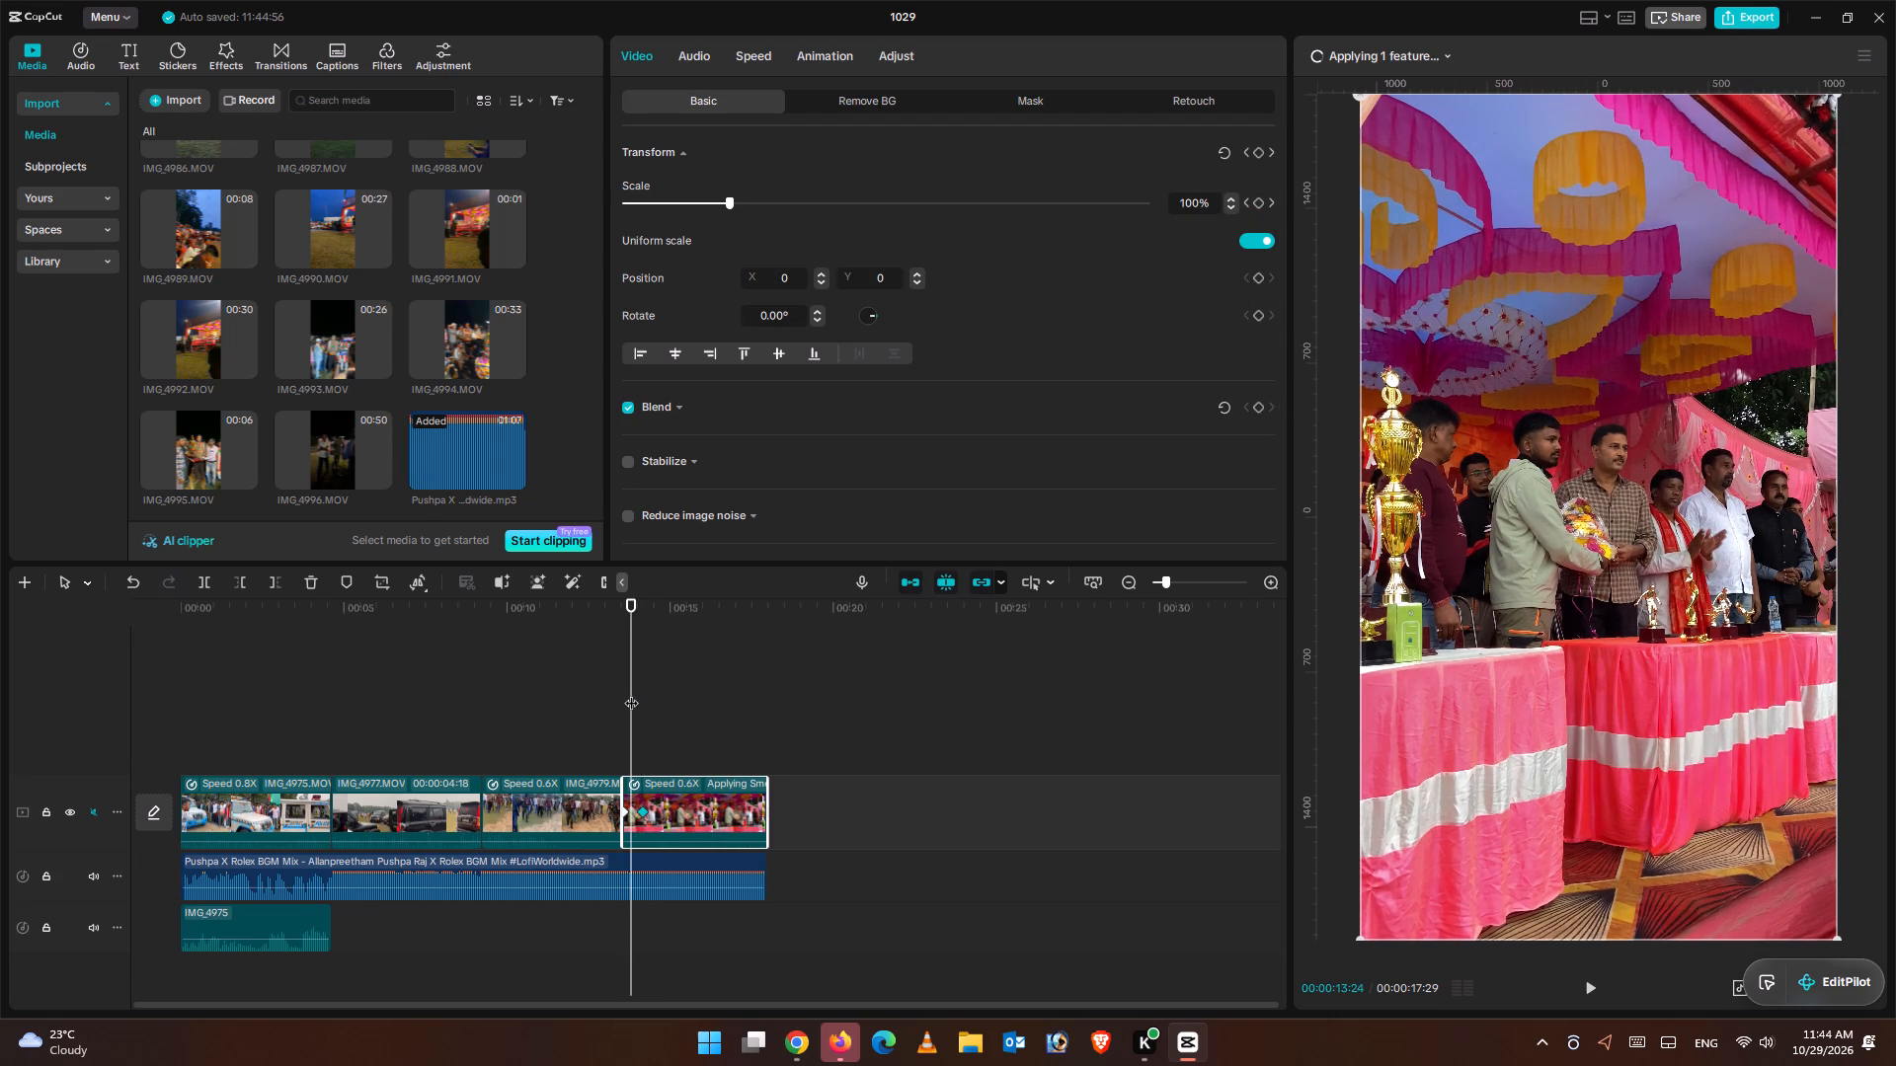
left_click(624, 811)
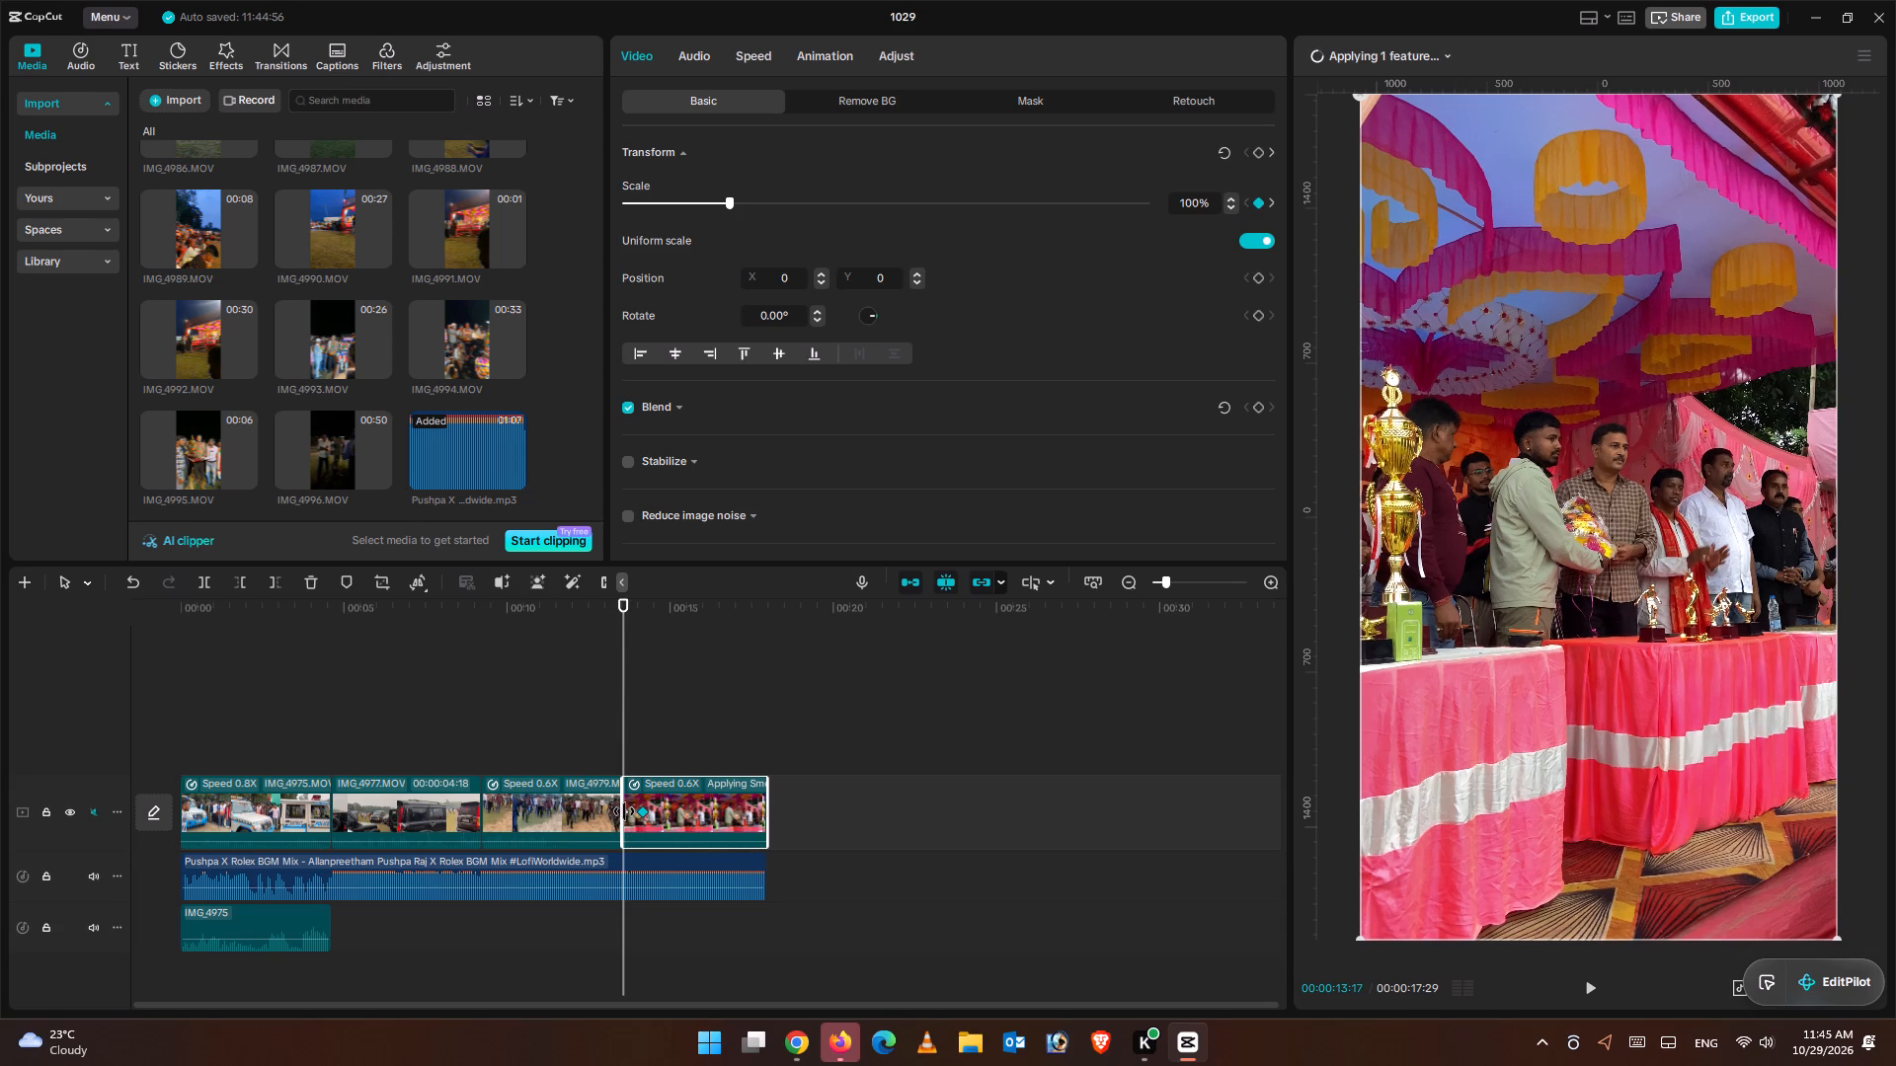
left_click_drag(734, 209, 740, 209)
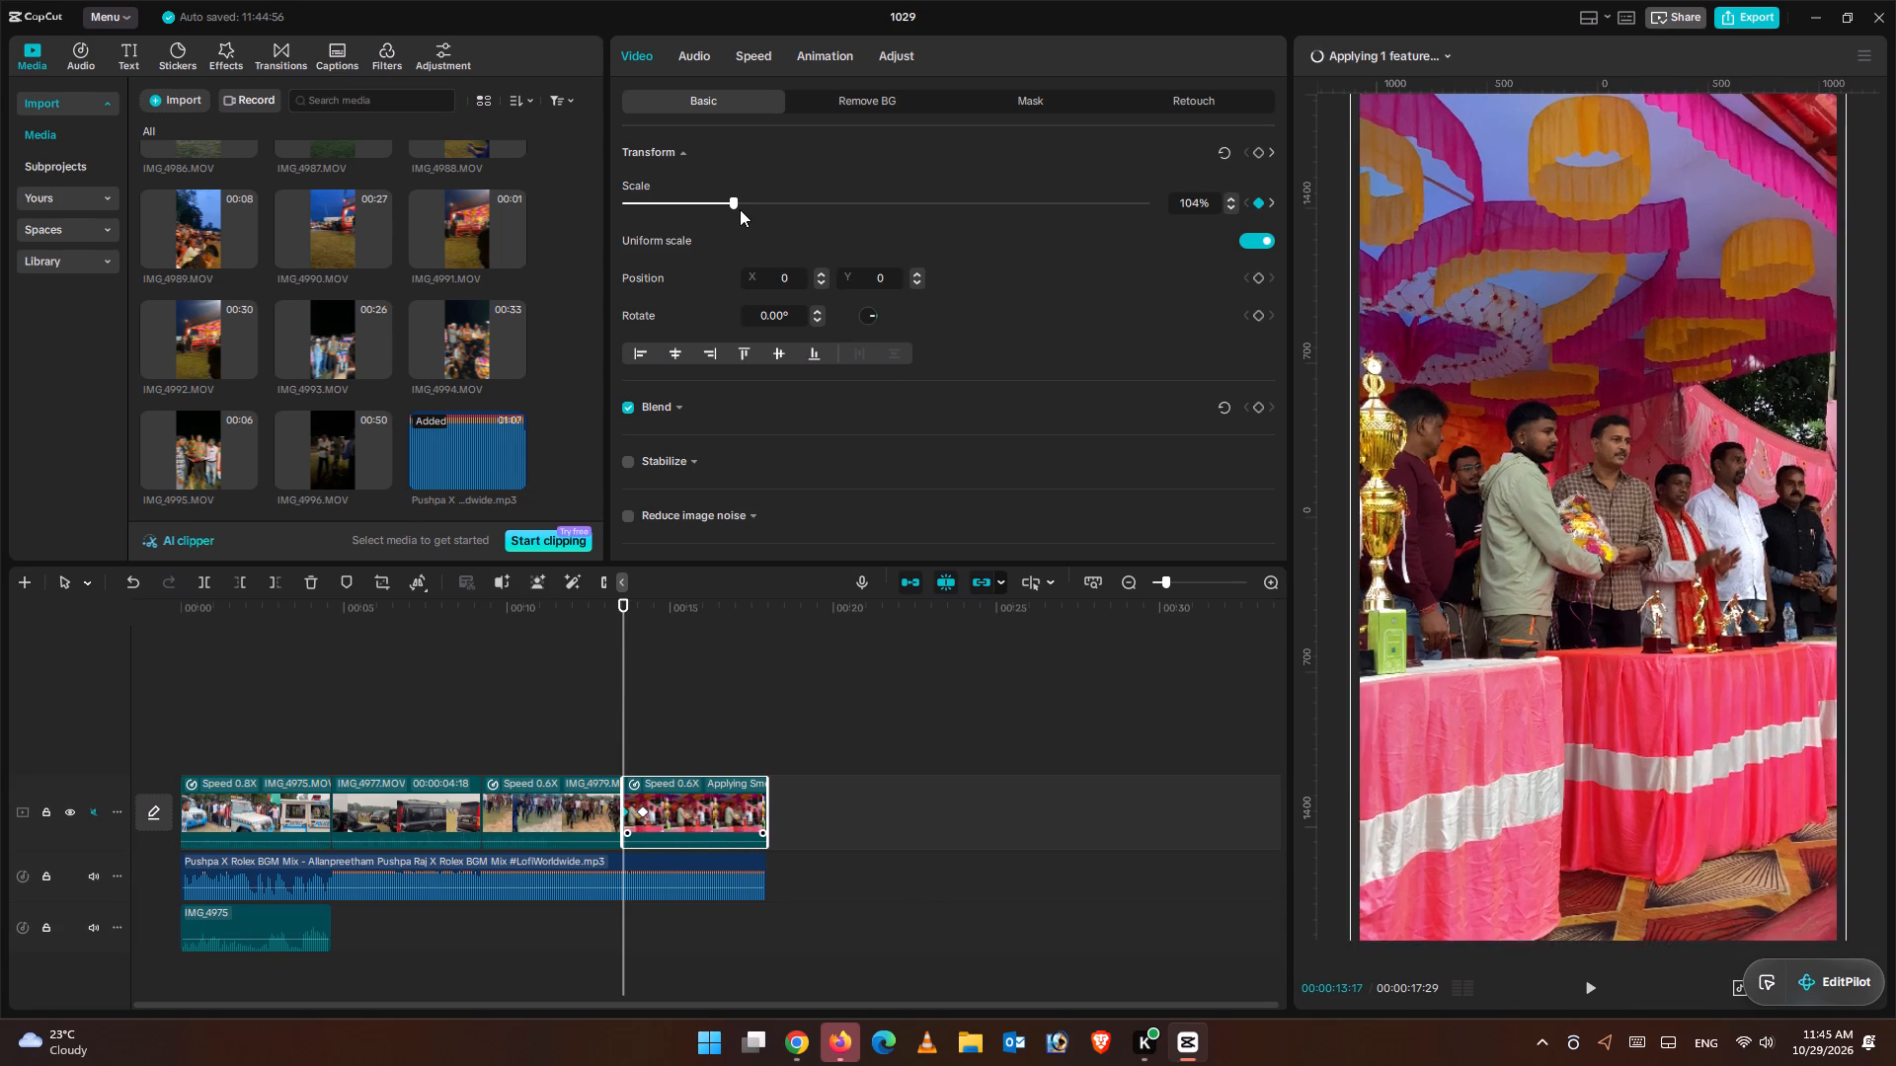
left_click_drag(740, 209, 768, 217)
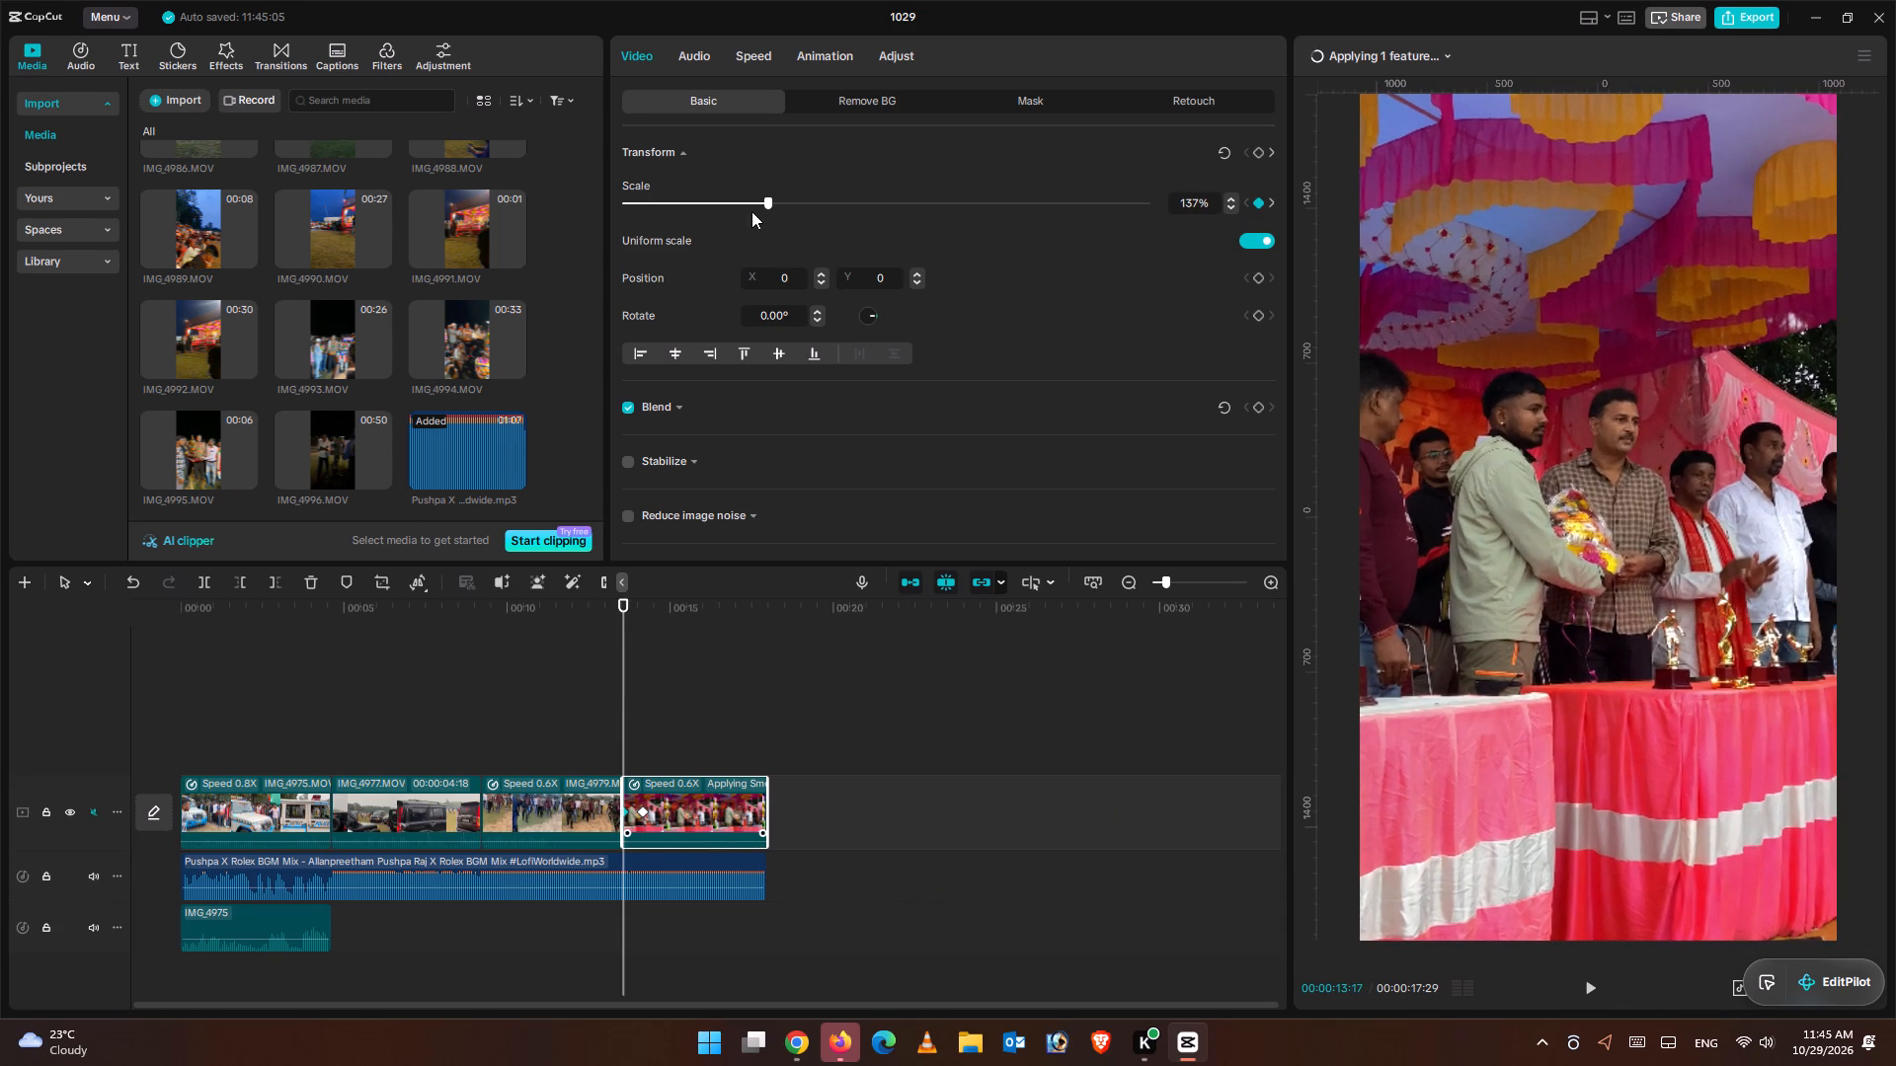
Enable motion blur on the last clip and check its blur, blend, direction and speed settings.
scroll(780, 429, "down", 5)
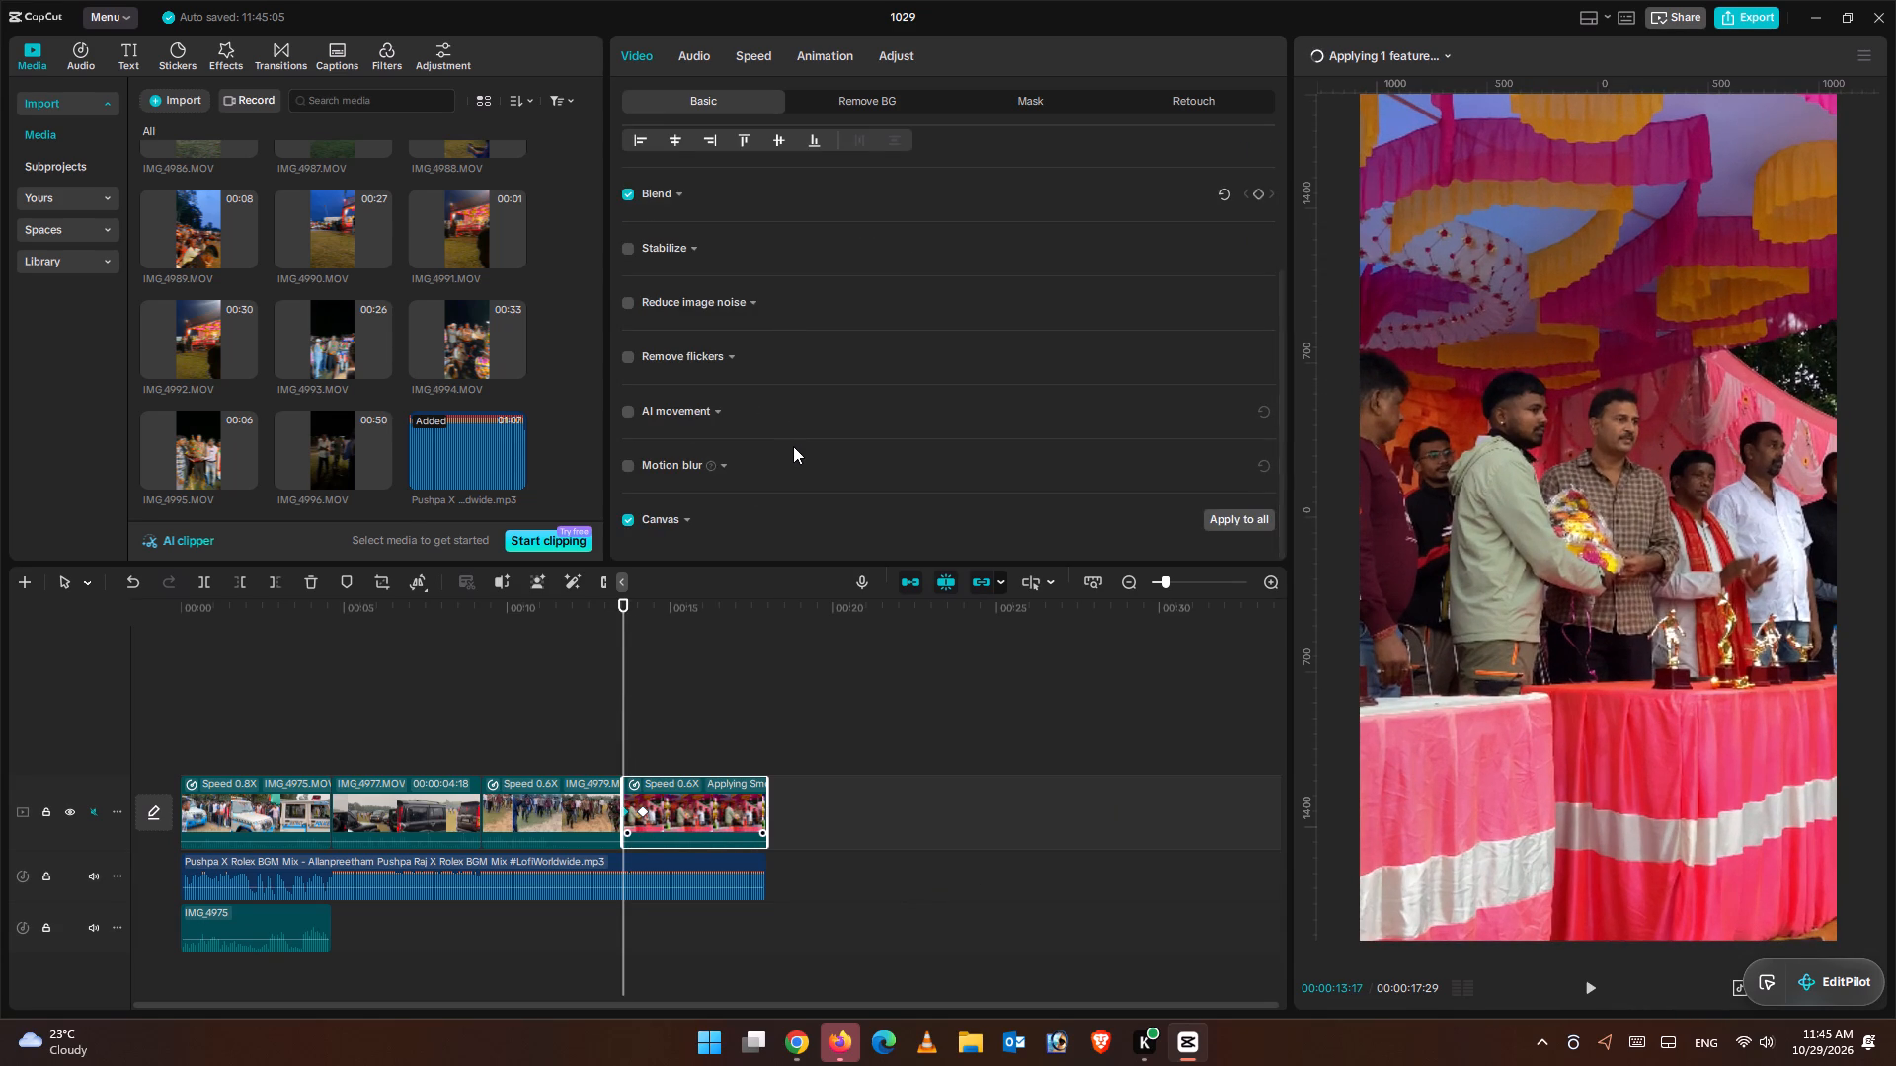
scroll(793, 446, "down", 2)
left_click(633, 463)
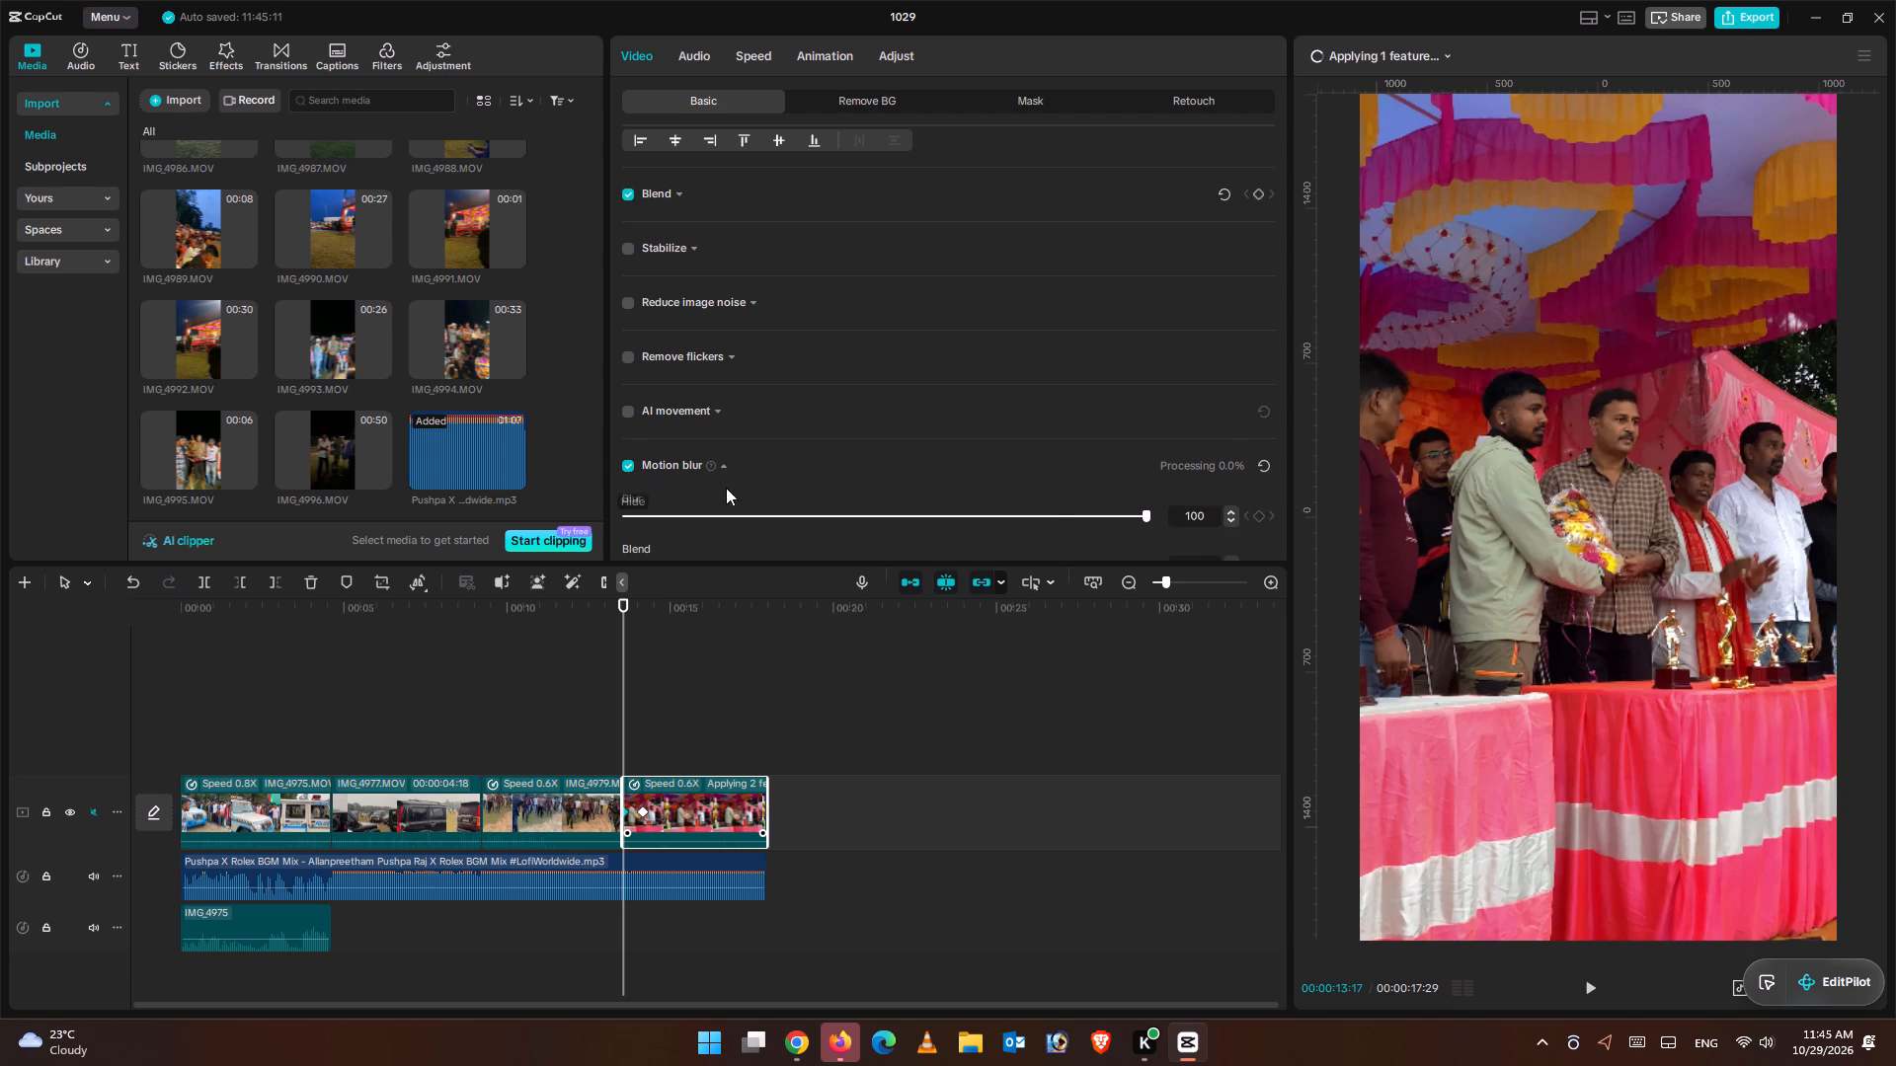
scroll(1056, 506, "down", 3)
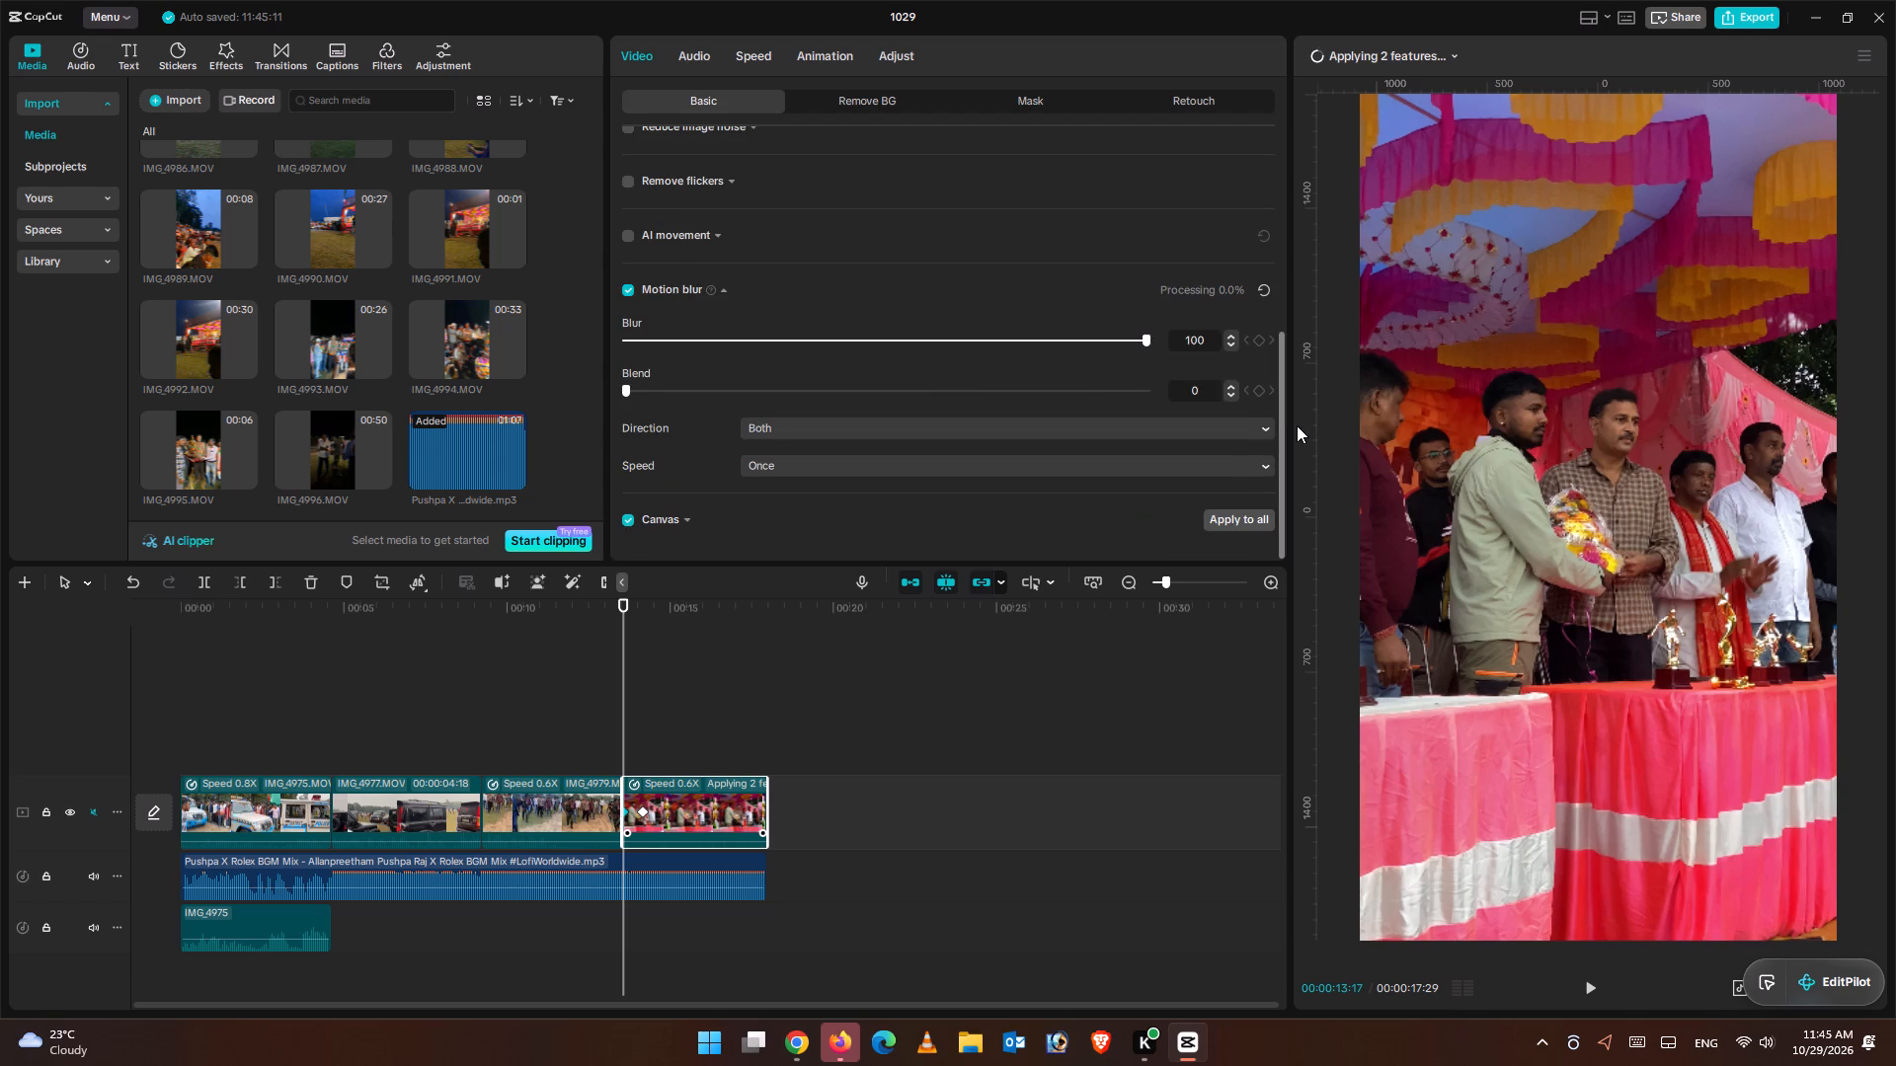
Play back the edit into the last clip's zoom and apply Ease in to its scale keyframe at 00:00:14:05.
left_click_drag(624, 649, 643, 655)
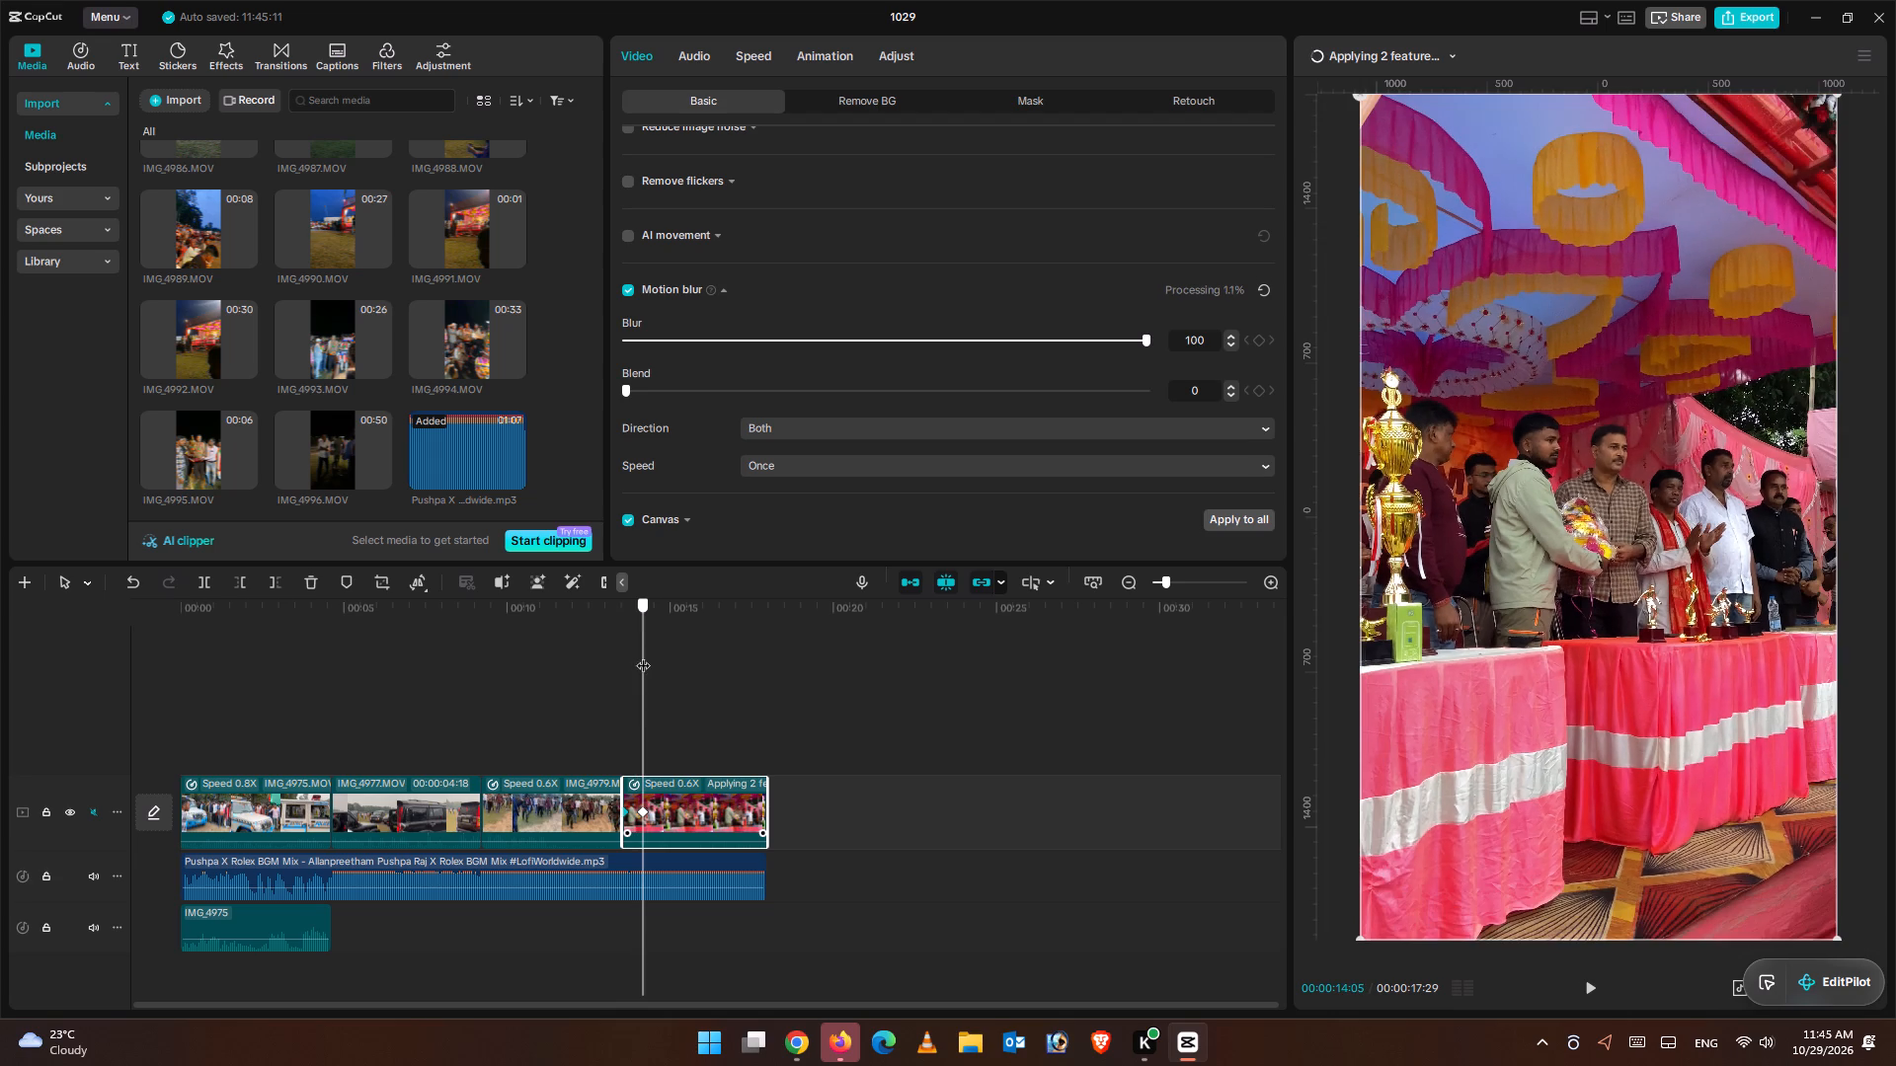
left_click_drag(643, 655, 0, 649)
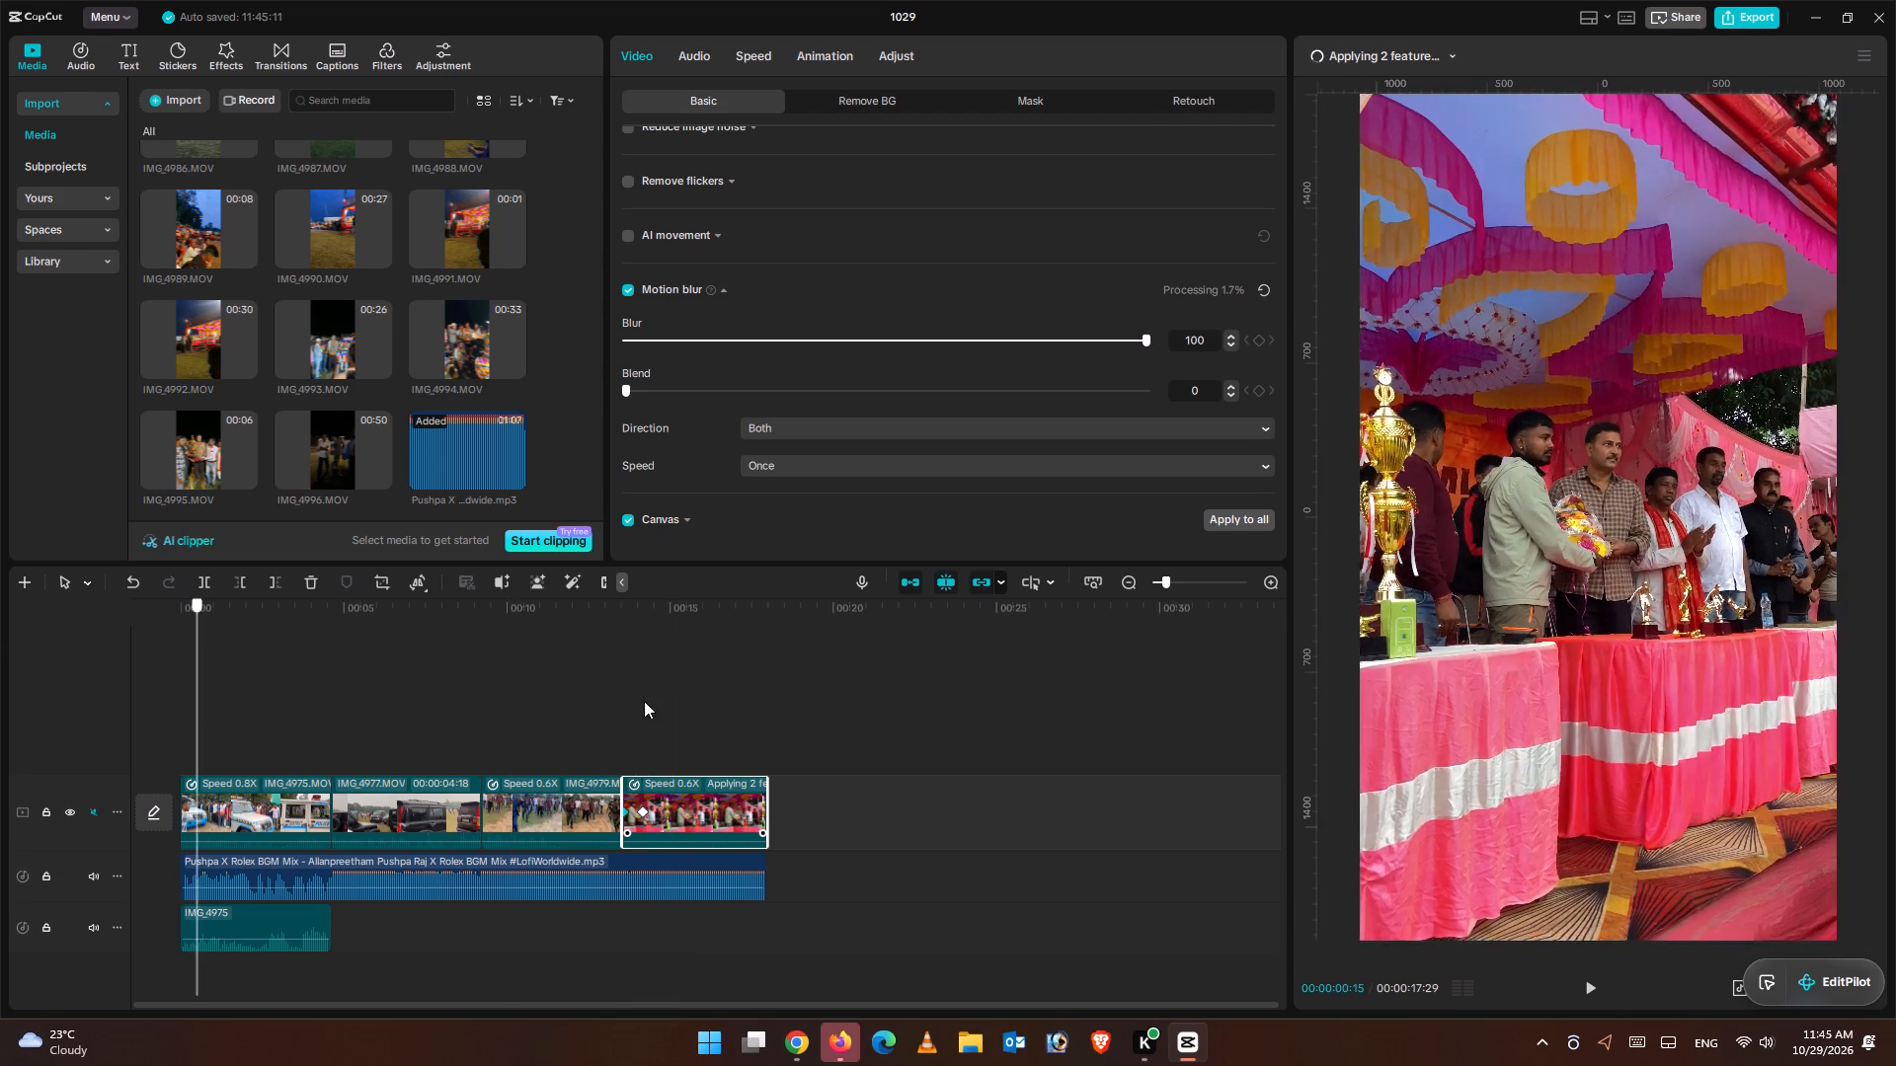
left_click(1595, 986)
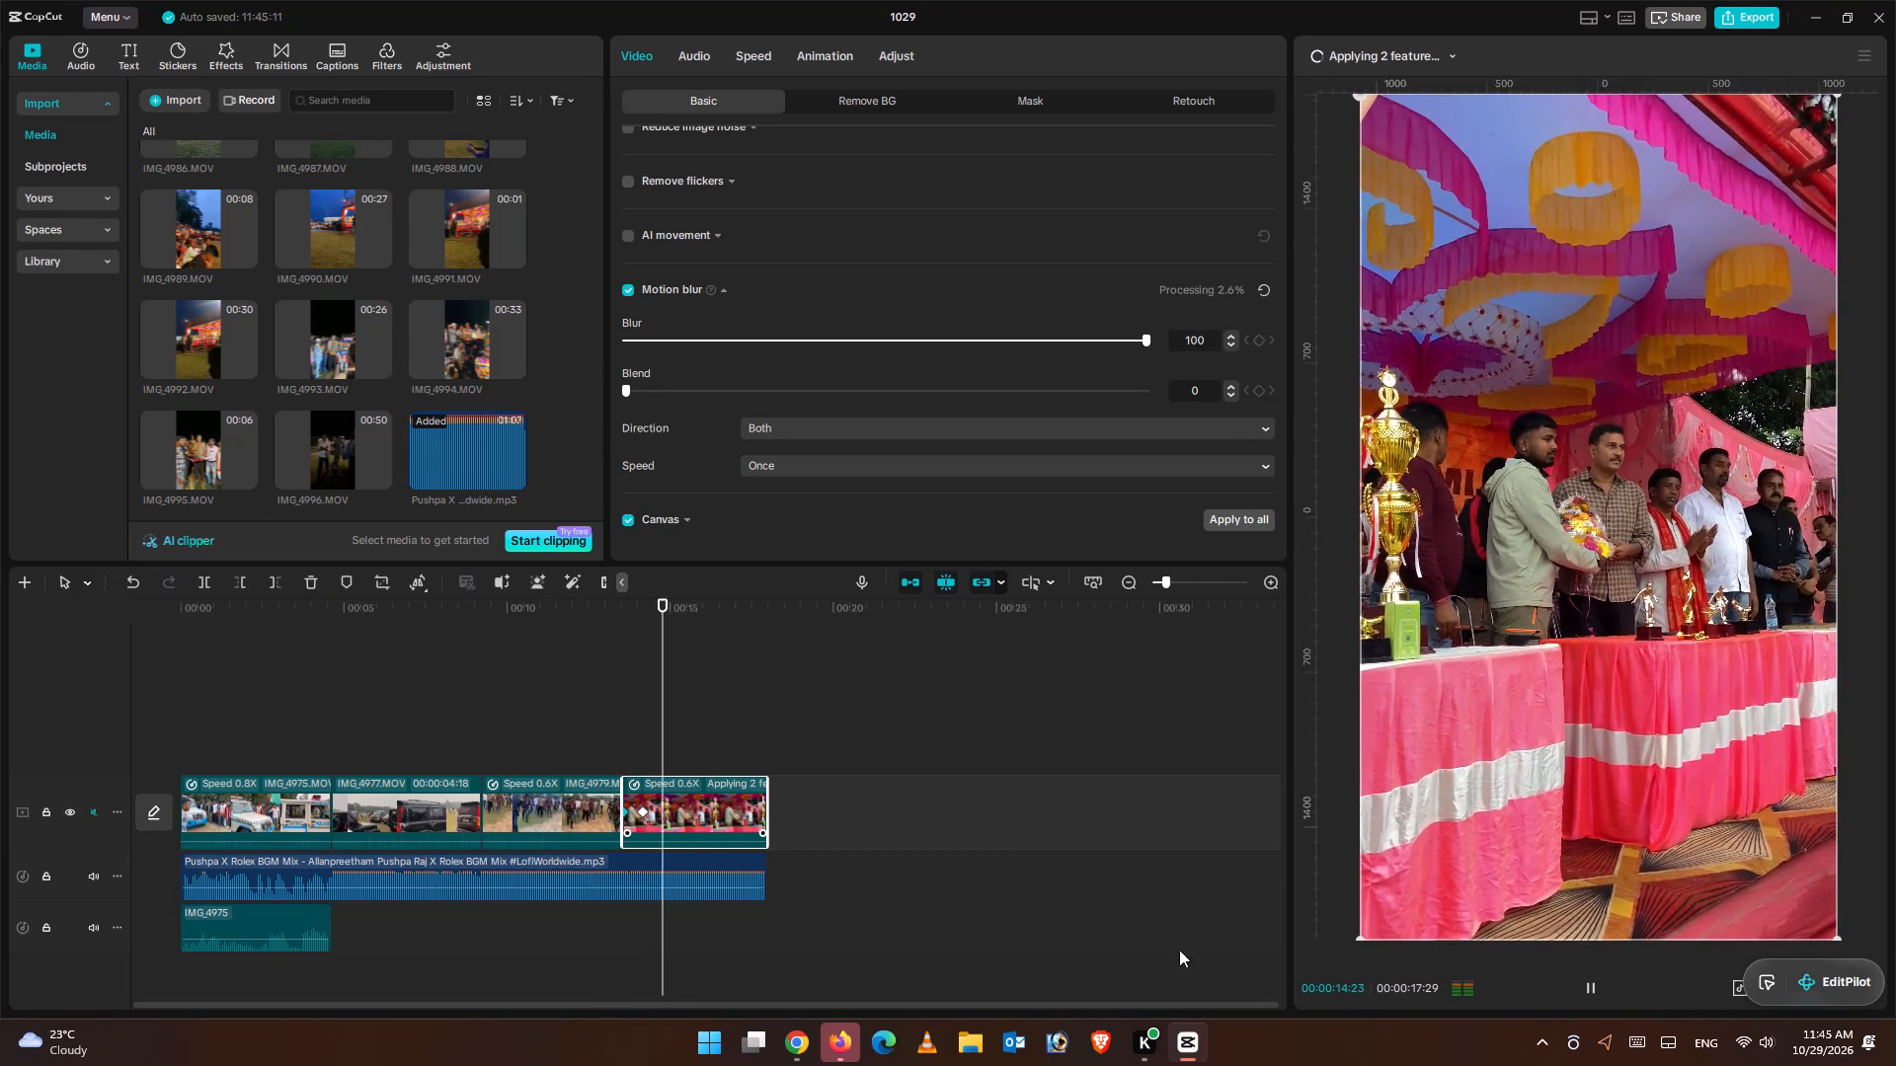
left_click(651, 765)
left_click_drag(644, 750, 633, 750)
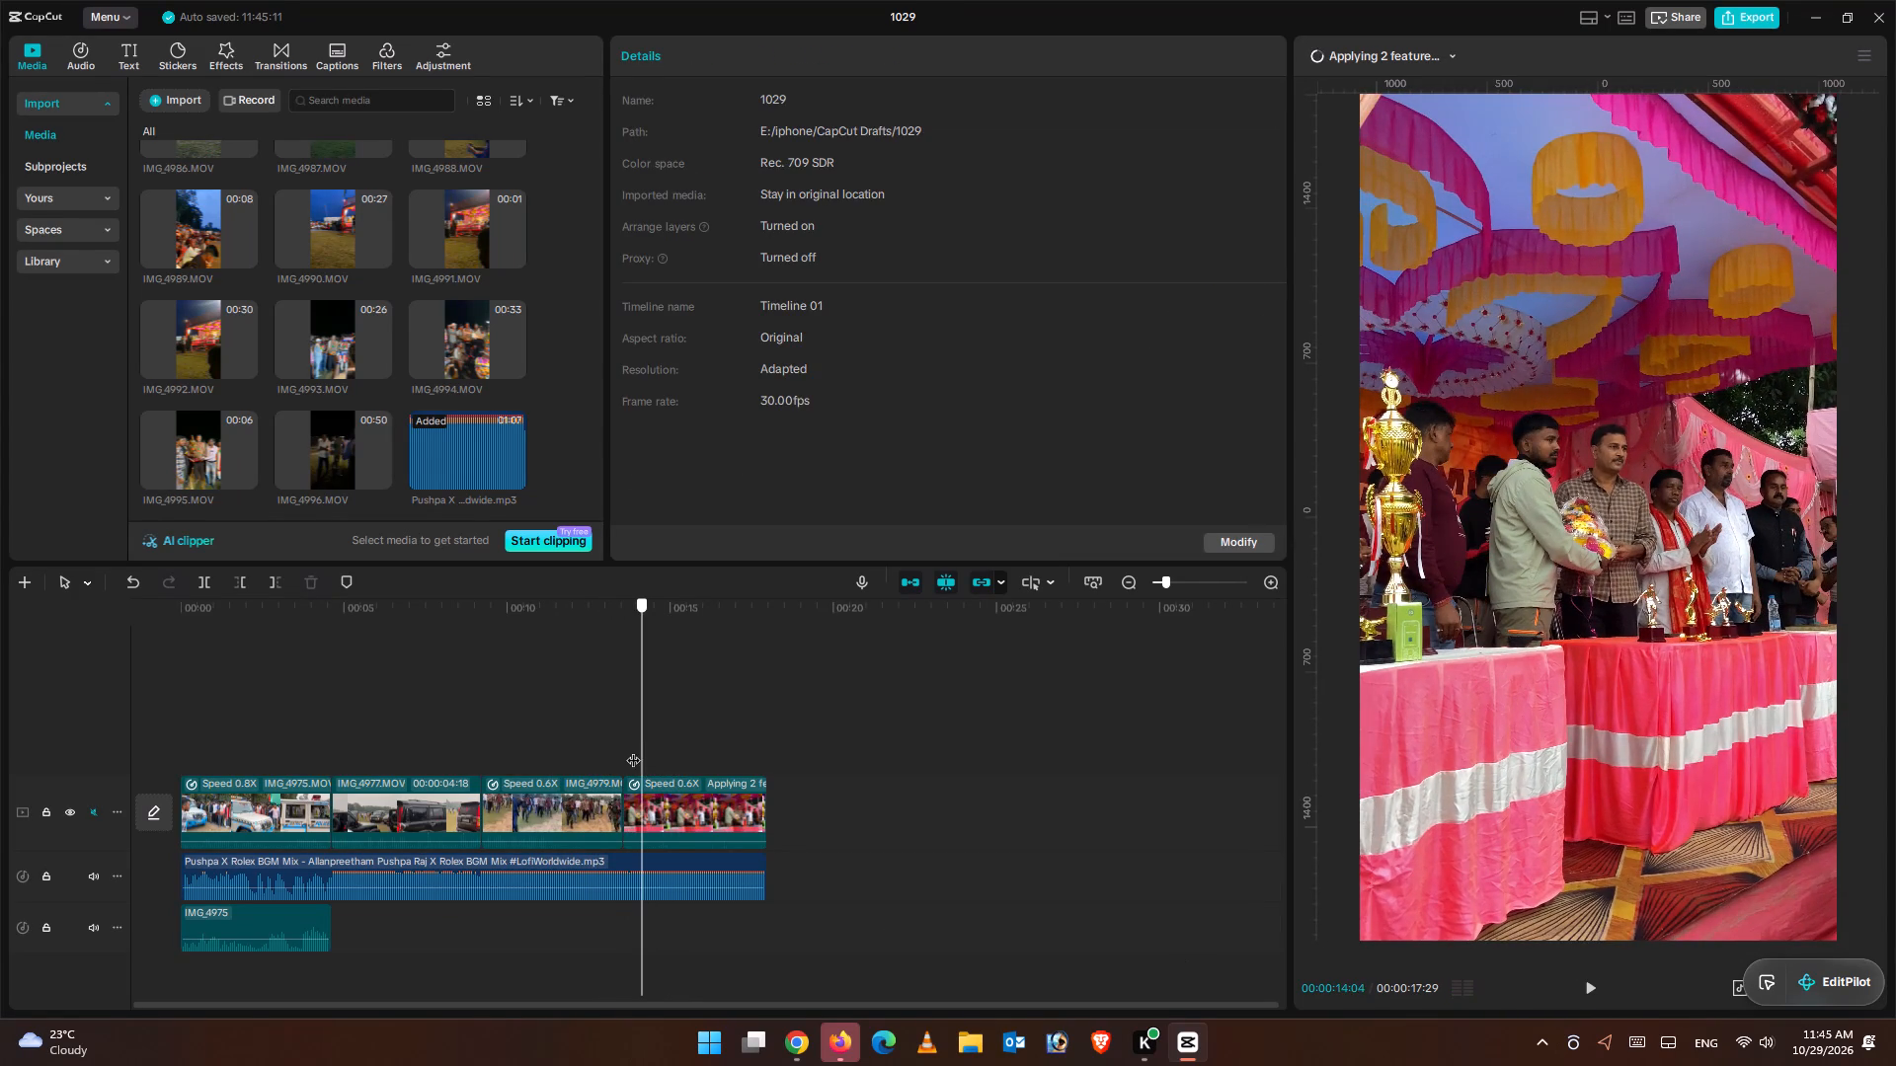
left_click_drag(633, 750, 631, 750)
left_click(650, 803)
left_click(644, 810)
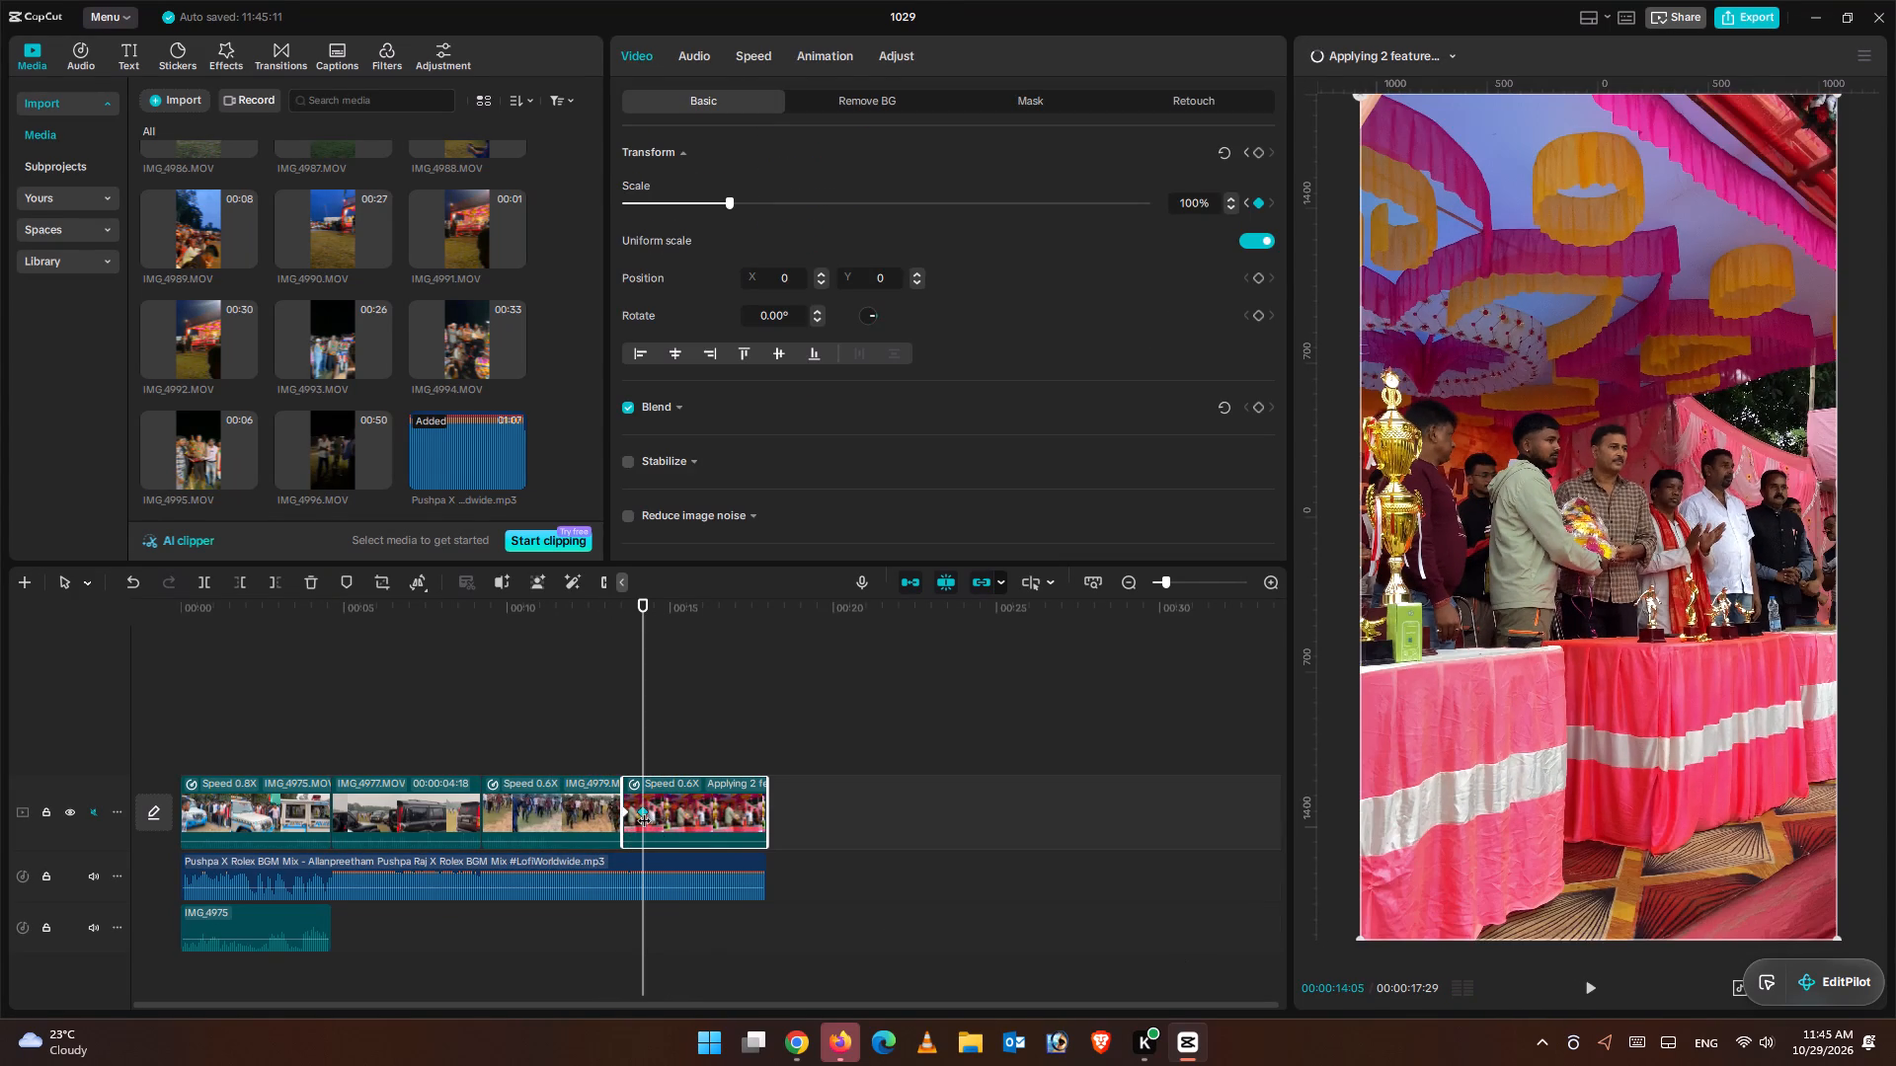
right_click(644, 810)
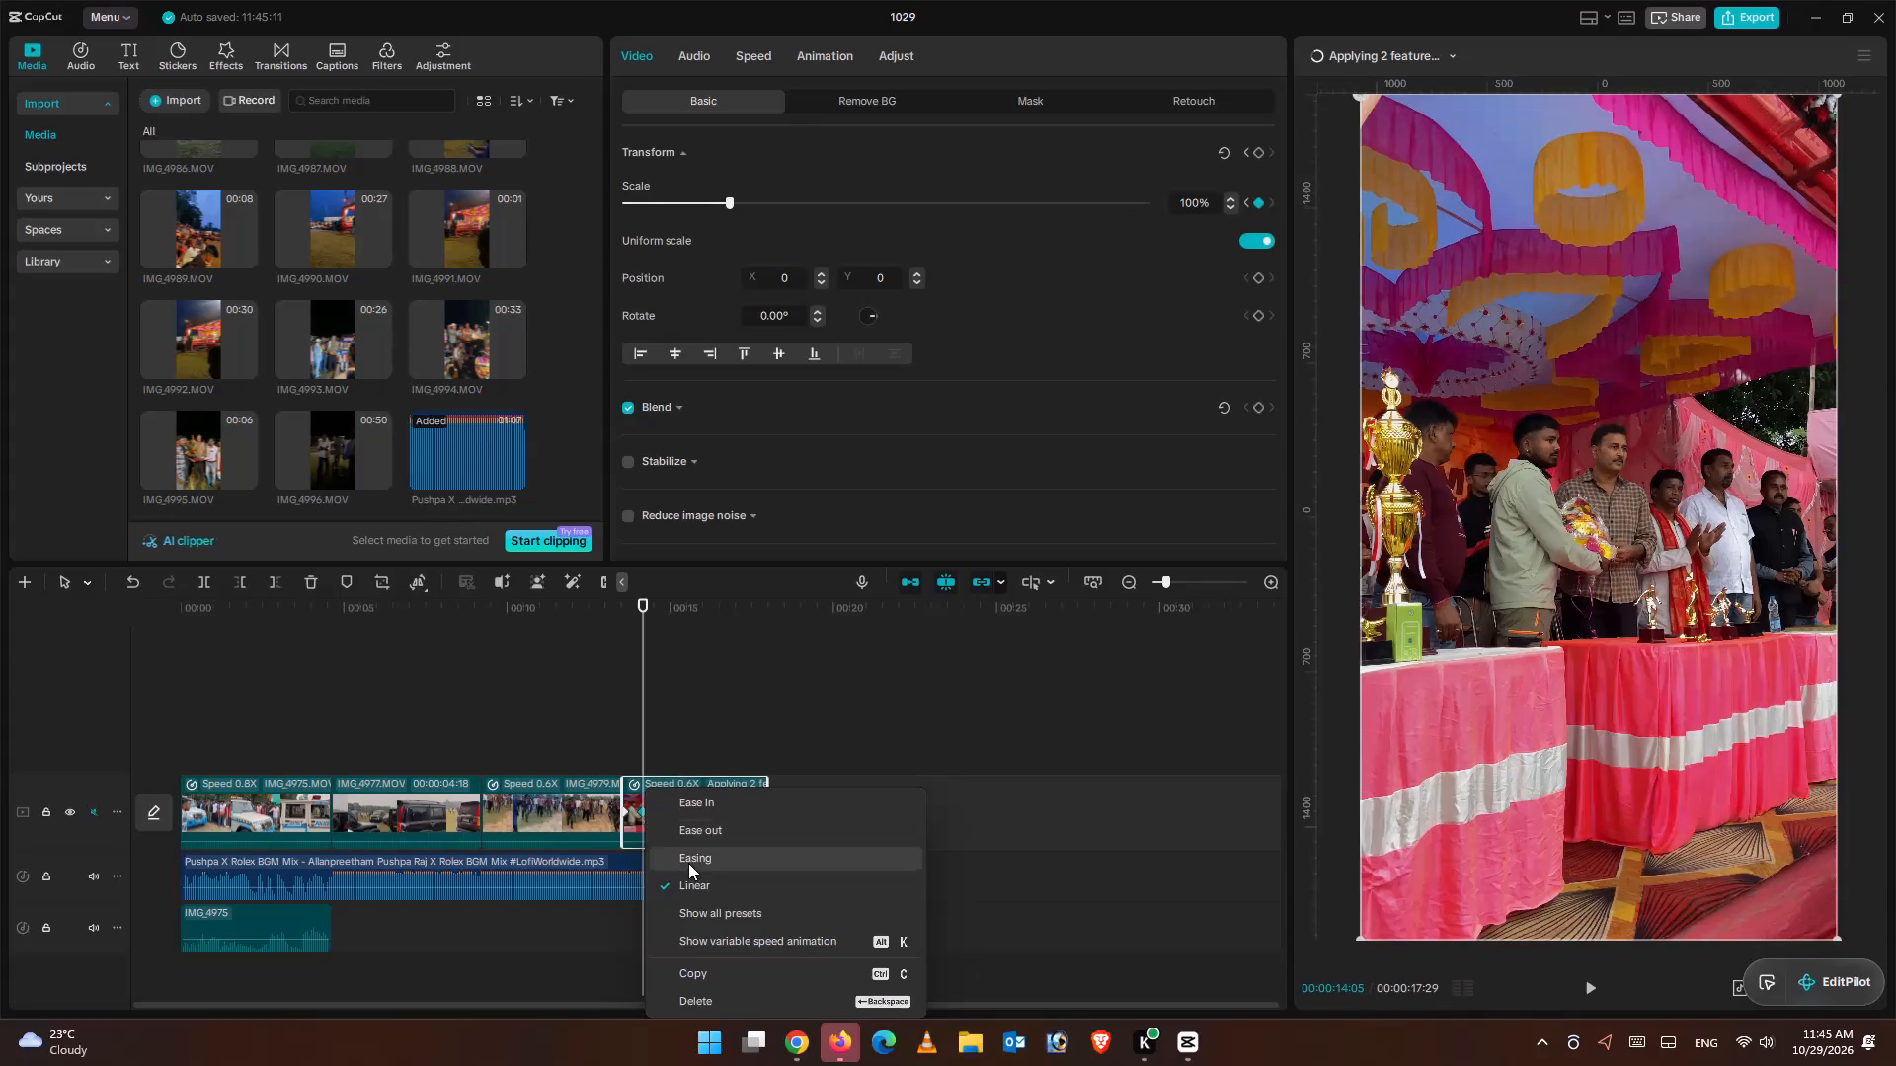
left_click(732, 811)
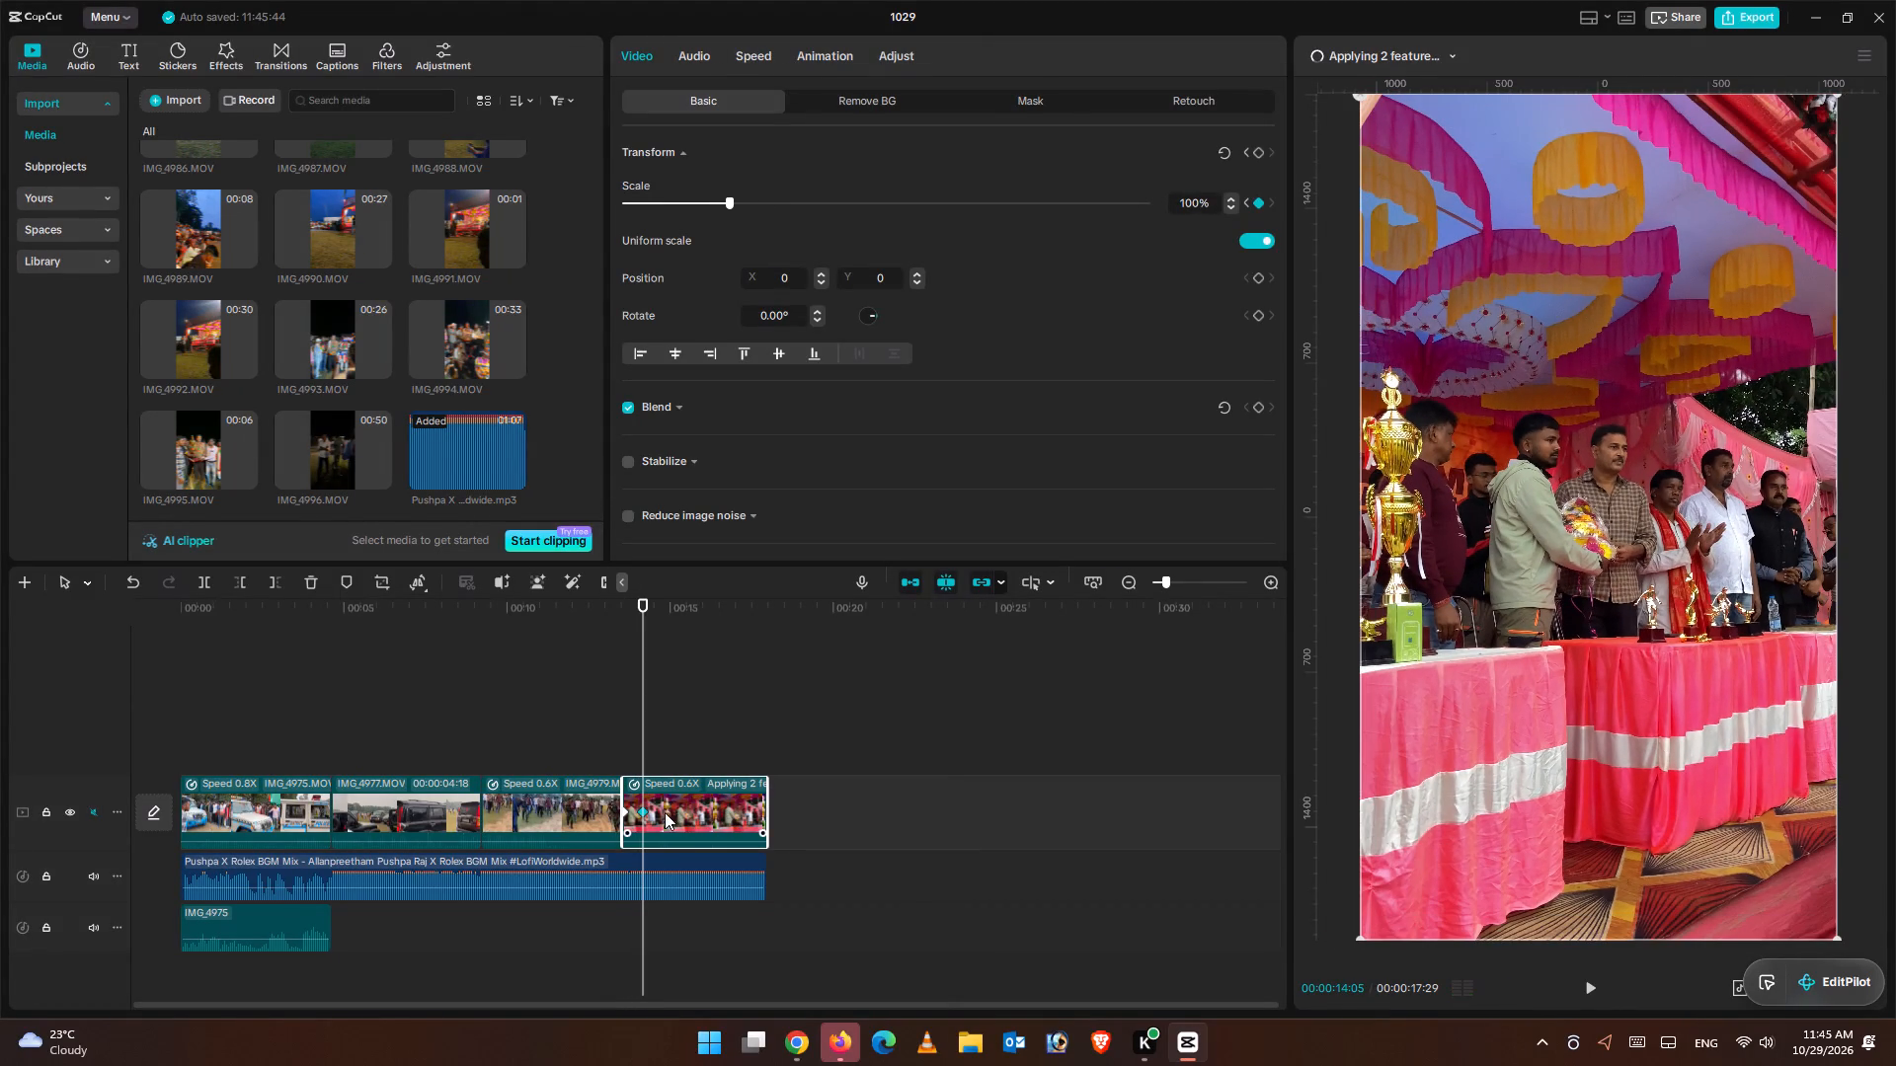
Play back the final section of the edit to review the last clip's eased zoom-out.
left_click(641, 812)
left_click(593, 771)
left_click(1584, 991)
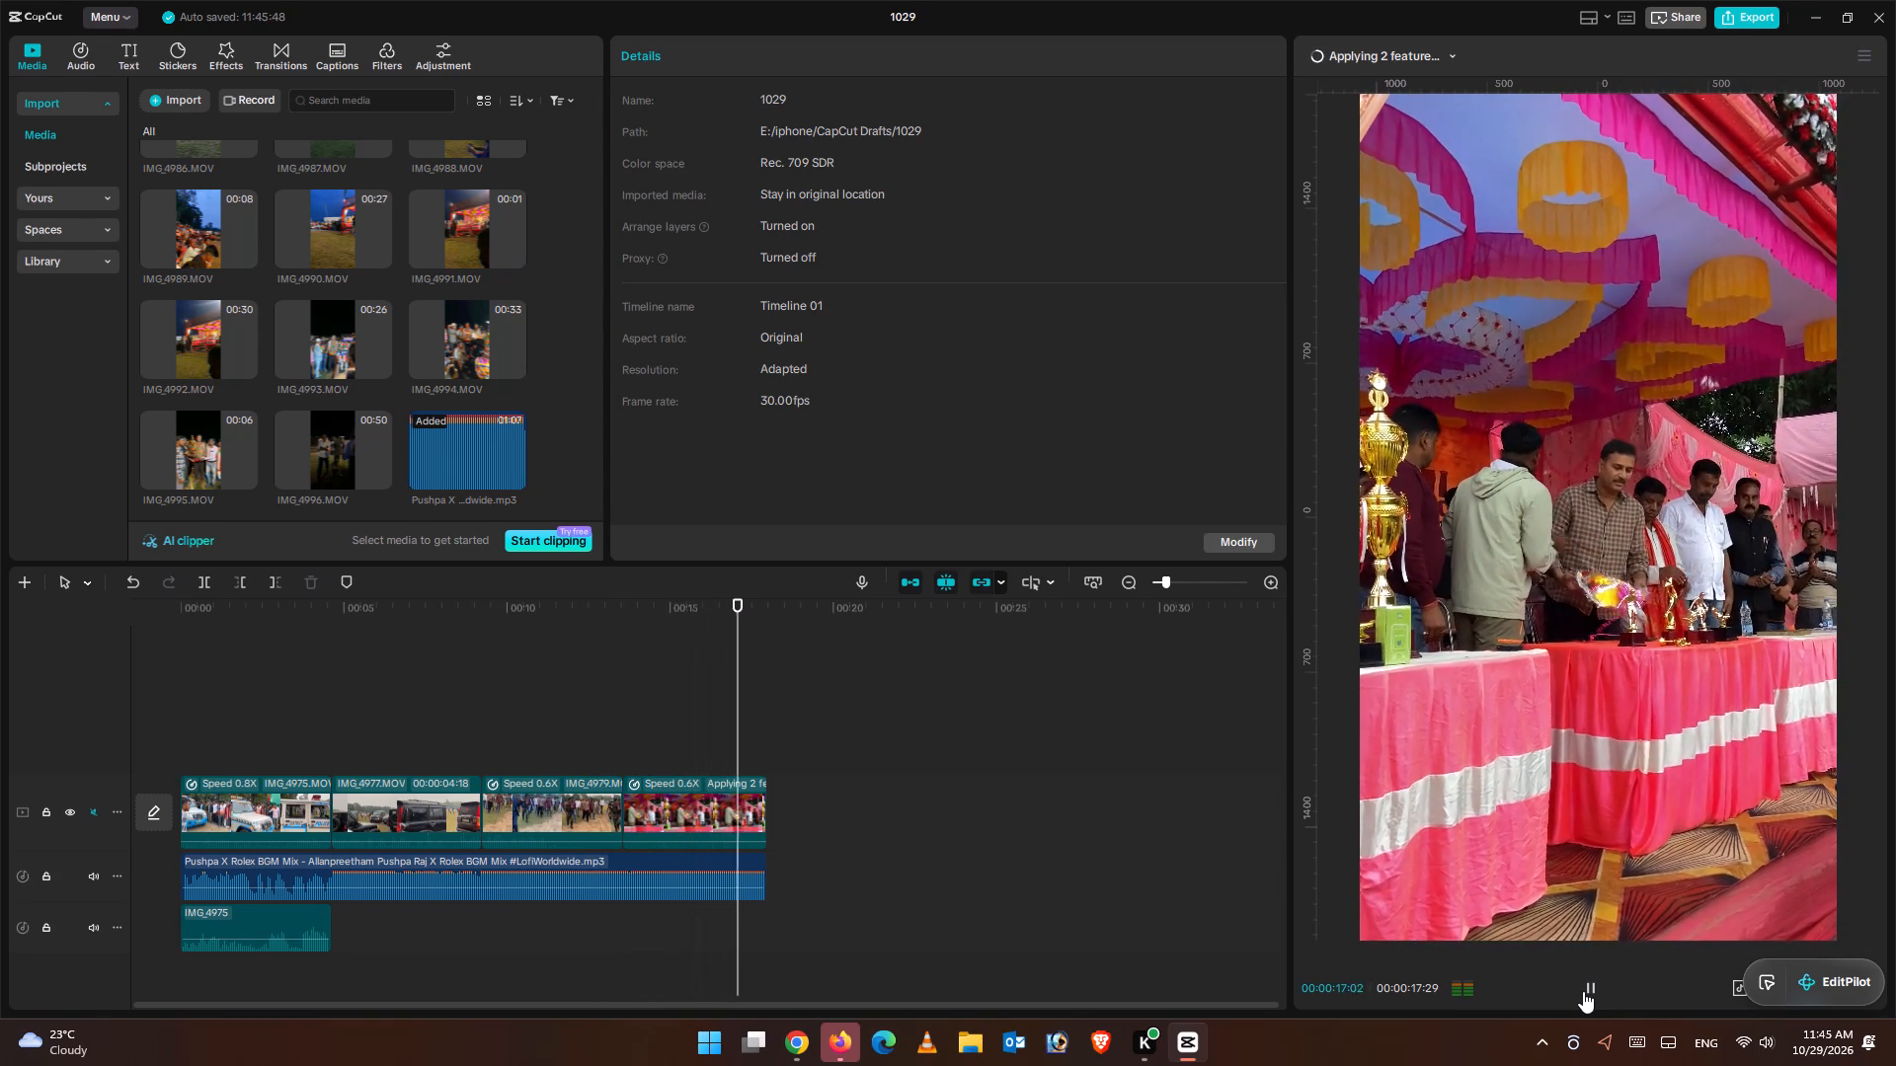
left_click(592, 747)
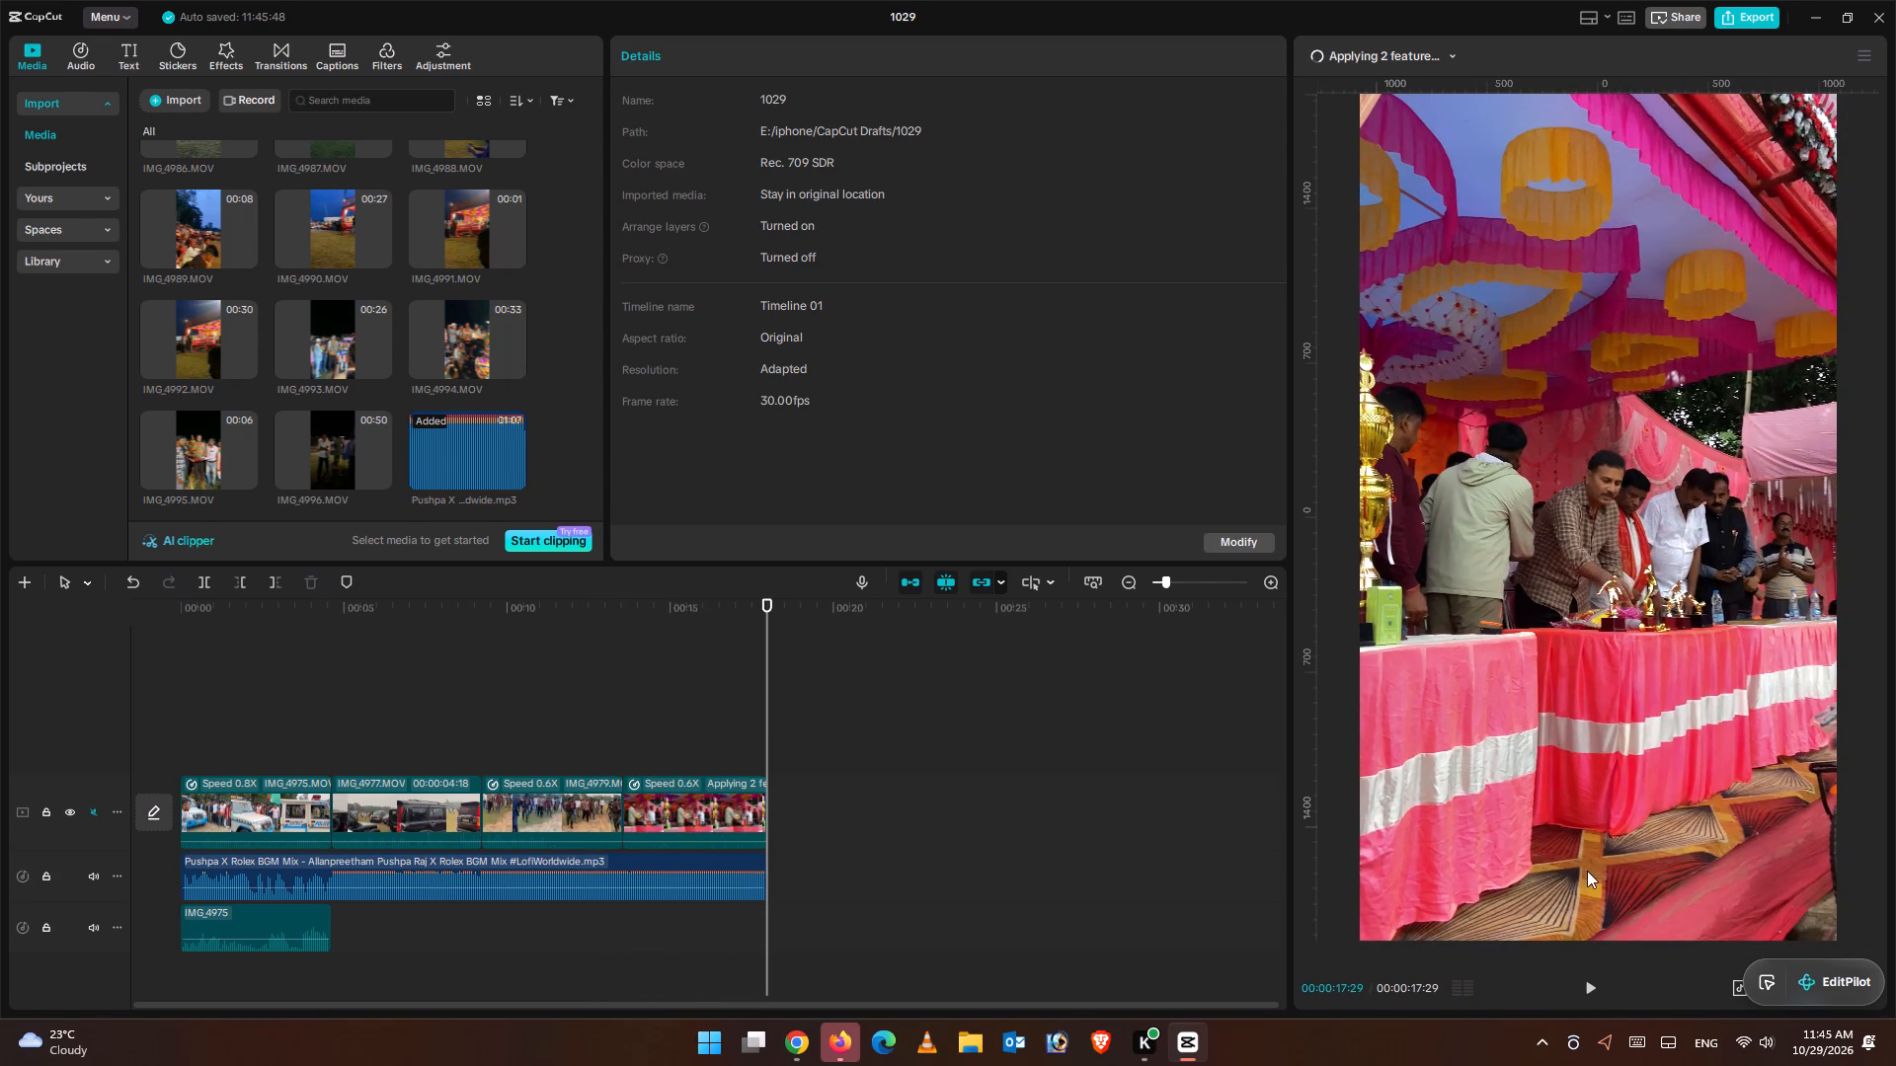
left_click(1580, 987)
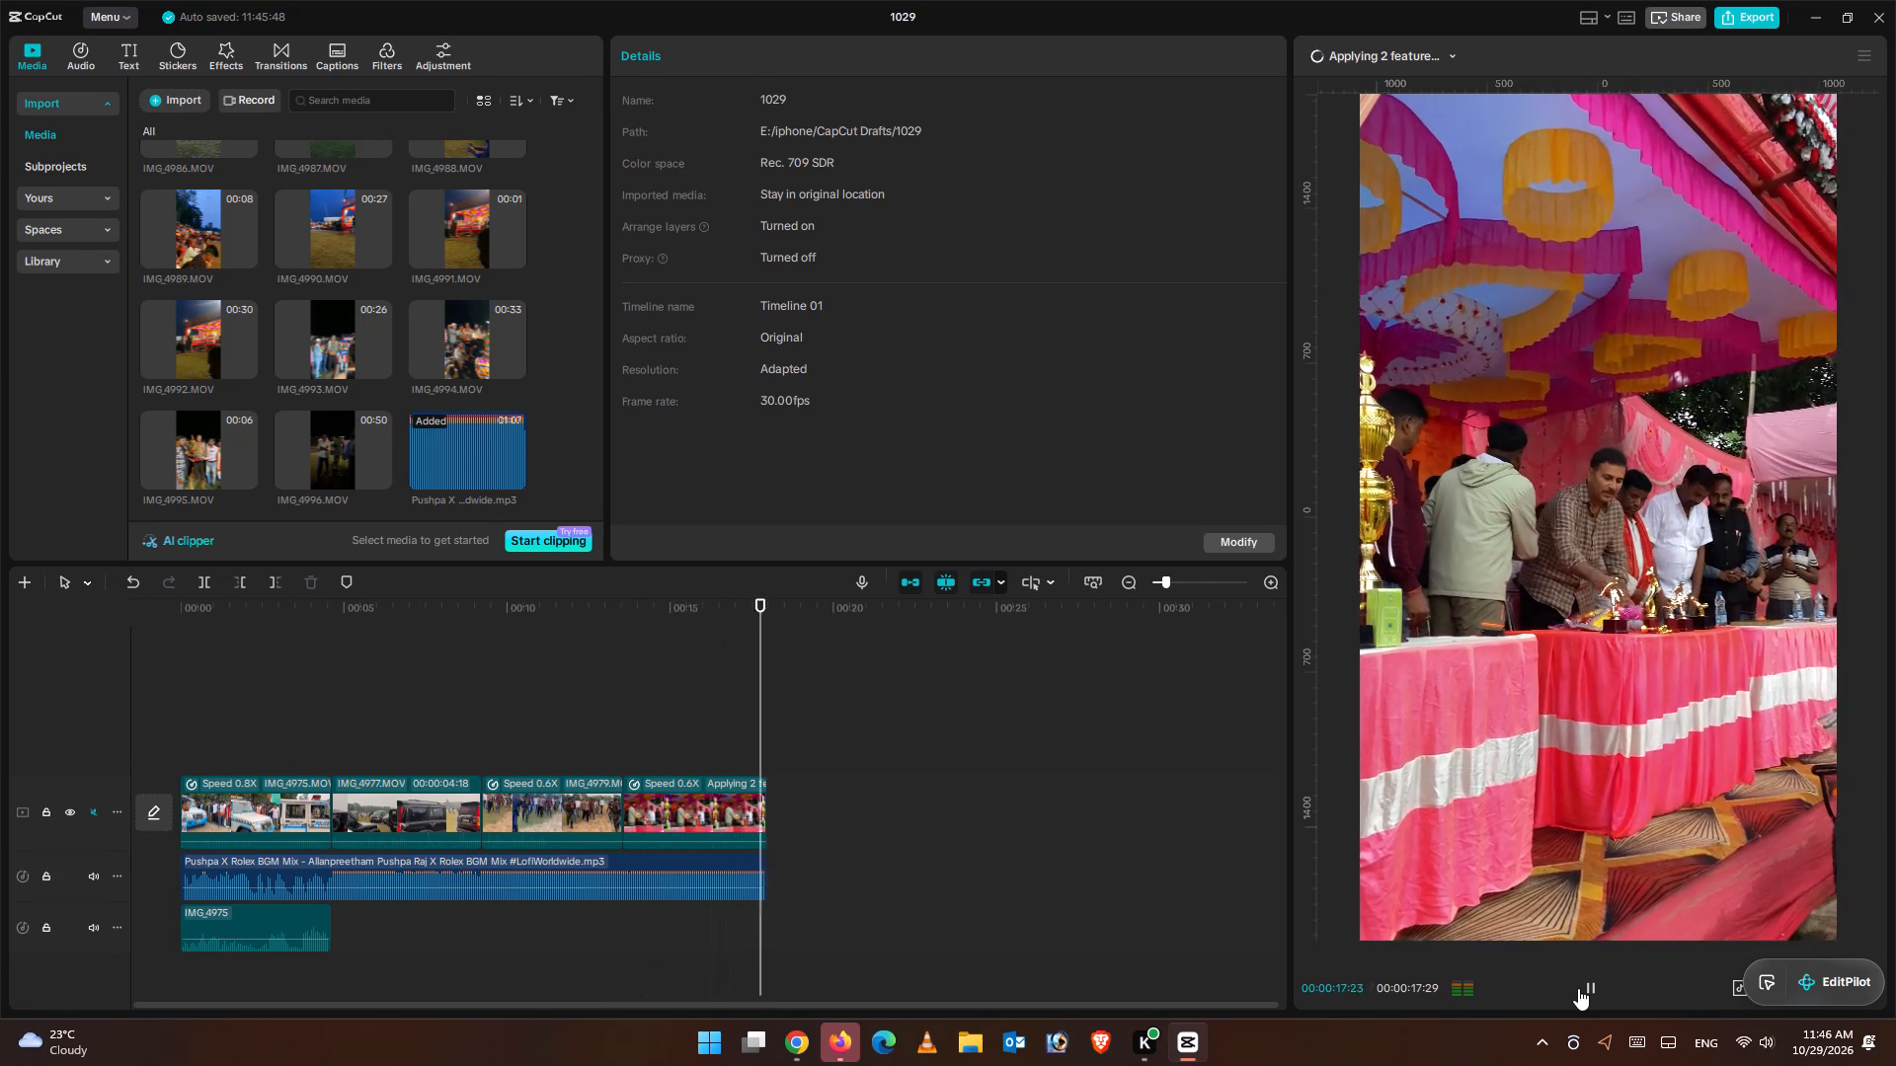
left_click(422, 640)
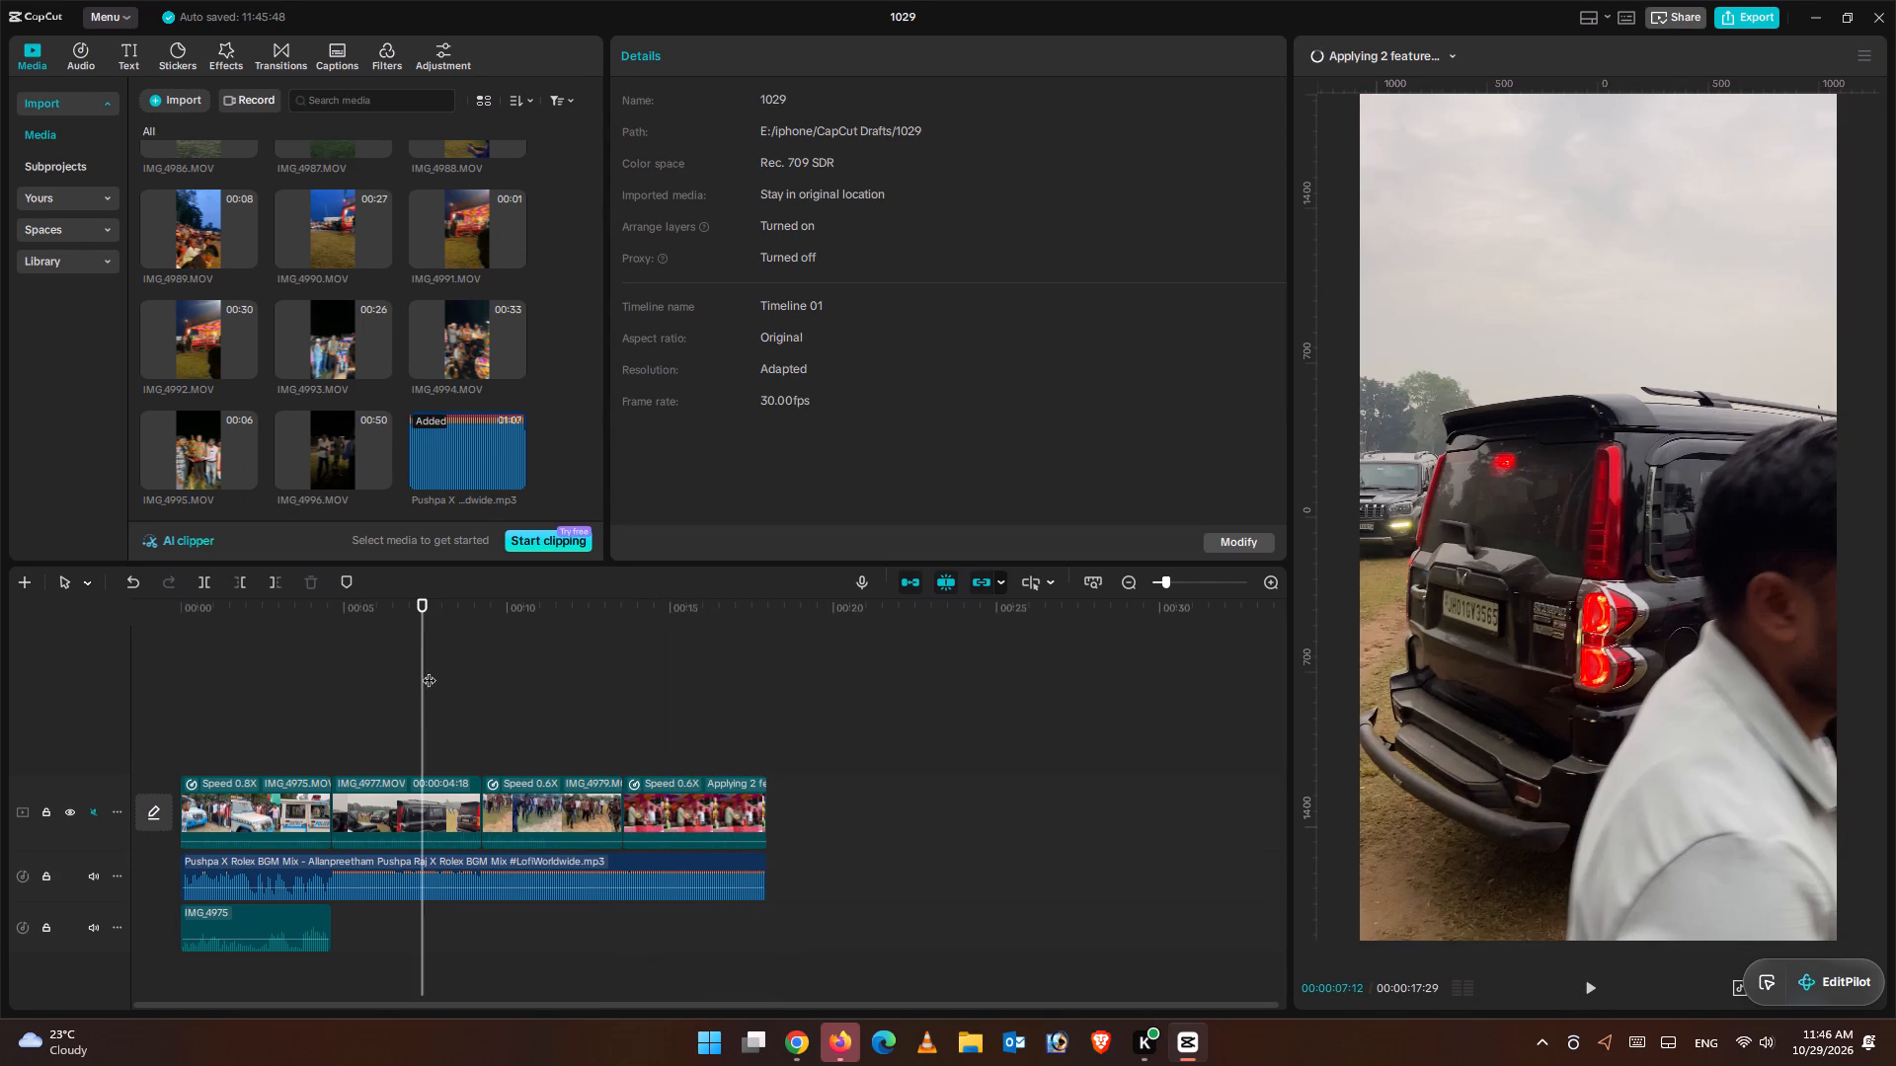
left_click_drag(430, 656, 355, 650)
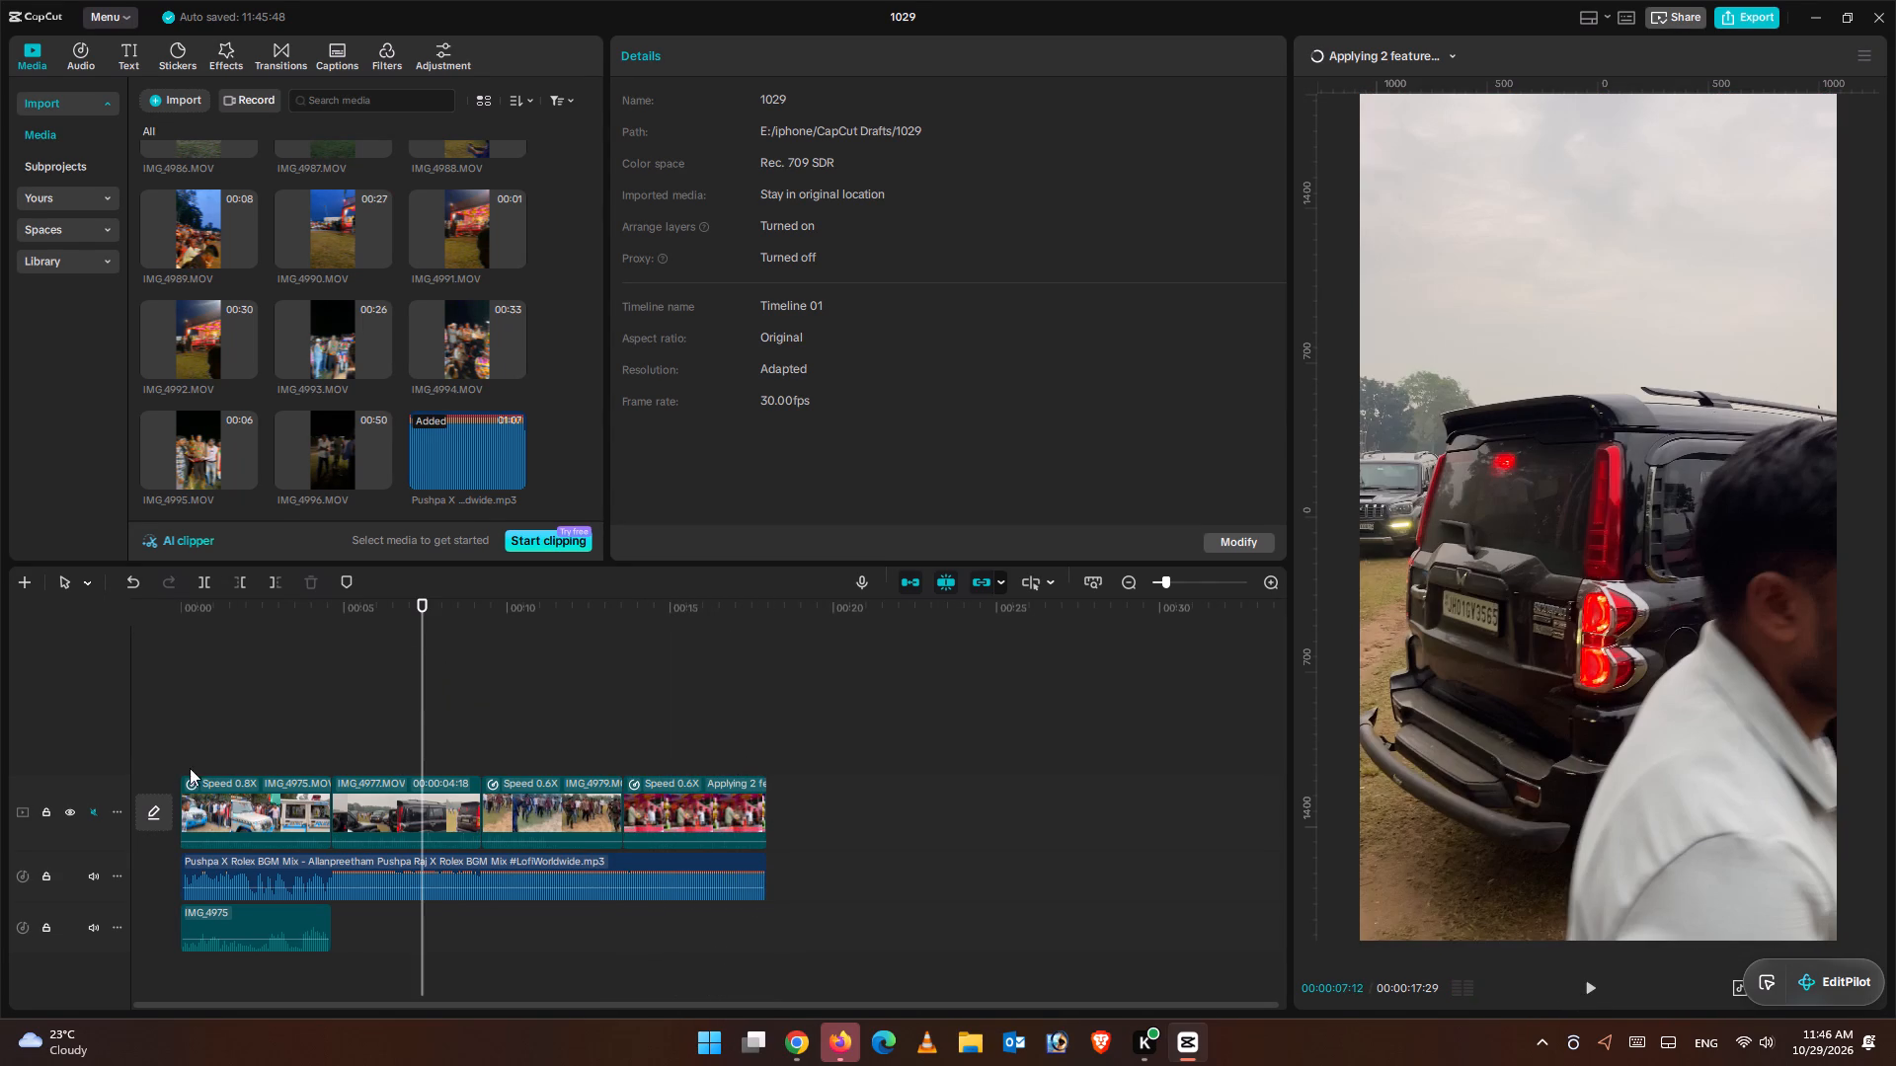
In the first clip's HSL adjustment, raise the green saturation and set the yellow saturation to 51.
left_click(186, 764)
left_click(252, 810)
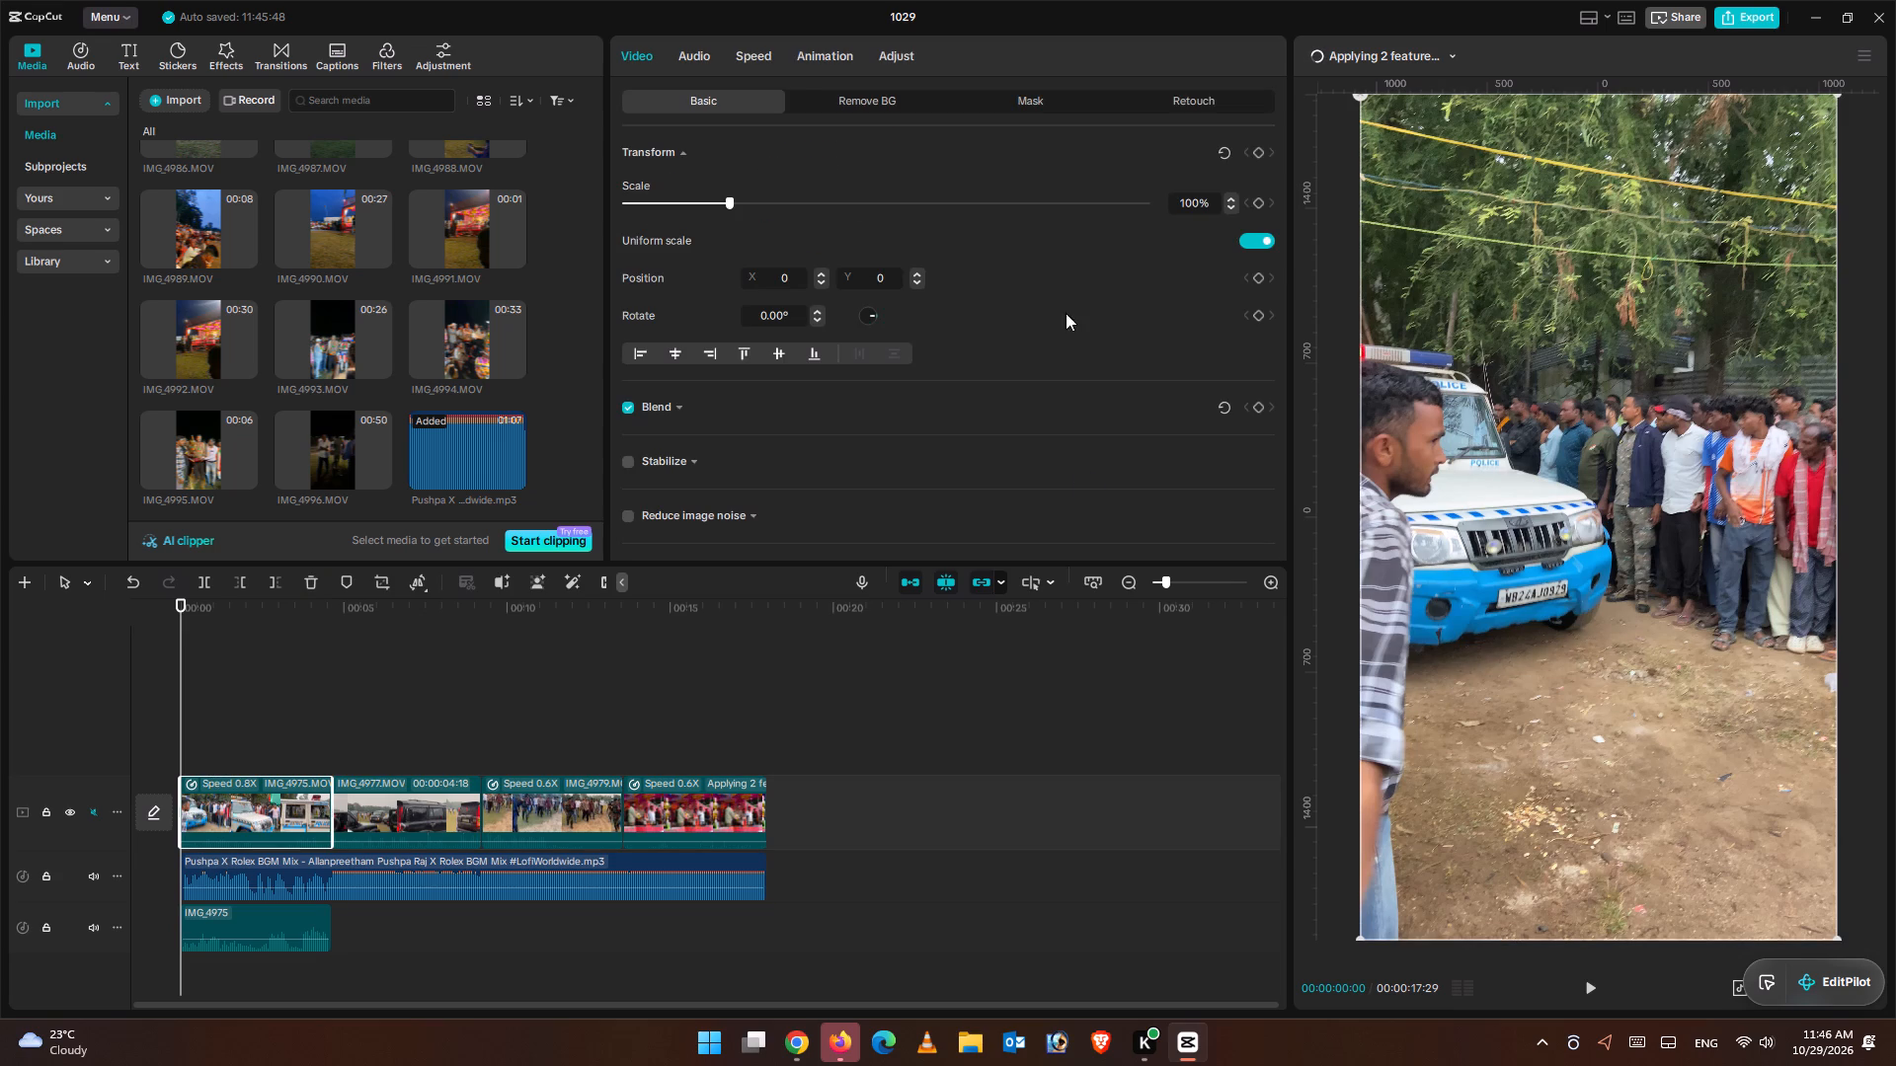
left_click(850, 64)
left_click(920, 53)
left_click(899, 52)
left_click(861, 92)
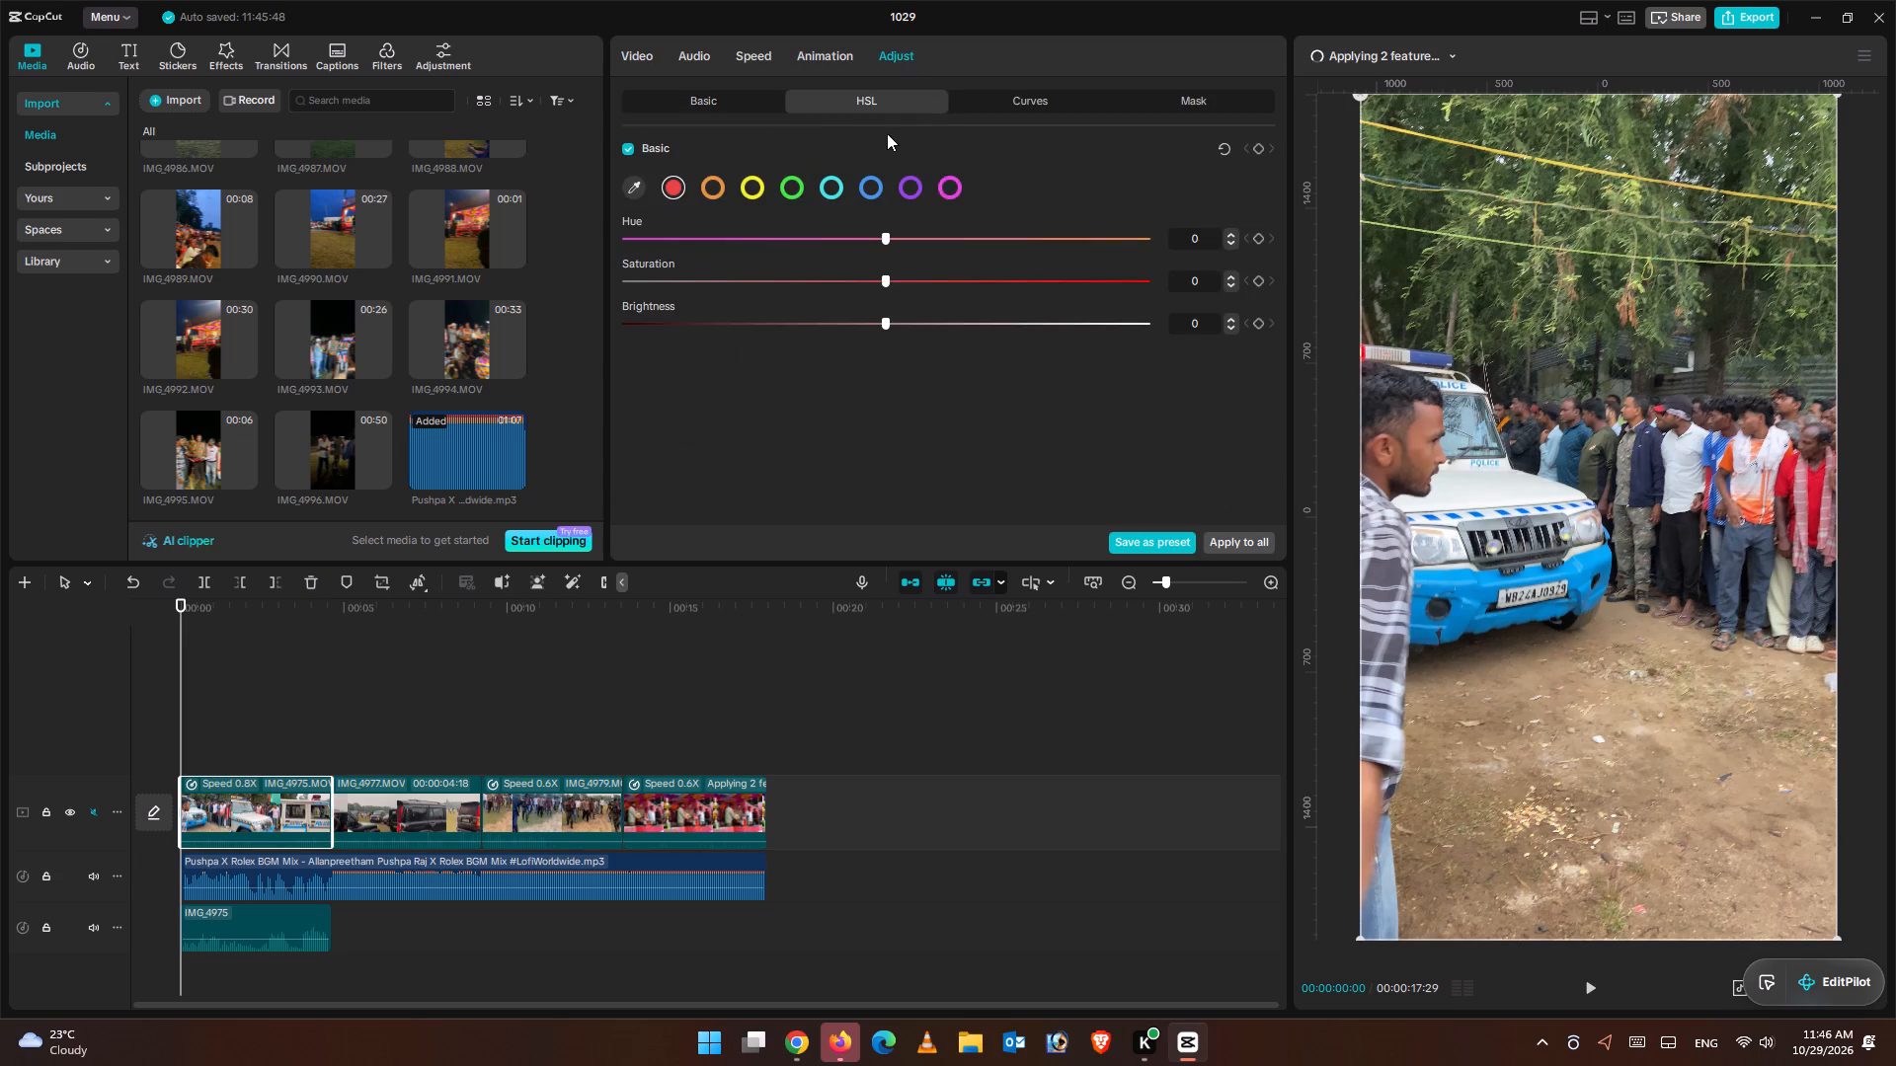
left_click(794, 181)
left_click_drag(882, 282, 971, 286)
left_click(754, 190)
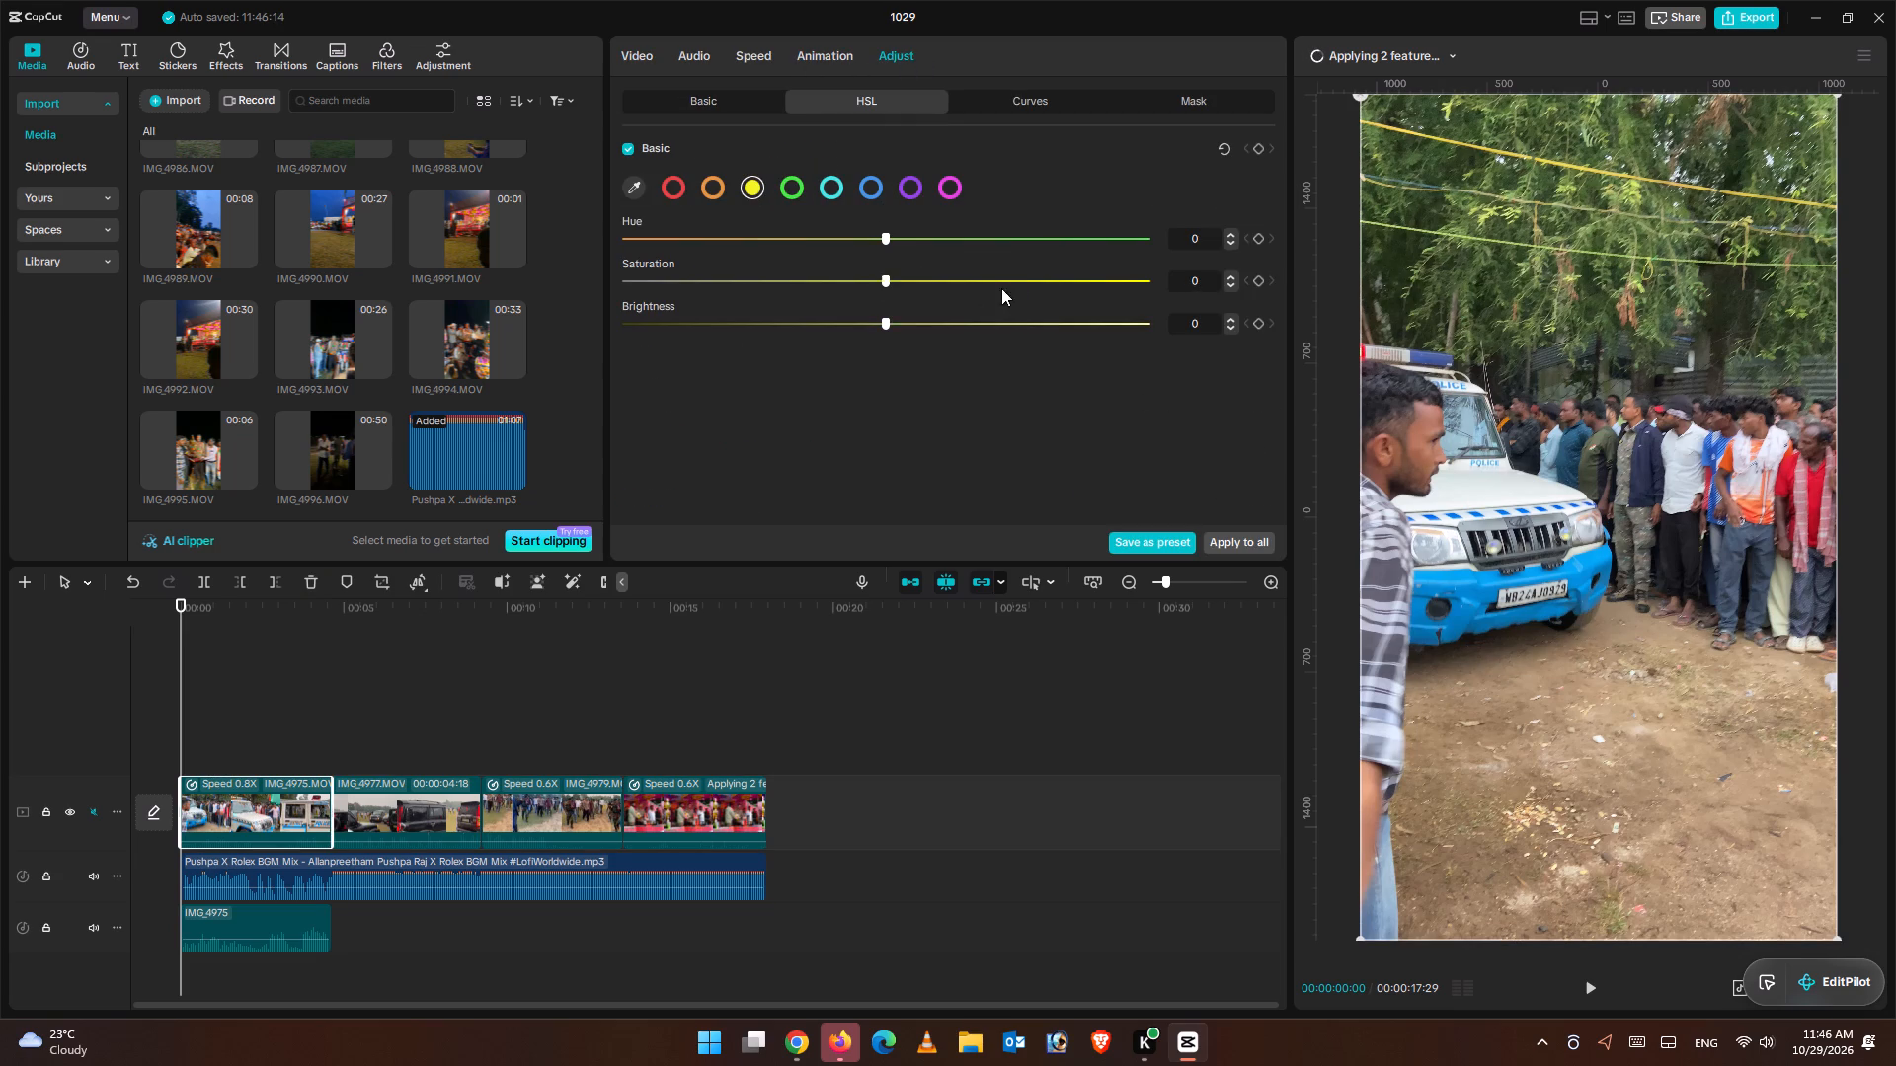
left_click(1017, 277)
Set the first clip's HSL saturation to 54 for cyan and 51 for blue.
left_click(822, 178)
left_click(972, 288)
left_click(1025, 288)
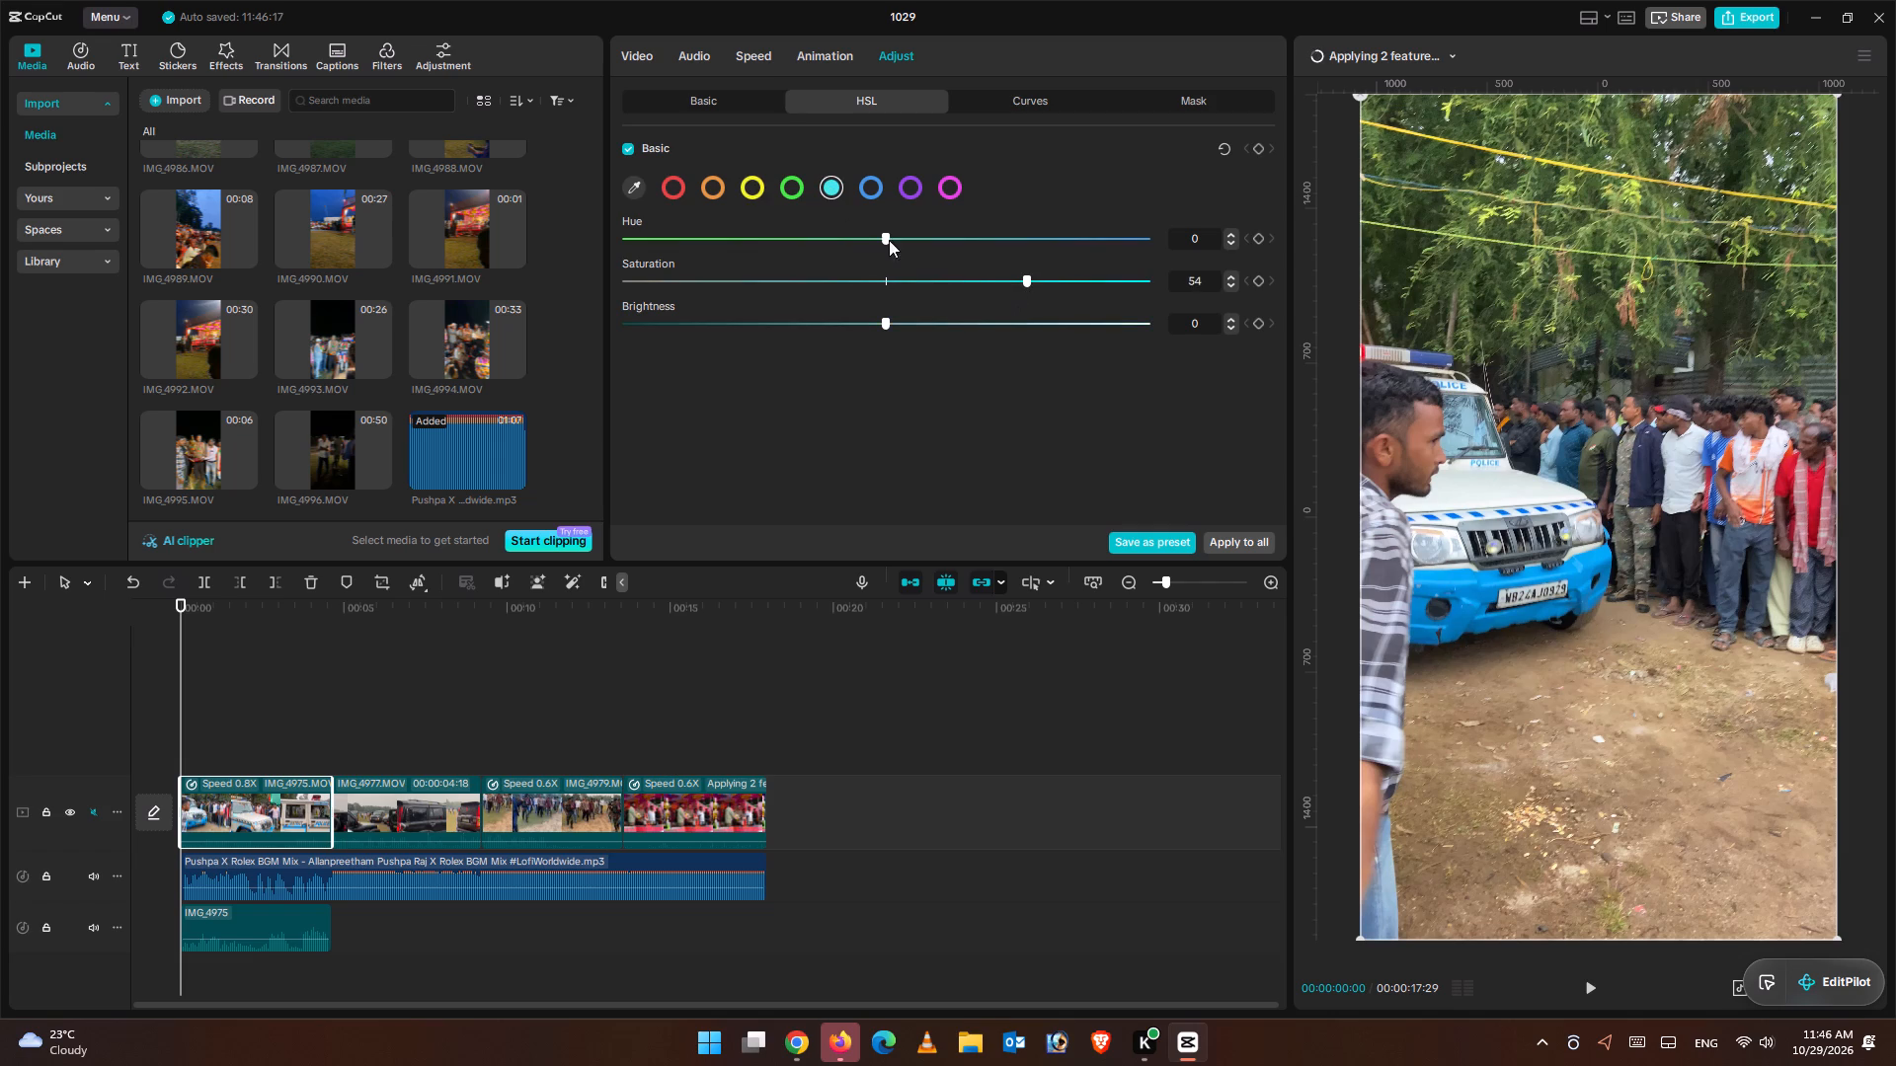
left_click(868, 189)
left_click(1011, 290)
left_click(996, 284)
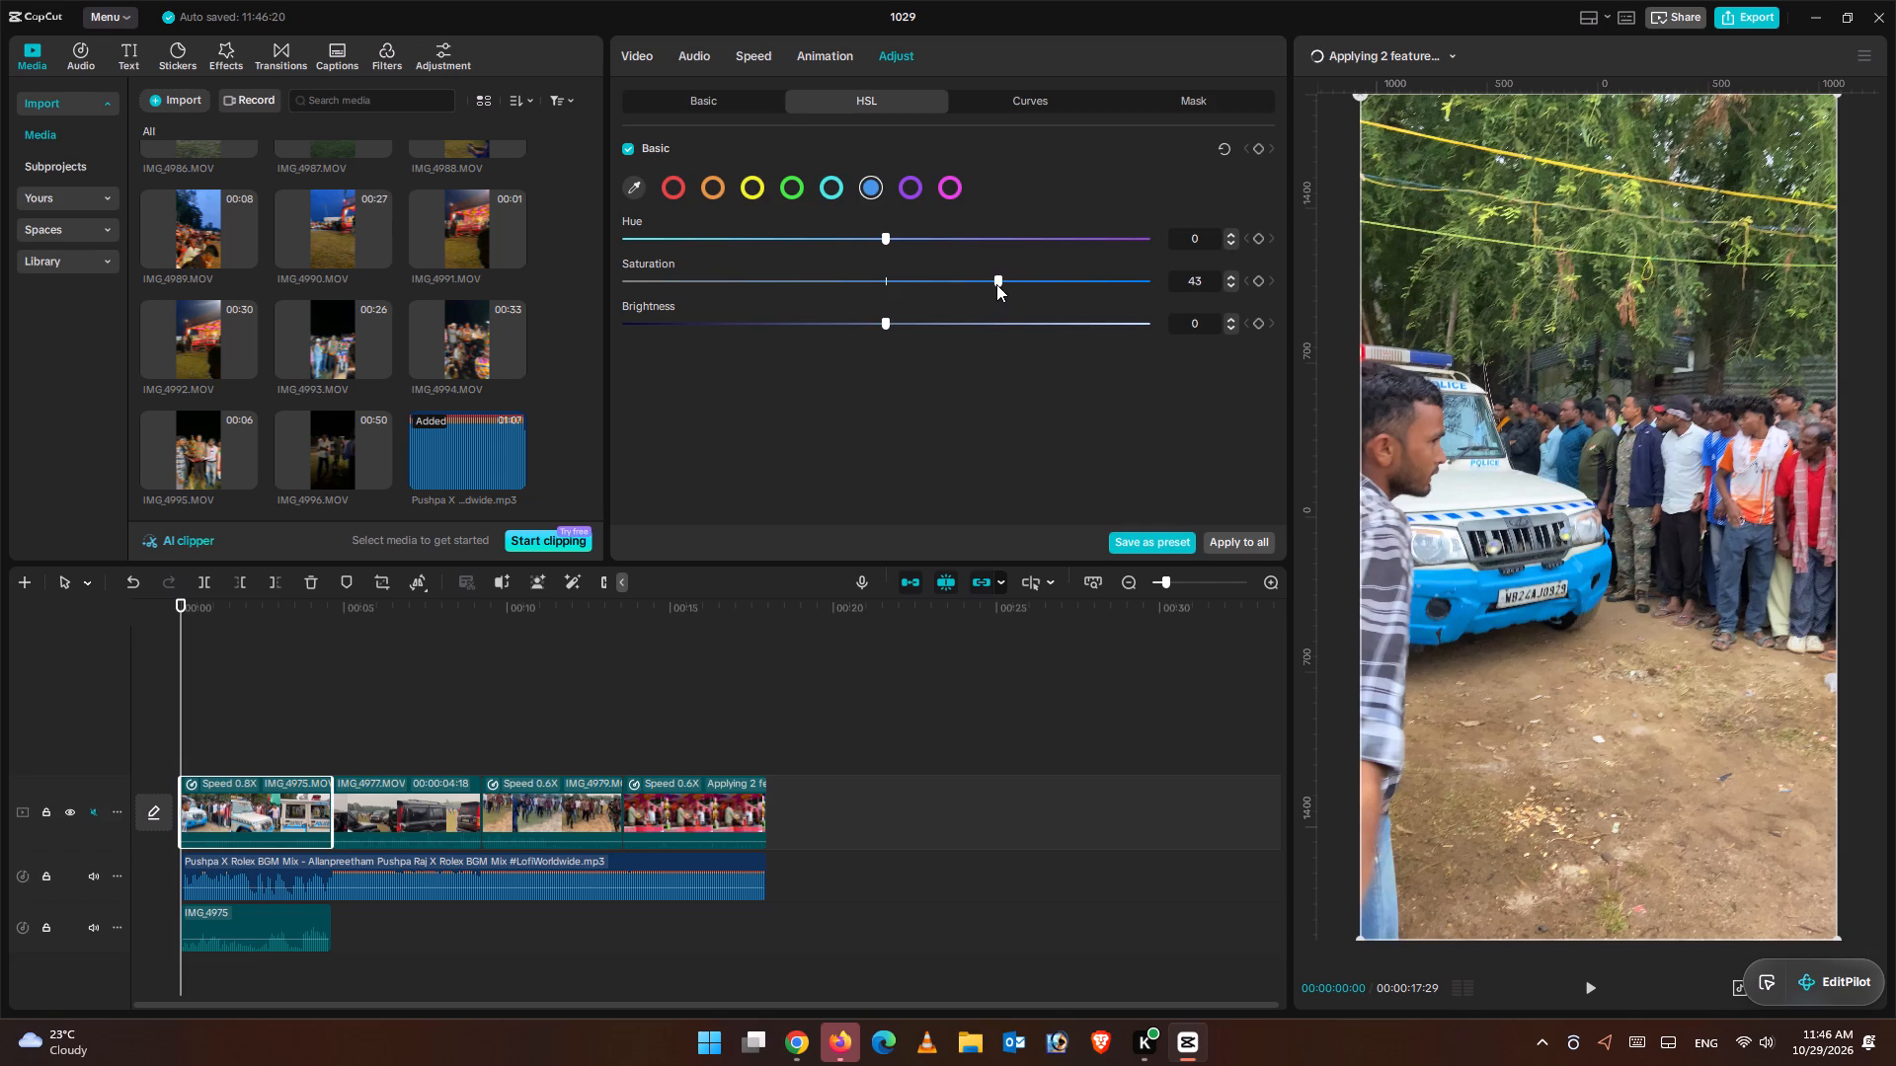
left_click(1017, 288)
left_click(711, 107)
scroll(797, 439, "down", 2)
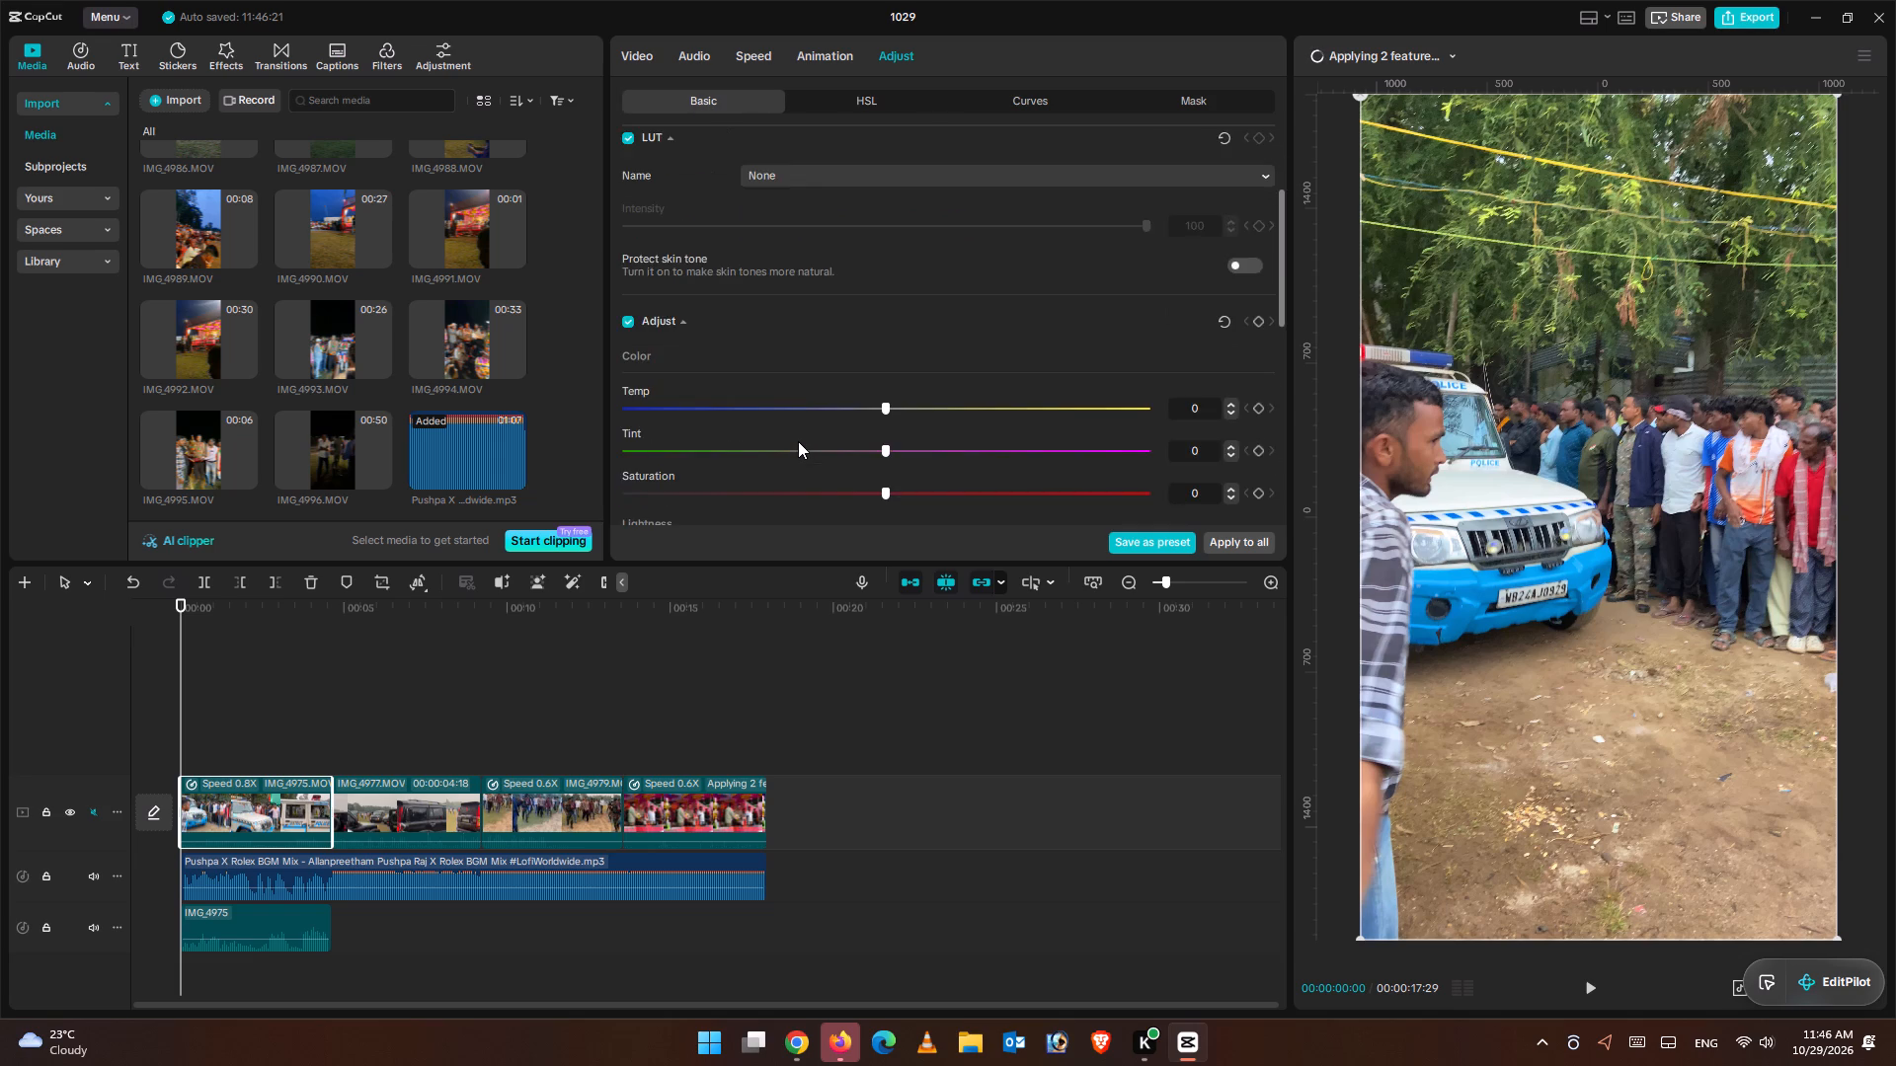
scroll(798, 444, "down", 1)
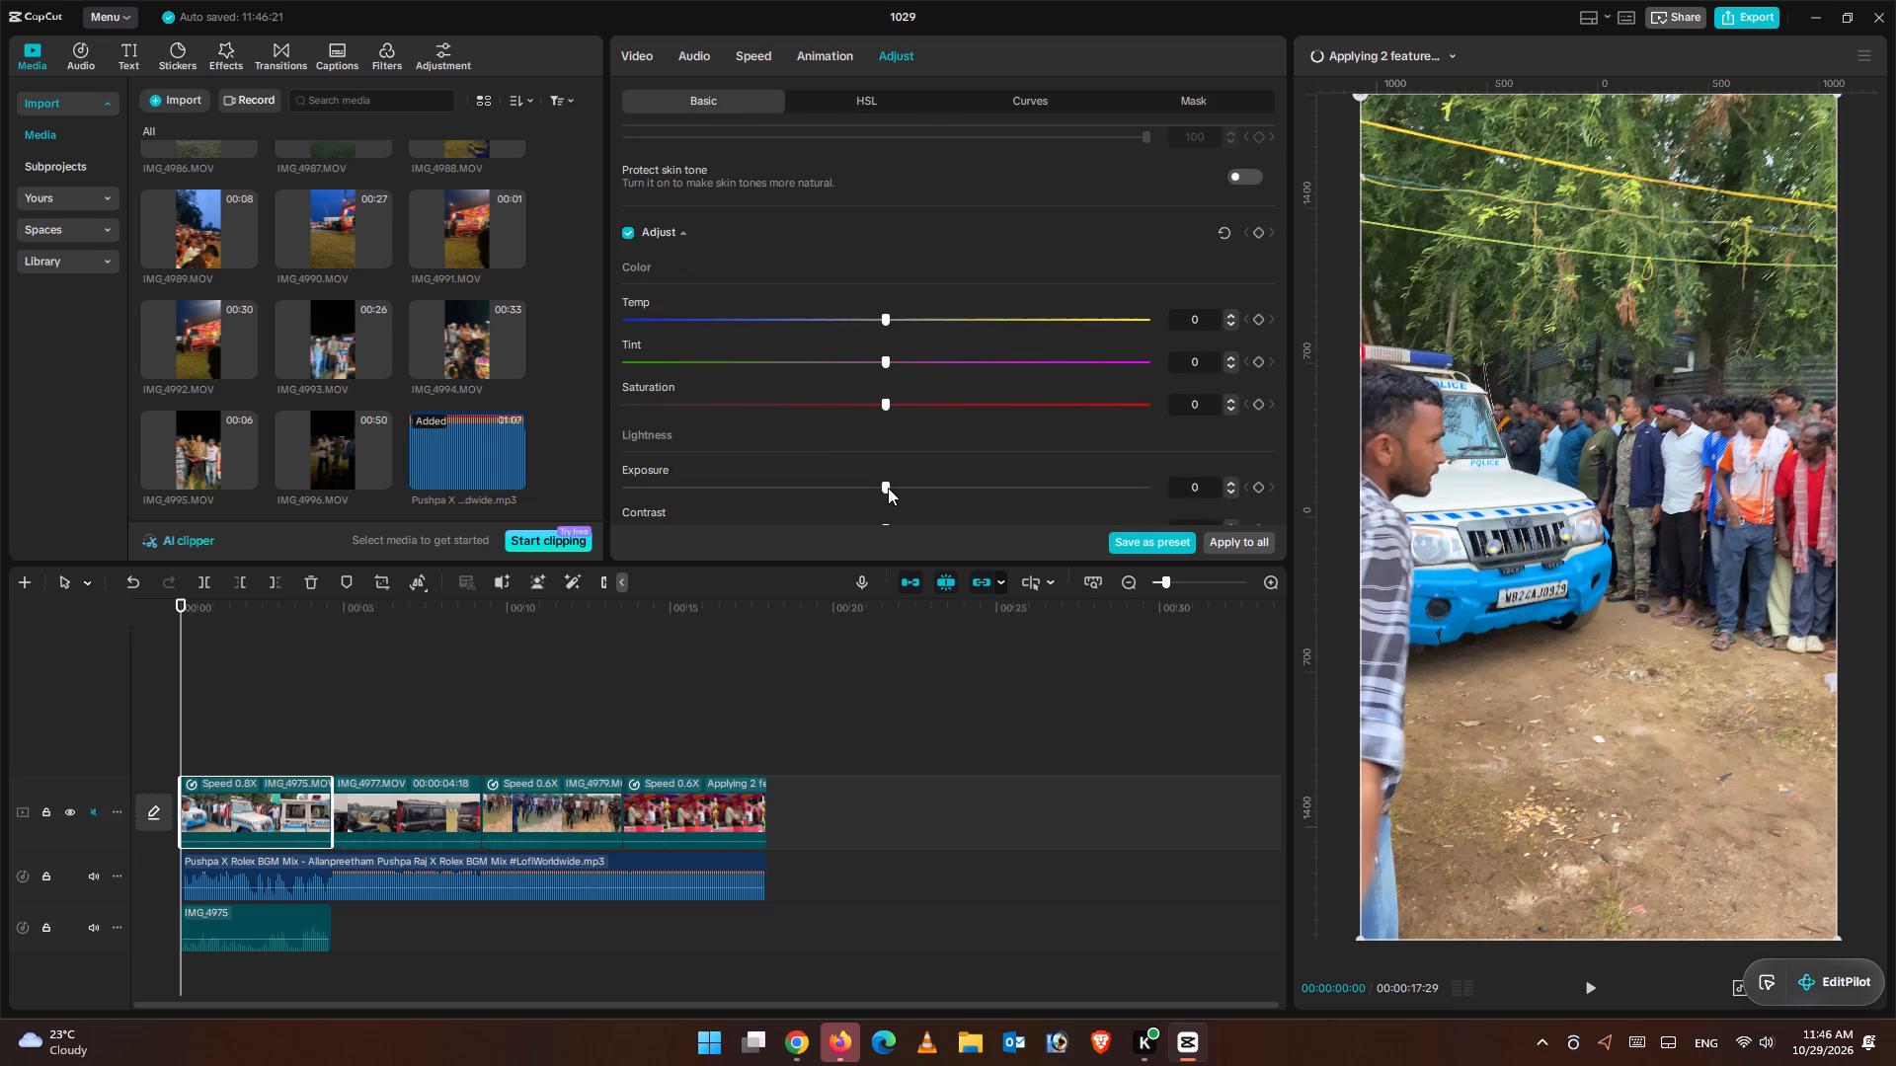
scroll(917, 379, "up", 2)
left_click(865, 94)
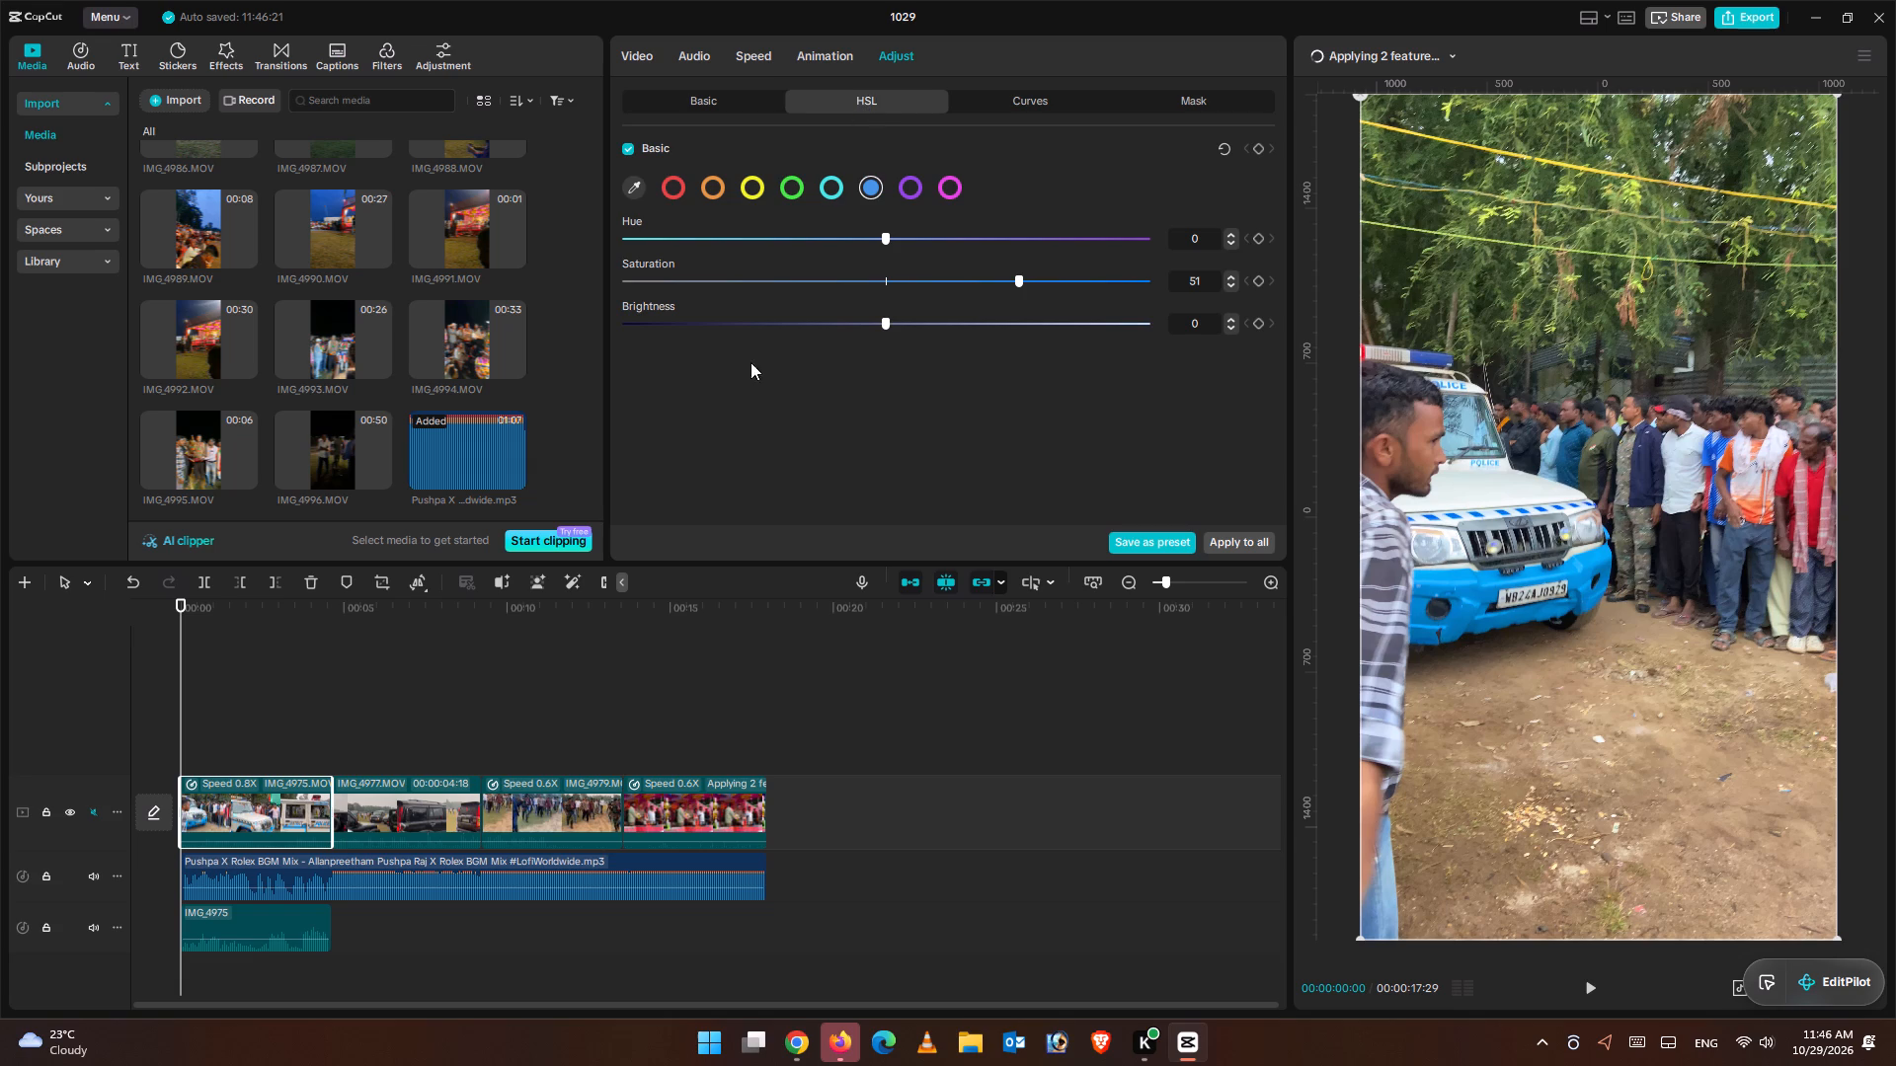
Copy the attributes of the color-adjusted first clip.
right_click(248, 811)
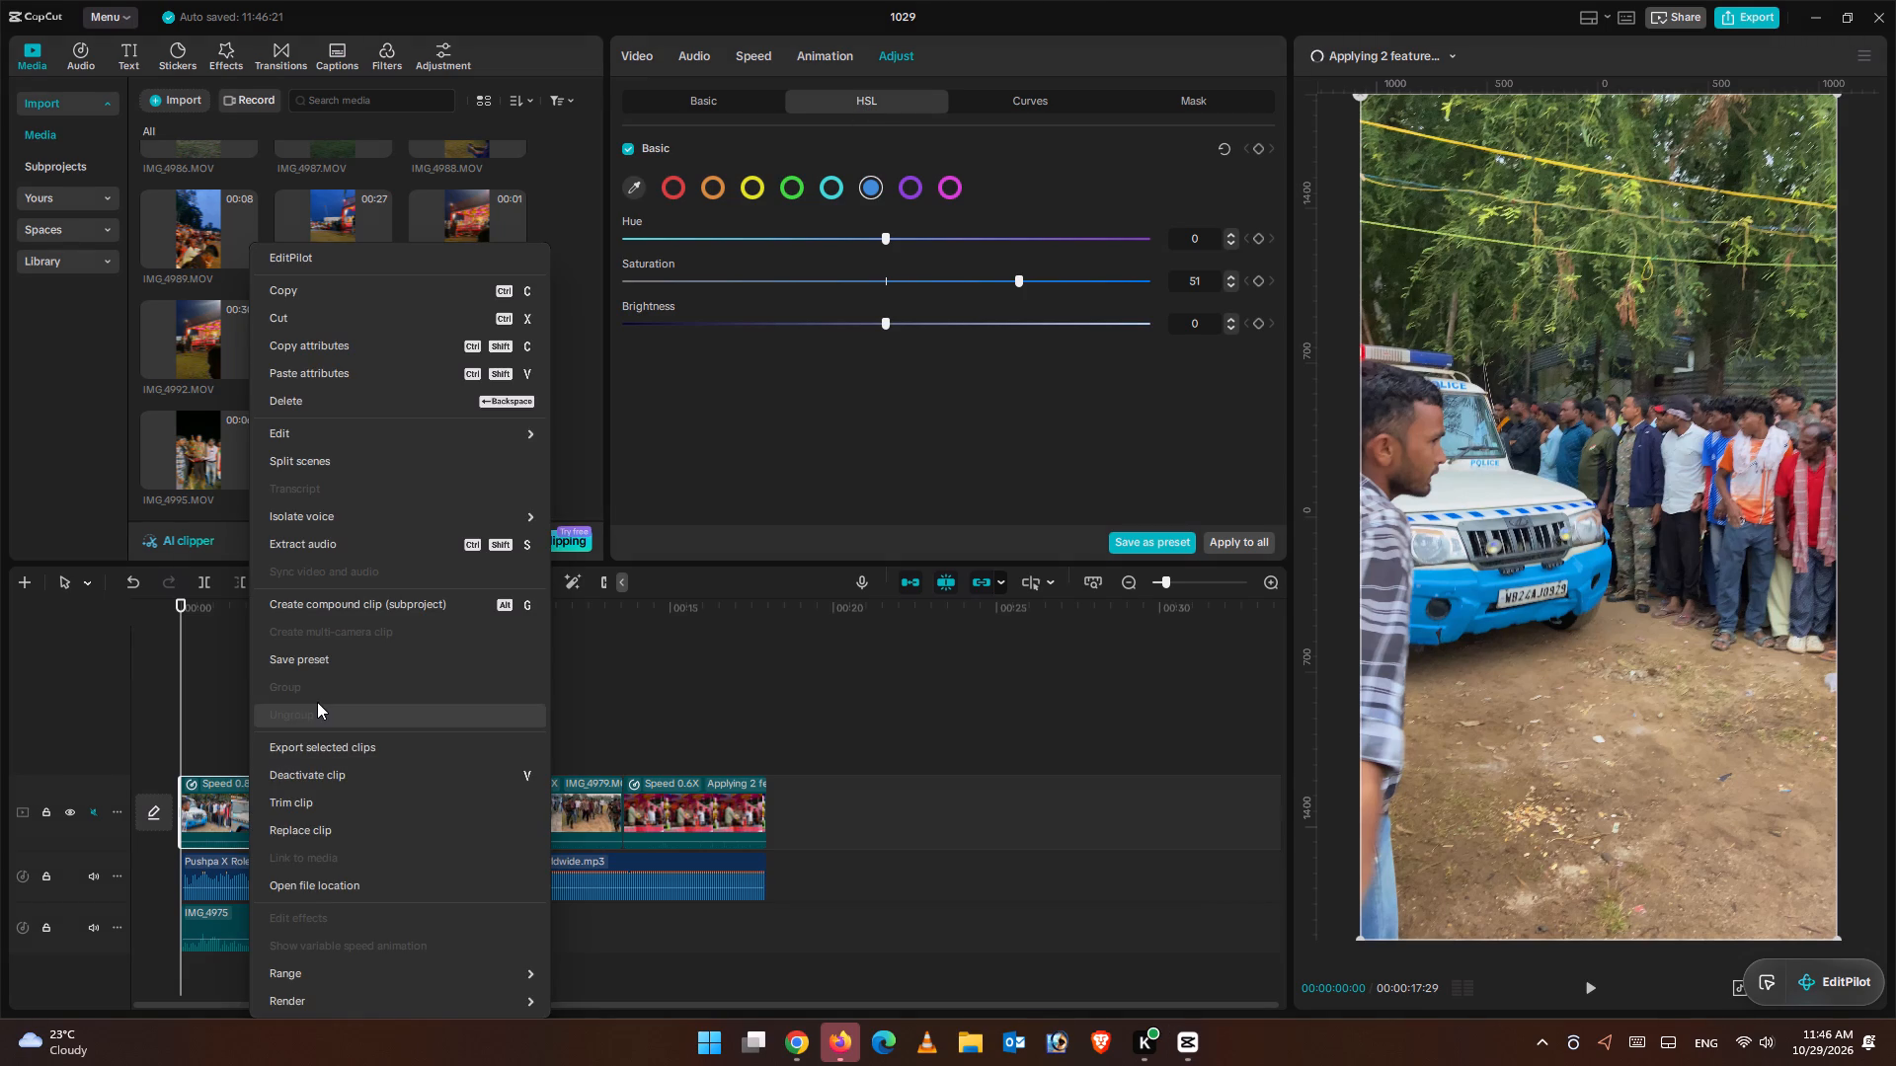
left_click(359, 343)
Paste only the Adjustment attributes onto the other three video clips, excluding Video, Audio and speed attributes.
left_click_drag(381, 751, 714, 814)
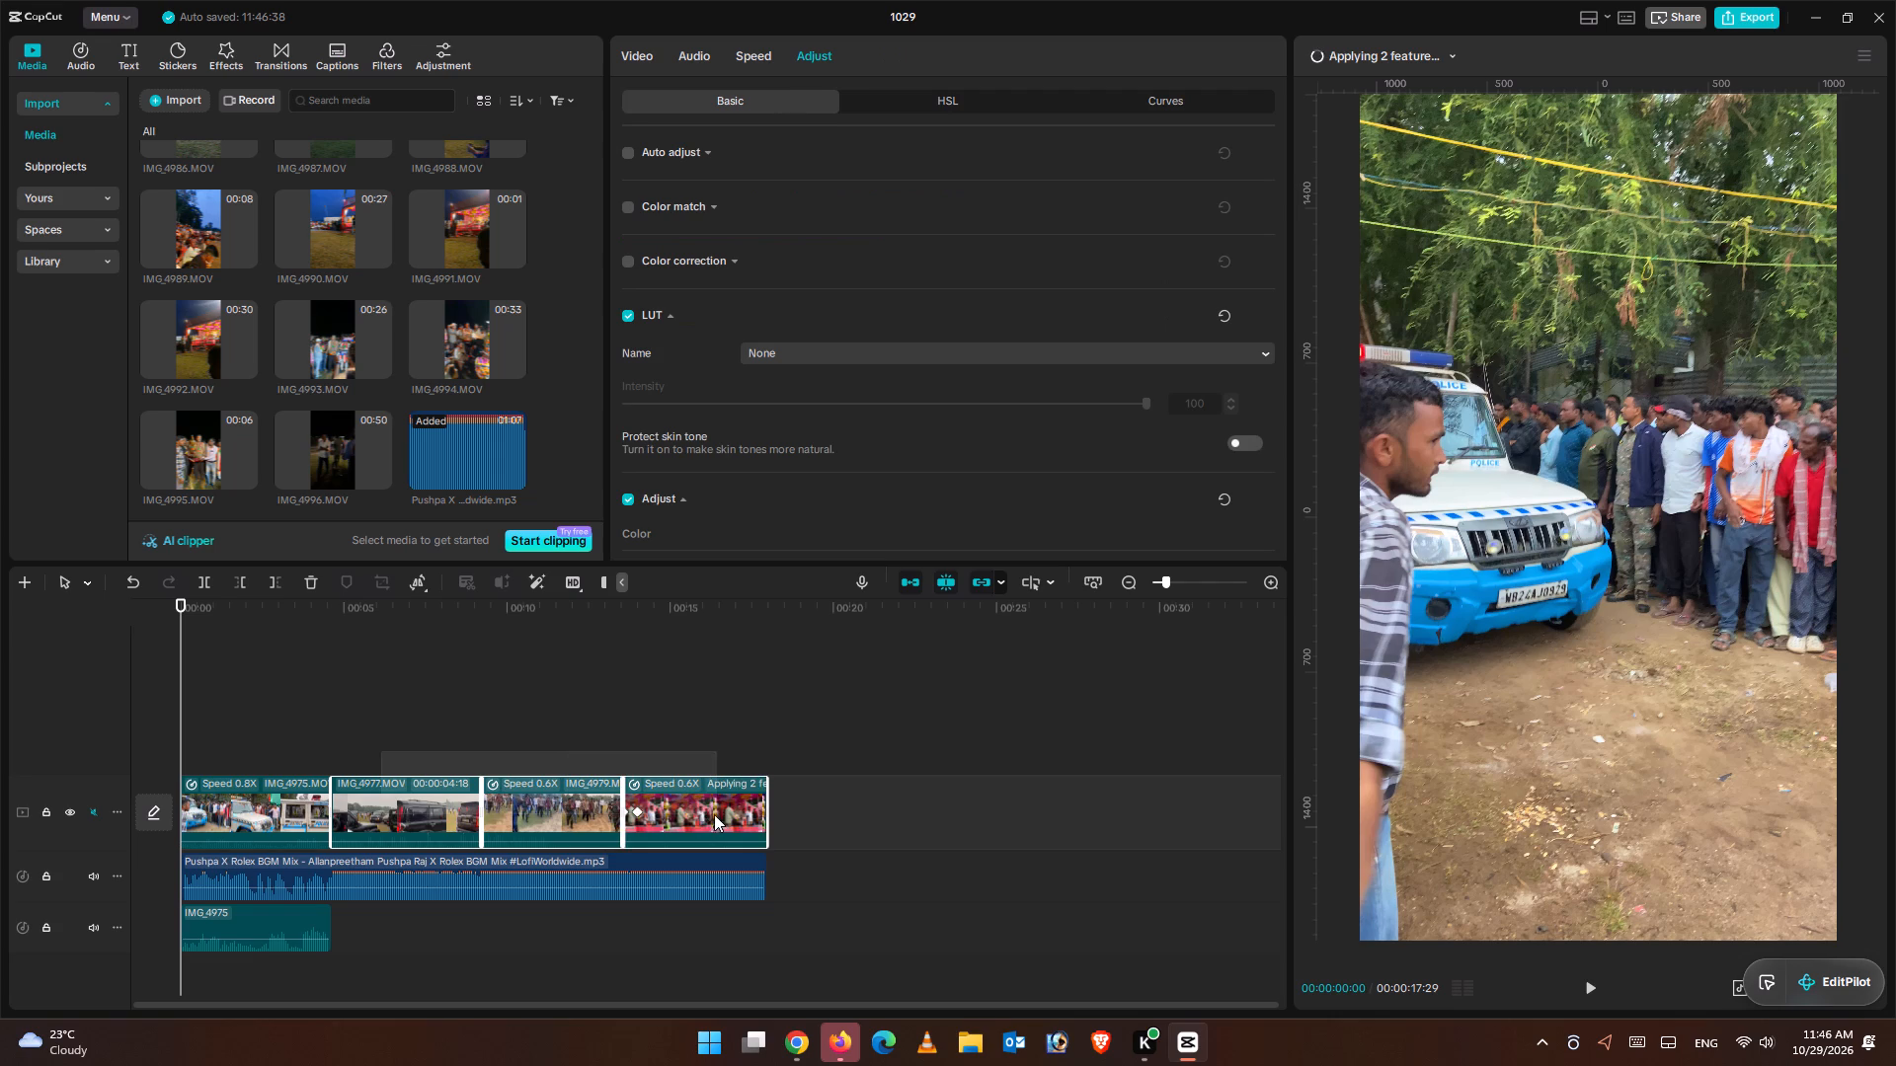
left_click_drag(714, 814, 717, 814)
right_click(437, 810)
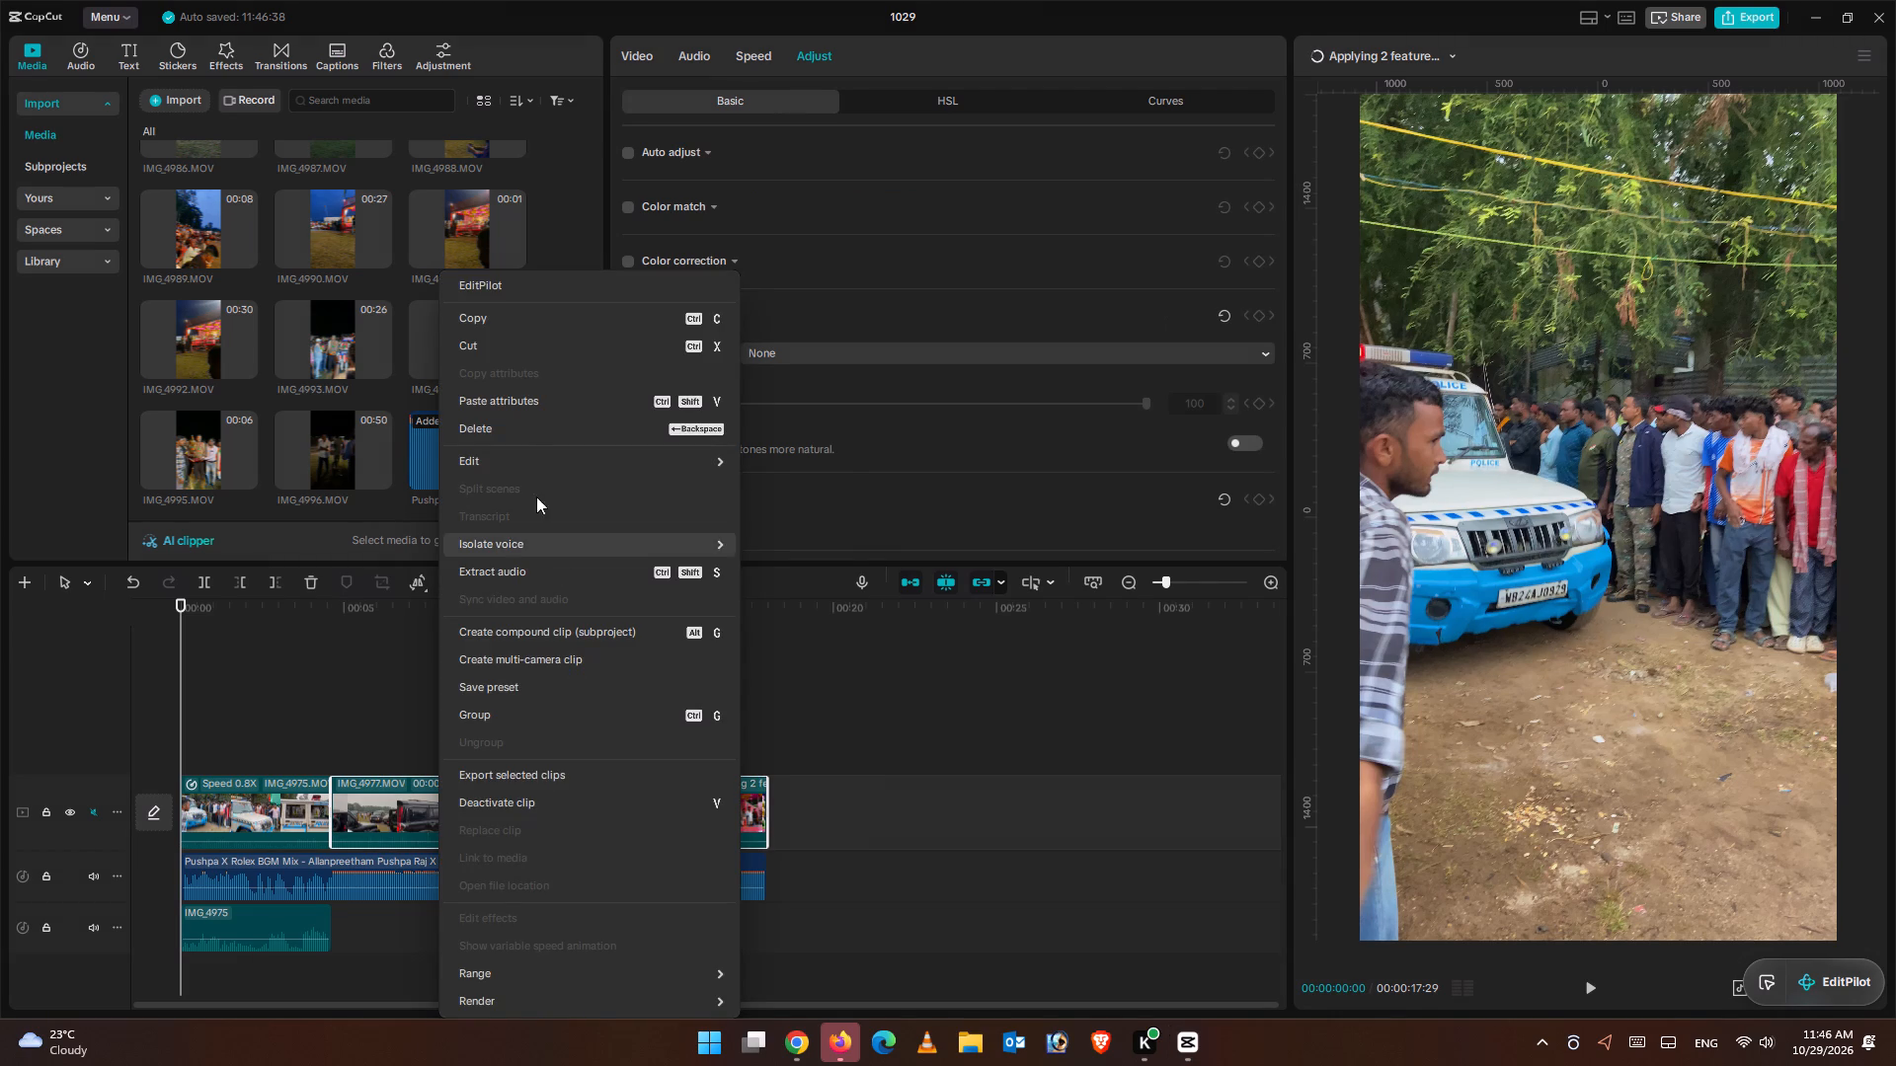
left_click(537, 396)
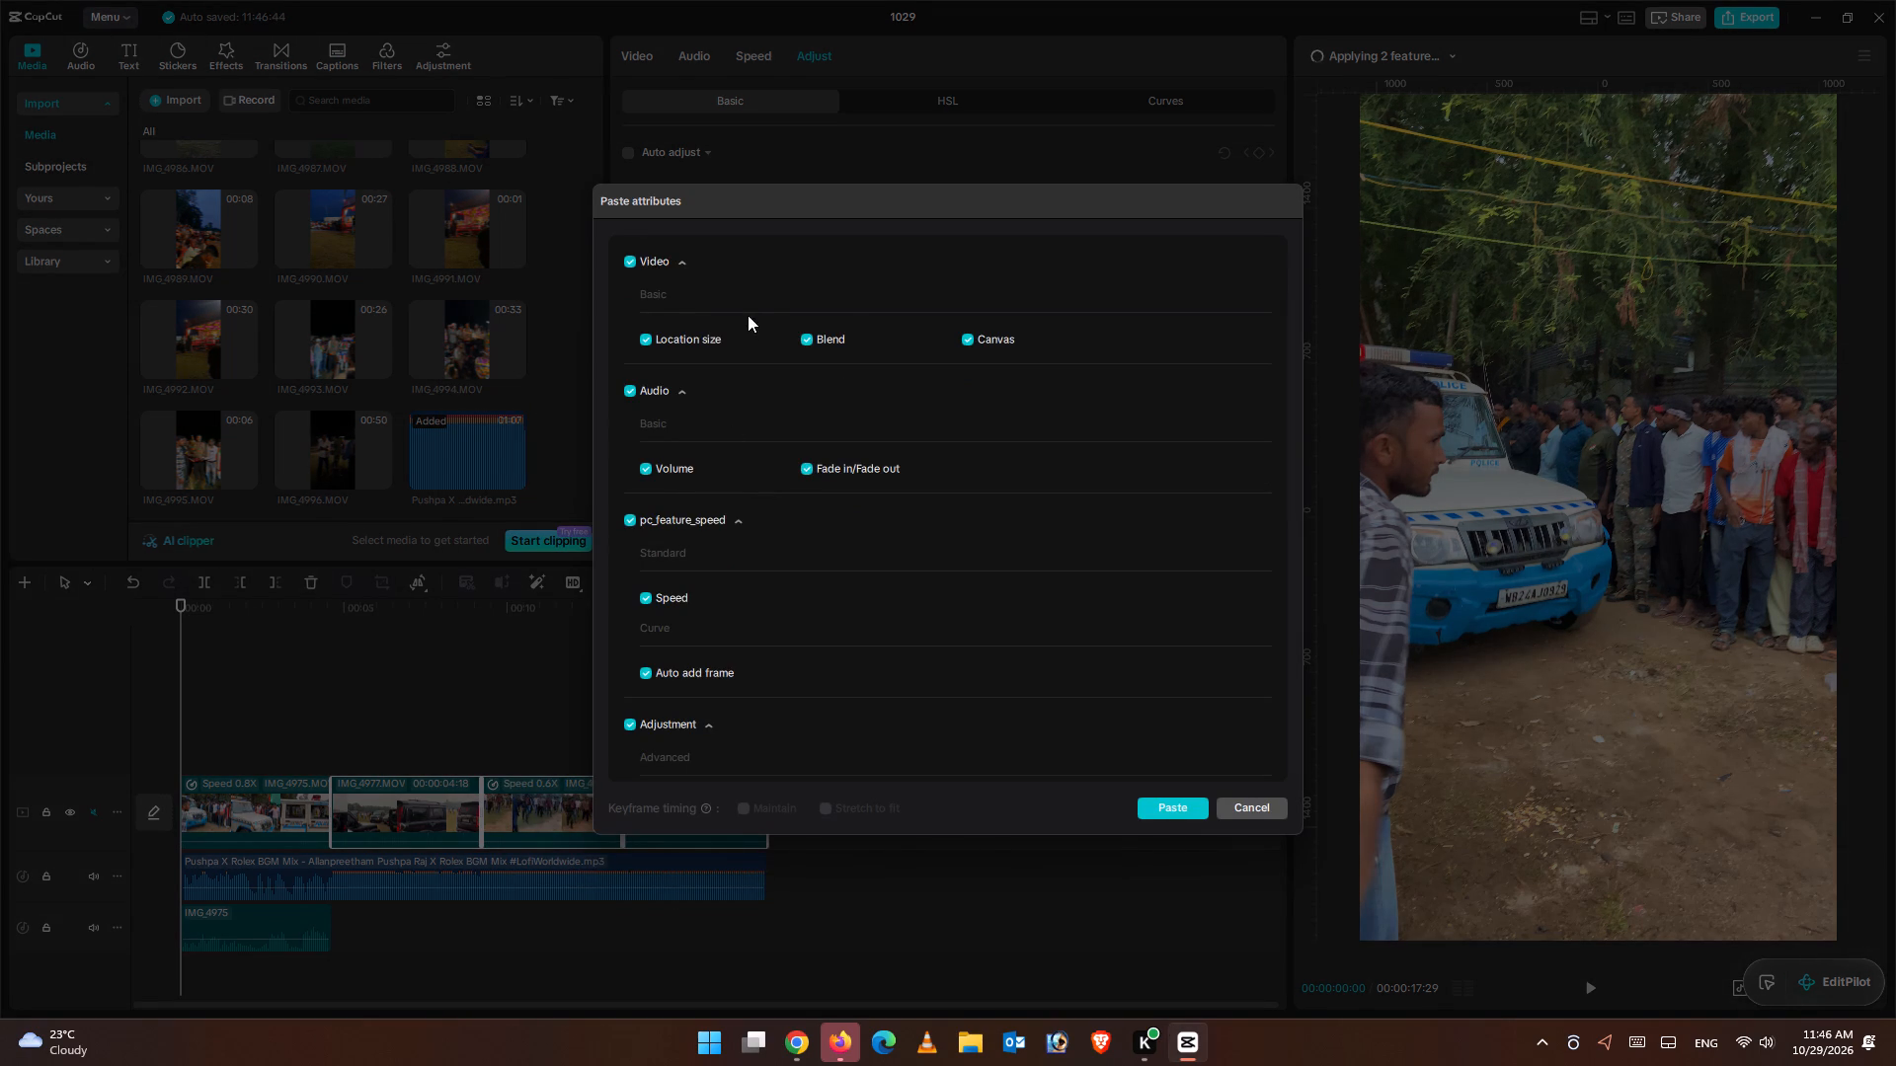
left_click(623, 260)
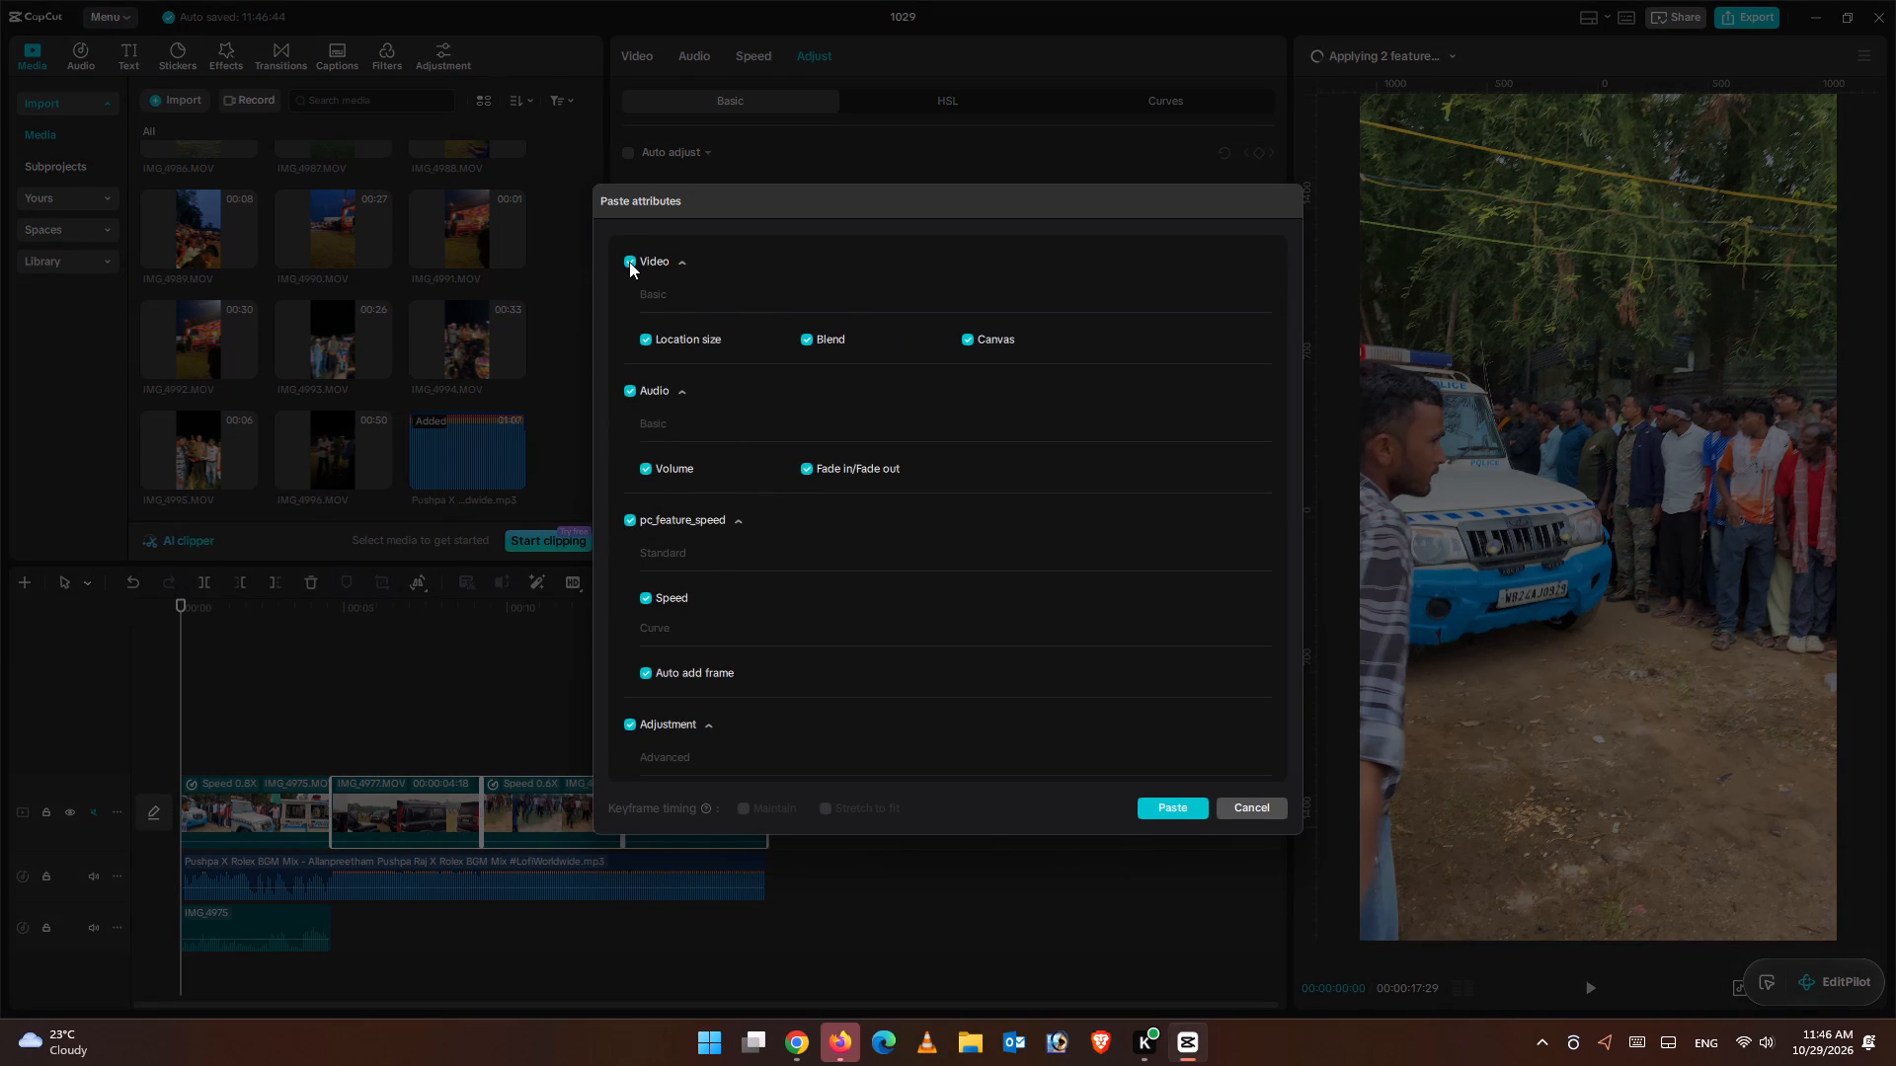
left_click(629, 262)
scroll(757, 704, "down", 1)
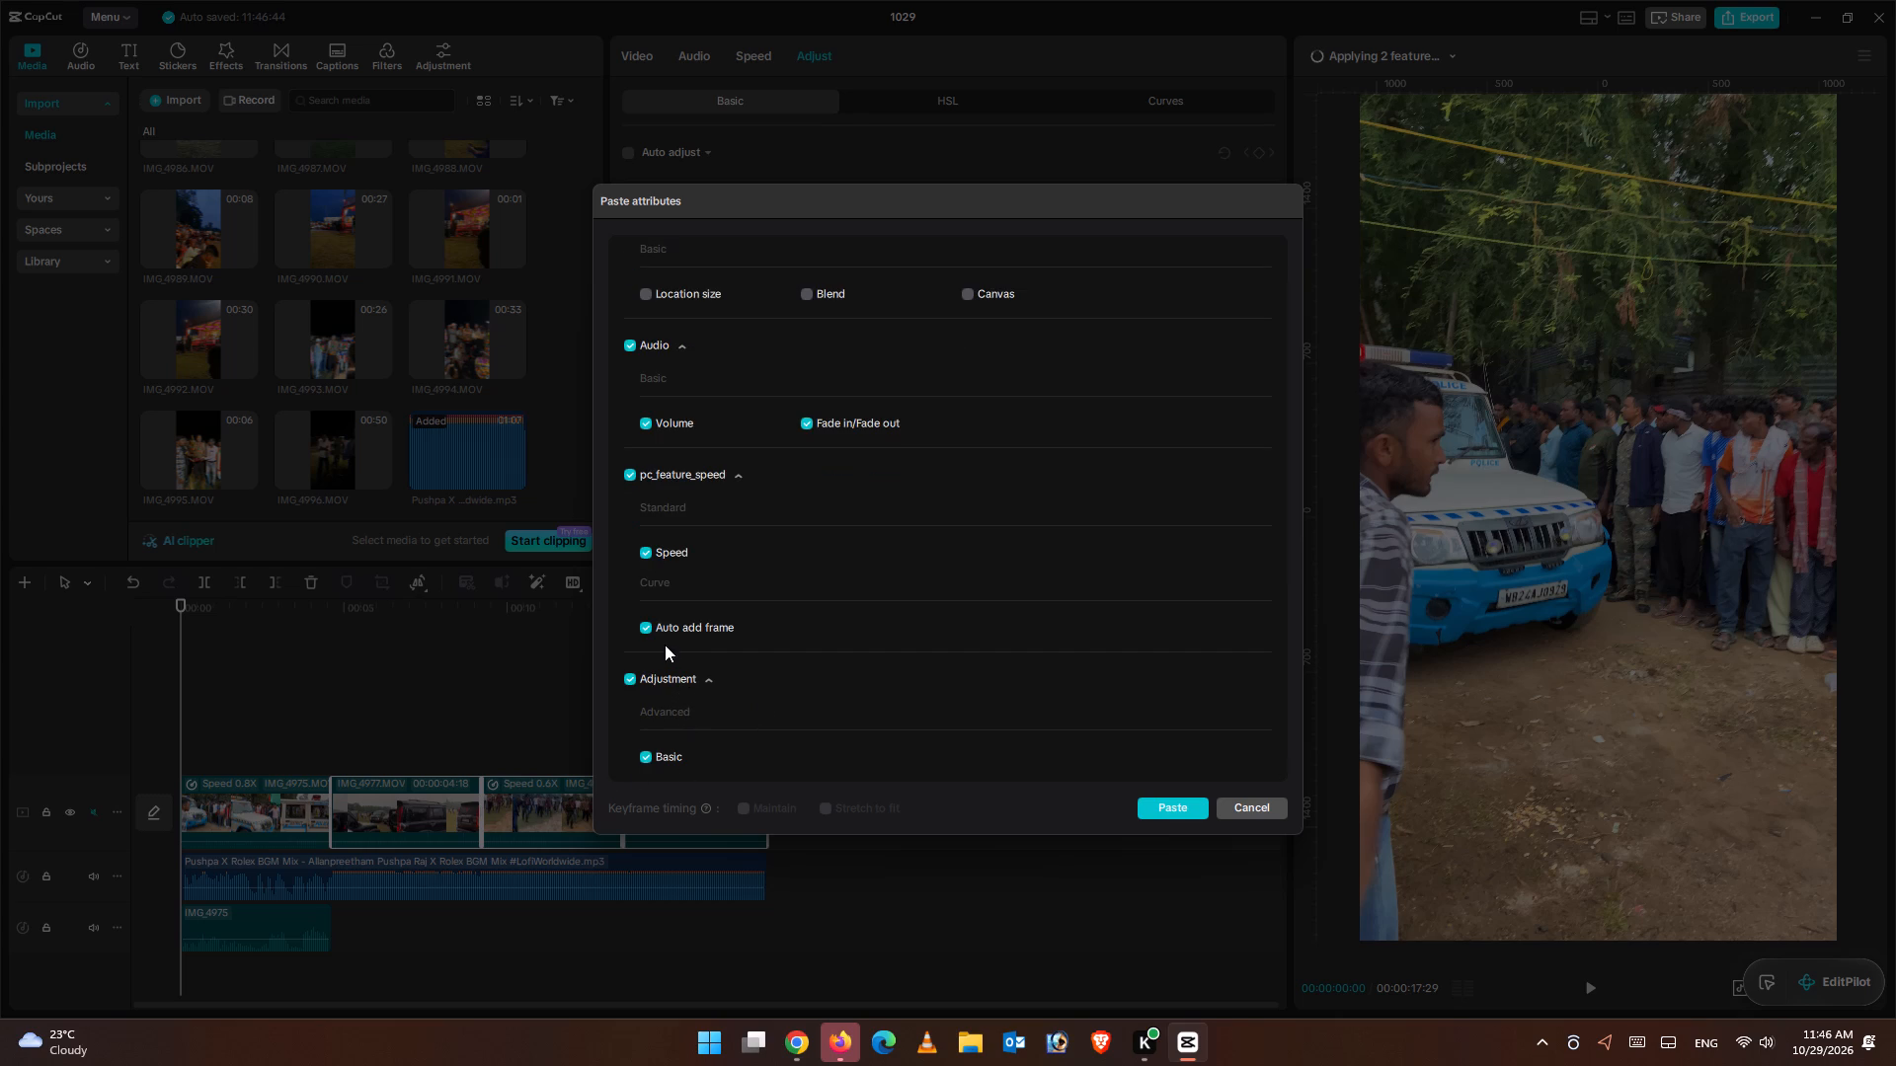
left_click(647, 625)
left_click(651, 552)
left_click(638, 422)
left_click(624, 343)
scroll(820, 516, "up", 2)
left_click(1182, 809)
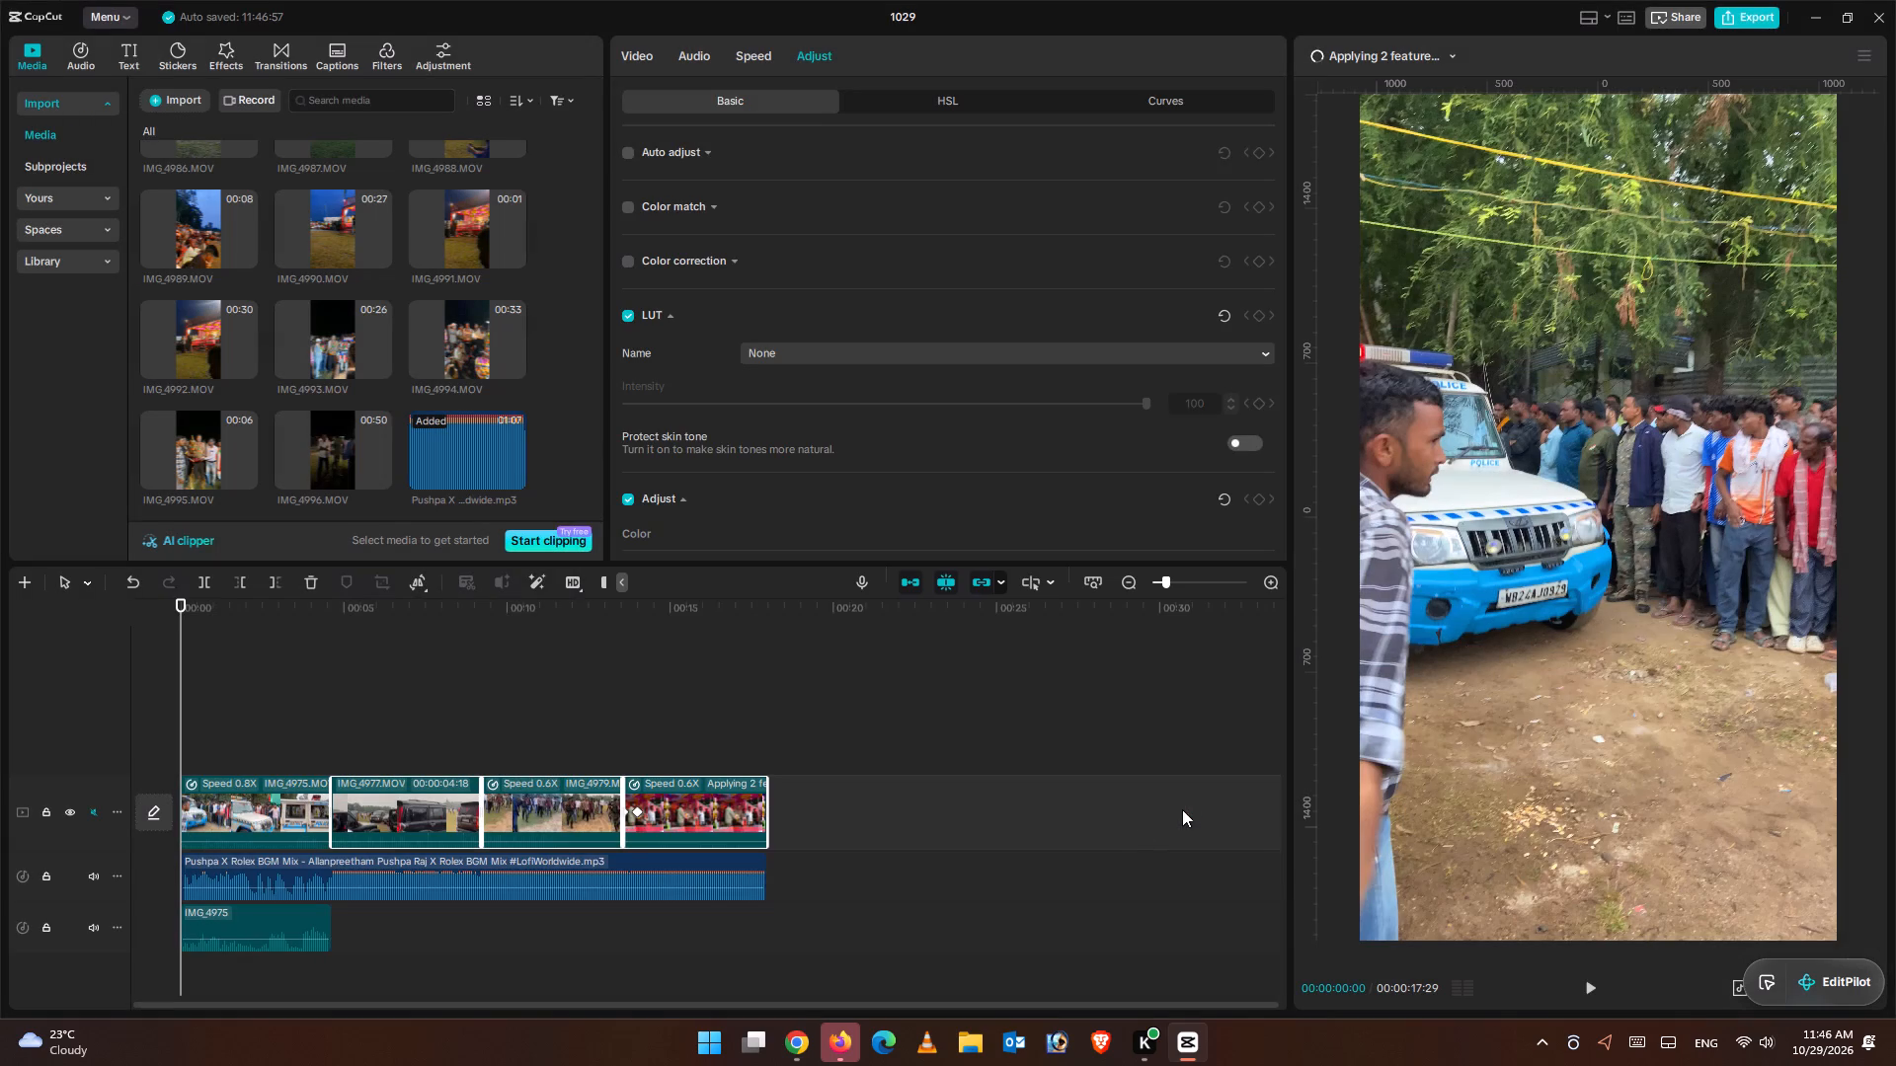
Inspect the pasted color adjustment at several points across the third clip, IMG_4979.MOV.
left_click(438, 738)
left_click(501, 747)
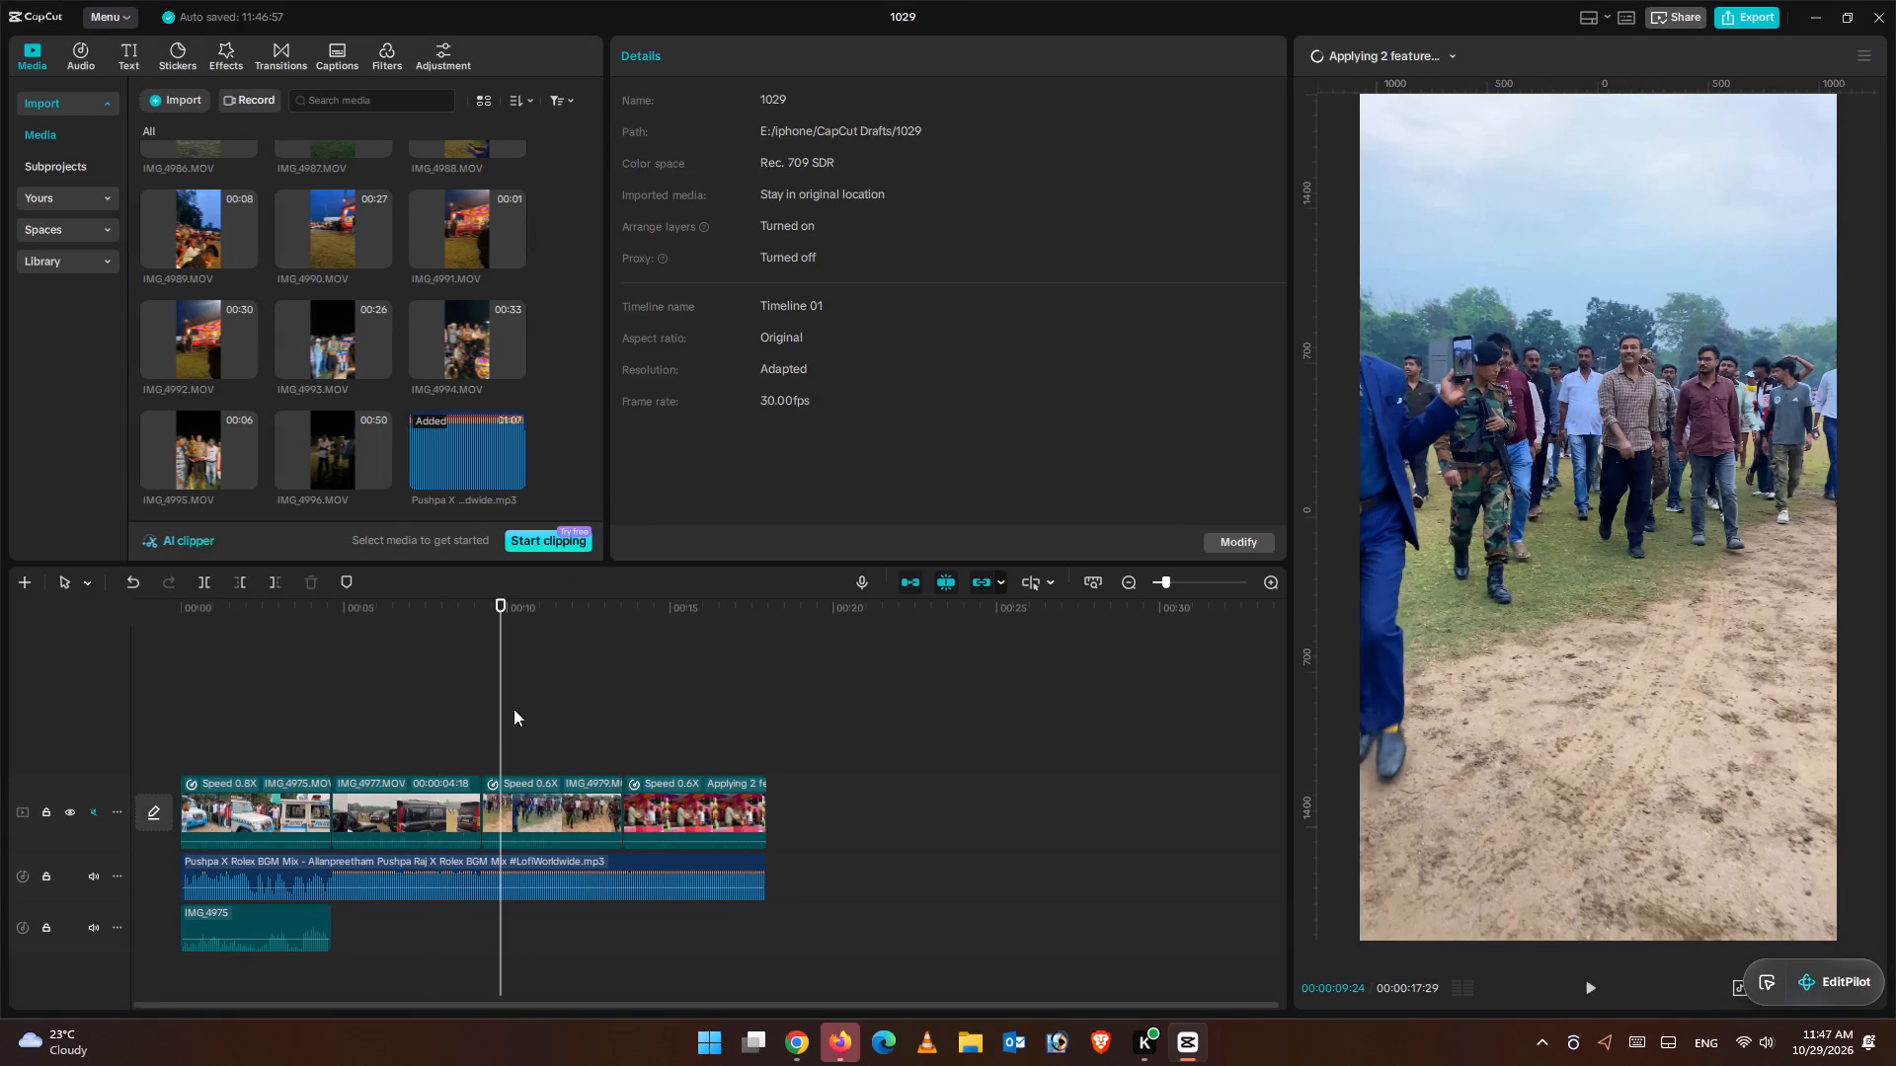
left_click_drag(513, 707, 565, 716)
left_click(589, 769)
left_click(560, 743)
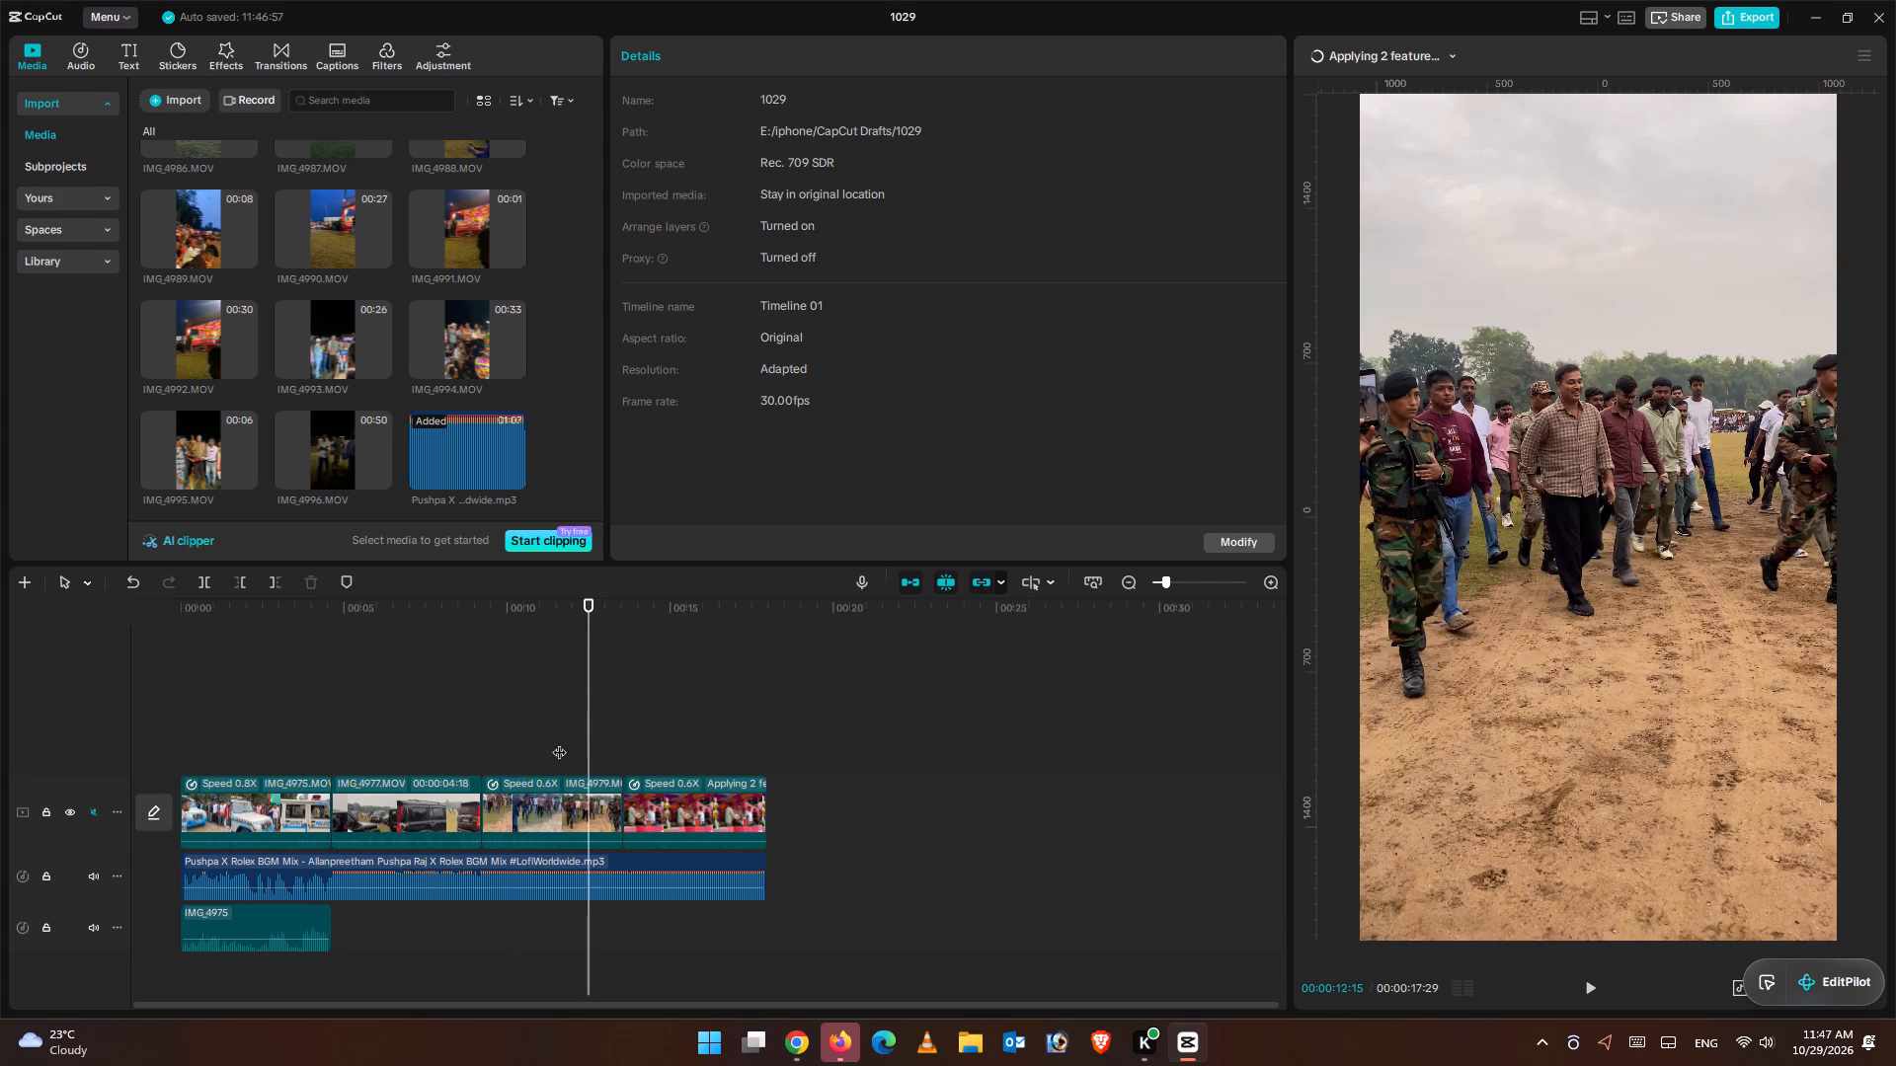
left_click(508, 745)
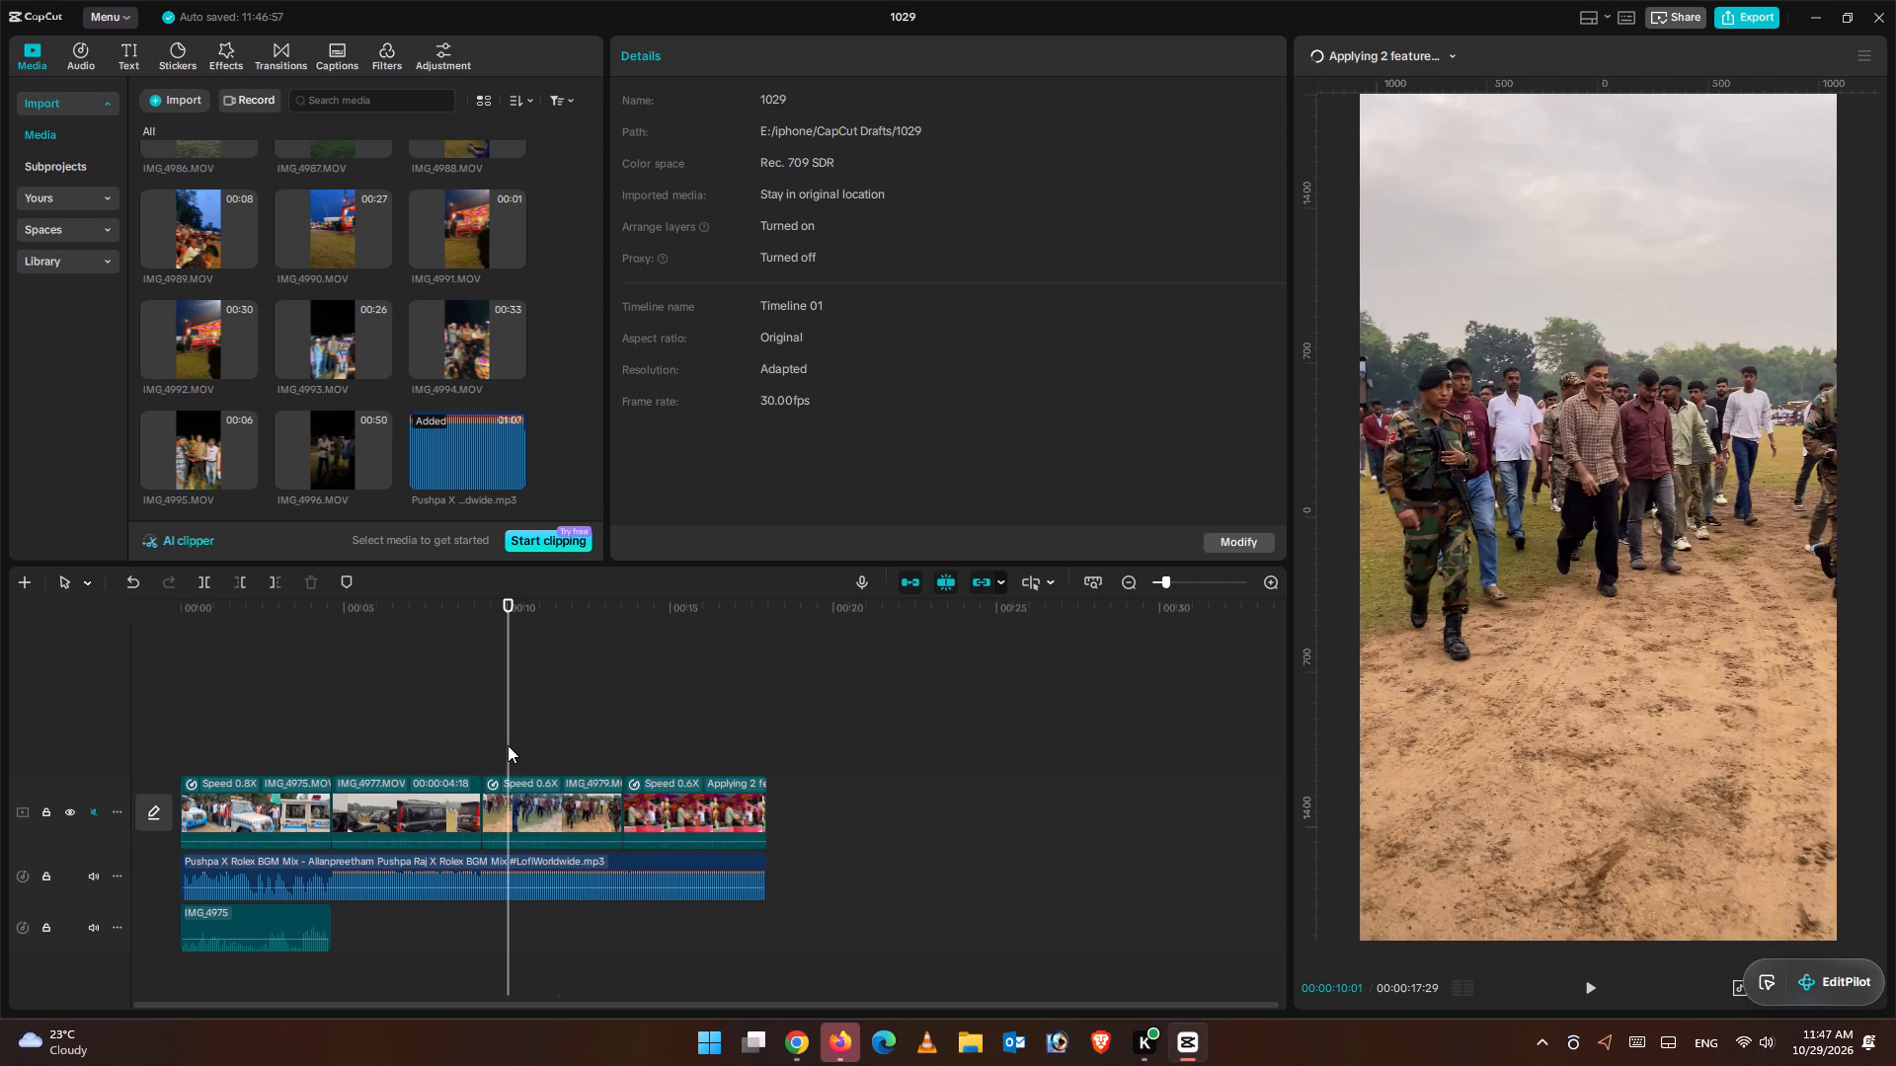
left_click(508, 745)
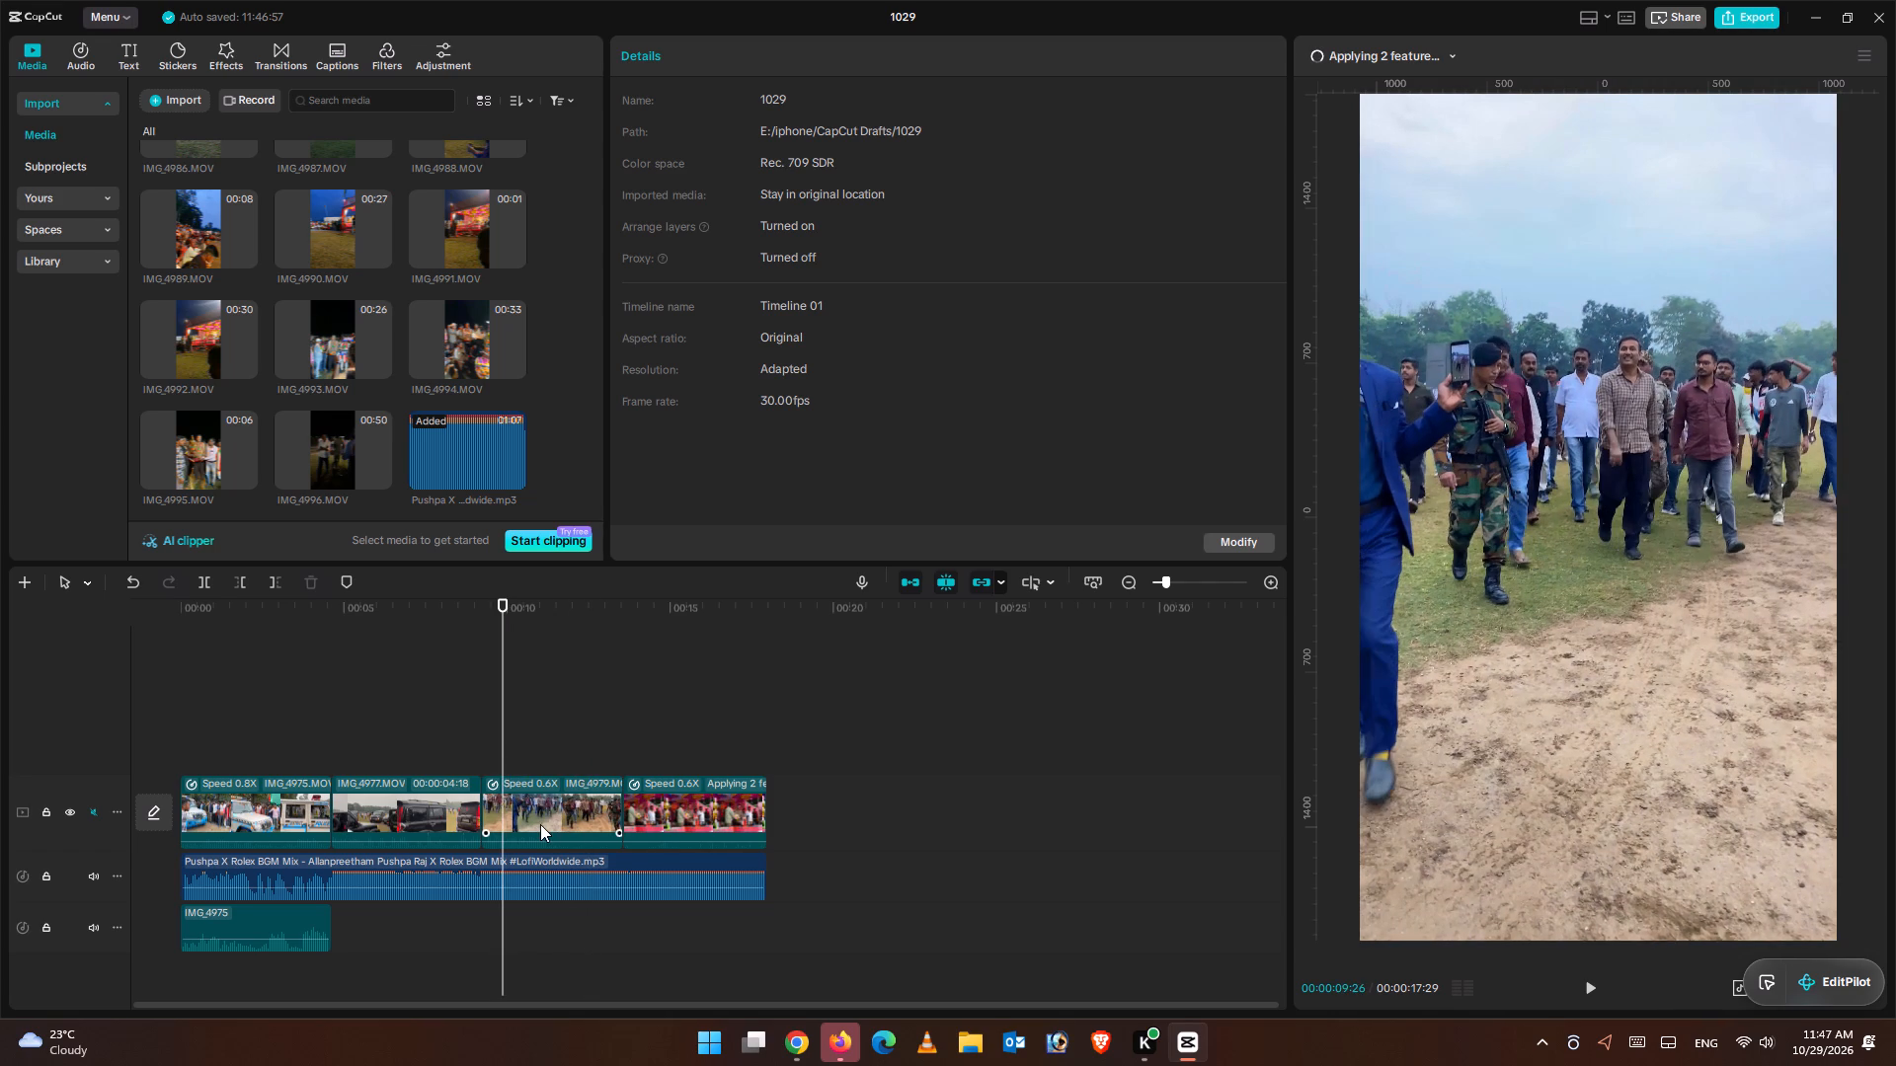
Reduce the third clip's blue saturation in HSL to about 21.
left_click(540, 824)
left_click(867, 104)
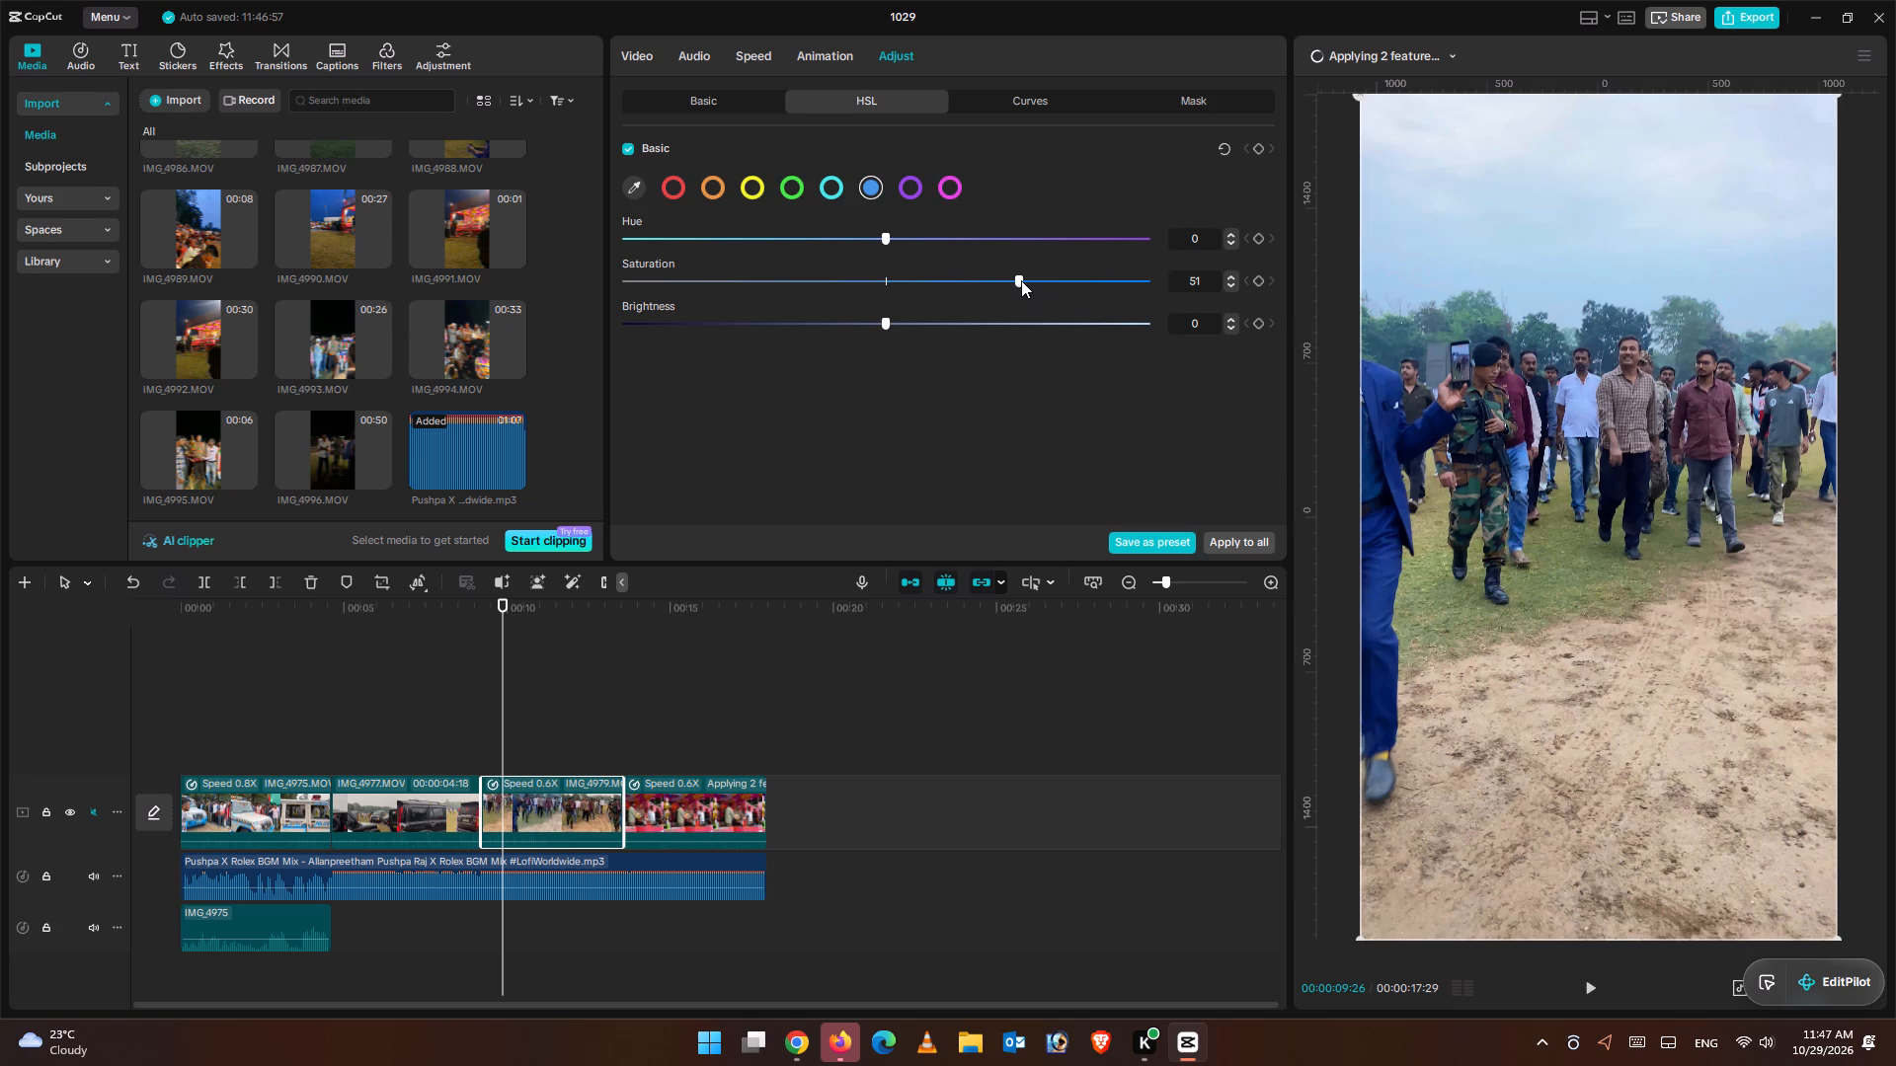
left_click_drag(1021, 280, 1075, 280)
left_click(1118, 281)
left_click(974, 277)
left_click(949, 277)
left_click(939, 279)
left_click(924, 281)
Set the third clip's cyan saturation in HSL to 43.
left_click(822, 183)
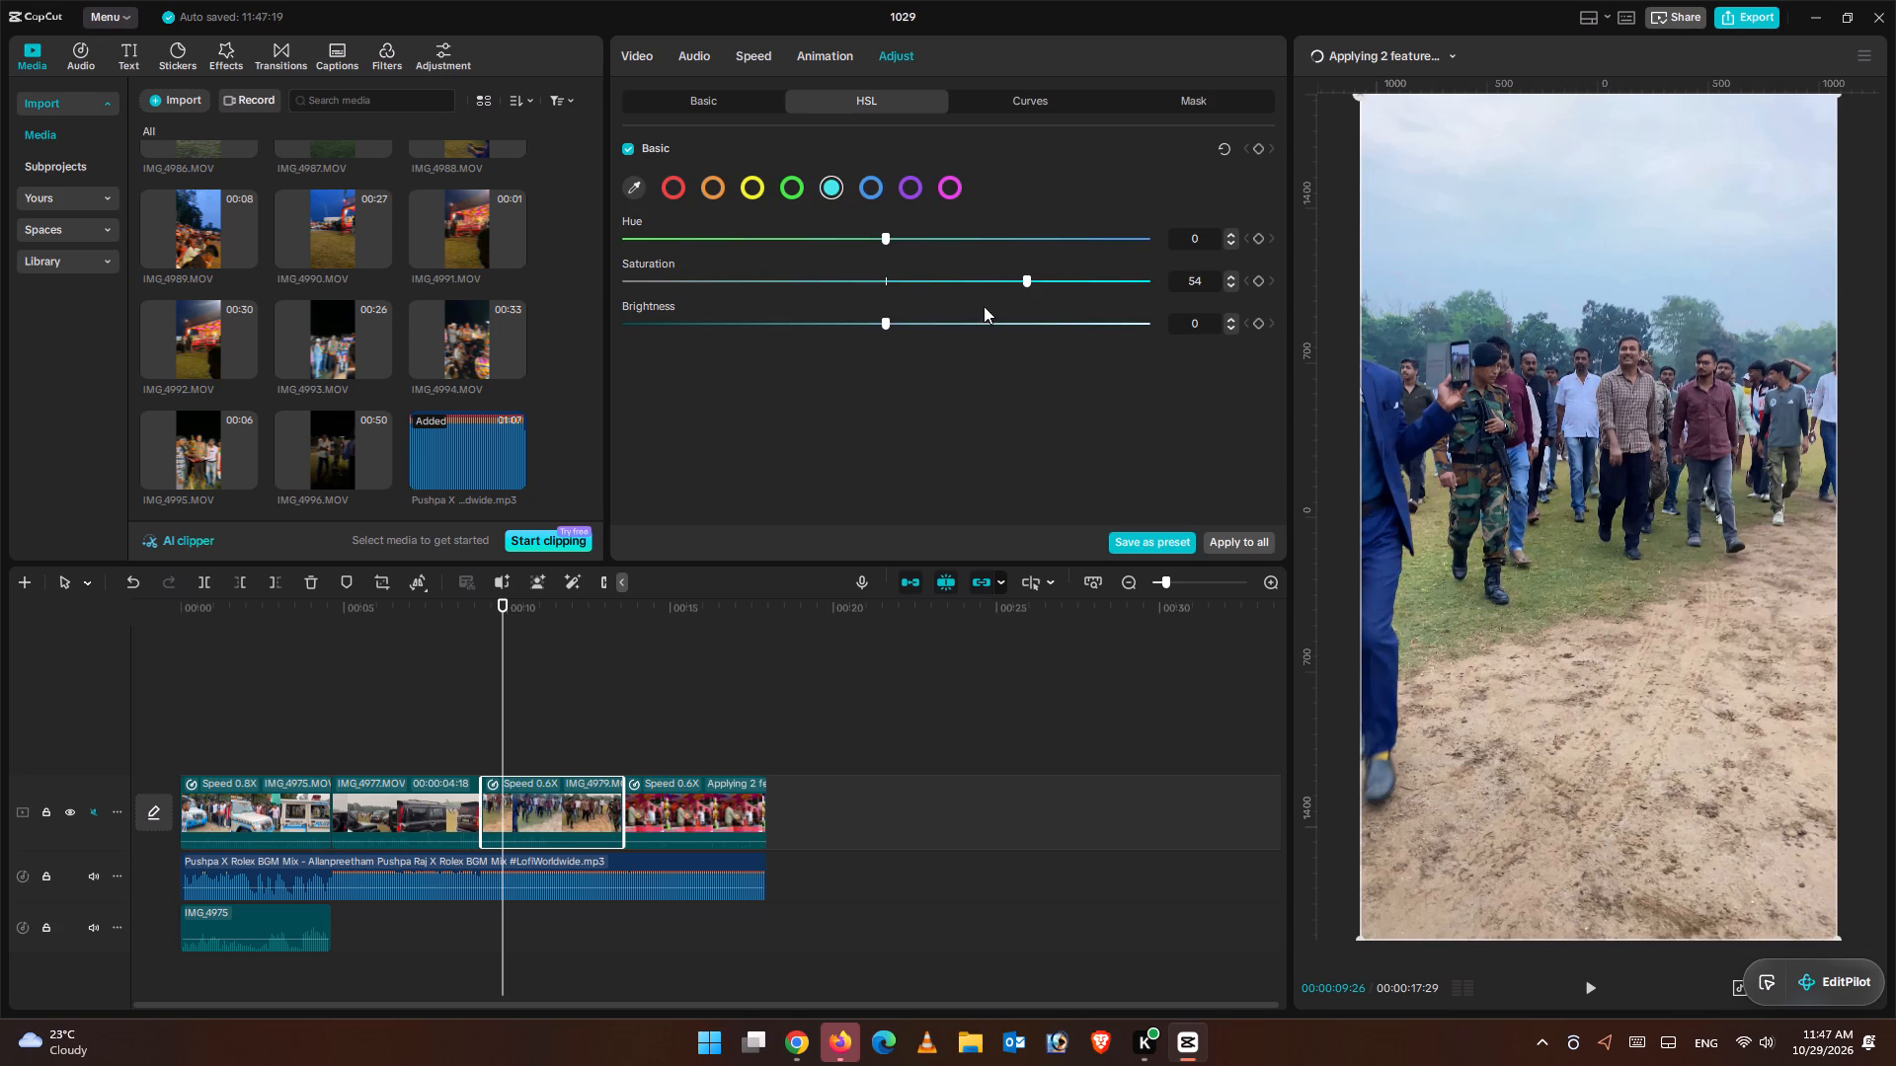
left_click(1047, 283)
left_click(996, 284)
Recheck the blue HSL settings of the third clip, IMG_4979.MOV.
left_click(799, 178)
left_click(878, 184)
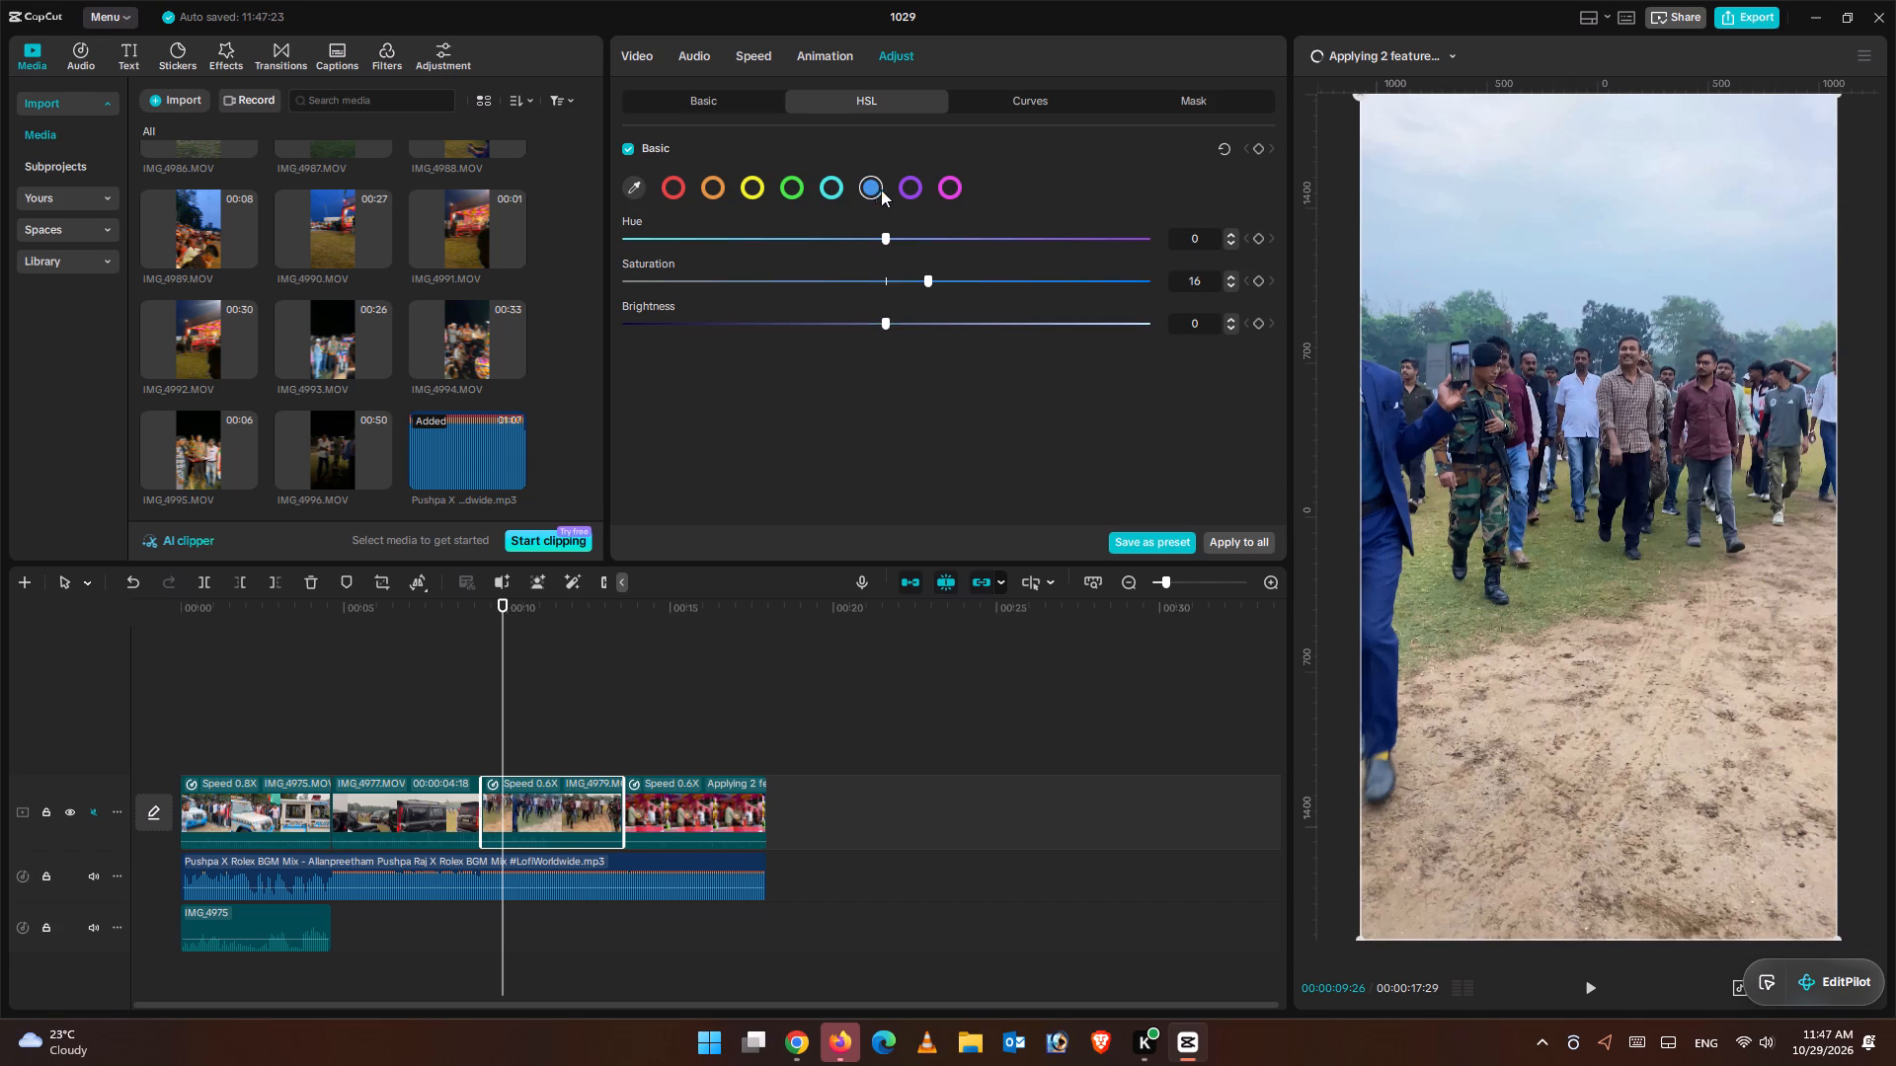
left_click(862, 694)
Select all four video clips and raise their Exposure to 5 in the basic adjustments.
left_click_drag(900, 814, 167, 801)
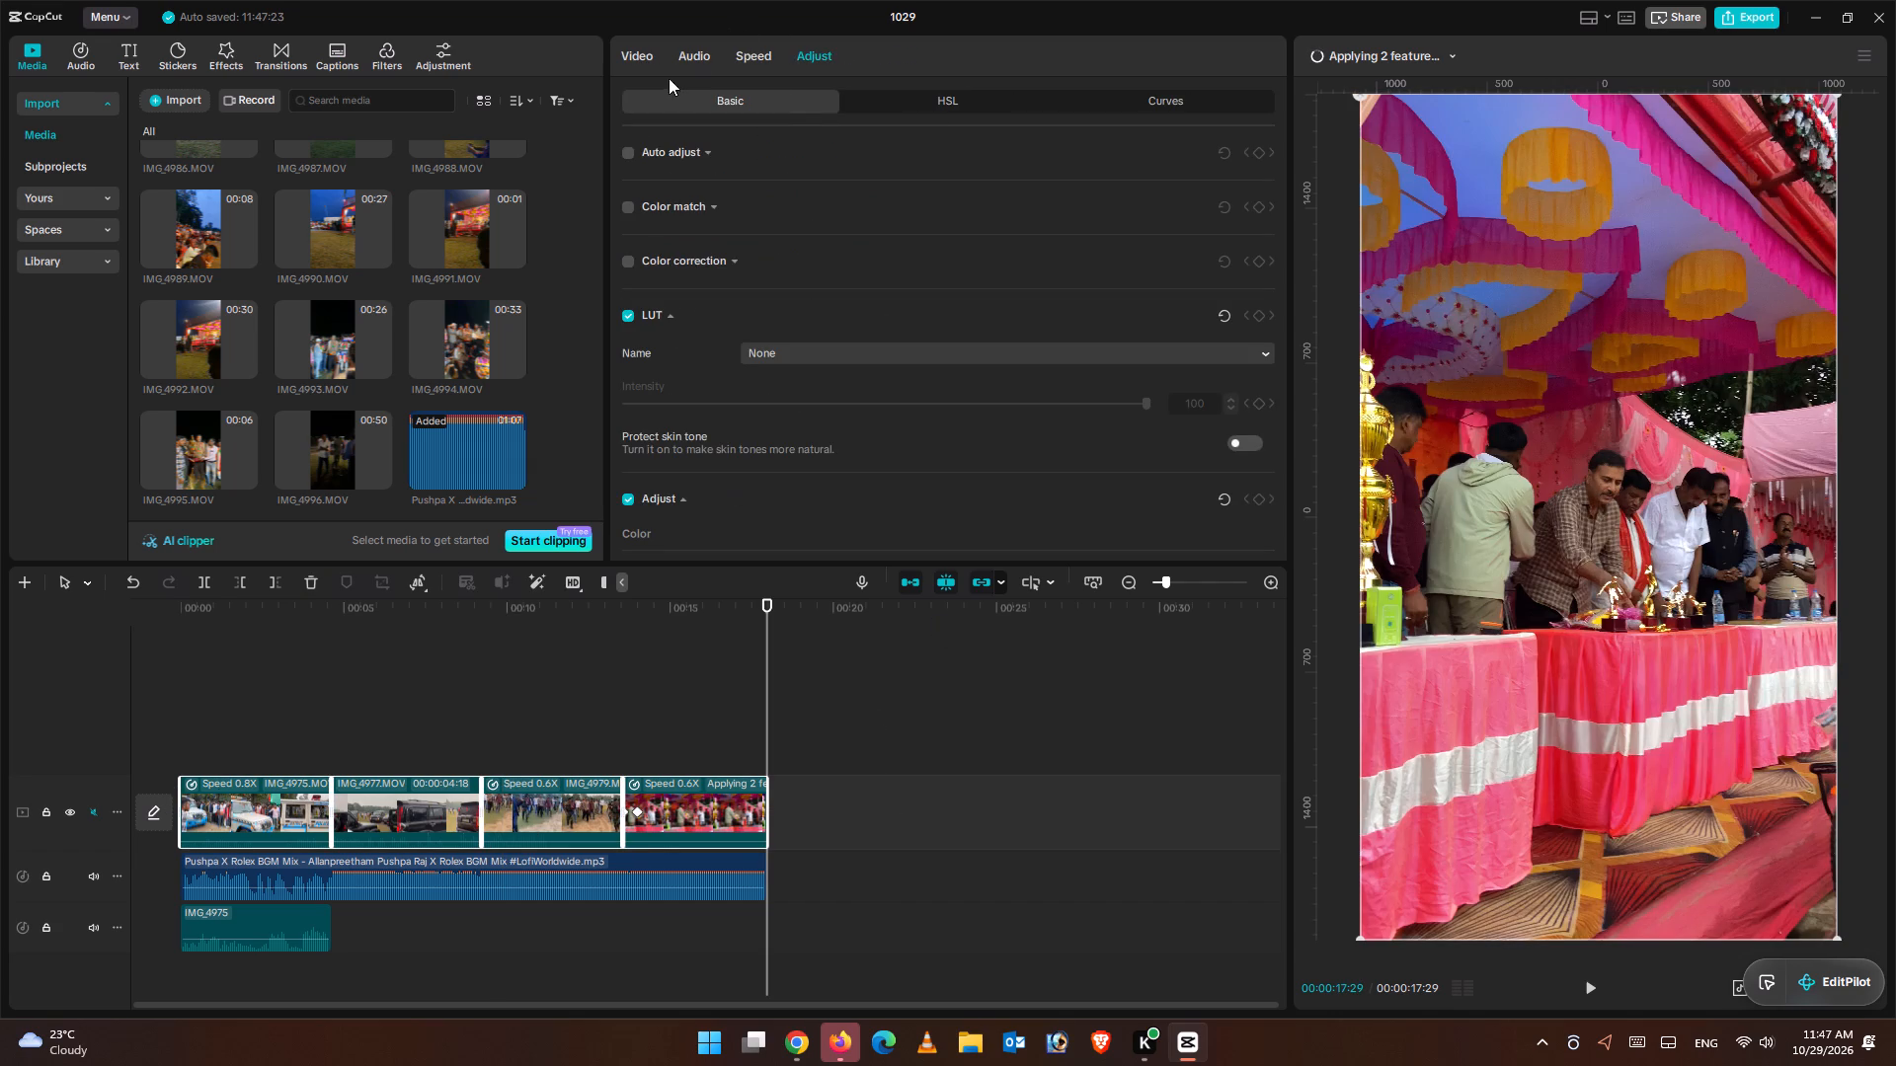
scroll(775, 396, "down", 3)
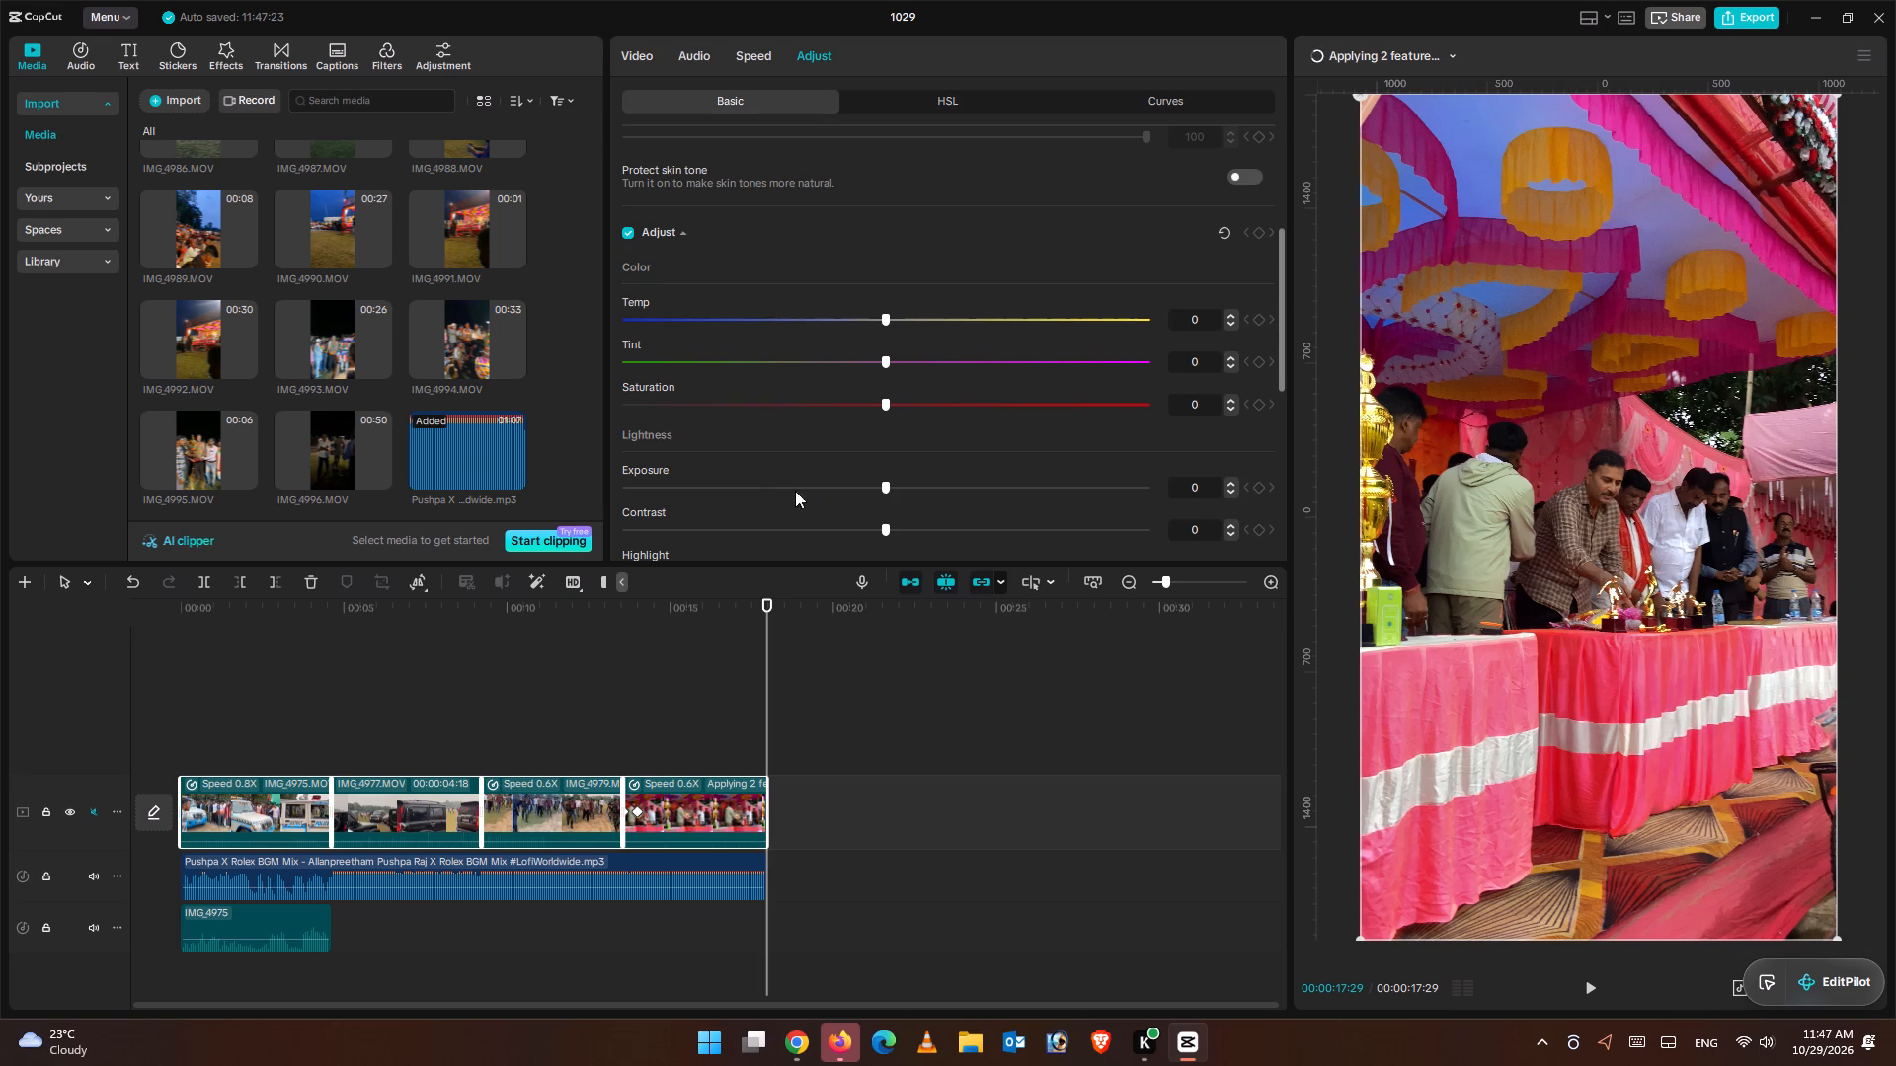
left_click_drag(890, 487, 909, 488)
Spot-check the exposure on the last two clips and play the whole edit full screen from the beginning.
left_click(773, 612)
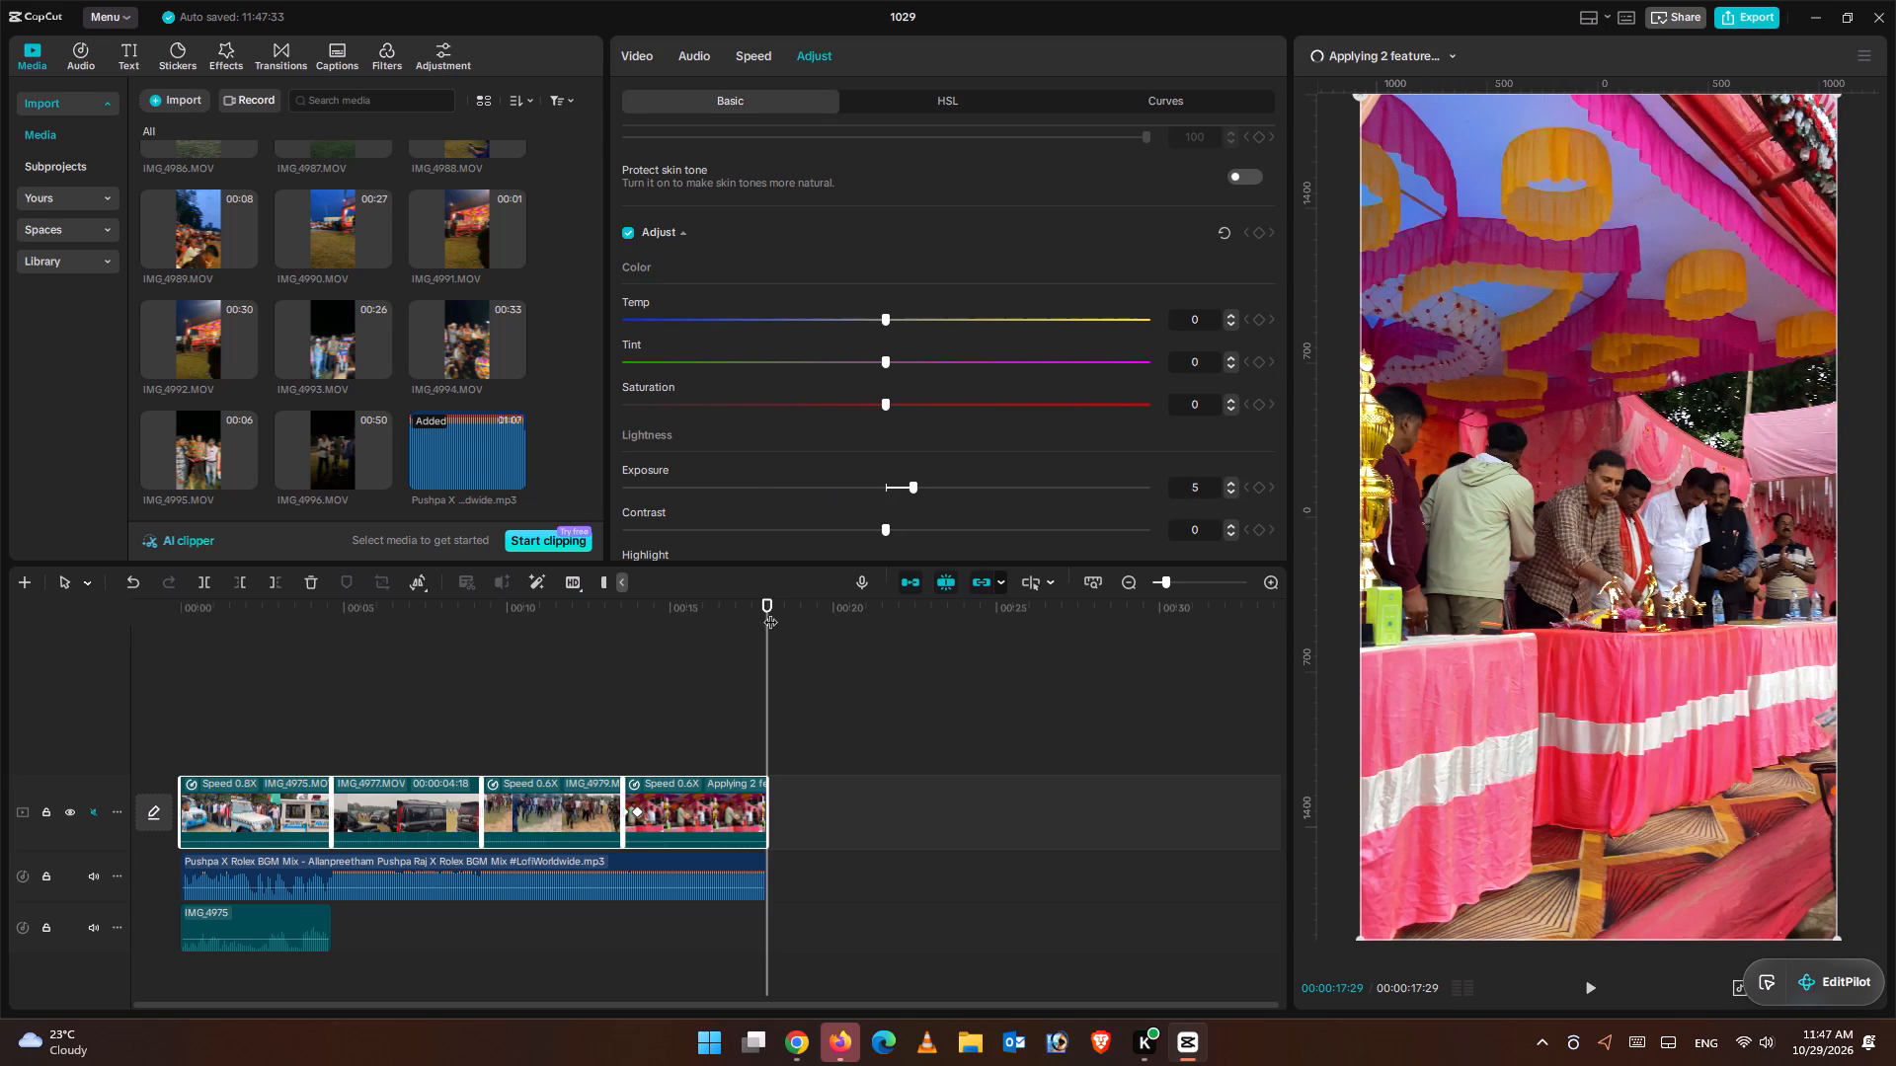
left_click(706, 657)
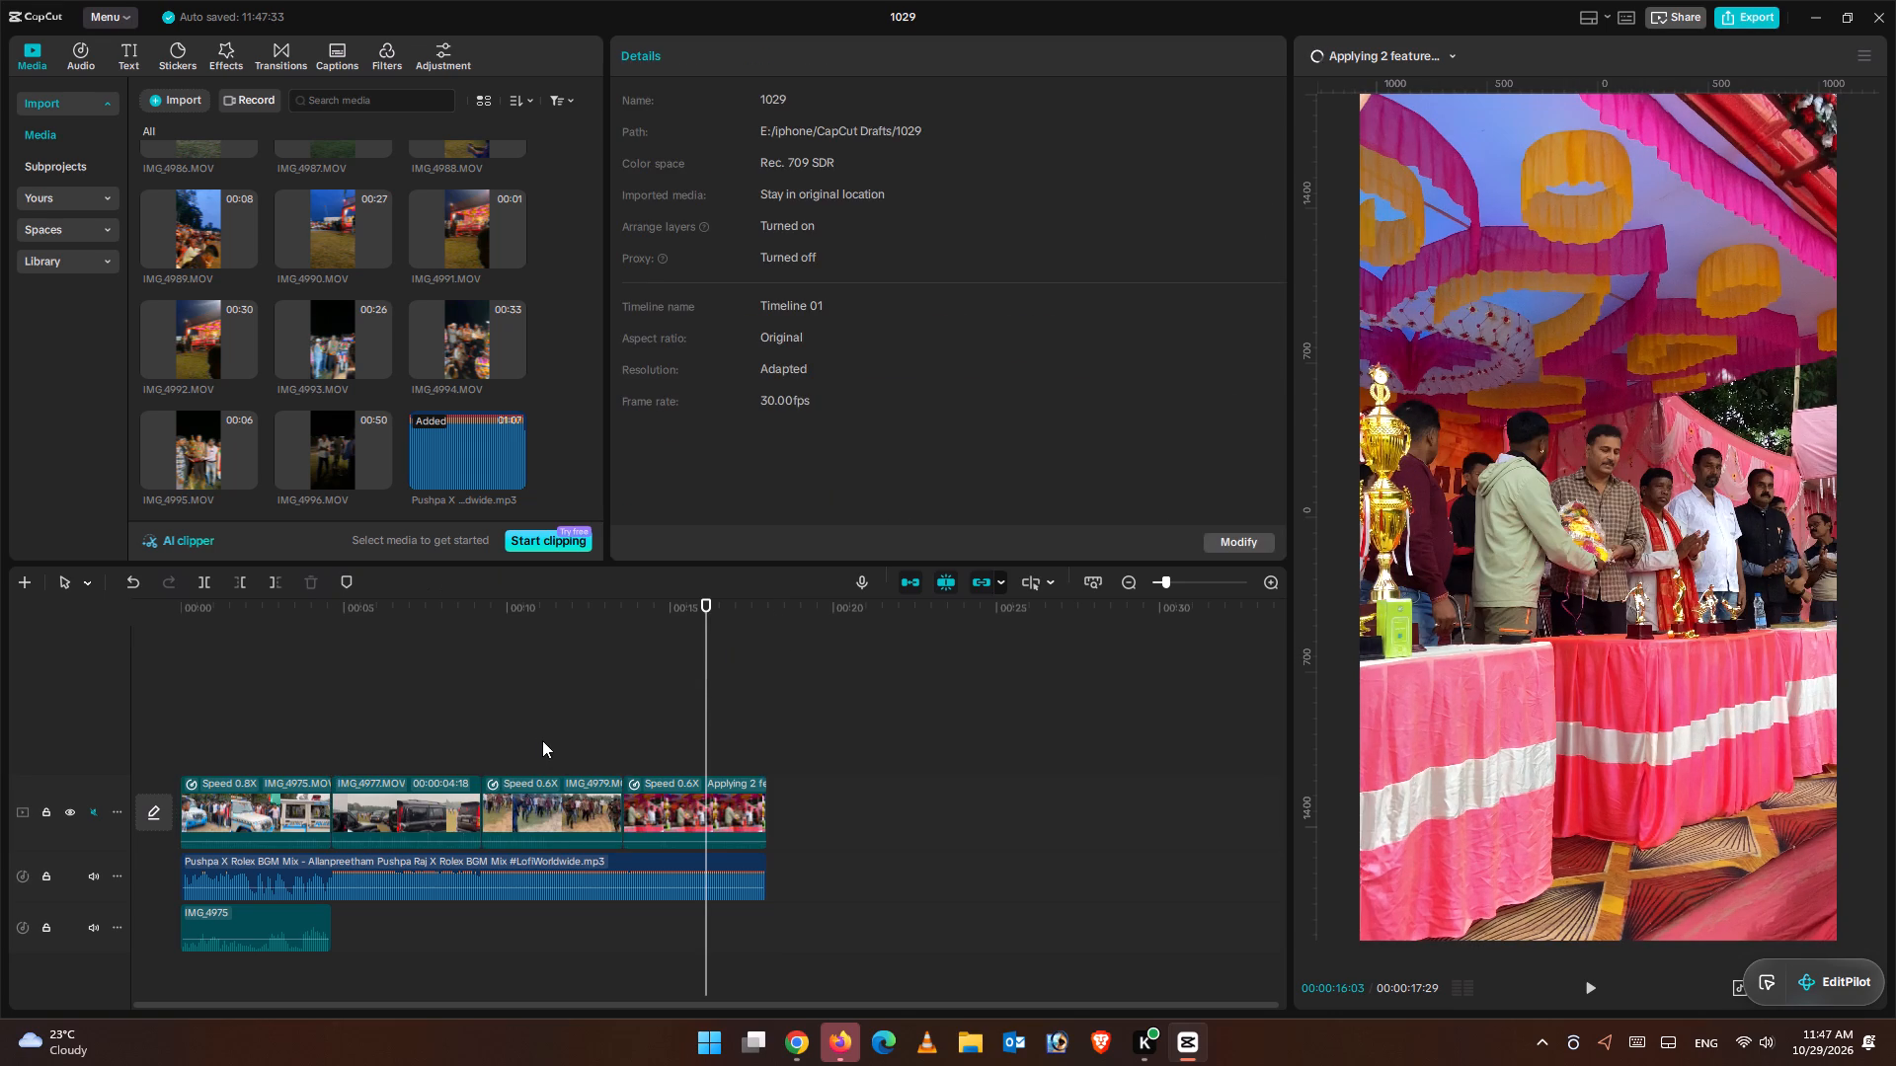
left_click(542, 740)
left_click(569, 714)
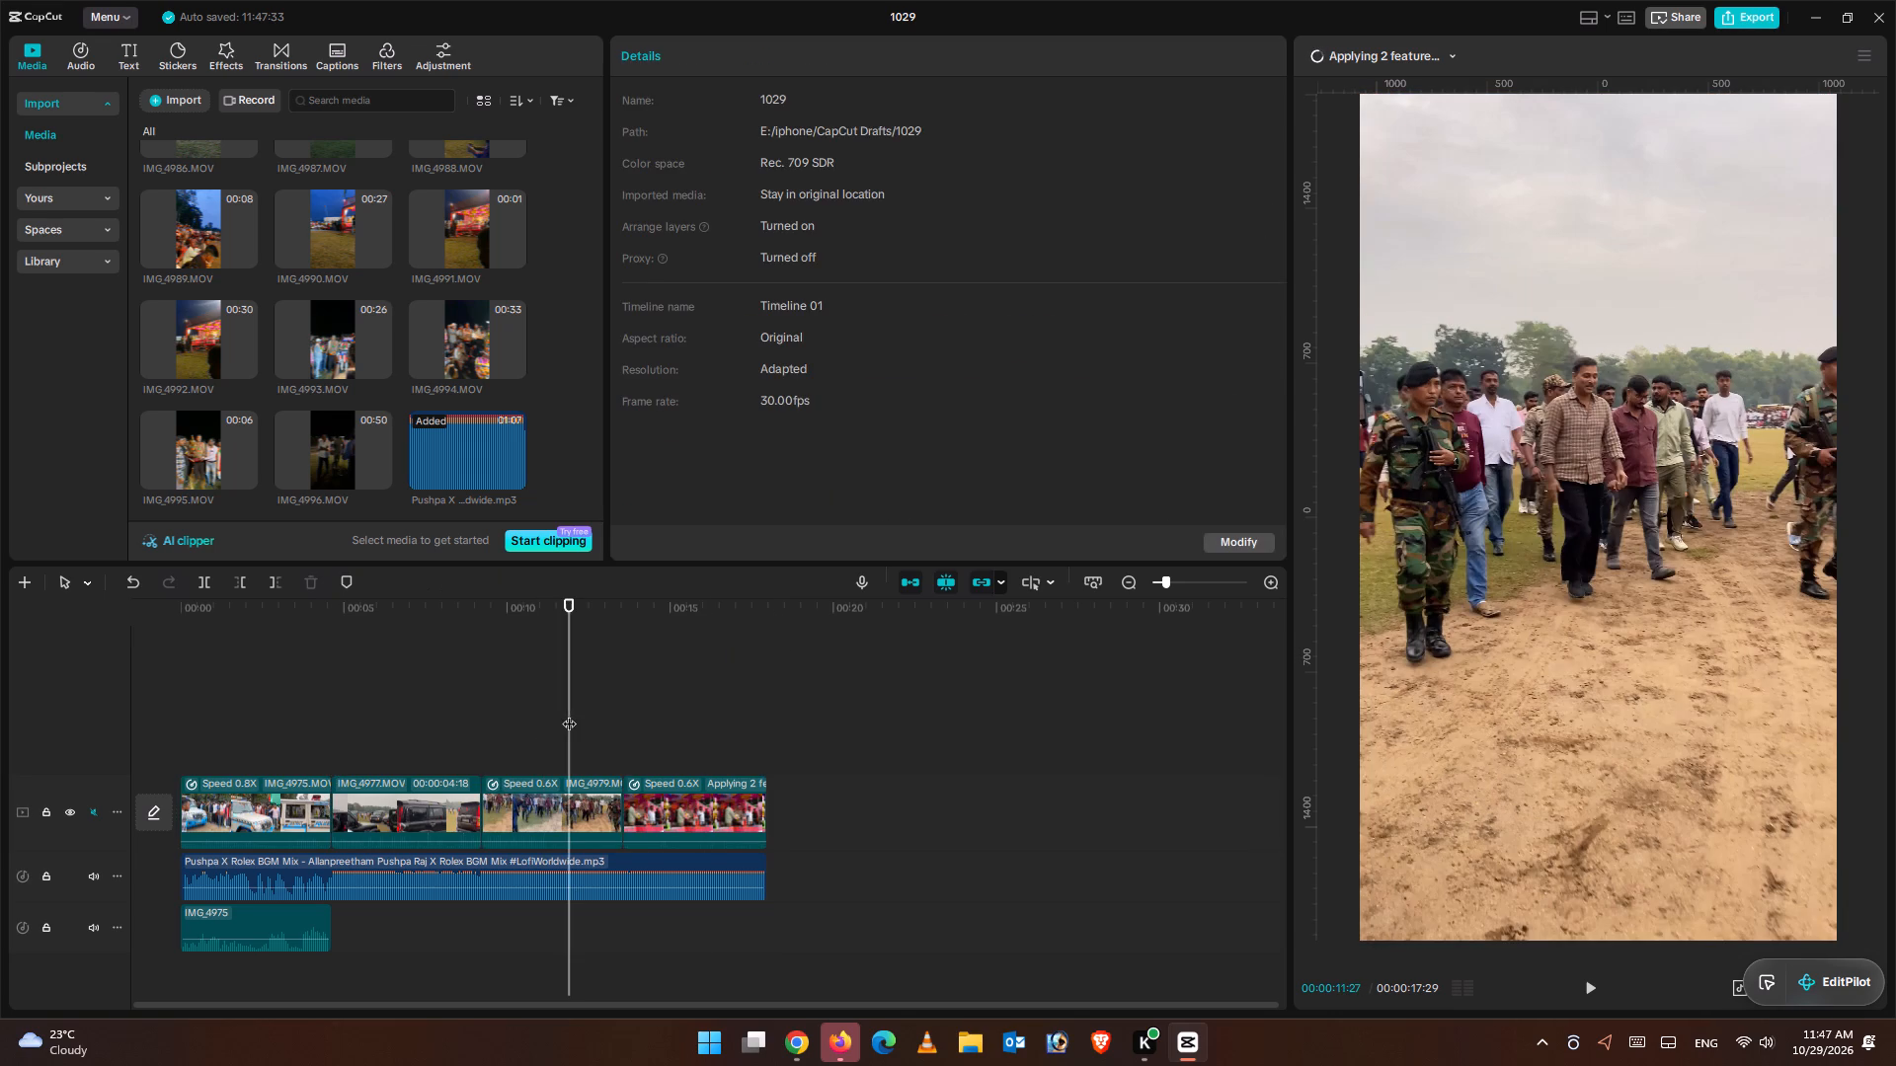
left_click_drag(1841, 982, 1767, 826)
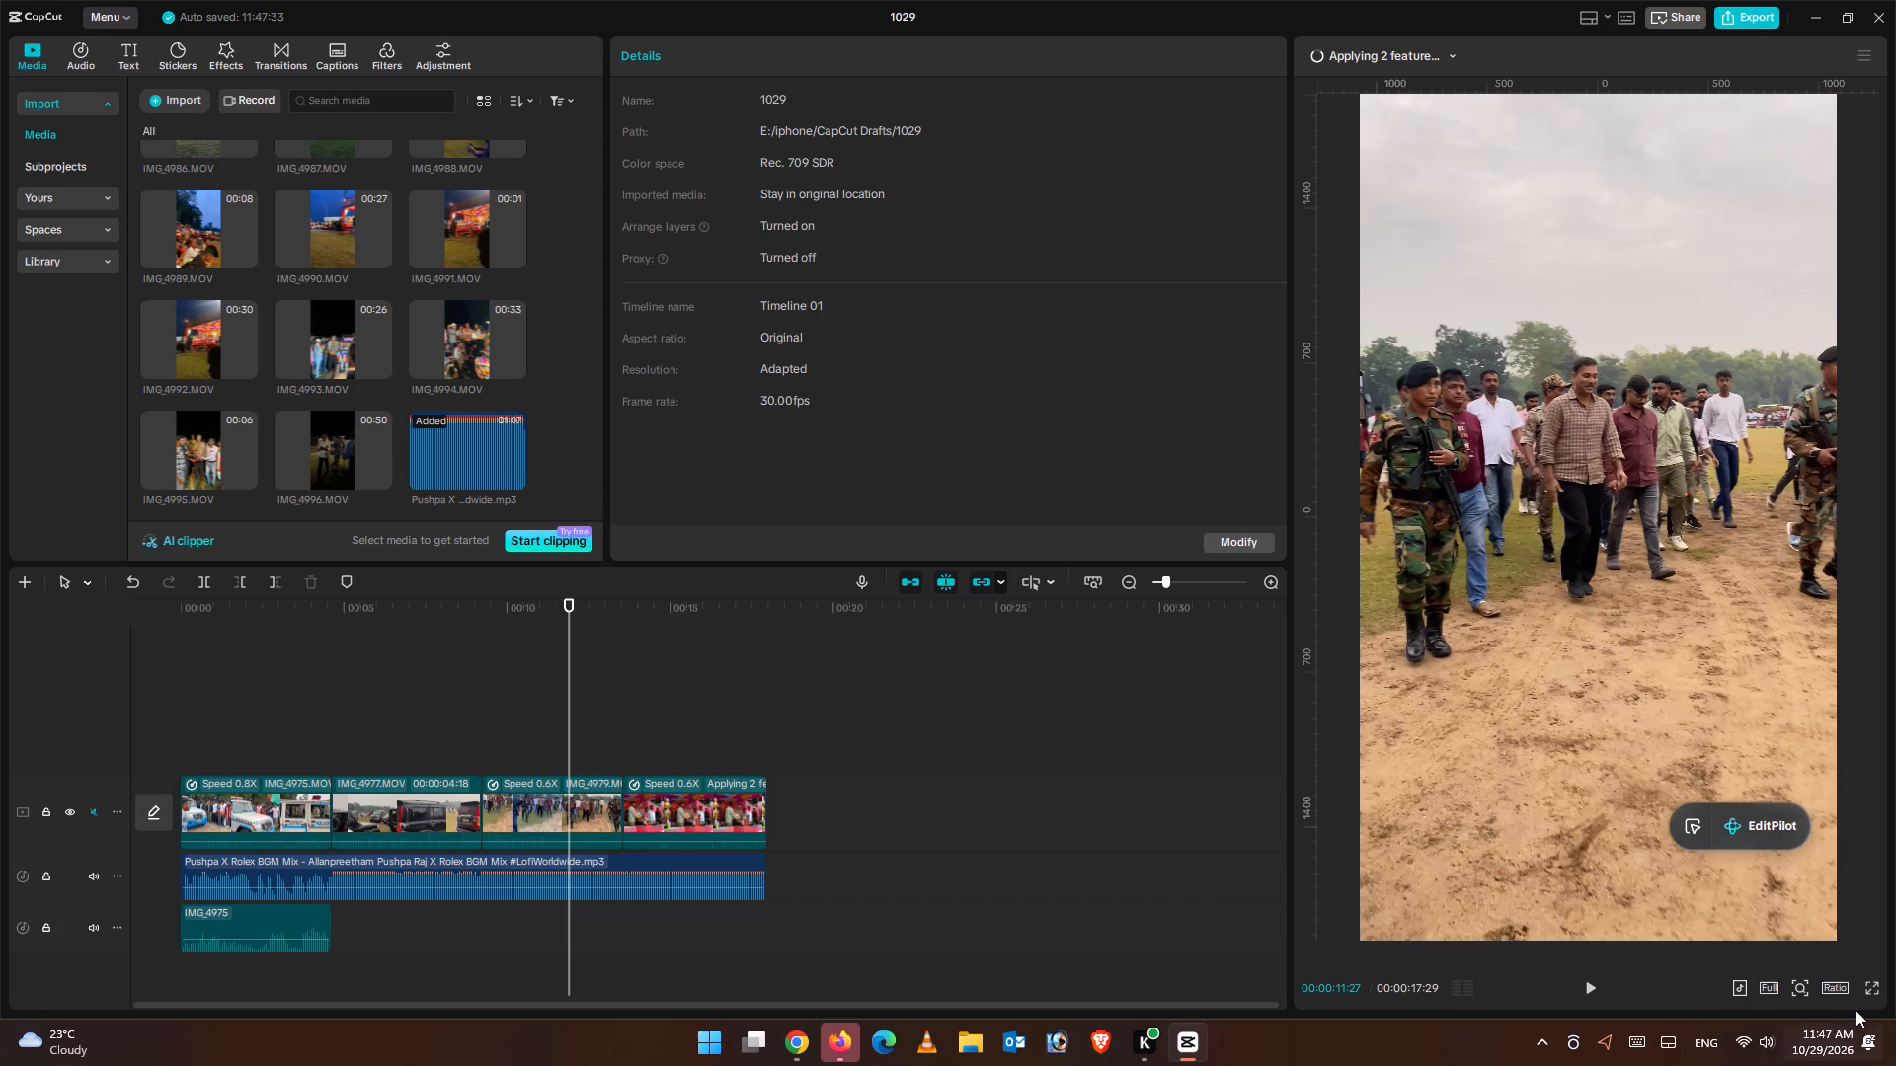
left_click(1865, 994)
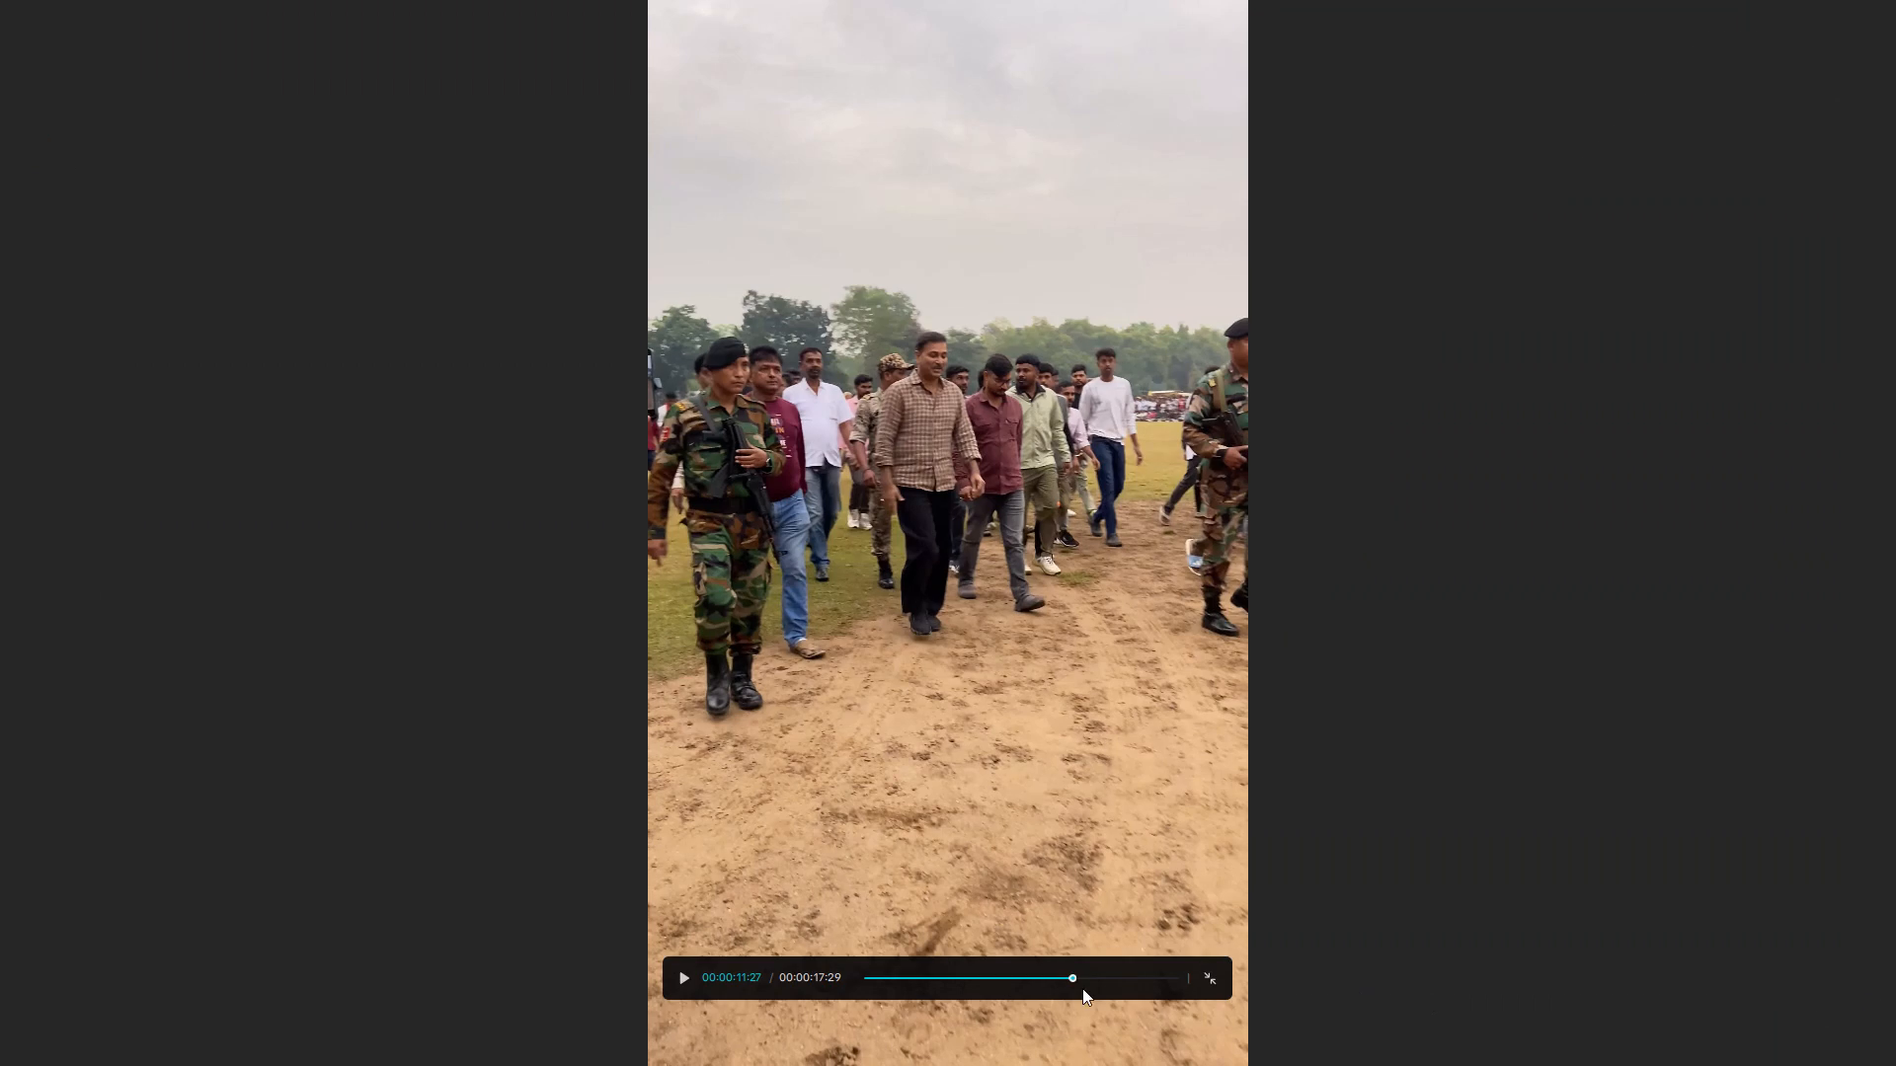
left_click_drag(1060, 988, 646, 981)
left_click_drag(1063, 982, 703, 971)
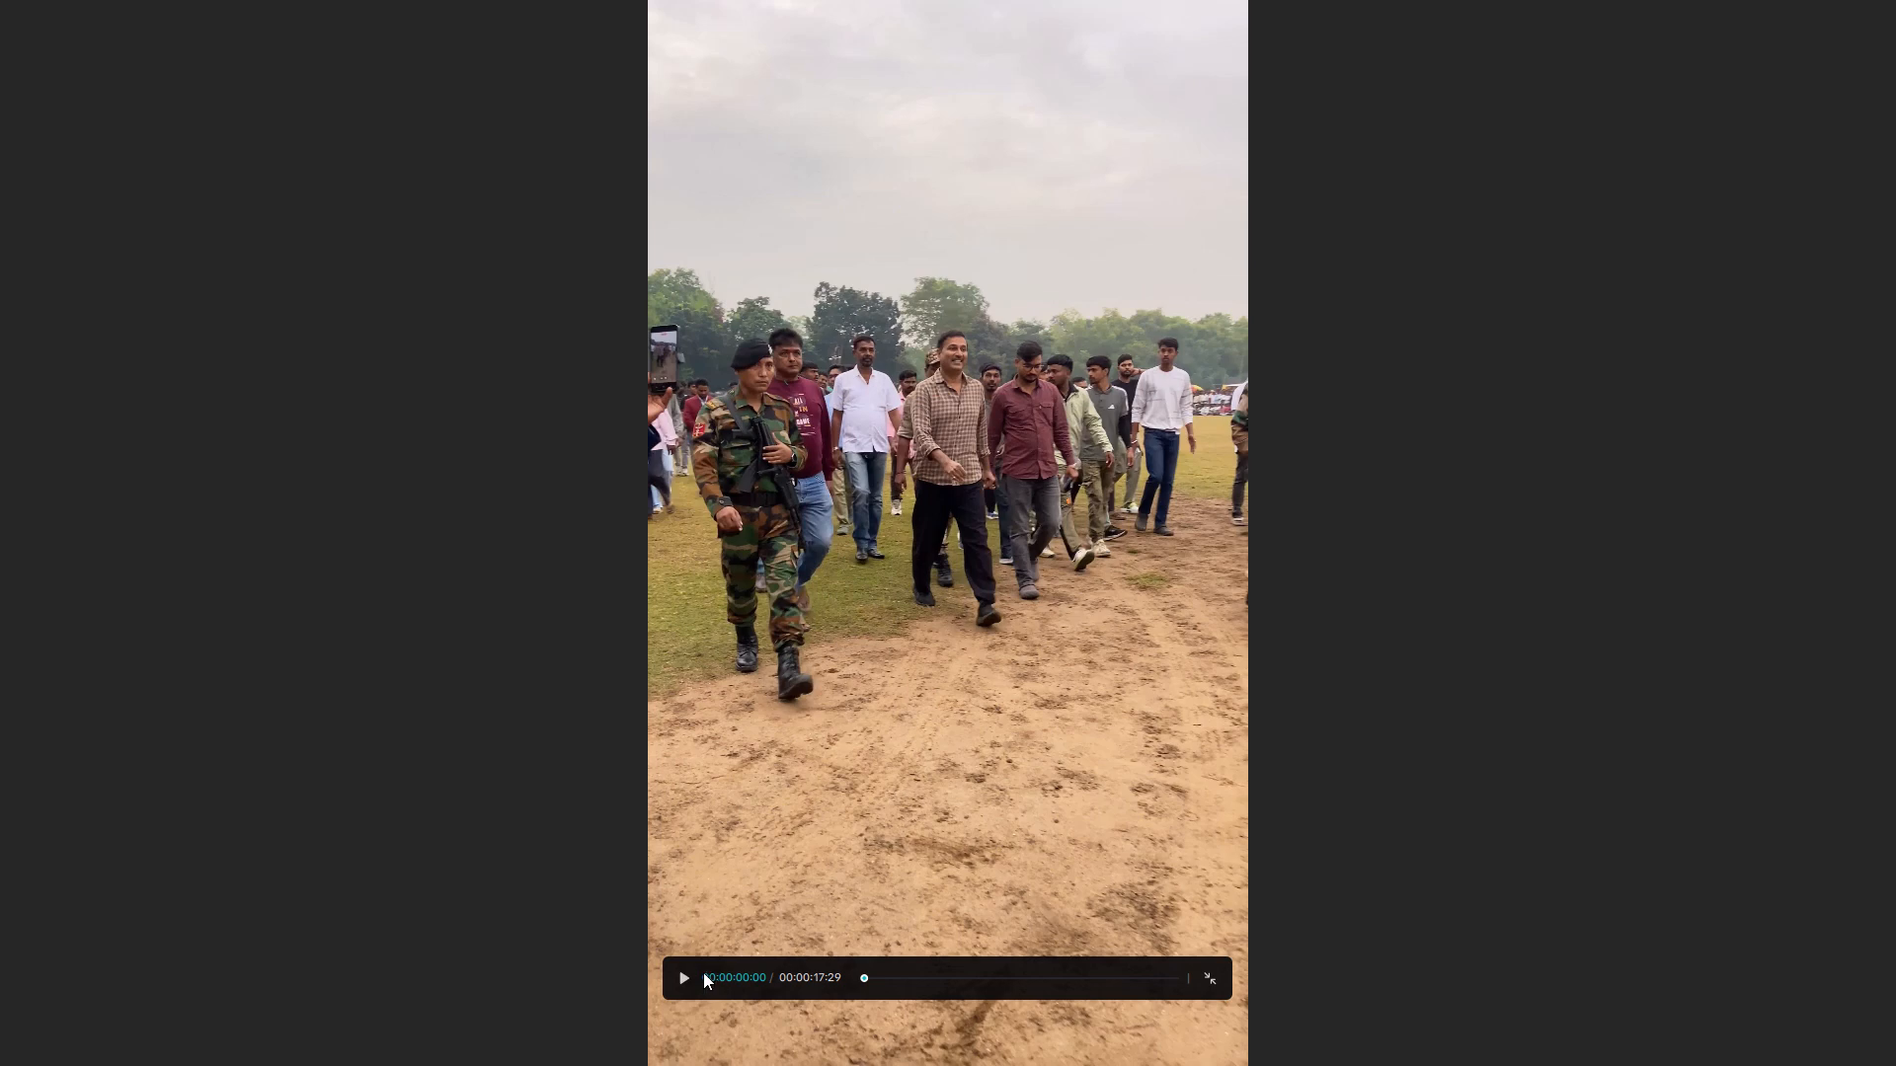
left_click(687, 977)
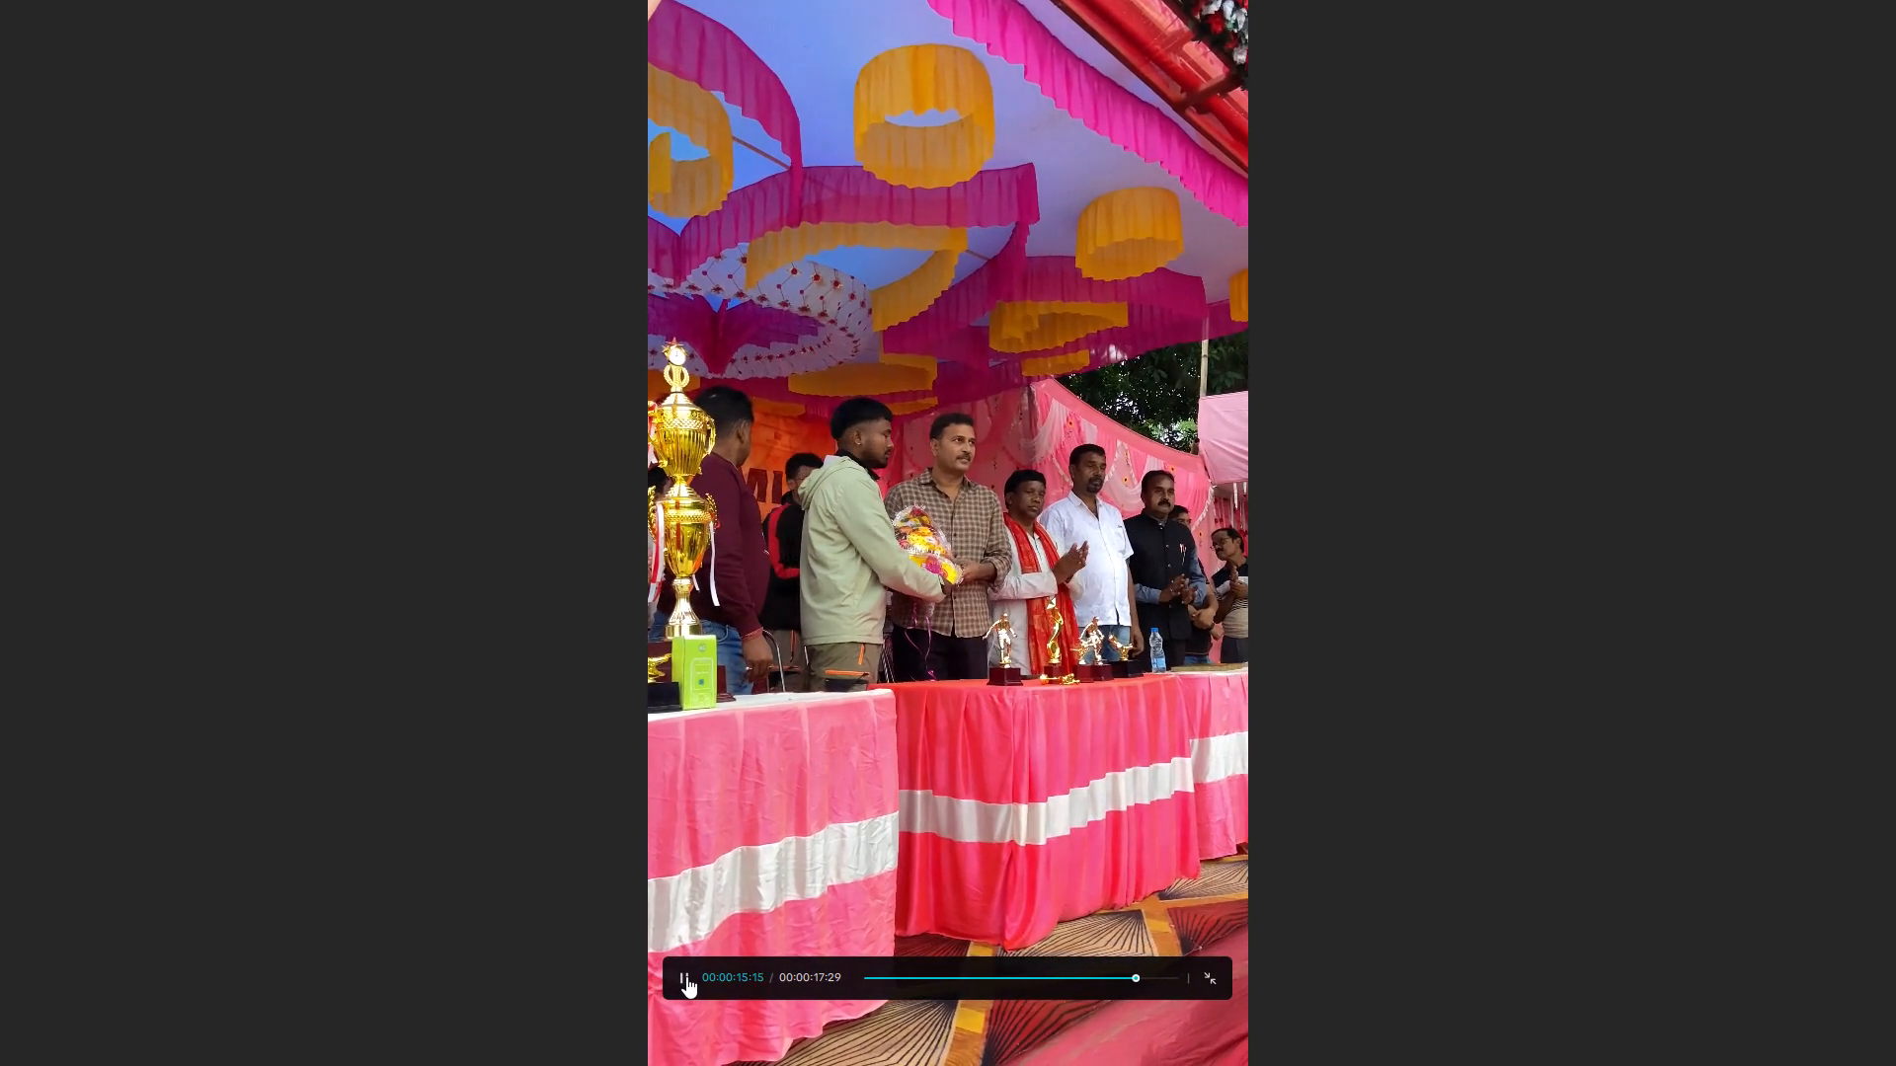
left_click(1192, 978)
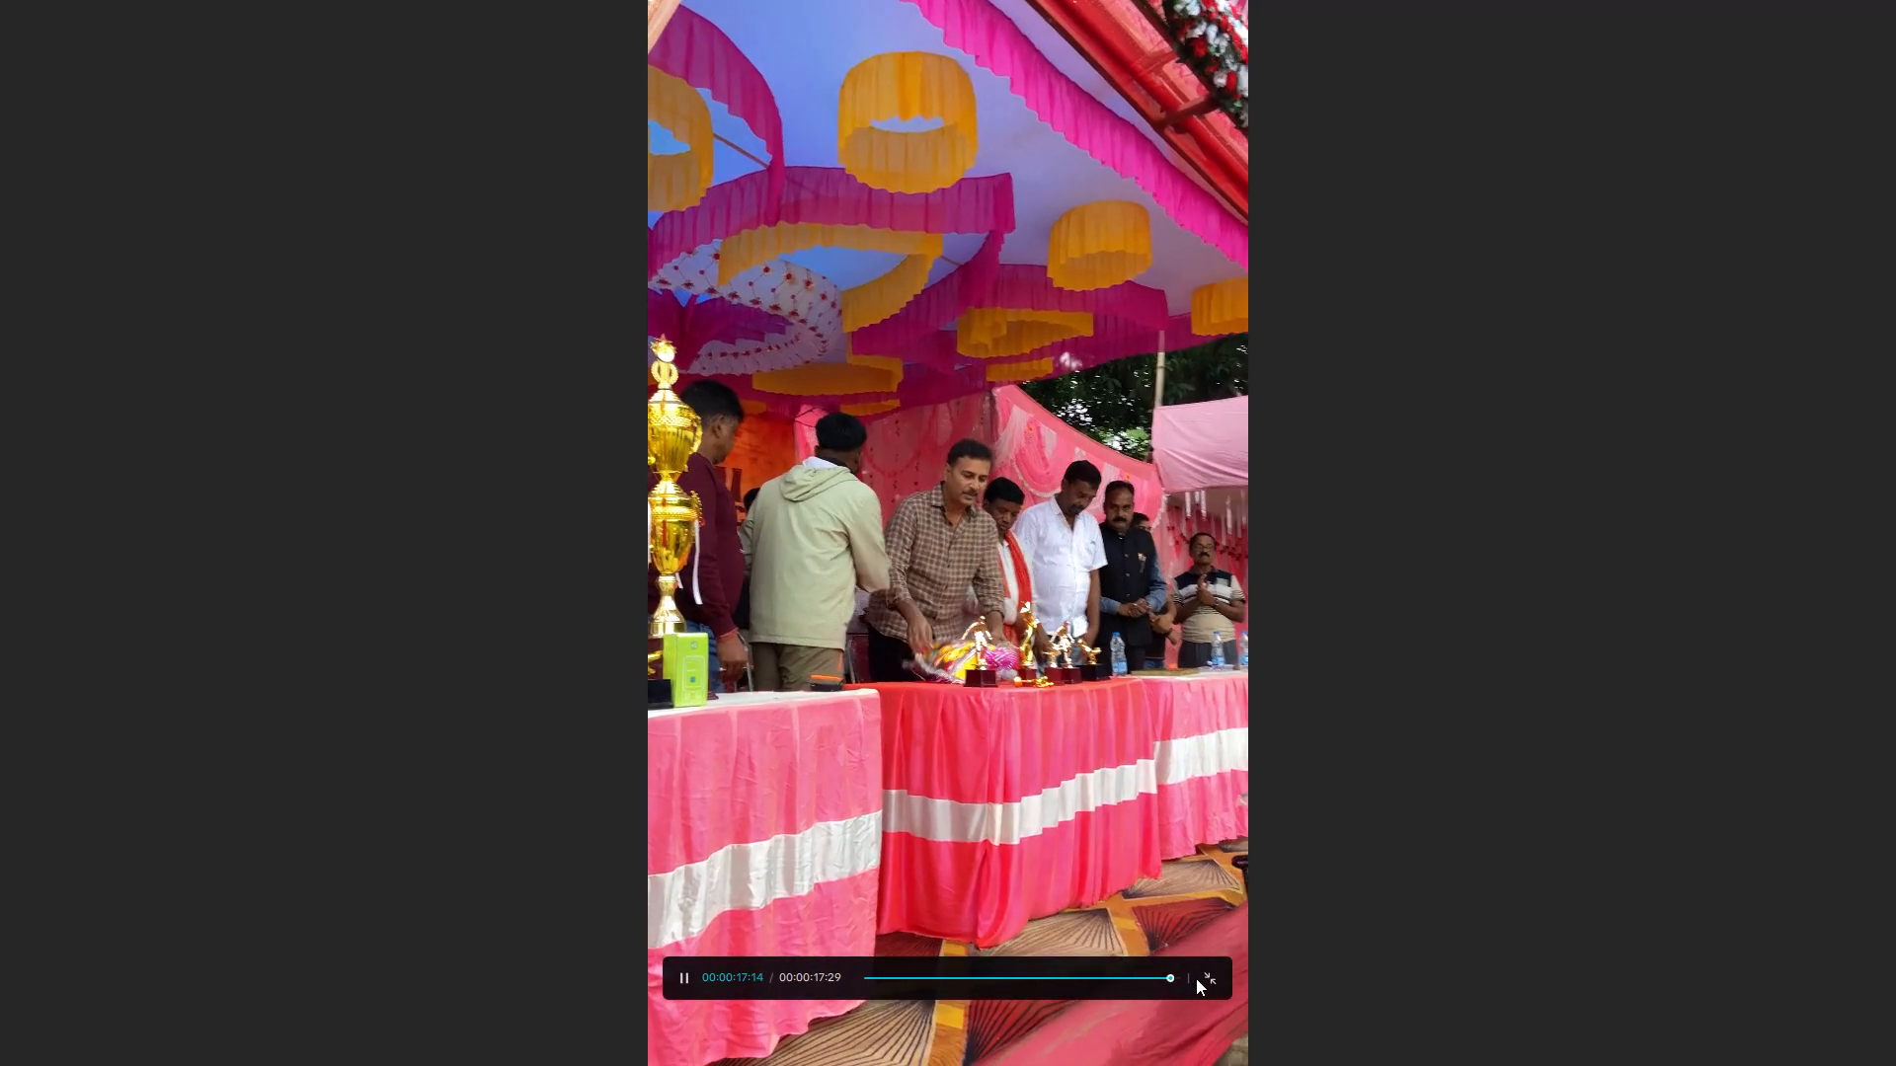
left_click(1200, 976)
Slow the third clip, IMG_4979.MOV, to a speed of 0.50x.
left_click(656, 718)
left_click(544, 752)
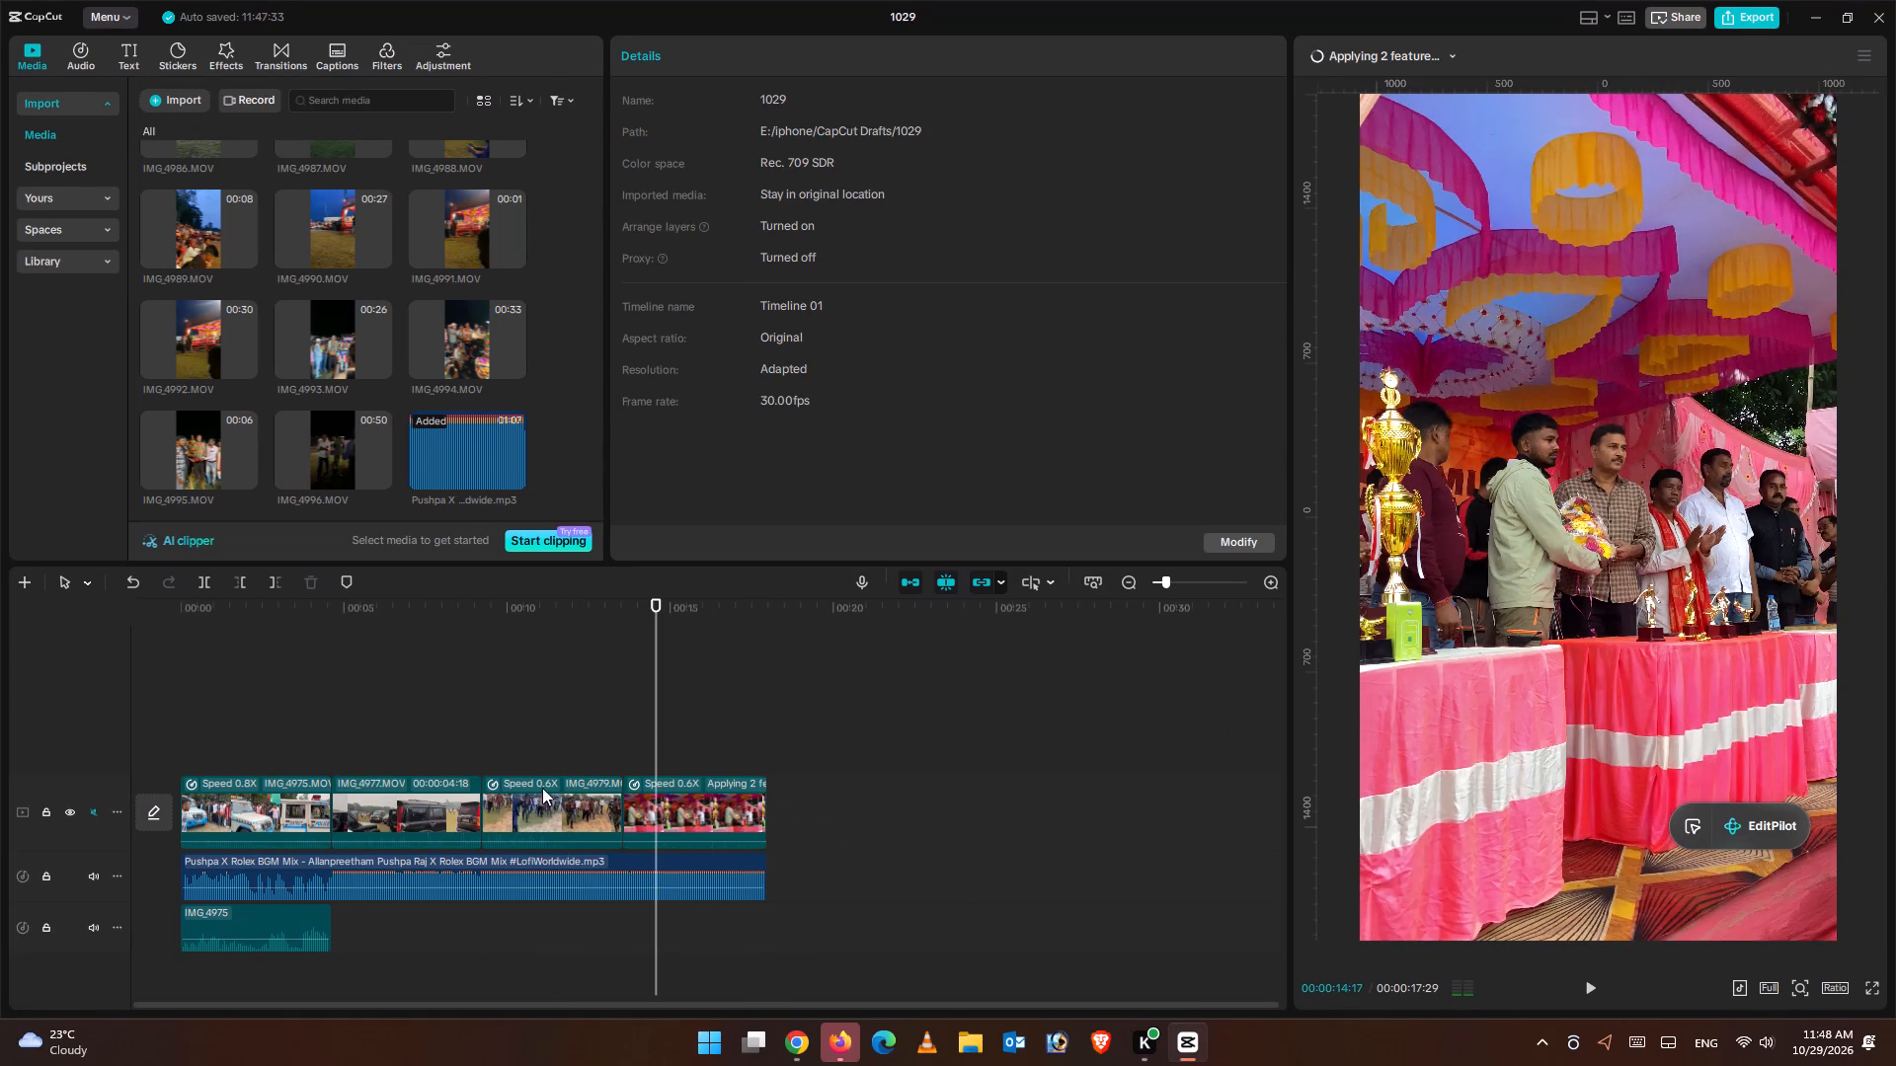
left_click(541, 800)
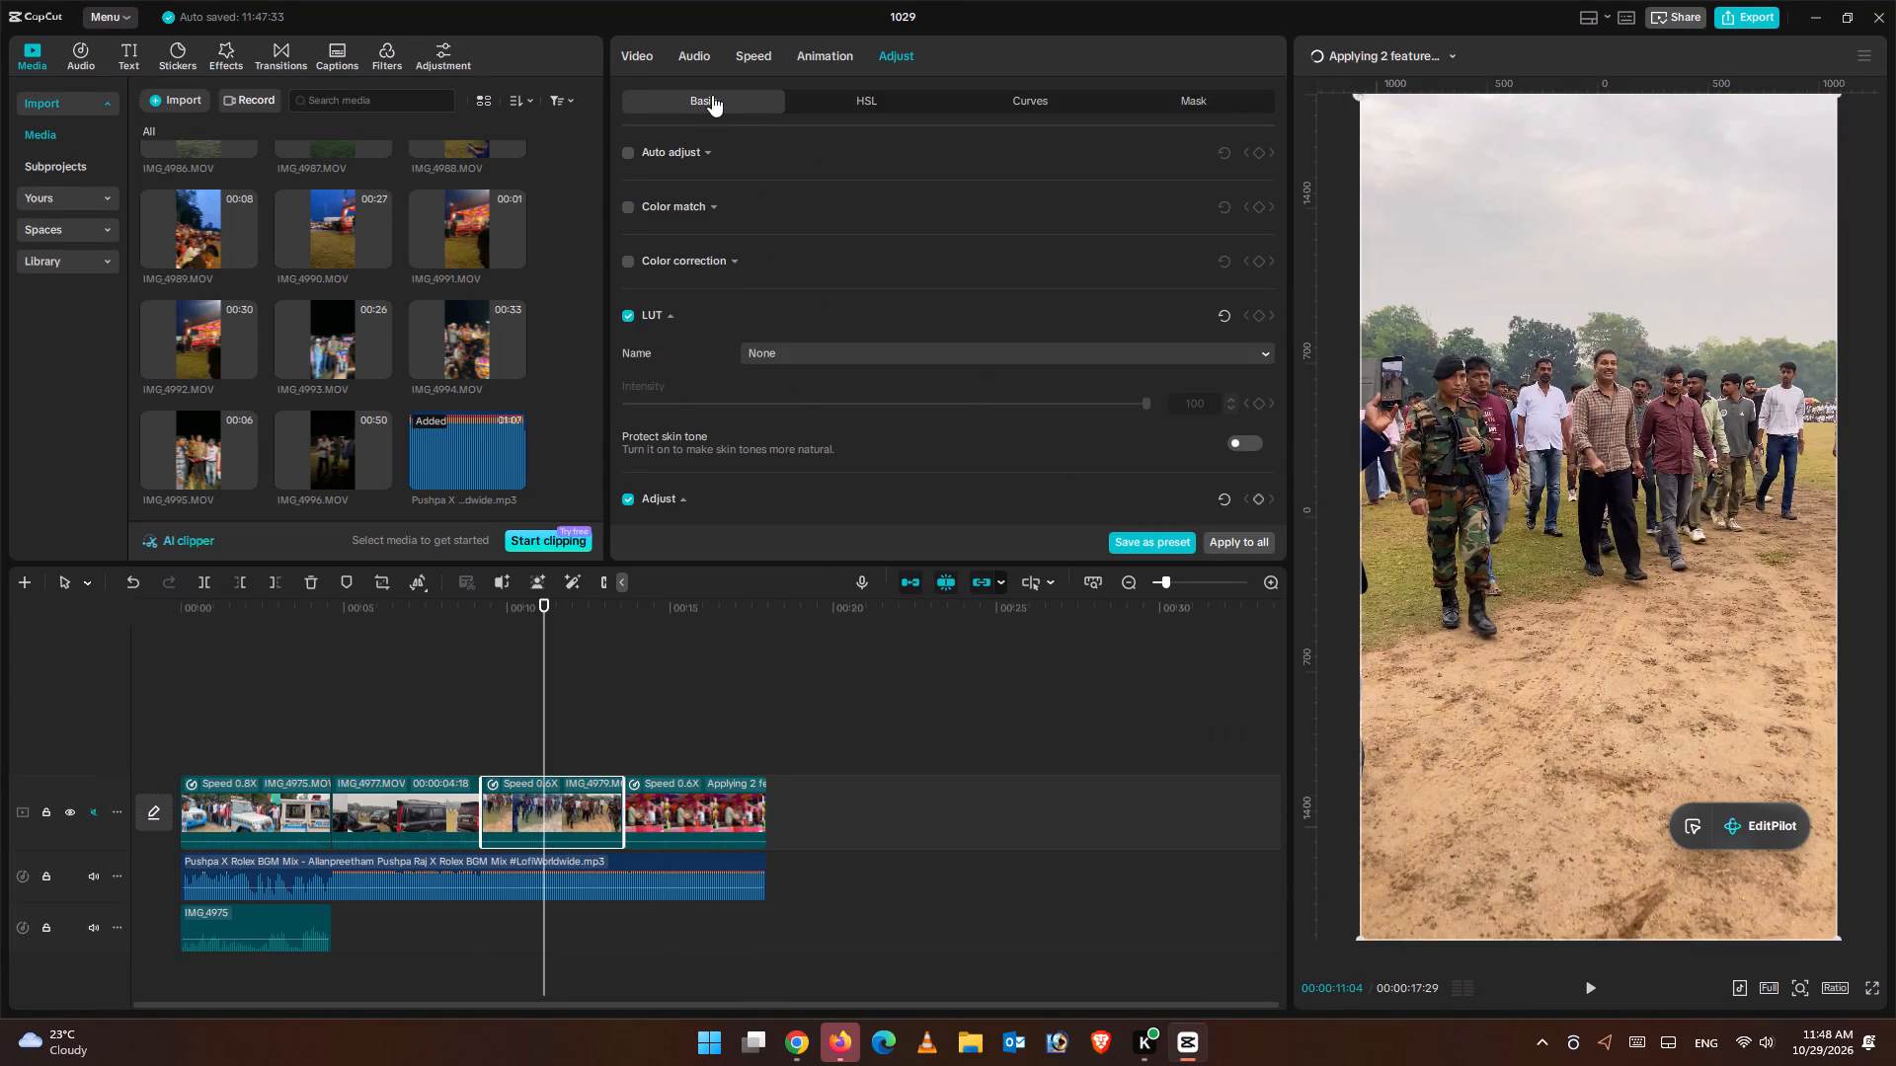
left_click(768, 56)
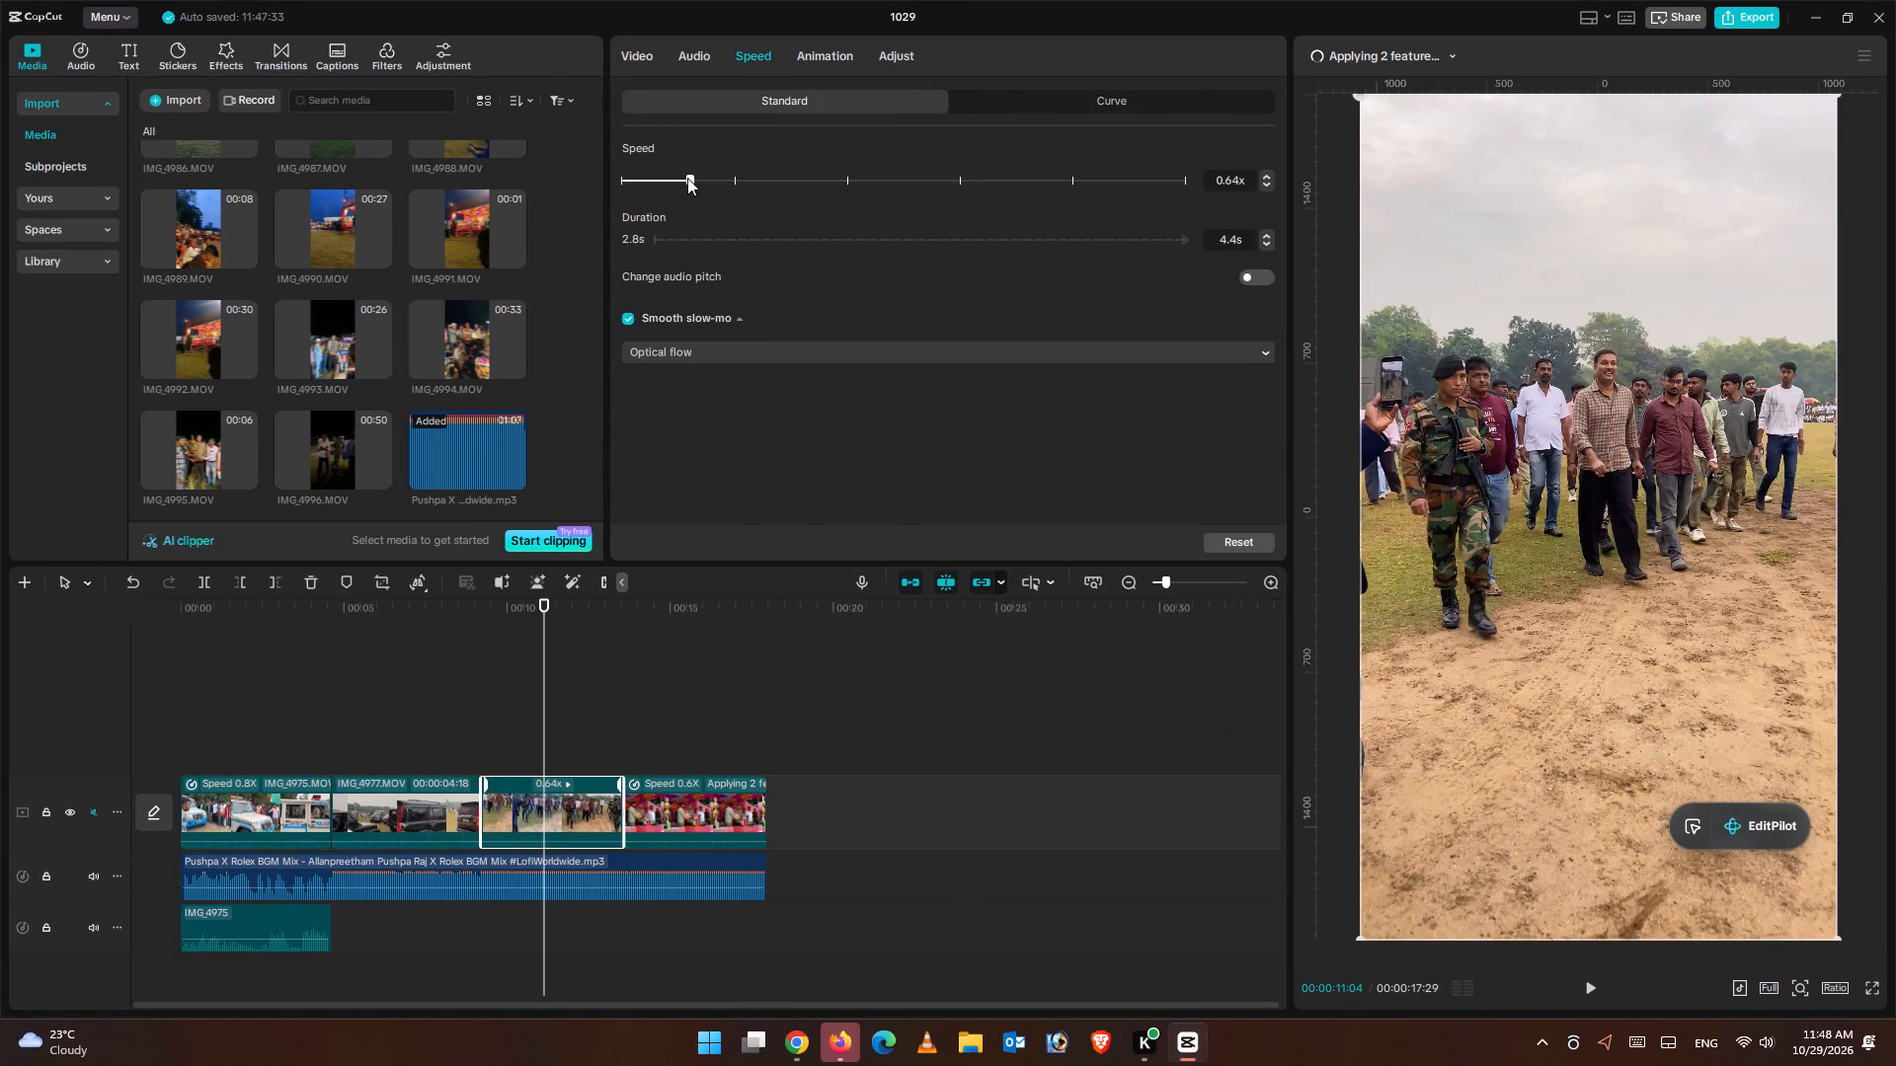
left_click_drag(687, 178, 672, 177)
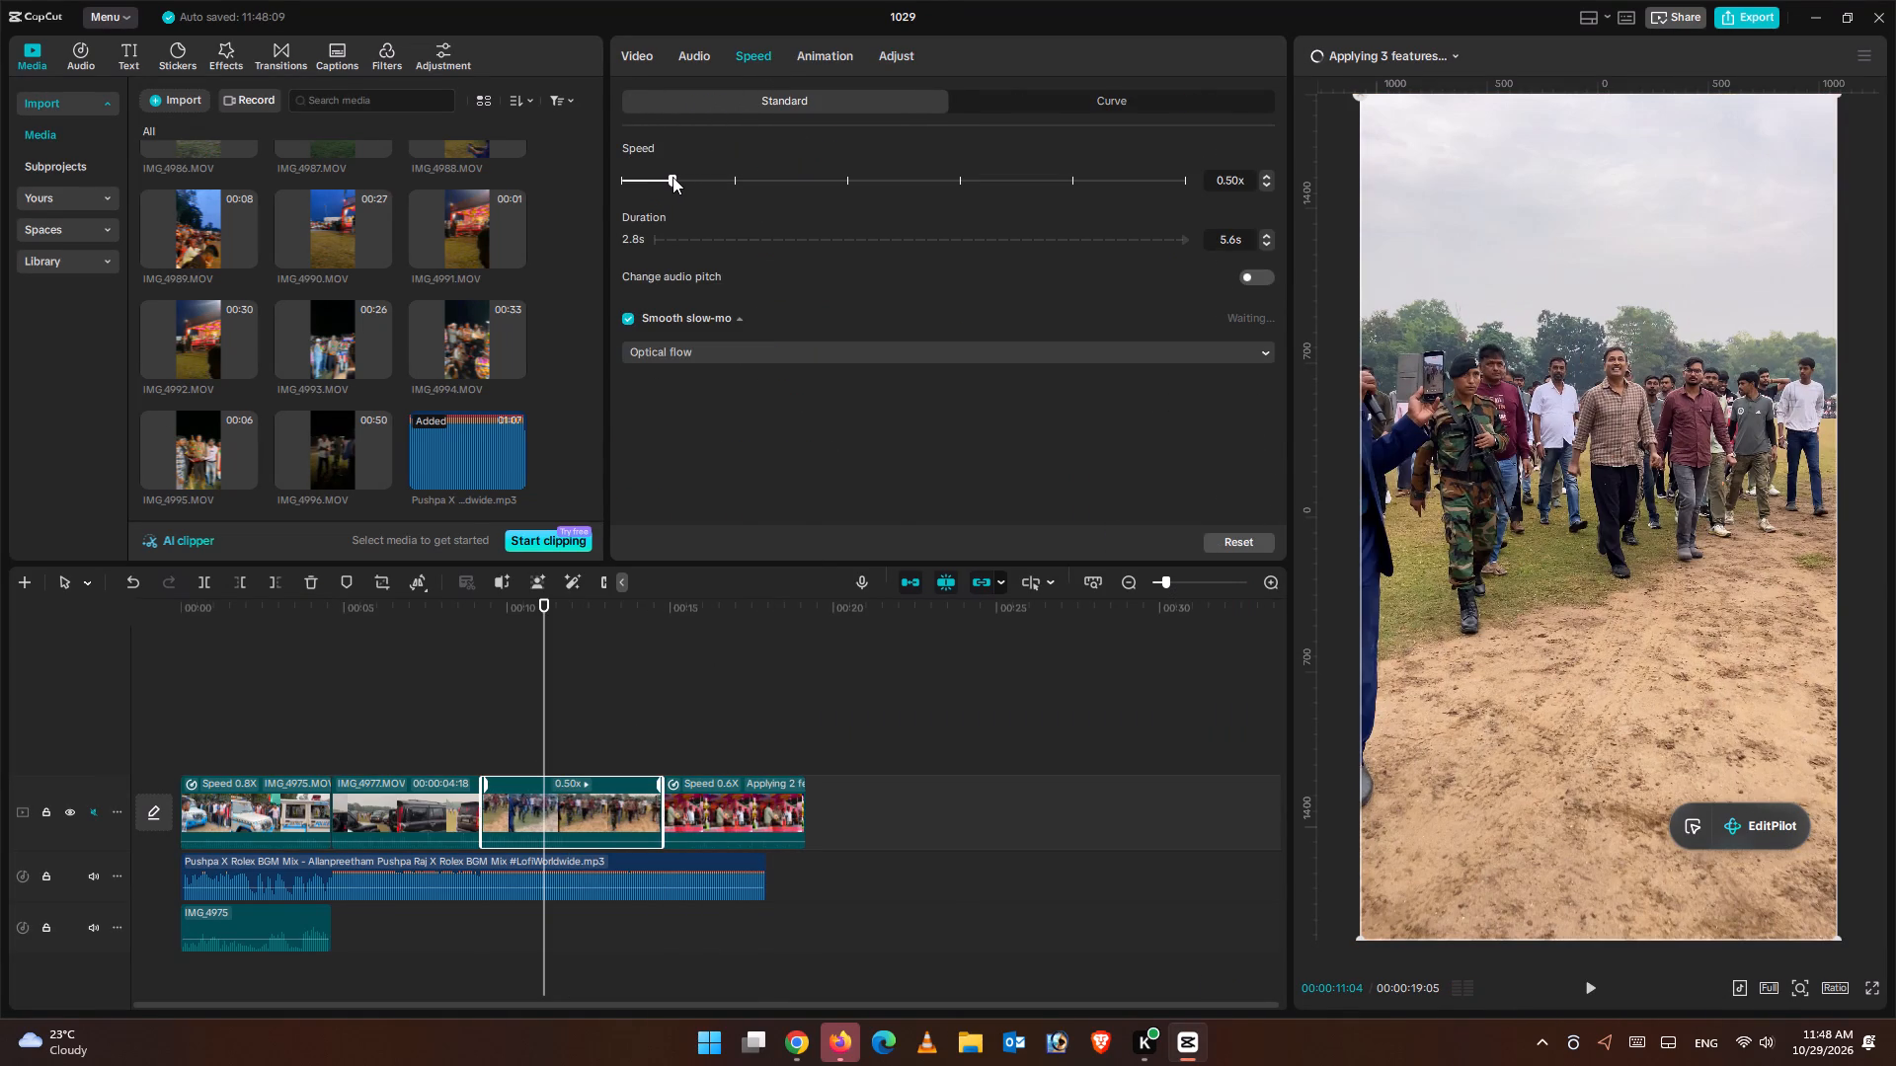
Trim off the end of the third clip after 00:00:13:24.
left_click_drag(544, 628, 561, 637)
left_click_drag(561, 637, 631, 680)
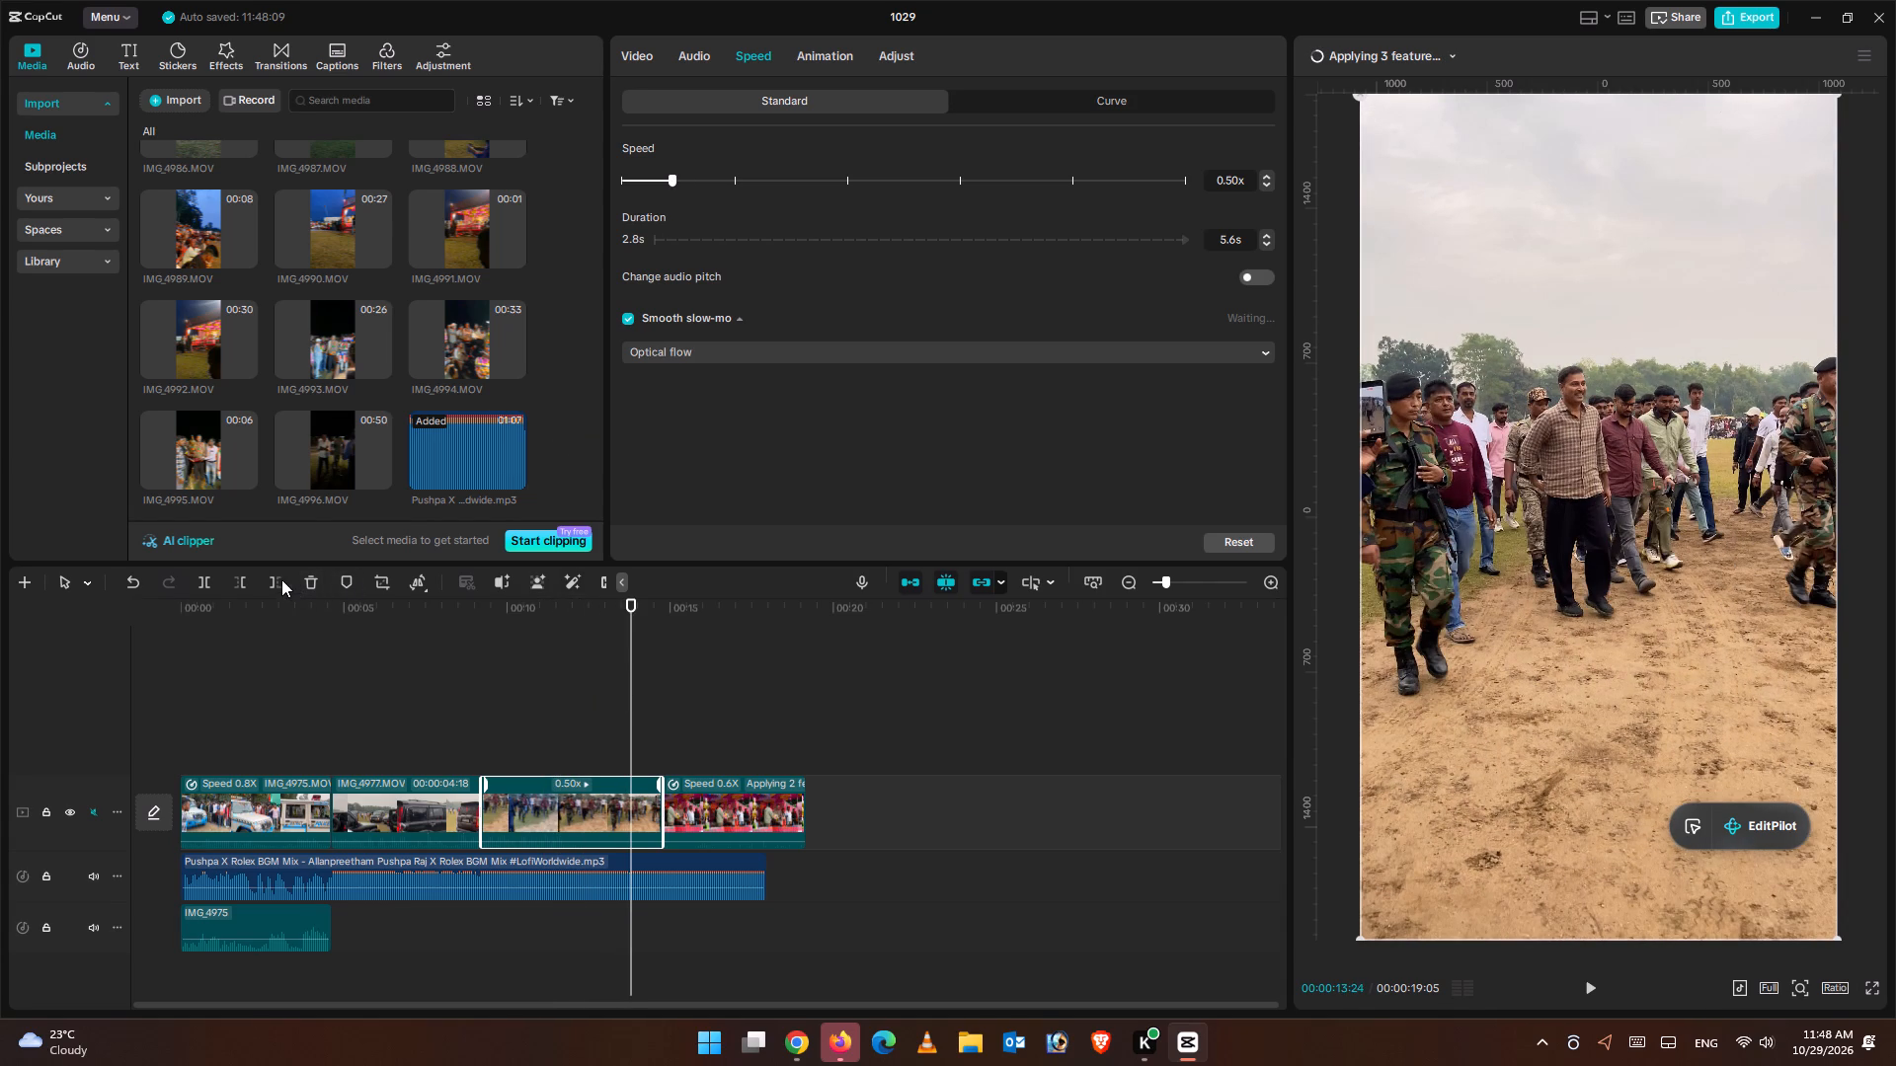
left_click(280, 579)
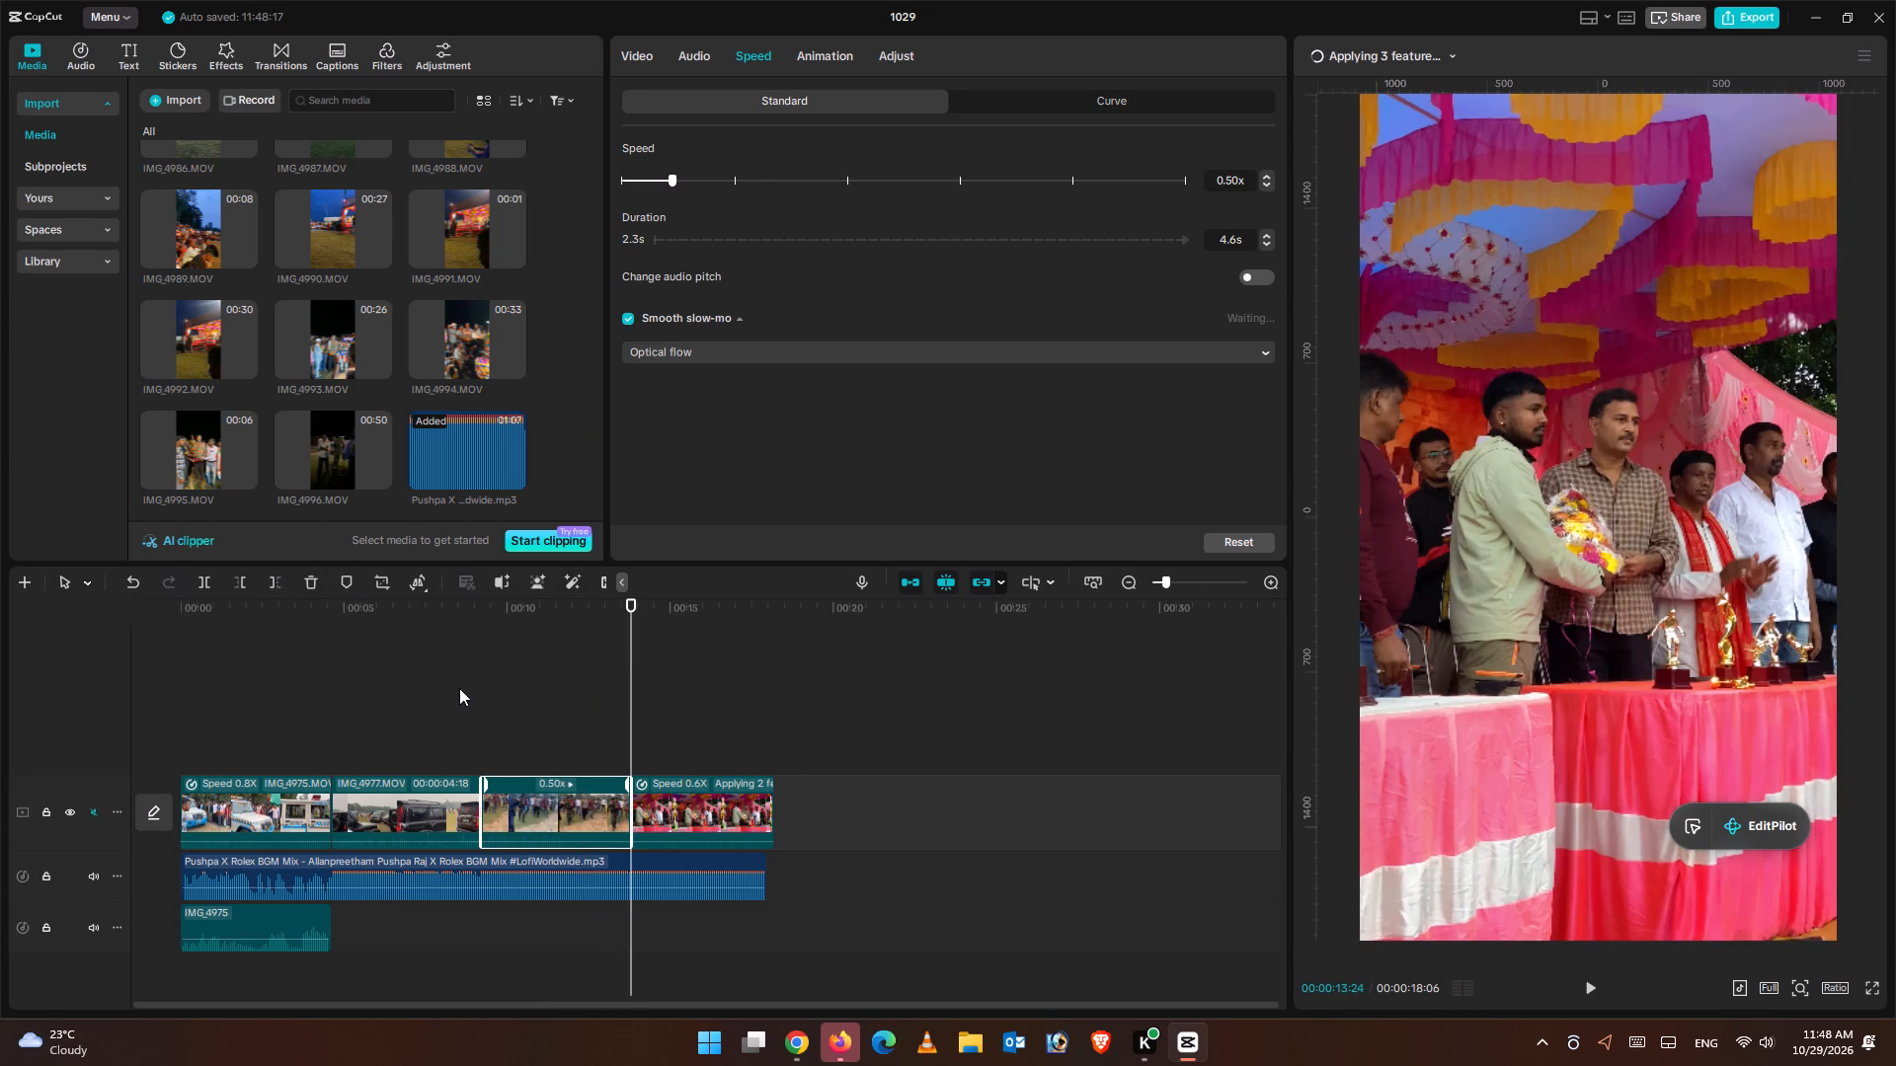
left_click(443, 678)
Move the fourth clip's 100% scale keyframe earlier to about 00:00:14:01 and play back the faster zoom.
left_click(1597, 979)
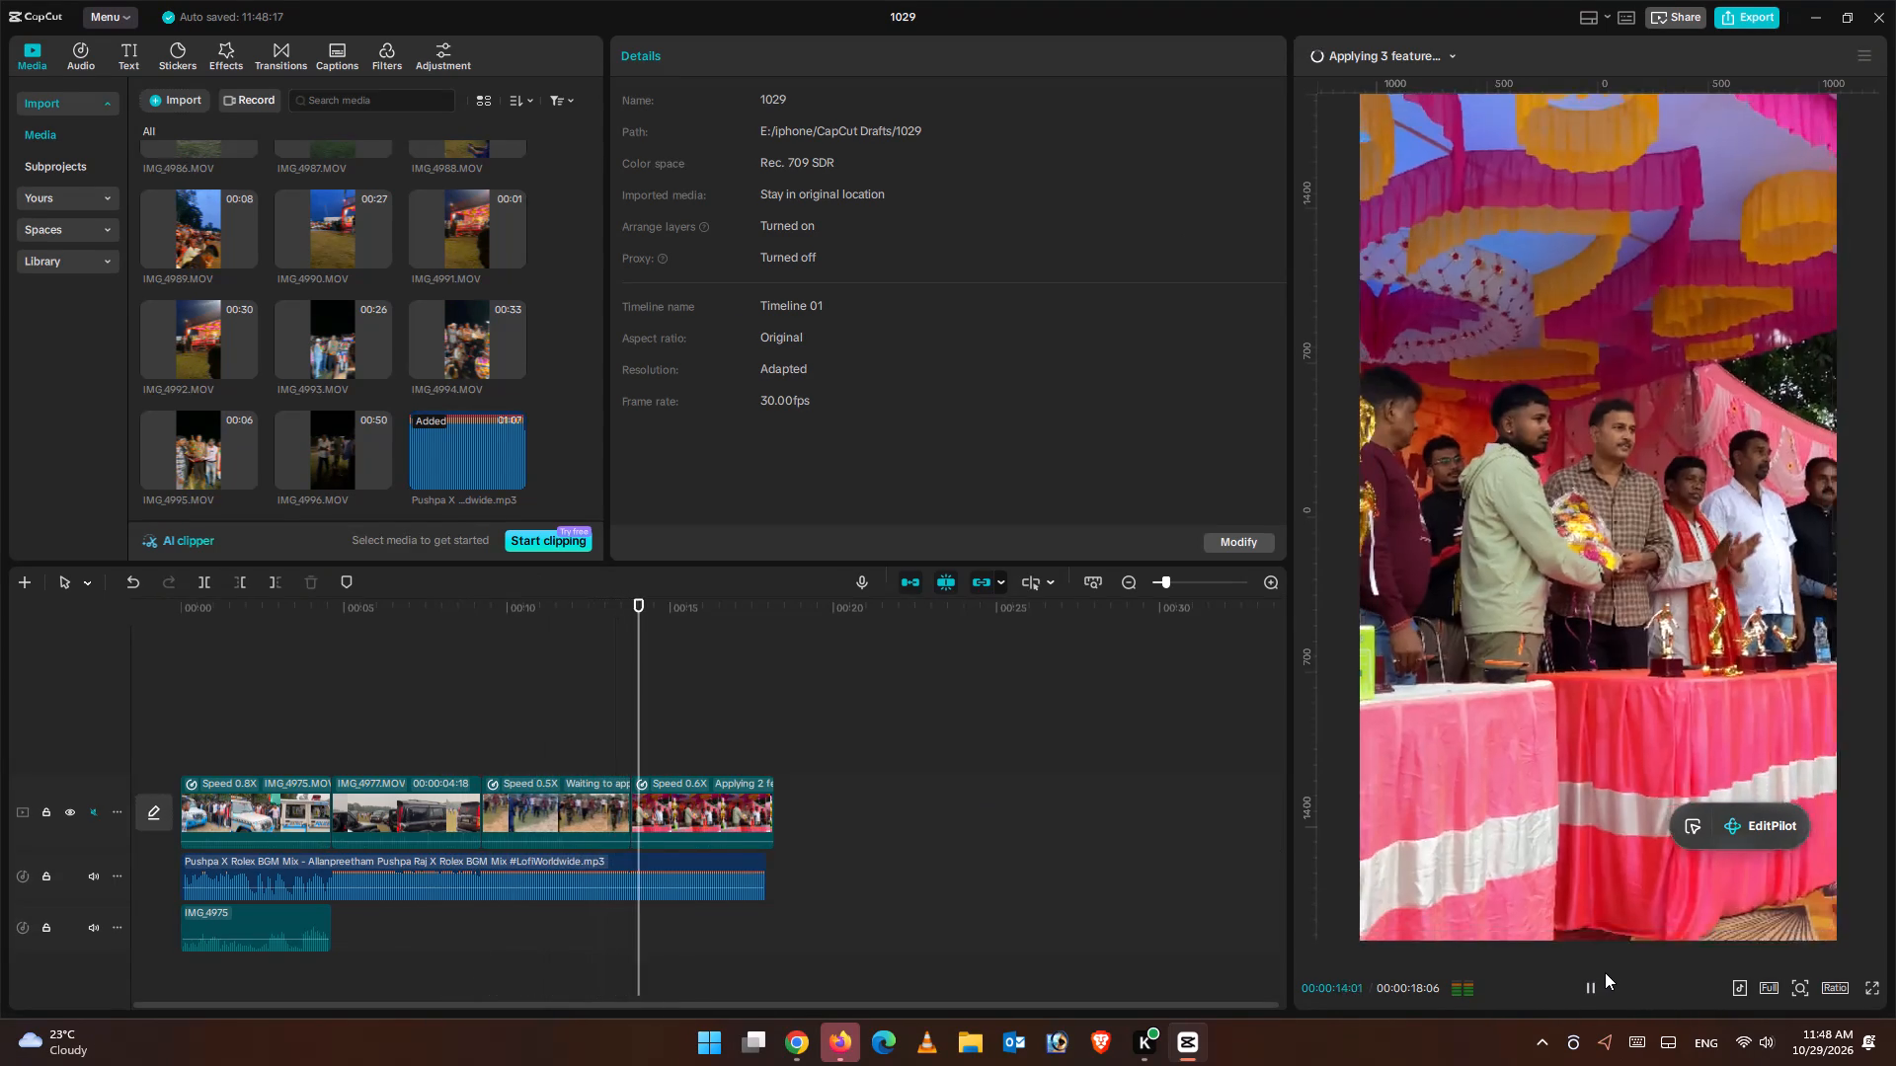
left_click(686, 796)
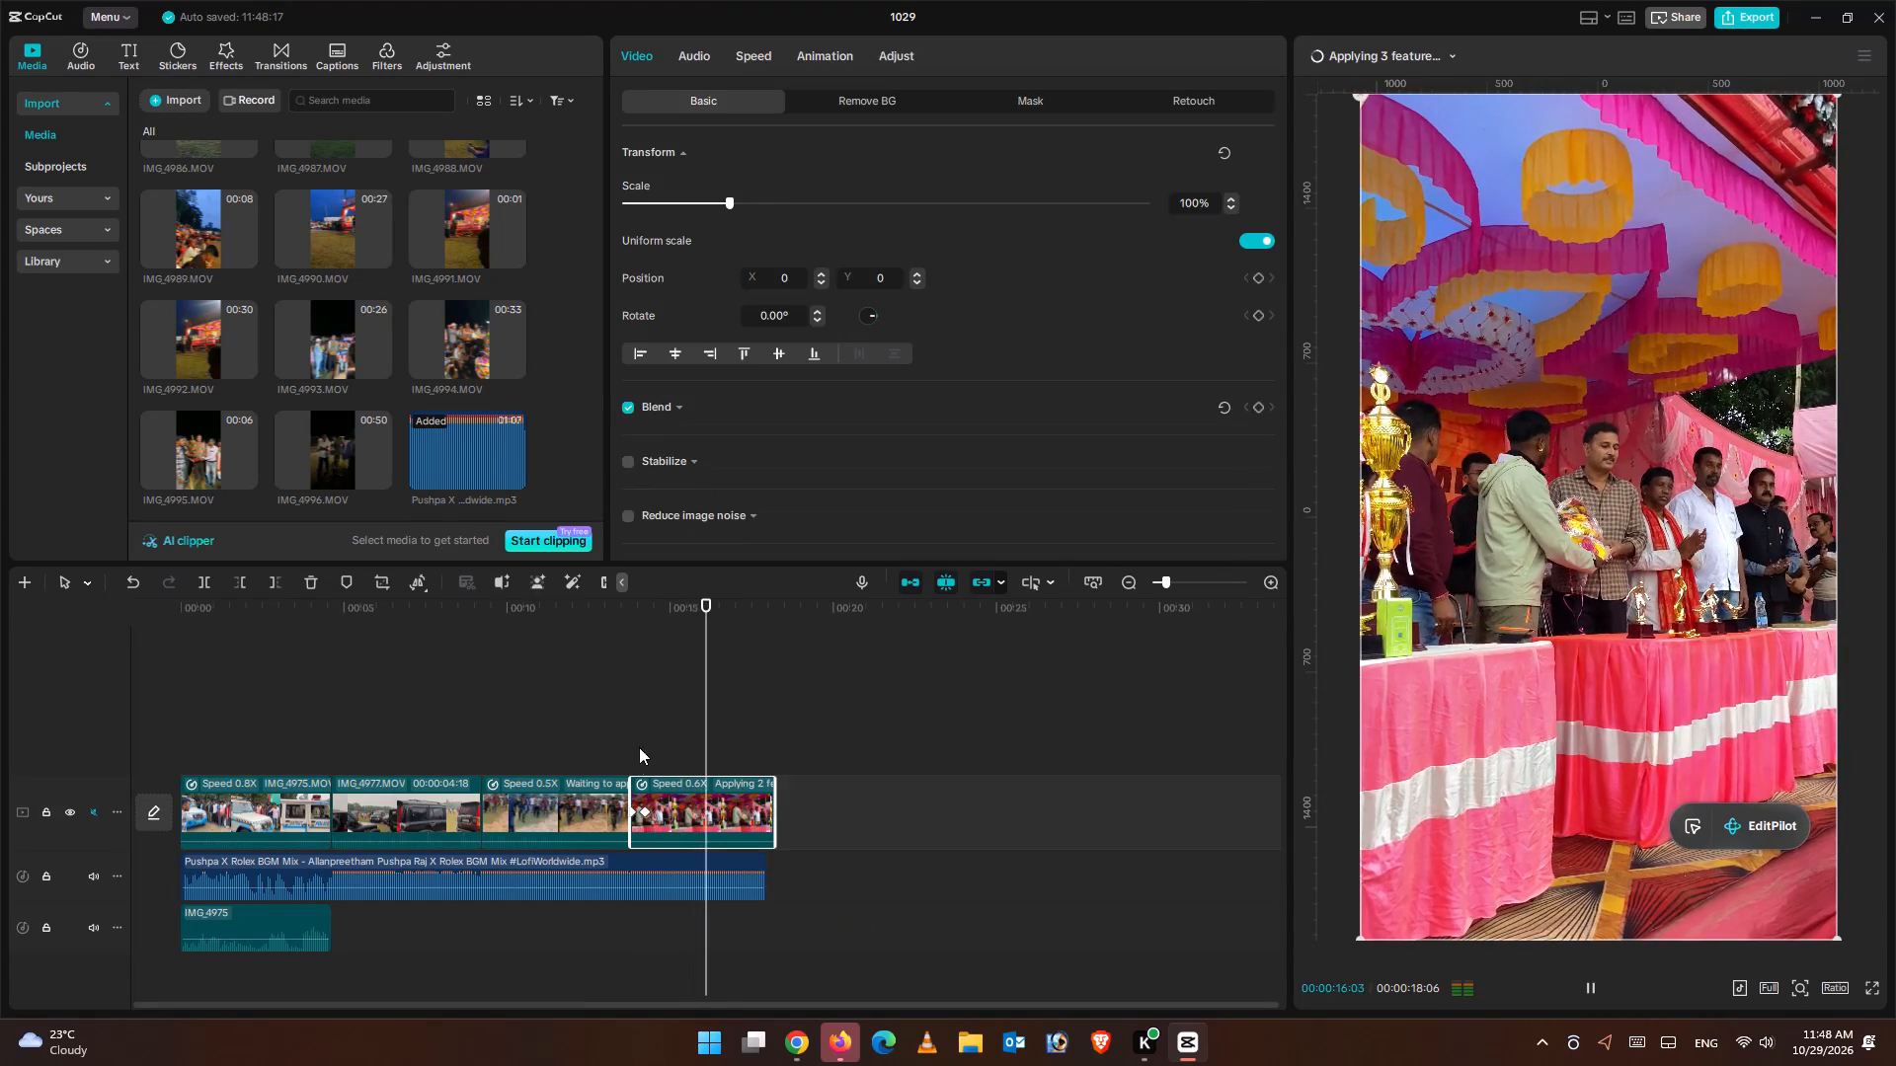
left_click(637, 735)
left_click(661, 800)
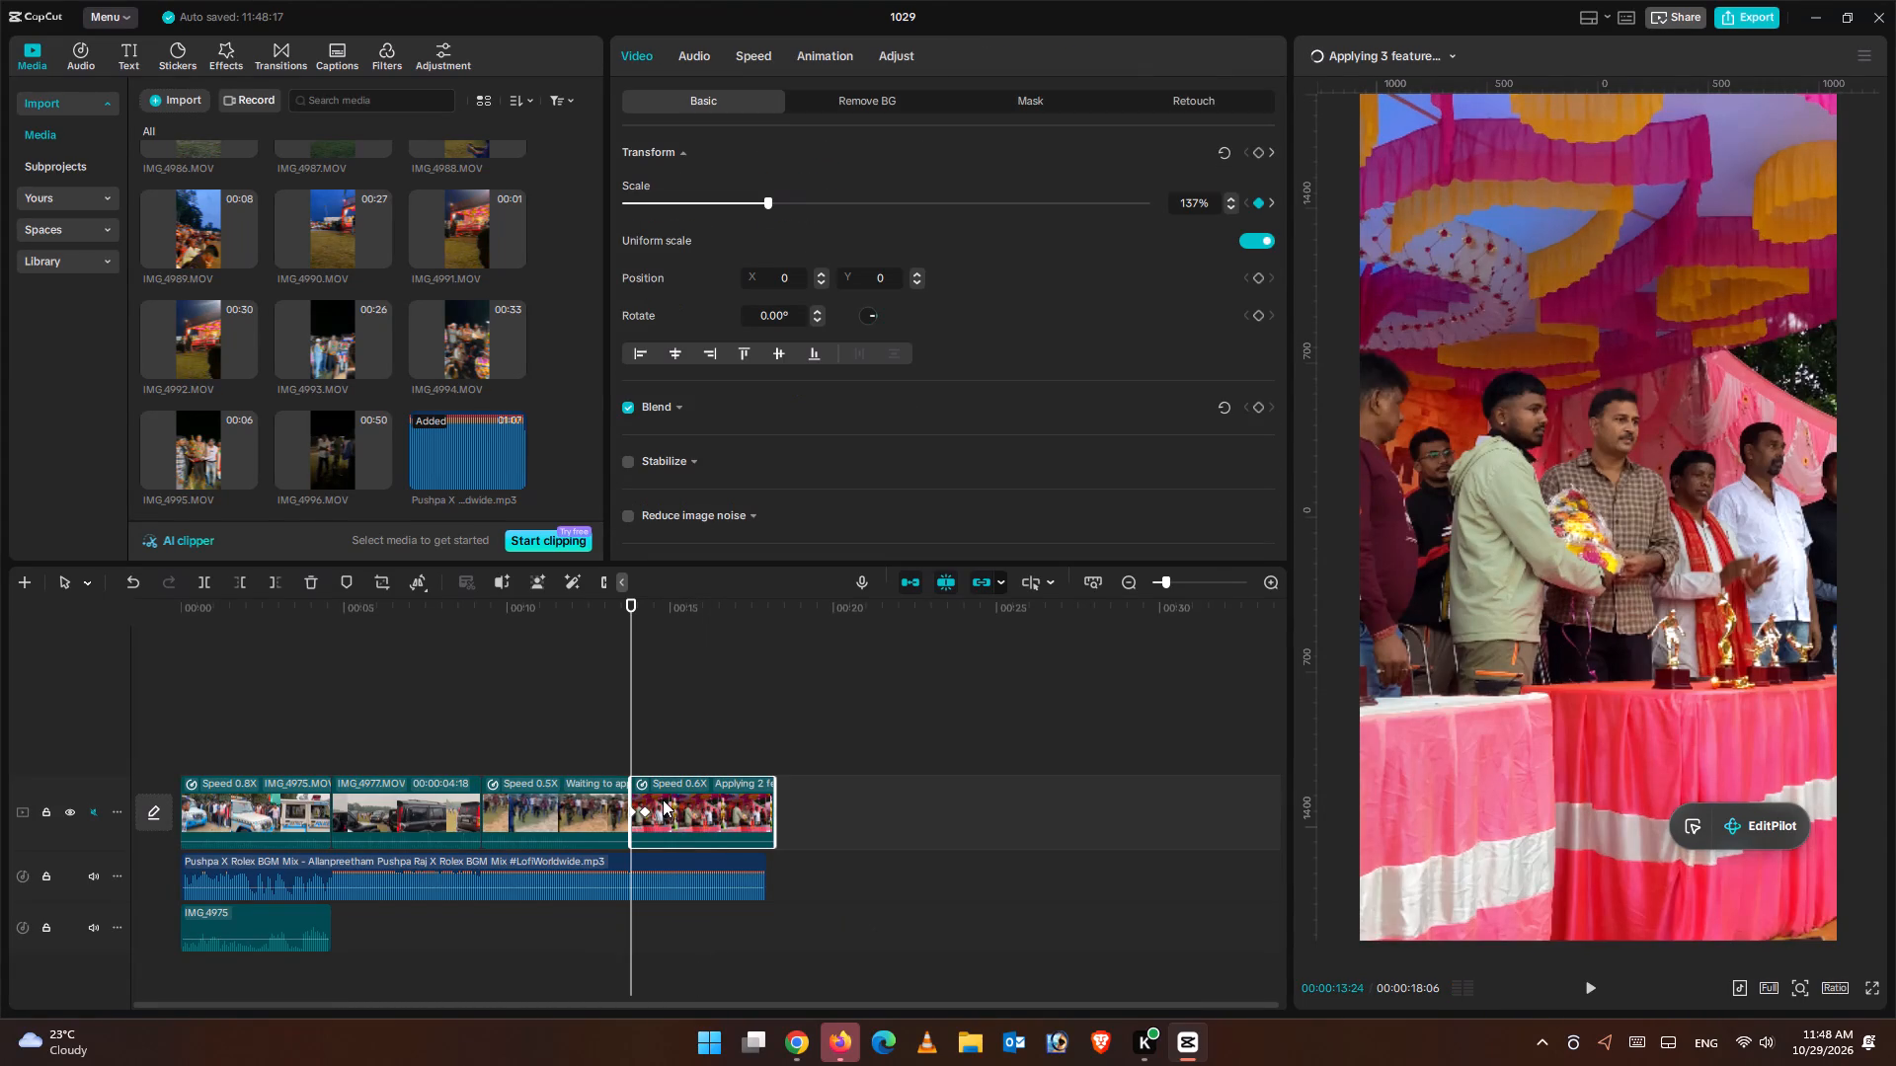
key("ctrl+equal")
key("ctrl+equal")
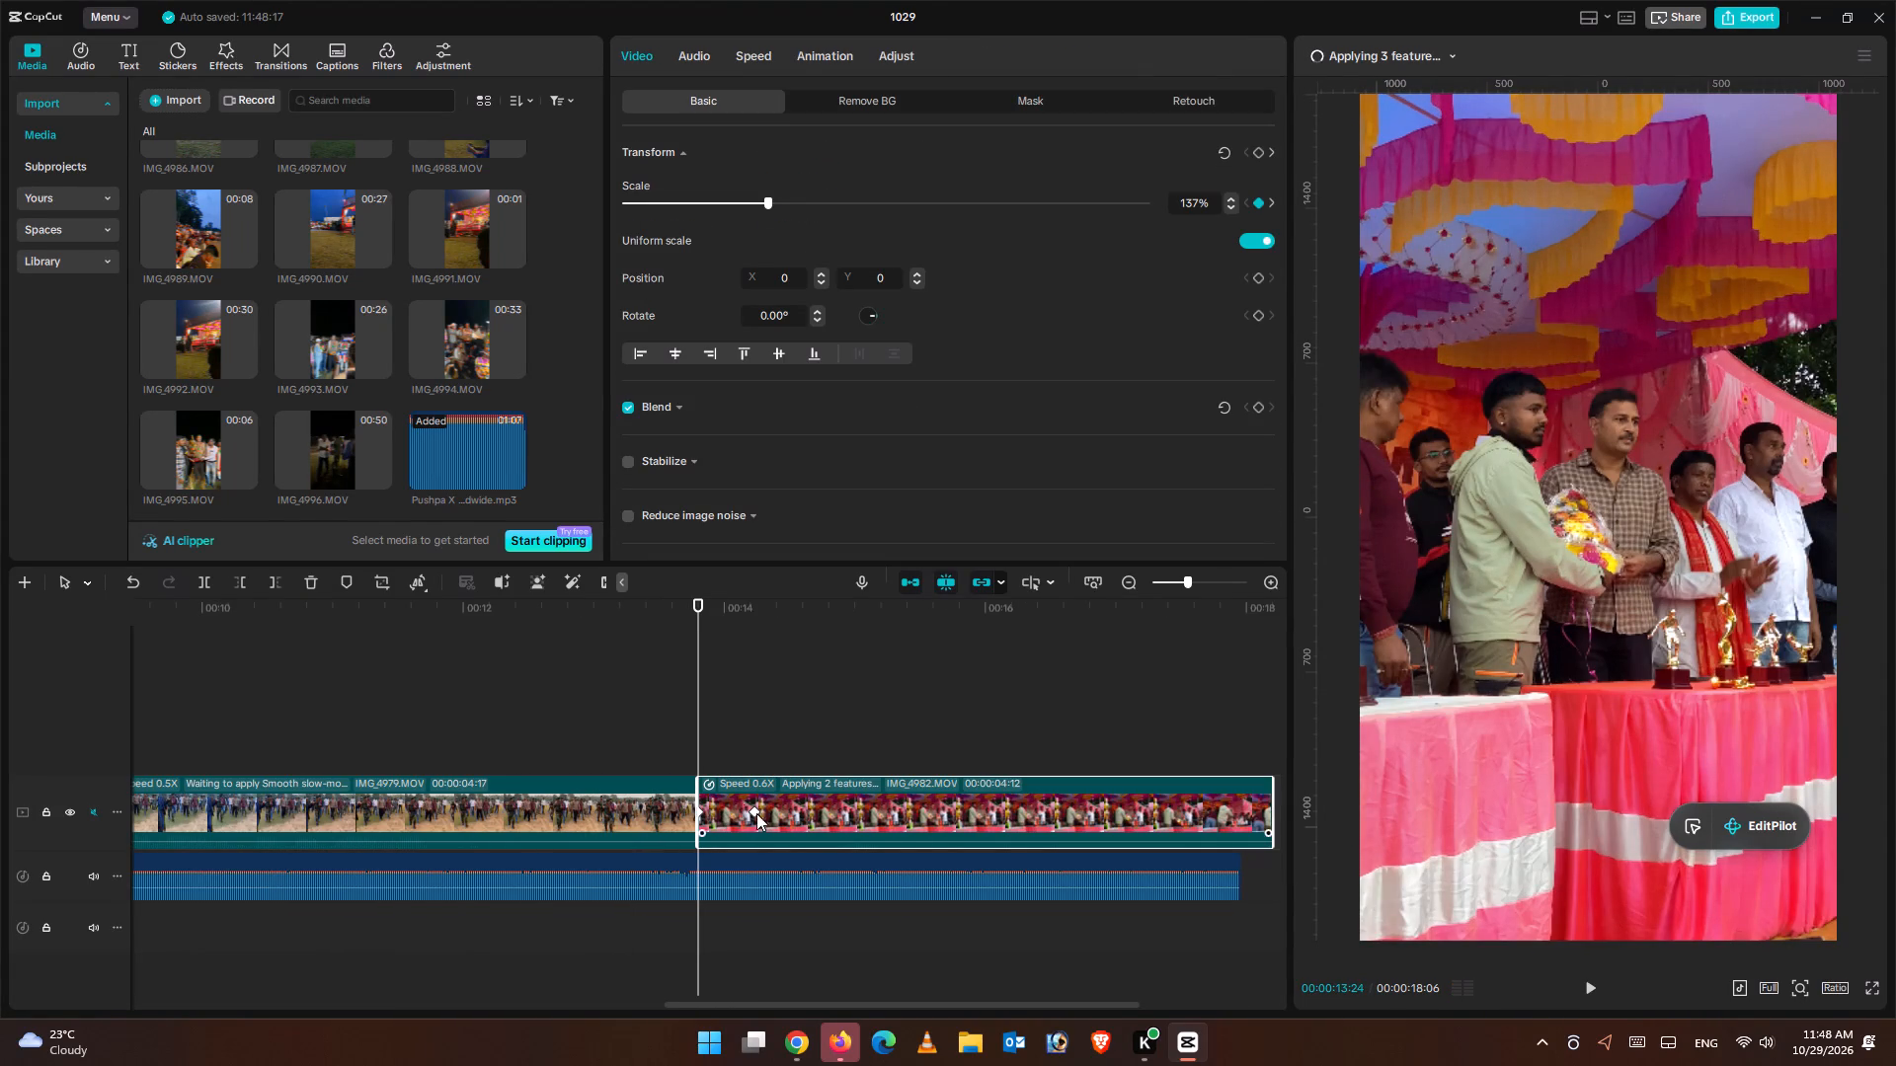
left_click_drag(752, 811, 729, 809)
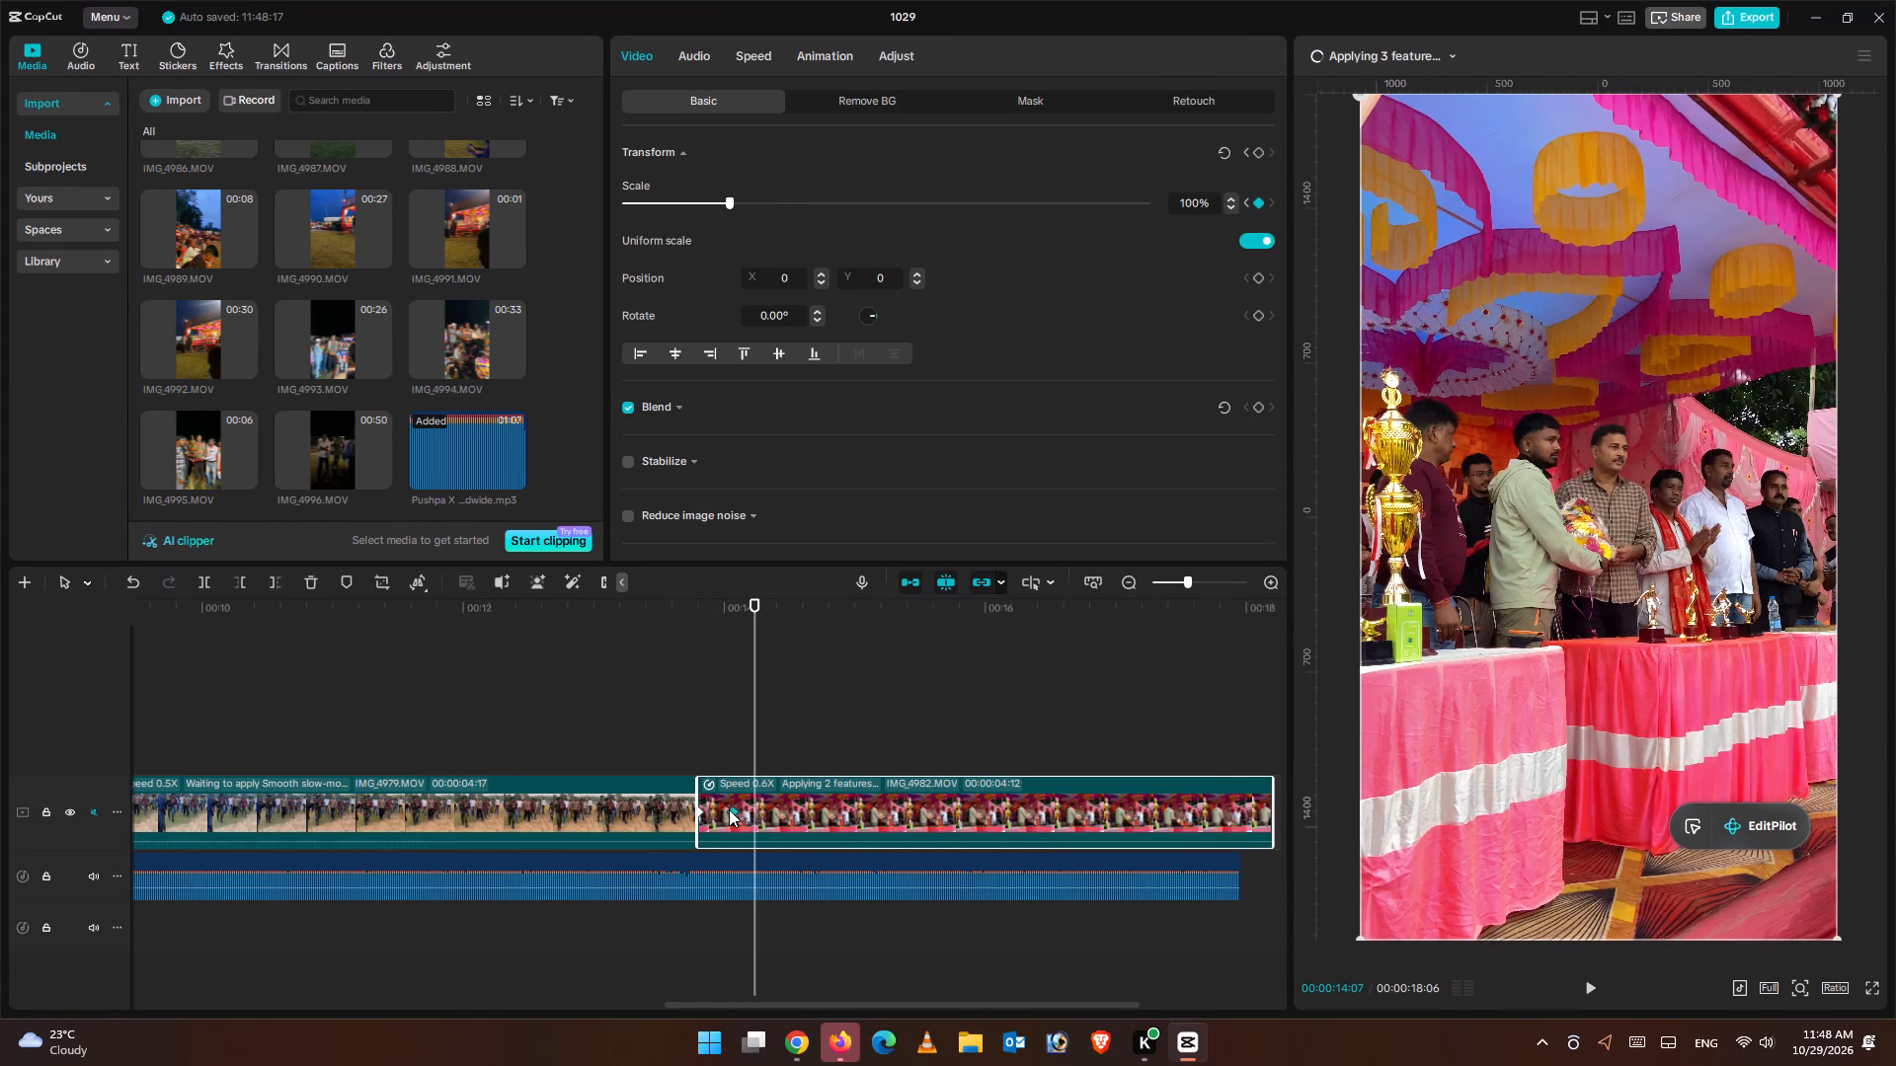
left_click_drag(729, 809, 727, 809)
left_click(676, 726)
left_click(1590, 986)
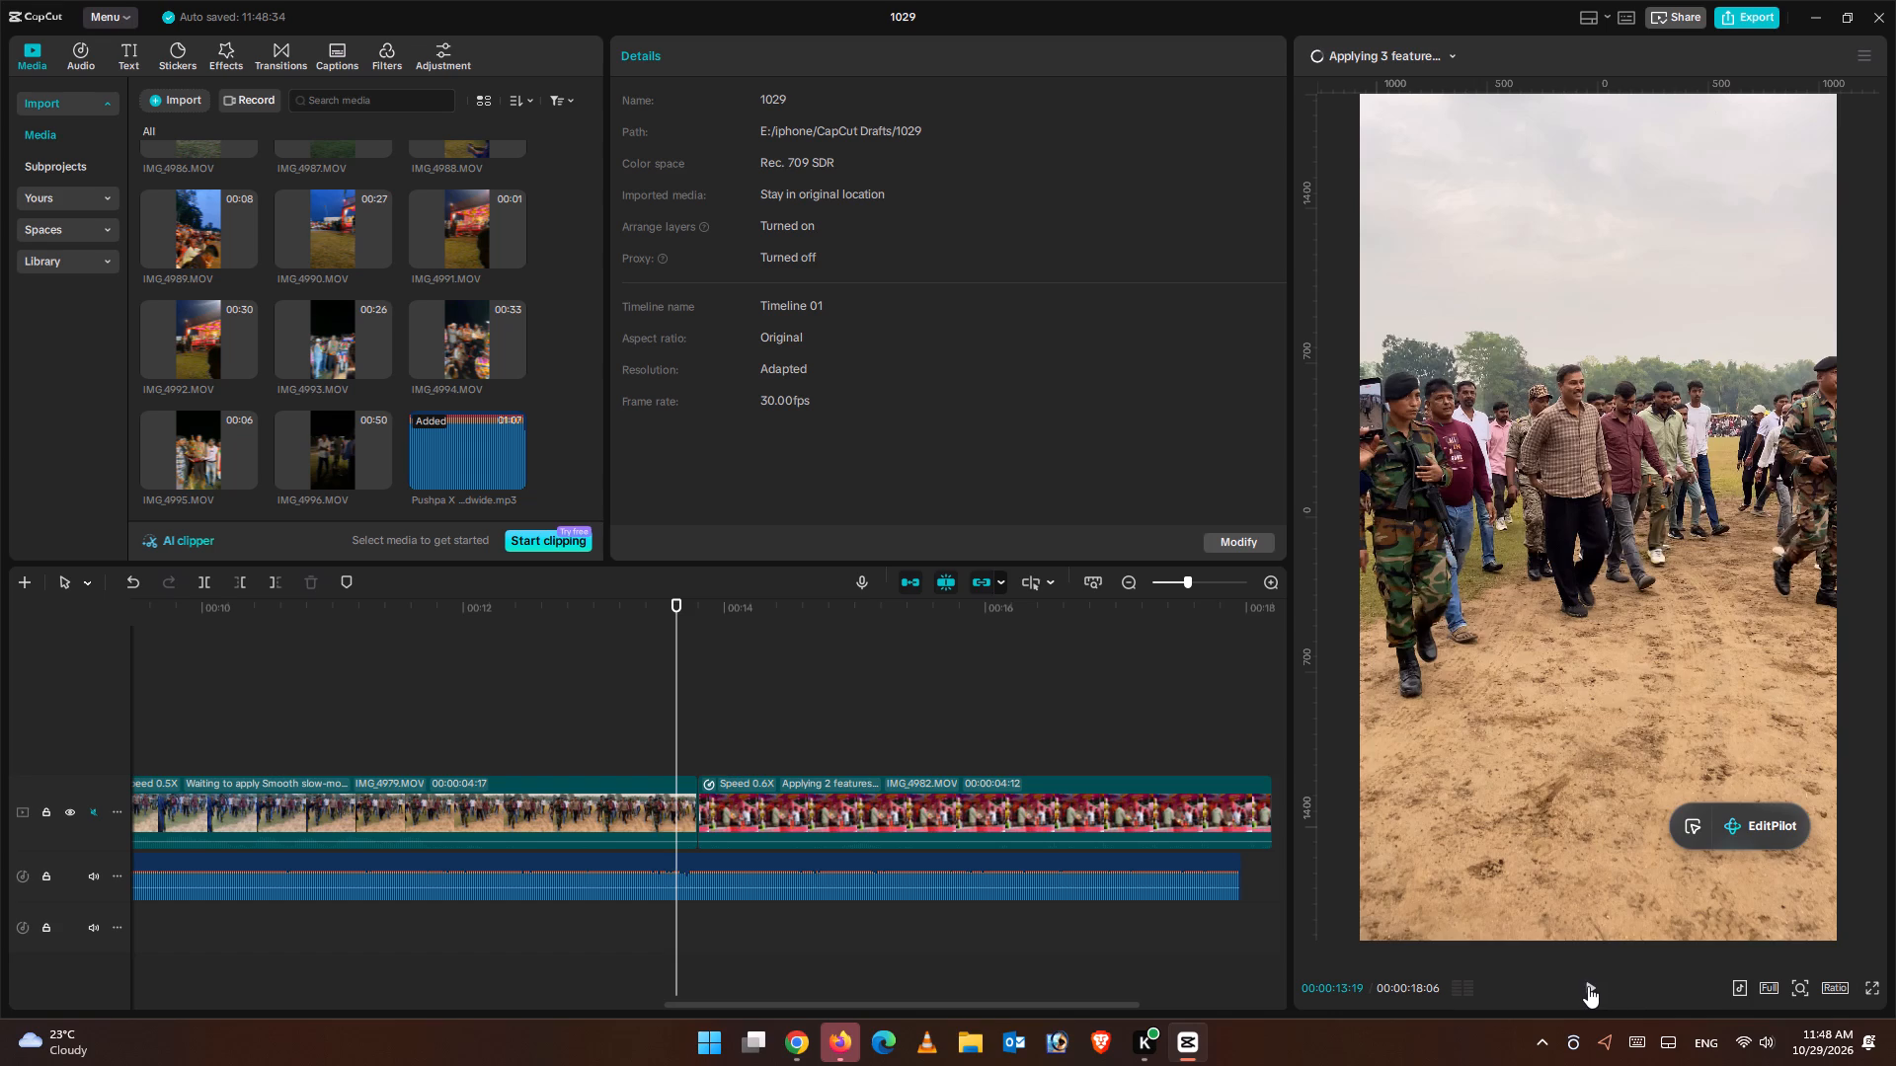
left_click(814, 849)
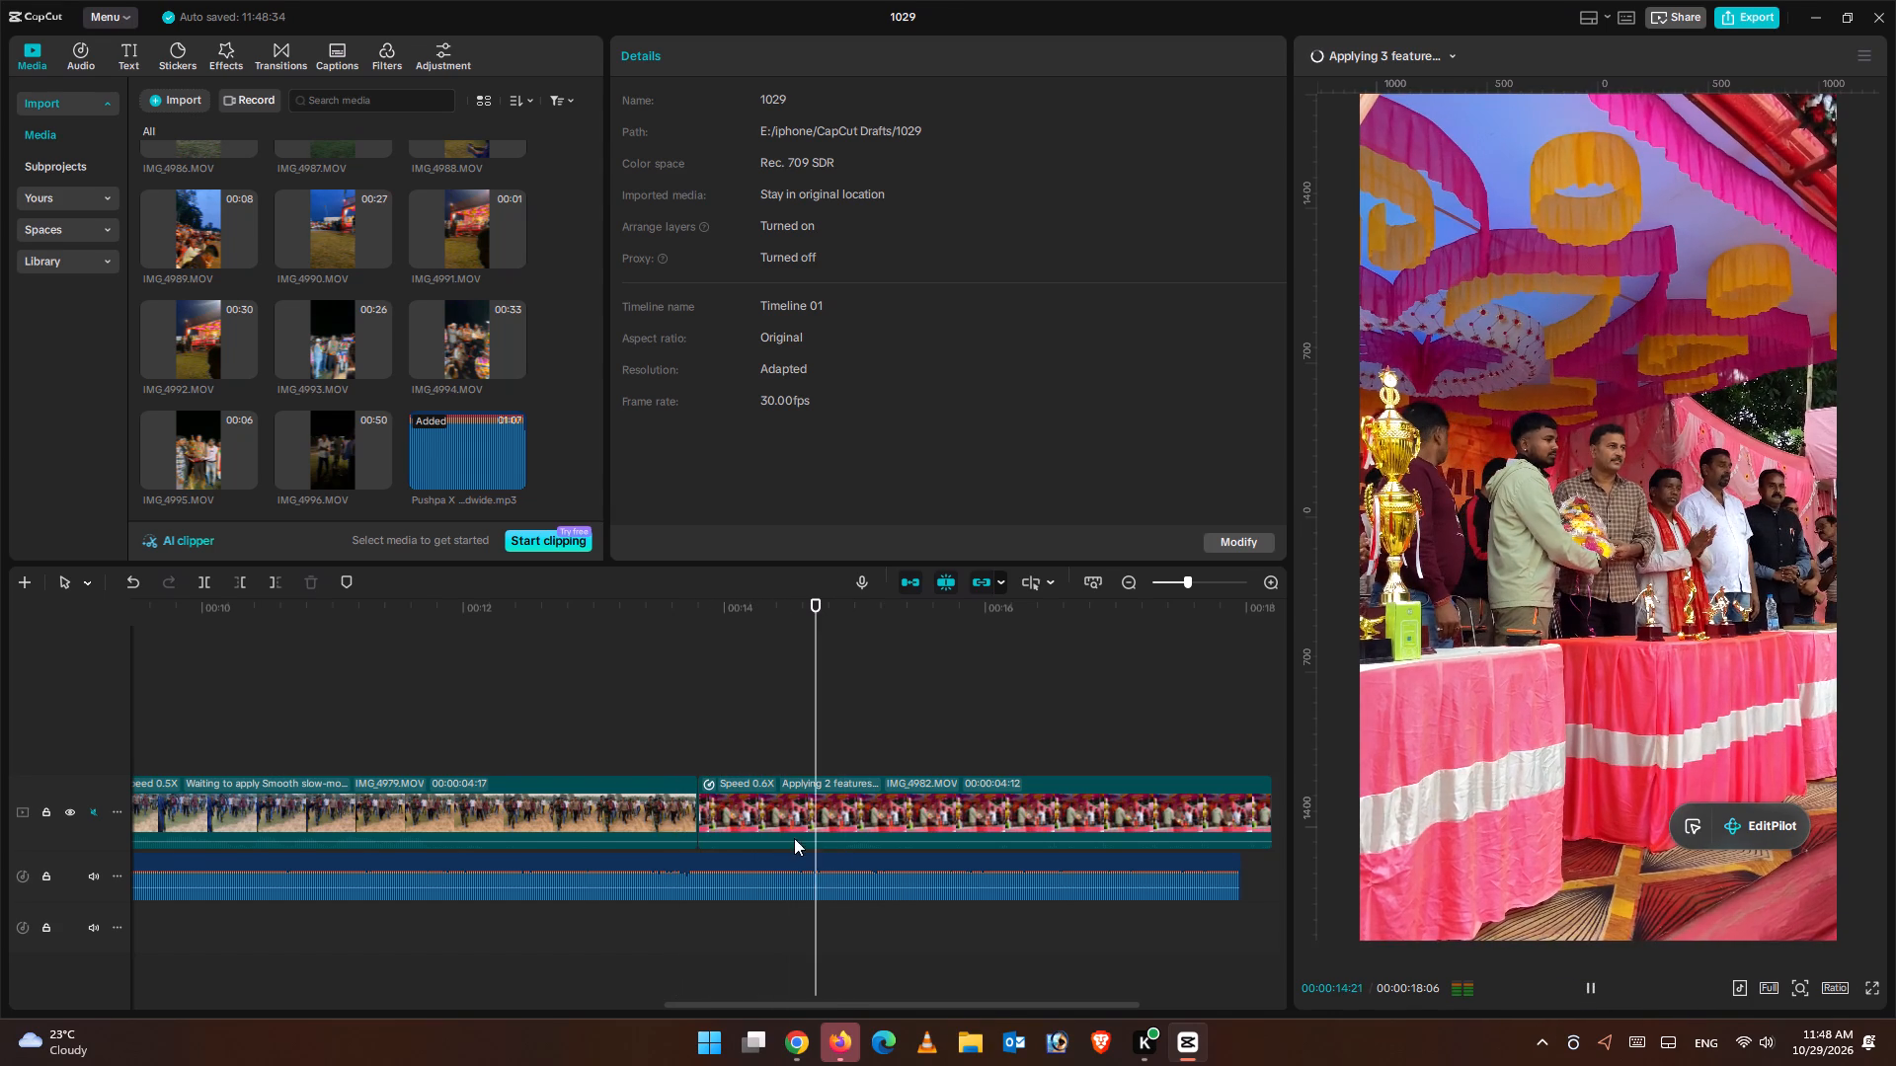
Apply the Ease in preset to the fourth clip's 100% scale keyframe and preview the zoom through the end.
left_click(771, 820)
right_click(727, 811)
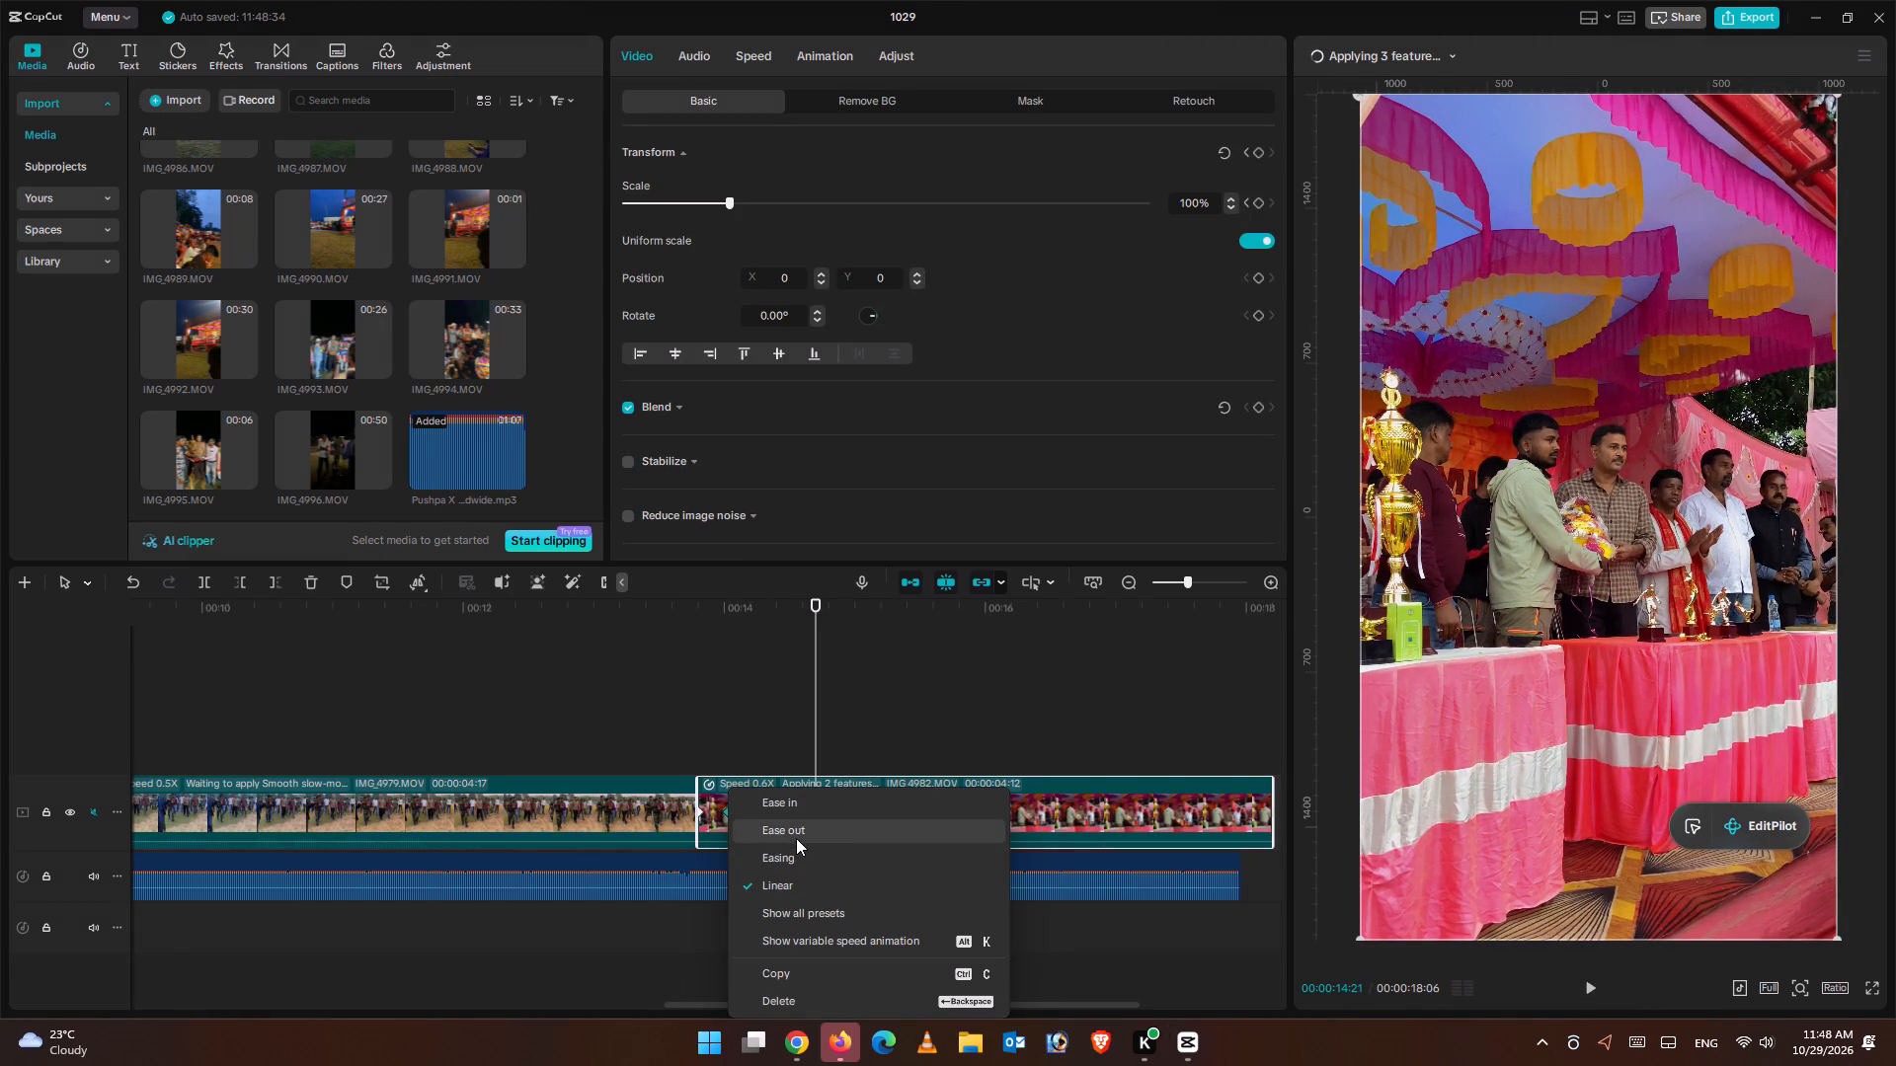
left_click(794, 803)
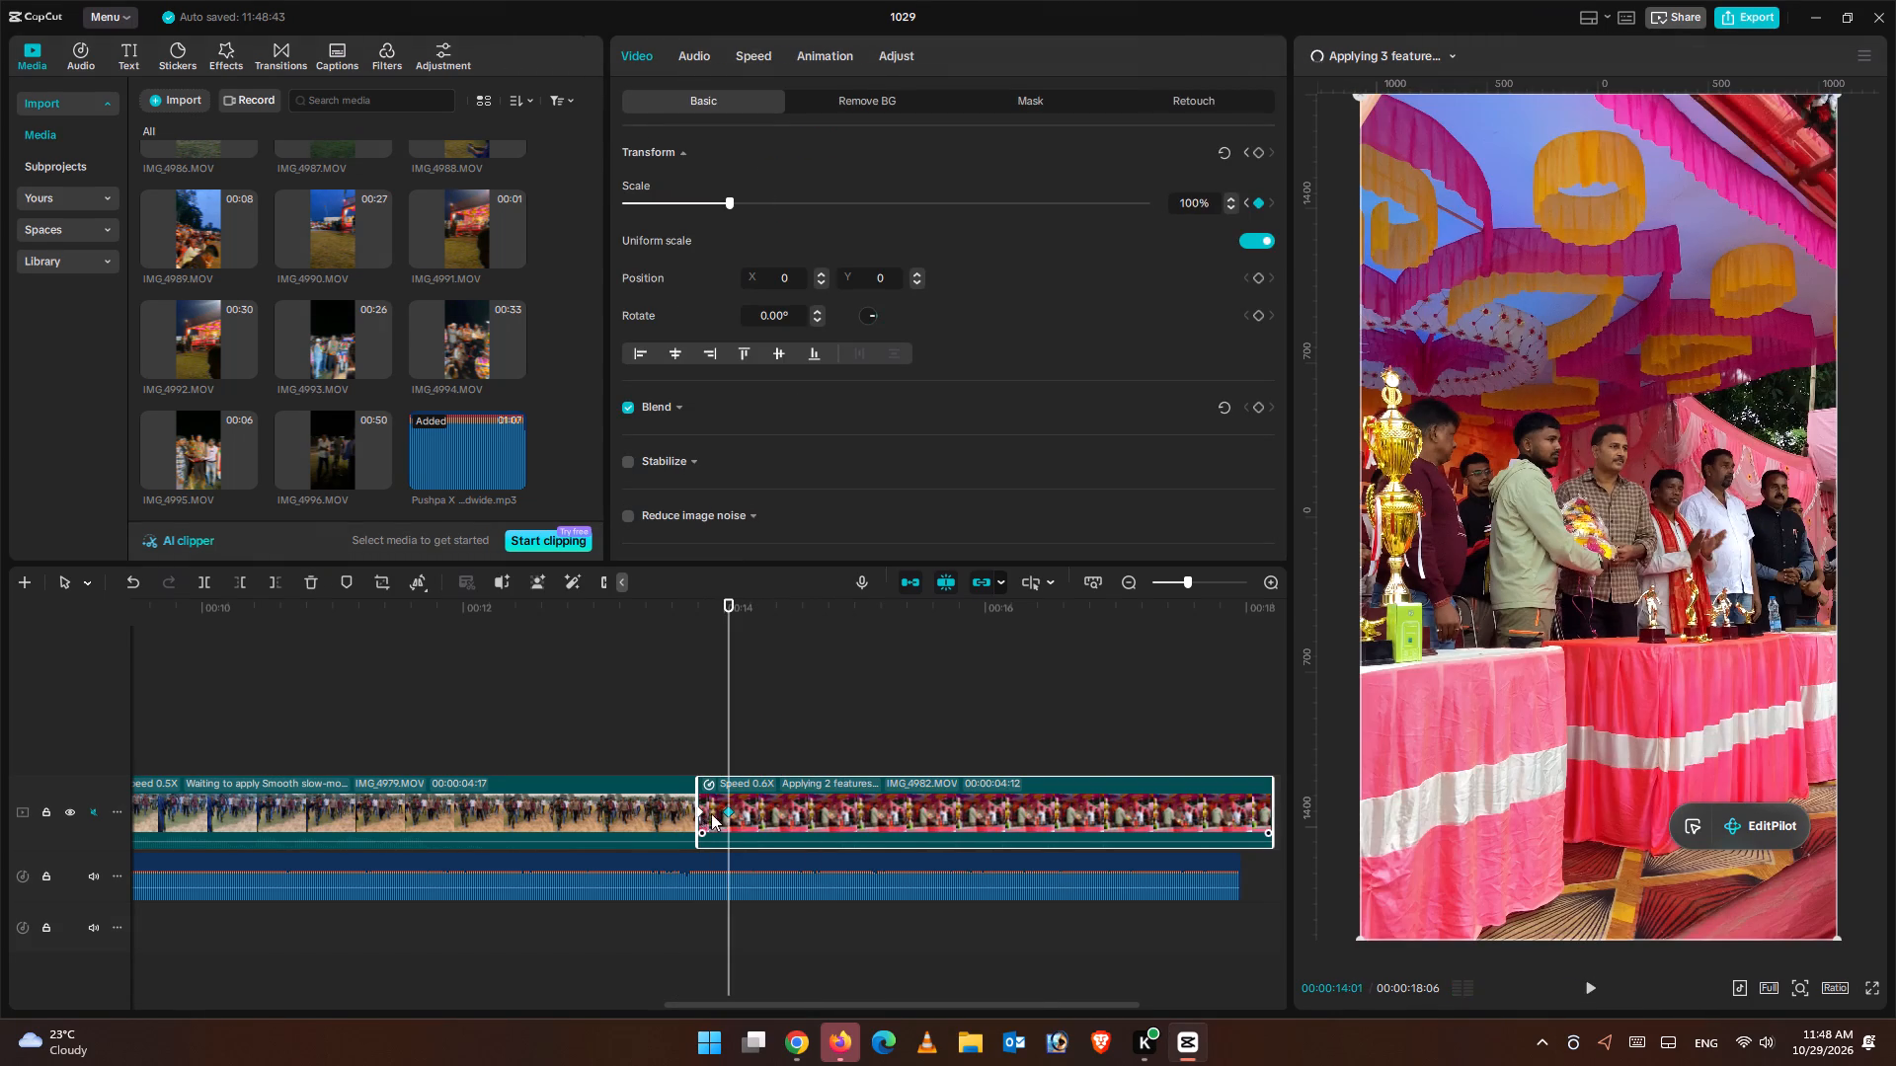
right_click(729, 811)
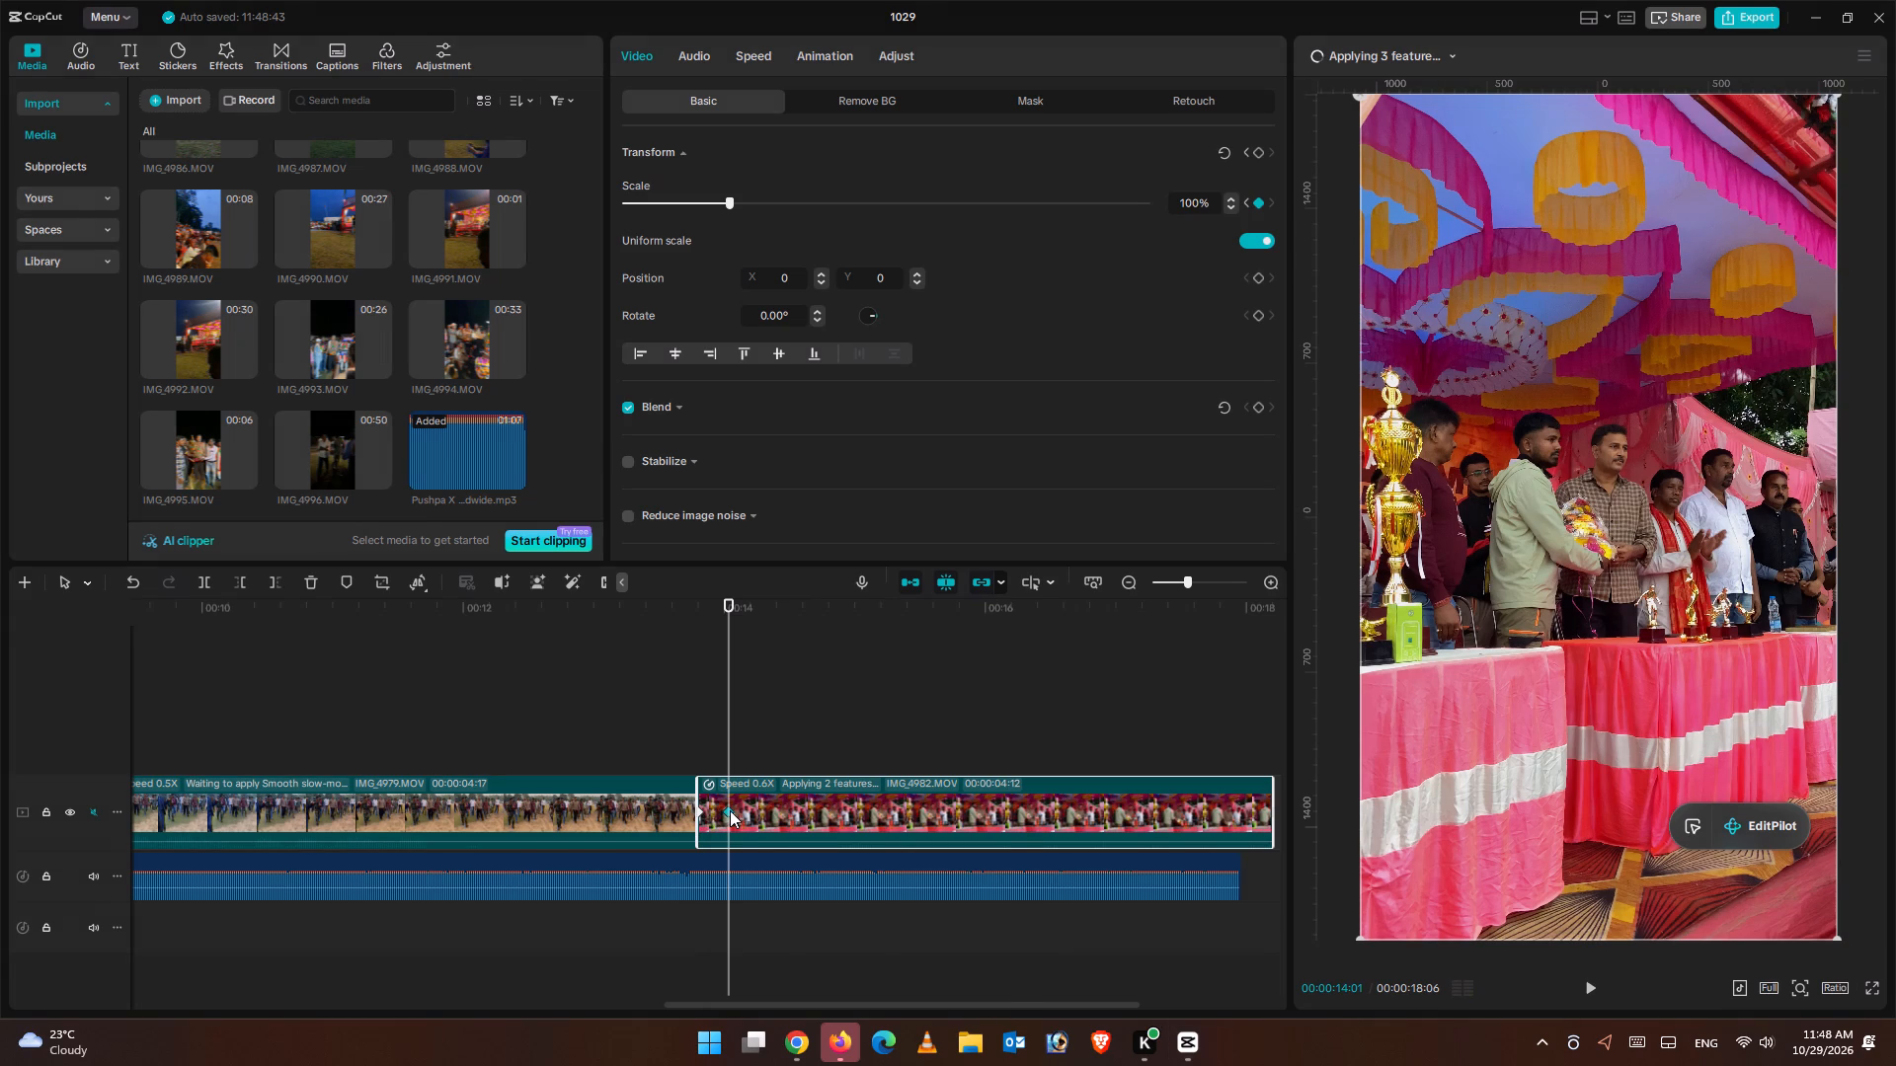
left_click(707, 699)
left_click(624, 740)
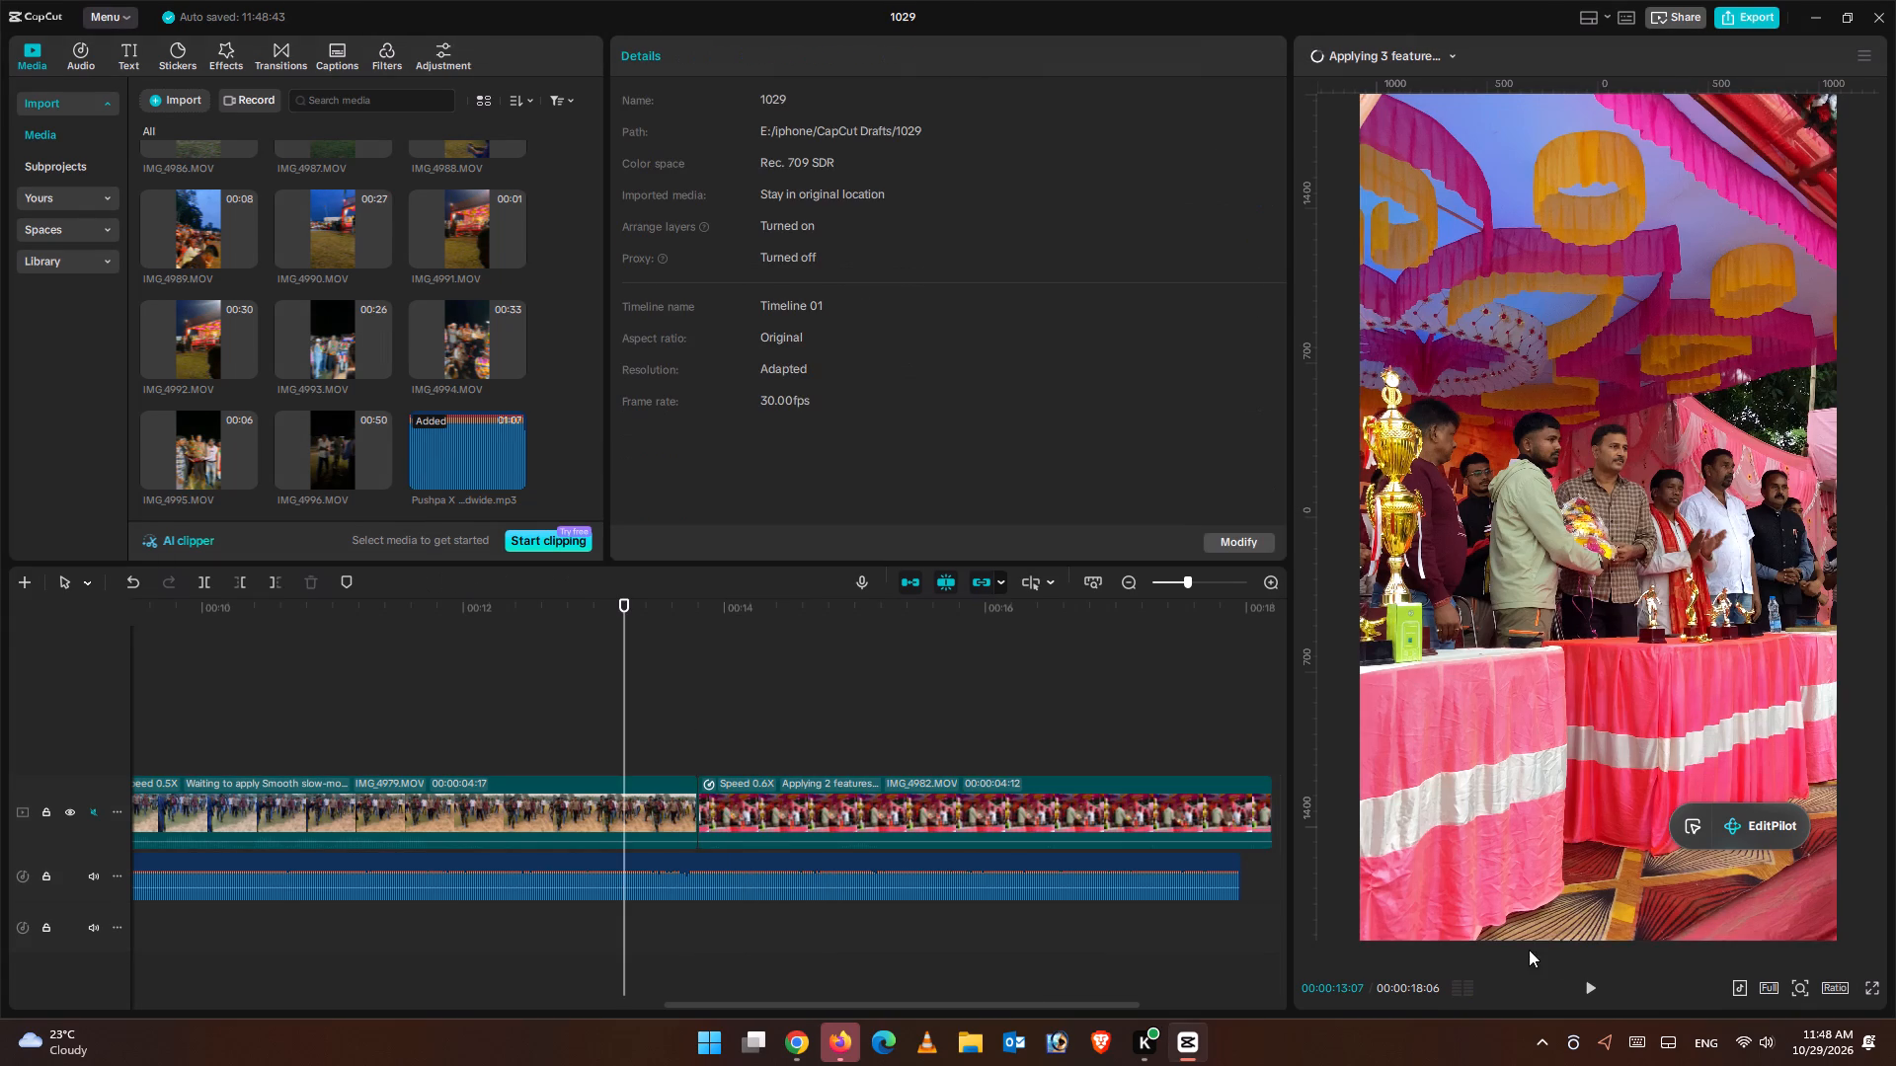
left_click(1595, 981)
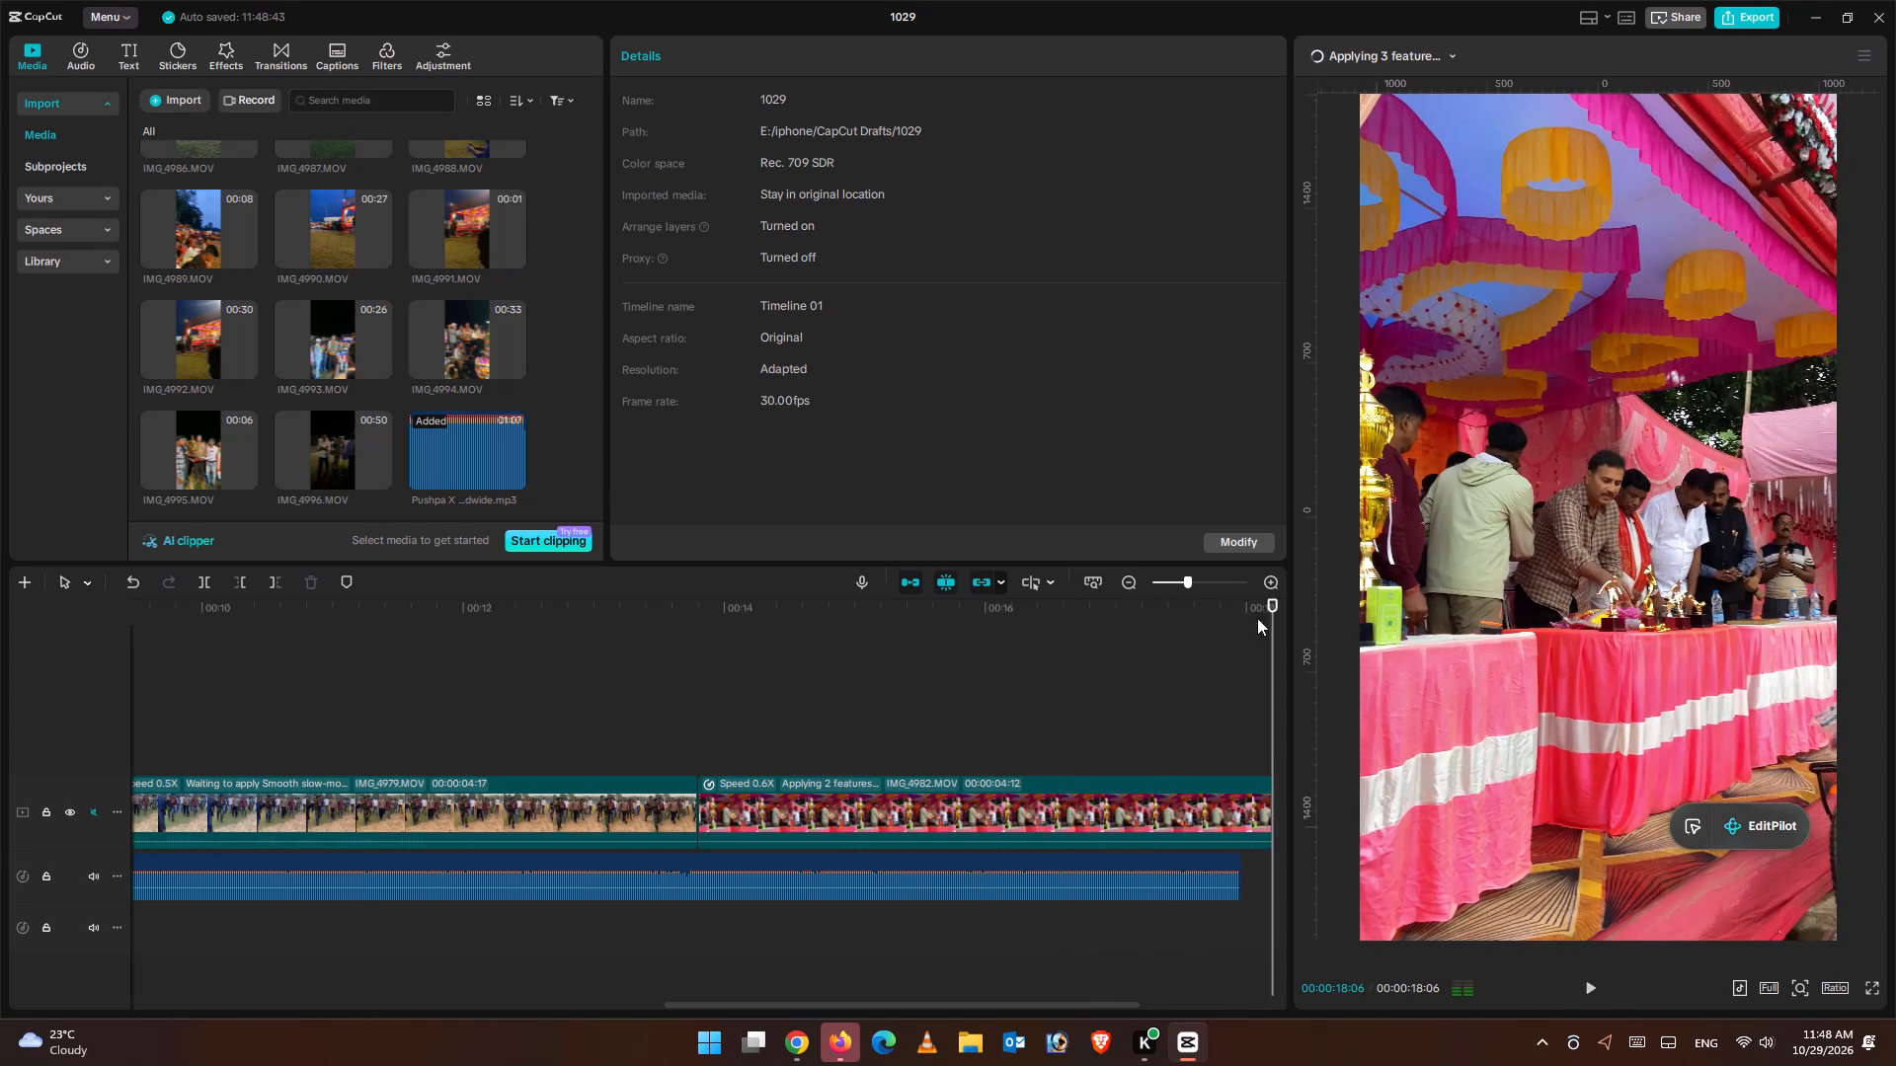
Trim the end of the fourth clip, IMG_4982.MOV, at 00:00:17:29 to match the end of the music.
left_click(1257, 618)
left_click(1219, 683)
left_click_drag(1219, 686, 1237, 700)
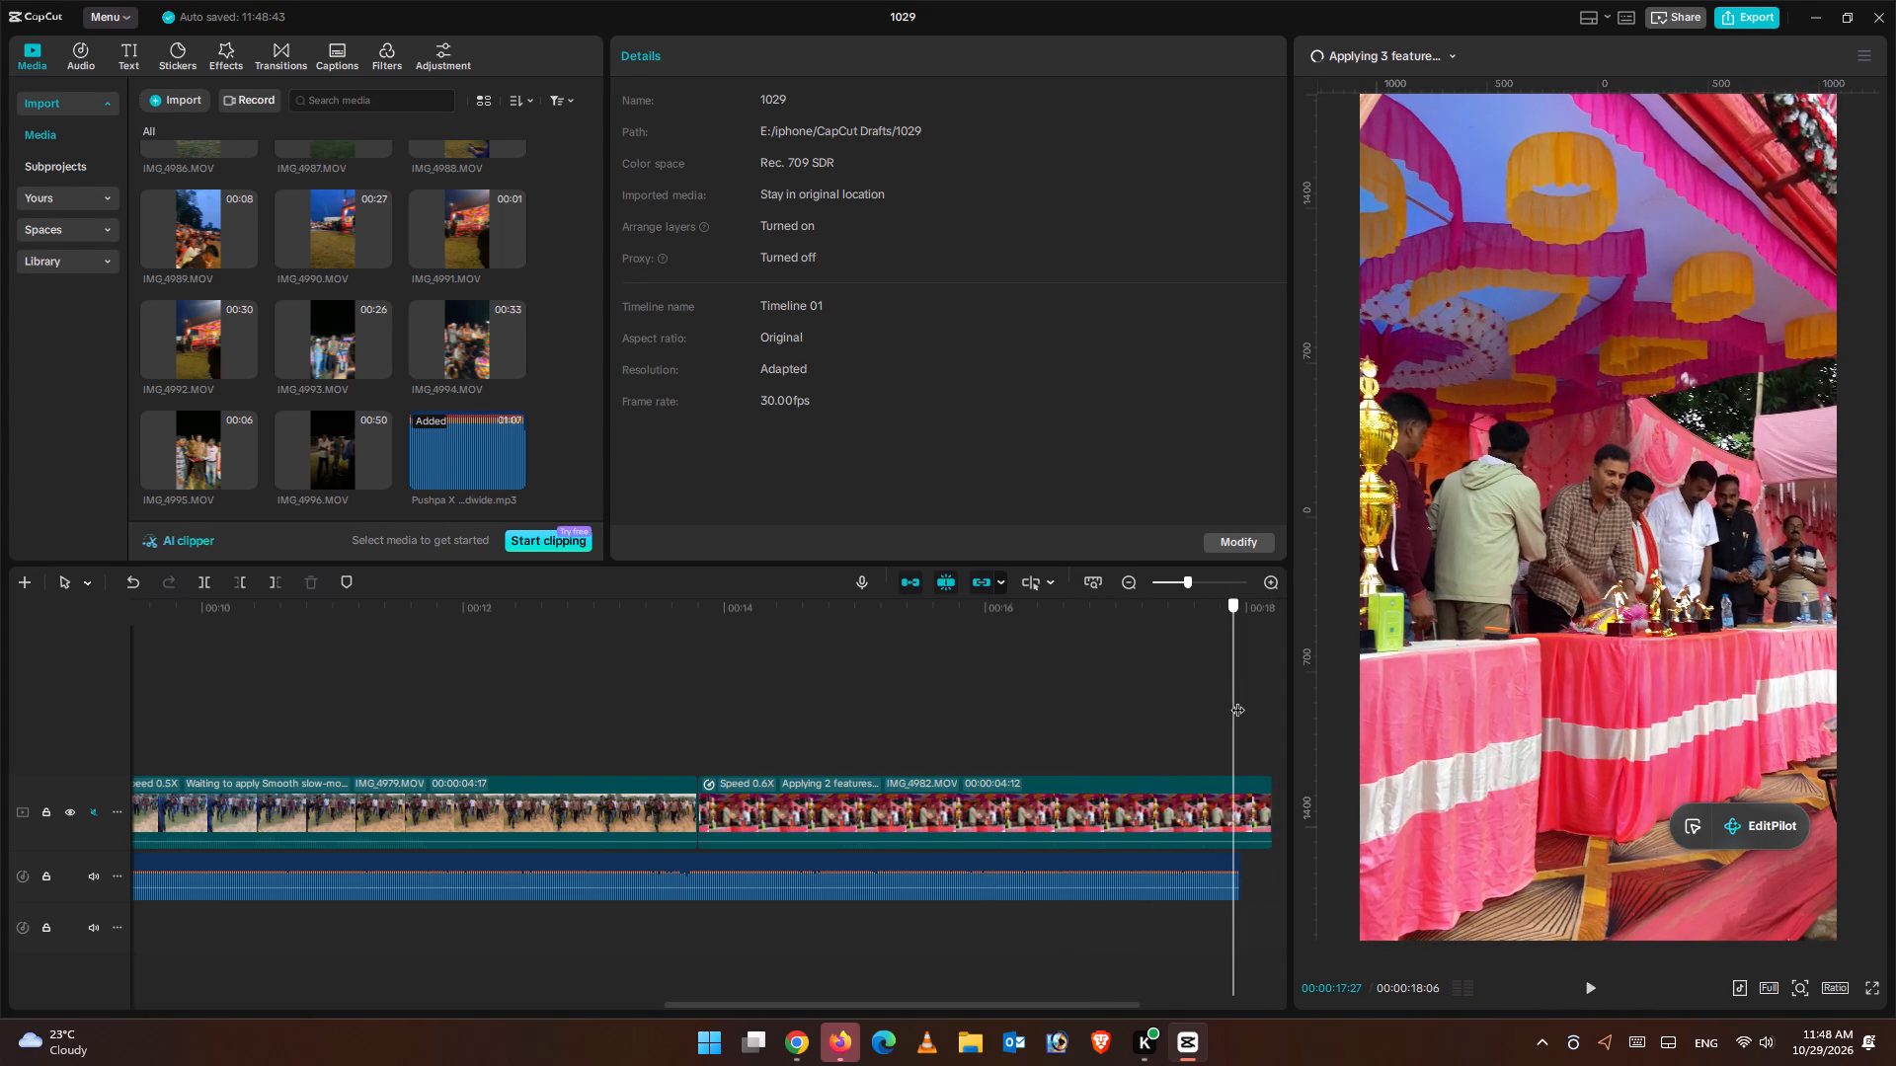
left_click_drag(1237, 700, 1235, 703)
left_click(1234, 803)
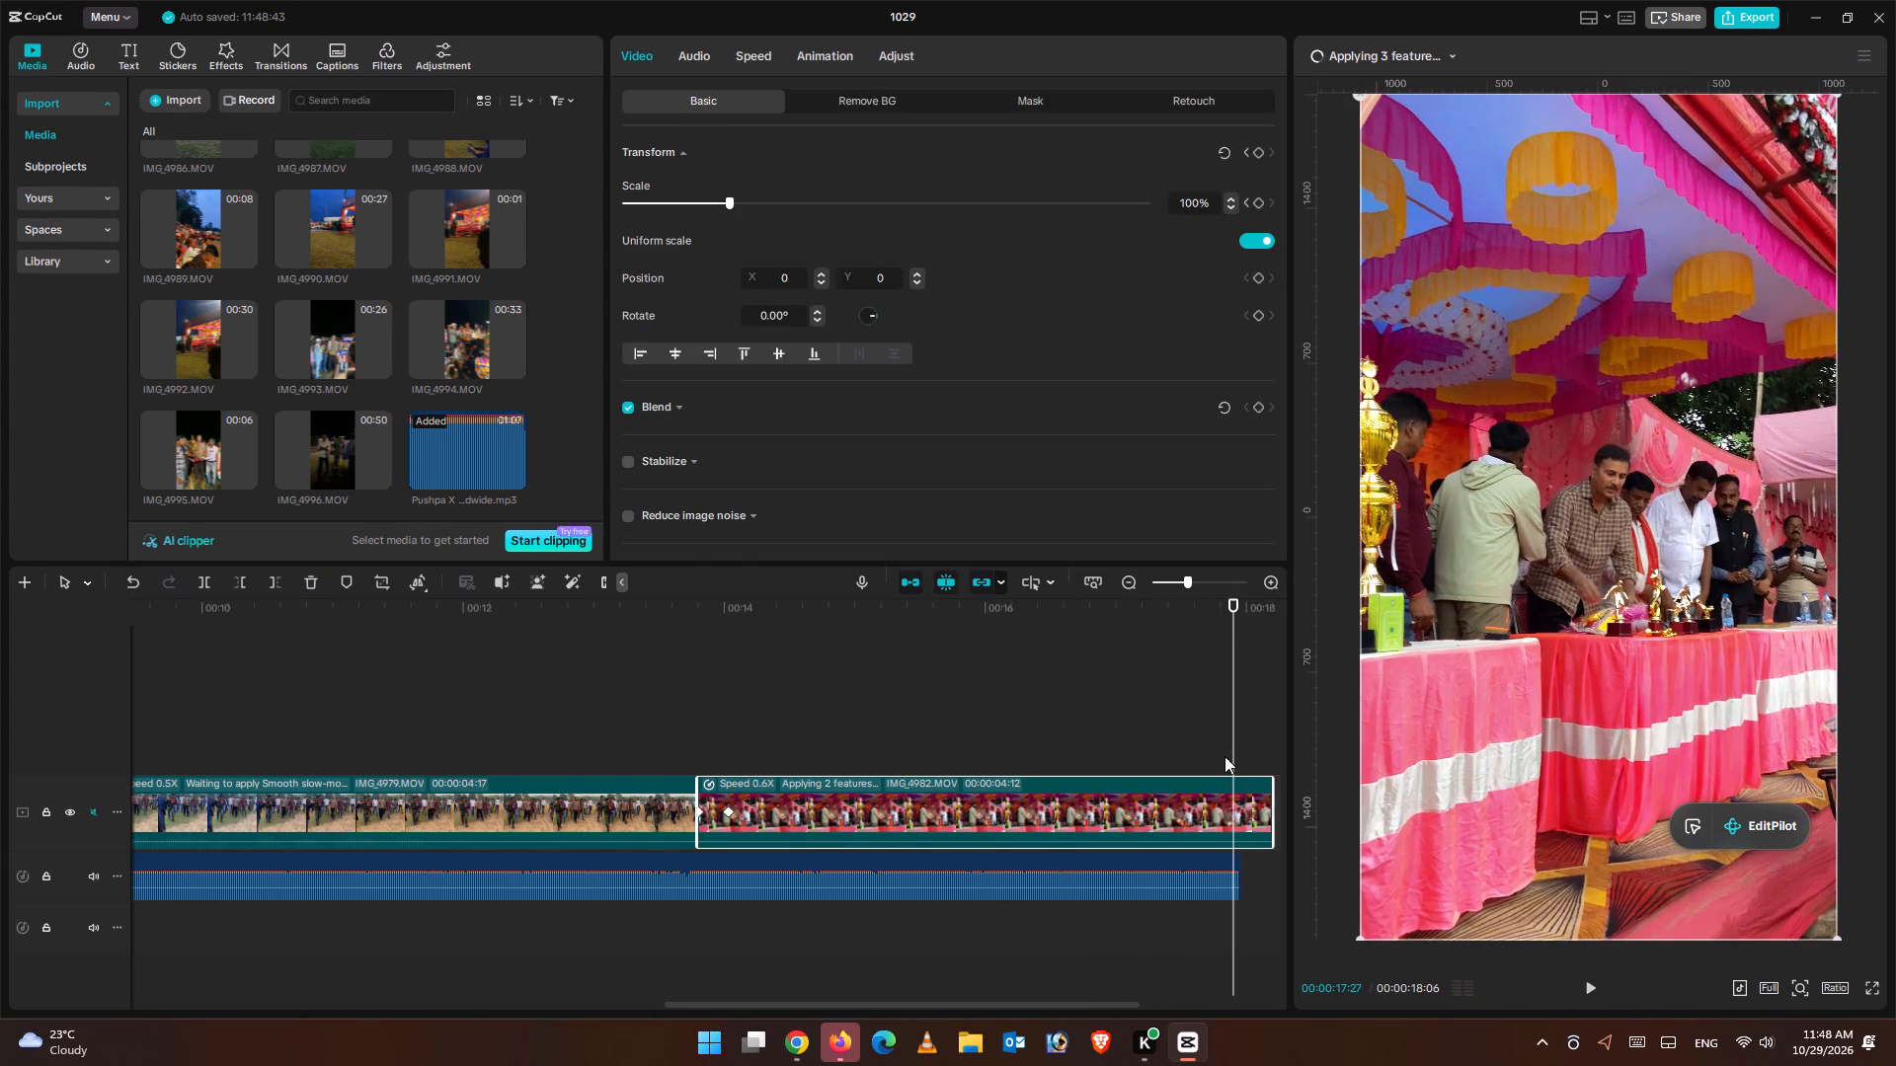
left_click(1237, 749)
left_click(286, 579)
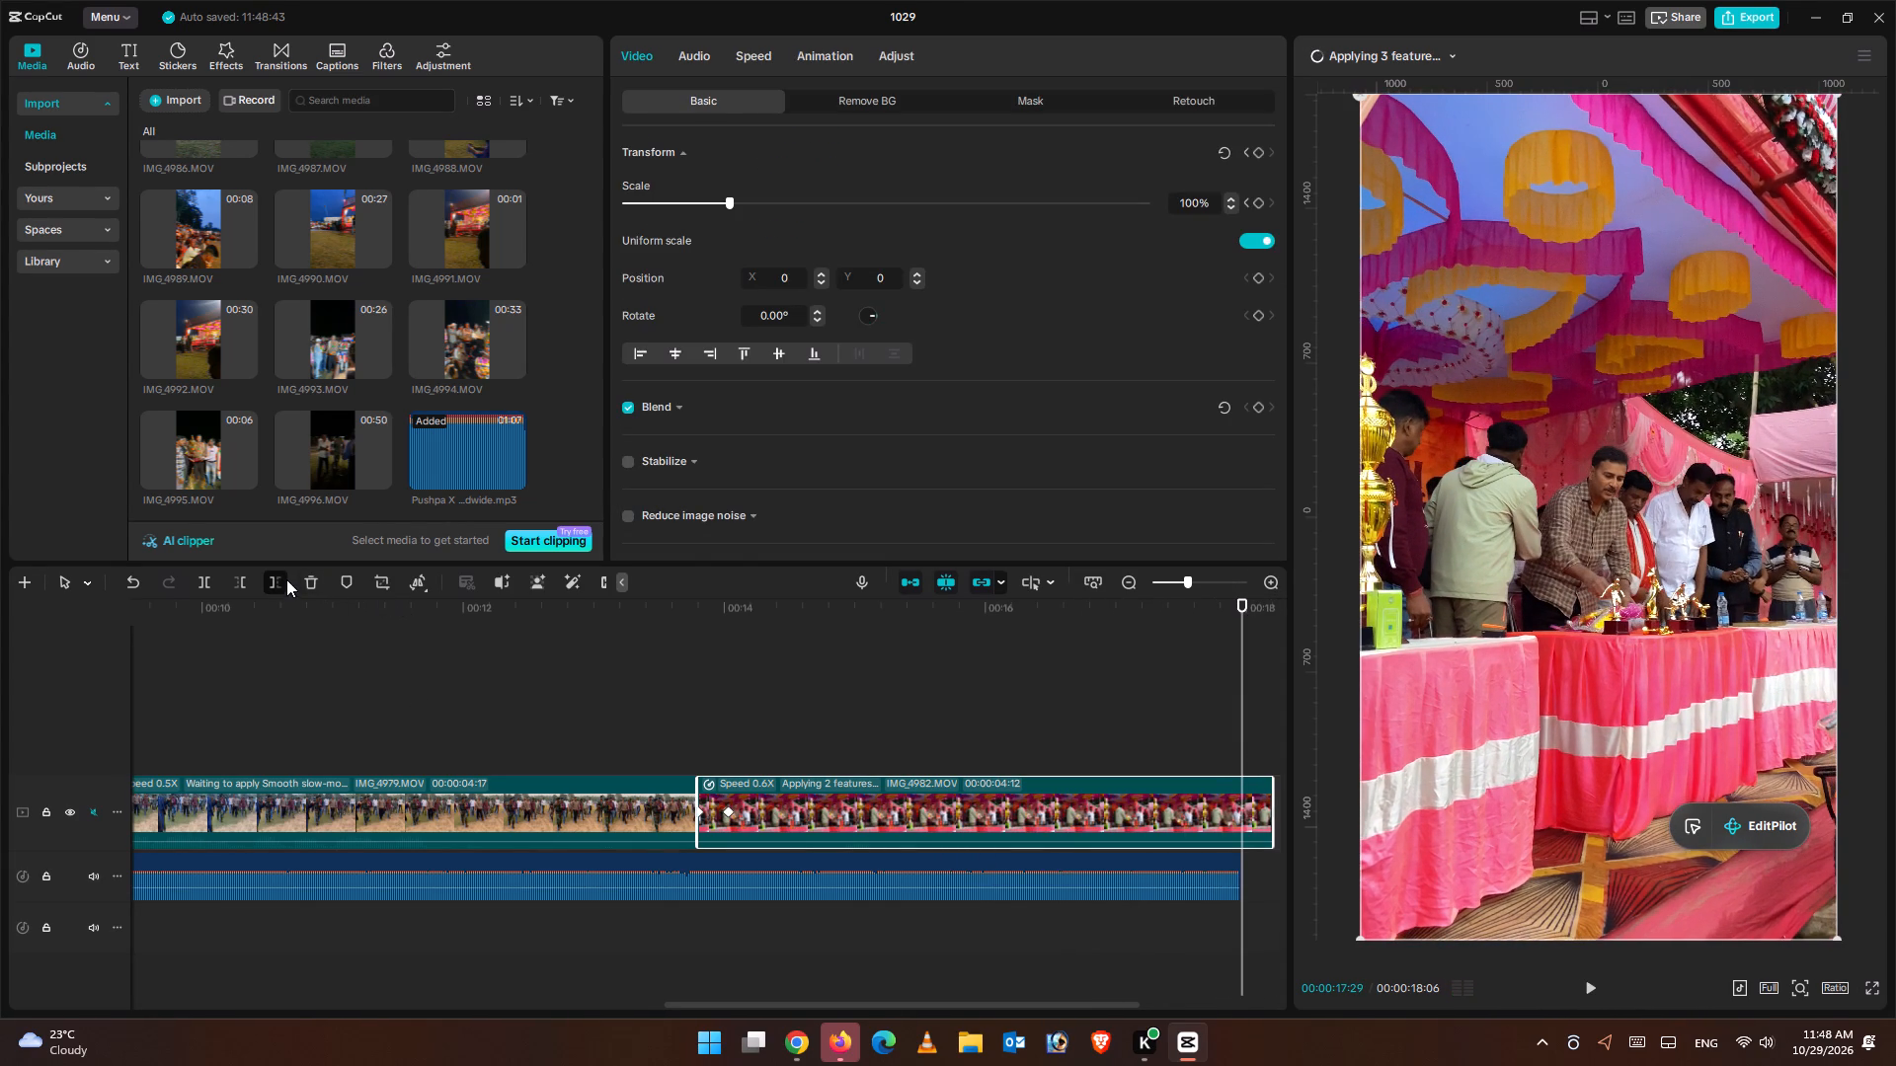
left_click(815, 676)
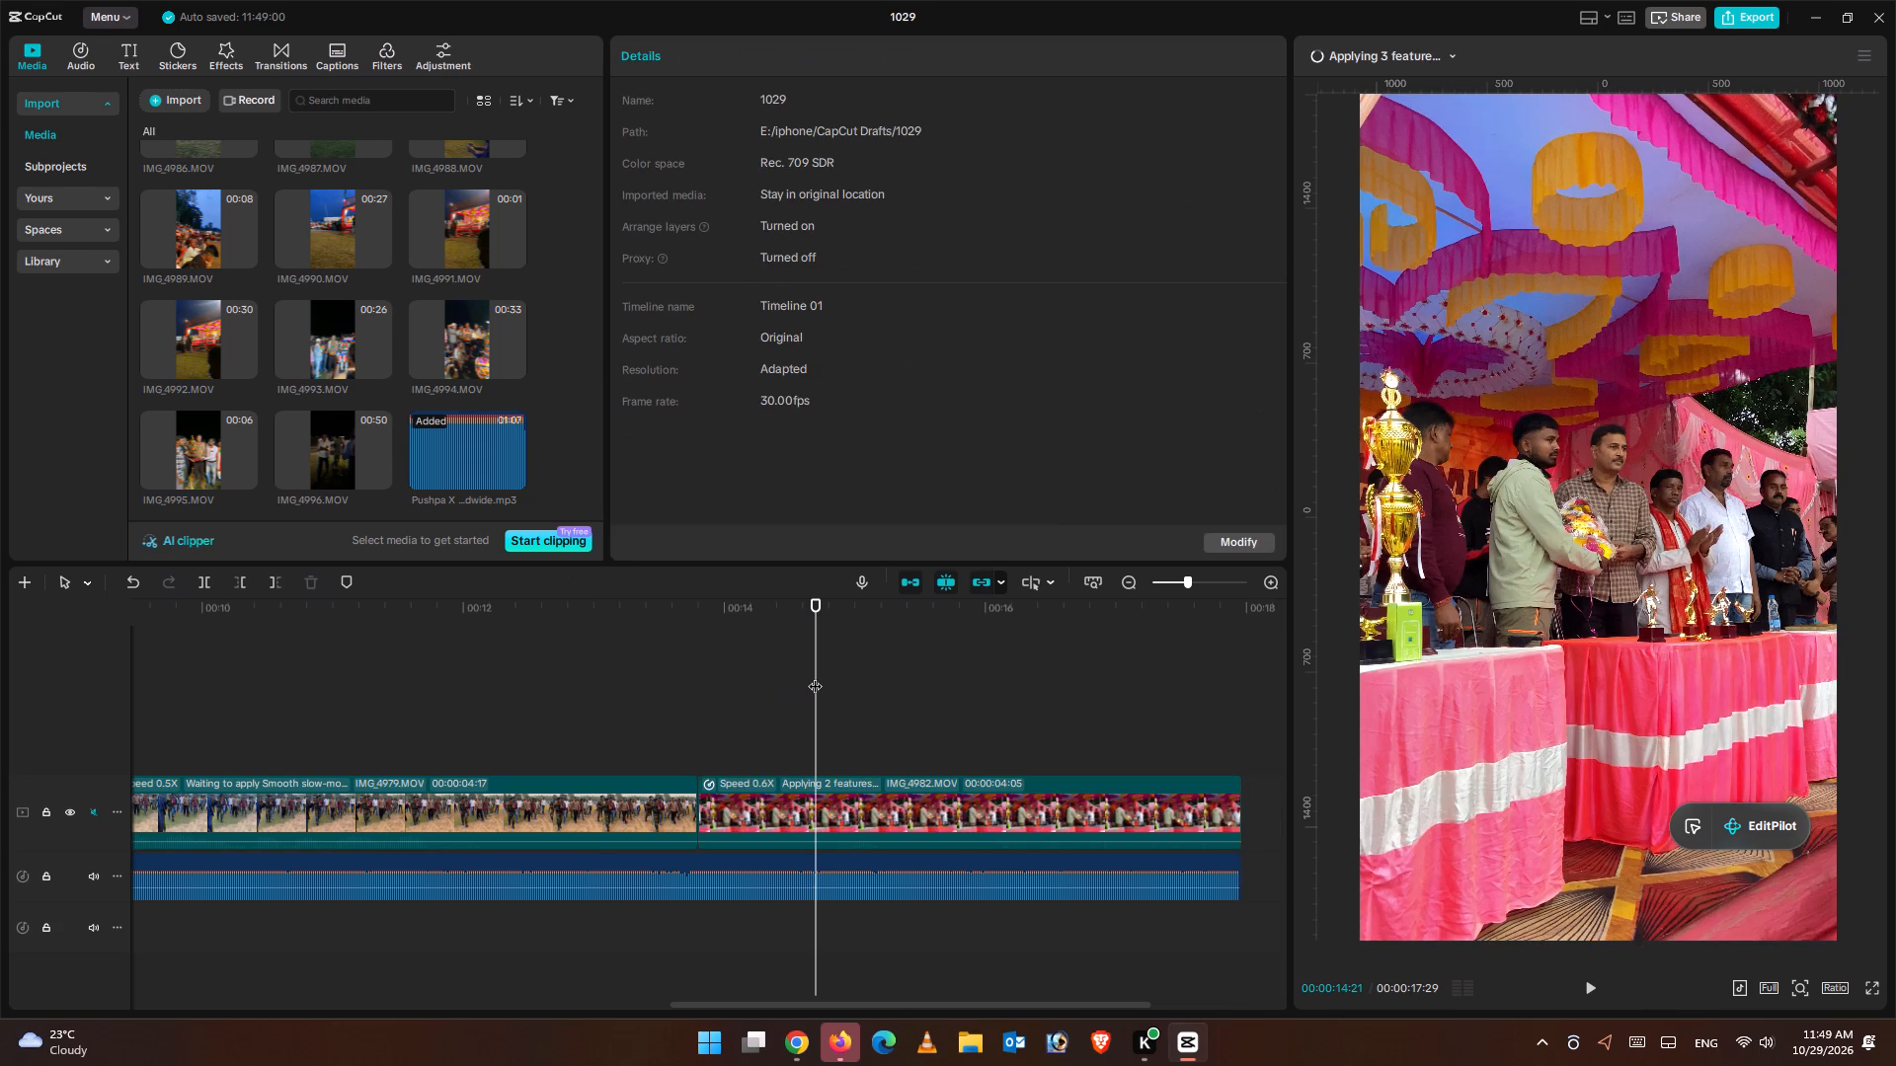
Play the edit from the start and trim off the end of the separate IMG_4975 audio after 00:00:03:18.
key("ctrl+minus")
key("ctrl+minus")
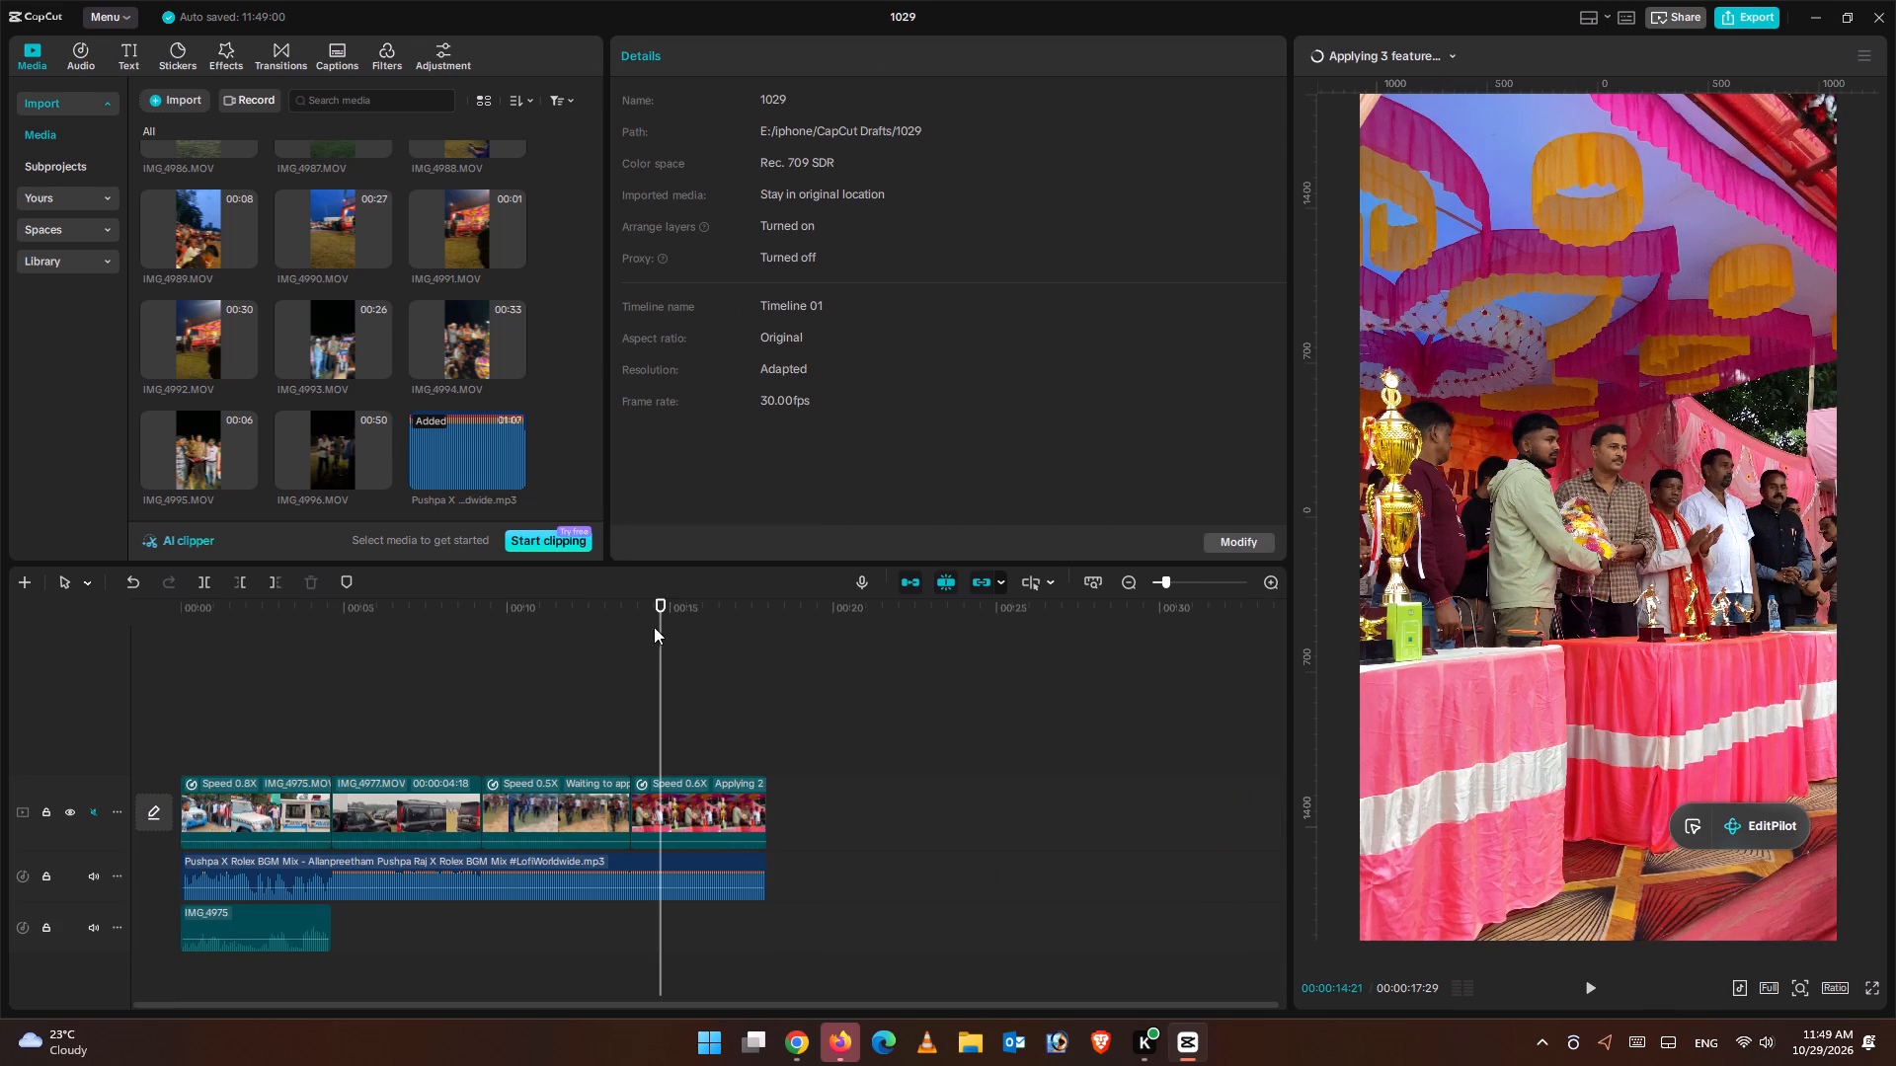
left_click_drag(656, 622, 0, 677)
left_click(1586, 990)
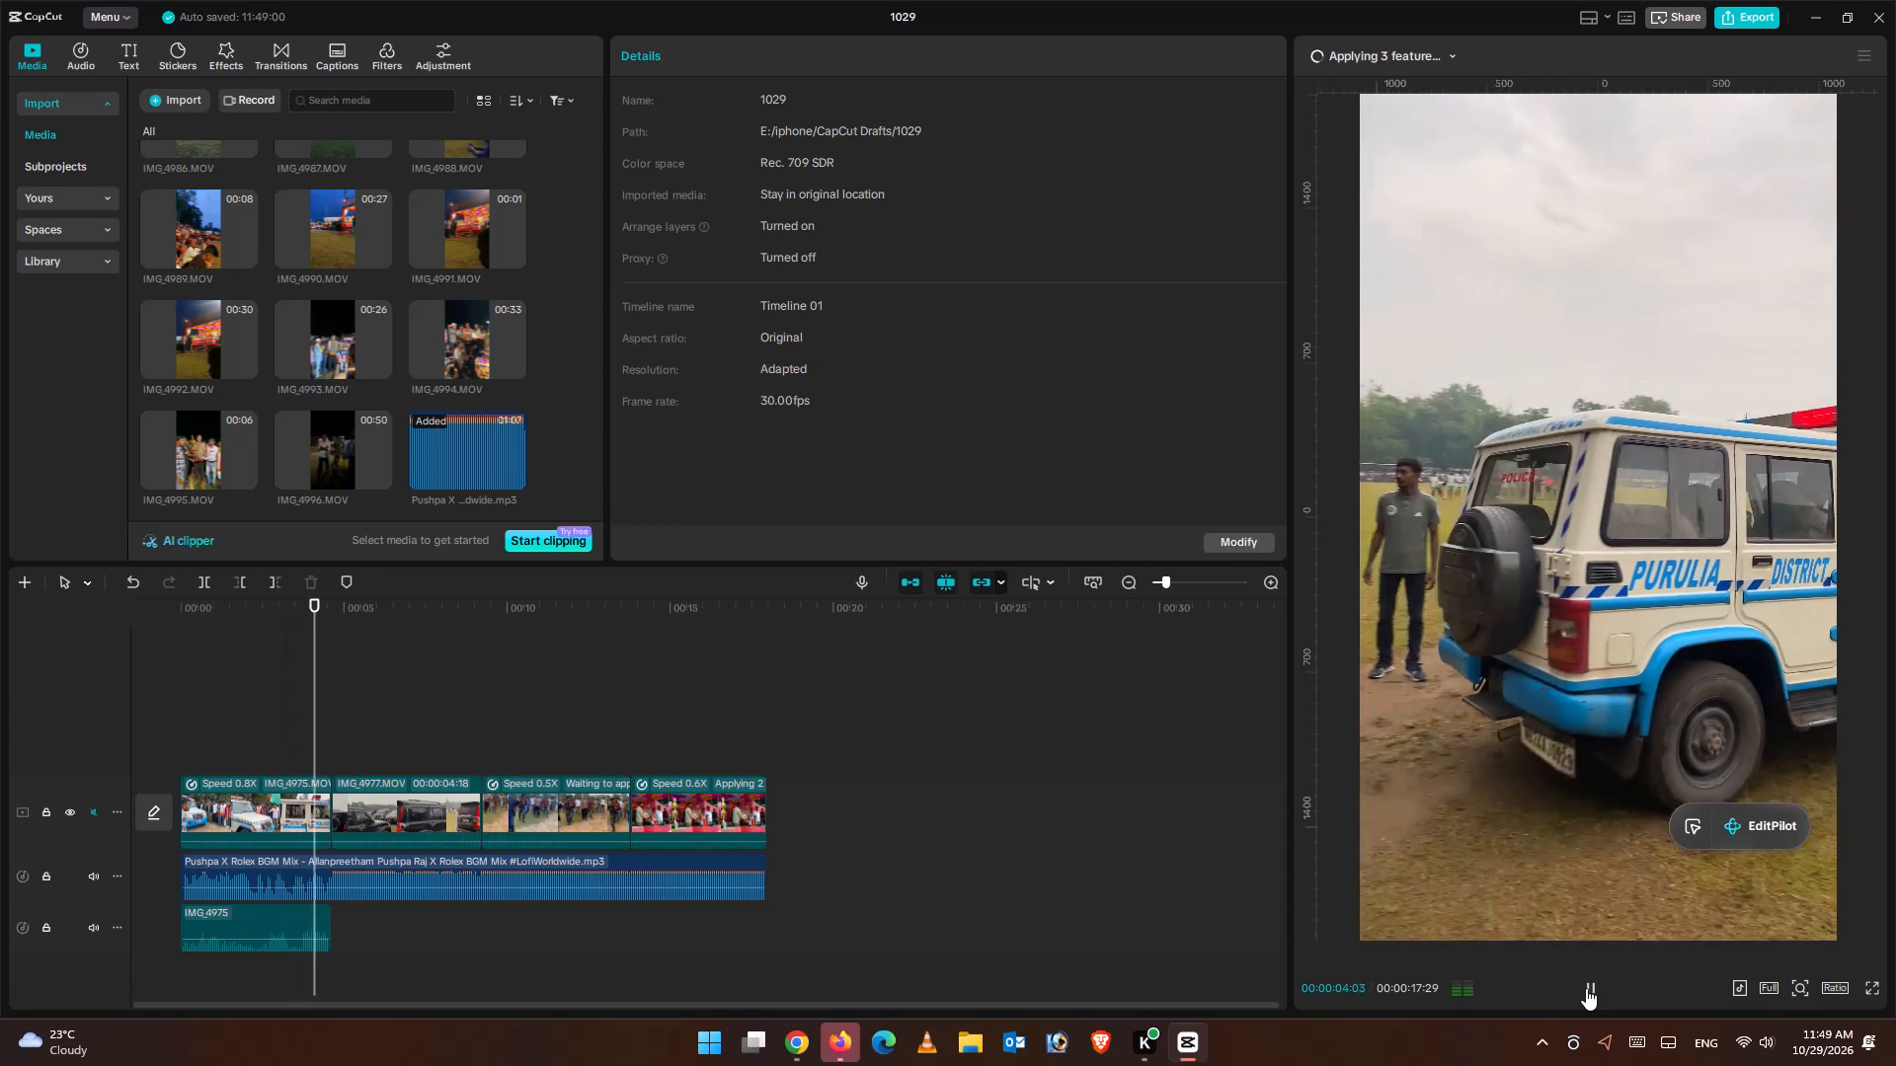
left_click(293, 732)
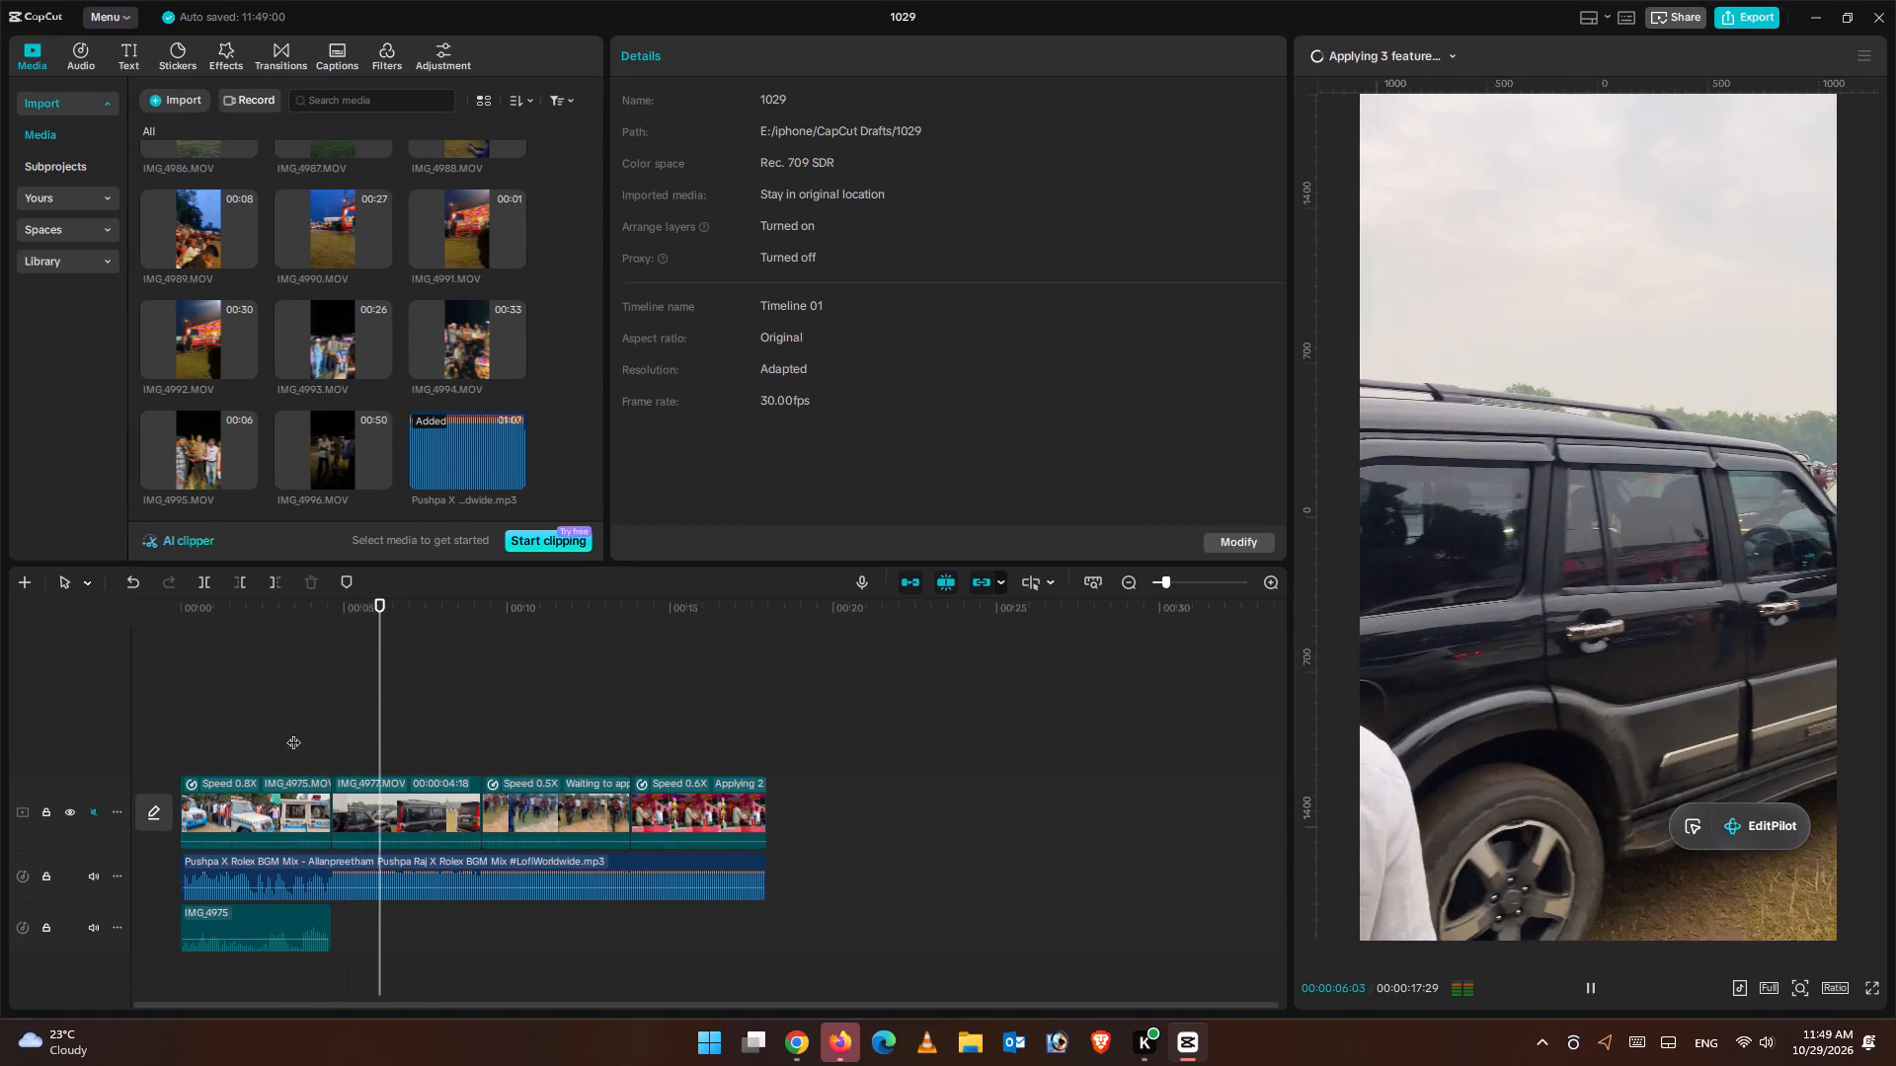
left_click(293, 732)
left_click(286, 919)
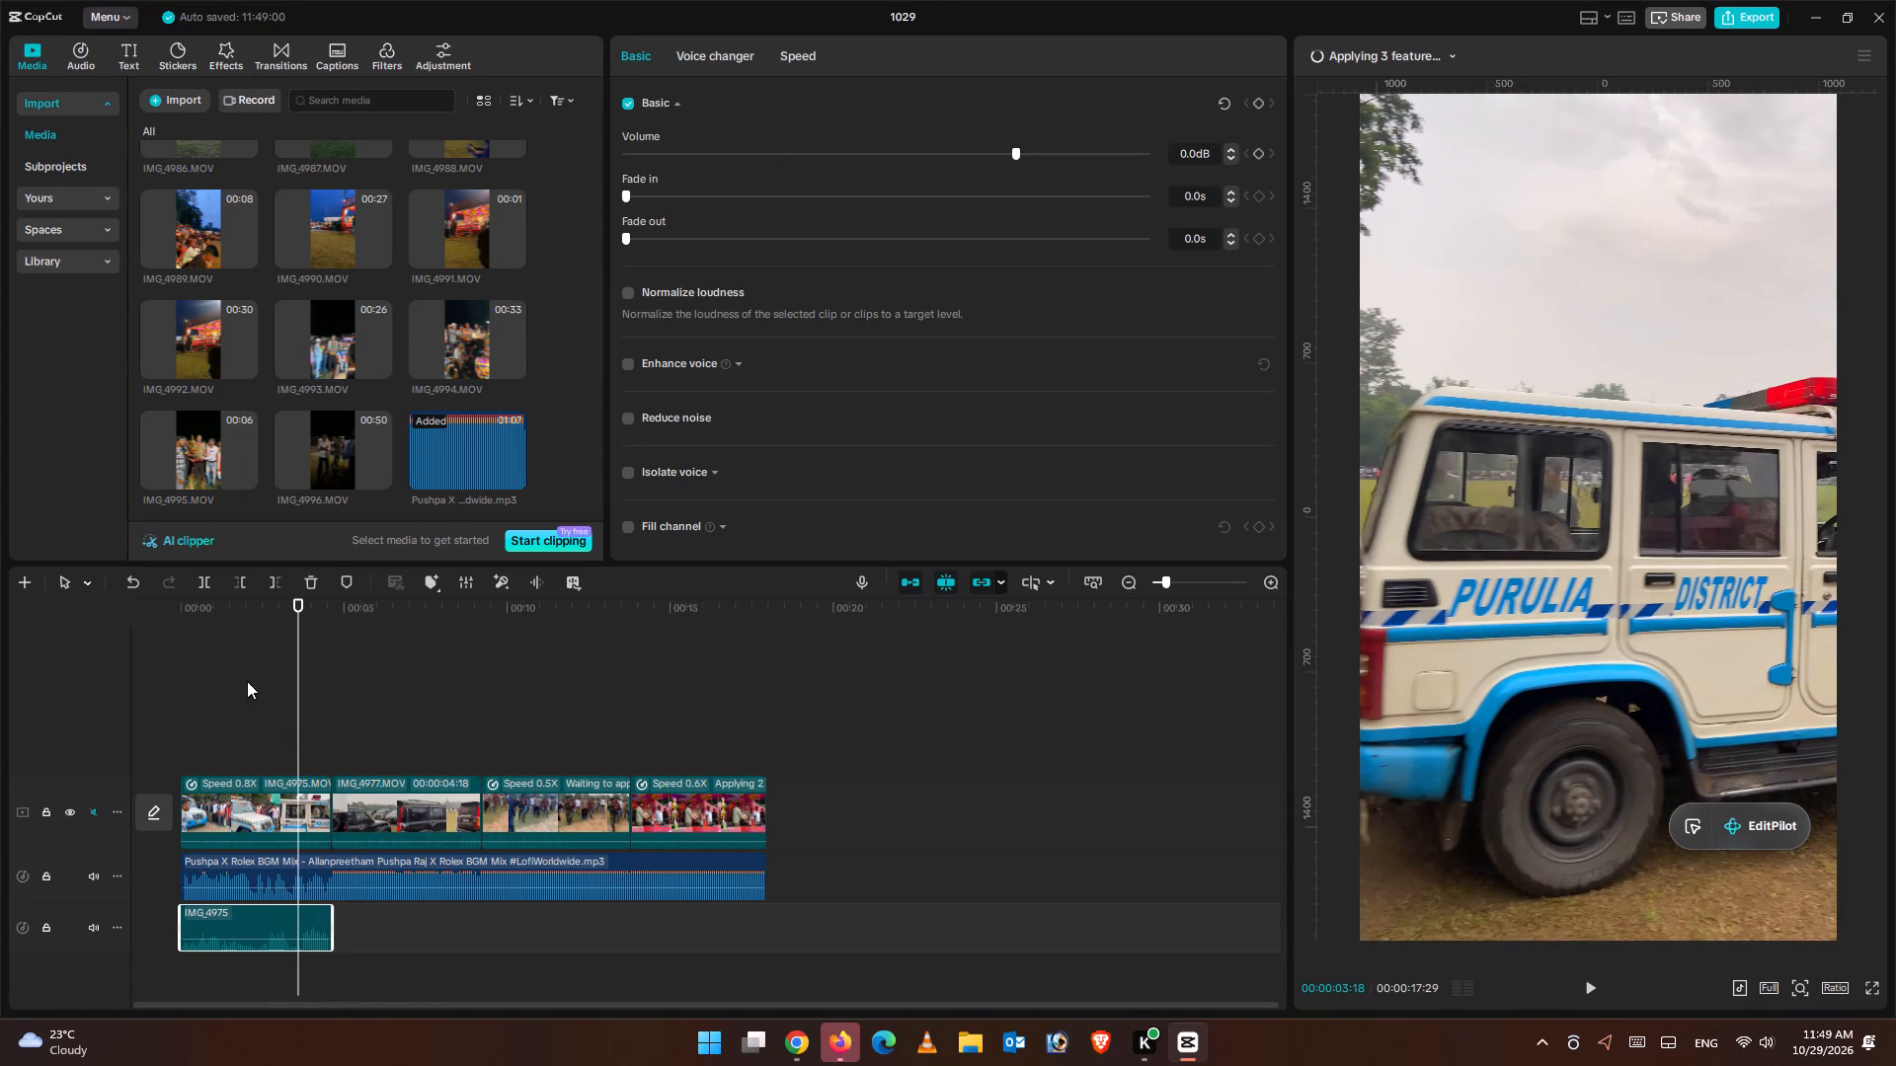
left_click(270, 587)
Play back the full edit from the start and check the progress of the effects still being applied.
left_click(150, 722)
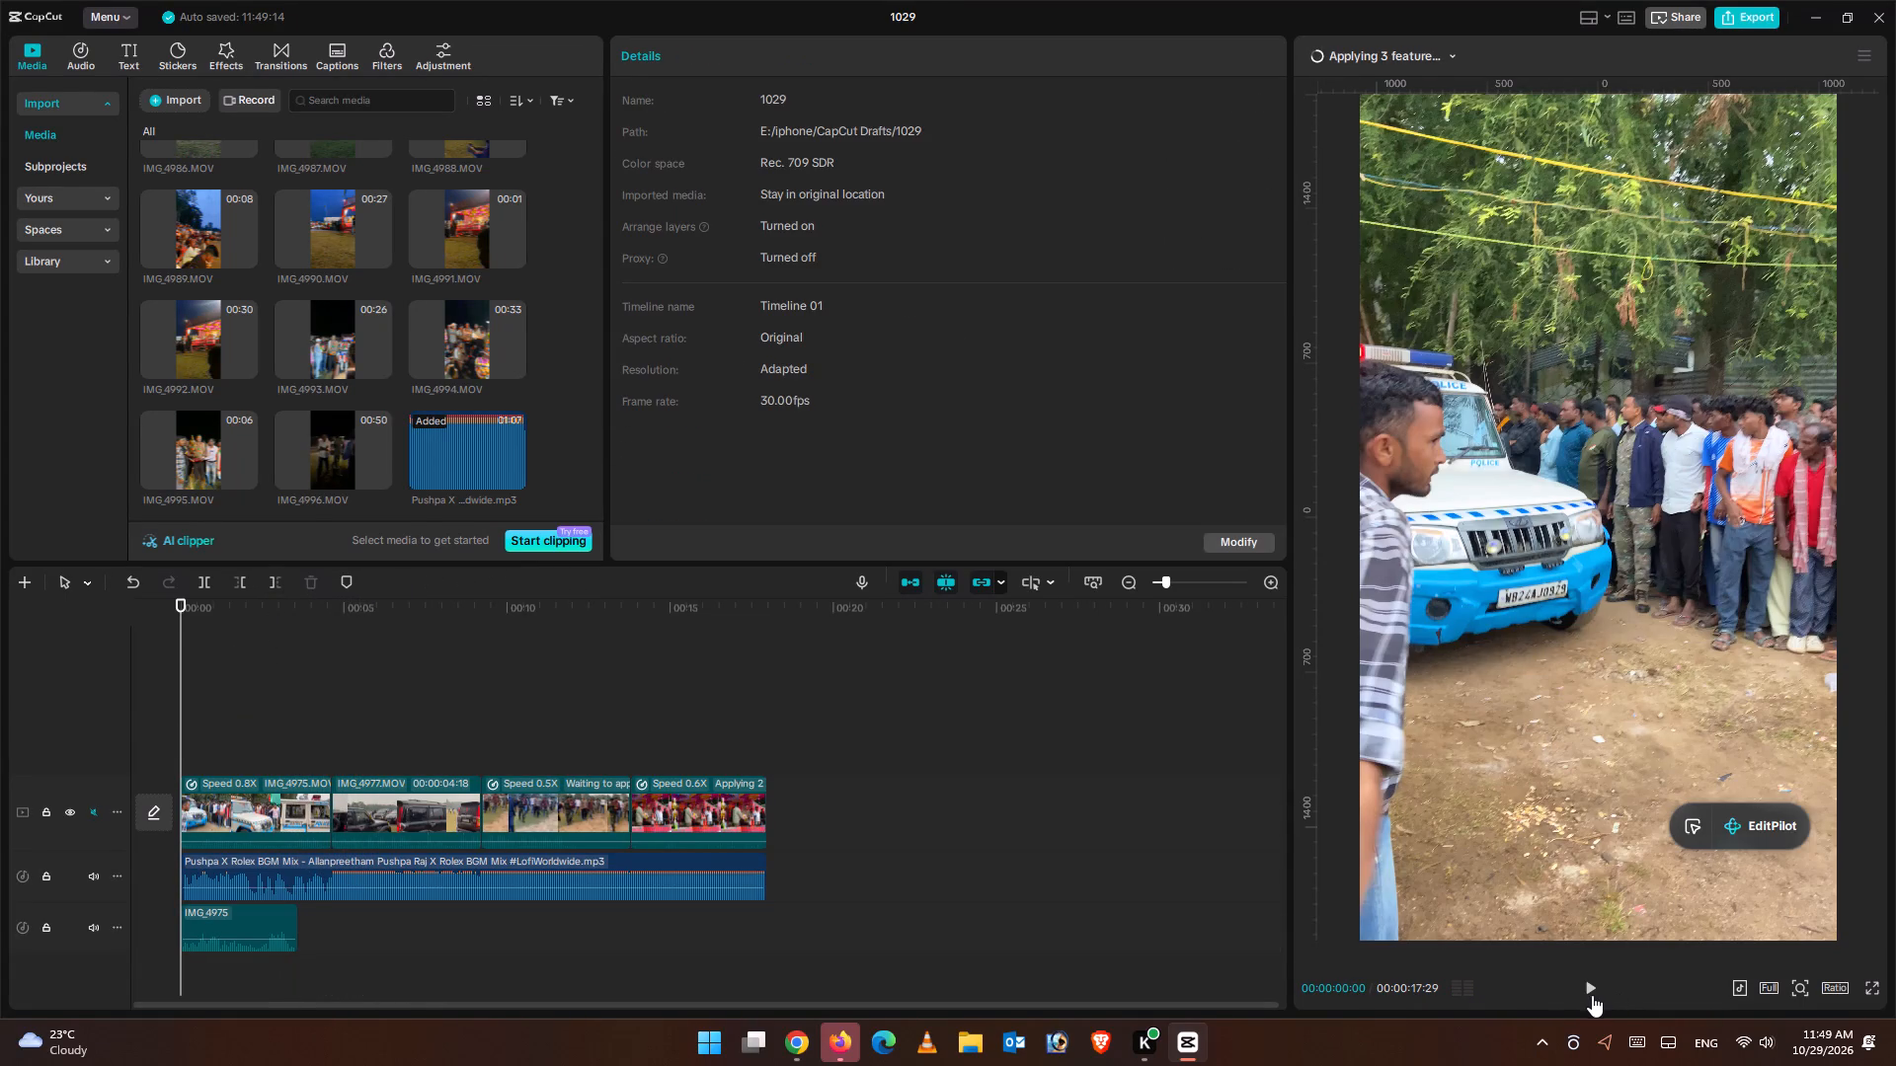
left_click(1592, 992)
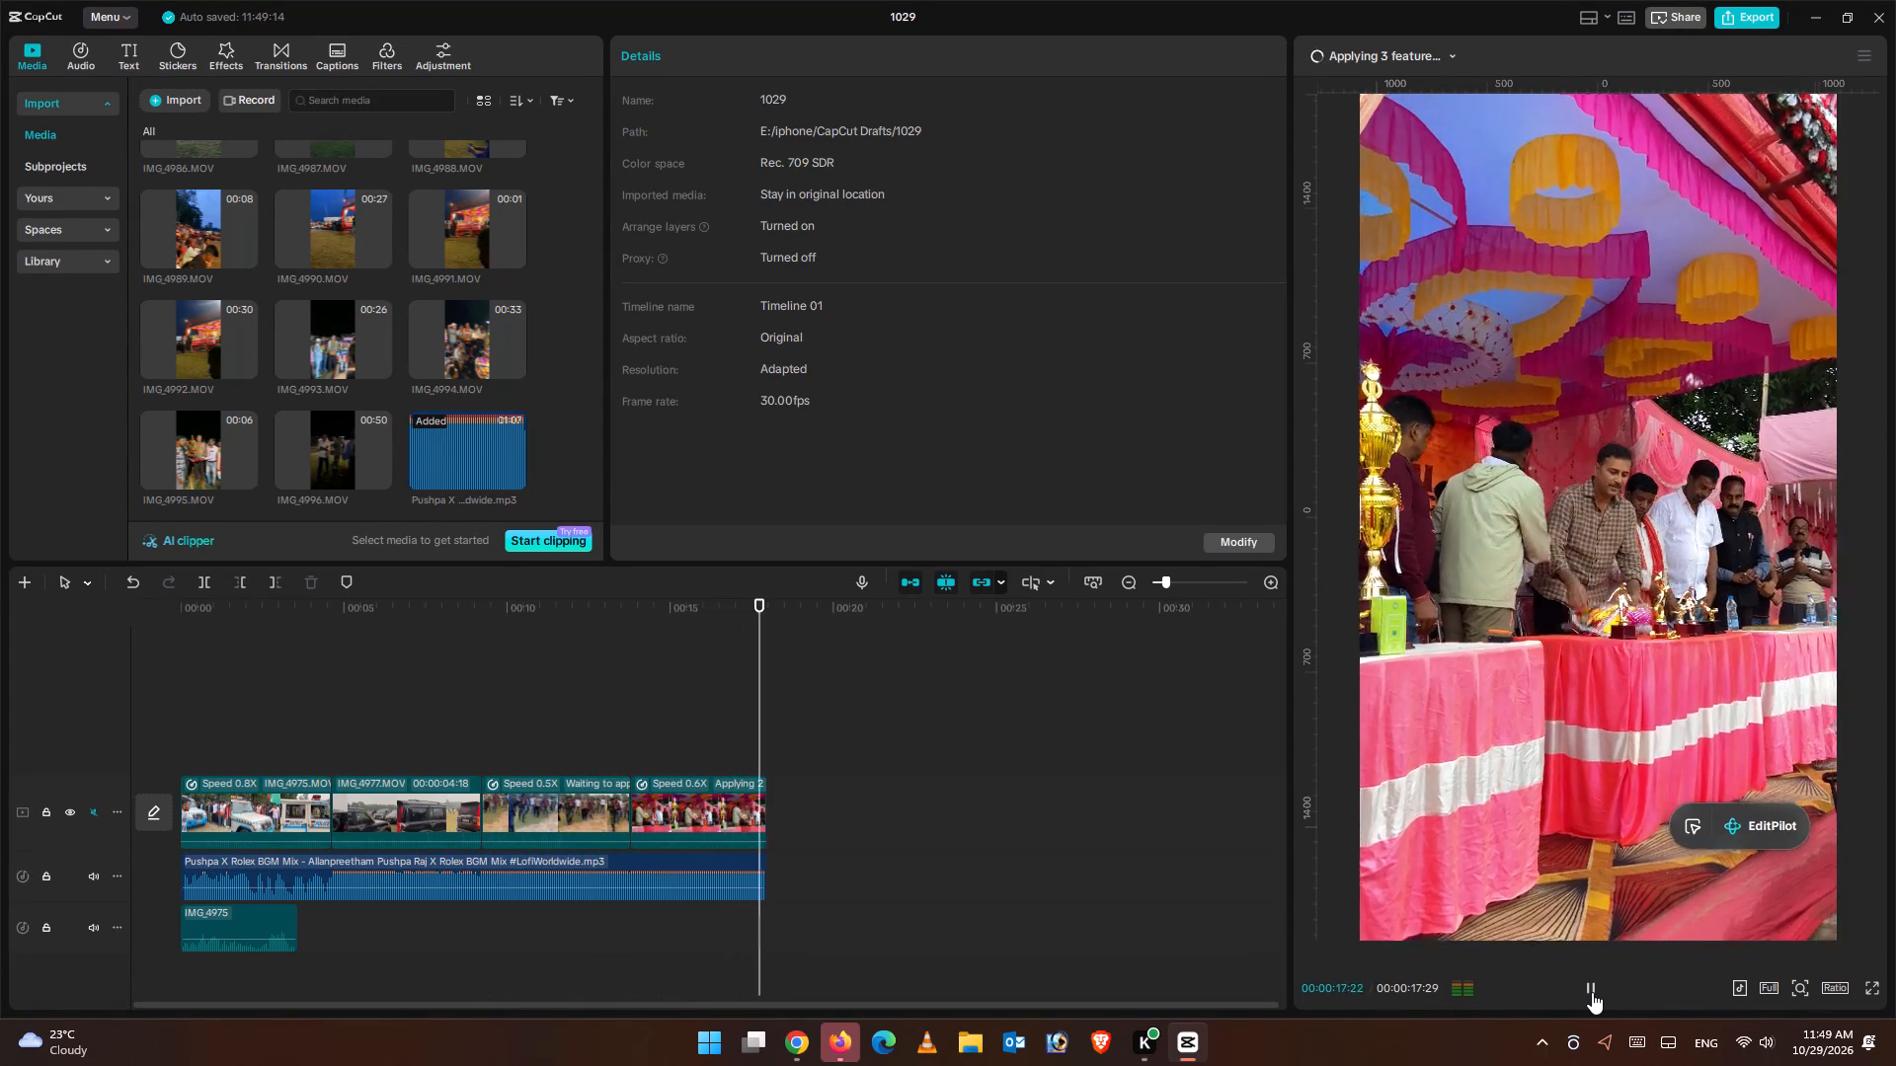
left_click(411, 629)
left_click_drag(407, 623, 71, 643)
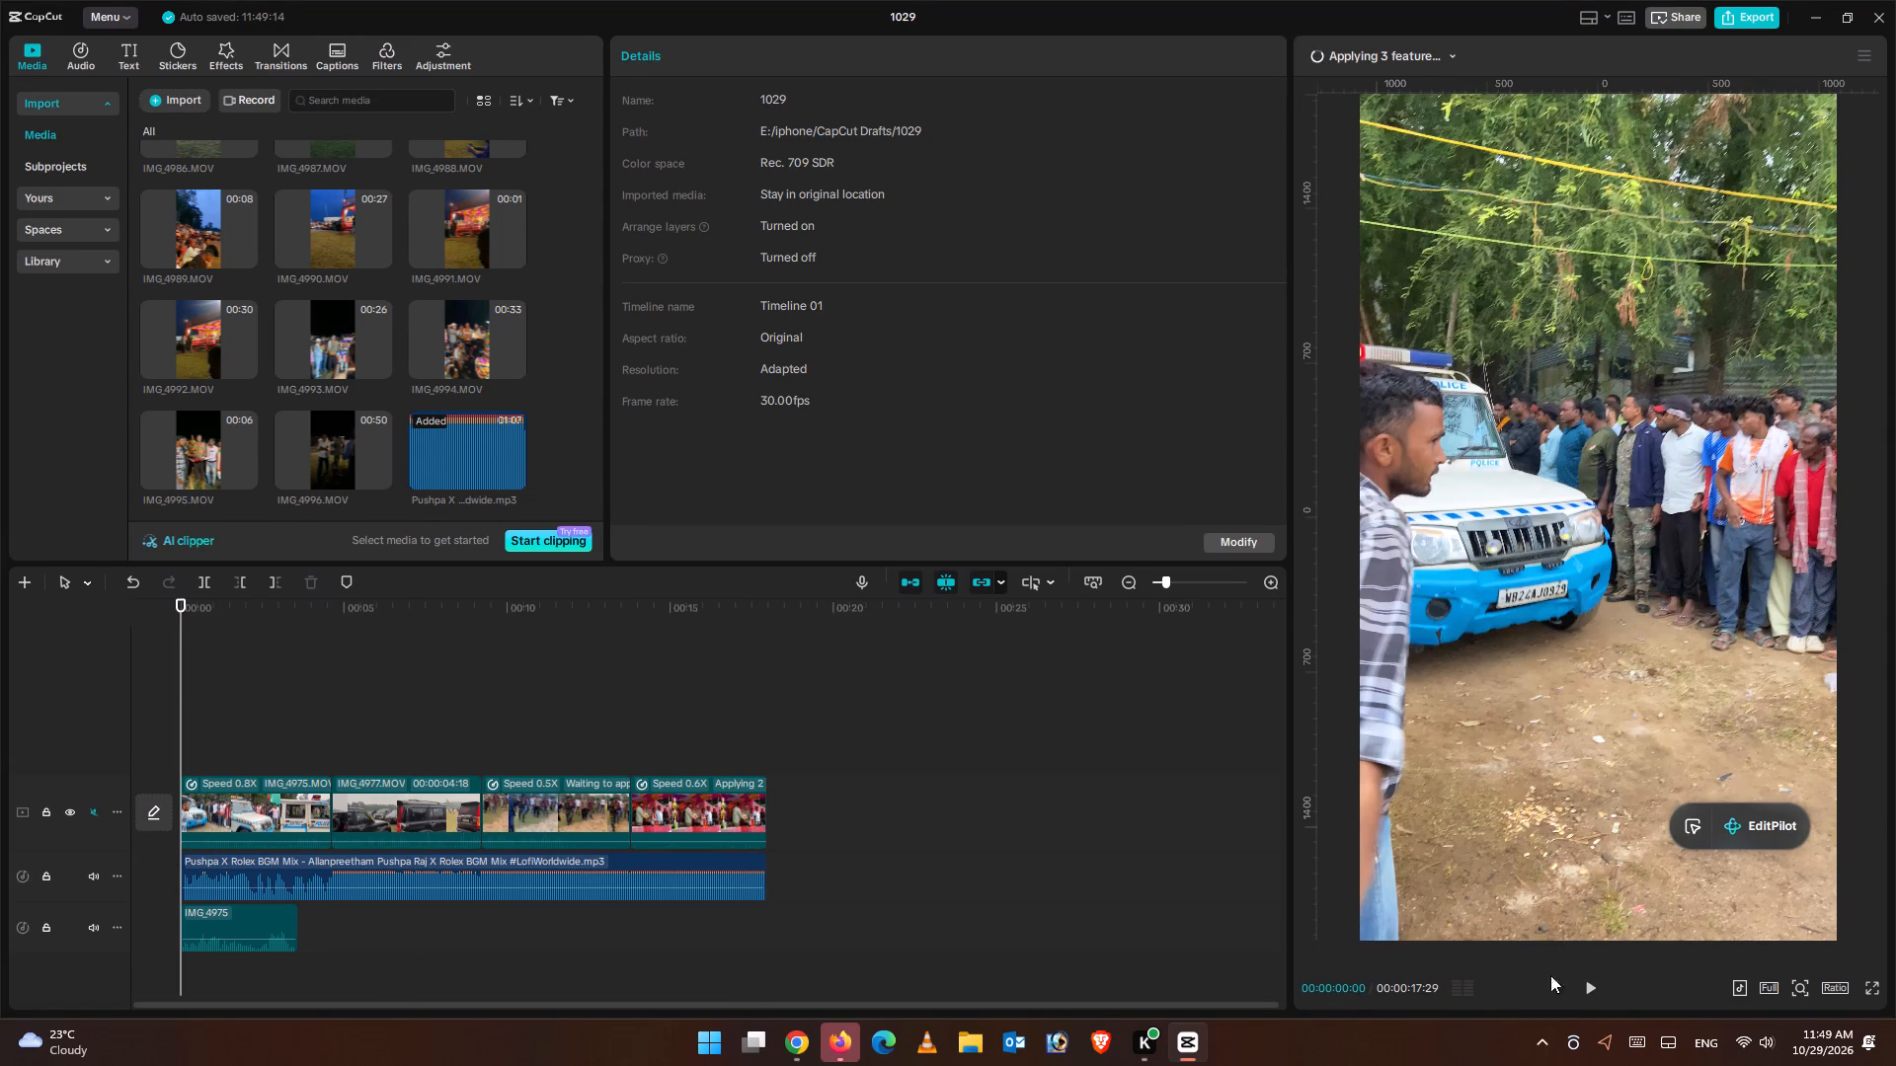
left_click(1589, 997)
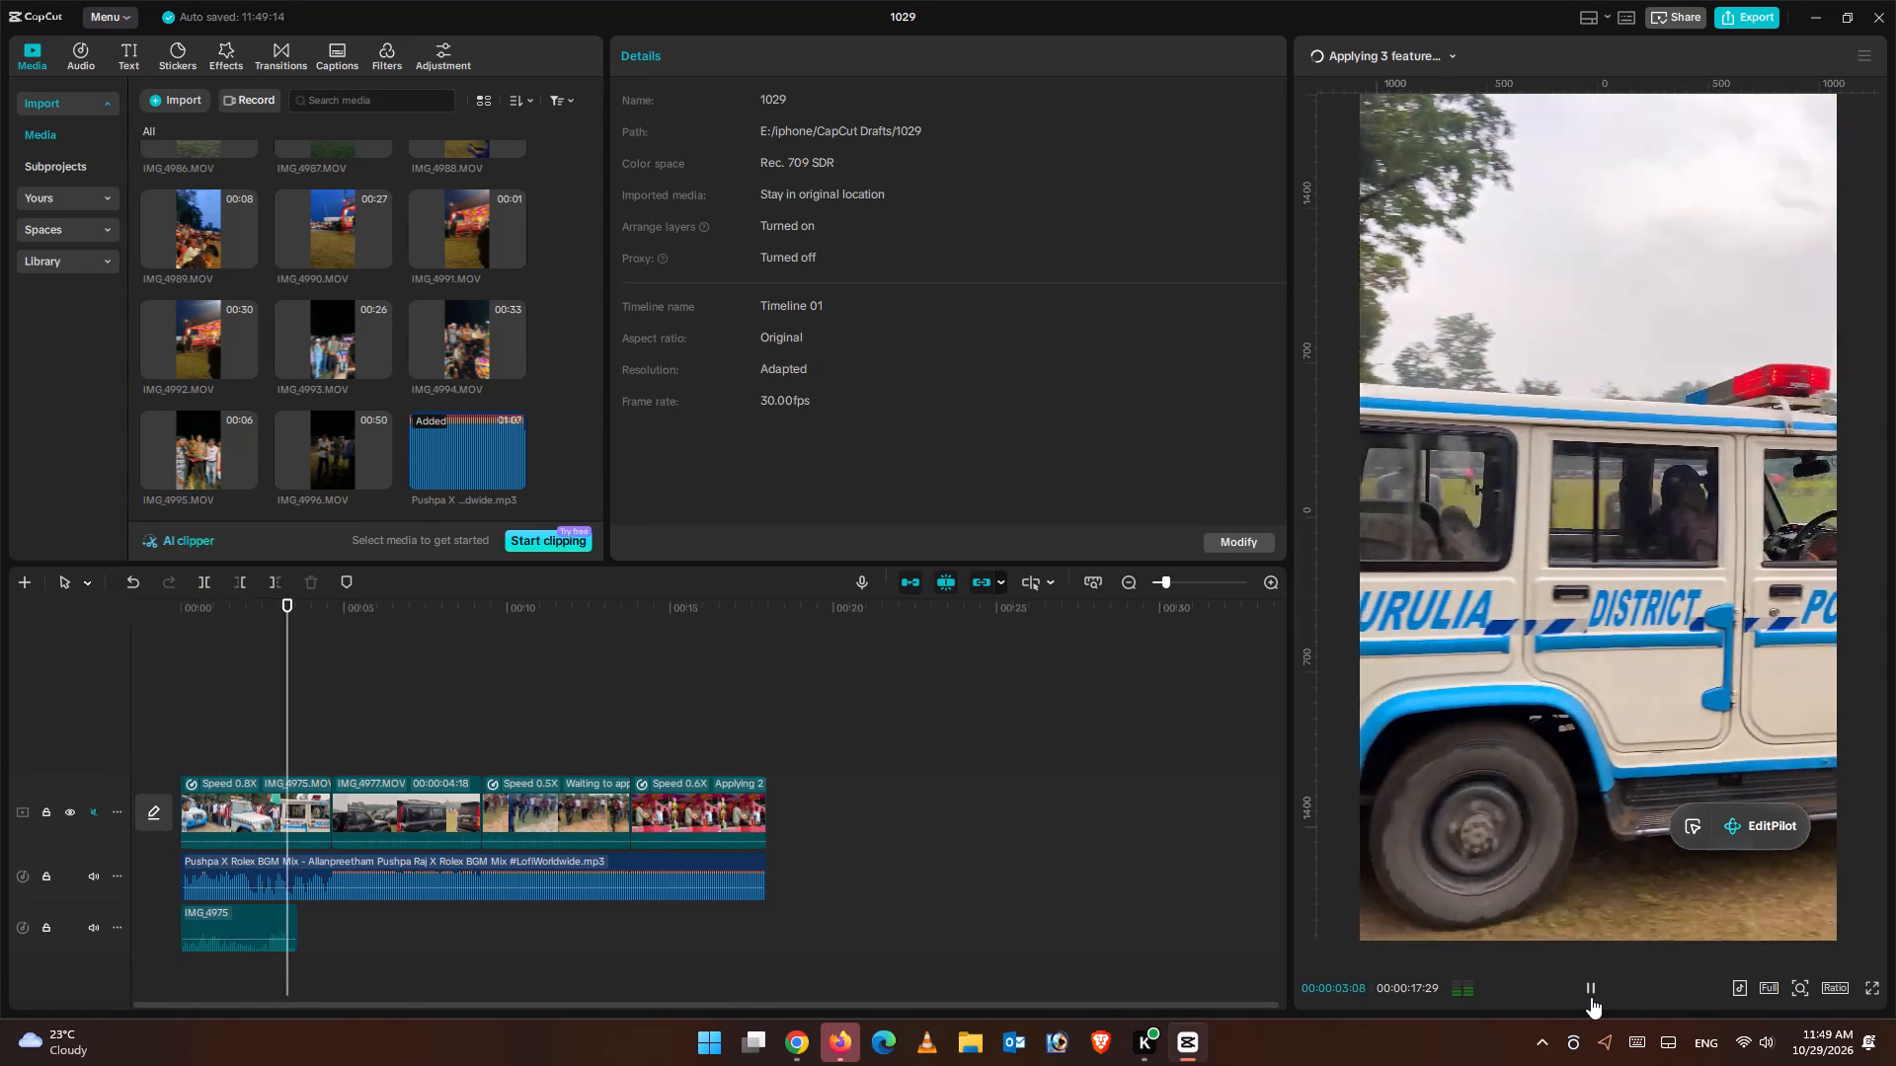
left_click(1404, 60)
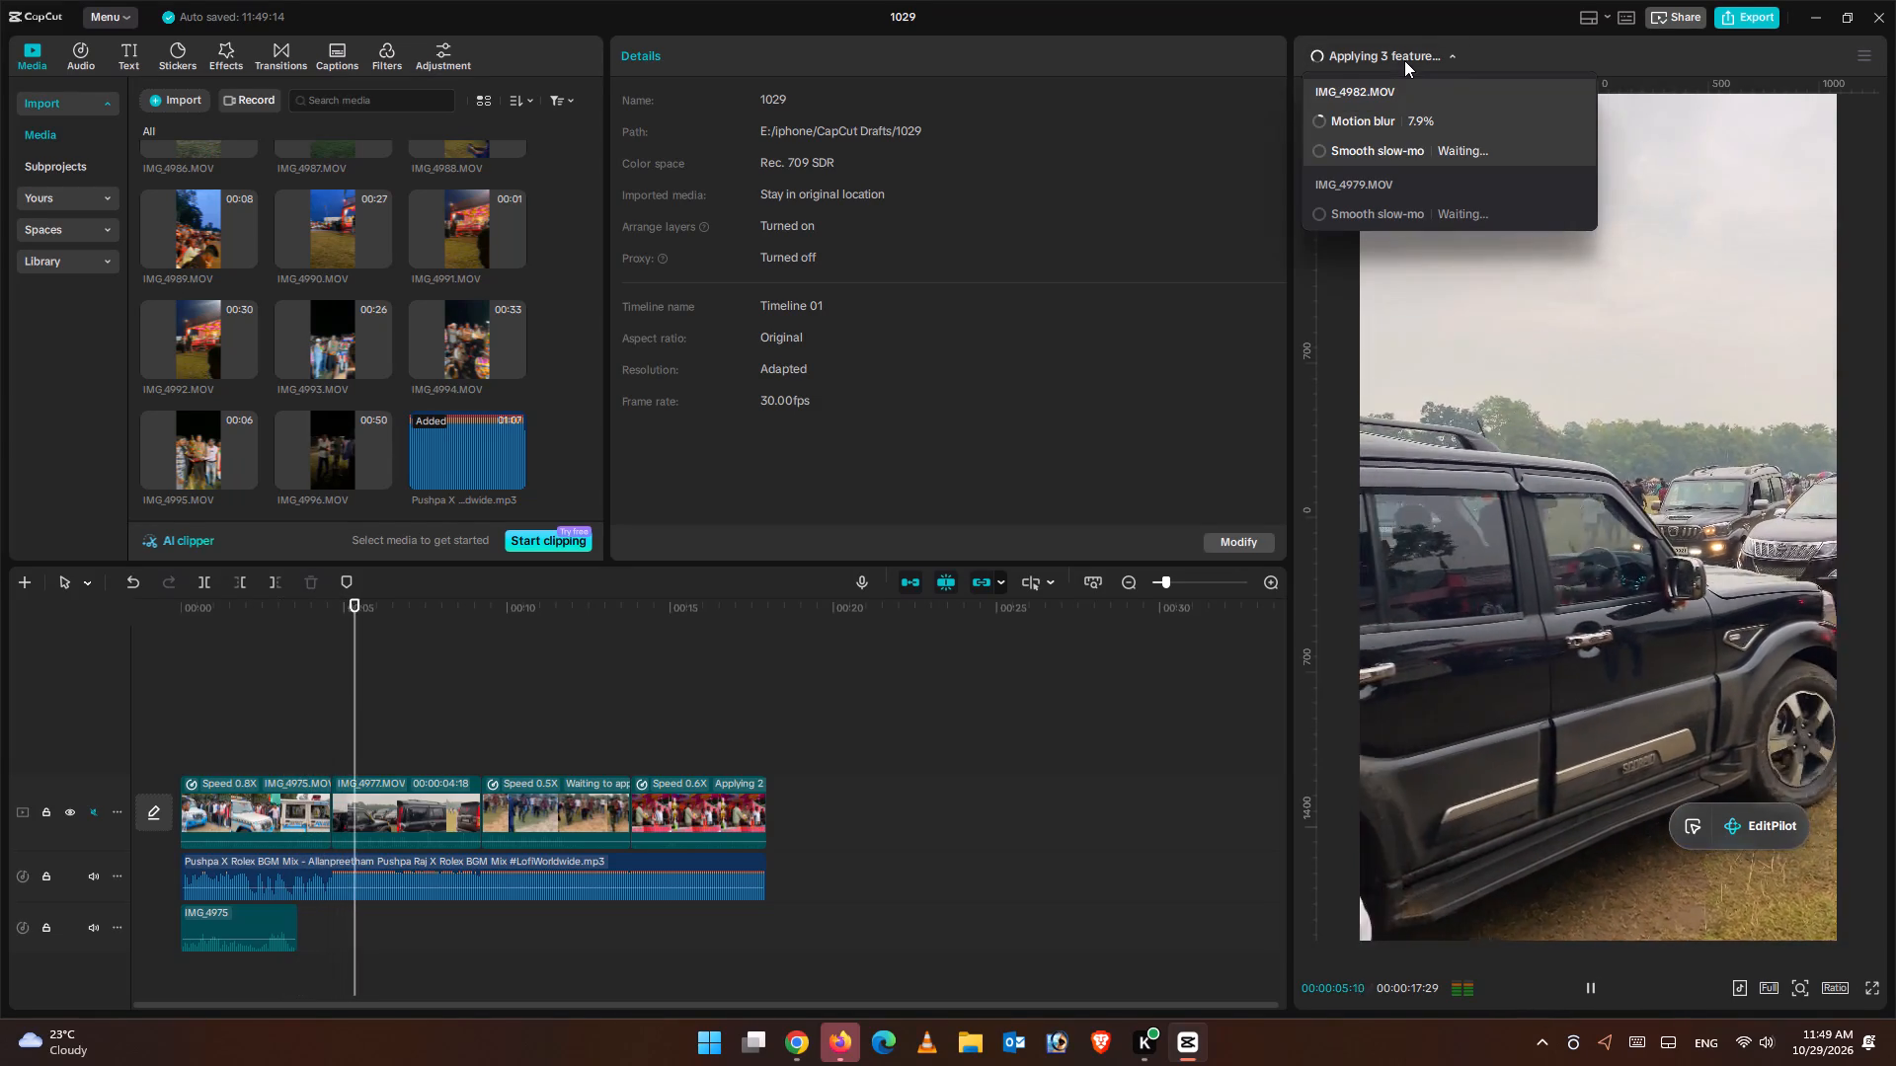
left_click(1404, 60)
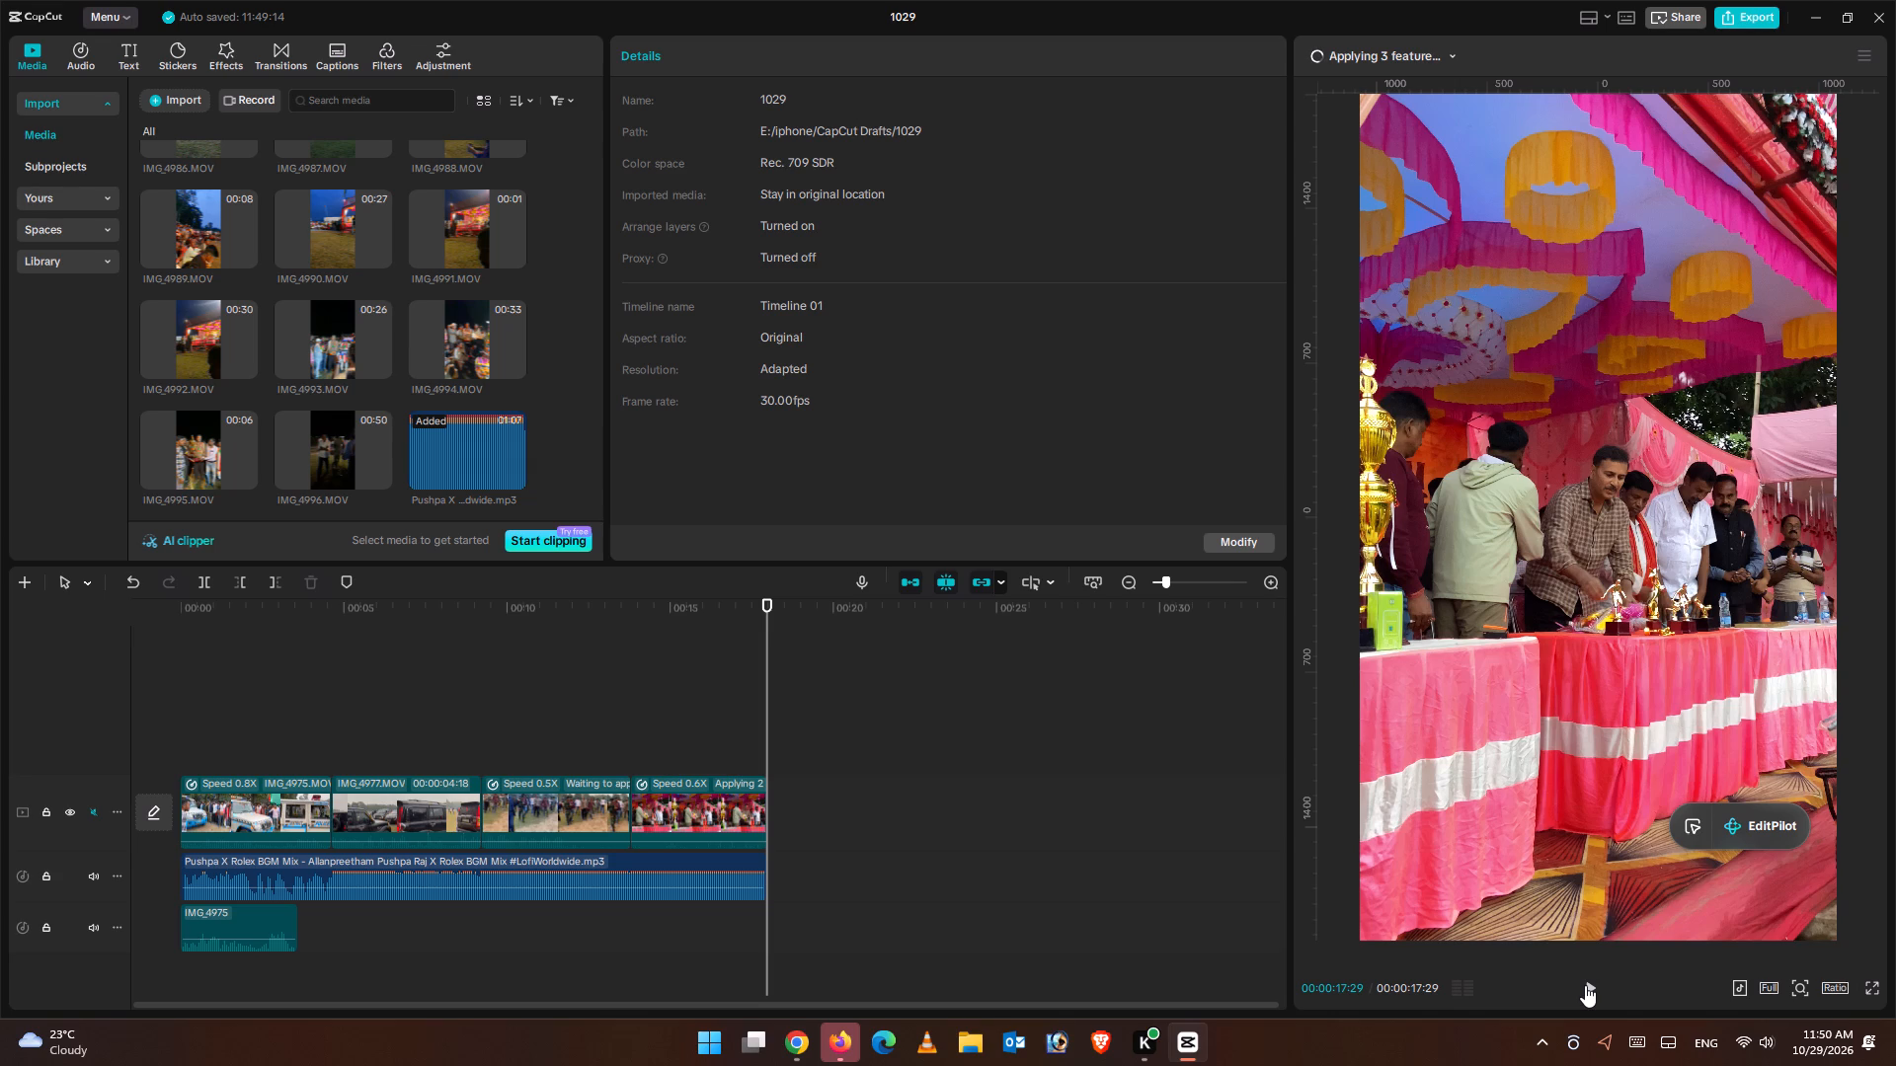
Replay the full edit from the beginning, and replay the third clip from about 00:00:09:07 to 00:00:10:15.
left_click(551, 658)
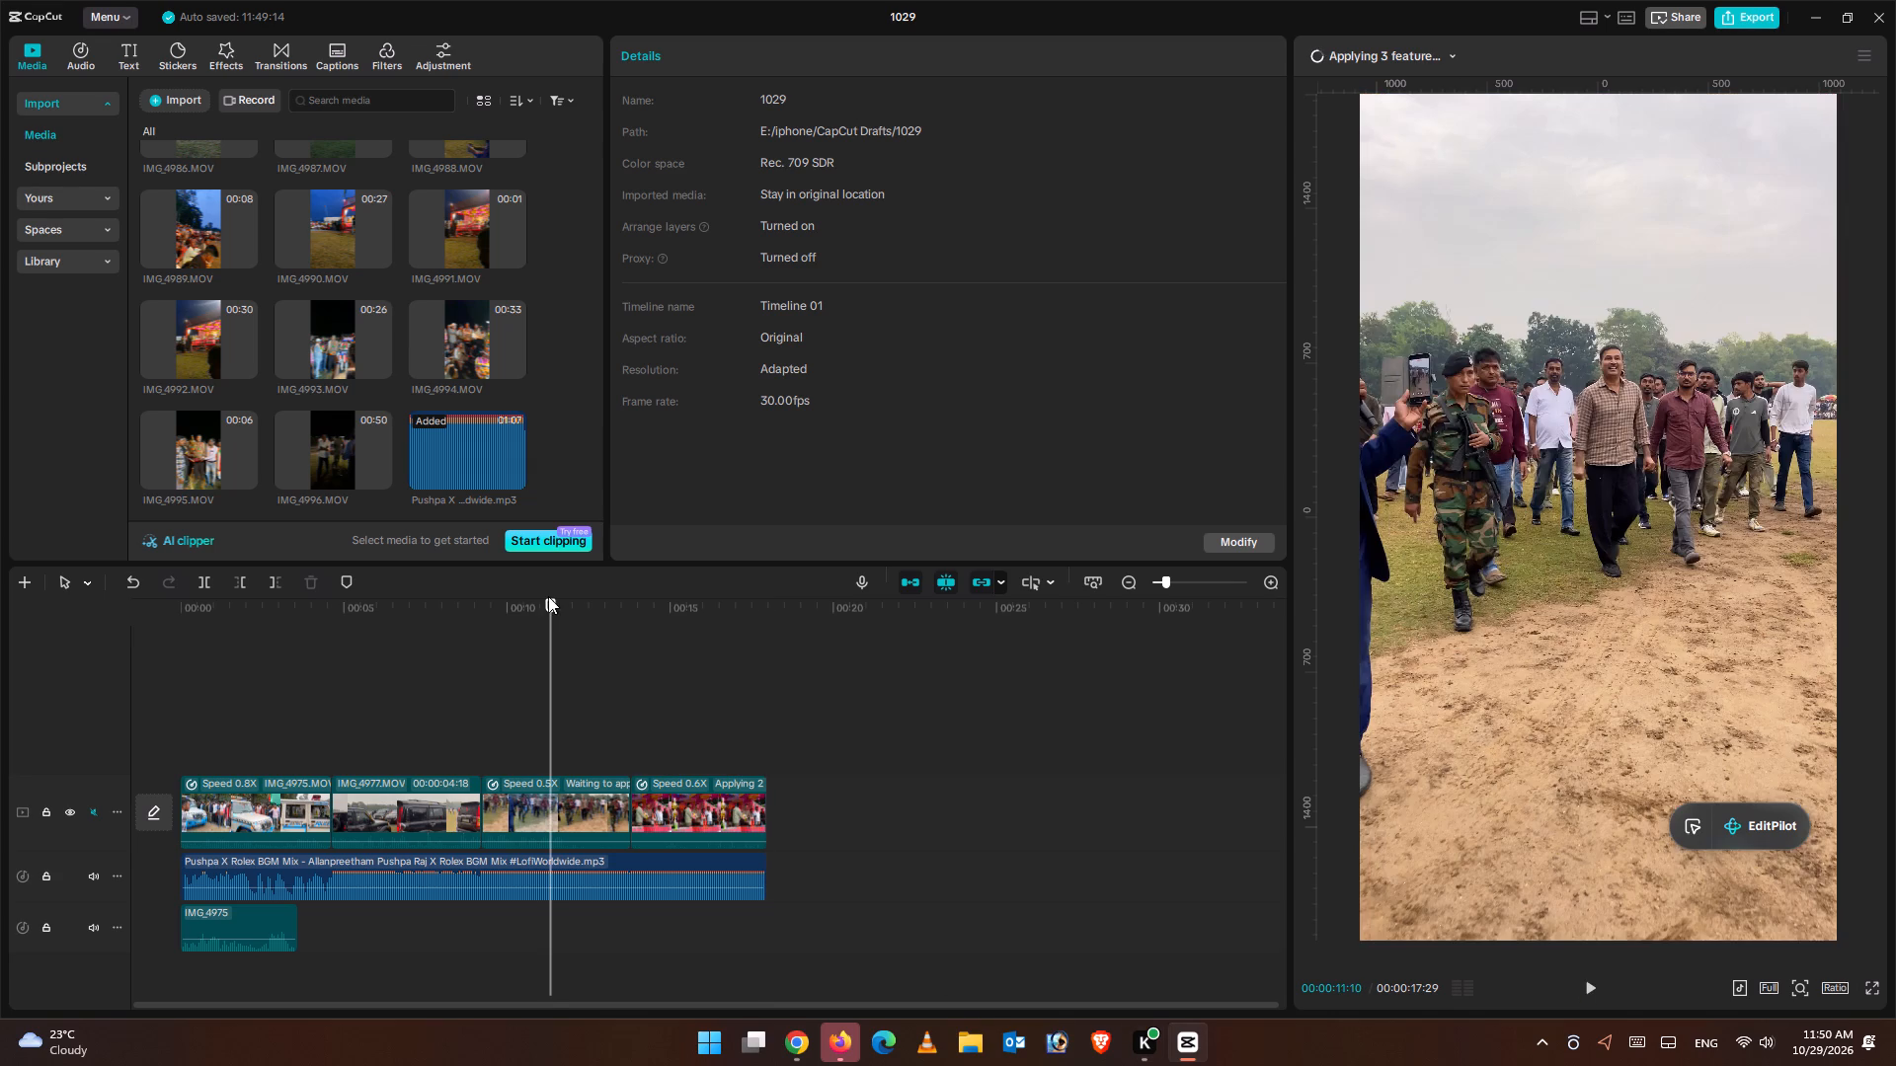
left_click_drag(548, 596, 437, 624)
left_click_drag(532, 610, 434, 638)
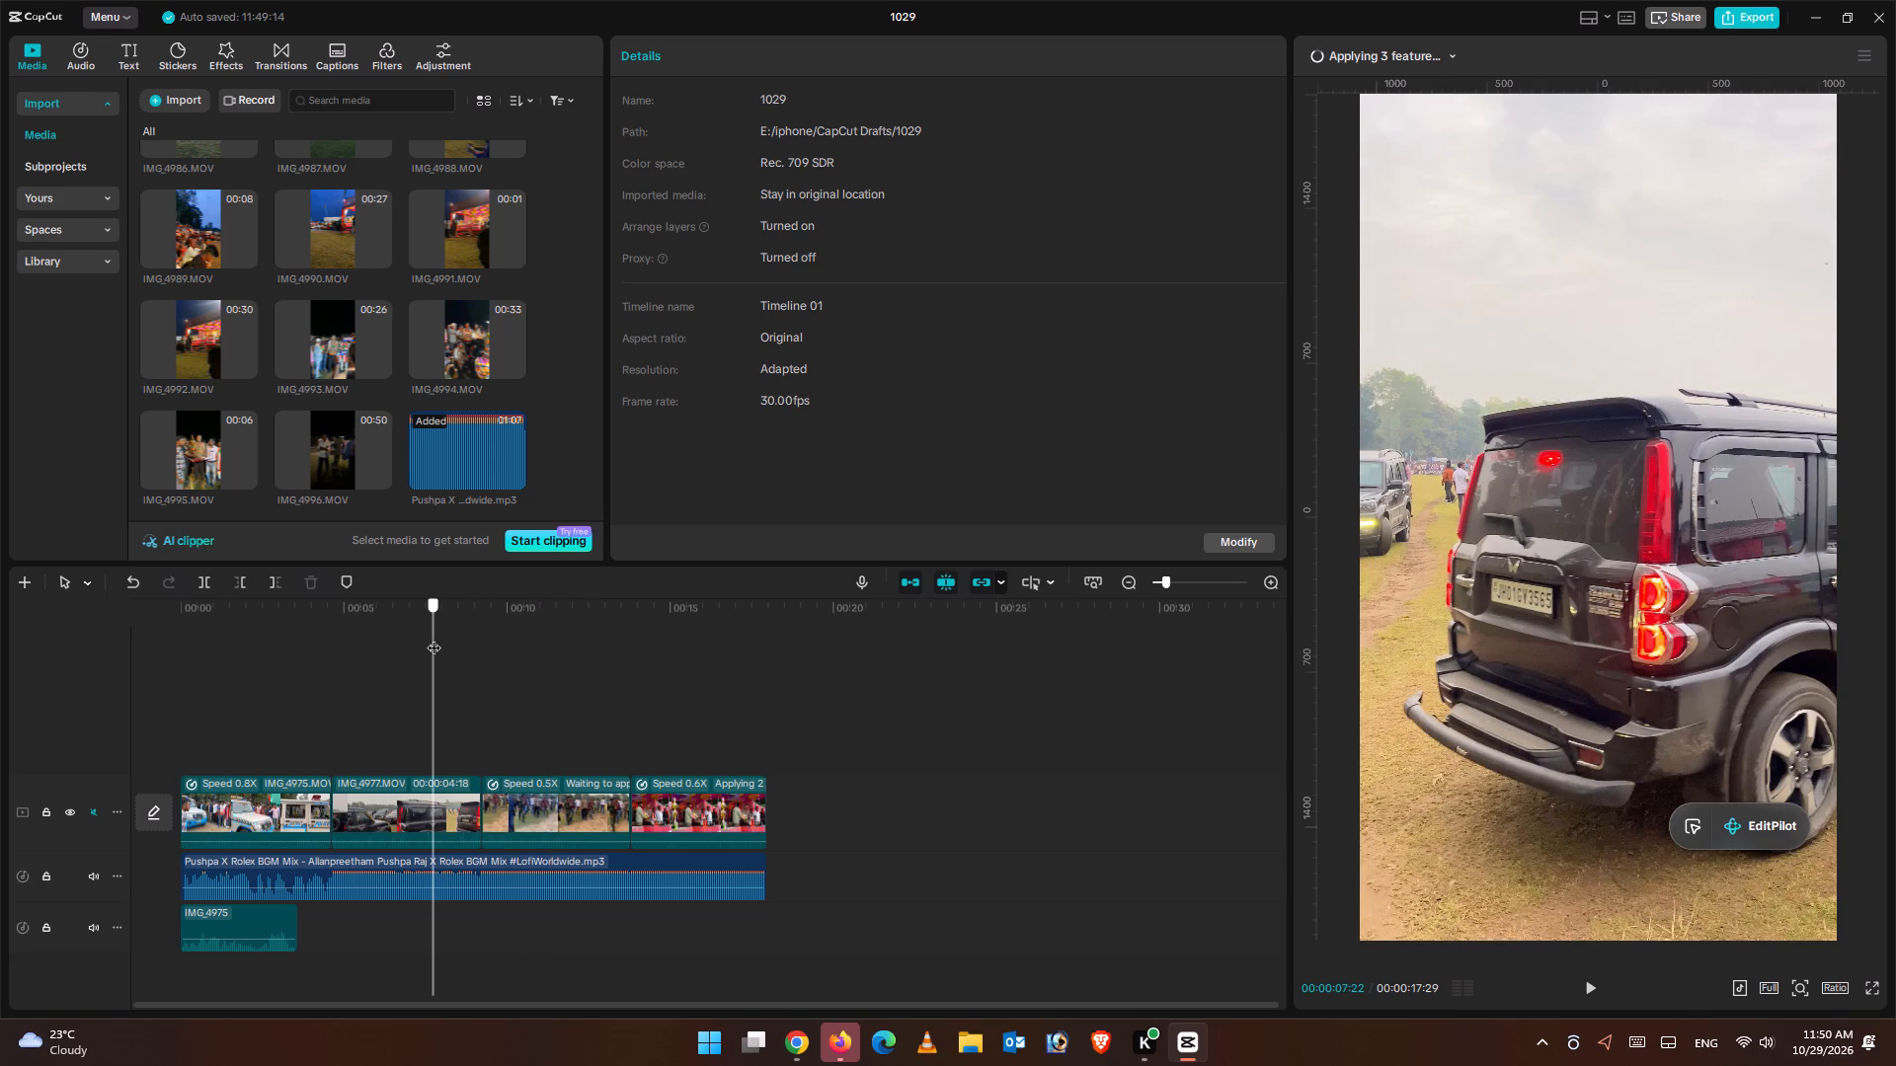
left_click_drag(428, 611, 145, 634)
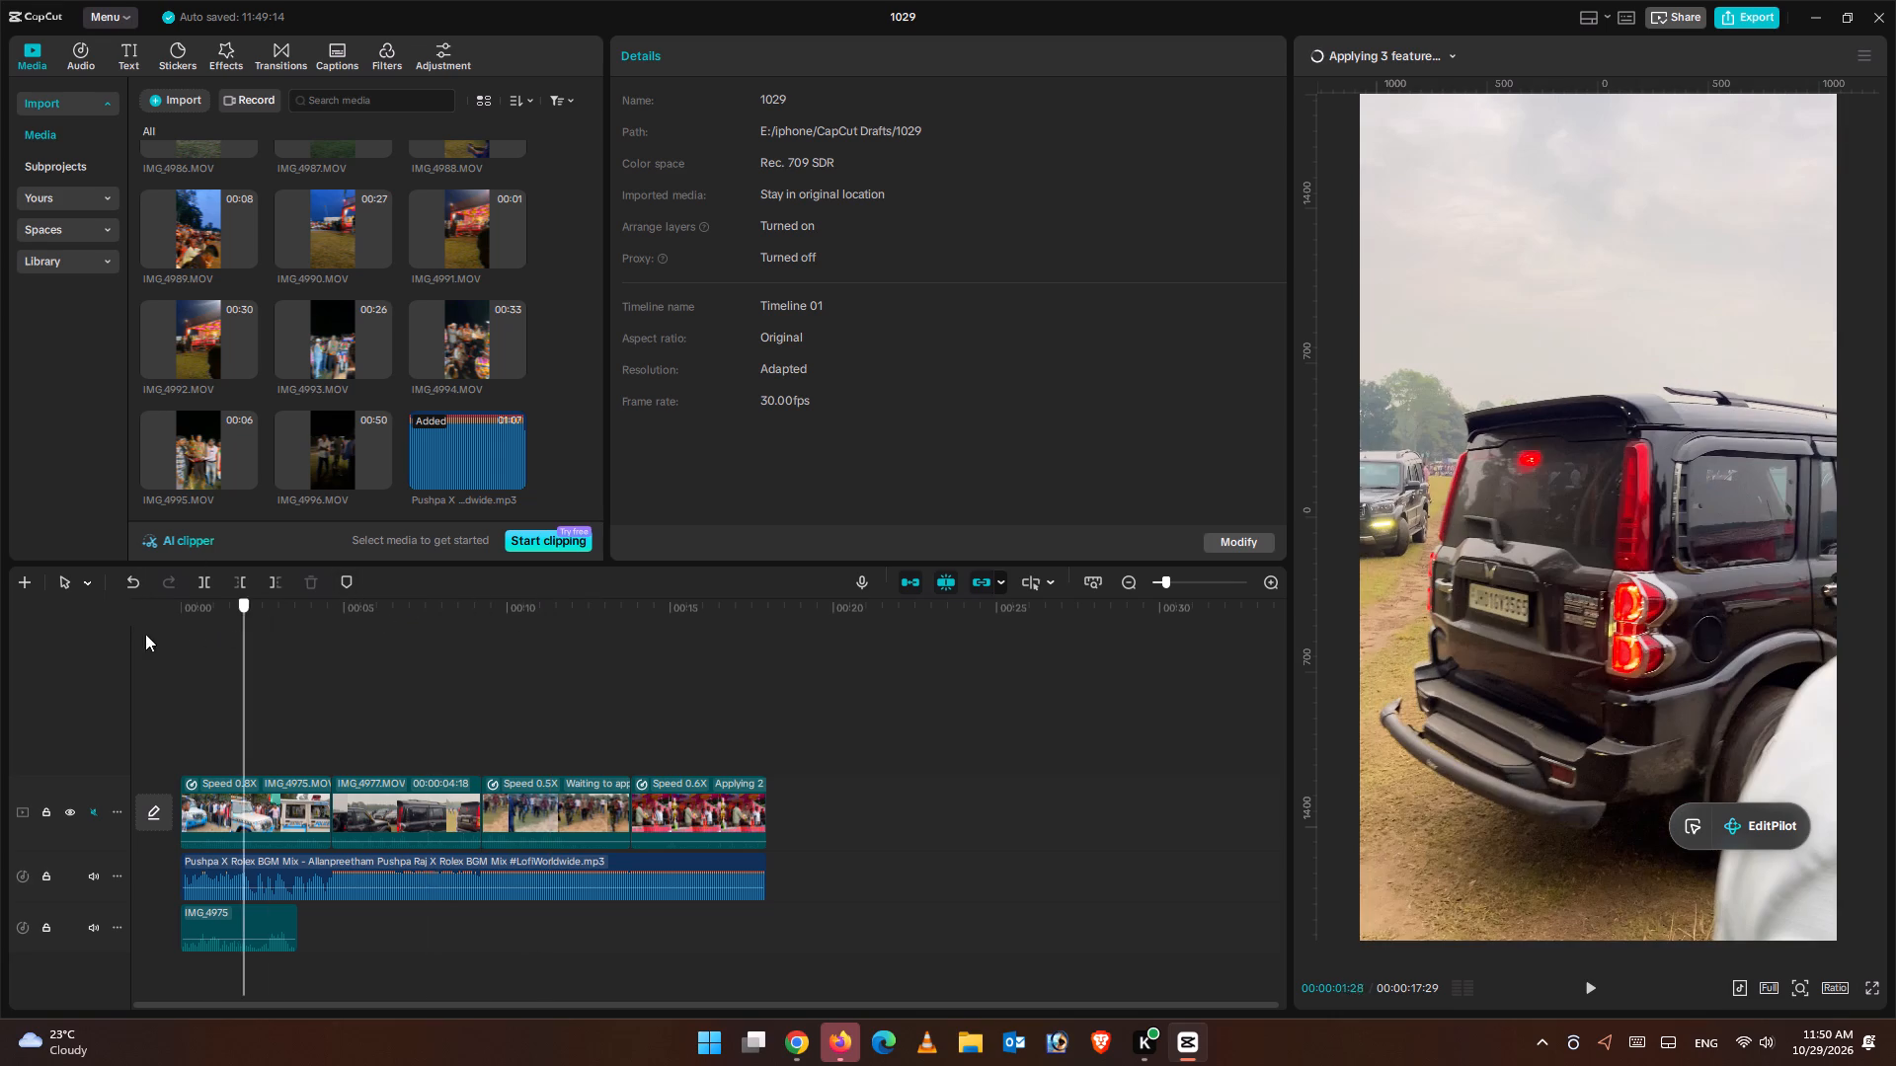
left_click_drag(145, 634, 115, 634)
left_click(1598, 996)
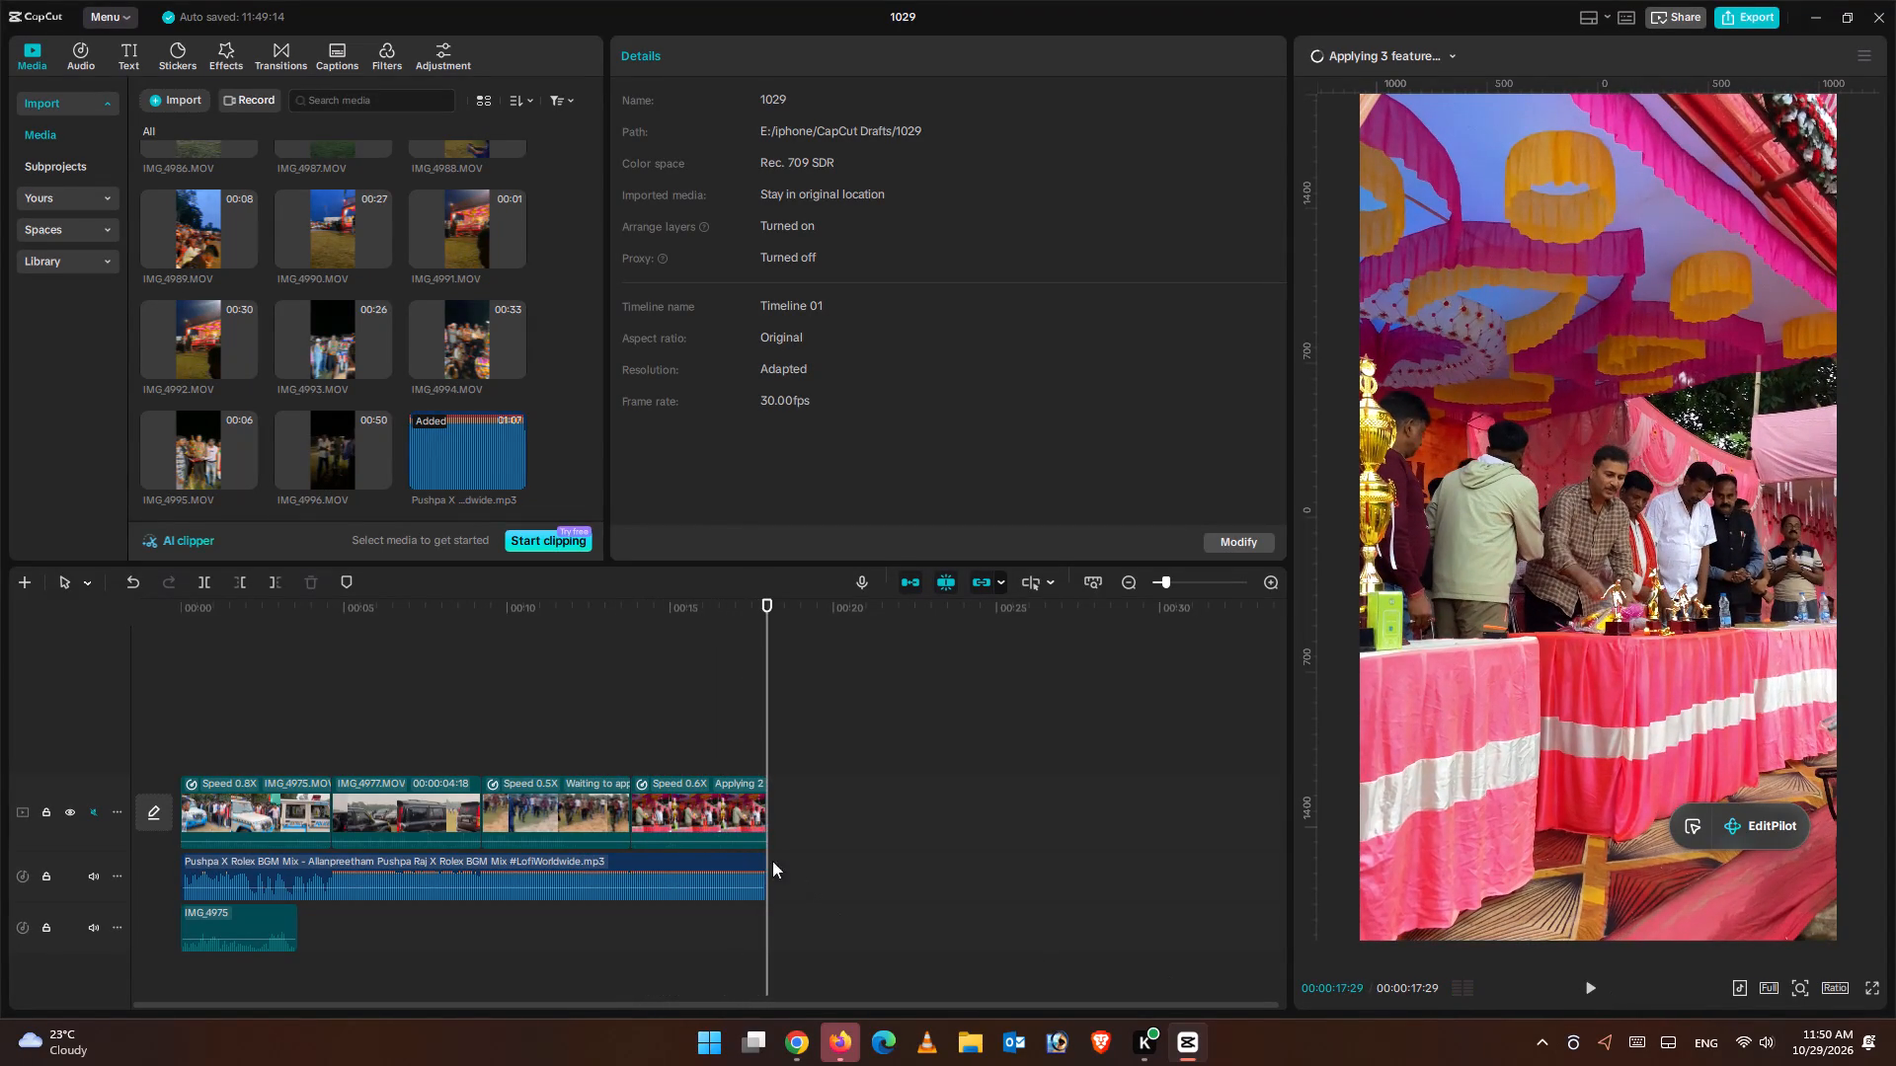
left_click(482, 763)
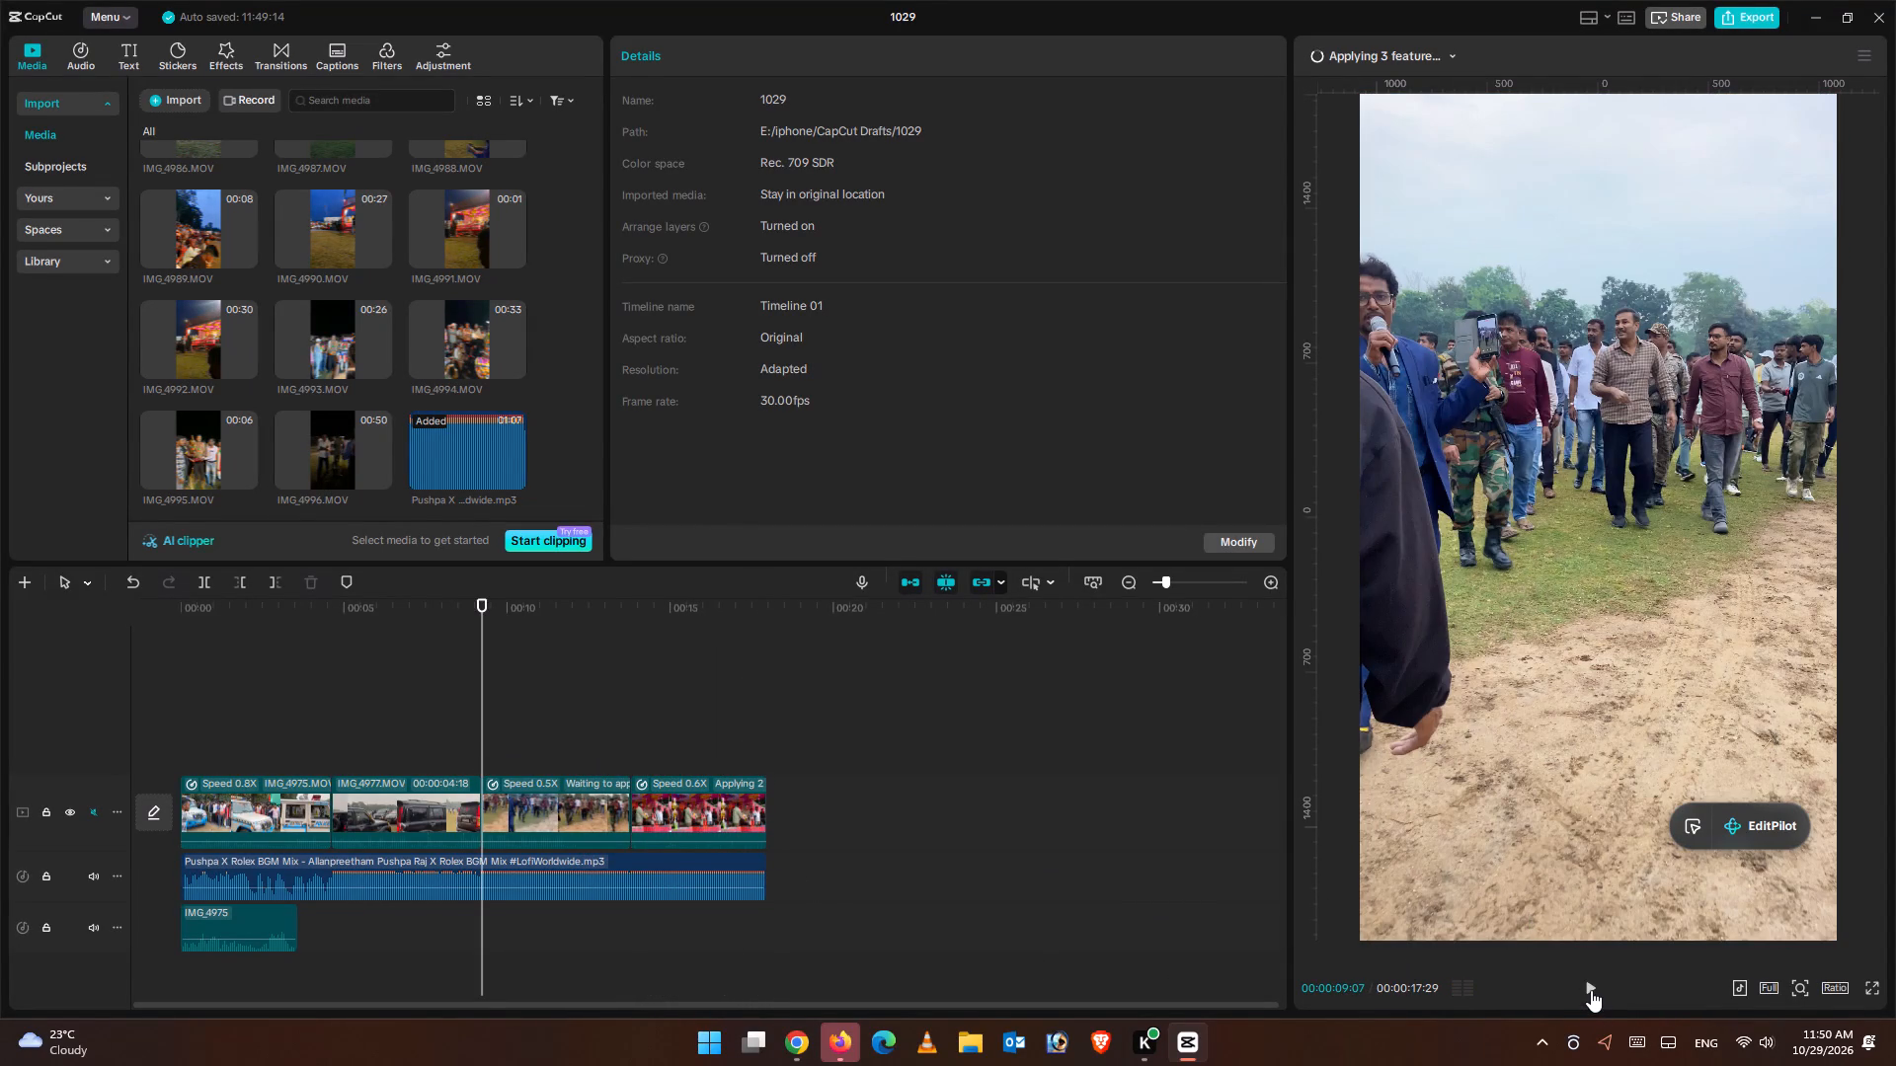
left_click(1591, 990)
left_click(1594, 987)
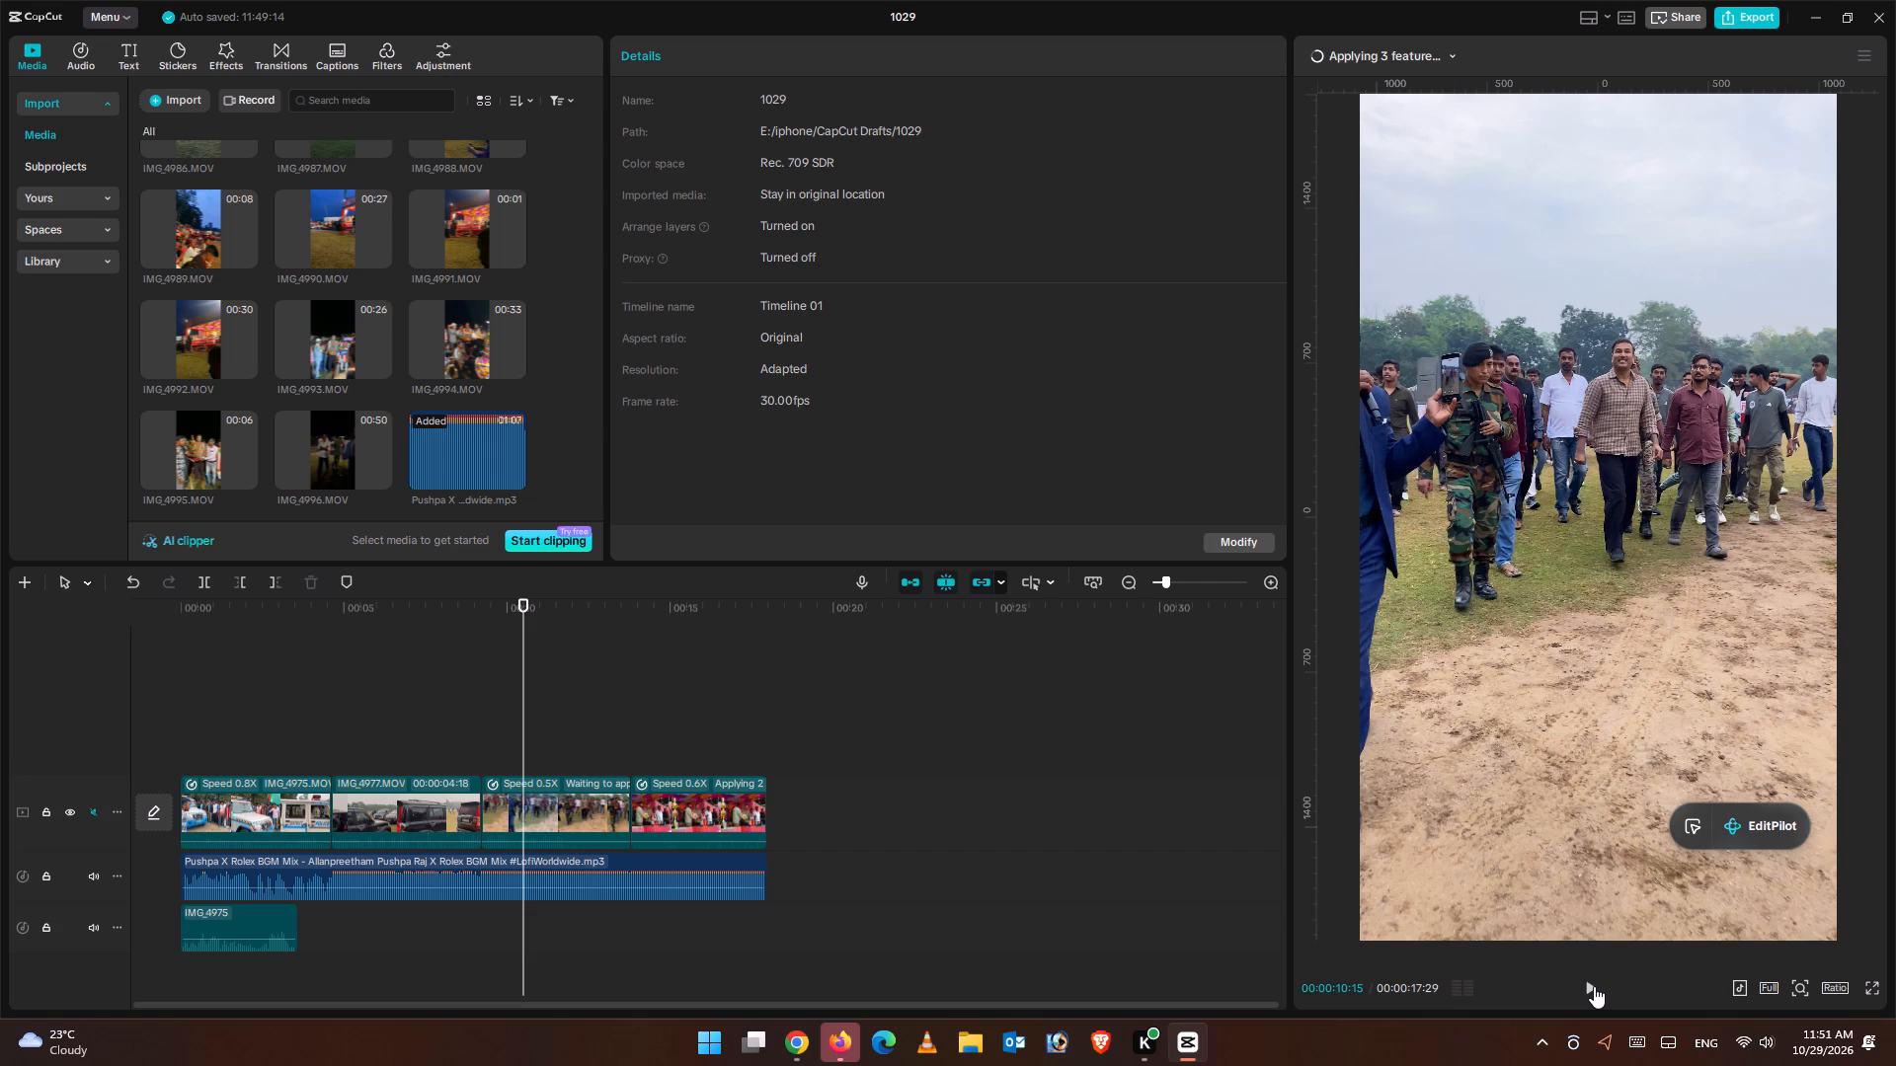
Check the processing progress of the motion blur and smooth slow-mo on IMG_4982.MOV and IMG_4979.MOV.
left_click(1428, 39)
left_click(1422, 69)
left_click(1422, 62)
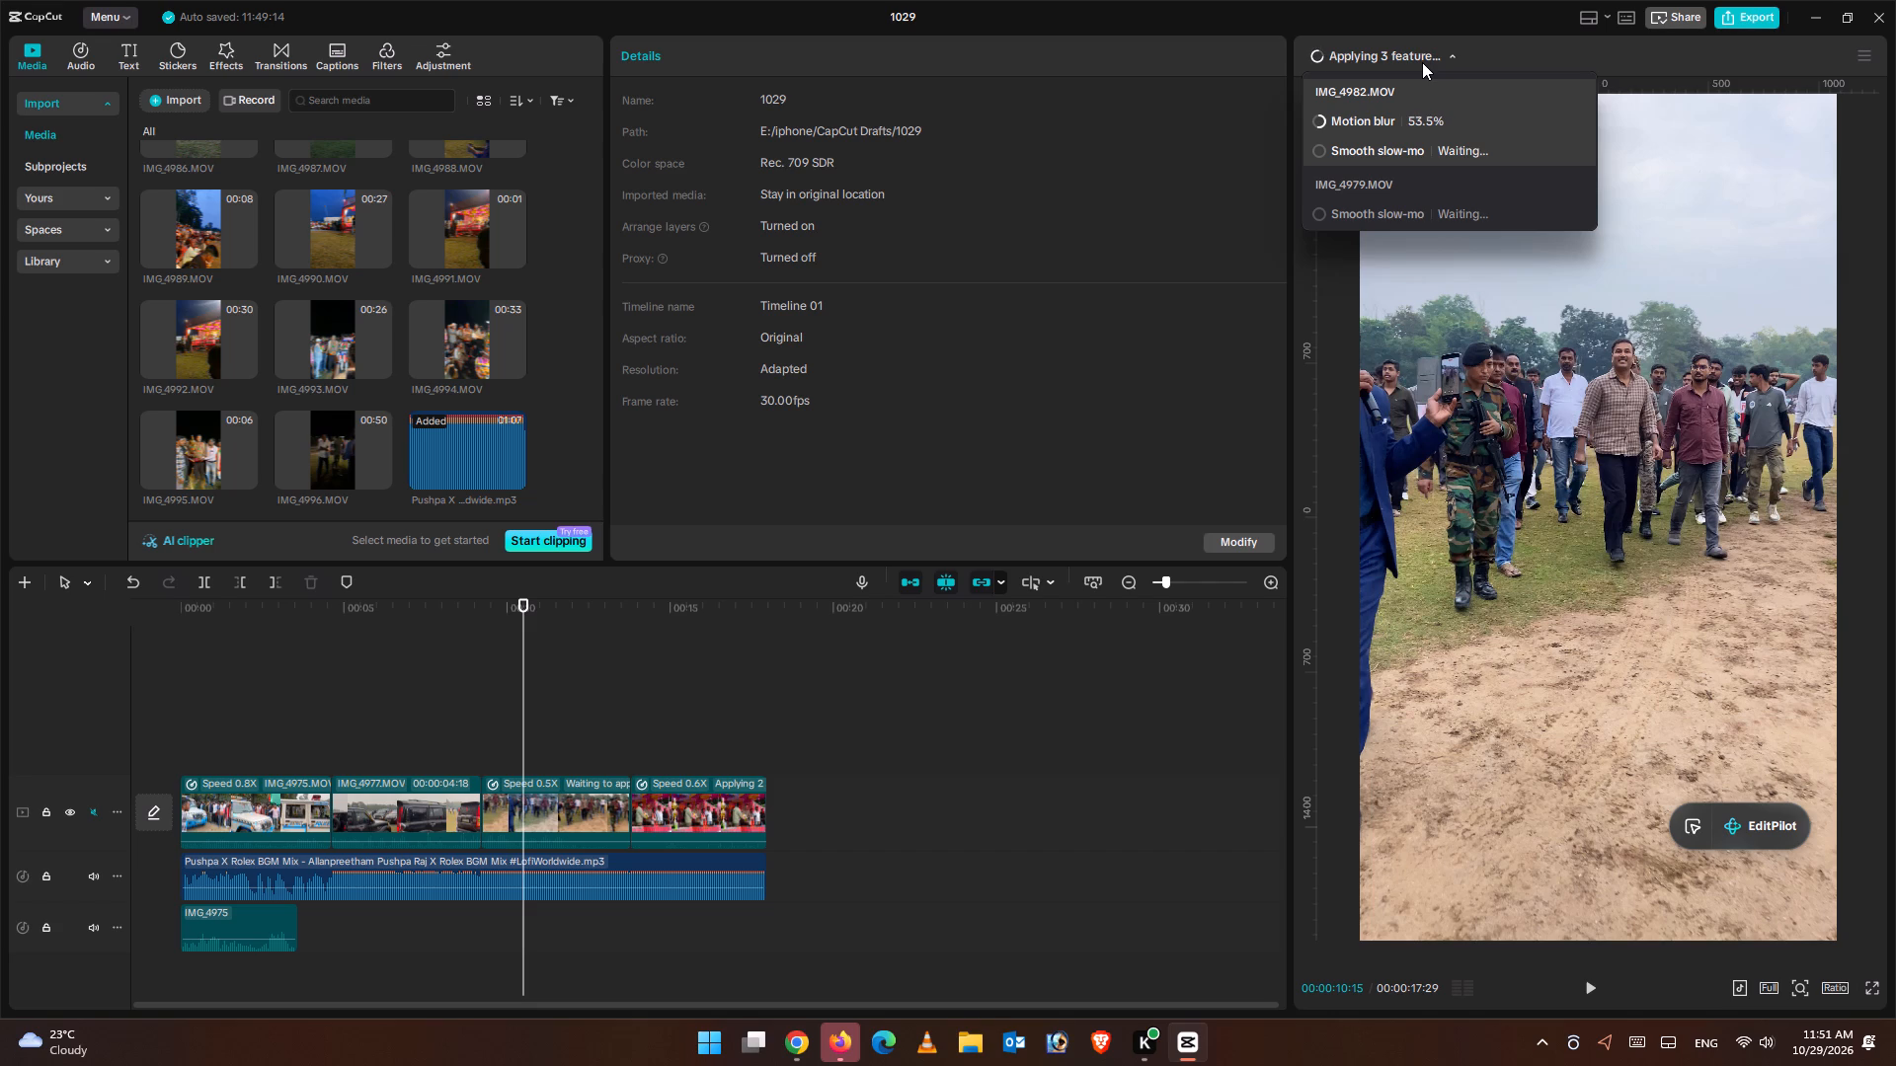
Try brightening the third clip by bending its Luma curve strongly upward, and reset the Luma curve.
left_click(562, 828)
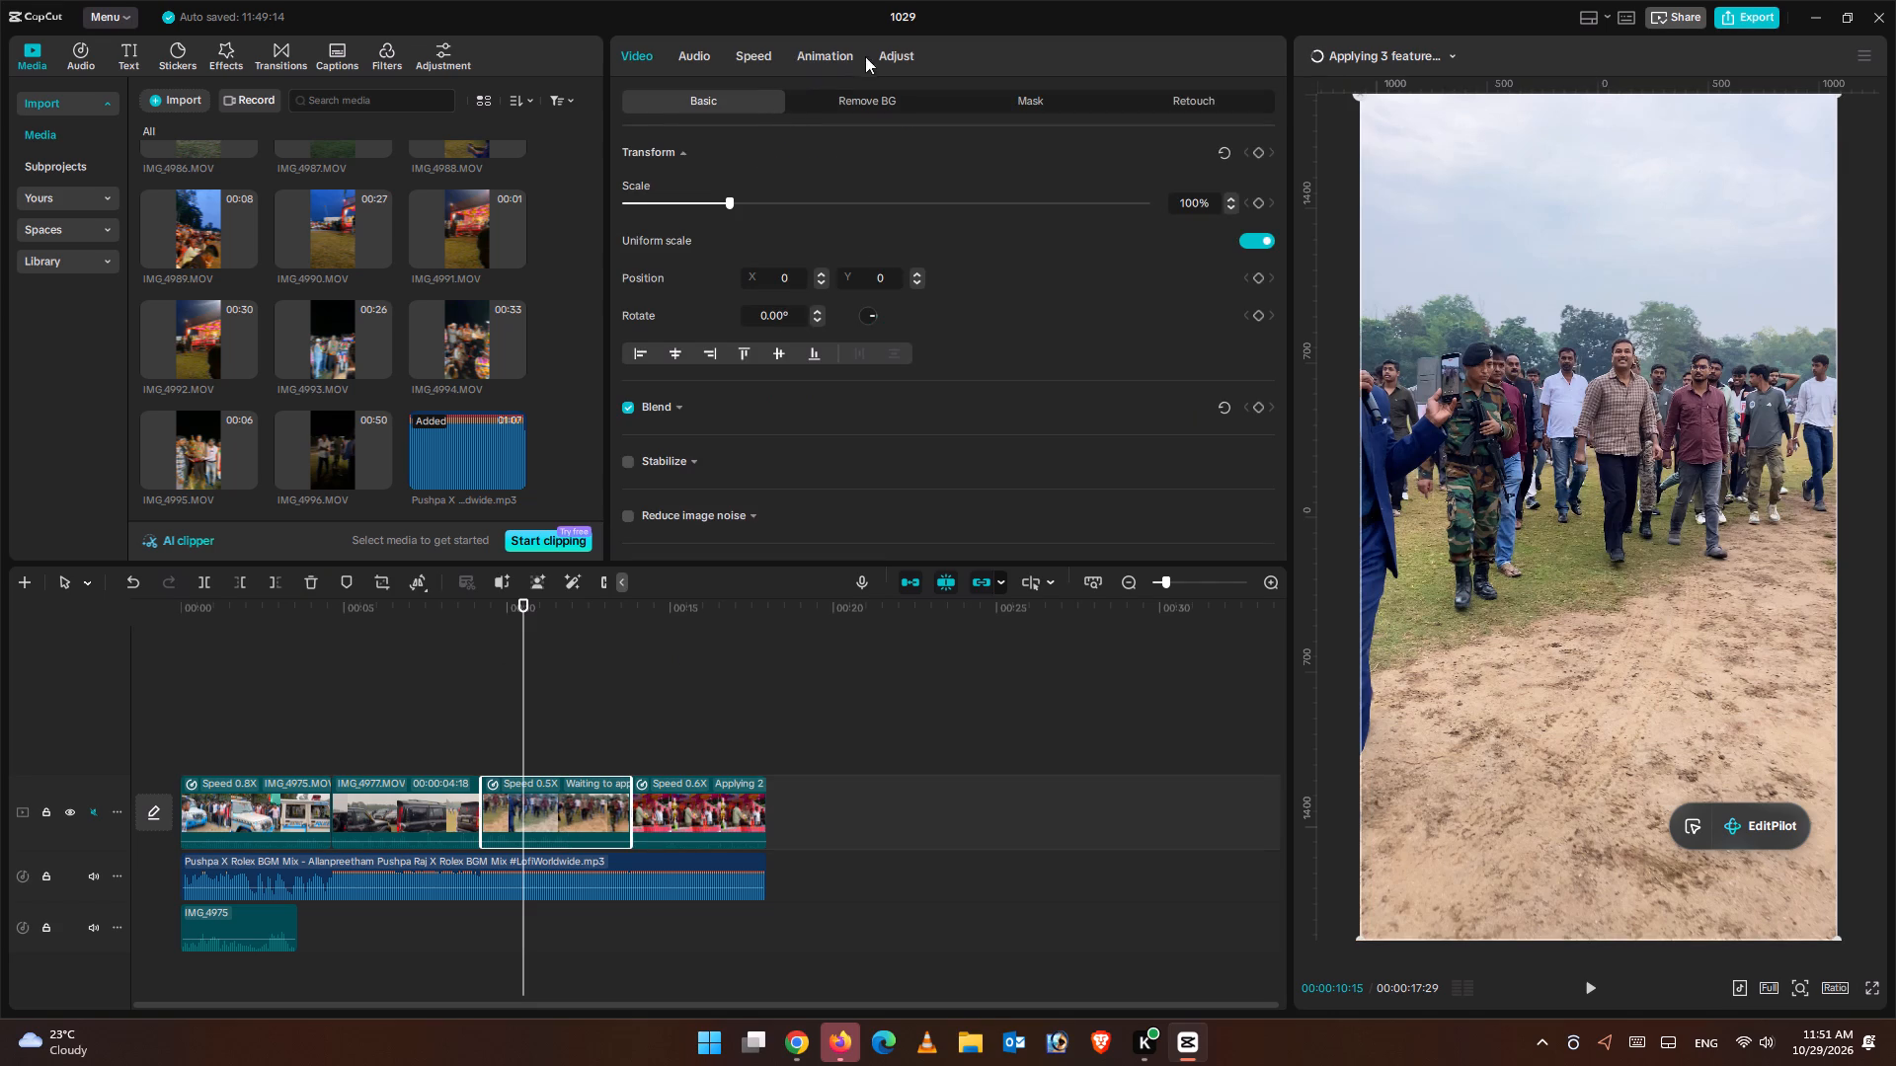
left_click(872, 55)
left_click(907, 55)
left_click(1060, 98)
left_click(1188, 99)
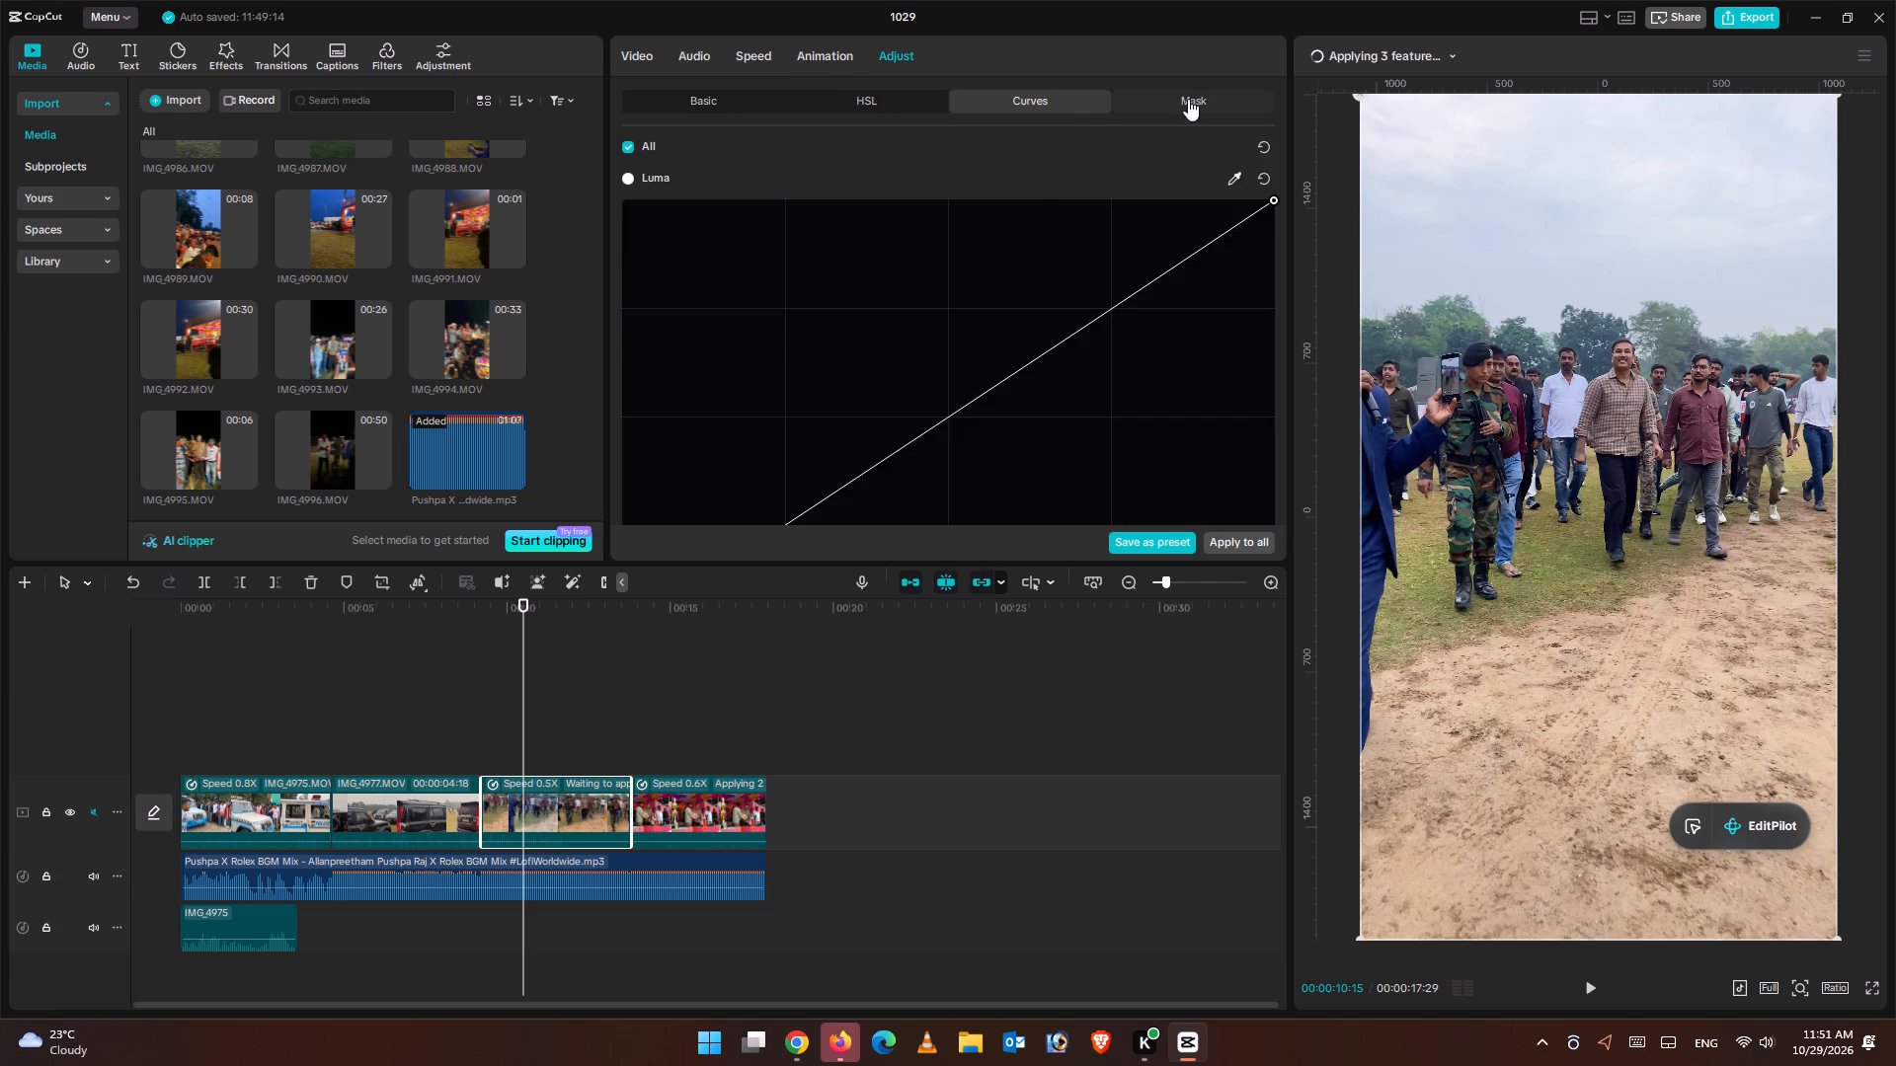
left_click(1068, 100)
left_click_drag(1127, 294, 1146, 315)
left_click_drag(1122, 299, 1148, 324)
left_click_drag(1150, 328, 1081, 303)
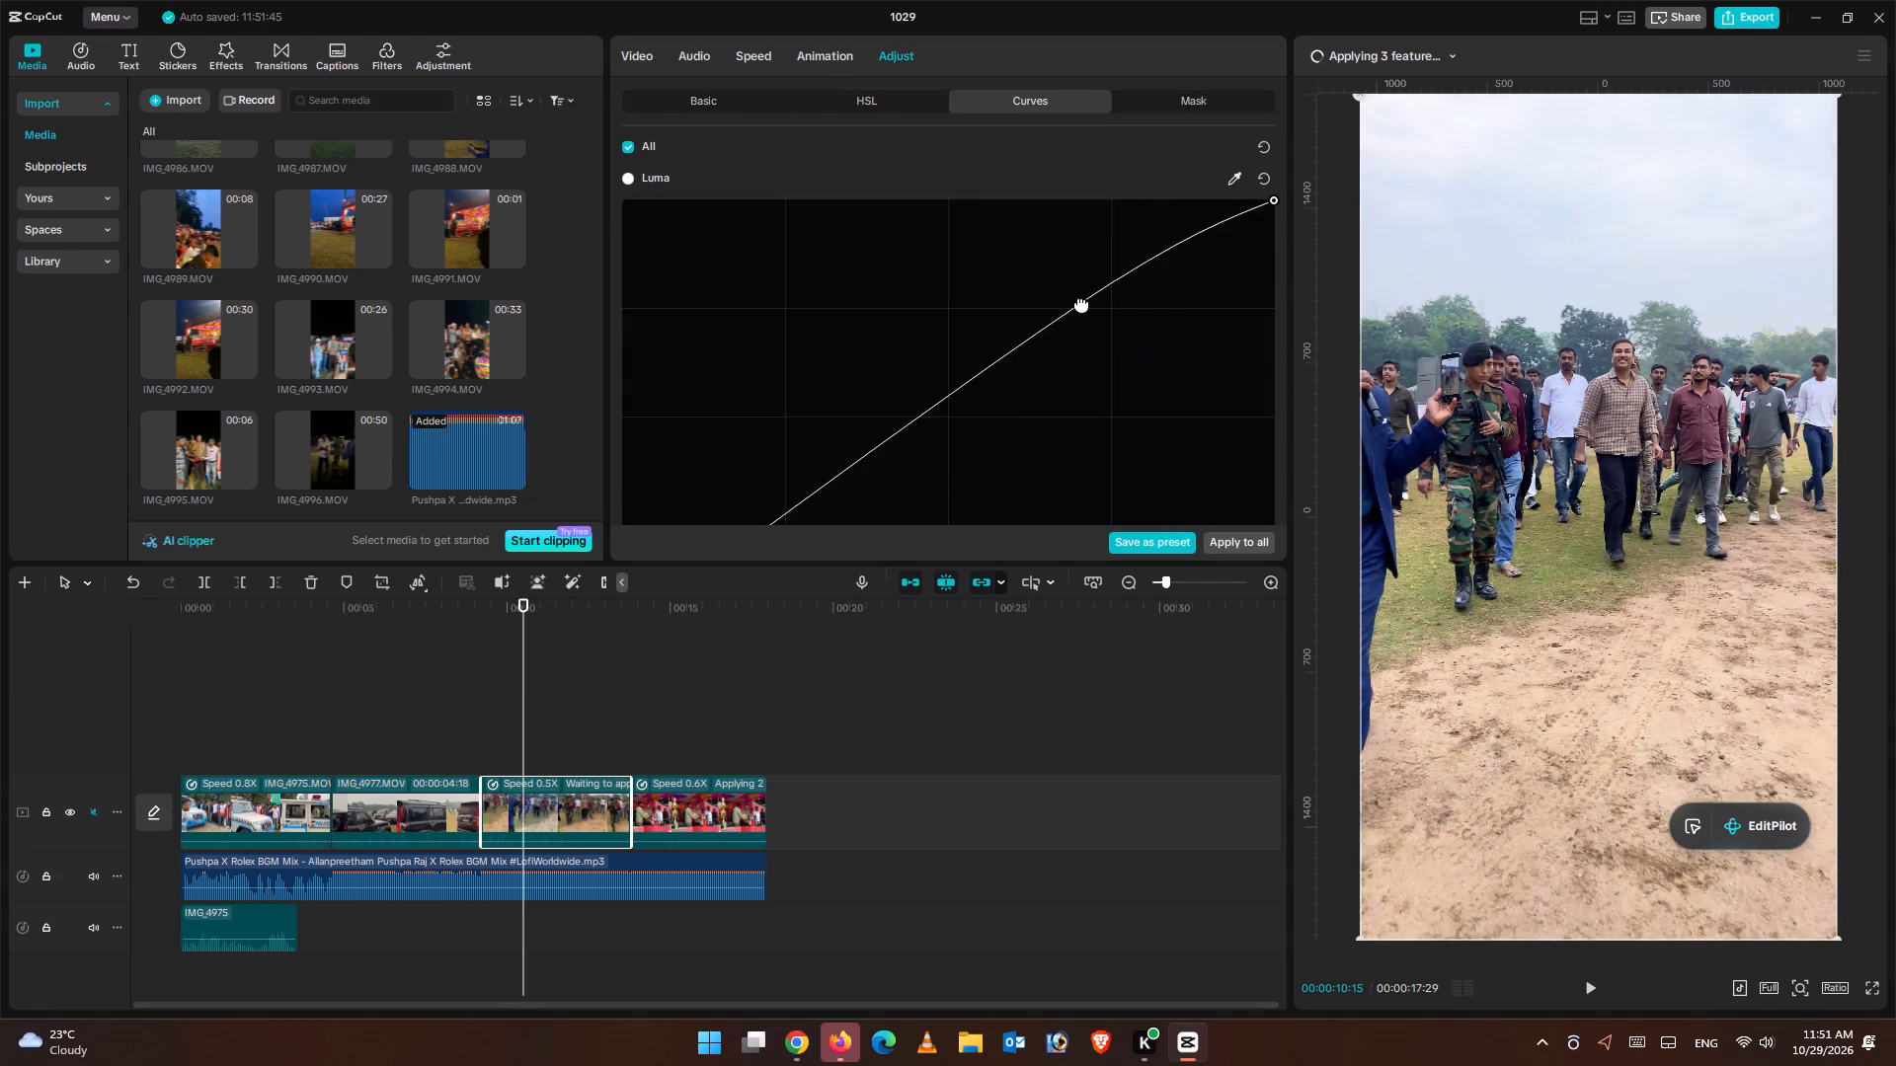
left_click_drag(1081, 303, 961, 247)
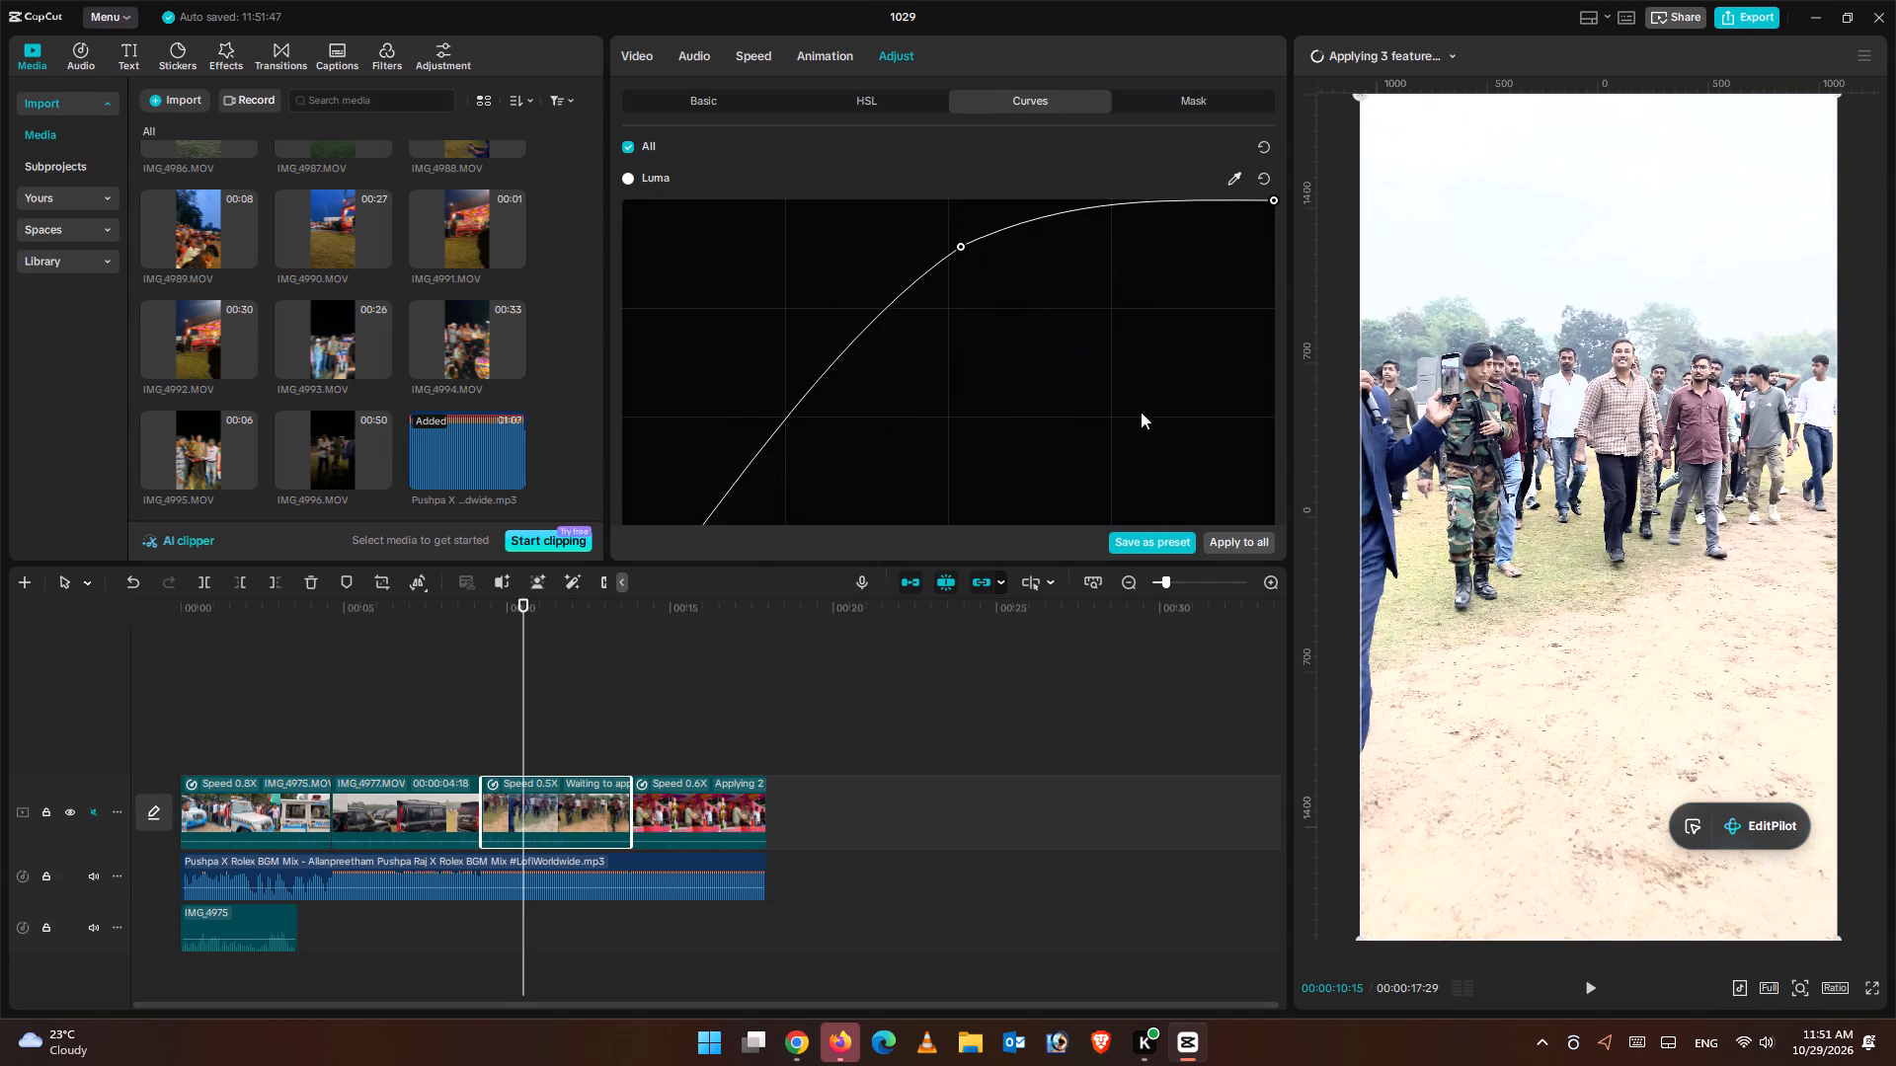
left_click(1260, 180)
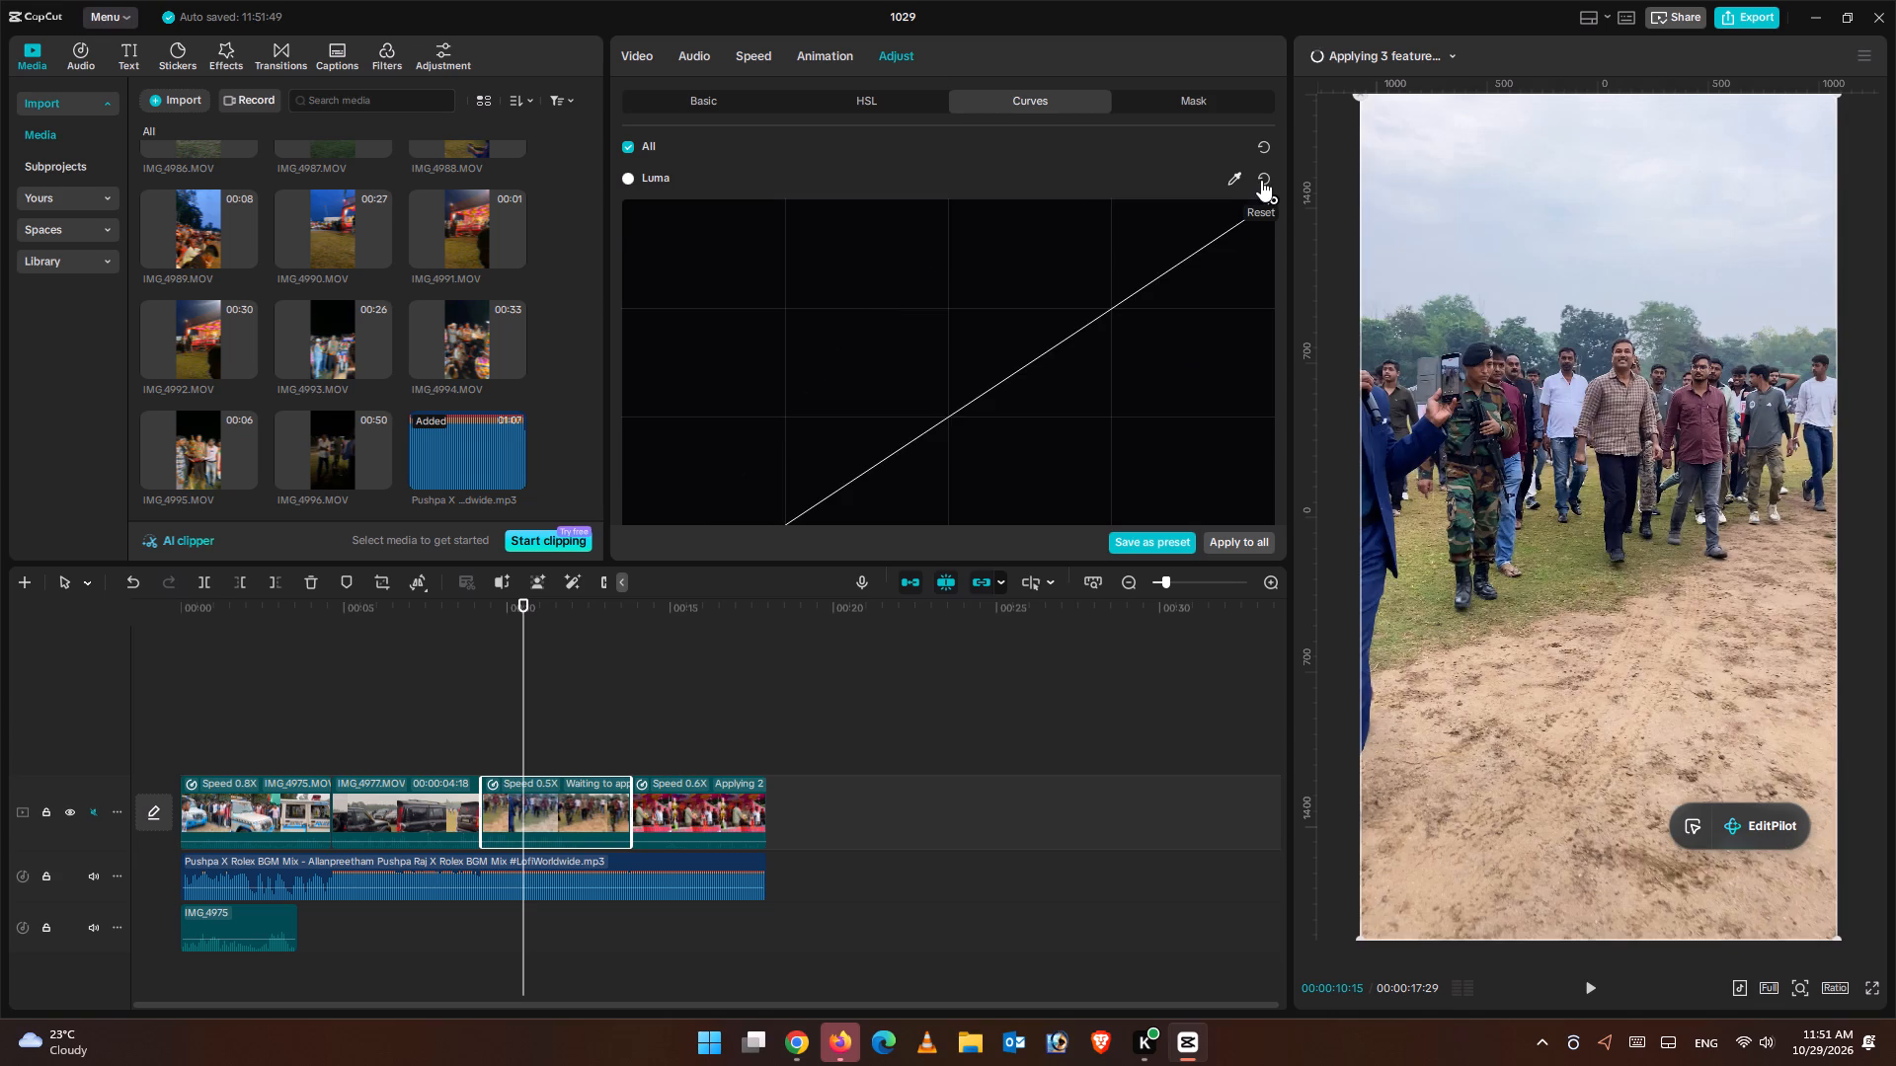
Open the HSL color adjustments of the third clip.
left_click(892, 100)
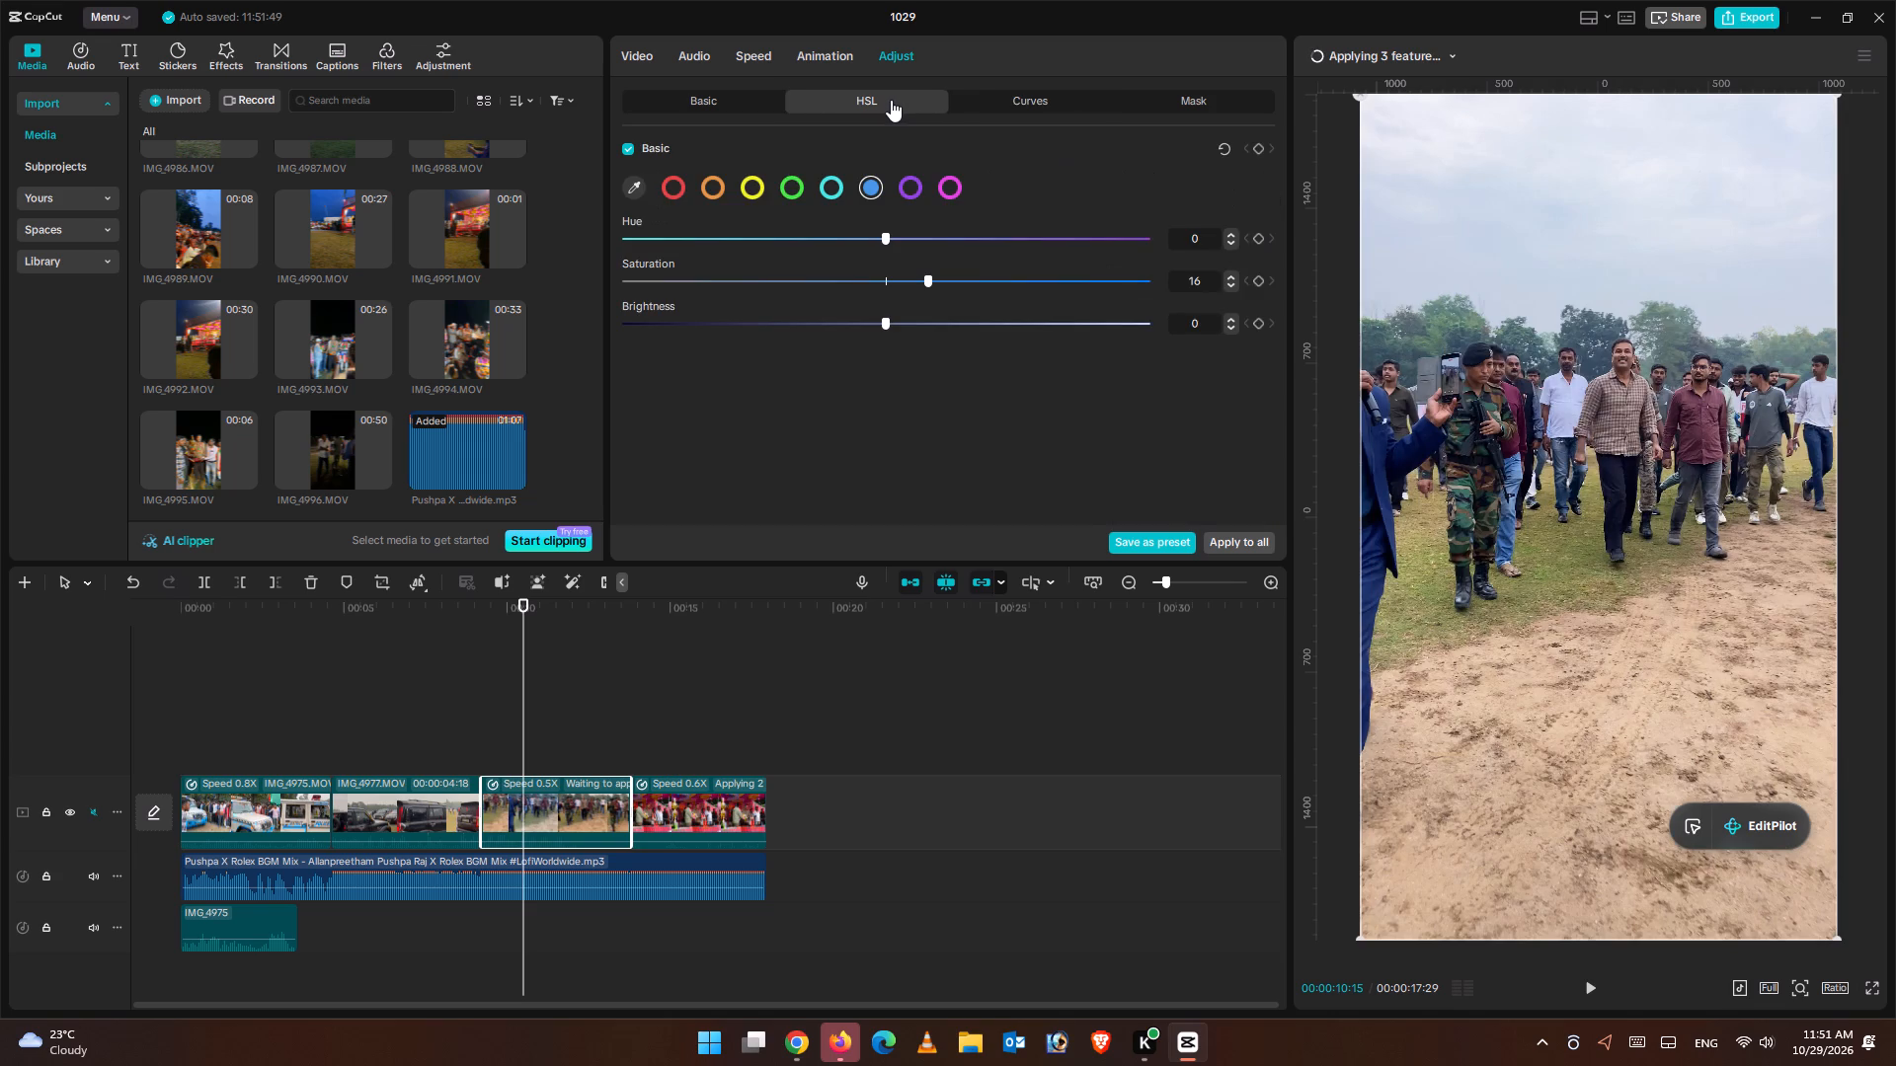